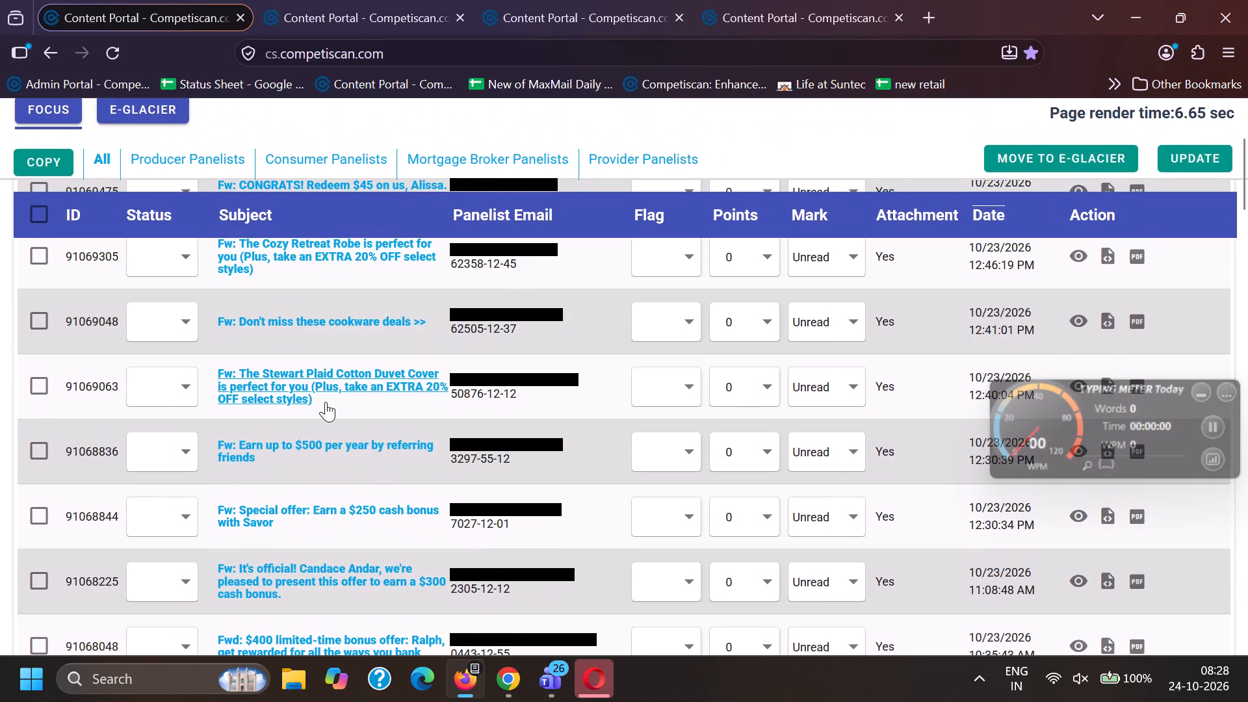
Look through the unread panelist emails dated 10/23/2026 in the Focus list.
{"action": "scroll", "coordinate": [326, 402], "scroll_direction": "down", "scroll_amount": 2}
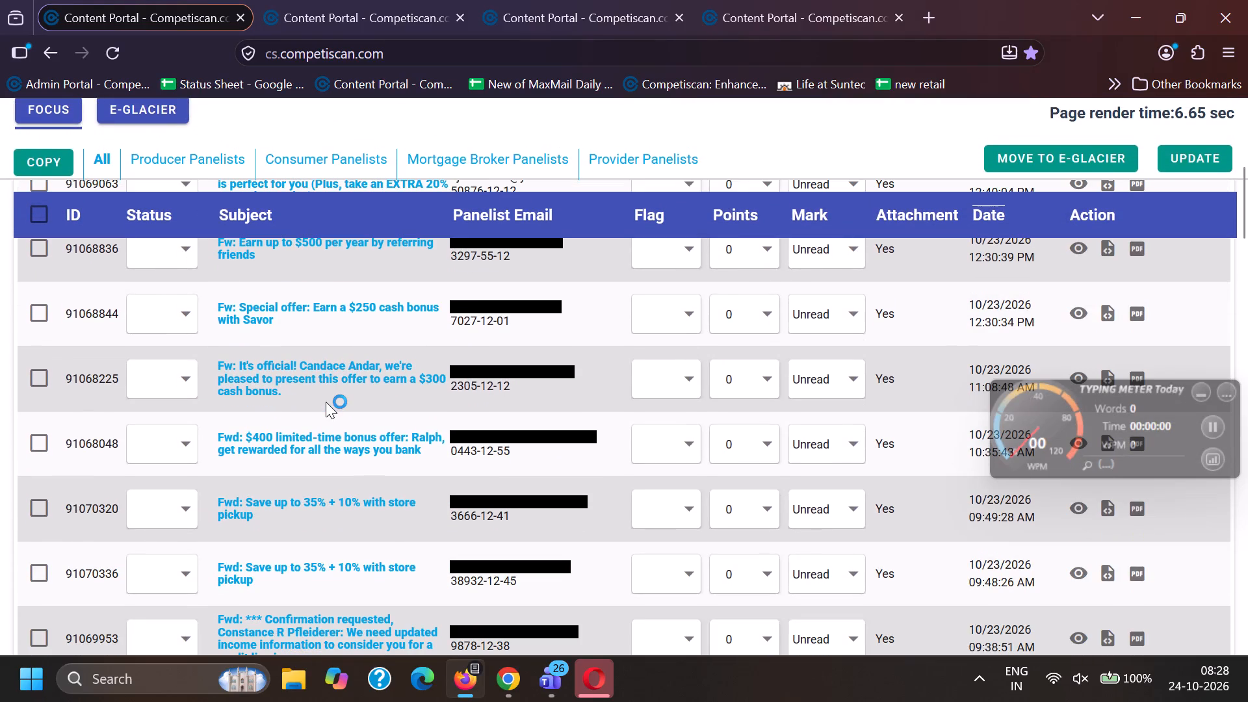
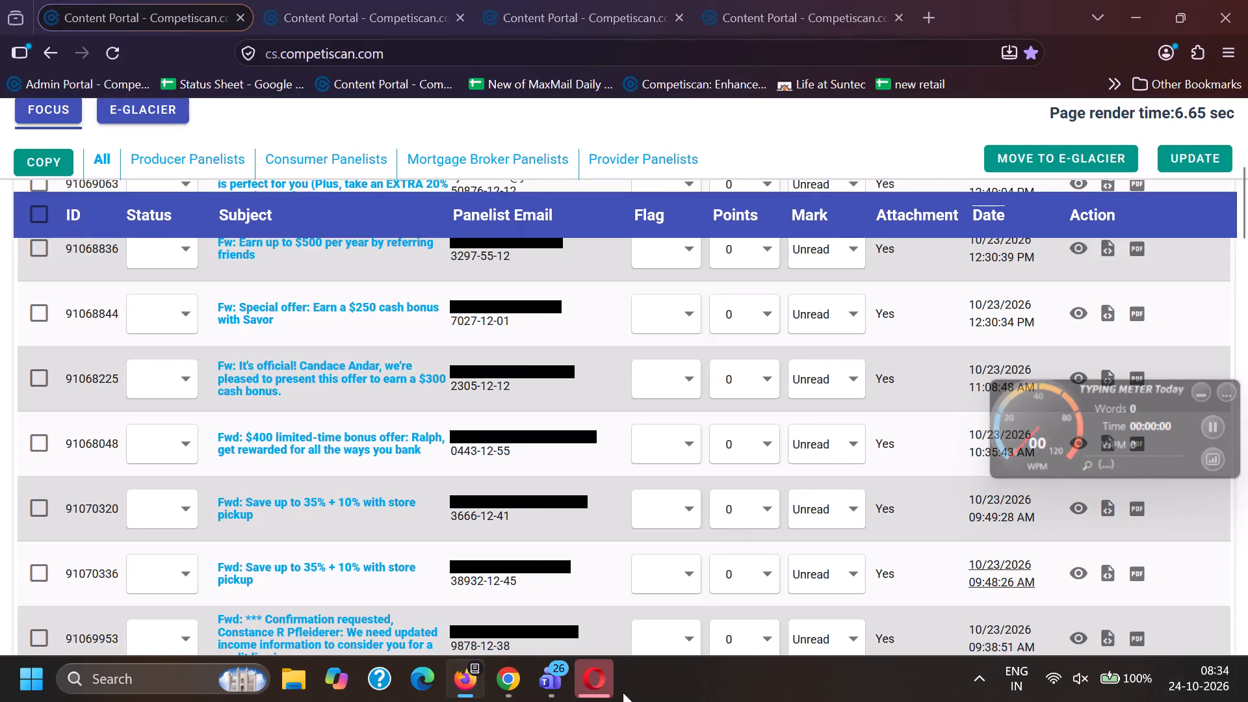
Bring up the waiting Opera window and close it.
{"action": "left_click", "coordinate": [590, 662]}
{"action": "left_click", "coordinate": [874, 59]}
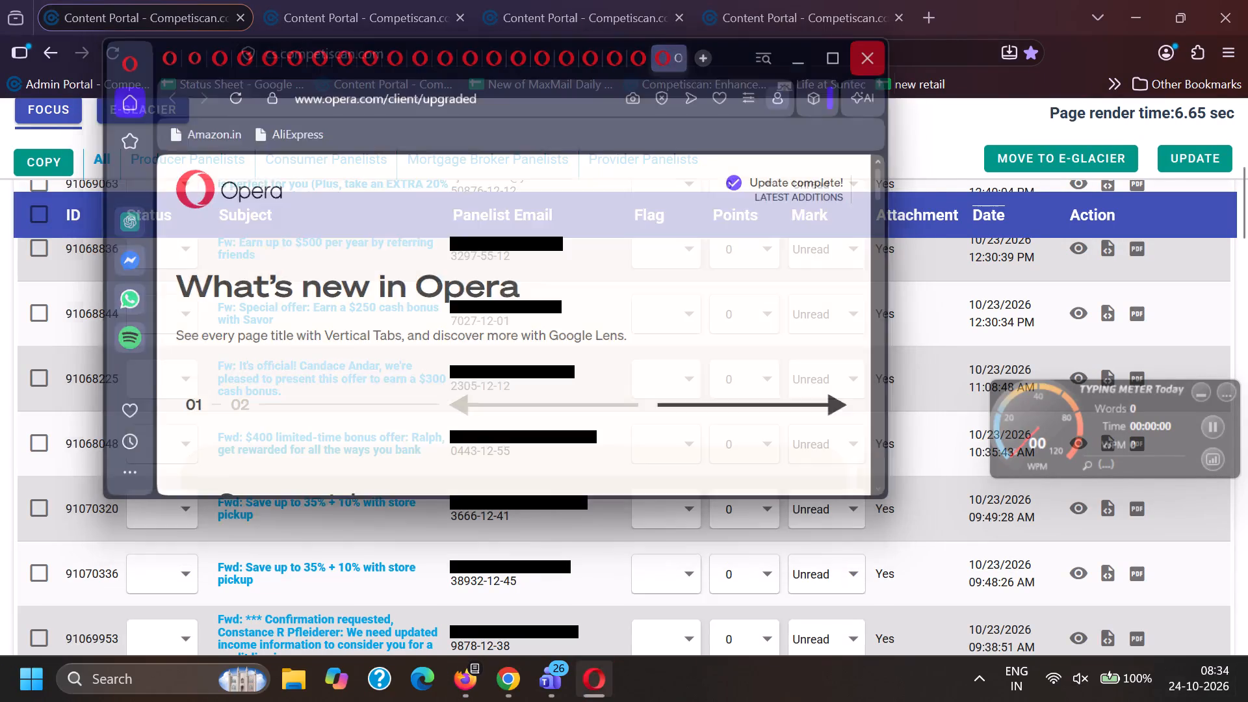
Check the October and November 2026 dates in the system calendar, and return to the Content Portal.
{"action": "left_click", "coordinate": [1204, 684]}
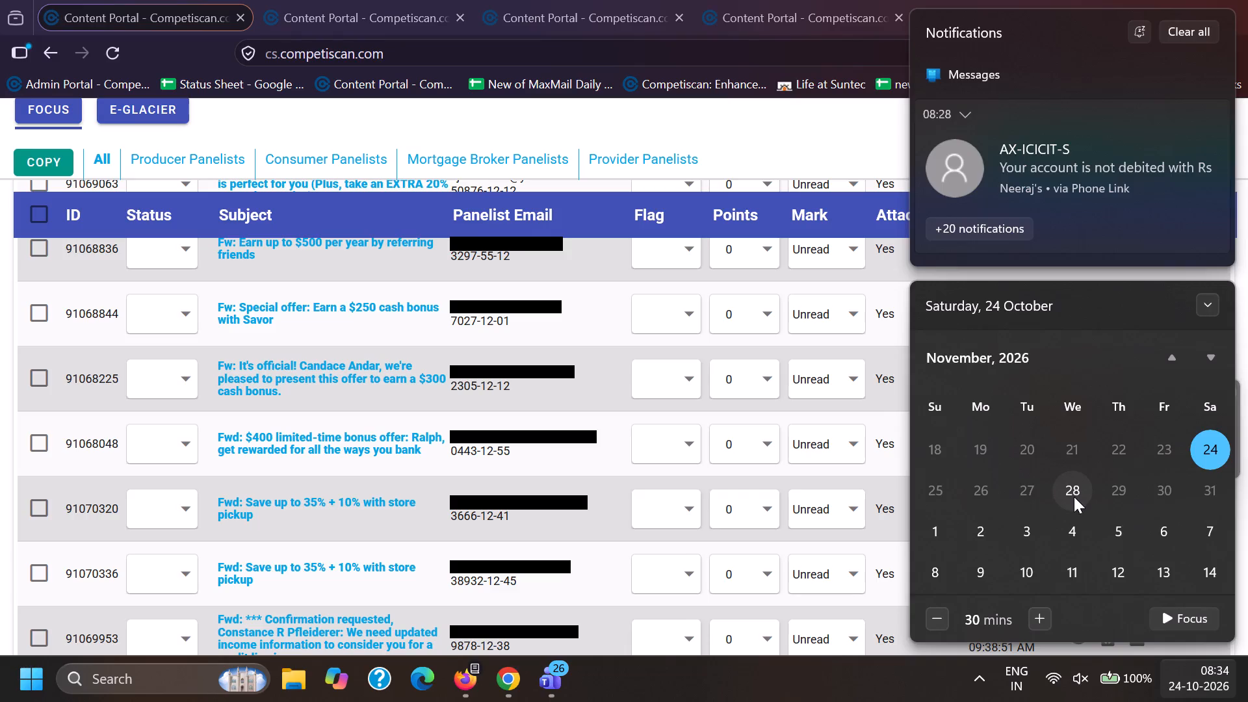
{"action": "scroll", "coordinate": [1074, 497], "scroll_direction": "up", "scroll_amount": 3}
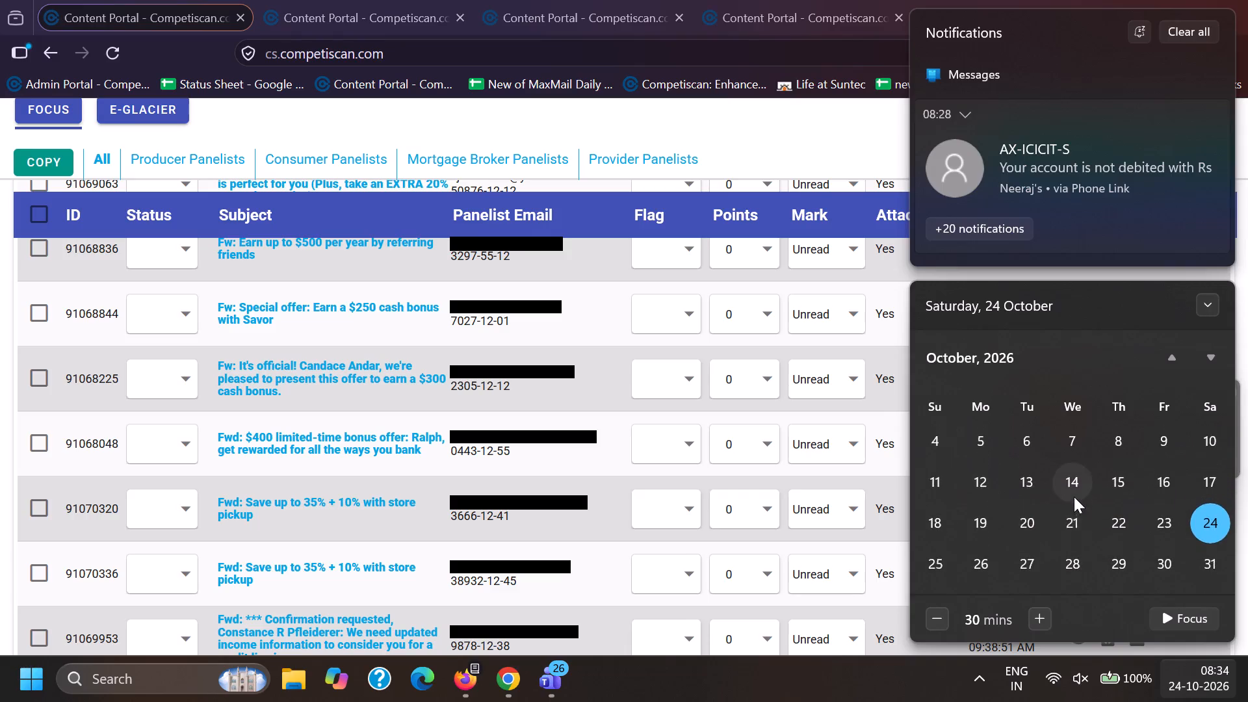
{"action": "scroll", "coordinate": [1074, 497], "scroll_direction": "up", "scroll_amount": 3}
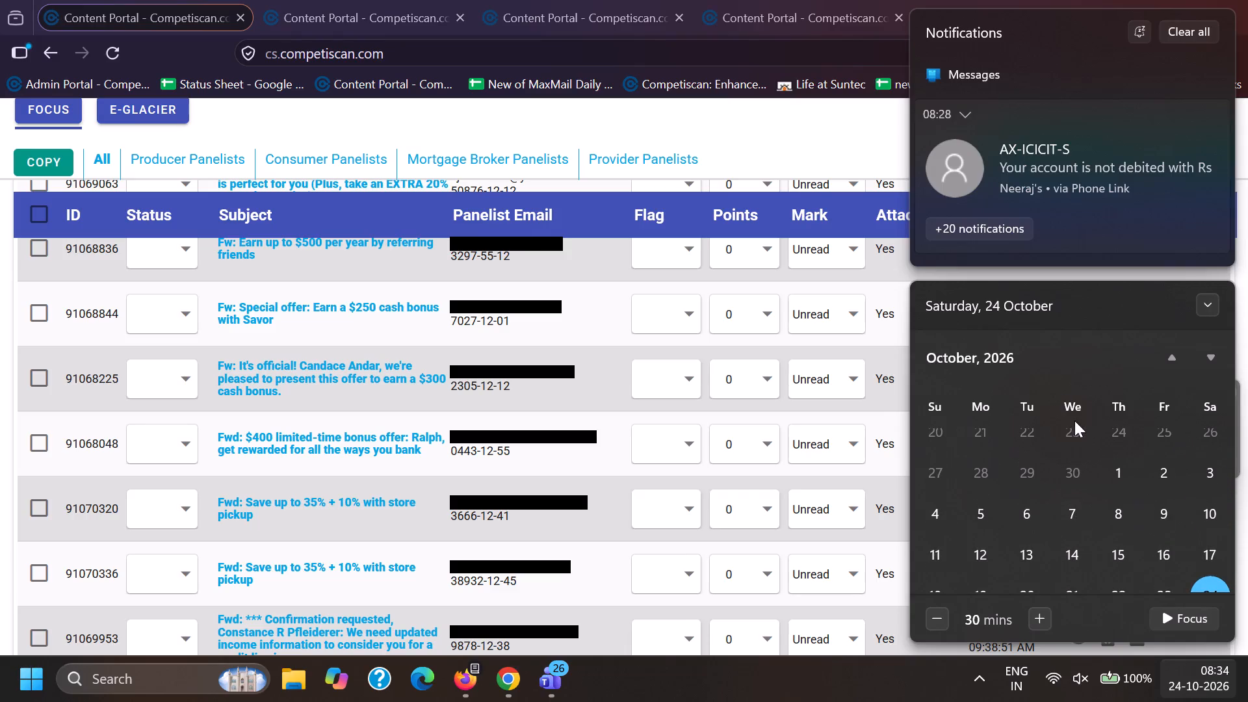
{"action": "scroll", "coordinate": [1097, 428], "scroll_direction": "down", "scroll_amount": 1}
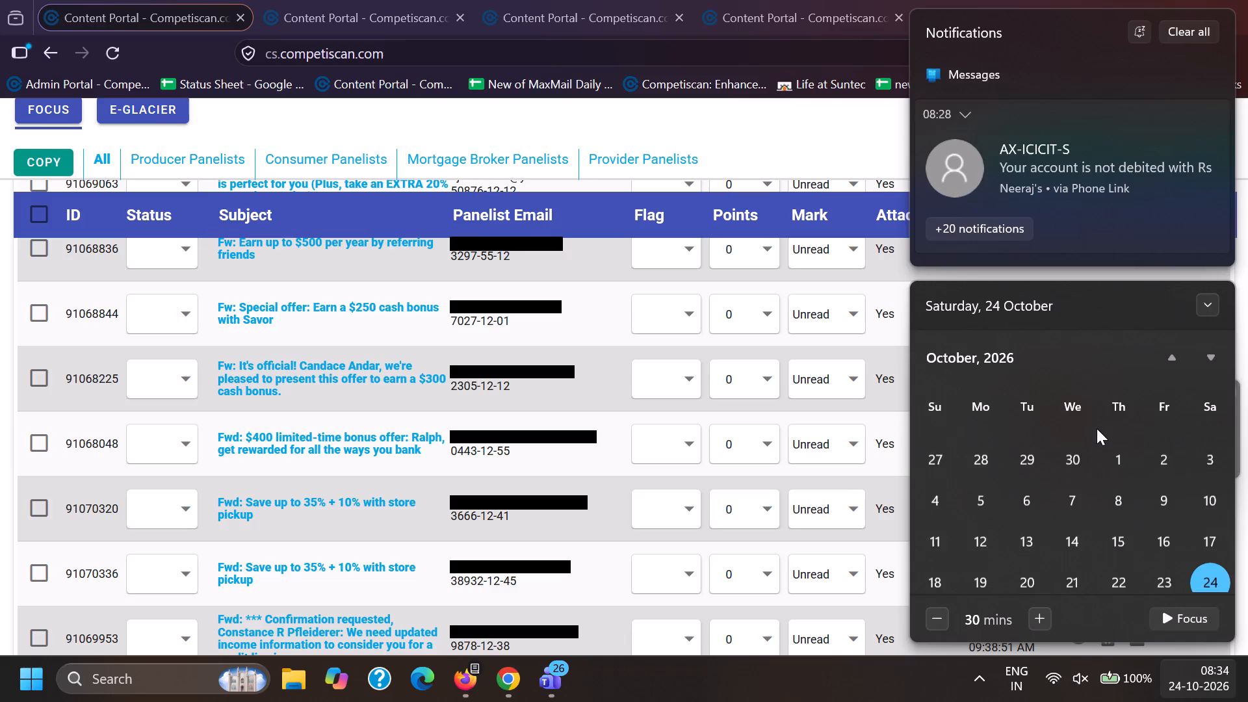
{"action": "scroll", "coordinate": [1097, 428], "scroll_direction": "down", "scroll_amount": 6}
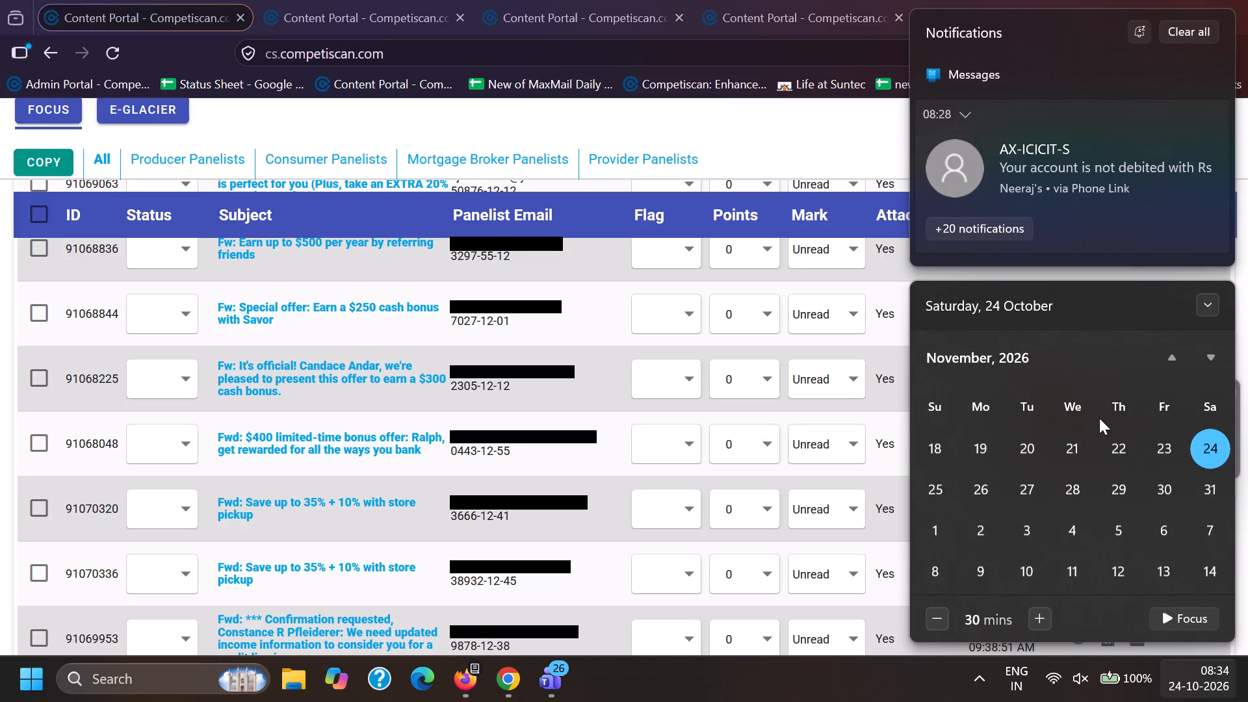
{"action": "scroll", "coordinate": [1099, 410], "scroll_direction": "down", "scroll_amount": 1}
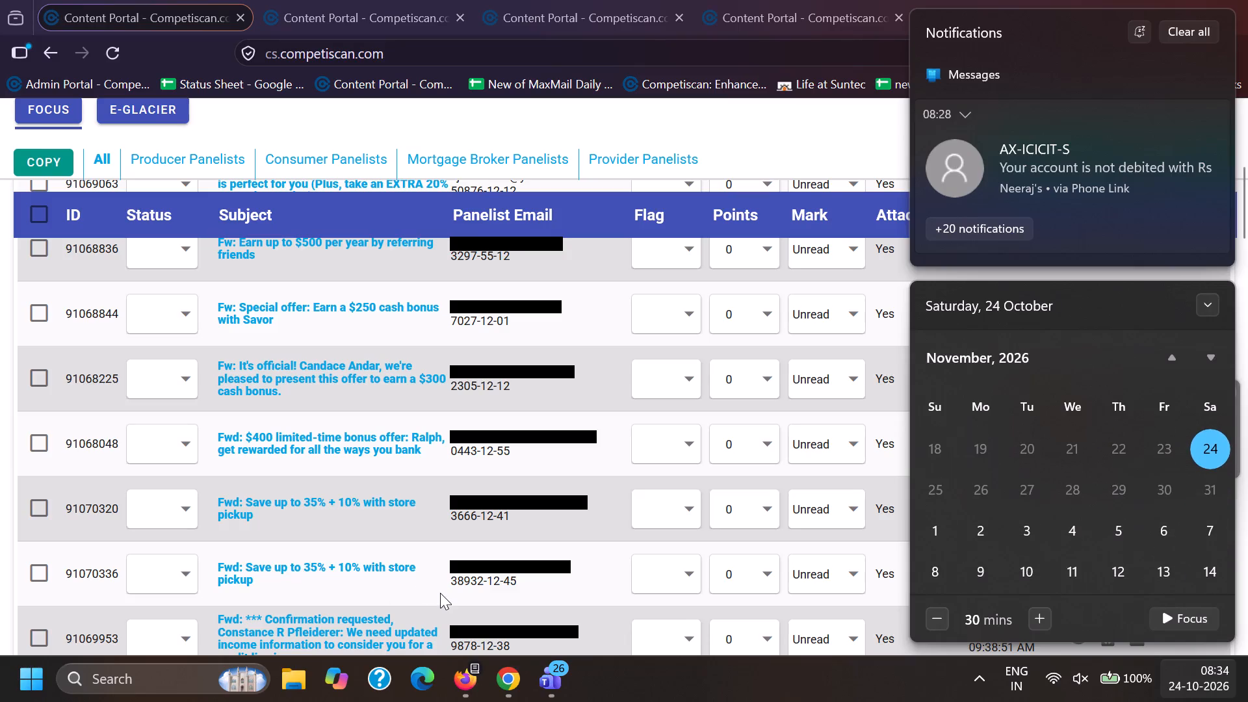
{"action": "left_click", "coordinate": [440, 593]}
Examine the remaining panelist emails dated 10/23/2026 in the "Capital one" results down to the end of the list.
{"action": "scroll", "coordinate": [463, 585], "scroll_direction": "down", "scroll_amount": 2}
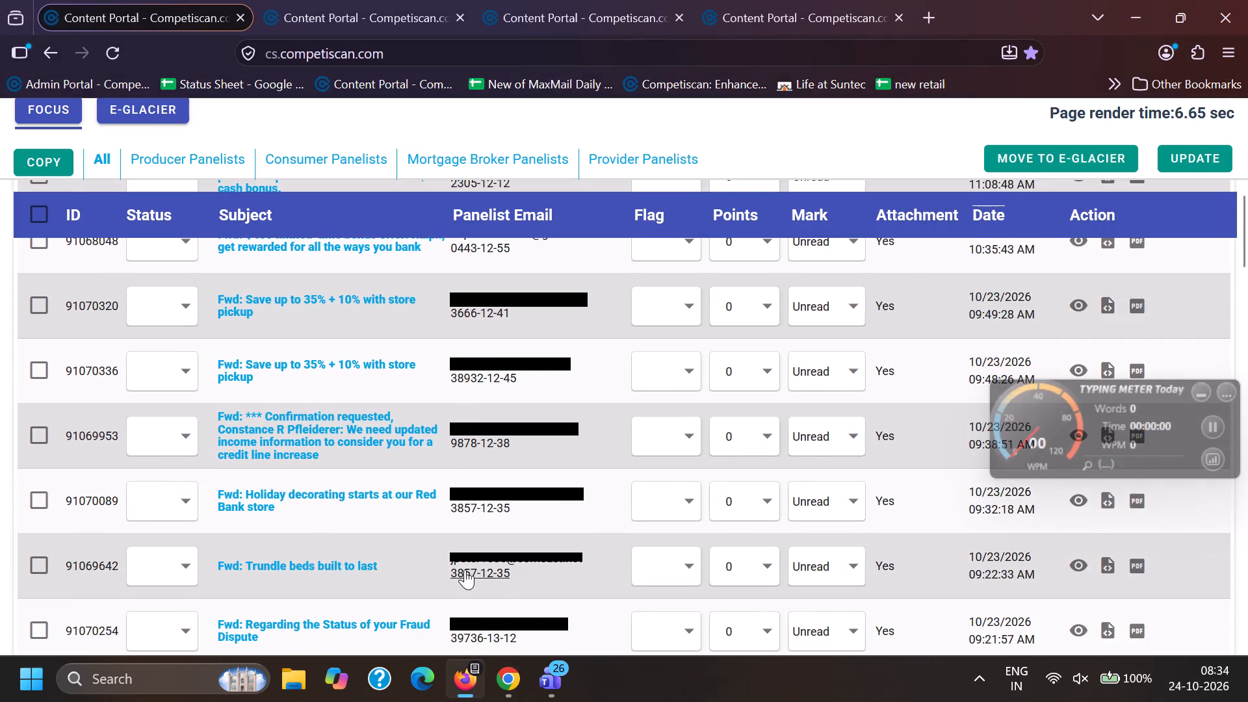
{"action": "scroll", "coordinate": [465, 567], "scroll_direction": "down", "scroll_amount": 4}
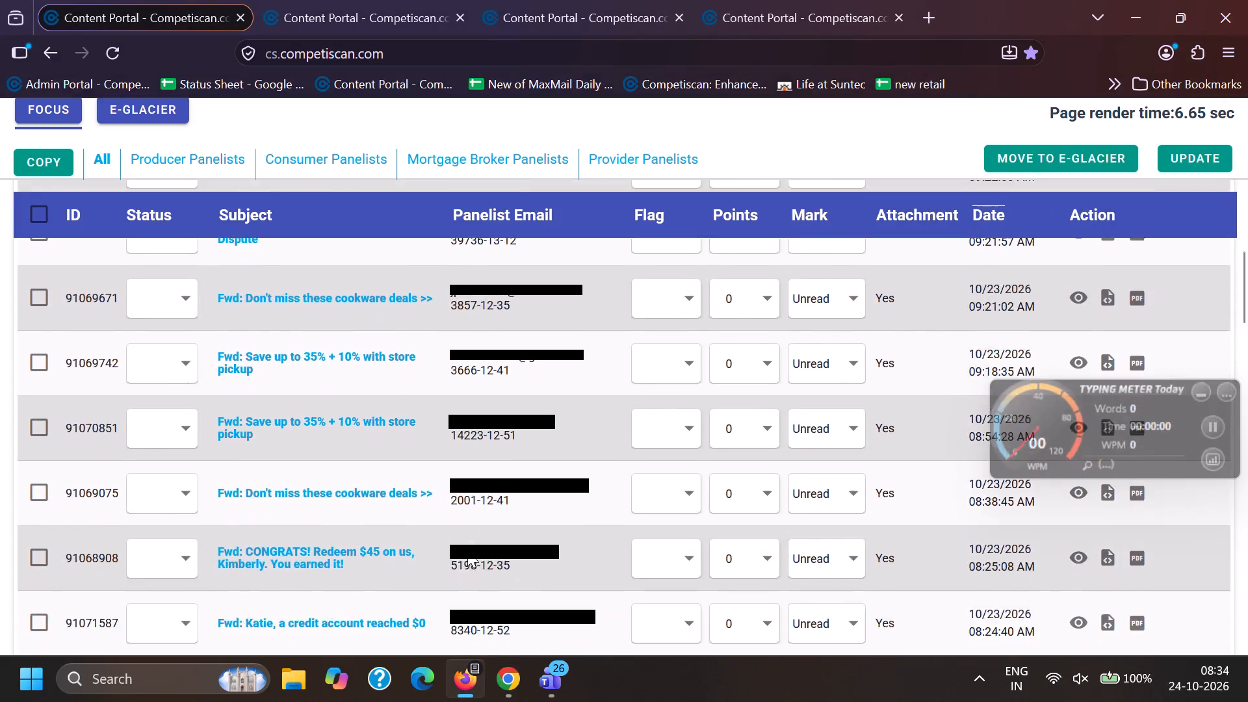
{"action": "scroll", "coordinate": [467, 551], "scroll_direction": "down", "scroll_amount": 5}
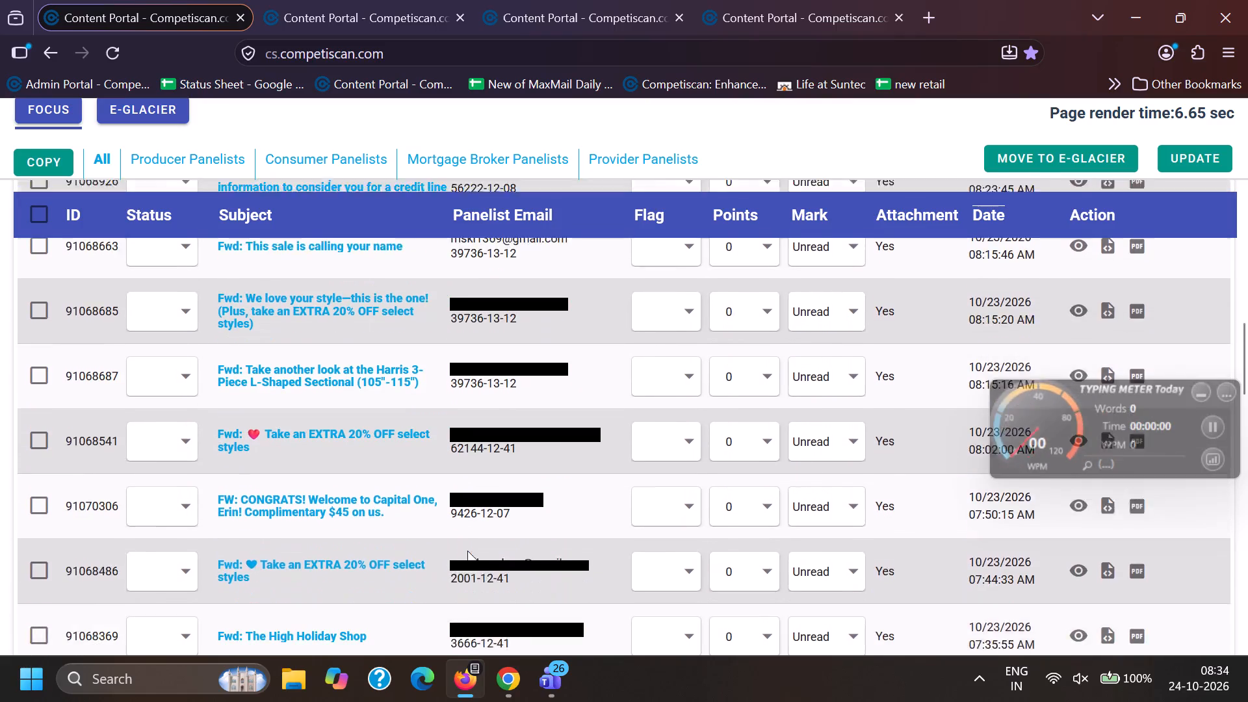
{"action": "scroll", "coordinate": [467, 551], "scroll_direction": "down", "scroll_amount": 2}
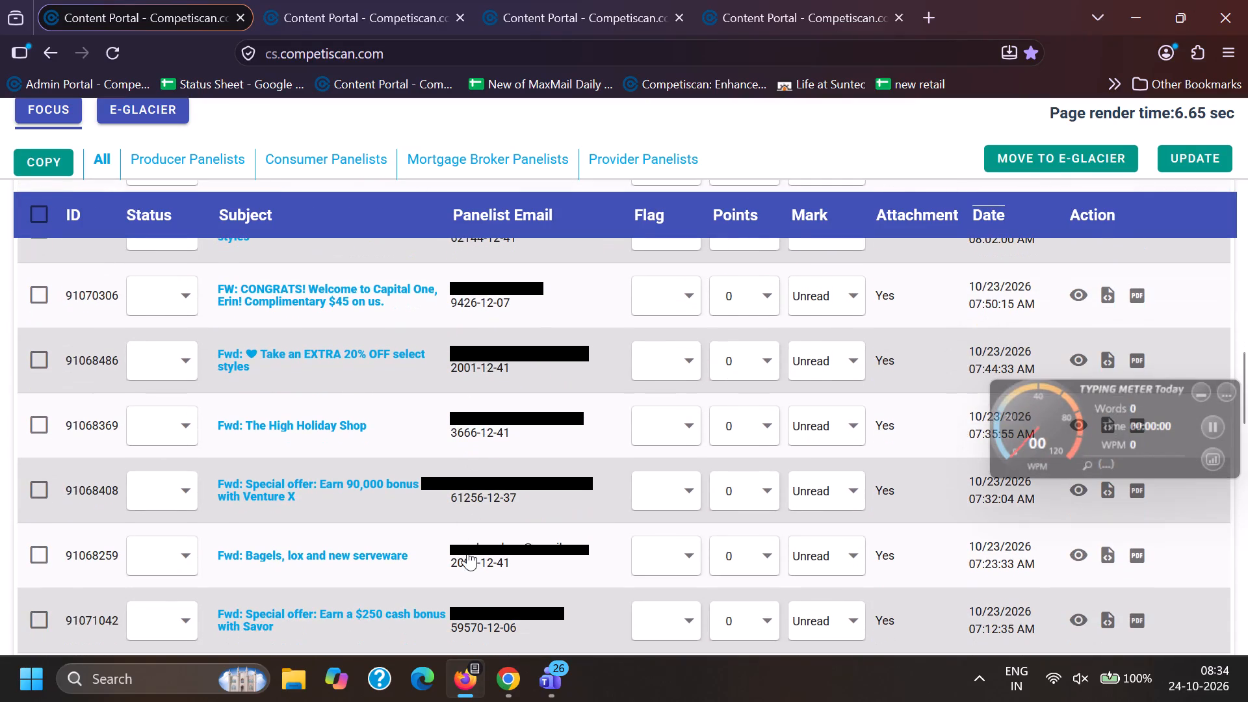
{"action": "scroll", "coordinate": [466, 547], "scroll_direction": "down", "scroll_amount": 2}
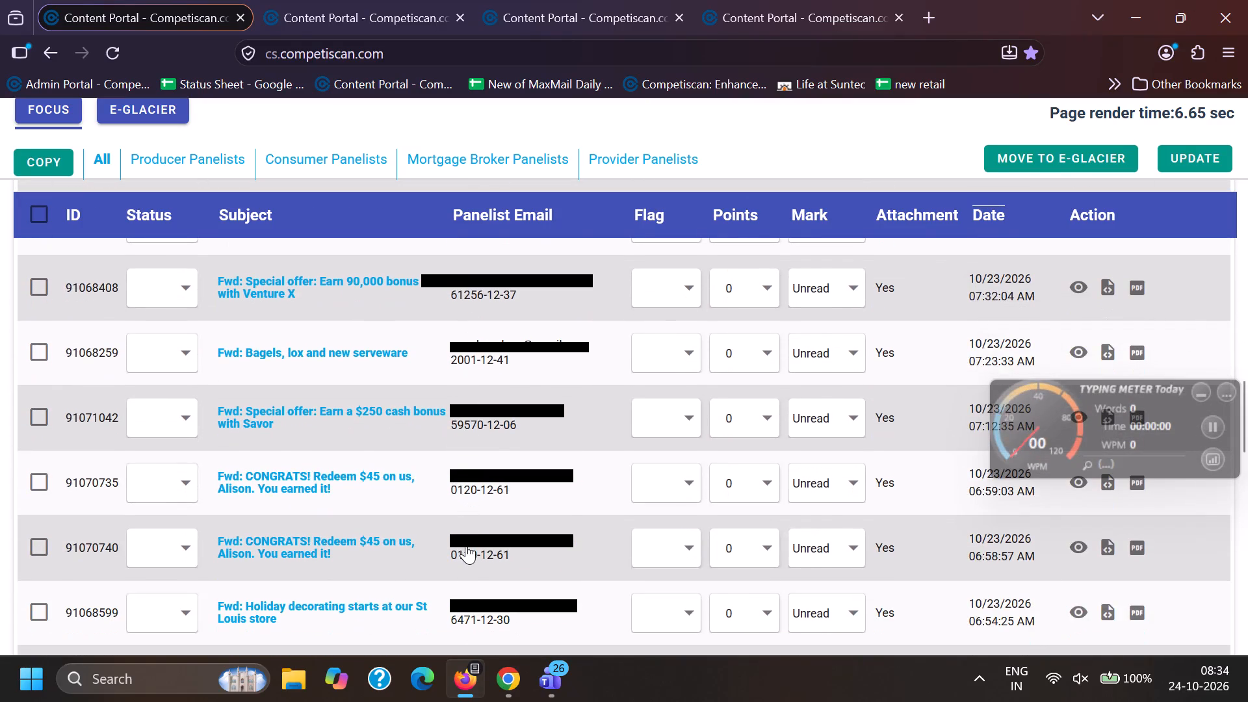
{"action": "scroll", "coordinate": [466, 539], "scroll_direction": "down", "scroll_amount": 3}
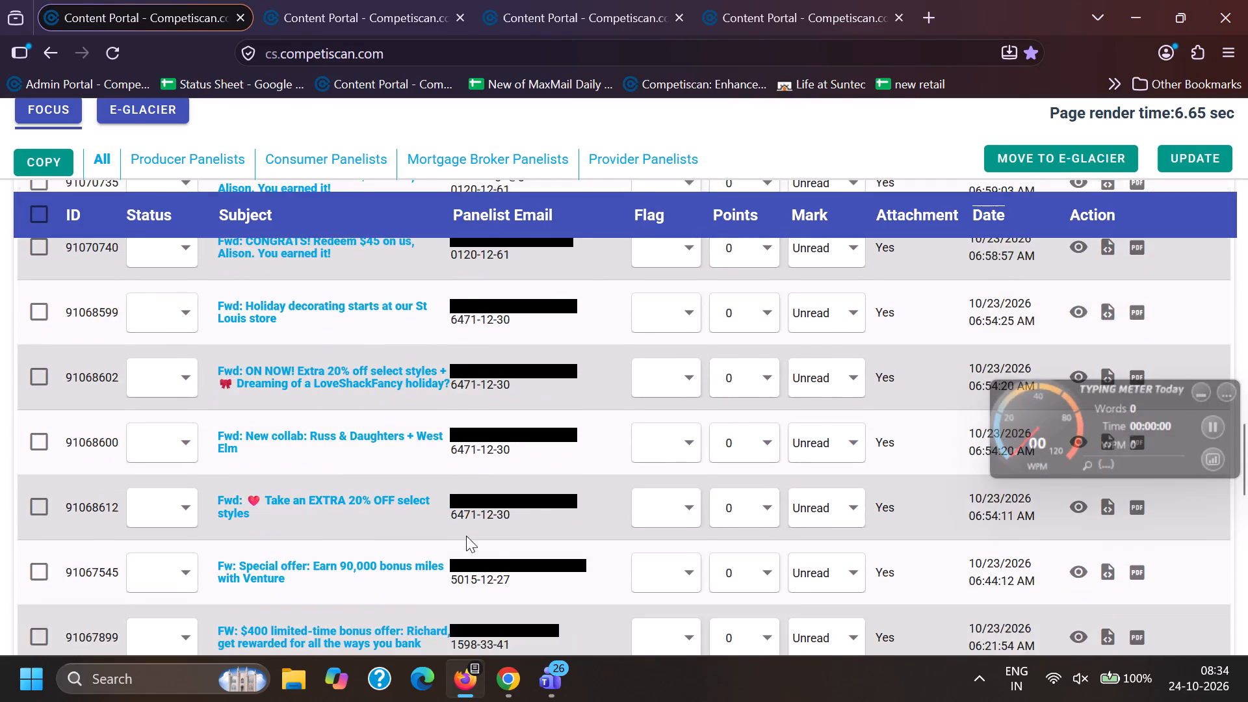
{"action": "scroll", "coordinate": [466, 536], "scroll_direction": "down", "scroll_amount": 2}
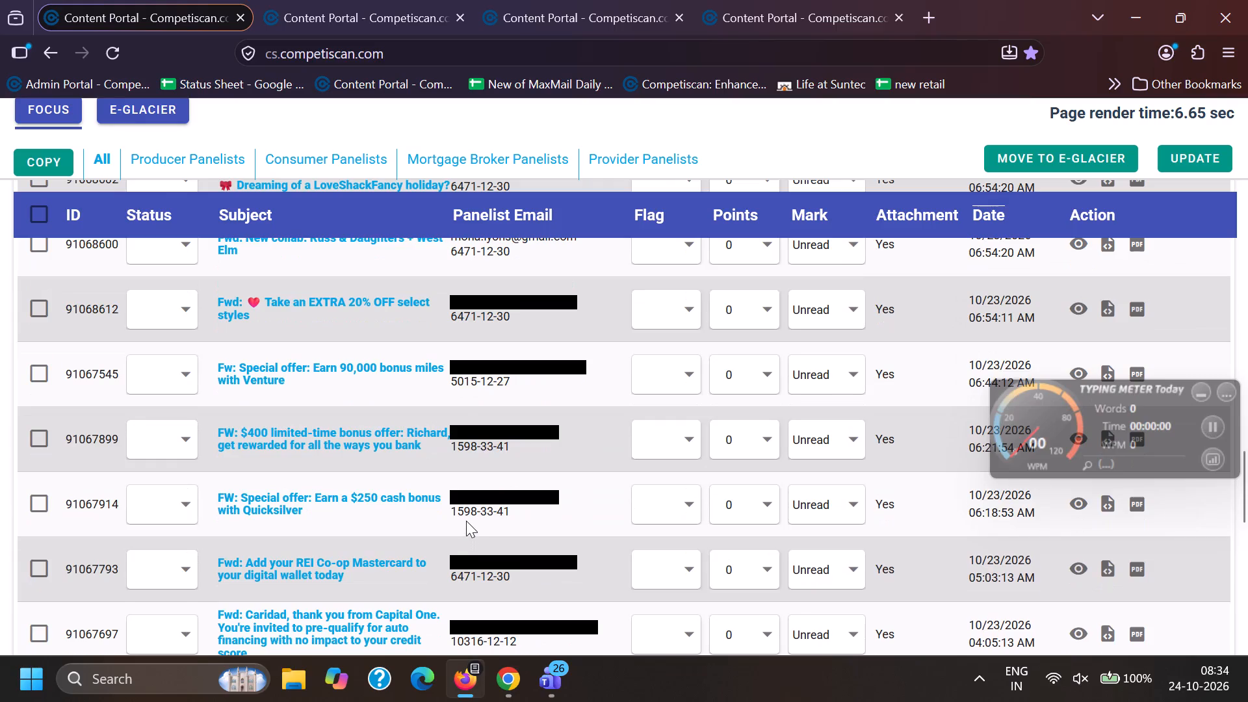
{"action": "scroll", "coordinate": [466, 521], "scroll_direction": "down", "scroll_amount": 5}
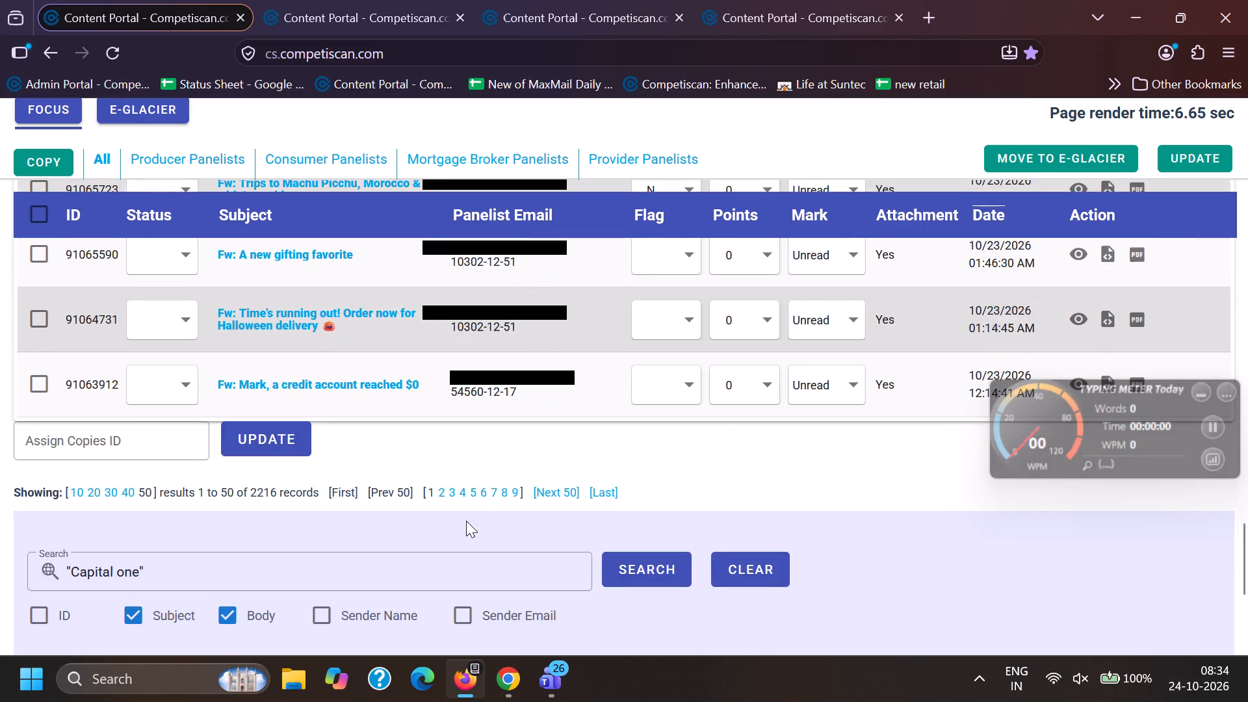
Switch to the second Content Portal tab to view its Focus list of panelist emails.
{"action": "left_click", "coordinate": [414, 0]}
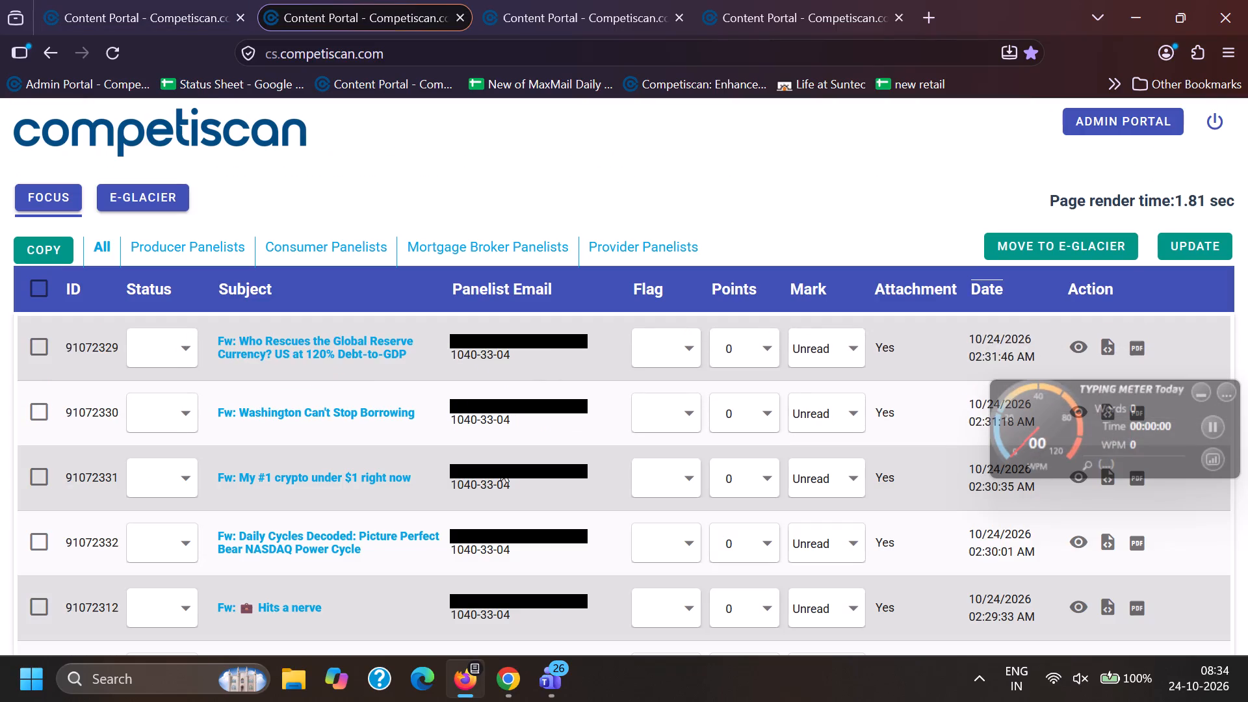
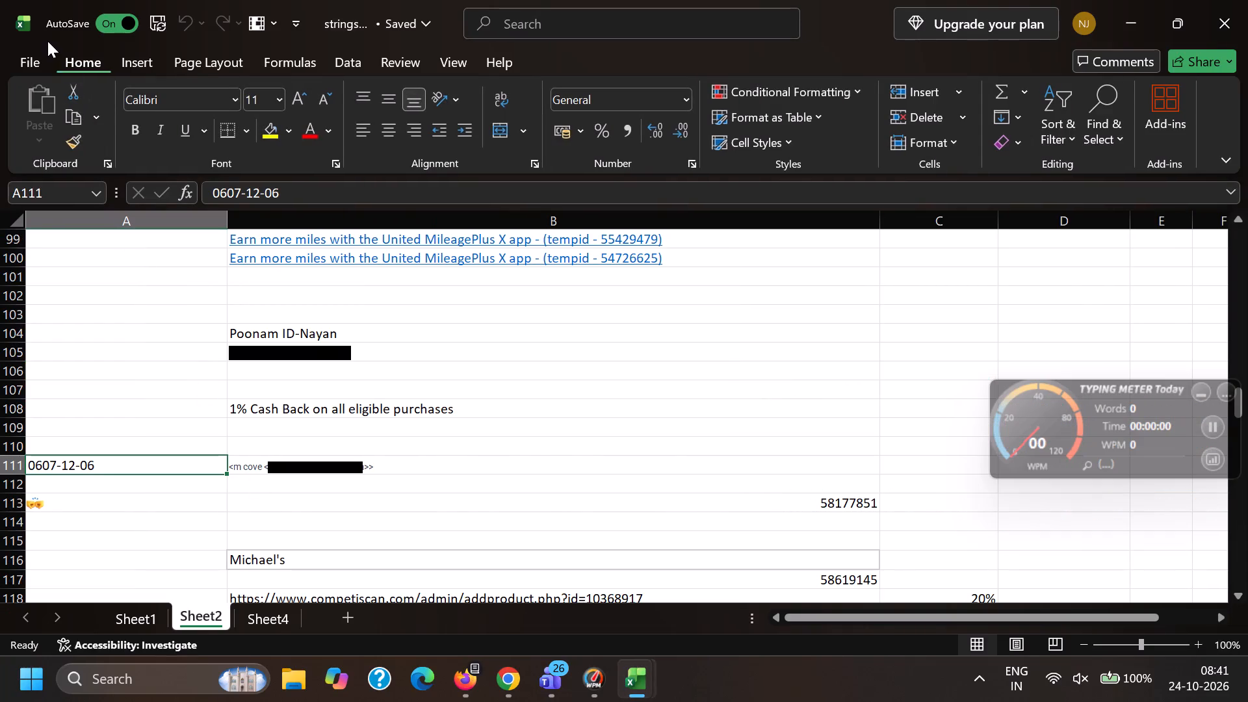
Open the recently used "2025 excel" workbook from Excel's list of recent files.
{"action": "left_click", "coordinate": [22, 58]}
{"action": "scroll", "coordinate": [303, 398], "scroll_direction": "down", "scroll_amount": 2}
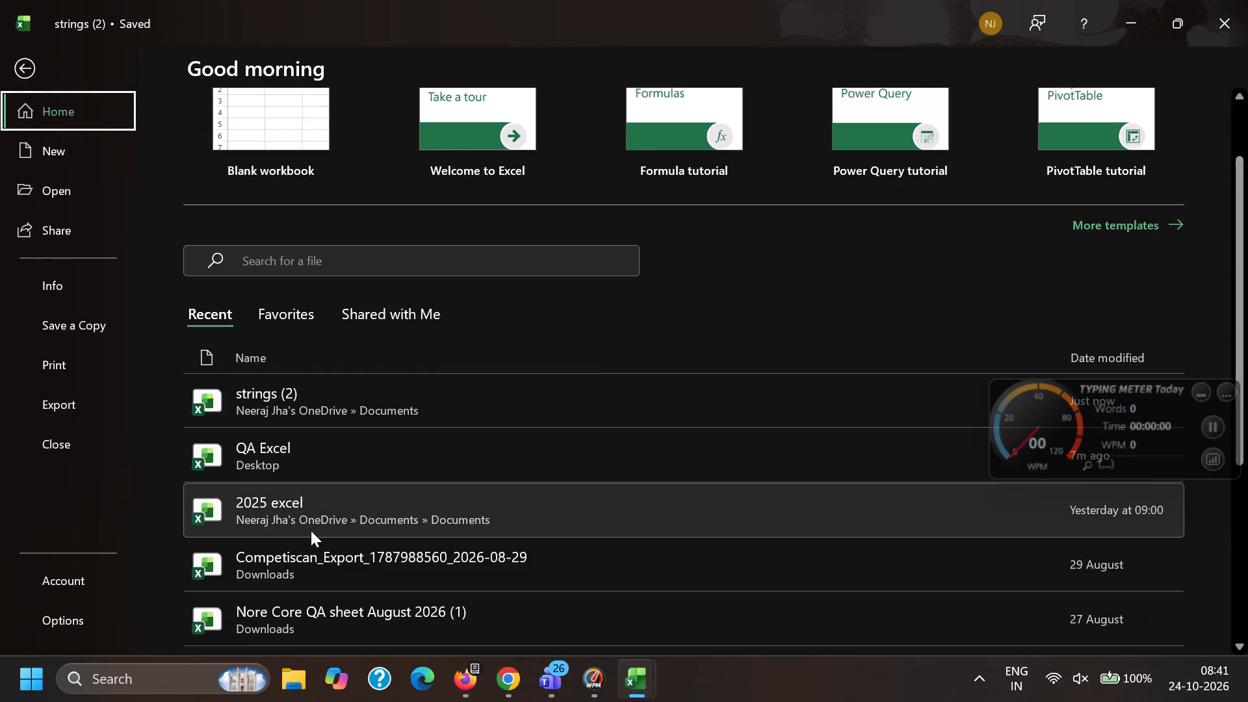
{"action": "left_click", "coordinate": [304, 521]}
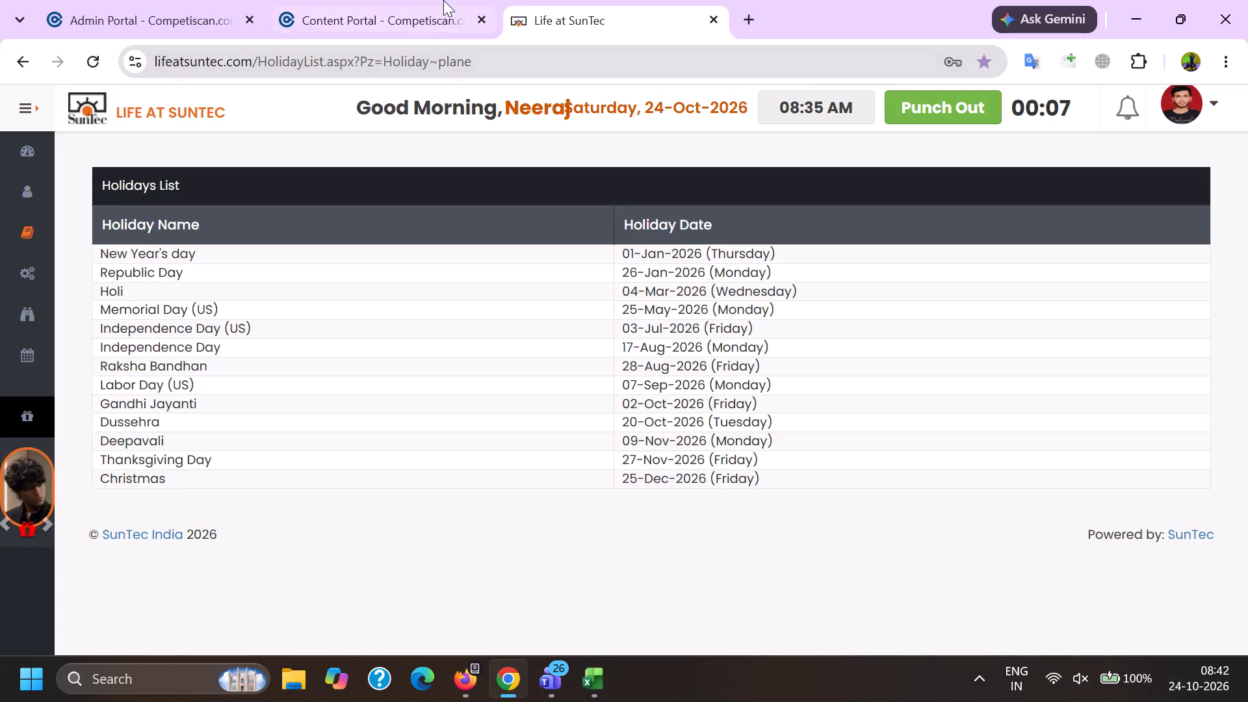
{"action": "left_click_drag", "start_coordinate": [443, 0], "coordinate": [451, 8]}
{"action": "left_click", "coordinate": [545, 0]}
{"action": "left_click", "coordinate": [707, 20]}
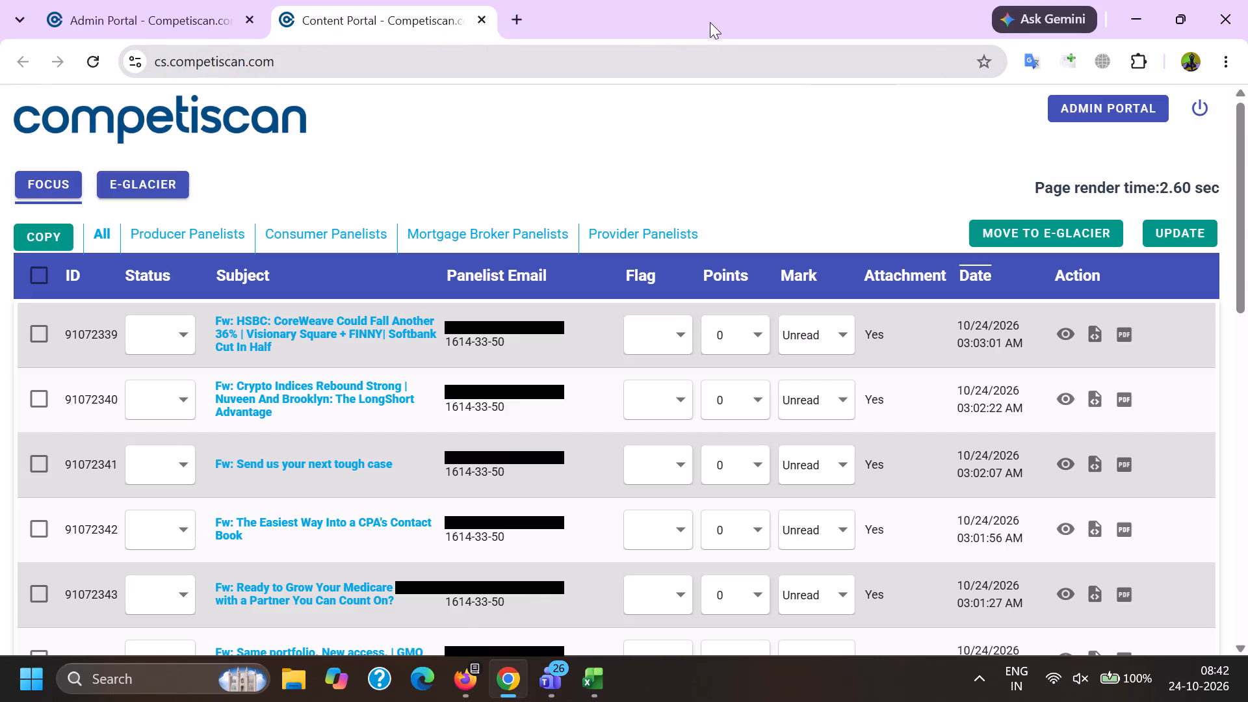
In Firefox's second Content Portal tab, include Body in the search scope and search for the copied Chase sender address within double quotes.
{"action": "left_click", "coordinate": [471, 694]}
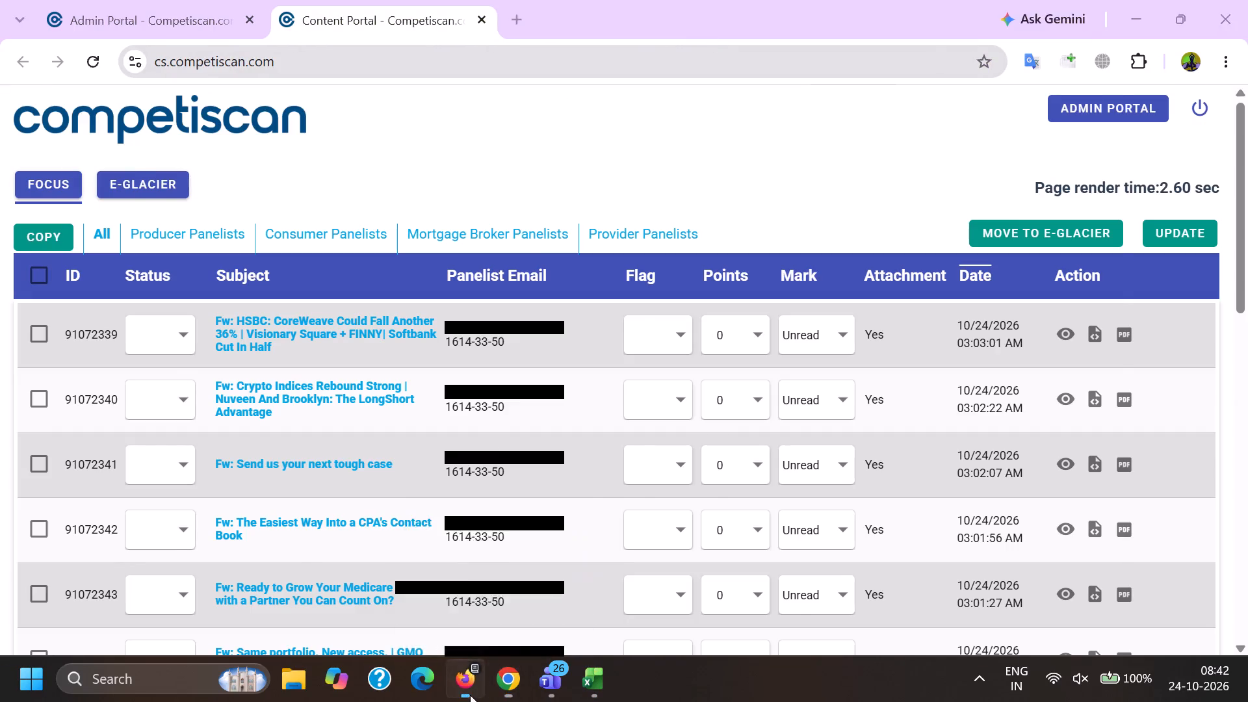
{"action": "scroll", "coordinate": [331, 393], "scroll_direction": "down", "scroll_amount": 5}
{"action": "left_click", "coordinate": [221, 450]}
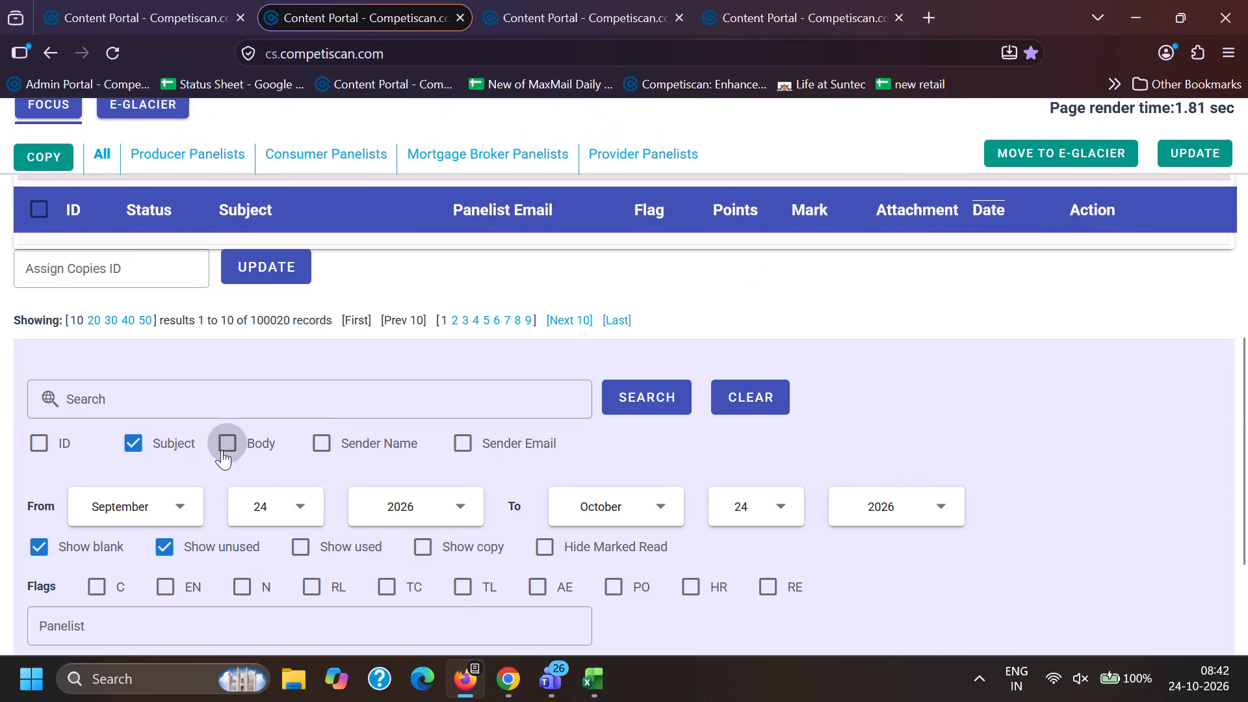
{"action": "scroll", "coordinate": [236, 510], "scroll_direction": "down", "scroll_amount": 4}
{"action": "left_click", "coordinate": [243, 517]}
{"action": "scroll", "coordinate": [268, 549], "scroll_direction": "up", "scroll_amount": 2}
{"action": "left_click", "coordinate": [224, 421]}
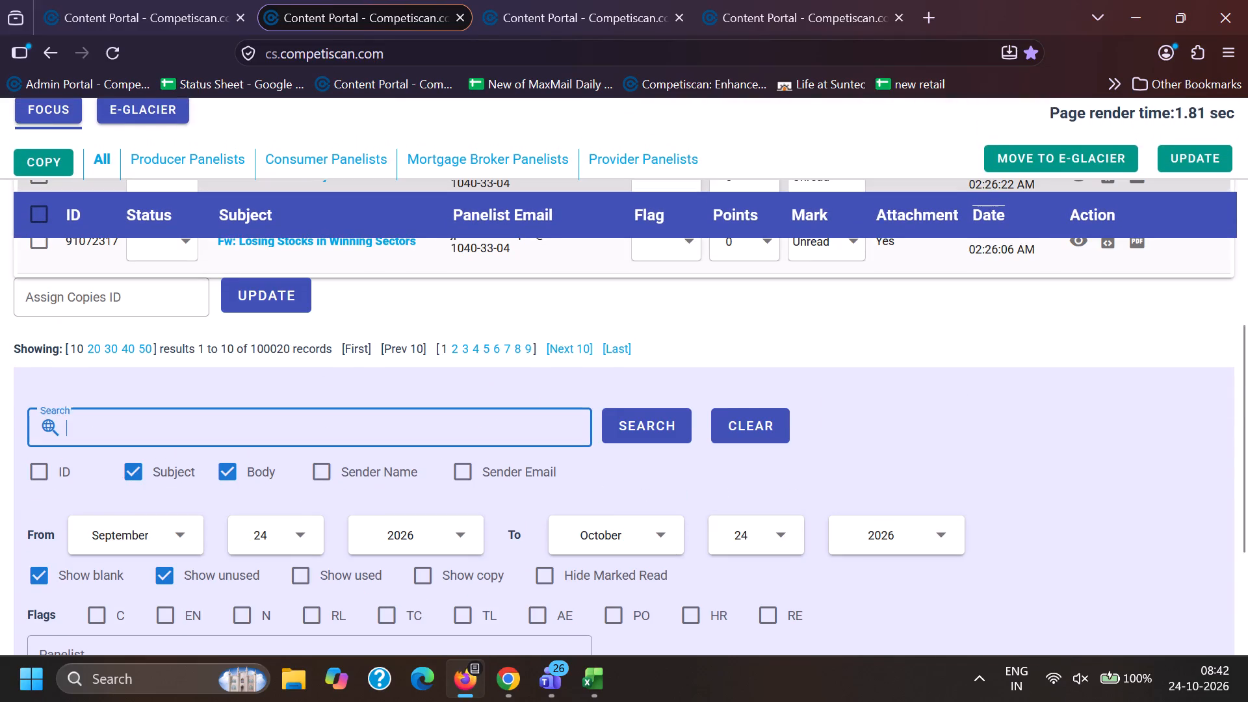
{"action": "key", "text": "shift+quotedbl"}
{"action": "key", "text": "ctrl+v"}
{"action": "key", "text": "shift+quotedbl"}
{"action": "key", "text": "Return"}
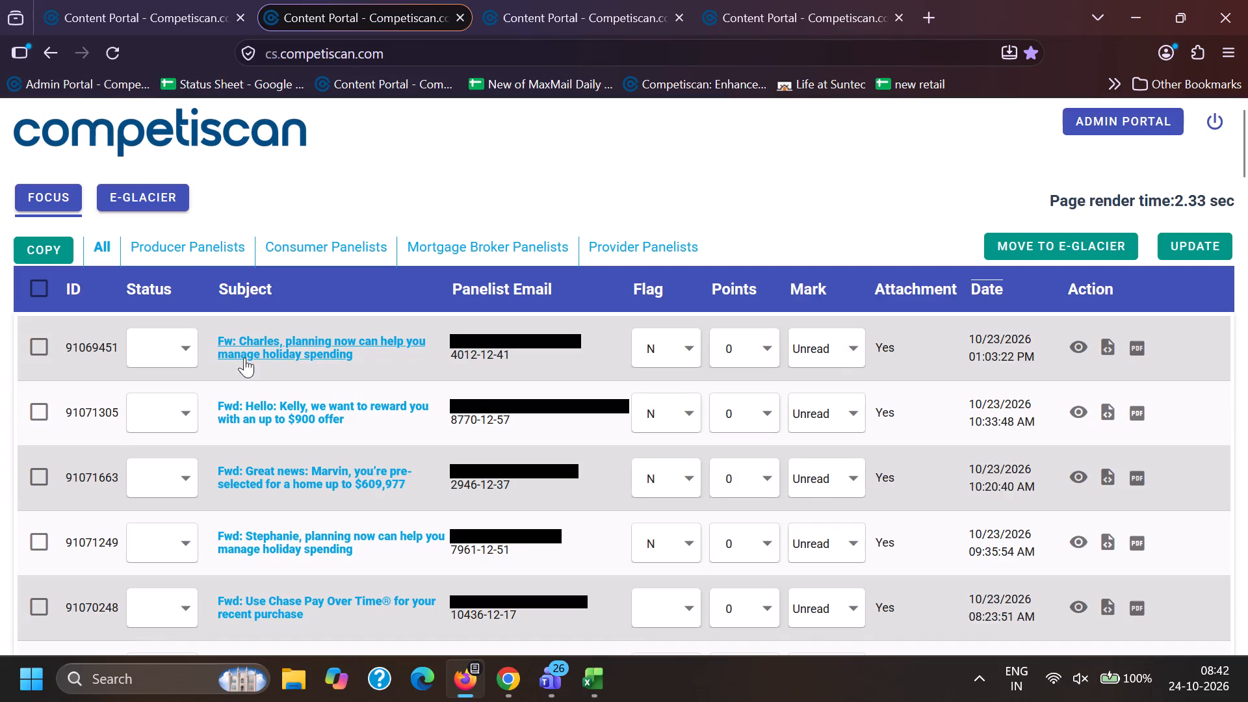
Examine the Chase panelist emails dated 10/23/2026 back to 10/16/2026, and return to the strings workbook in Excel.
{"action": "scroll", "coordinate": [268, 400], "scroll_direction": "down", "scroll_amount": 2}
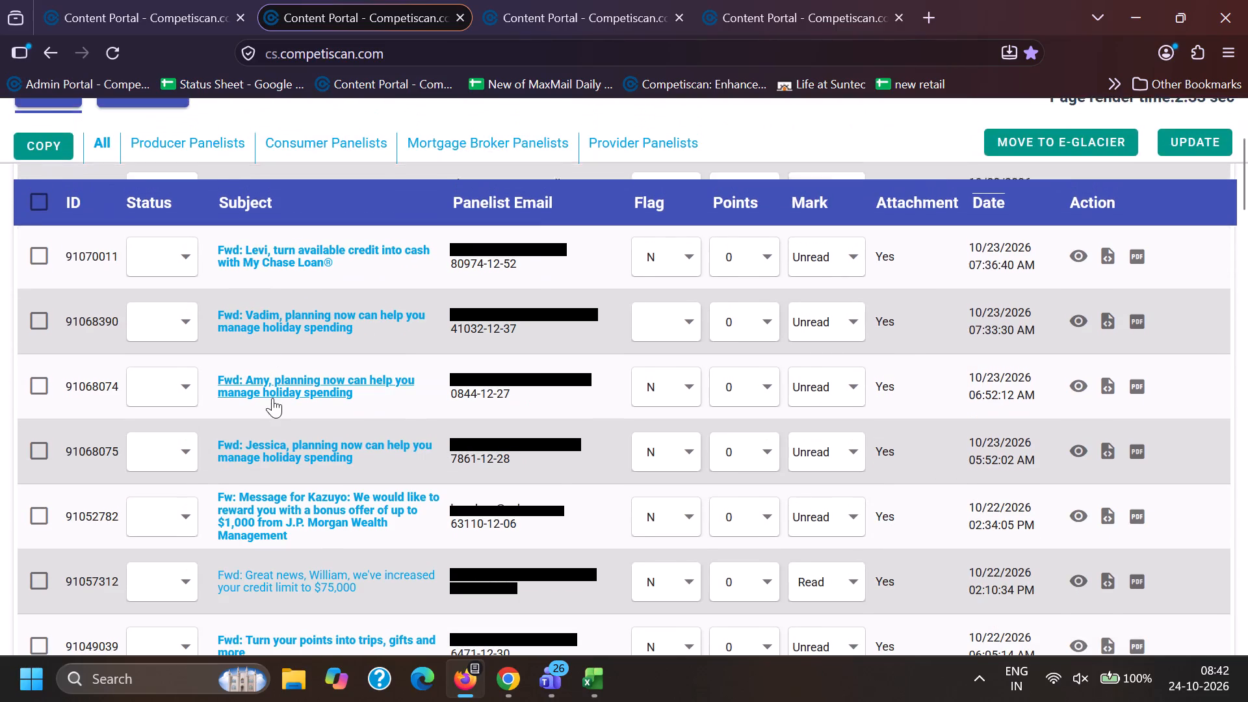
{"action": "scroll", "coordinate": [272, 396], "scroll_direction": "down", "scroll_amount": 4}
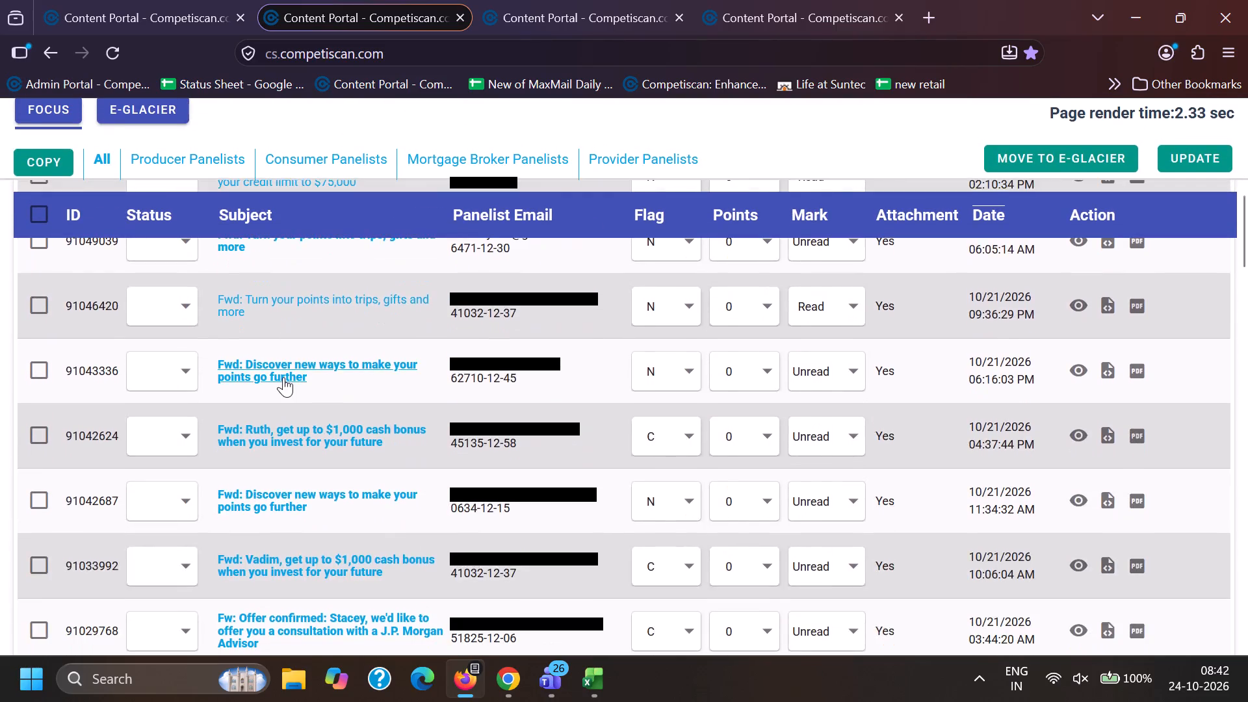
{"action": "scroll", "coordinate": [283, 377], "scroll_direction": "down", "scroll_amount": 10}
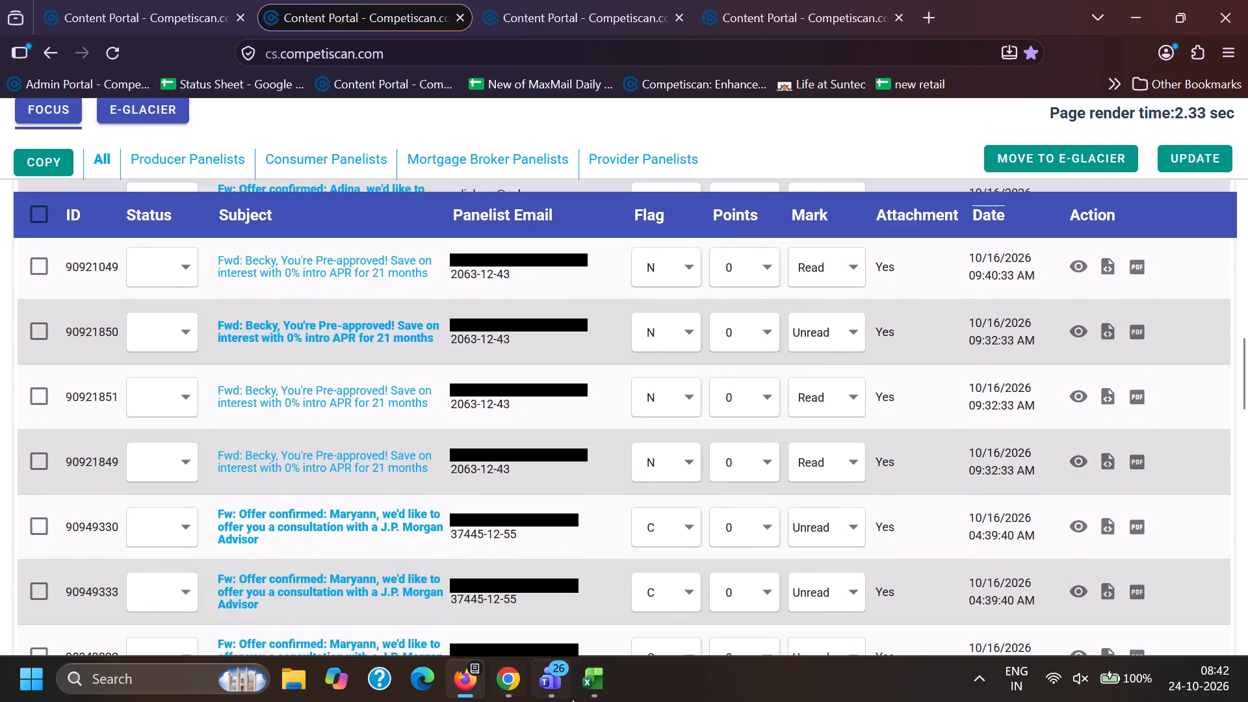
{"action": "left_click", "coordinate": [587, 687]}
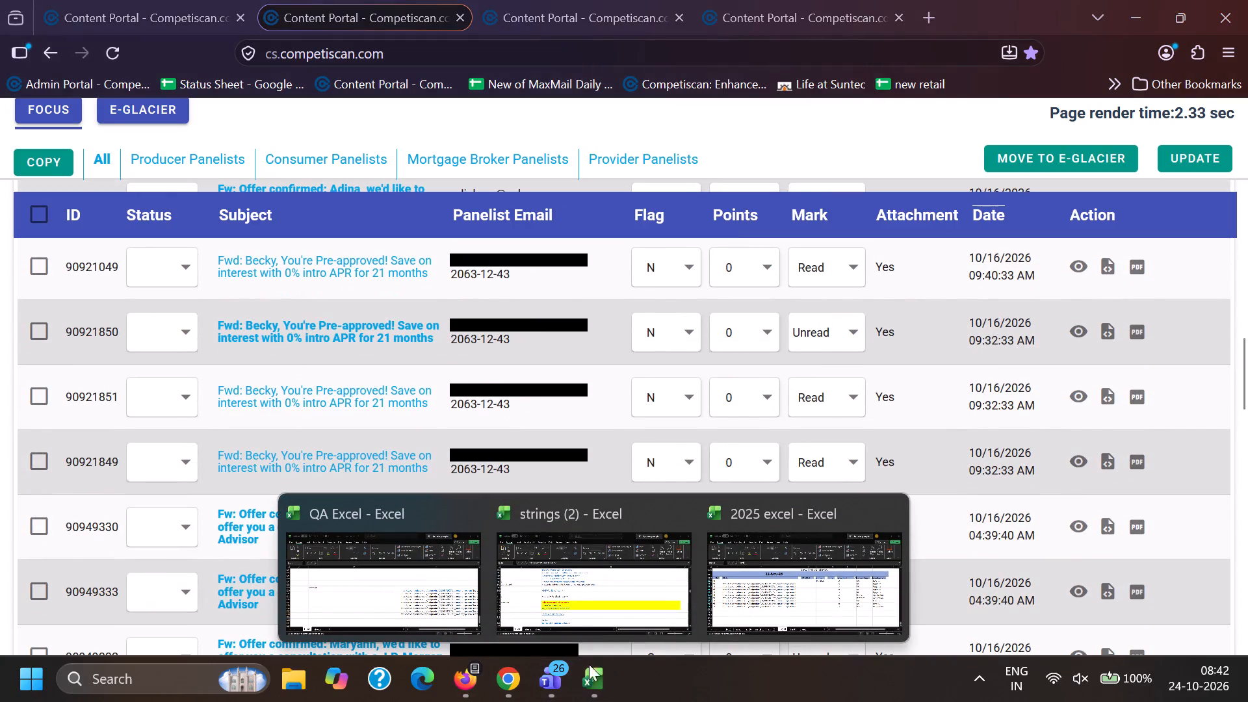
Copy the Capital One Shopping sender address in cell B200 of Sheet1 in the strings workbook.
{"action": "left_click", "coordinate": [589, 612]}
{"action": "scroll", "coordinate": [448, 513], "scroll_direction": "up", "scroll_amount": 2}
{"action": "left_click", "coordinate": [560, 316]}
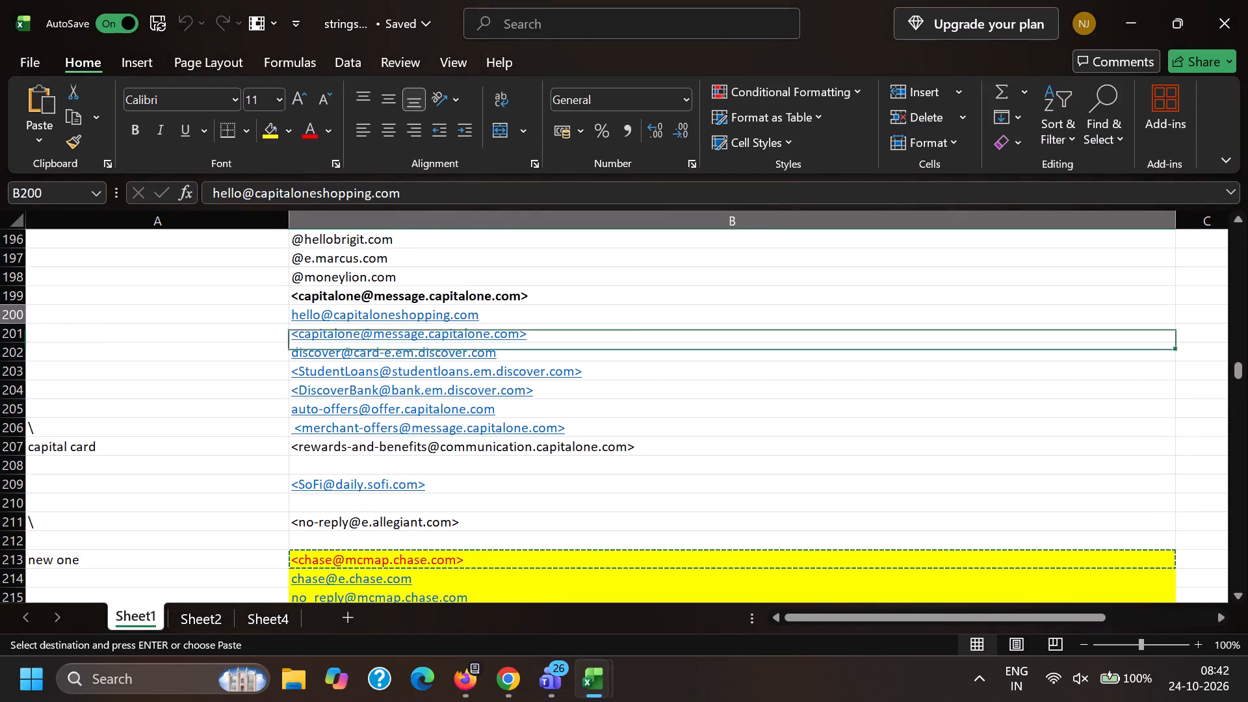
{"action": "key", "text": "ctrl+c"}
In Firefox's third Content Portal tab, include Body and all countries, and search for the copied Capital One Shopping address within double quotes.
{"action": "key", "text": "alt+Tab"}
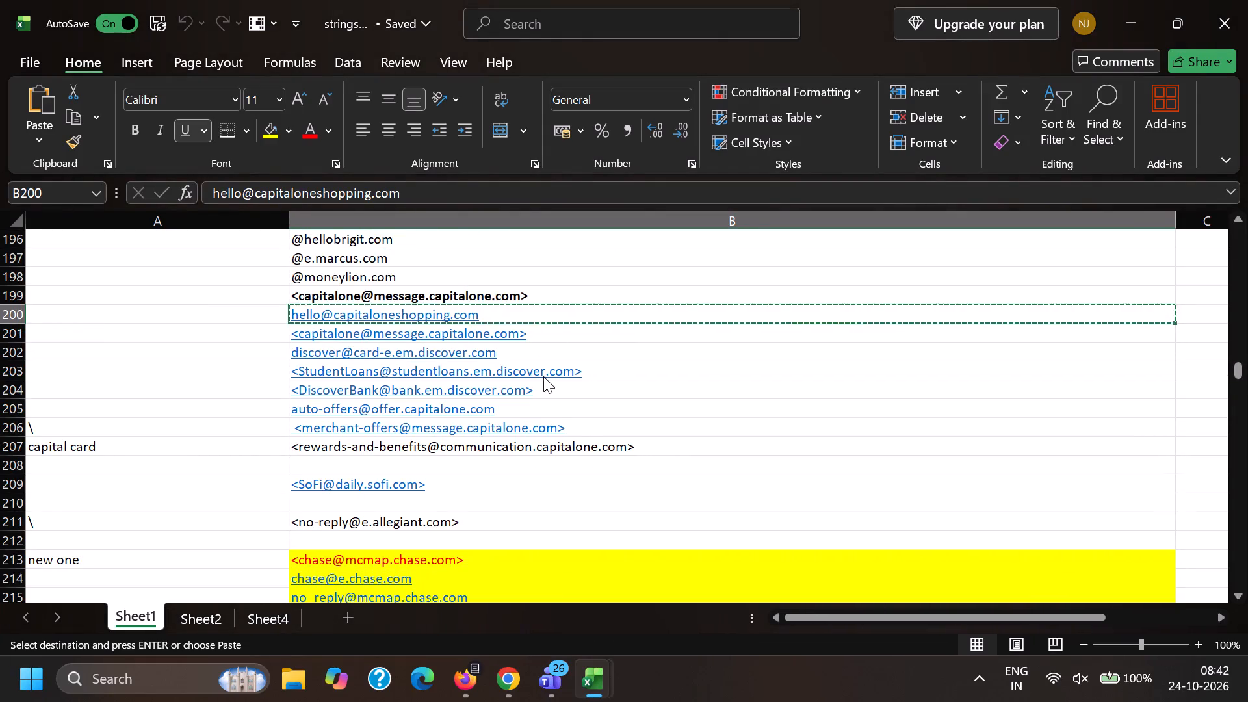
{"action": "left_click", "coordinate": [569, 0]}
{"action": "scroll", "coordinate": [172, 495], "scroll_direction": "down", "scroll_amount": 4}
{"action": "left_click", "coordinate": [238, 550]}
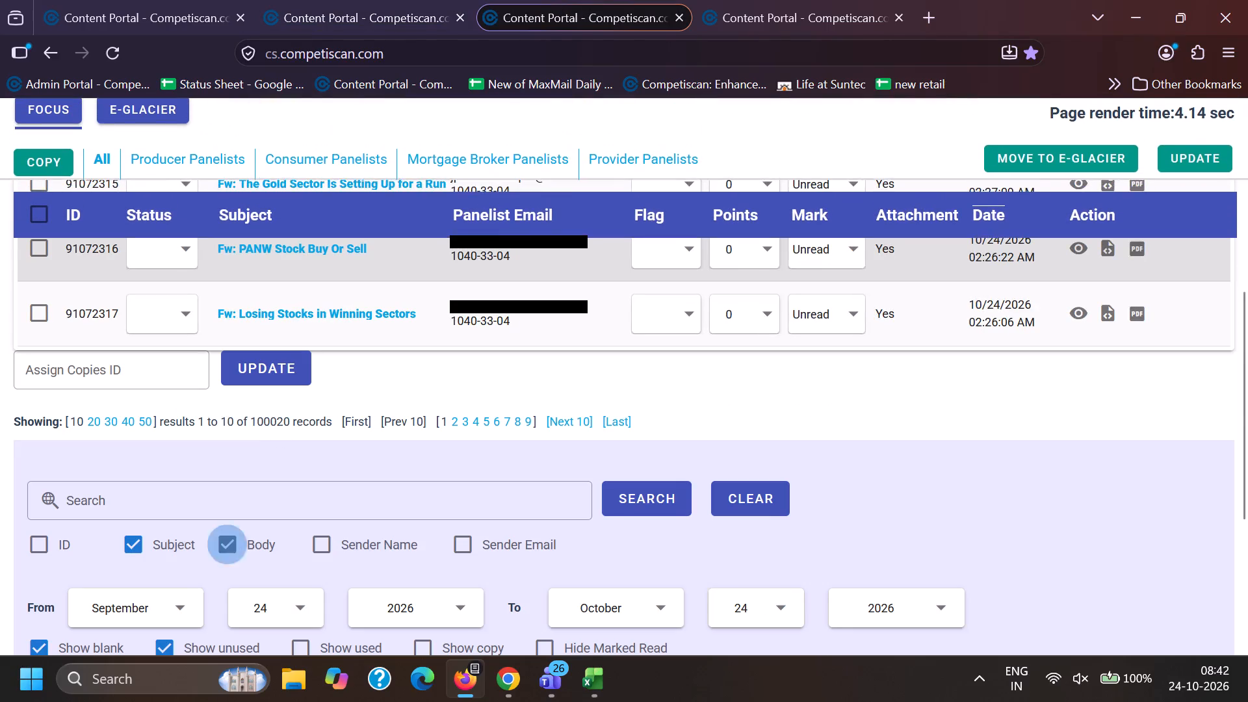
{"action": "scroll", "coordinate": [249, 500], "scroll_direction": "down", "scroll_amount": 5}
{"action": "left_click", "coordinate": [239, 505]}
{"action": "scroll", "coordinate": [222, 588], "scroll_direction": "up", "scroll_amount": 2}
{"action": "left_click", "coordinate": [238, 415]}
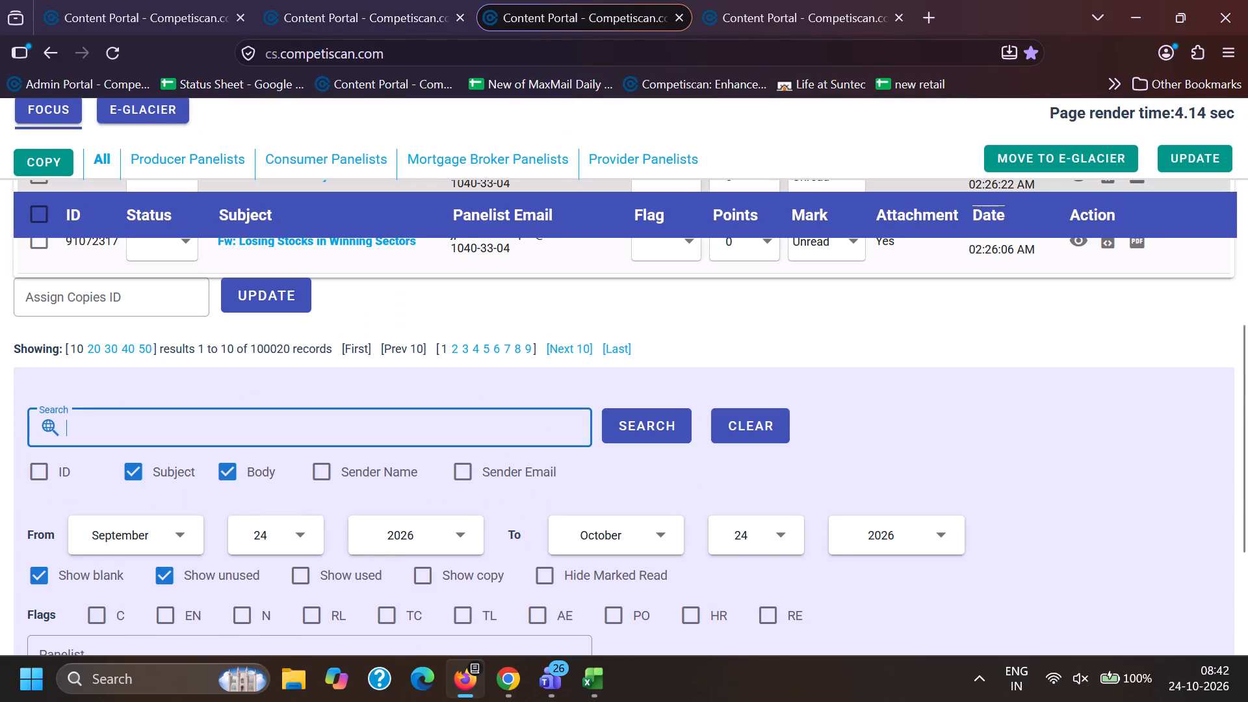
{"action": "key", "text": "shift+quotedbl"}
{"action": "key", "text": "ctrl+v"}
{"action": "key", "text": "shift+quotedbl"}
{"action": "key", "text": "Return"}
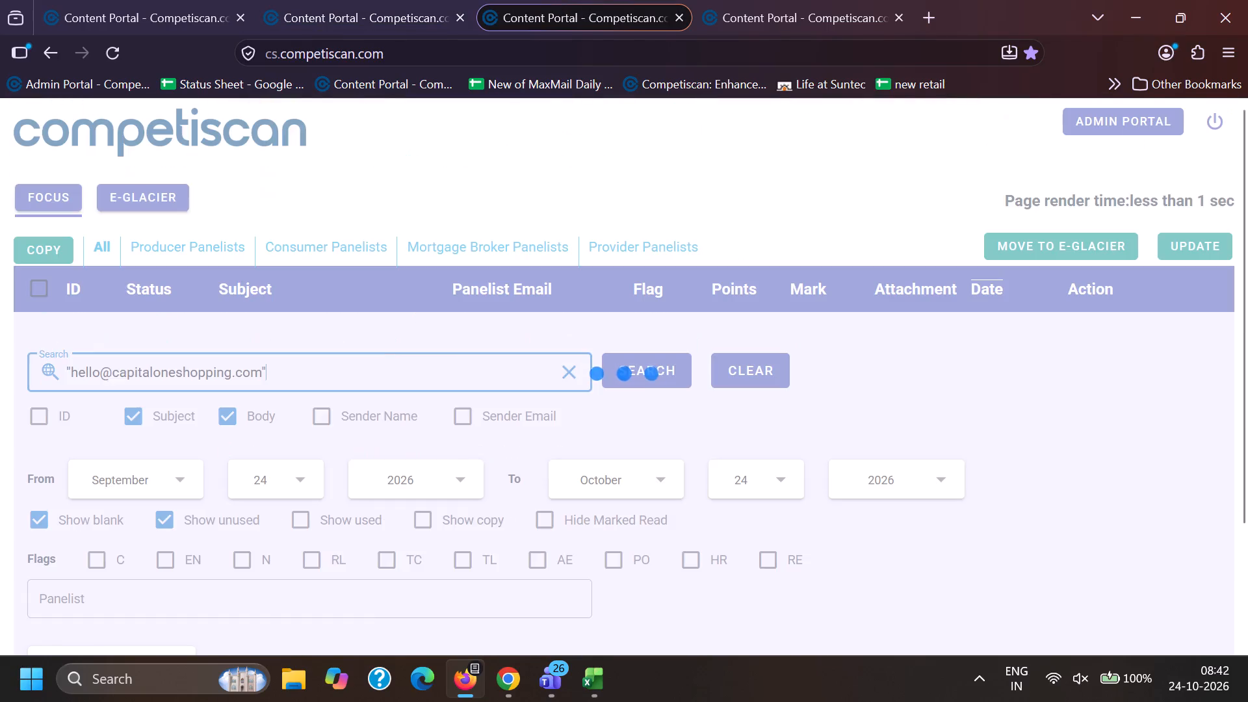
Copy the Capital One auto-offers sender address in cell B205 of Sheet1 in the strings workbook.
{"action": "key", "text": "alt+Tab"}
{"action": "left_click", "coordinate": [598, 403]}
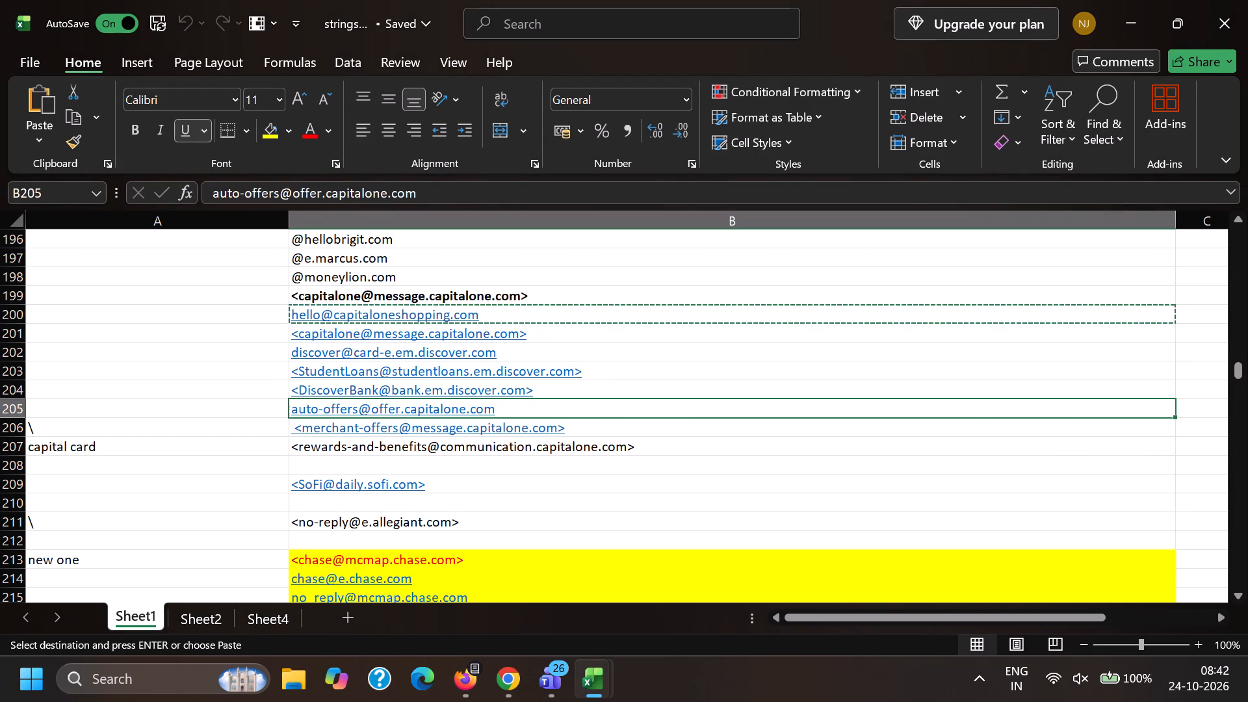
{"action": "key", "text": "ctrl+c"}
In Firefox's fourth Content Portal tab, include Body and all countries, and search for the copied auto-offers address within double quotes.
{"action": "key", "text": "alt+Tab"}
{"action": "left_click", "coordinate": [787, 0]}
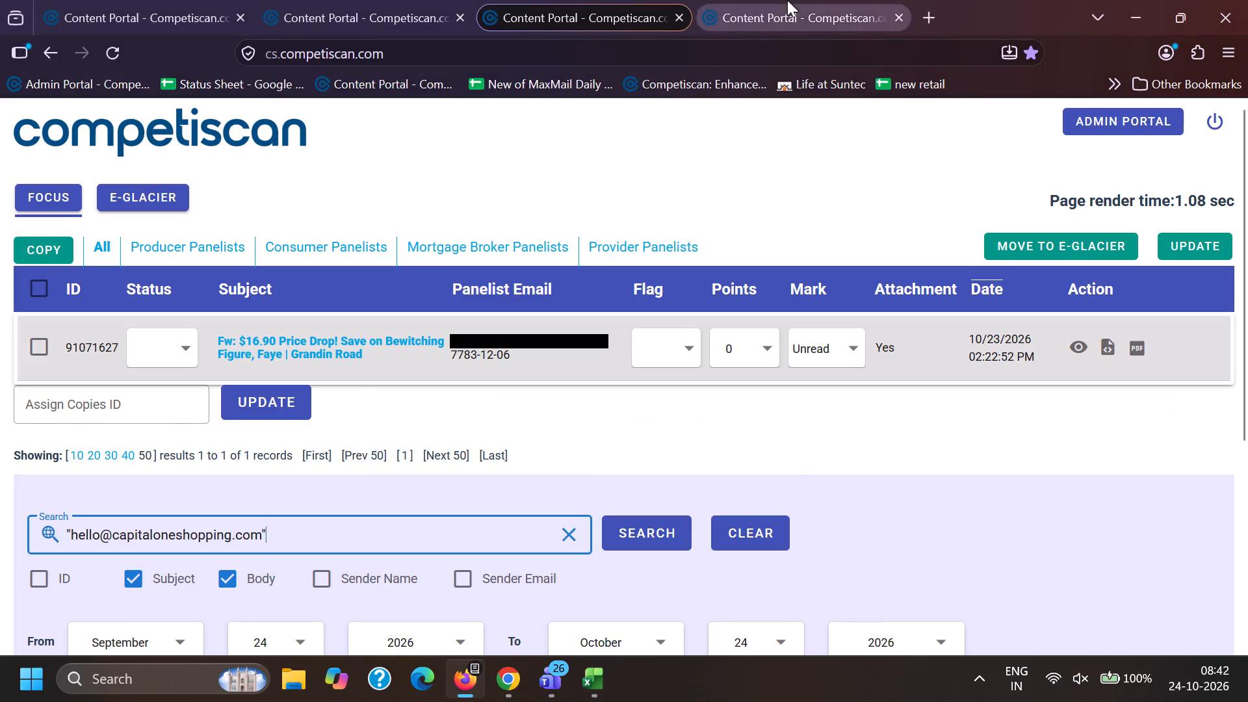
{"action": "scroll", "coordinate": [308, 472], "scroll_direction": "down", "scroll_amount": 5}
{"action": "left_click", "coordinate": [237, 450]}
{"action": "scroll", "coordinate": [236, 458], "scroll_direction": "down", "scroll_amount": 3}
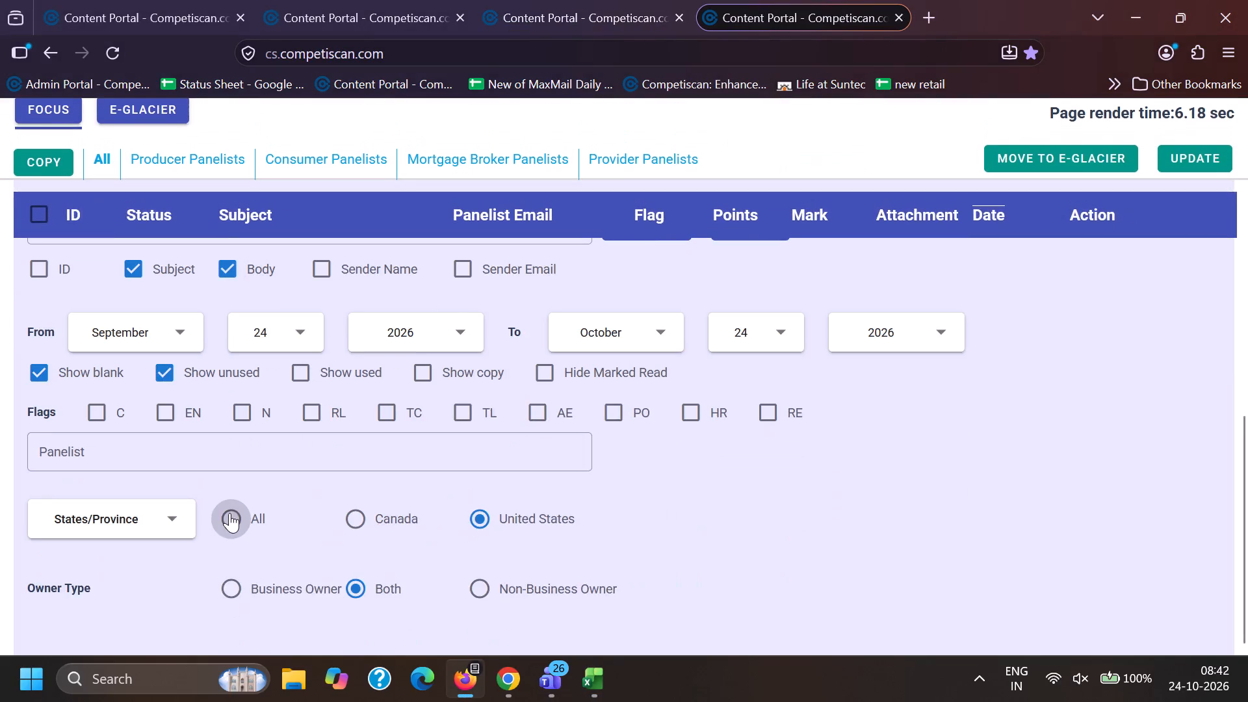
{"action": "left_click", "coordinate": [229, 513]}
{"action": "scroll", "coordinate": [237, 518], "scroll_direction": "up", "scroll_amount": 2}
{"action": "left_click", "coordinate": [247, 439]}
{"action": "key", "text": "shift+quotedbl"}
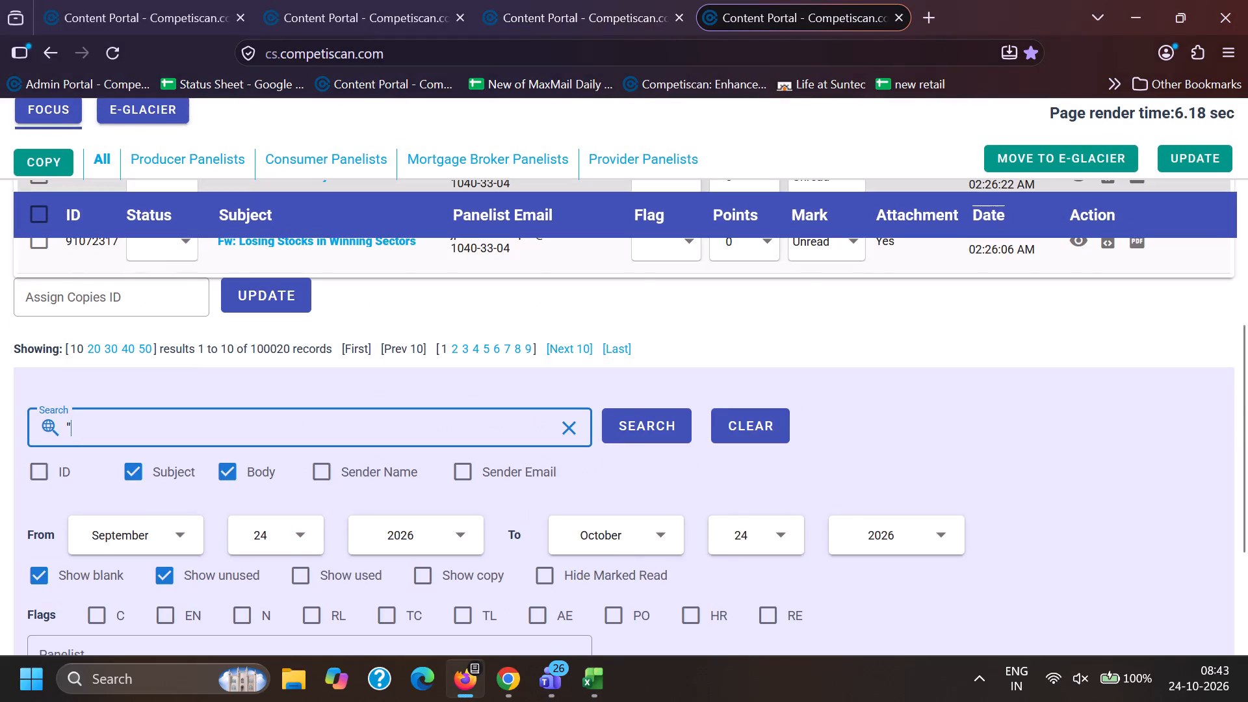
{"action": "key", "text": "ctrl+v"}
{"action": "key", "text": "shift+quotedbl"}
{"action": "key", "text": "Return"}
Review the Capital One Shopping search results in the third tab and the auto-offers results in the fourth tab.
{"action": "left_click", "coordinate": [586, 4]}
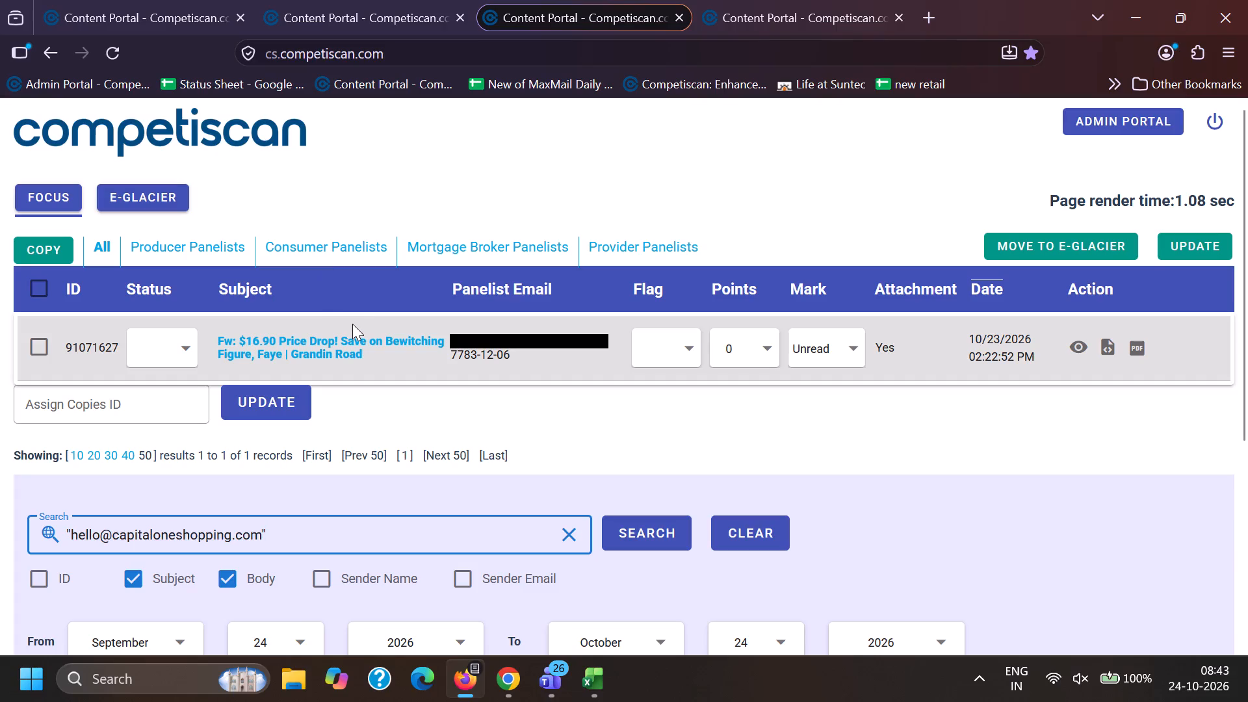
{"action": "scroll", "coordinate": [352, 324], "scroll_direction": "down", "scroll_amount": 4}
{"action": "left_click", "coordinate": [814, 0]}
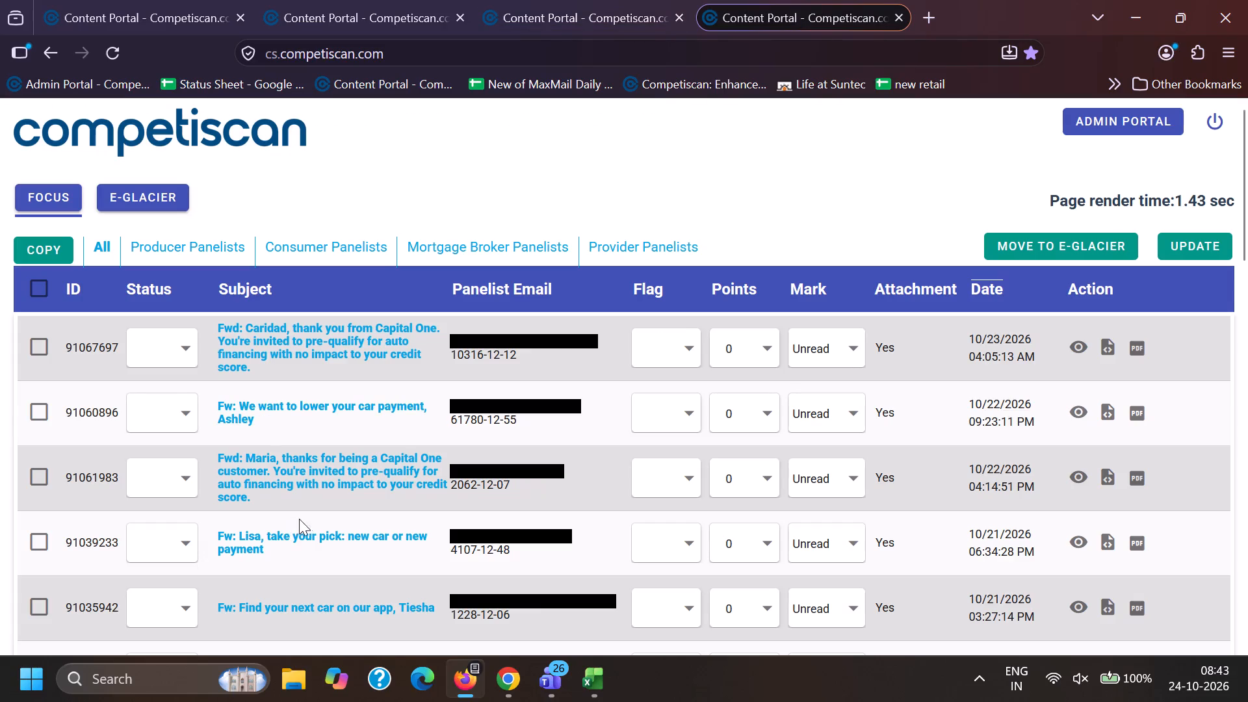
Copy the Discover card sender address in cell B202 of Sheet1 in the strings workbook.
{"action": "left_click", "coordinate": [598, 673]}
{"action": "left_click", "coordinate": [601, 595]}
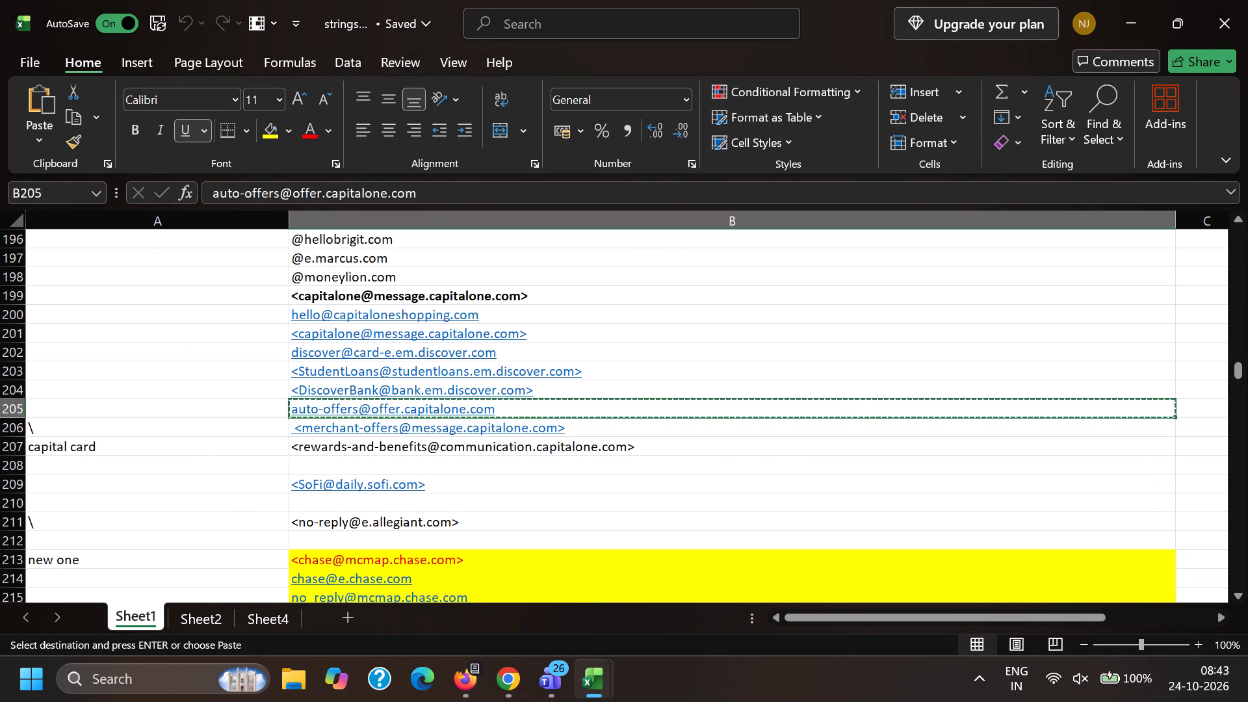
{"action": "left_click", "coordinate": [523, 348]}
{"action": "key", "text": "ctrl+c"}
{"action": "key", "text": "ctrl+c"}
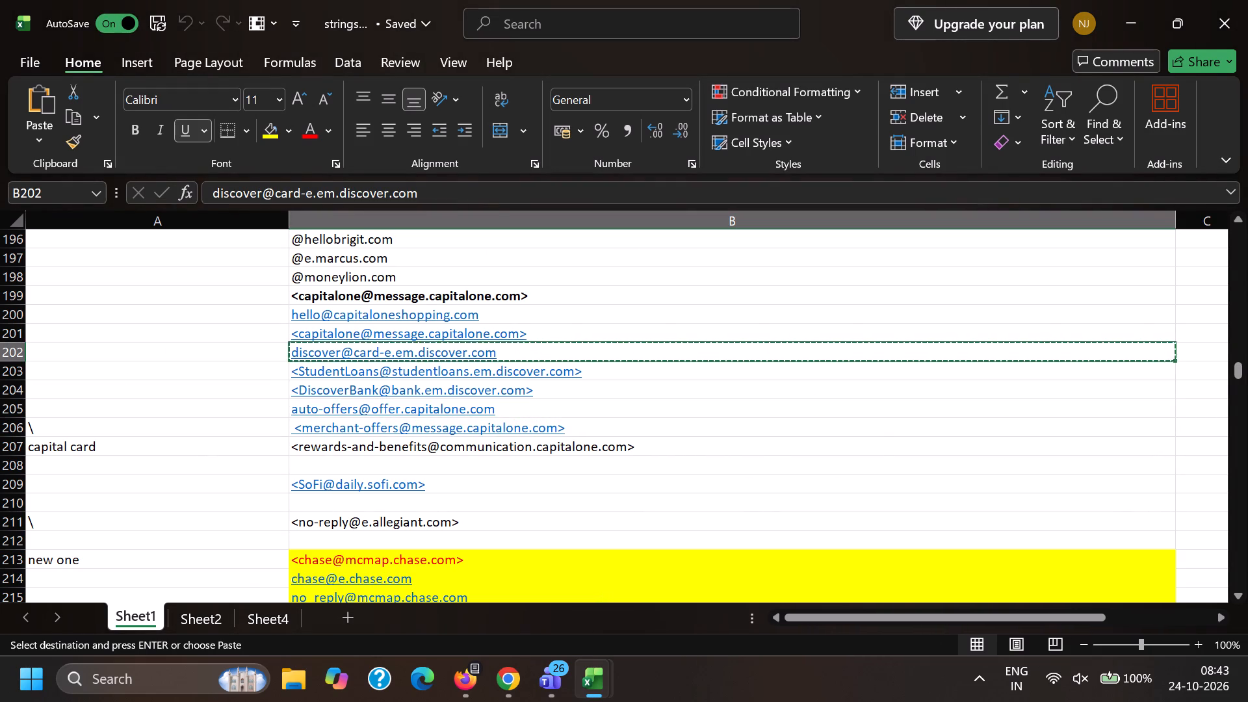
In Firefox's fourth Content Portal tab, replace the auto-offers search text with the copied Discover card address in double quotes and search.
{"action": "key", "text": "alt+Tab"}
{"action": "scroll", "coordinate": [311, 353], "scroll_direction": "down", "scroll_amount": 6}
{"action": "scroll", "coordinate": [276, 435], "scroll_direction": "down", "scroll_amount": 5}
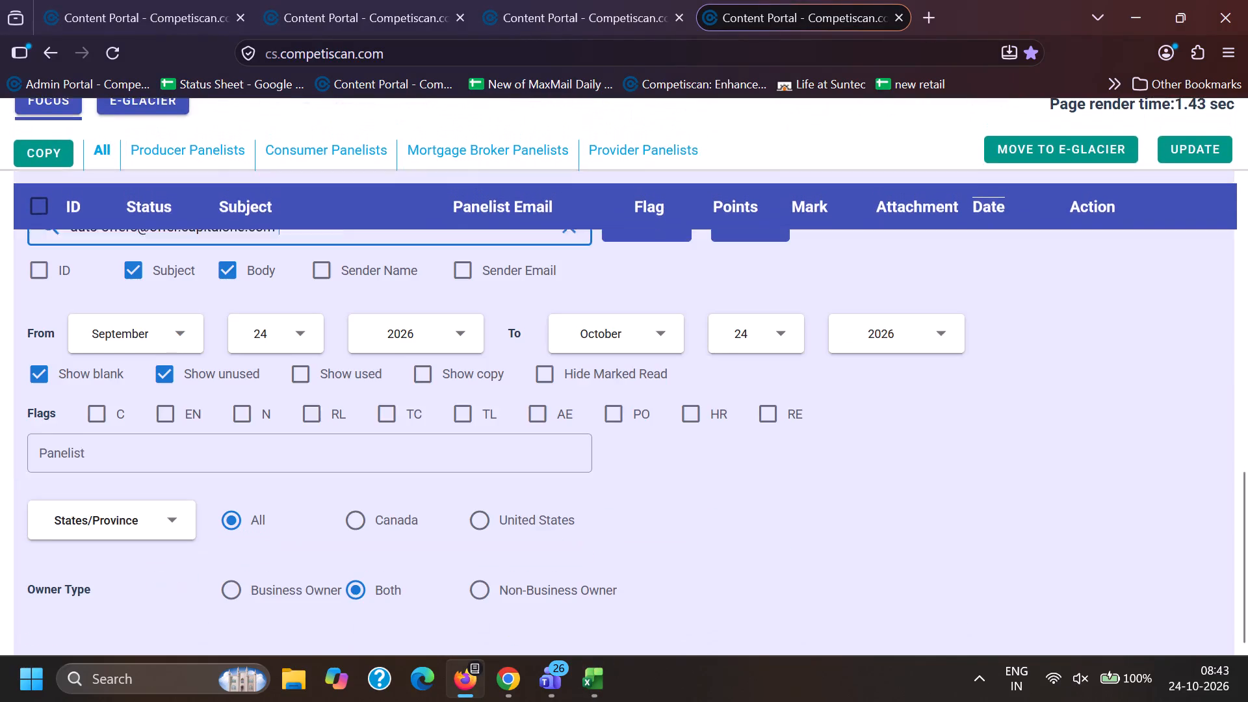
{"action": "scroll", "coordinate": [290, 530], "scroll_direction": "up", "scroll_amount": 1}
{"action": "left_click_drag", "start_coordinate": [419, 315], "coordinate": [0, 346]}
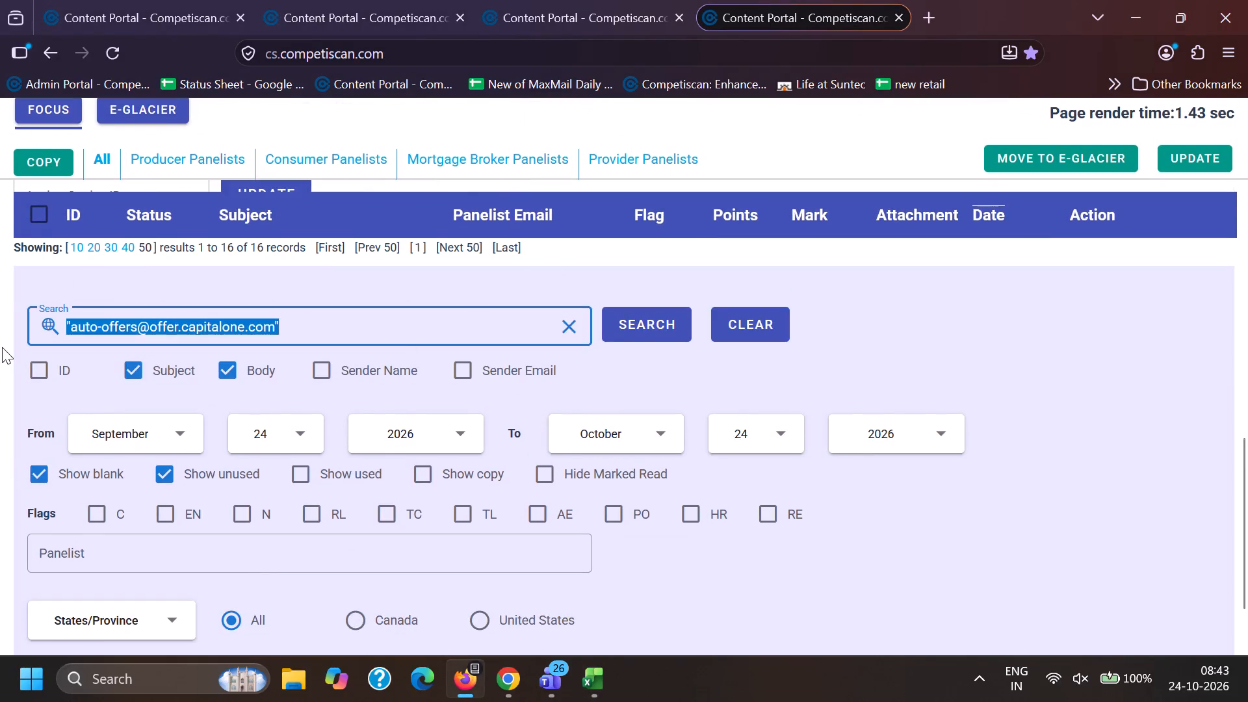
{"action": "key", "text": "BackSpace"}
{"action": "key", "text": "shift+quotedbl"}
{"action": "key", "text": "ctrl+v"}
{"action": "key", "text": "shift+quotedbl"}
{"action": "key", "text": "Return"}
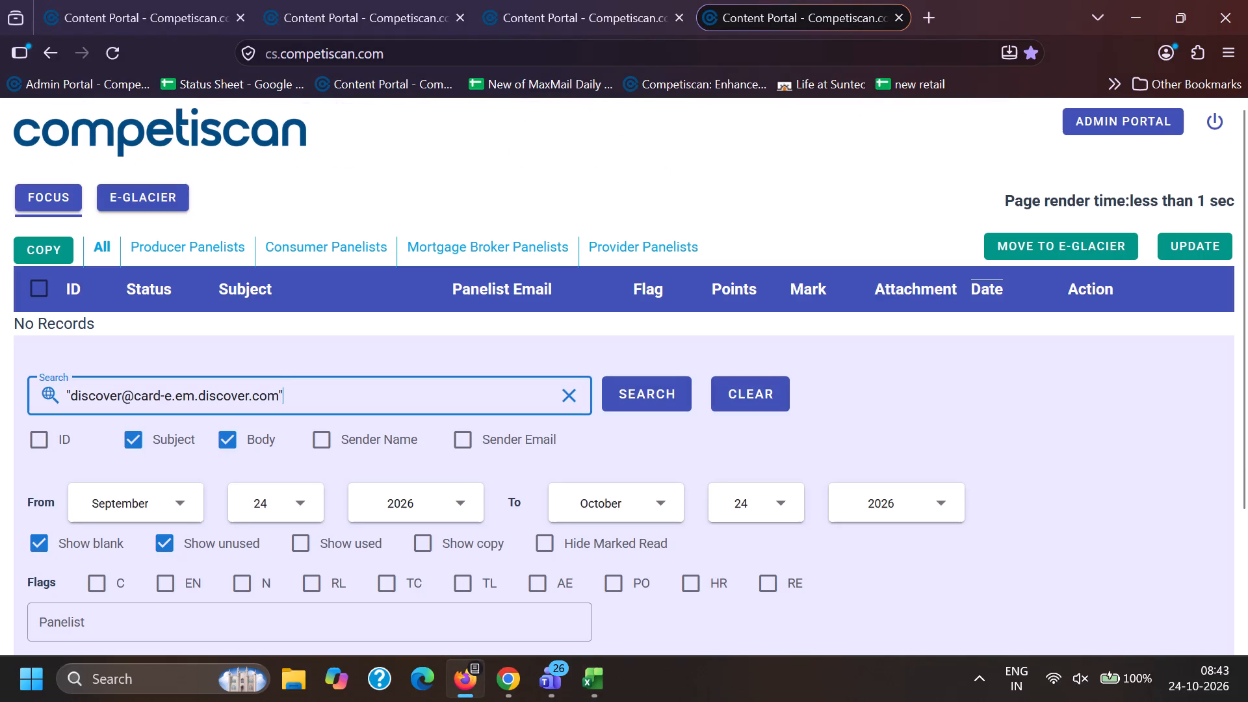
Switch back to the strings workbook in Excel.
{"action": "key", "text": "alt+Tab"}
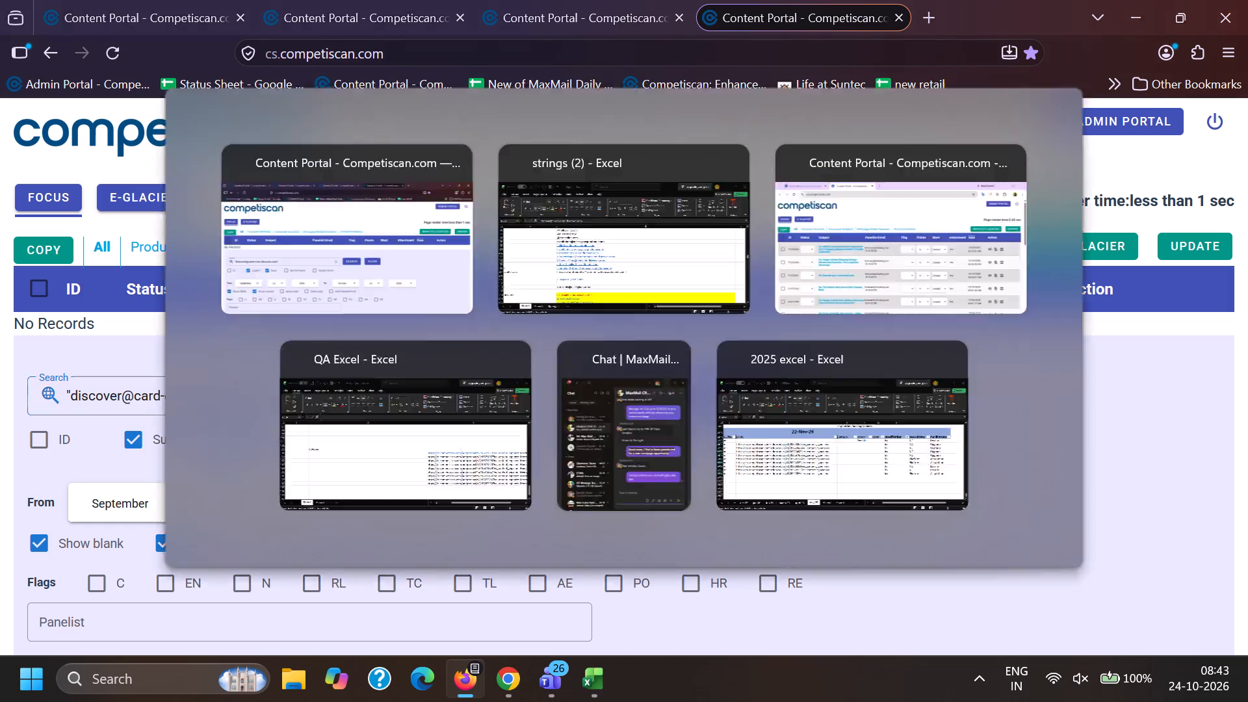
Open the bookmarked "Other Retail Records" Google Sheet in a new Chrome tab.
{"action": "key", "text": "alt+Tab"}
{"action": "key", "text": "alt+Tab"}
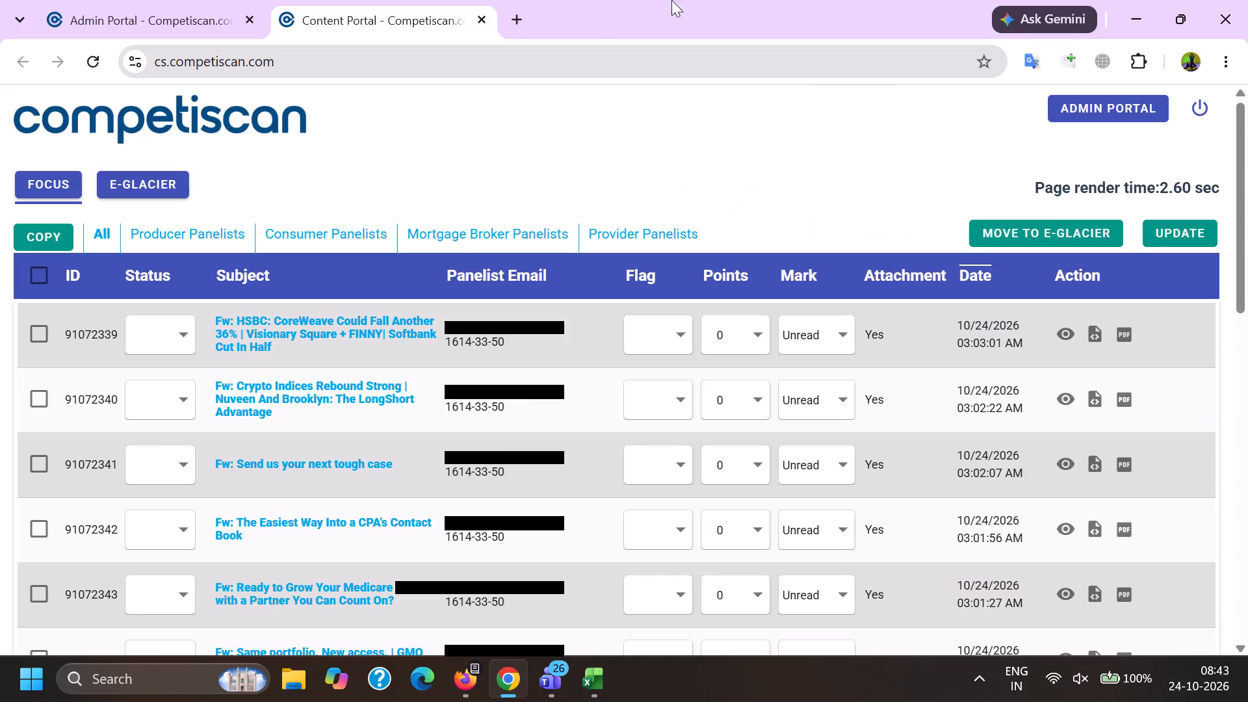
{"action": "left_click", "coordinate": [528, 12]}
{"action": "left_click", "coordinate": [1100, 97]}
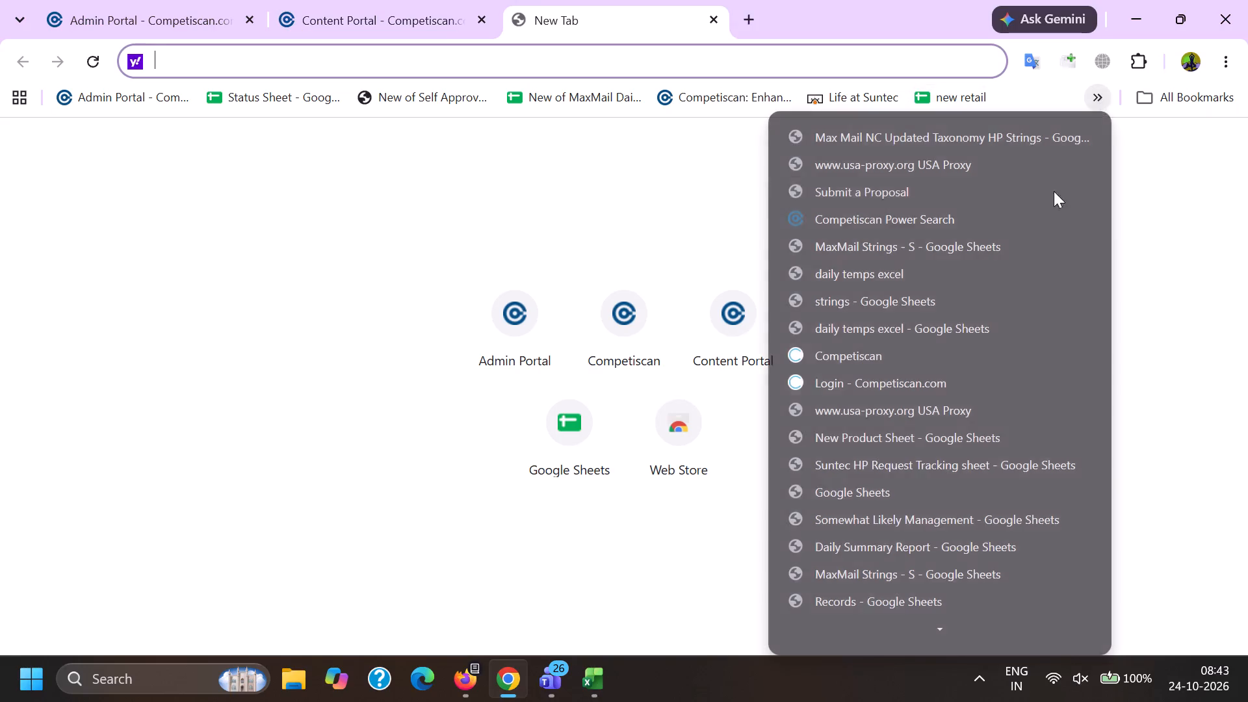
{"action": "scroll", "coordinate": [907, 461], "scroll_direction": "down", "scroll_amount": 12}
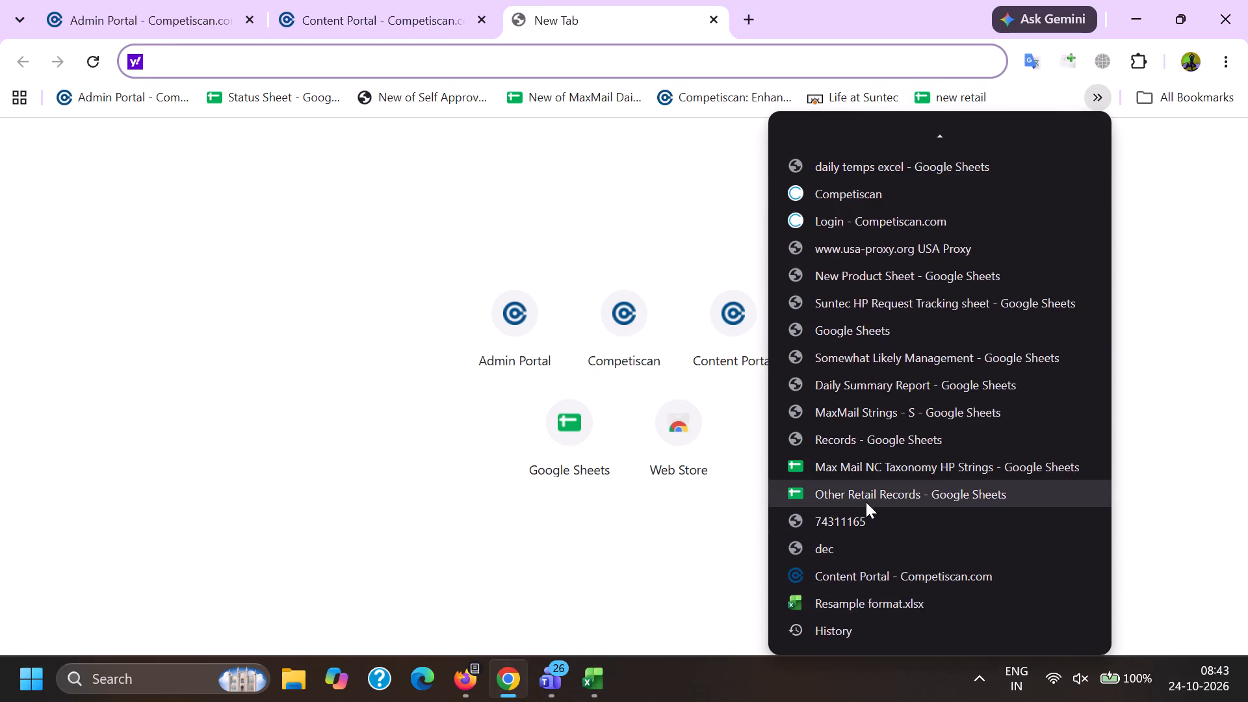
{"action": "left_click", "coordinate": [864, 493]}
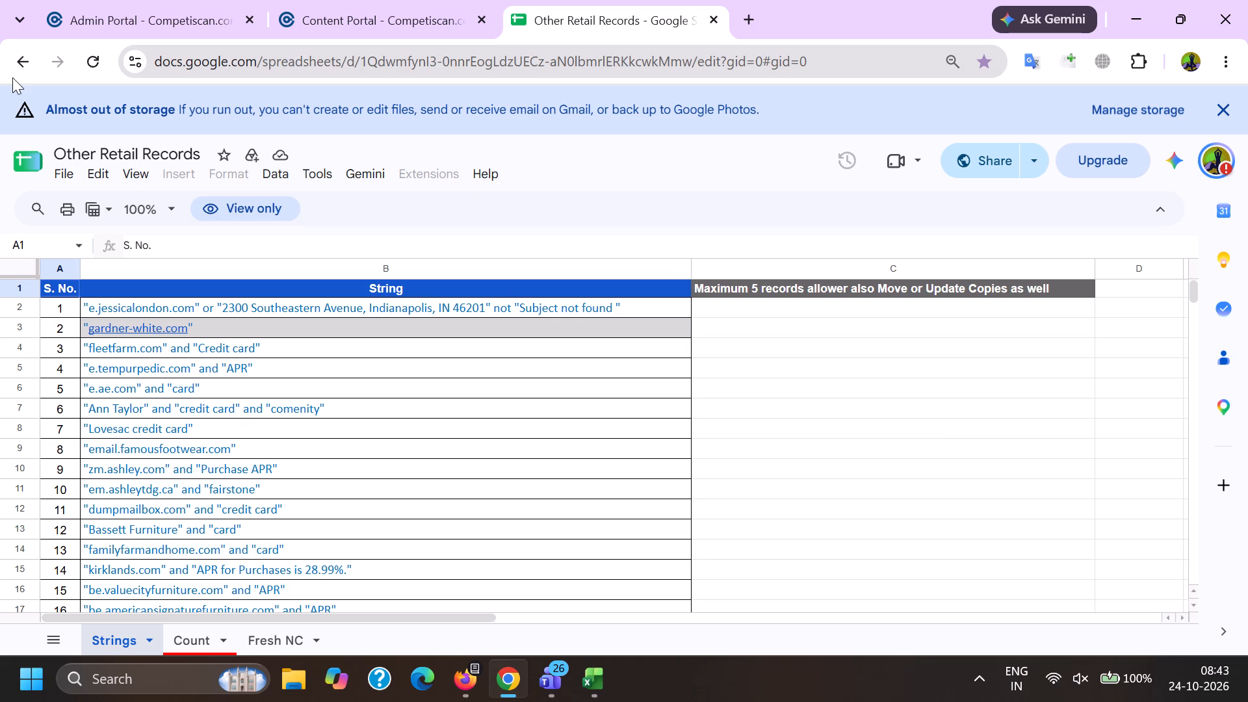
Copy the "e.pbteen.com" string, number 51, from the Strings sheet of Other Retail Records.
{"action": "scroll", "coordinate": [222, 357], "scroll_direction": "down", "scroll_amount": 9}
{"action": "left_click", "coordinate": [157, 434]}
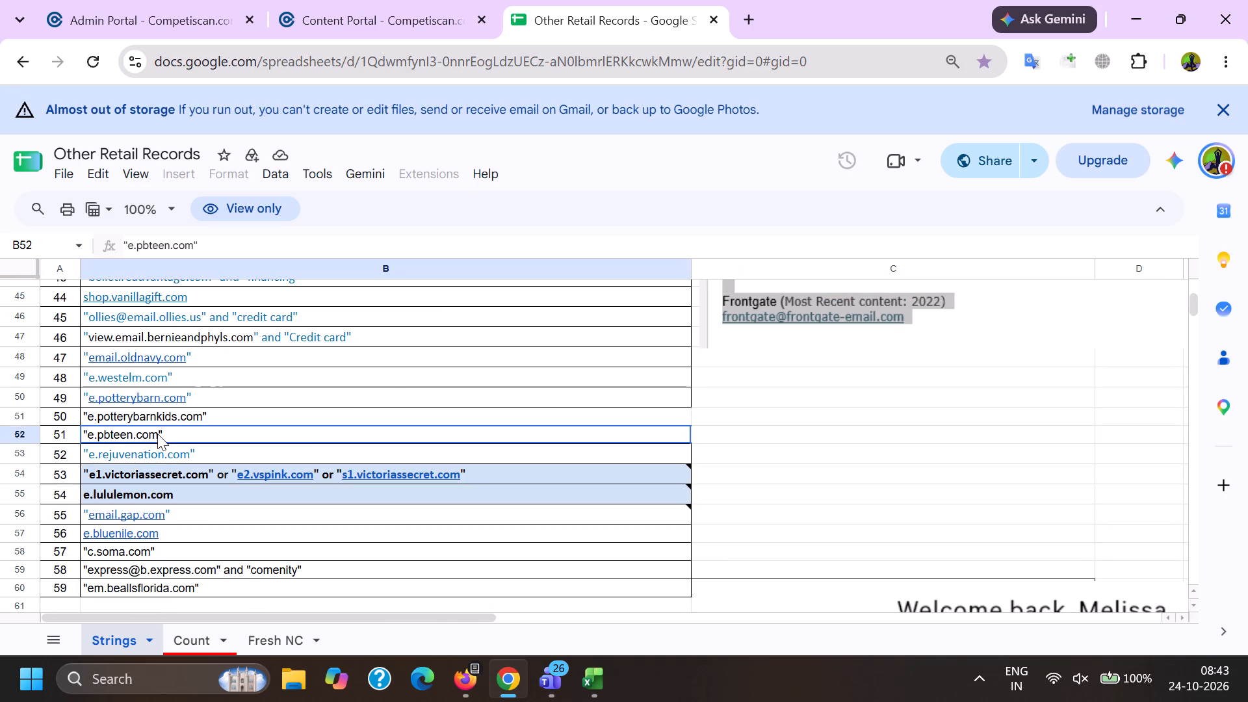
{"action": "key", "text": "ctrl+c"}
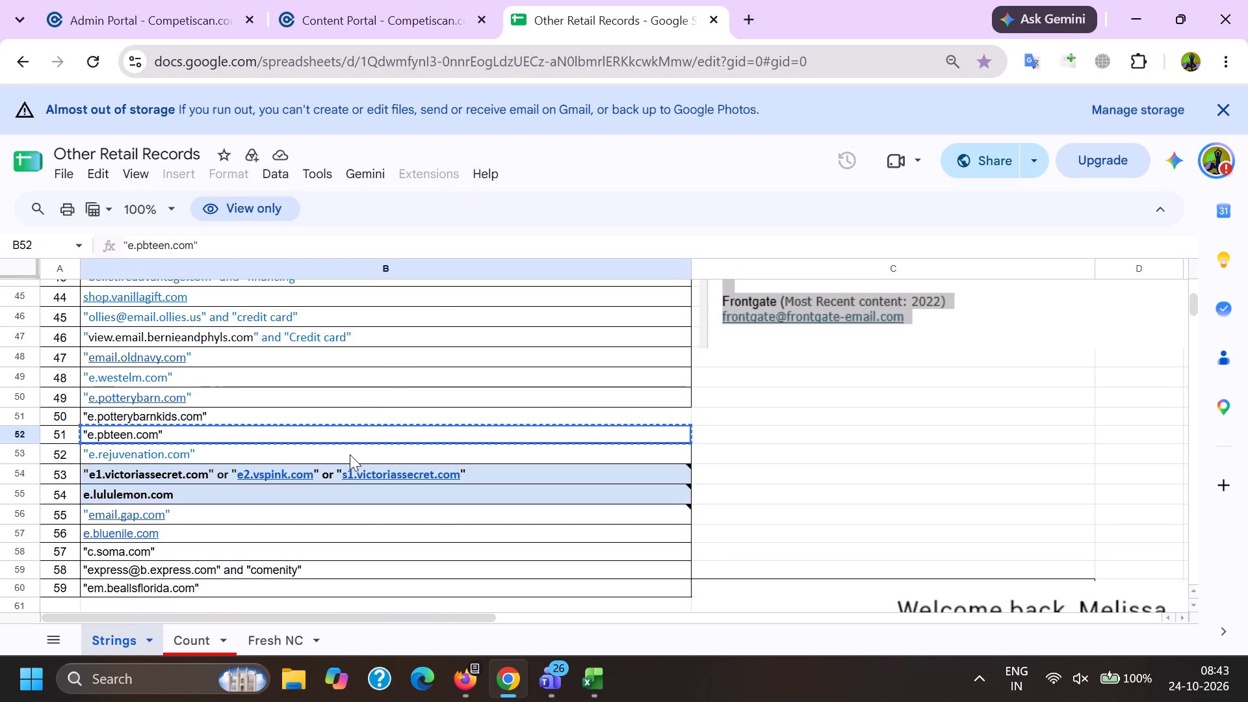
In Firefox's fourth Content Portal tab, replace the Discover search term with the copied string wrapped in additional double quotes and run the search.
{"action": "key", "text": "alt+Tab"}
{"action": "key", "text": "alt+Tab"}
{"action": "key", "text": "alt+Tab"}
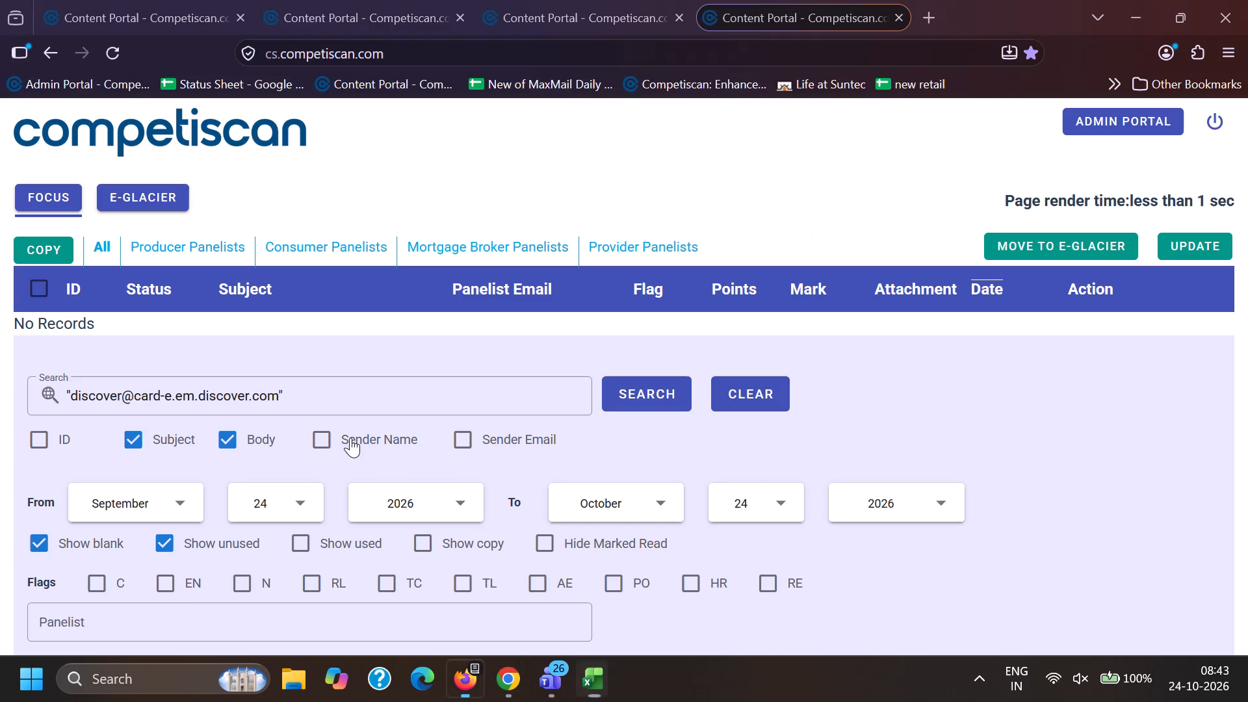
{"action": "left_click_drag", "start_coordinate": [466, 395], "coordinate": [6, 252]}
{"action": "key", "text": "BackSpace"}
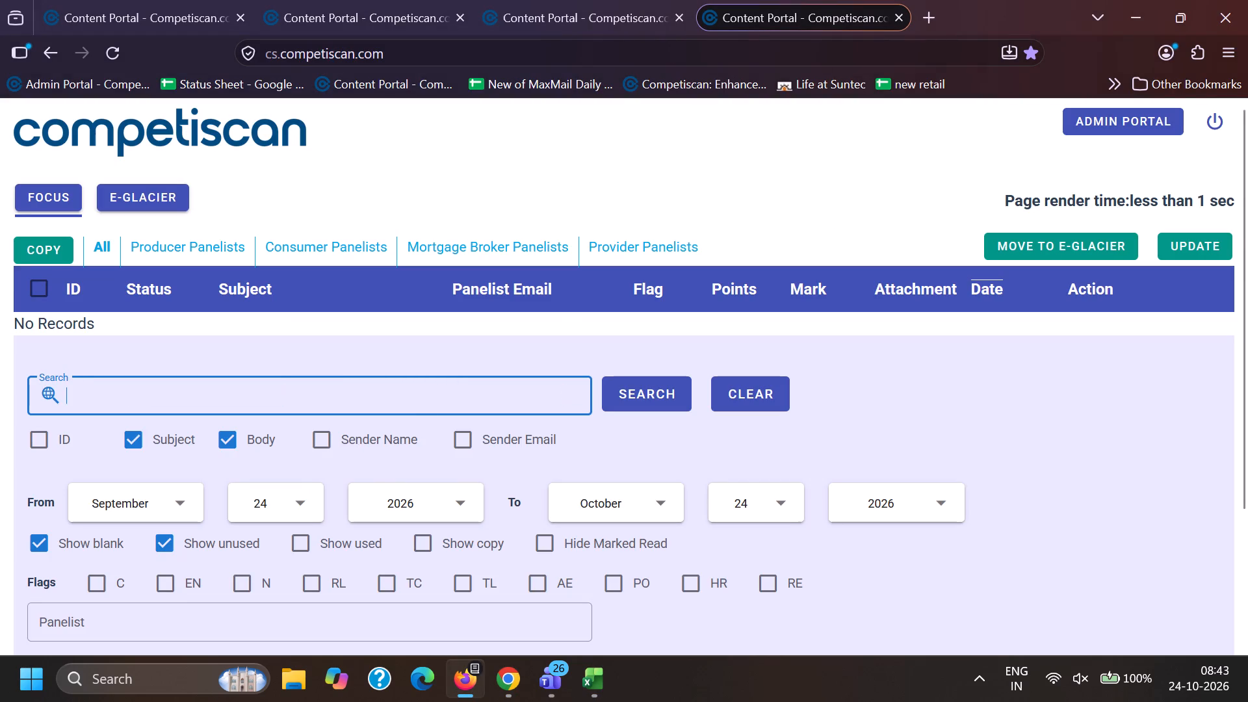
{"action": "key", "text": "shift+quotedbl"}
{"action": "key", "text": "ctrl+v"}
{"action": "key", "text": "shift+quotedbl"}
{"action": "key", "text": "Return"}
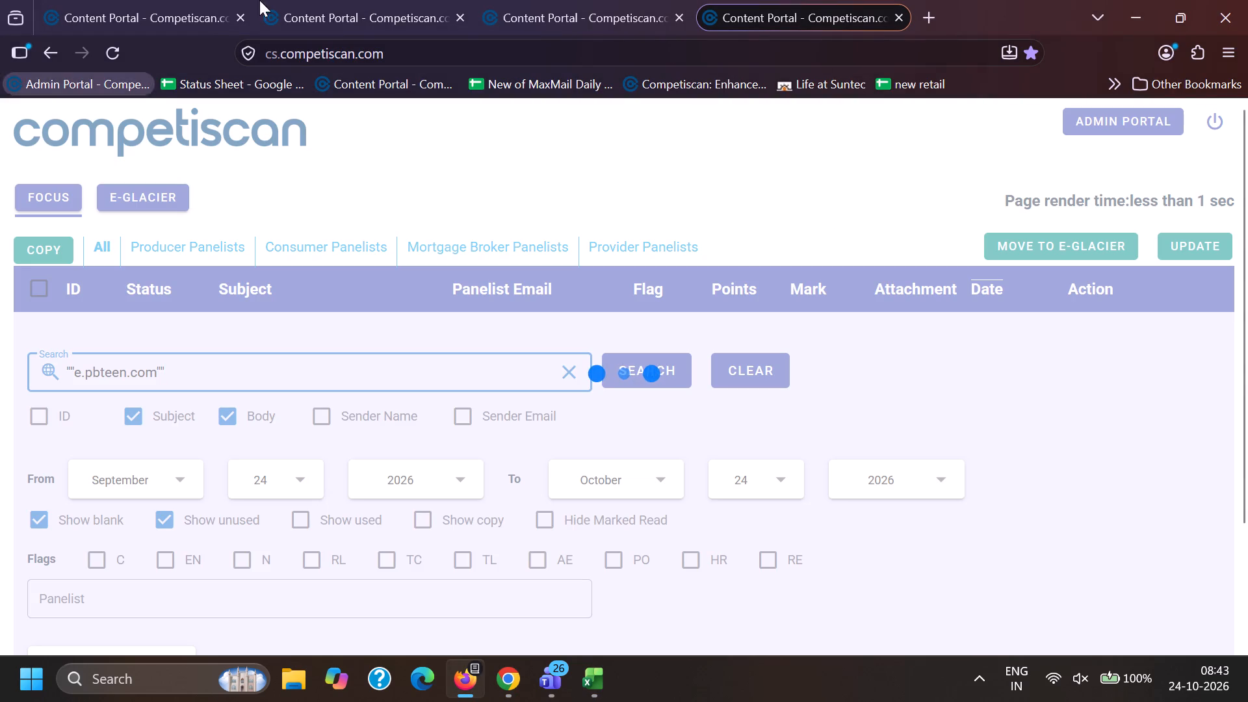
Examine the pbteen panelist emails in the fourth Content Portal tab, and switch the record list from Focus to E-Glacier.
{"action": "left_click", "coordinate": [534, 0]}
{"action": "key", "text": "alt+Tab"}
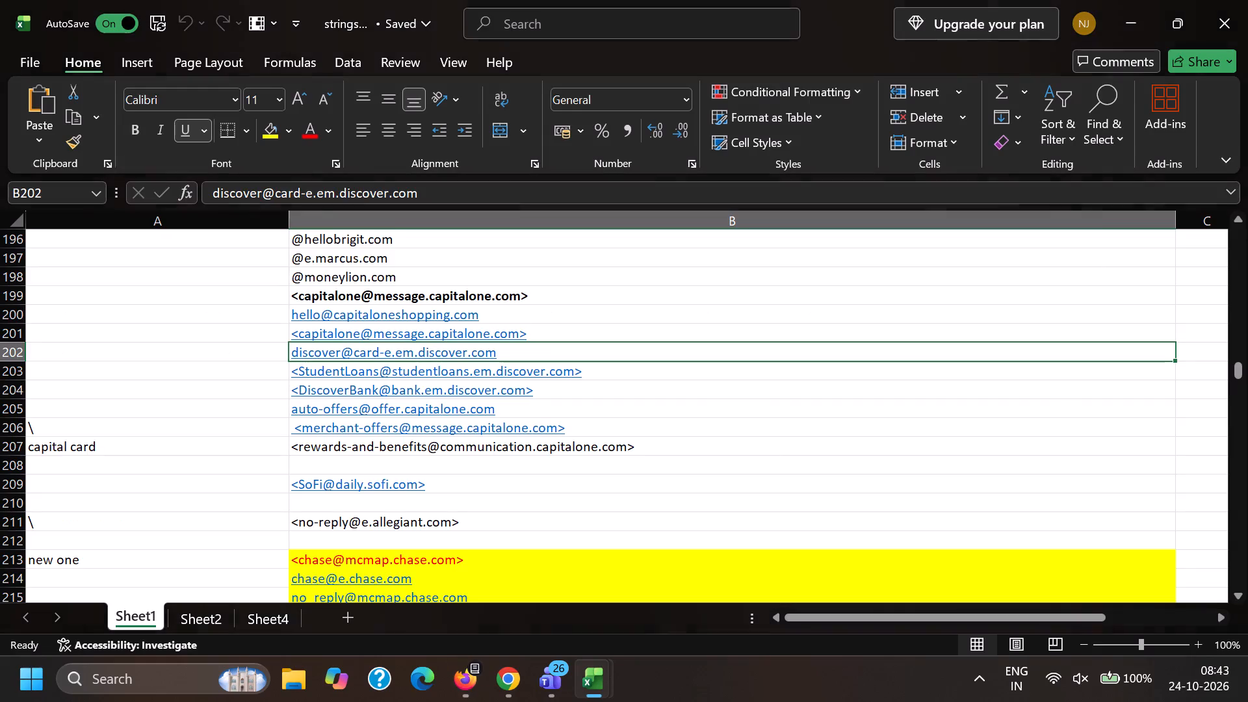
{"action": "key", "text": "alt+Tab"}
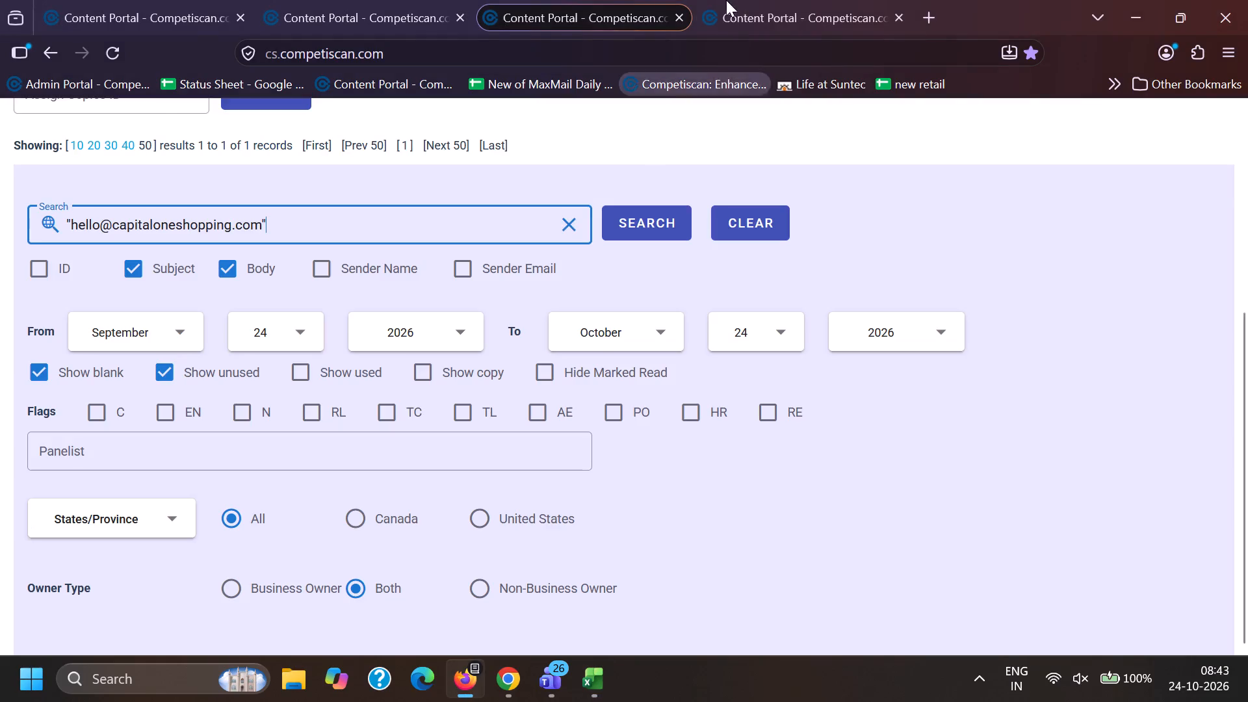
{"action": "left_click", "coordinate": [727, 0]}
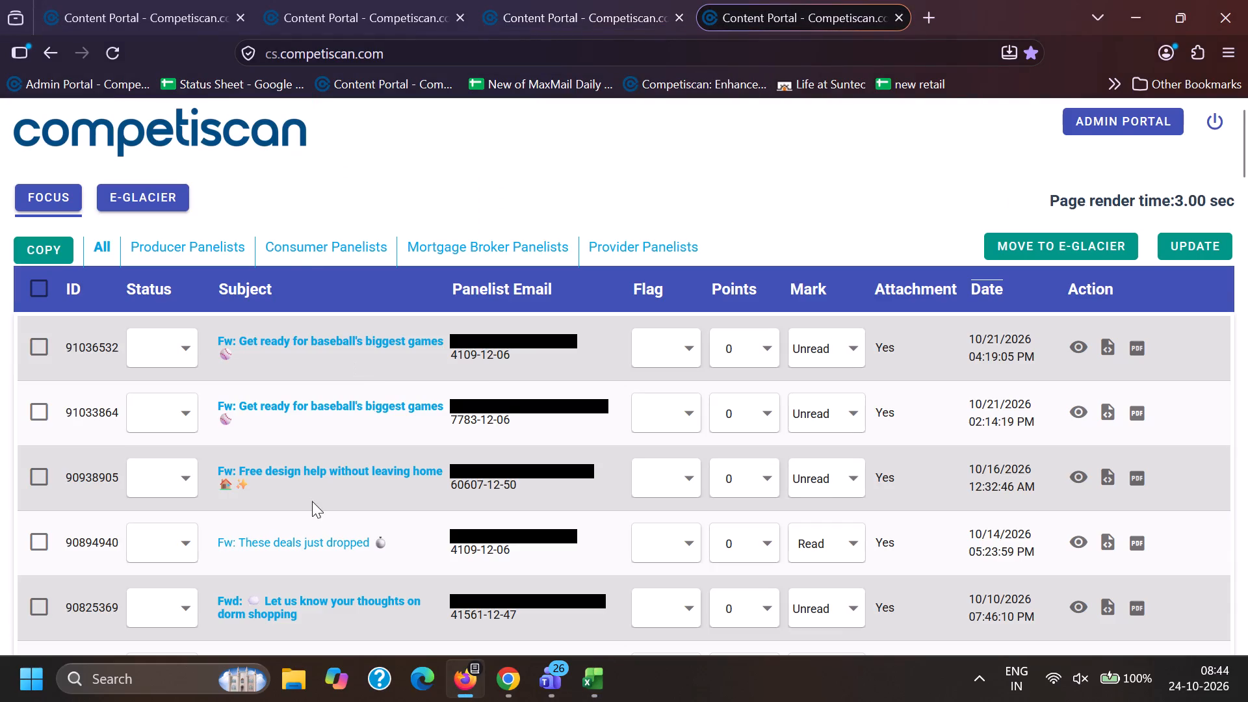
{"action": "scroll", "coordinate": [313, 516], "scroll_direction": "down", "scroll_amount": 2}
{"action": "scroll", "coordinate": [311, 506], "scroll_direction": "up", "scroll_amount": 9}
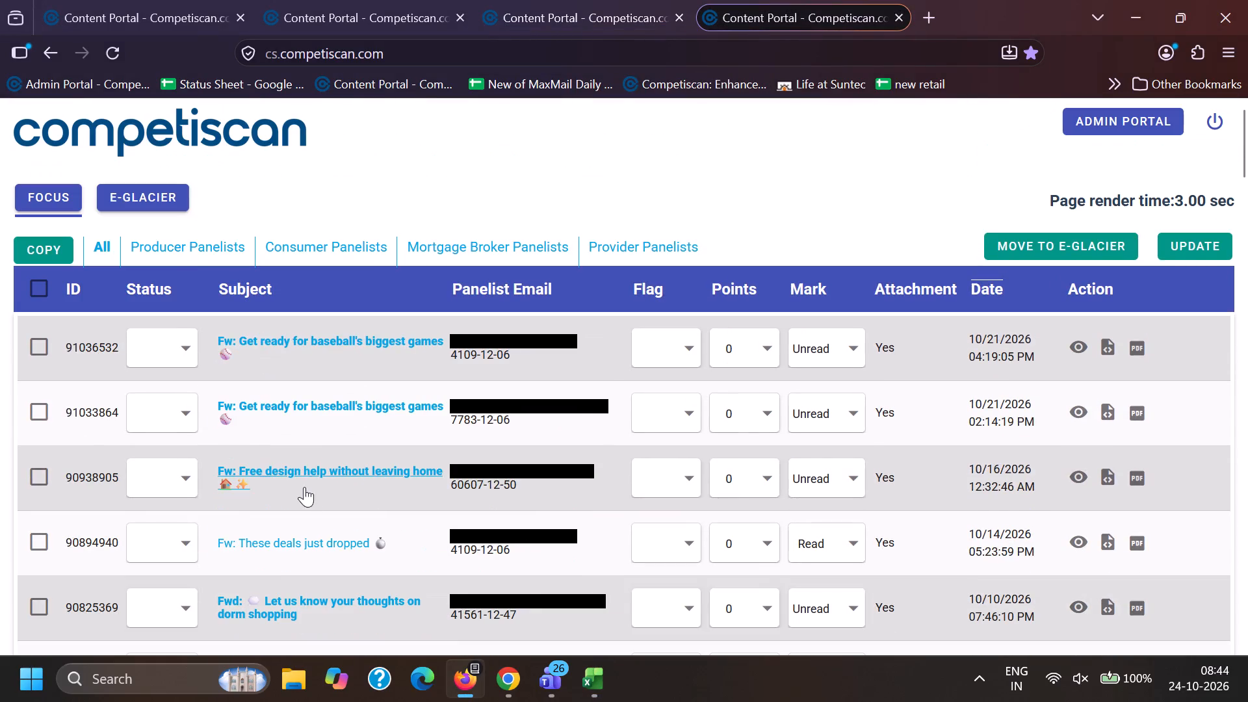
{"action": "scroll", "coordinate": [304, 487], "scroll_direction": "up", "scroll_amount": 2}
{"action": "left_click", "coordinate": [170, 201]}
Go back to the third Content Portal tab with the Capital One Shopping search, and return to the strings workbook in Excel.
{"action": "left_click", "coordinate": [558, 0]}
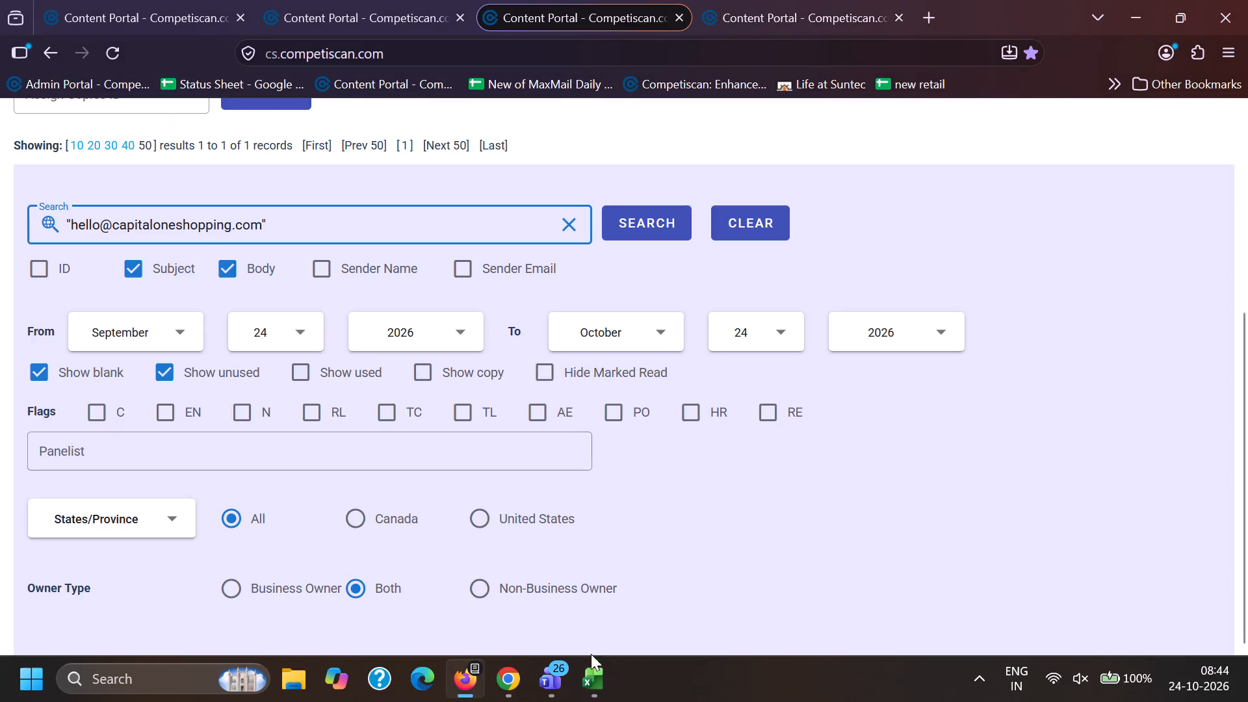
{"action": "left_click", "coordinate": [600, 697]}
{"action": "left_click", "coordinate": [625, 595]}
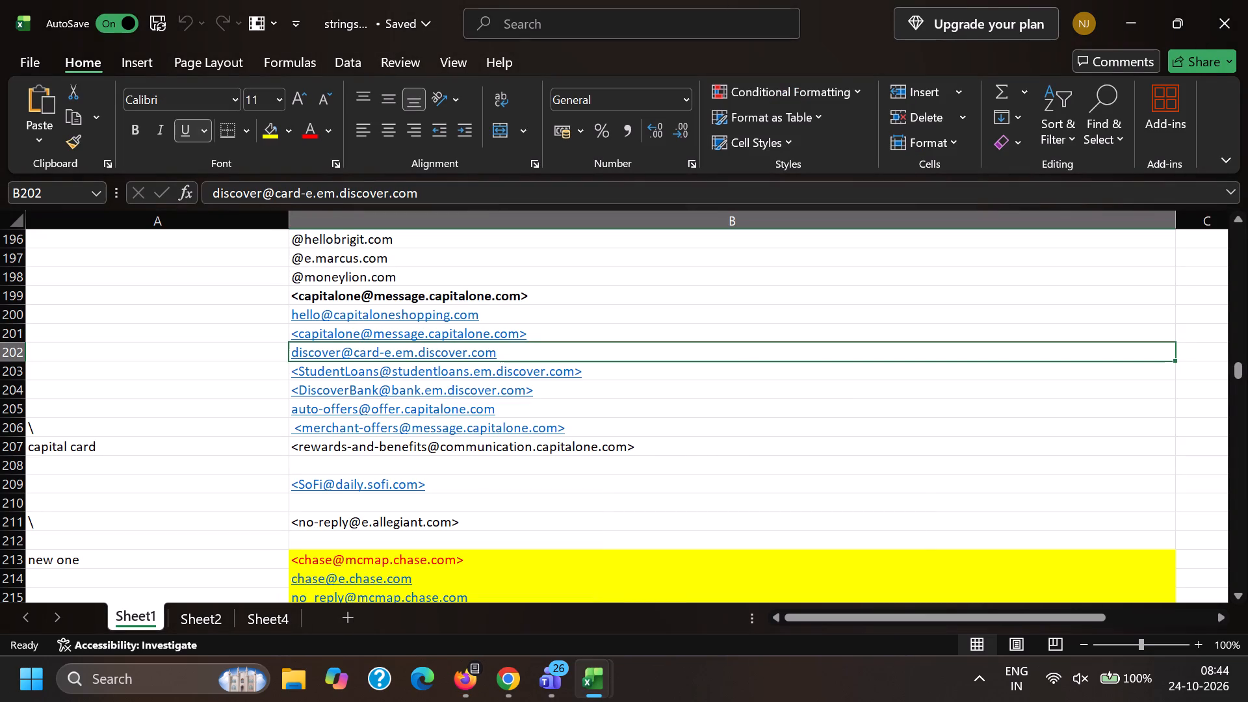
Copy the "e.potterybarnkids.com" string from cell B51 of the Strings sheet in Other Retail Records.
{"action": "left_click", "coordinate": [513, 690]}
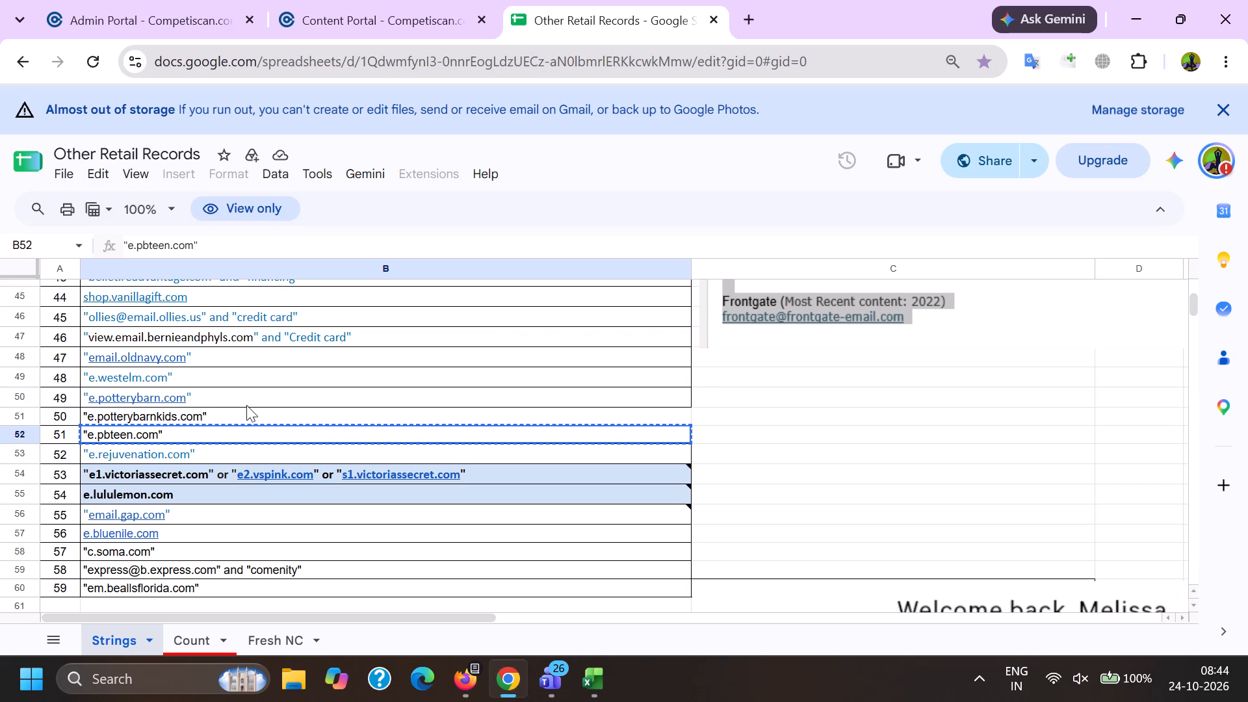
{"action": "left_click", "coordinate": [241, 406]}
{"action": "left_click", "coordinate": [465, 415]}
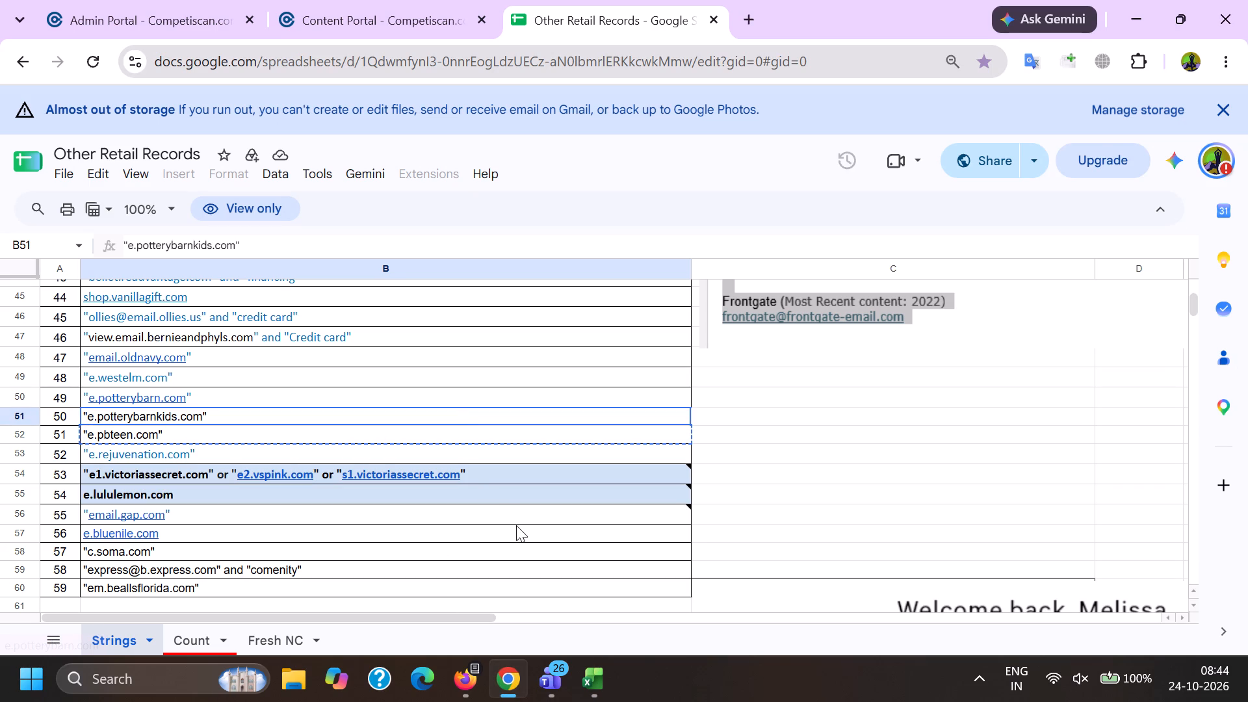
{"action": "key", "text": "ctrl+c"}
In Firefox's third Content Portal tab, replace the search text with the copied "e.potterybarnkids.com" string in added double quotes and run the search.
{"action": "key", "text": "alt+Tab"}
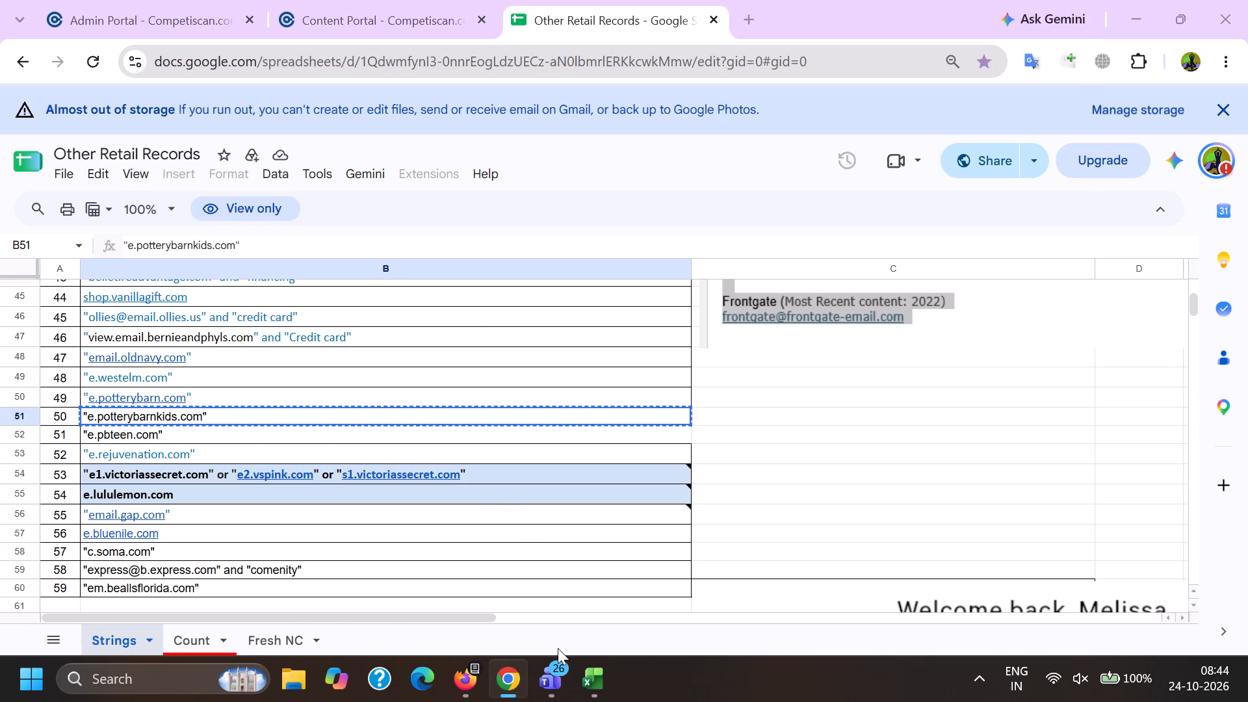
{"action": "key", "text": "alt+Tab"}
{"action": "key", "text": "alt+Tab"}
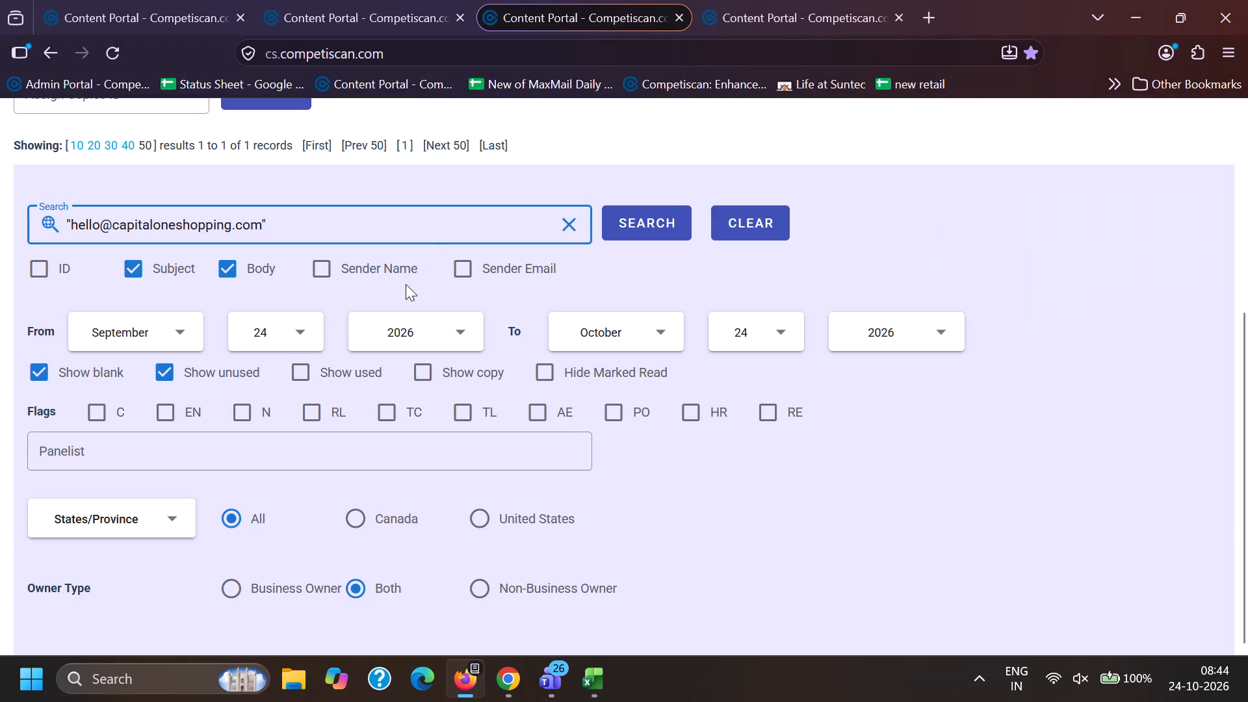
{"action": "left_click_drag", "start_coordinate": [461, 210], "coordinate": [4, 337]}
{"action": "key", "text": "BackSpace"}
{"action": "key", "text": "shift+quotedbl"}
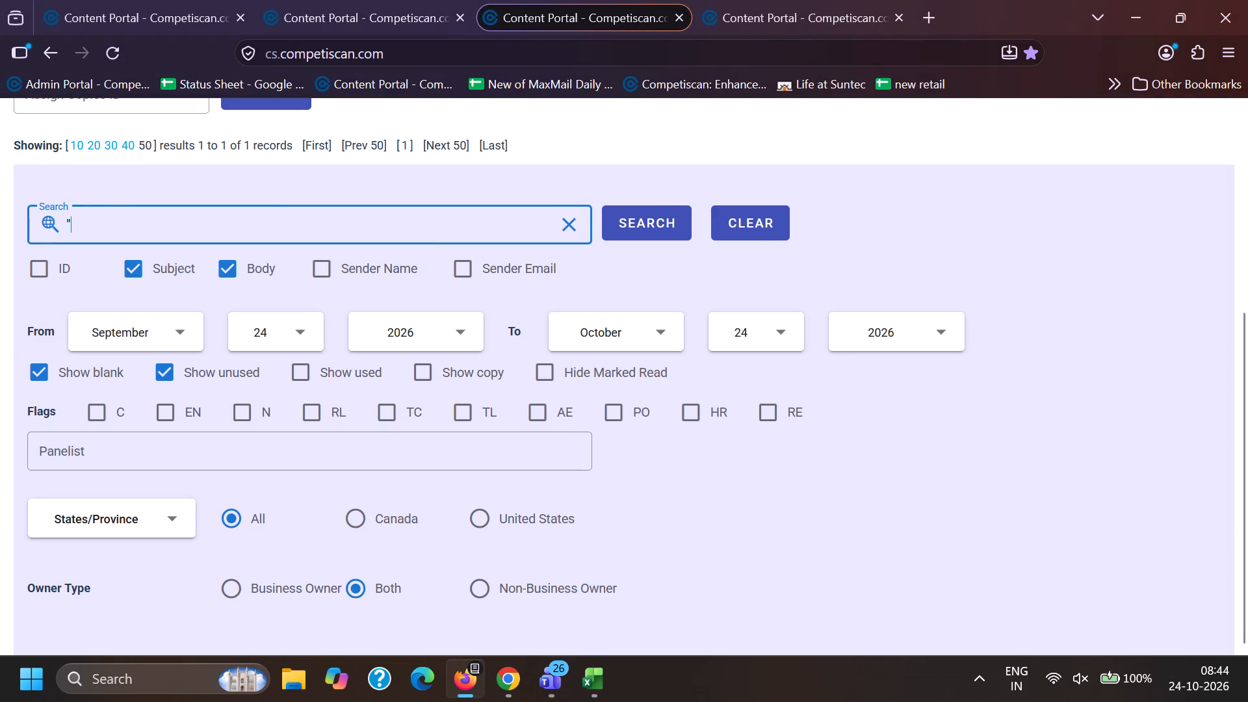
{"action": "key", "text": "ctrl+v"}
{"action": "key", "text": "shift+quotedbl"}
{"action": "key", "text": "Return"}
Switch the "e.pbteen.com" search in the fourth Content Portal tab to Focus, and return to the third tab.
{"action": "left_click", "coordinate": [720, 0]}
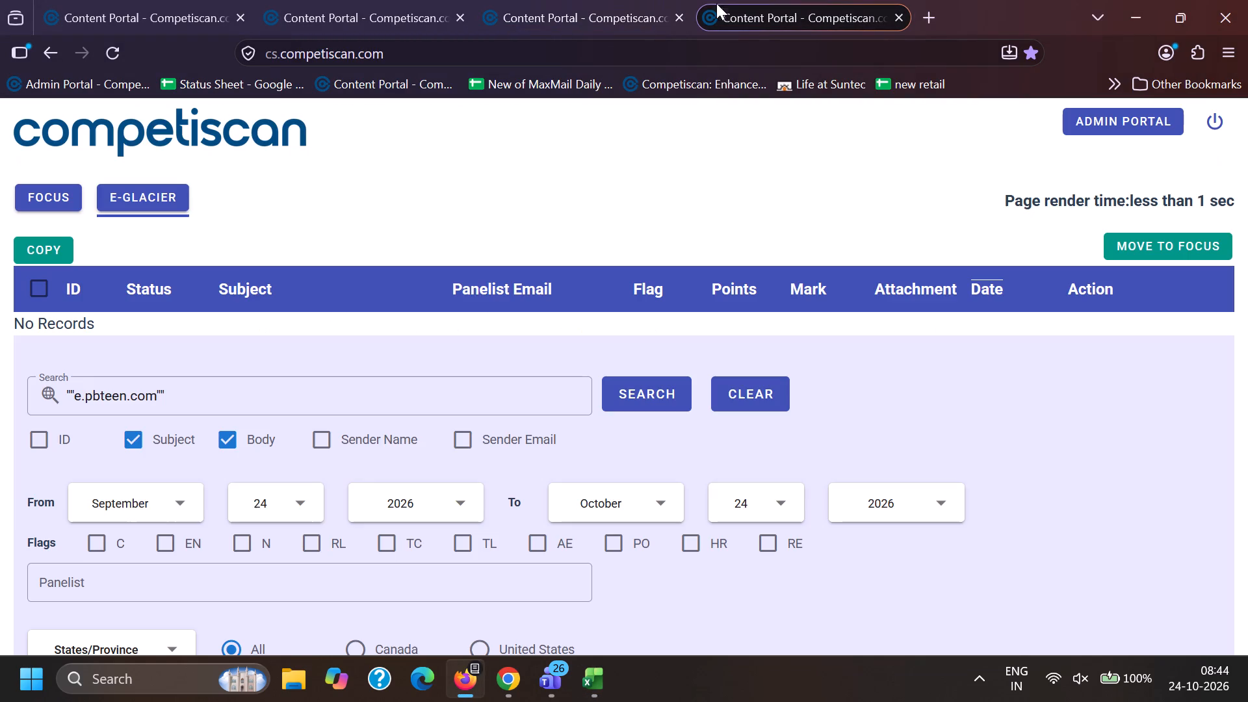
{"action": "left_click", "coordinate": [40, 196]}
{"action": "left_click", "coordinate": [581, 0]}
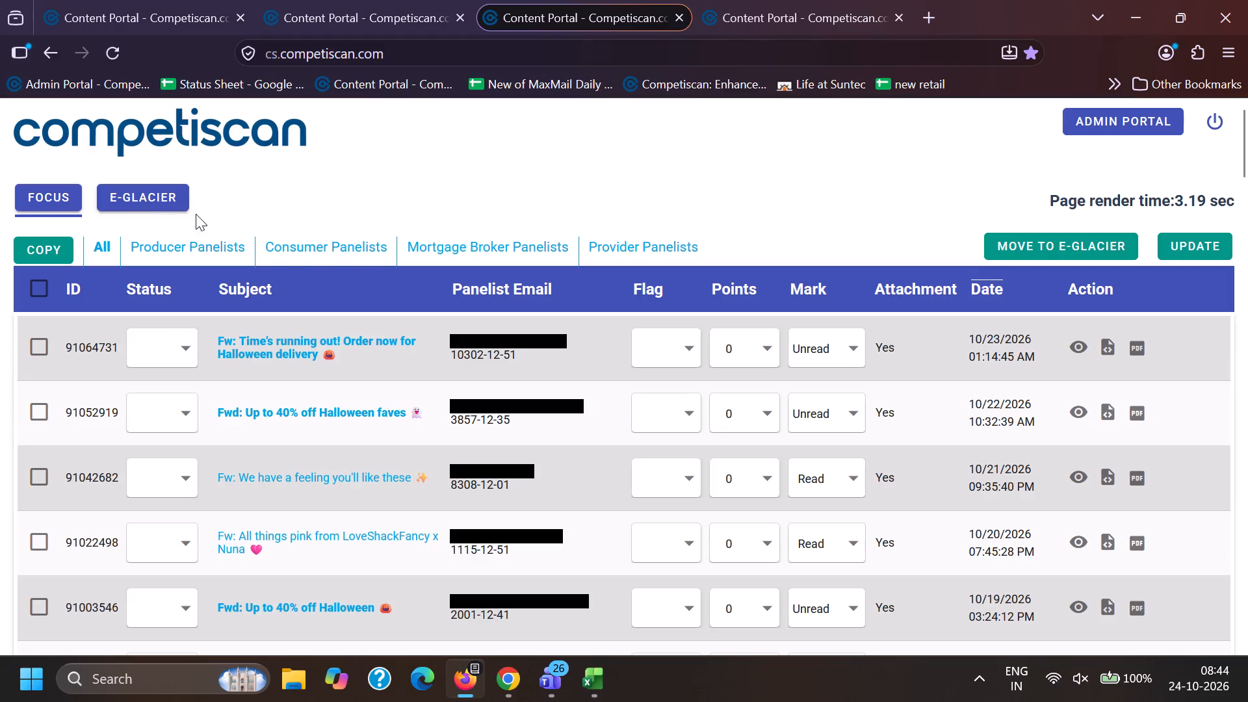
Show the E-Glacier results for "e.potterybarnkids.com" at 50 per page and look through the listed emails.
{"action": "left_click", "coordinate": [145, 202]}
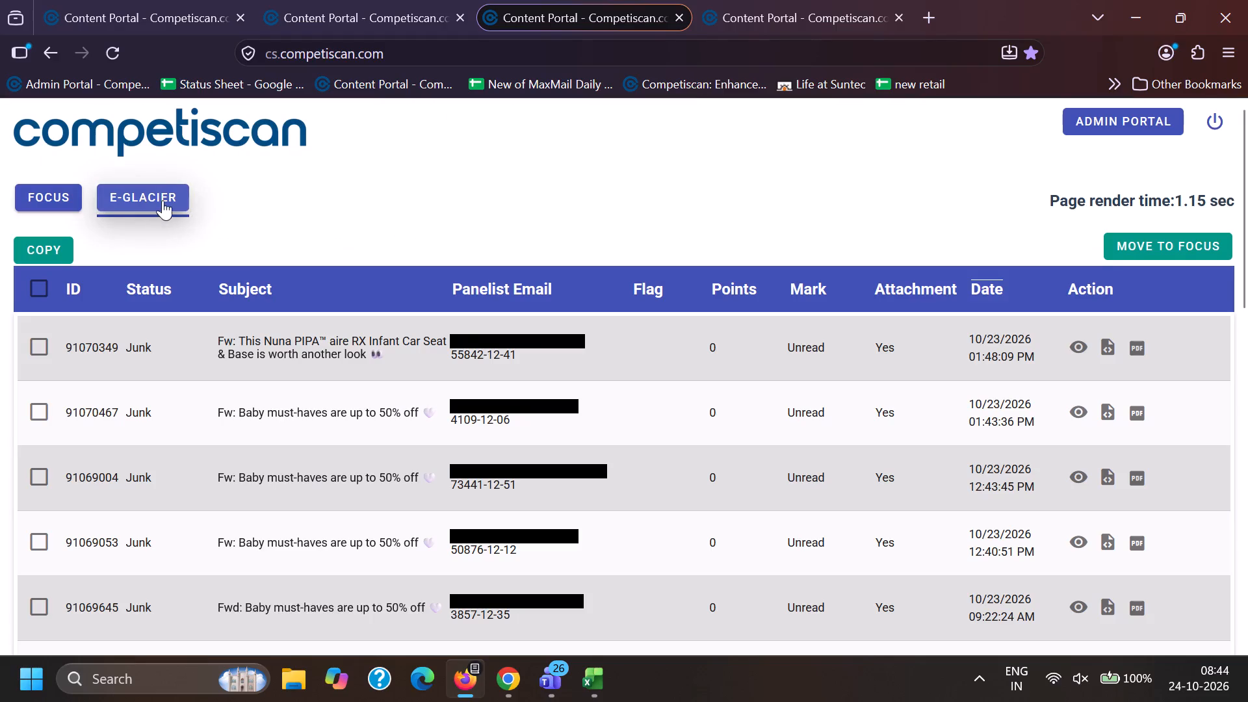
{"action": "scroll", "coordinate": [405, 541], "scroll_direction": "down", "scroll_amount": 1}
{"action": "scroll", "coordinate": [305, 570], "scroll_direction": "down", "scroll_amount": 1}
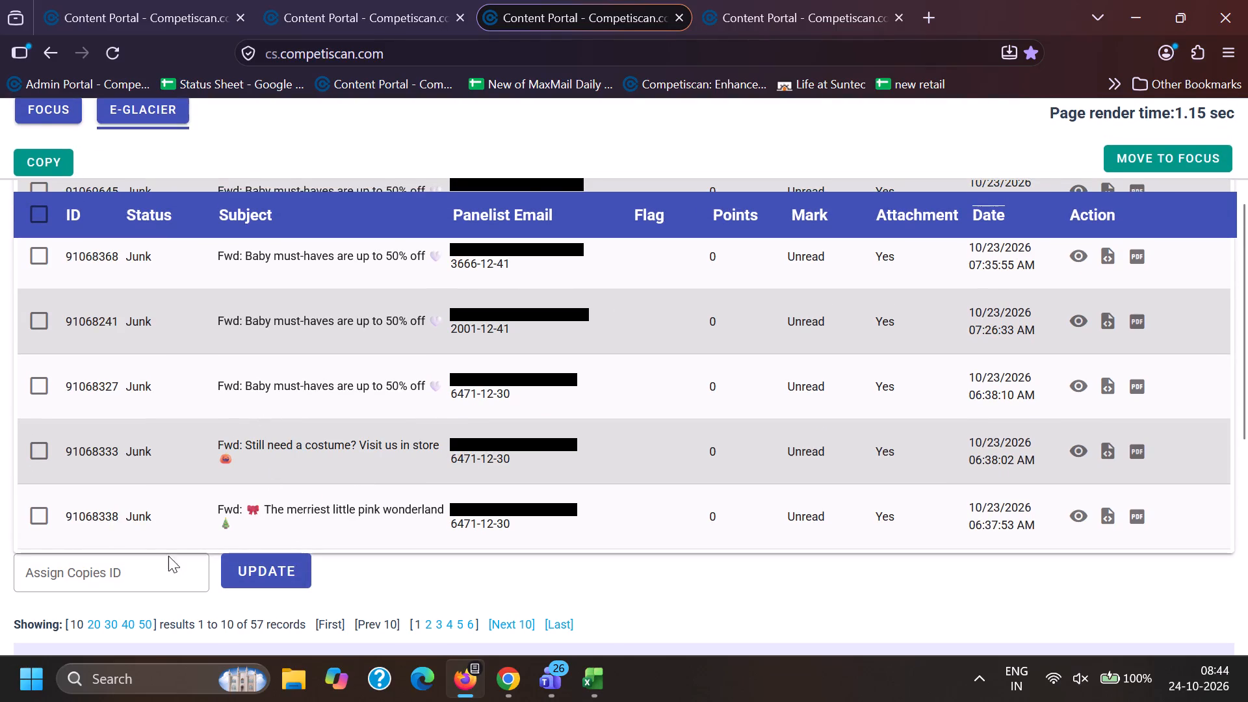
{"action": "left_click", "coordinate": [146, 617]}
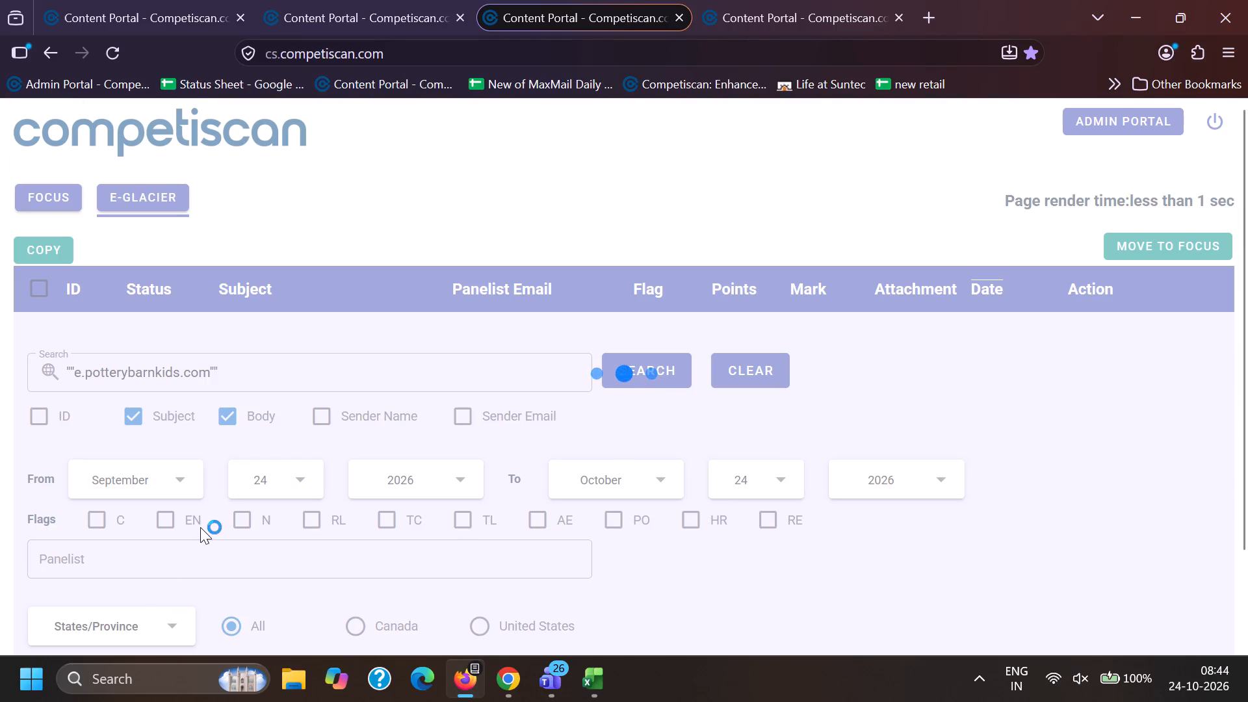
{"action": "scroll", "coordinate": [200, 527], "scroll_direction": "down", "scroll_amount": 6}
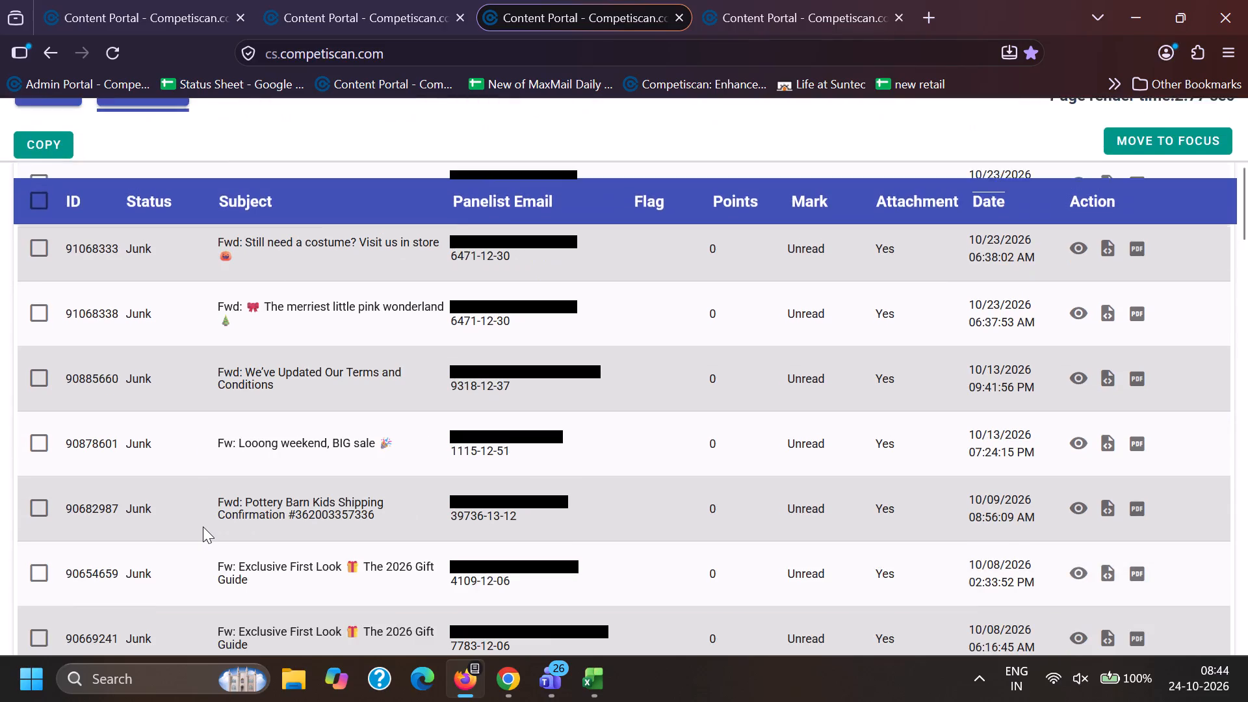
{"action": "scroll", "coordinate": [244, 522], "scroll_direction": "up", "scroll_amount": 5}
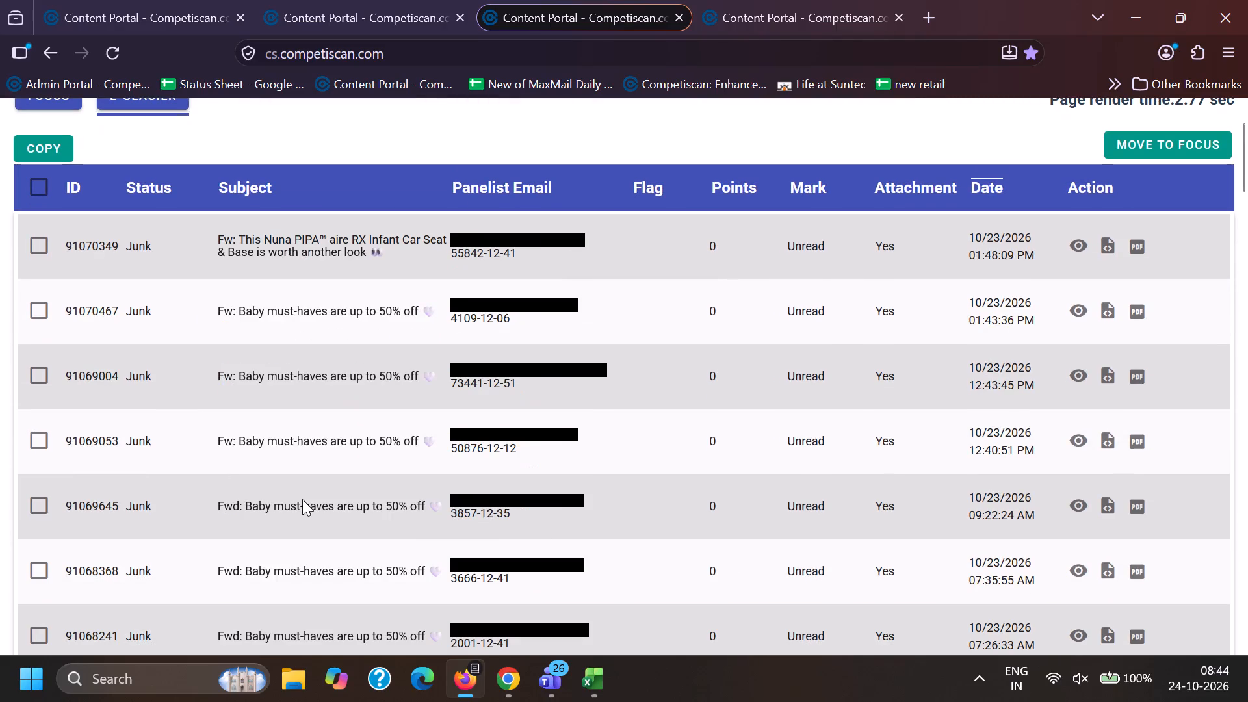
Copy the subject text "Baby must-haves are up to 50% off" from email 91069004 in the E-Glacier results.
{"action": "left_click_drag", "start_coordinate": [237, 372], "coordinate": [441, 382]}
{"action": "key", "text": "ctrl+c"}
{"action": "key", "text": "ctrl+c"}
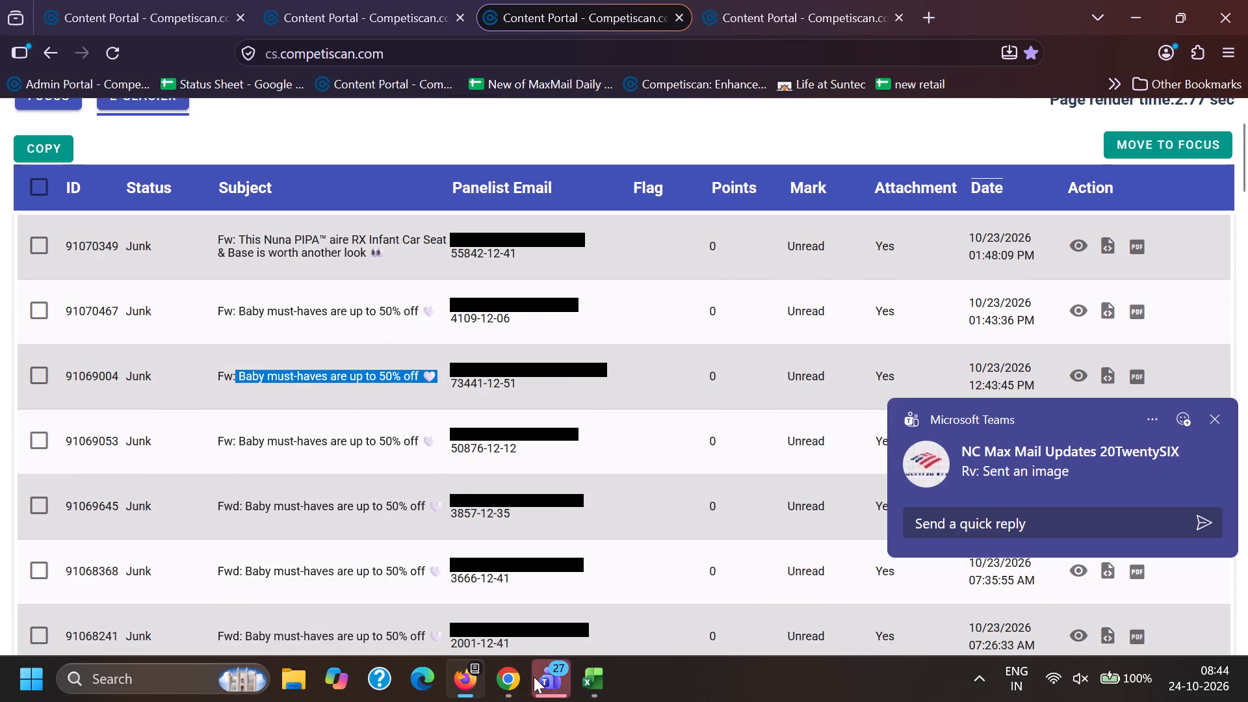
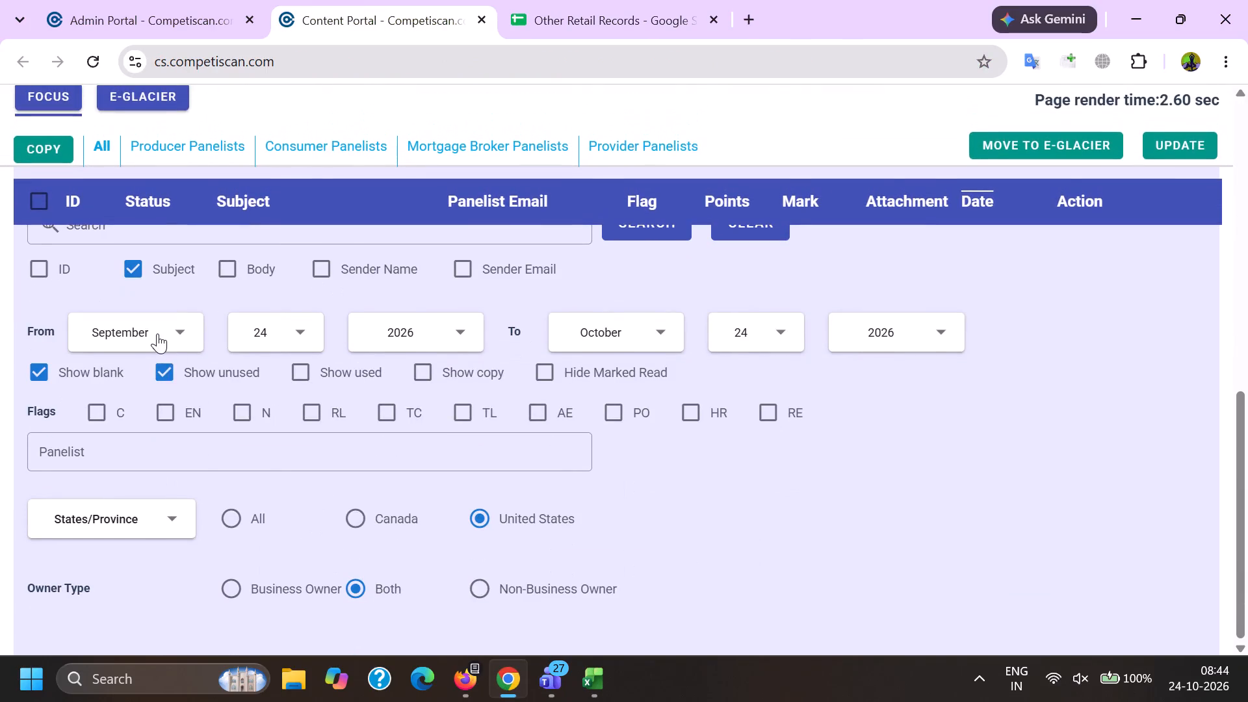
In Chrome's Content Portal, clear the From and To dates, set the region to All, and include used emails in the search filters.
{"action": "left_click", "coordinate": [157, 333]}
{"action": "double_click", "coordinate": [242, 331]}
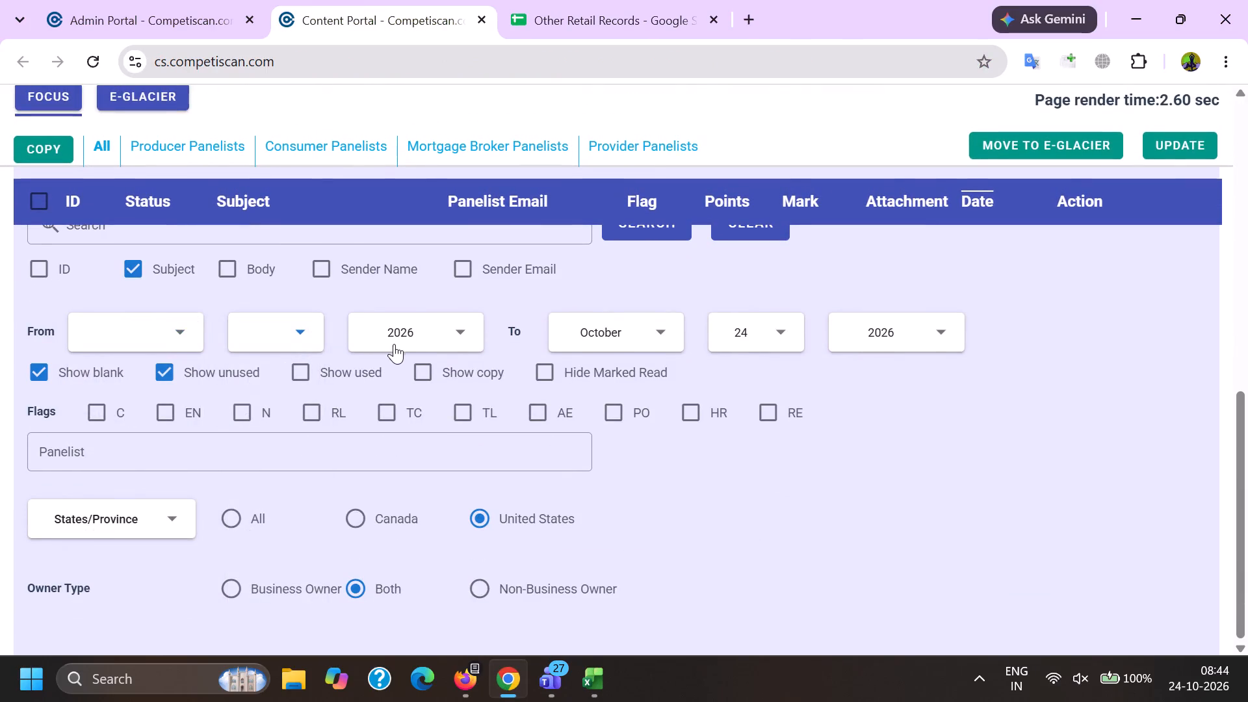
{"action": "double_click", "coordinate": [394, 344]}
{"action": "double_click", "coordinate": [595, 350]}
{"action": "double_click", "coordinate": [770, 326]}
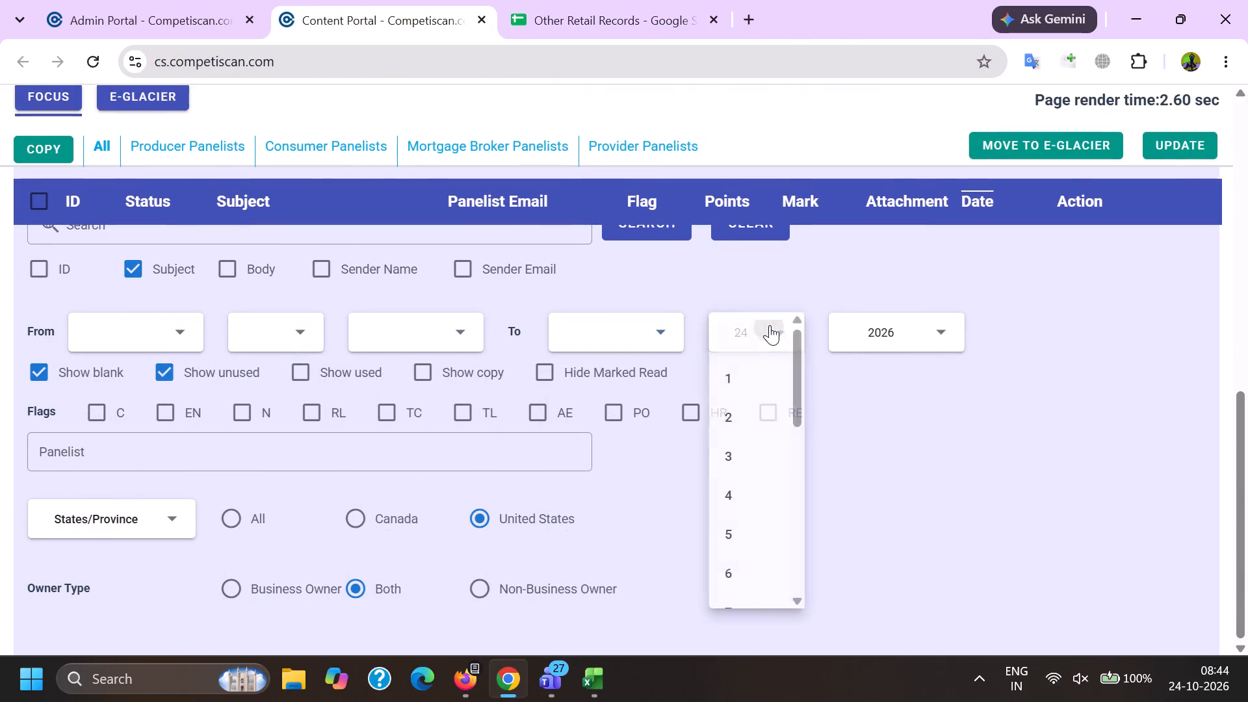
{"action": "double_click", "coordinate": [881, 335]}
{"action": "left_click", "coordinate": [213, 512]}
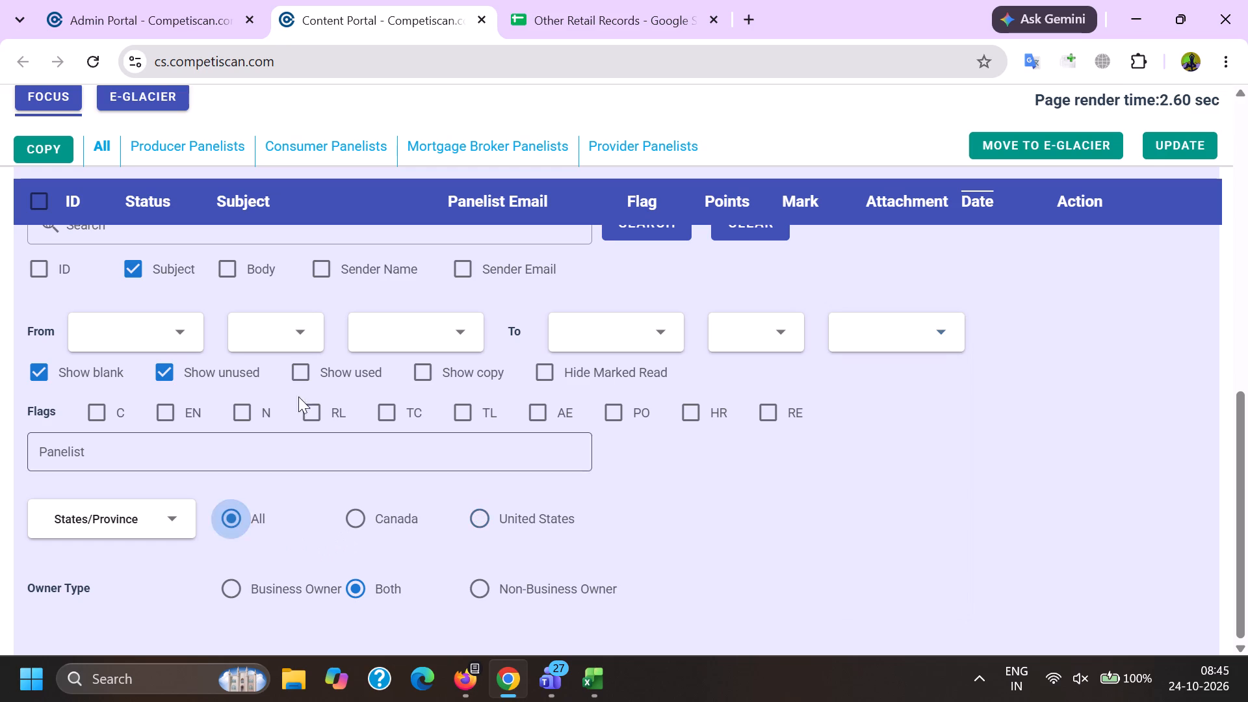
{"action": "left_click", "coordinate": [301, 379]}
Search Focus email subjects for the copied "Baby must-haves are up to 50% off" text enclosed in double quotes.
{"action": "scroll", "coordinate": [271, 481], "scroll_direction": "up", "scroll_amount": 1}
{"action": "left_click", "coordinate": [227, 296]}
{"action": "left_click", "coordinate": [254, 313]}
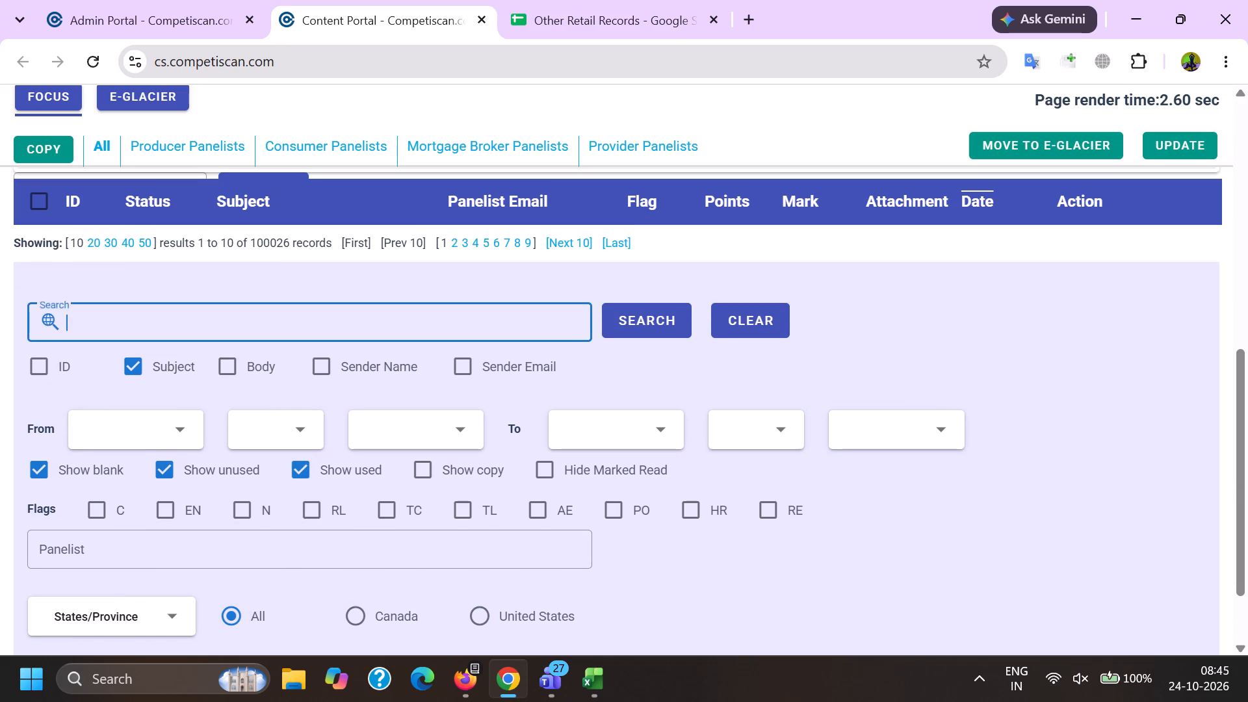
{"action": "key", "text": "shift+quotedbl"}
{"action": "key", "text": "ctrl+v"}
{"action": "key", "text": "shift+quotedbl"}
{"action": "key", "text": "Return"}
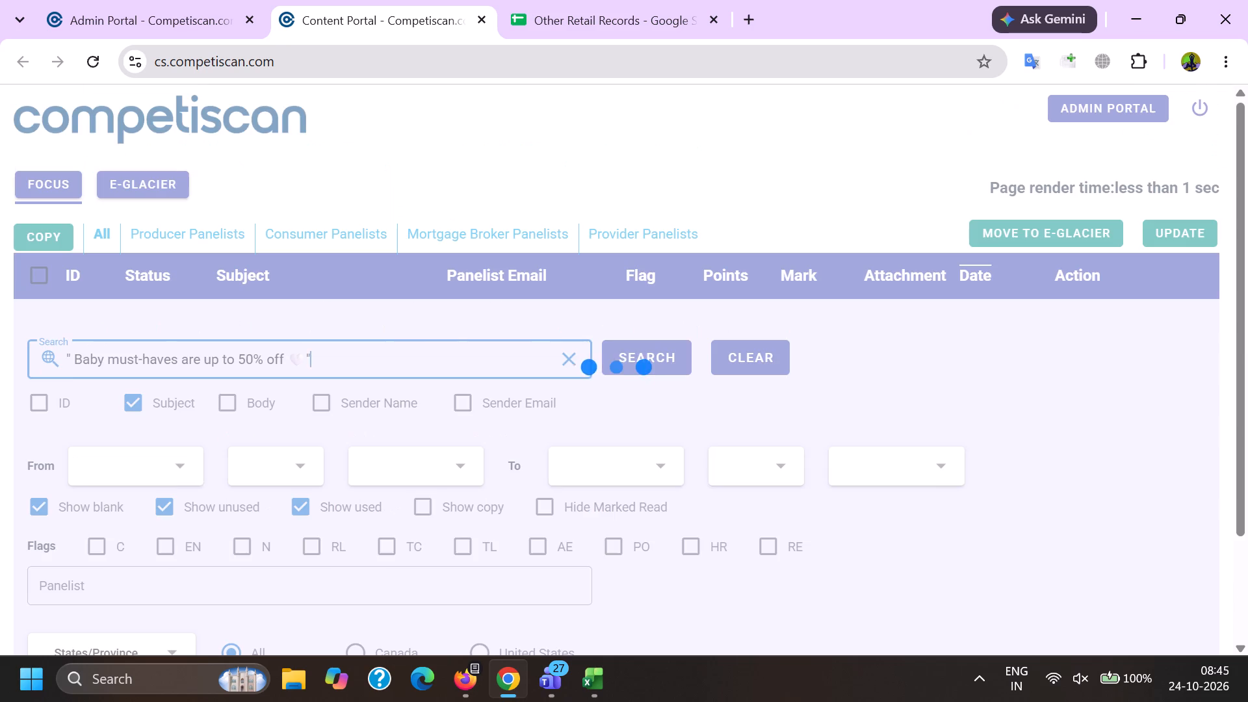
Open another Content Portal tab from the Admin Portal and switch it to E-Glacier.
{"action": "left_click", "coordinate": [130, 0]}
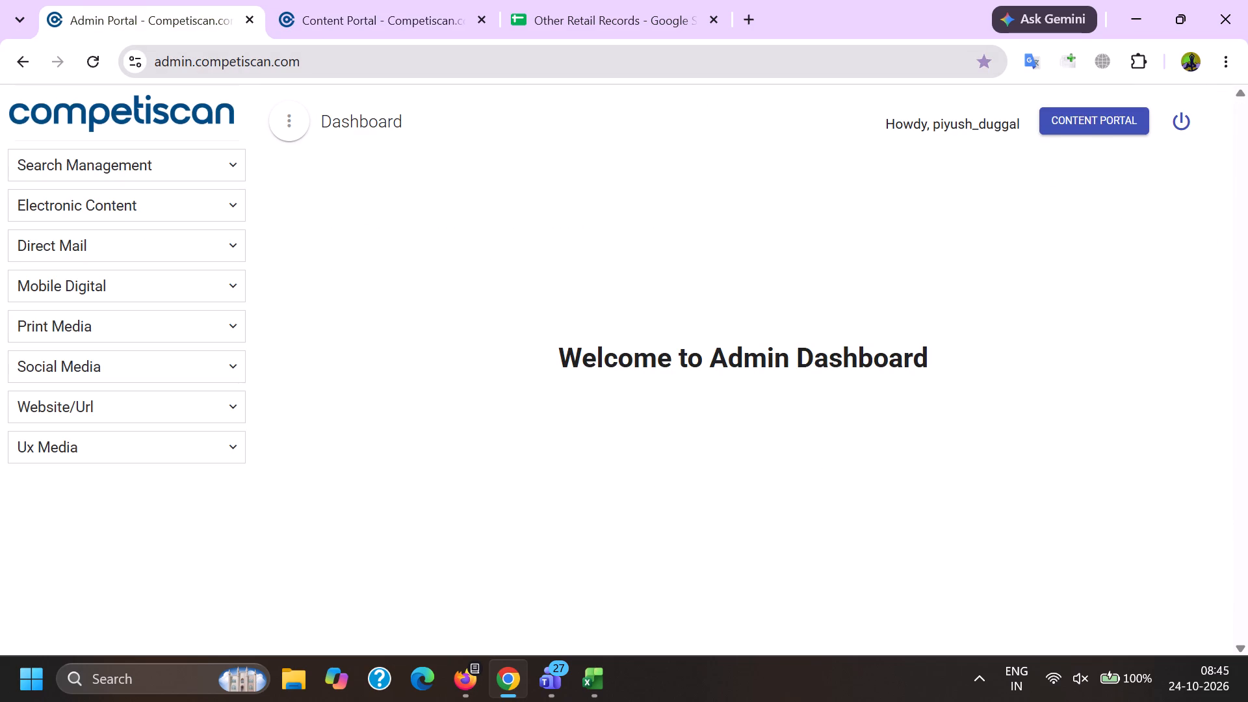
{"action": "left_click", "coordinate": [1091, 136], "text": "ctrl"}
{"action": "left_click", "coordinate": [1085, 119], "text": "ctrl"}
{"action": "left_click", "coordinate": [591, 0]}
{"action": "left_click", "coordinate": [415, 0]}
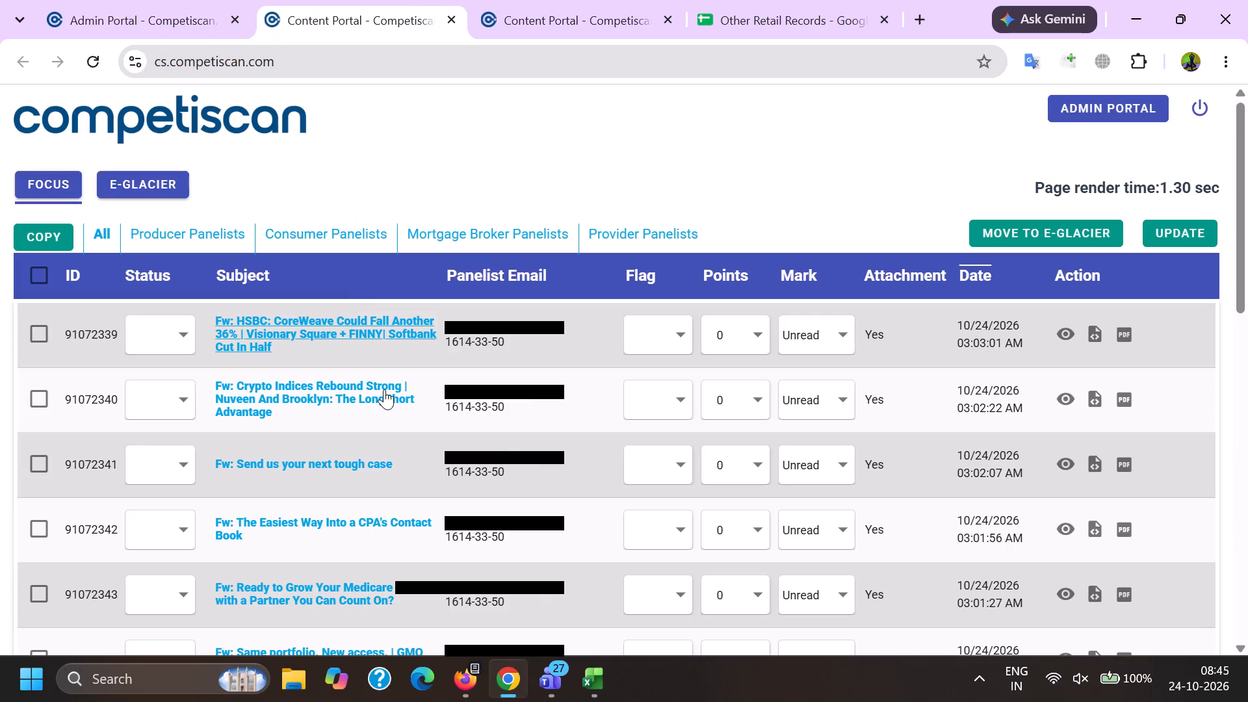
{"action": "left_click", "coordinate": [123, 175]}
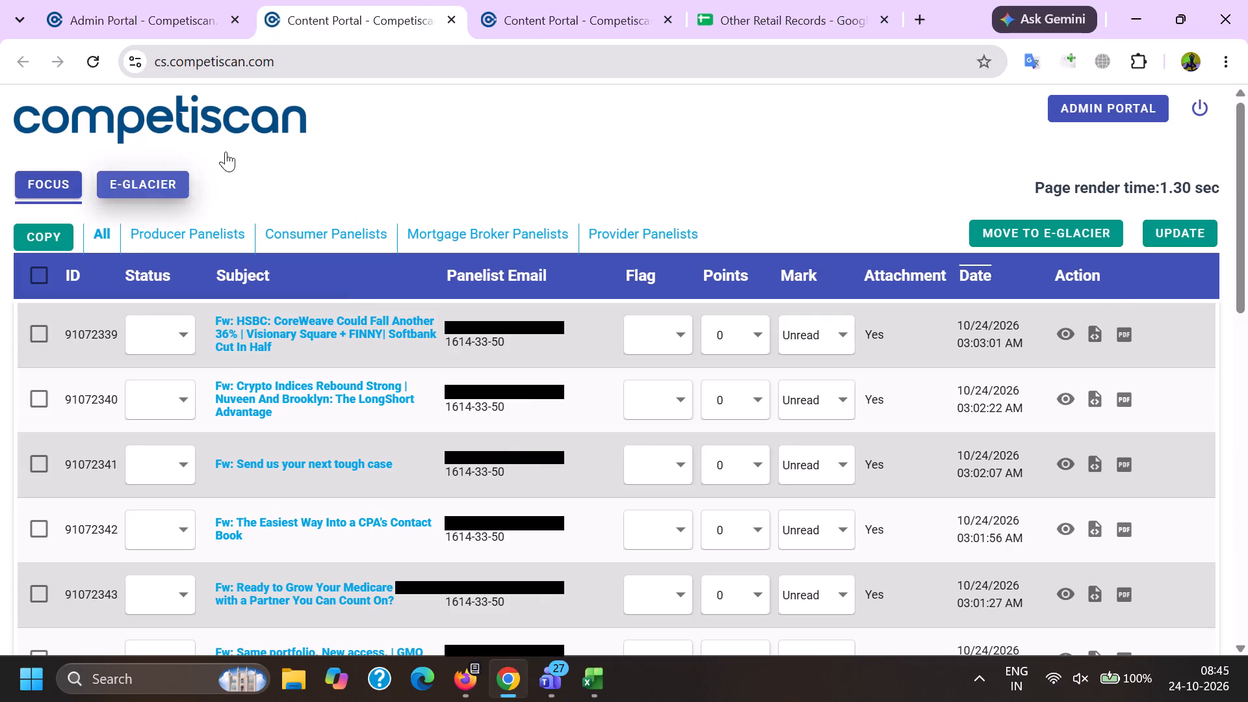
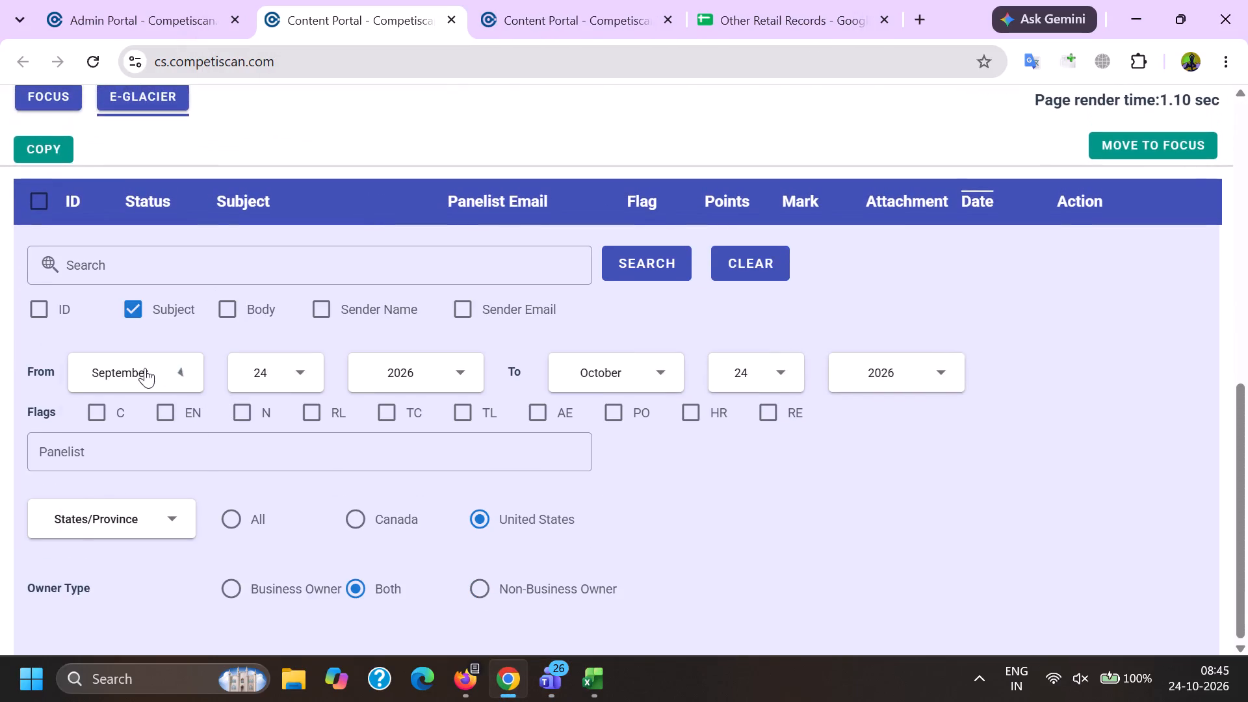
Clear the From and To dates in the E-Glacier search filters and set the region to All.
{"action": "left_click", "coordinate": [145, 371]}
{"action": "double_click", "coordinate": [268, 365]}
{"action": "double_click", "coordinate": [417, 375]}
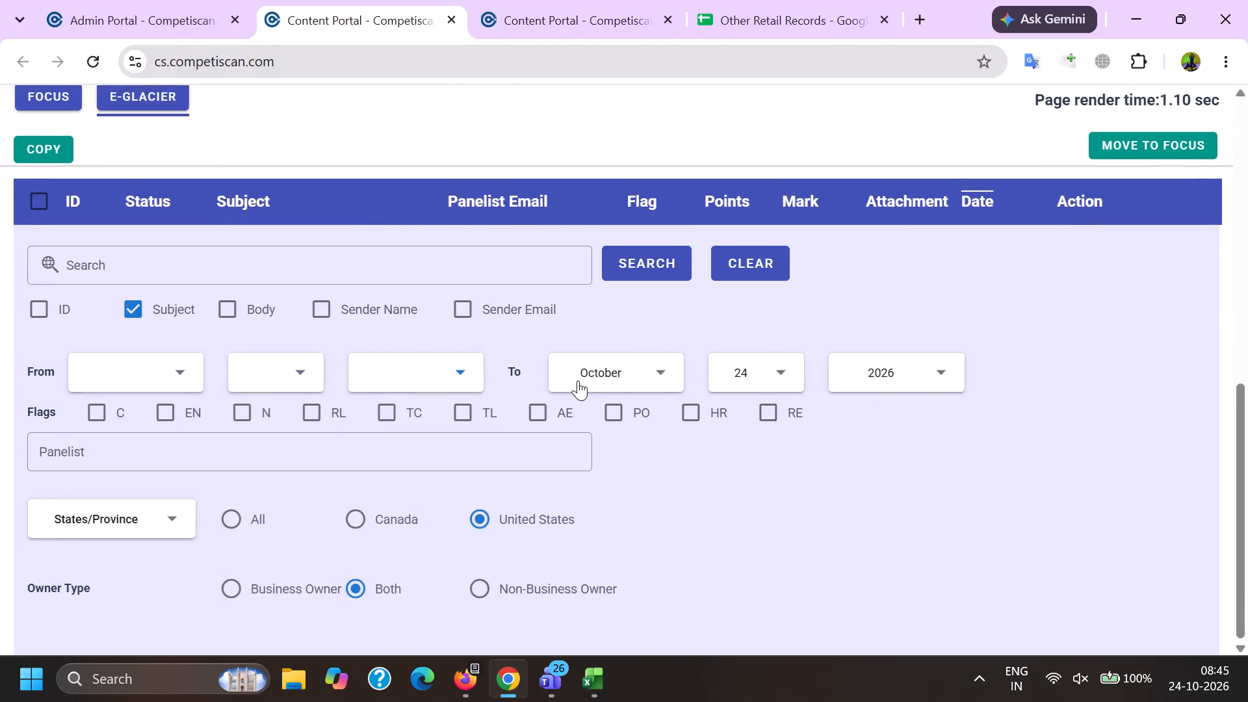
{"action": "double_click", "coordinate": [578, 380]}
{"action": "double_click", "coordinate": [723, 376]}
{"action": "double_click", "coordinate": [847, 369]}
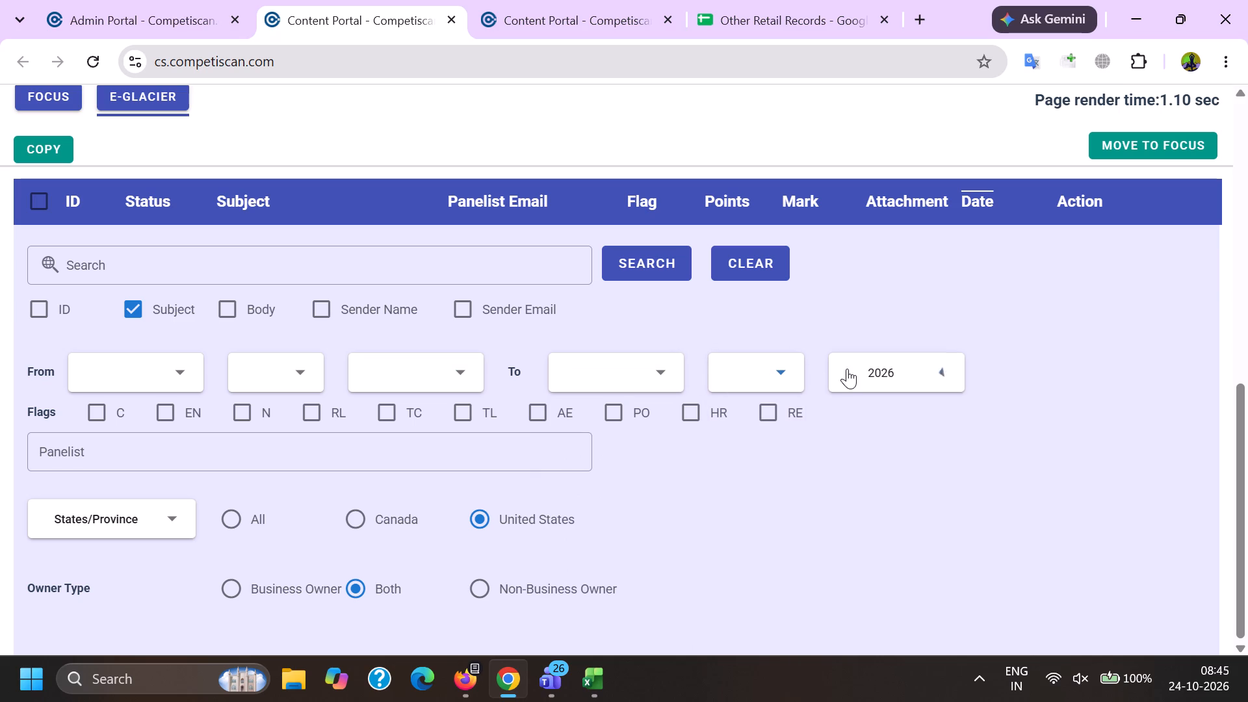
{"action": "left_click", "coordinate": [246, 519]}
Search E-Glacier email subjects for the copied "Baby must-haves are up to 50% off" text enclosed in double quotes.
{"action": "left_click", "coordinate": [236, 250]}
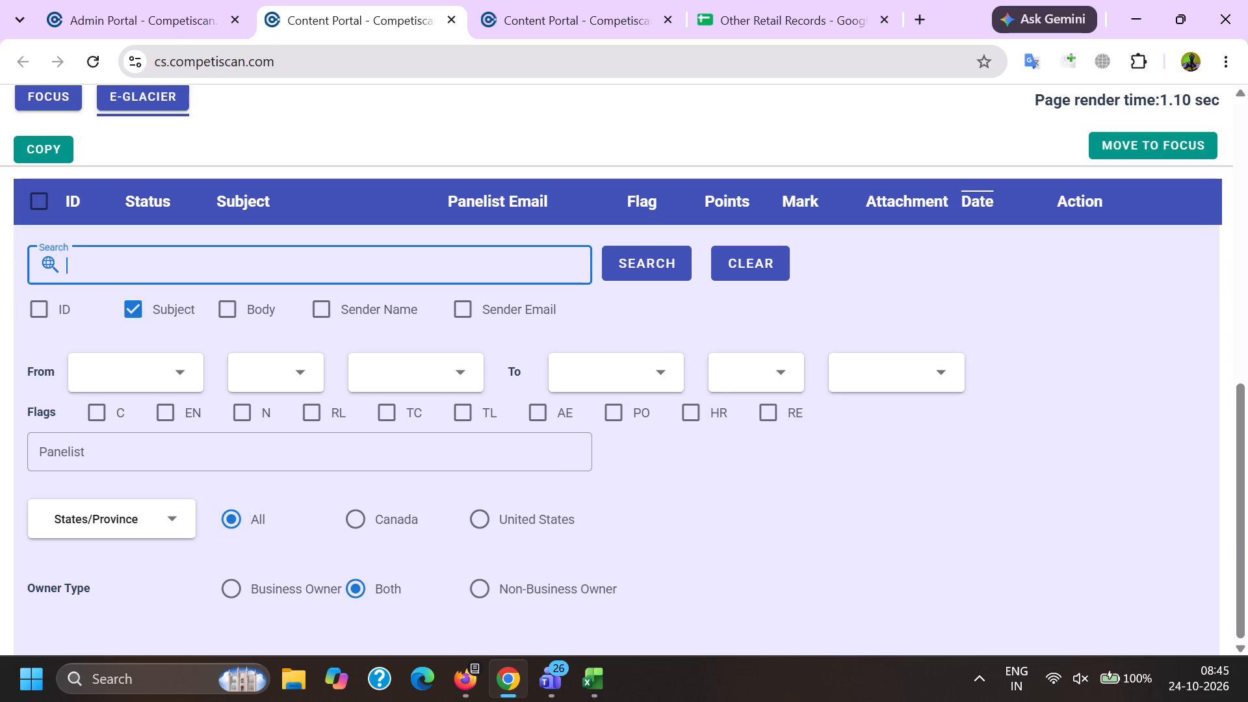
{"action": "key", "text": "shift+quotedbl"}
{"action": "key", "text": "ctrl+v"}
{"action": "key", "text": "shift+quotedbl"}
{"action": "key", "text": "Return"}
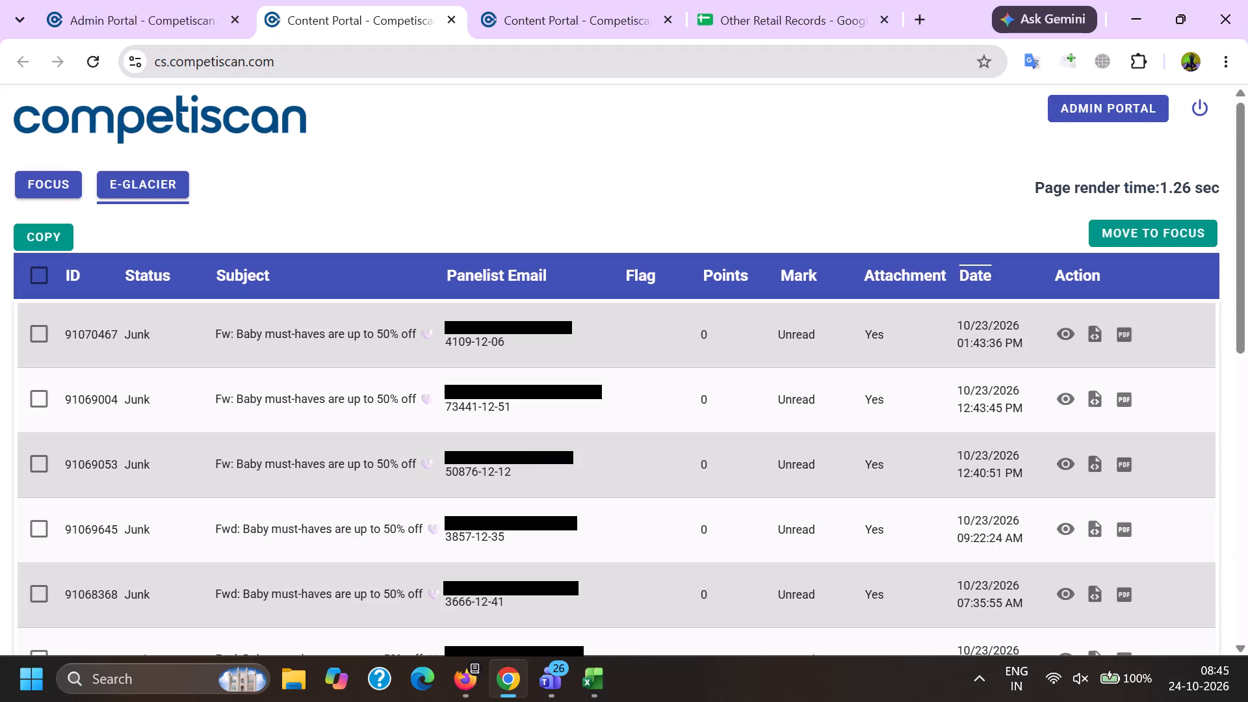
Examine the full content of emails 91070467, 91069004, 91069053 and 91069645, including their product recommendations.
{"action": "scroll", "coordinate": [667, 225], "scroll_direction": "down", "scroll_amount": 3}
{"action": "scroll", "coordinate": [1008, 347], "scroll_direction": "up", "scroll_amount": 8}
{"action": "left_click", "coordinate": [1064, 333]}
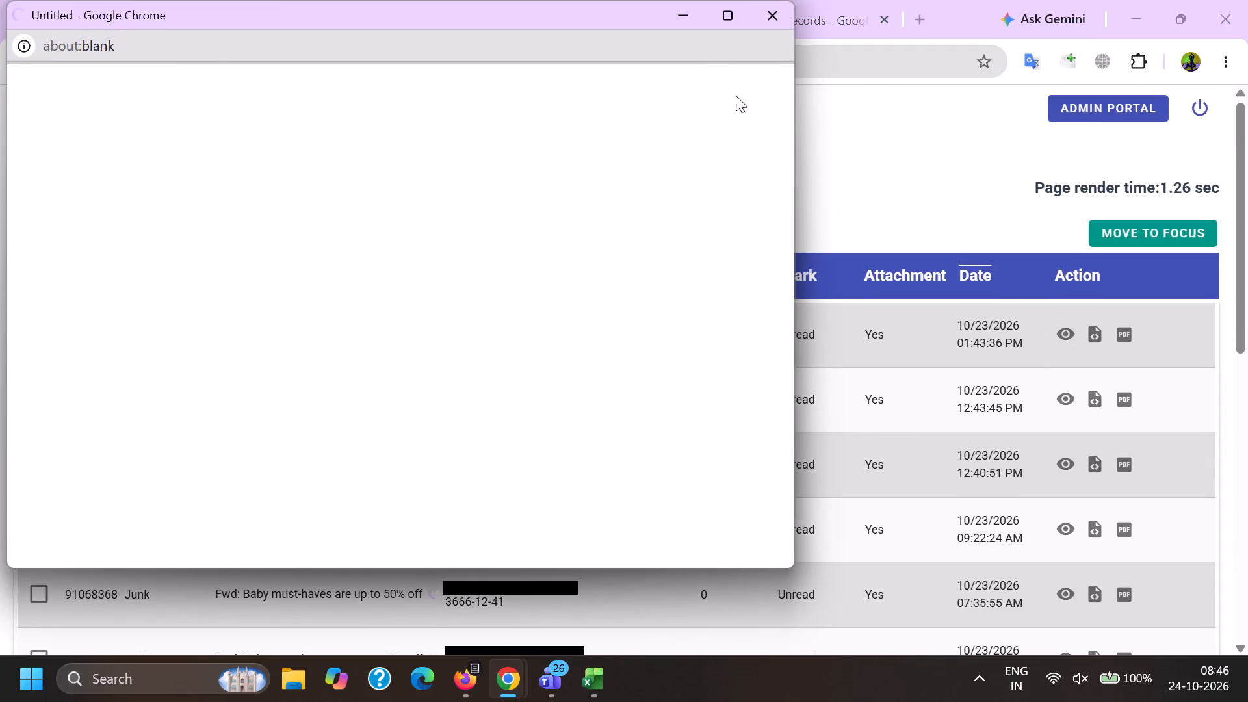
{"action": "left_click_drag", "start_coordinate": [788, 88], "coordinate": [786, 124]}
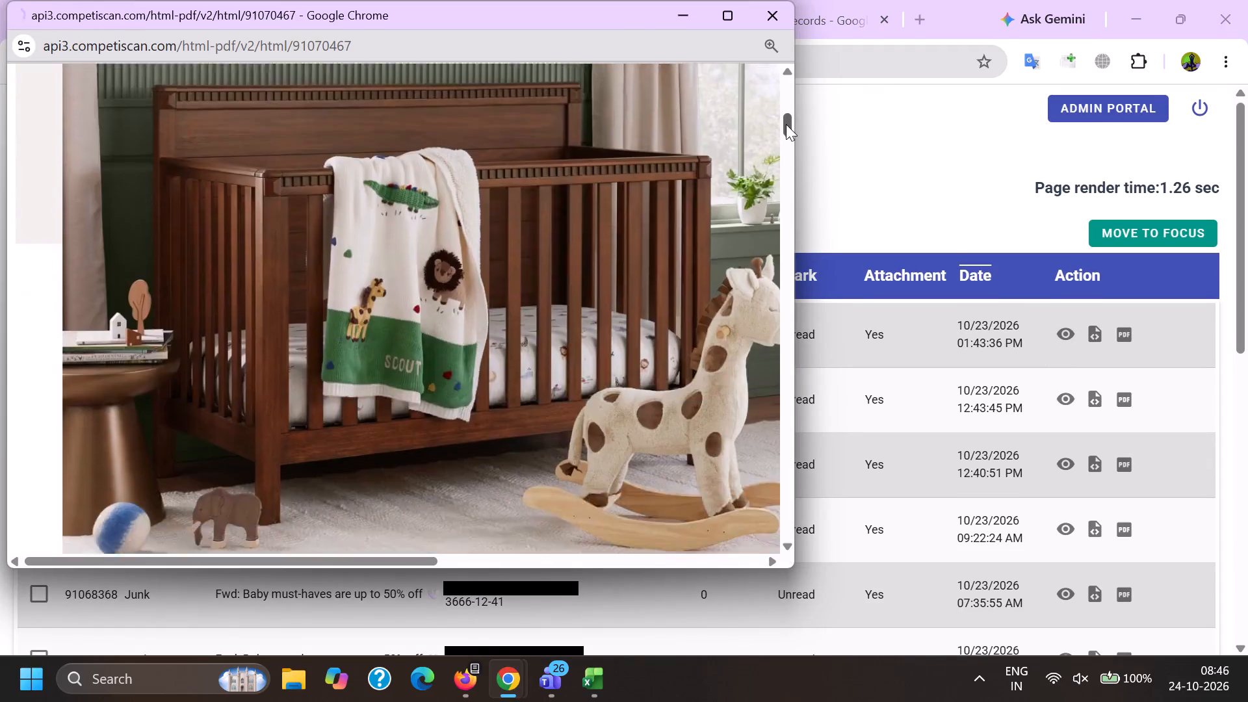
{"action": "left_click_drag", "start_coordinate": [786, 124], "coordinate": [775, 476]}
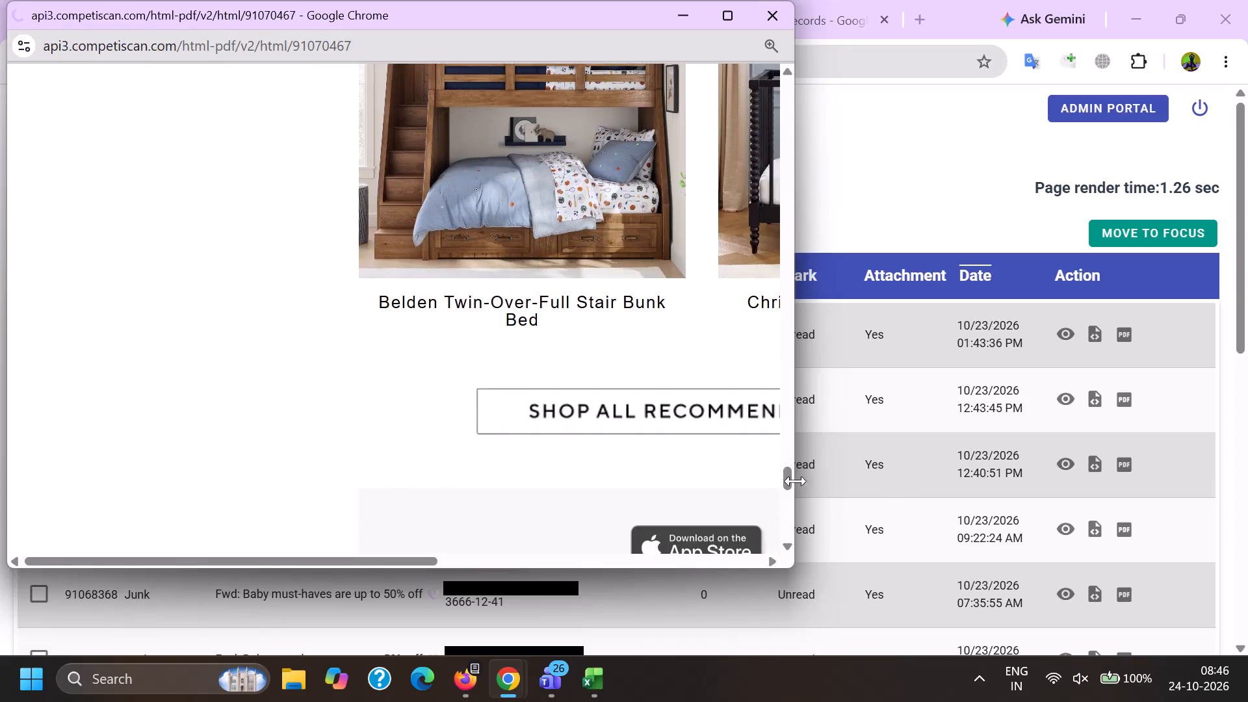
{"action": "left_click", "coordinate": [1062, 391]}
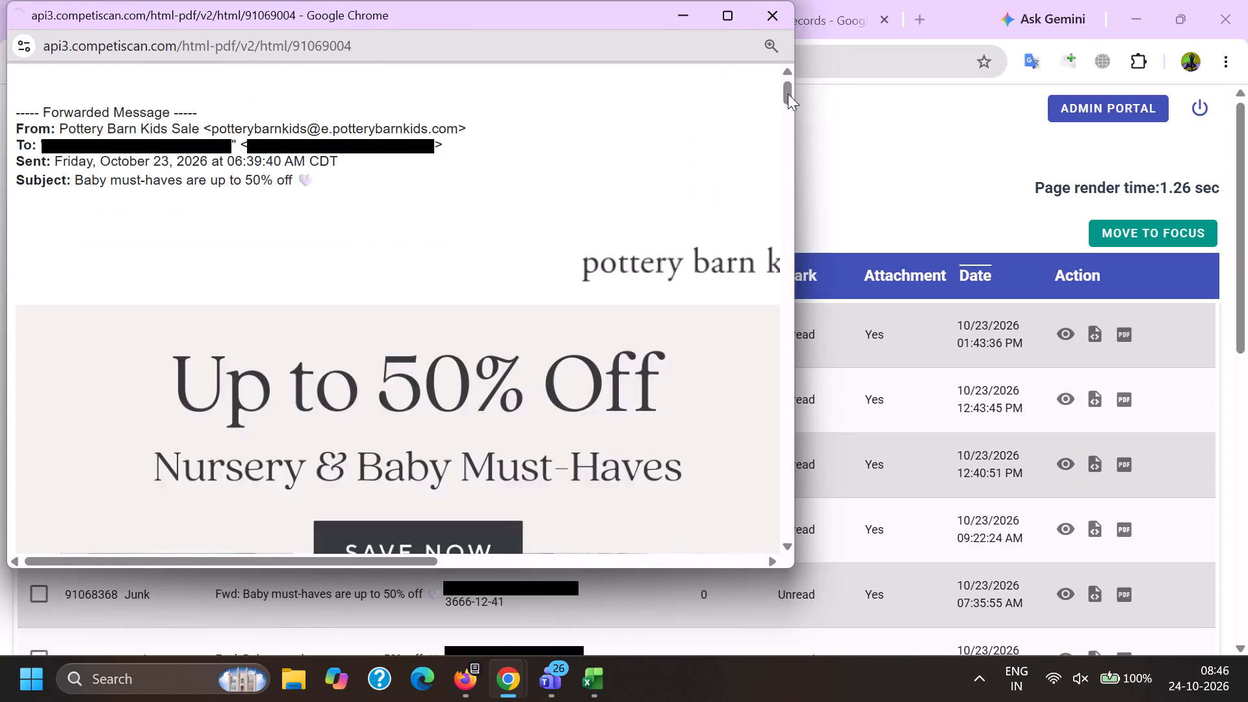
{"action": "left_click_drag", "start_coordinate": [788, 93], "coordinate": [796, 473]}
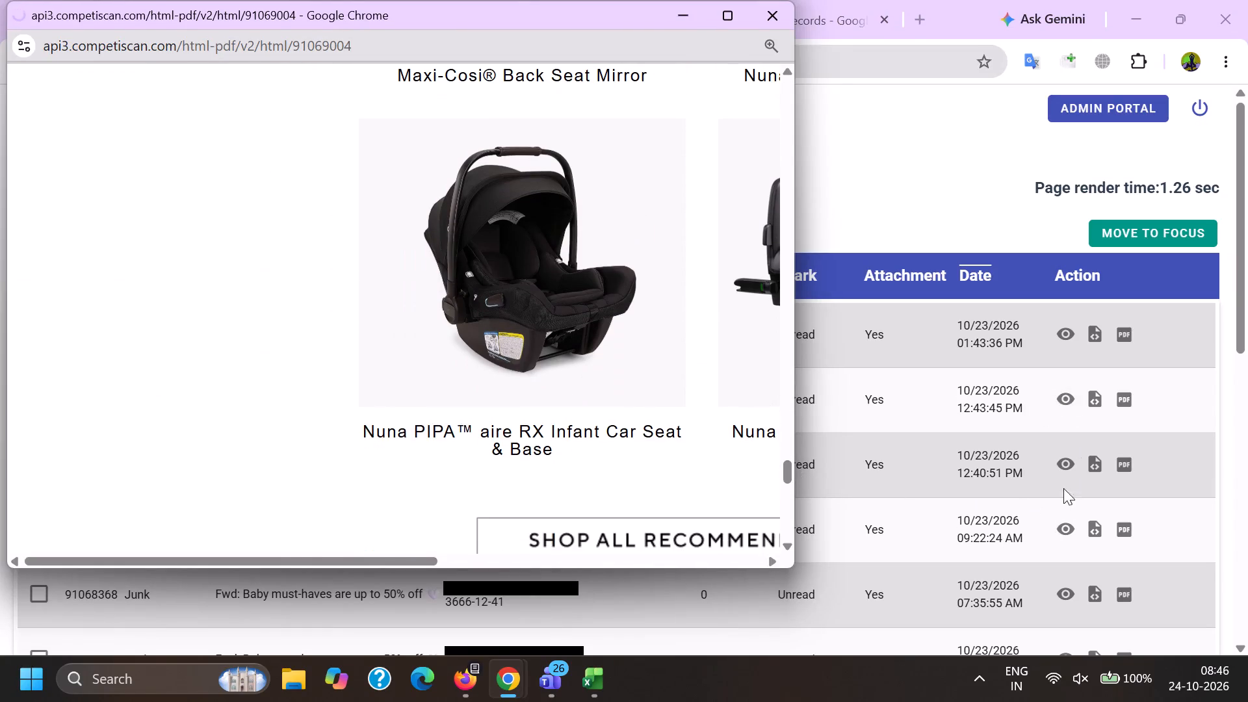
{"action": "left_click", "coordinate": [1053, 459]}
{"action": "left_click_drag", "start_coordinate": [785, 95], "coordinate": [780, 341]}
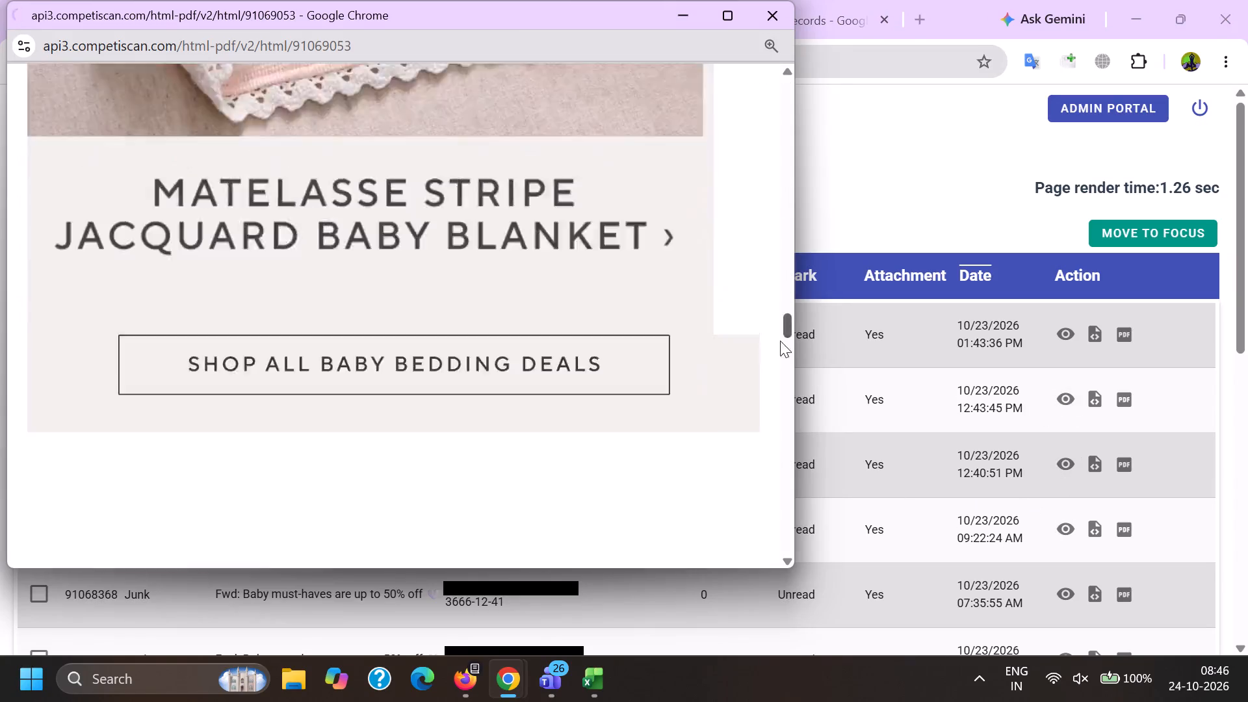
{"action": "left_click_drag", "start_coordinate": [780, 341], "coordinate": [790, 478]}
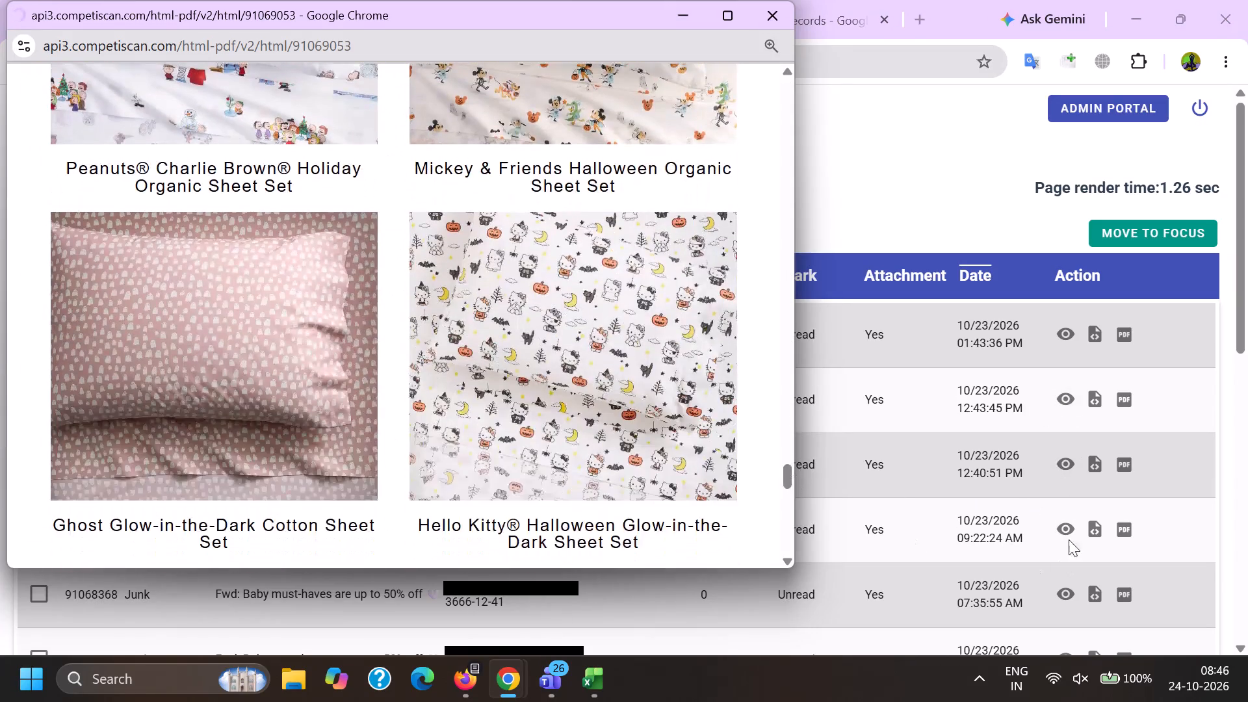
{"action": "left_click", "coordinate": [1062, 530]}
{"action": "left_click_drag", "start_coordinate": [790, 88], "coordinate": [789, 426]}
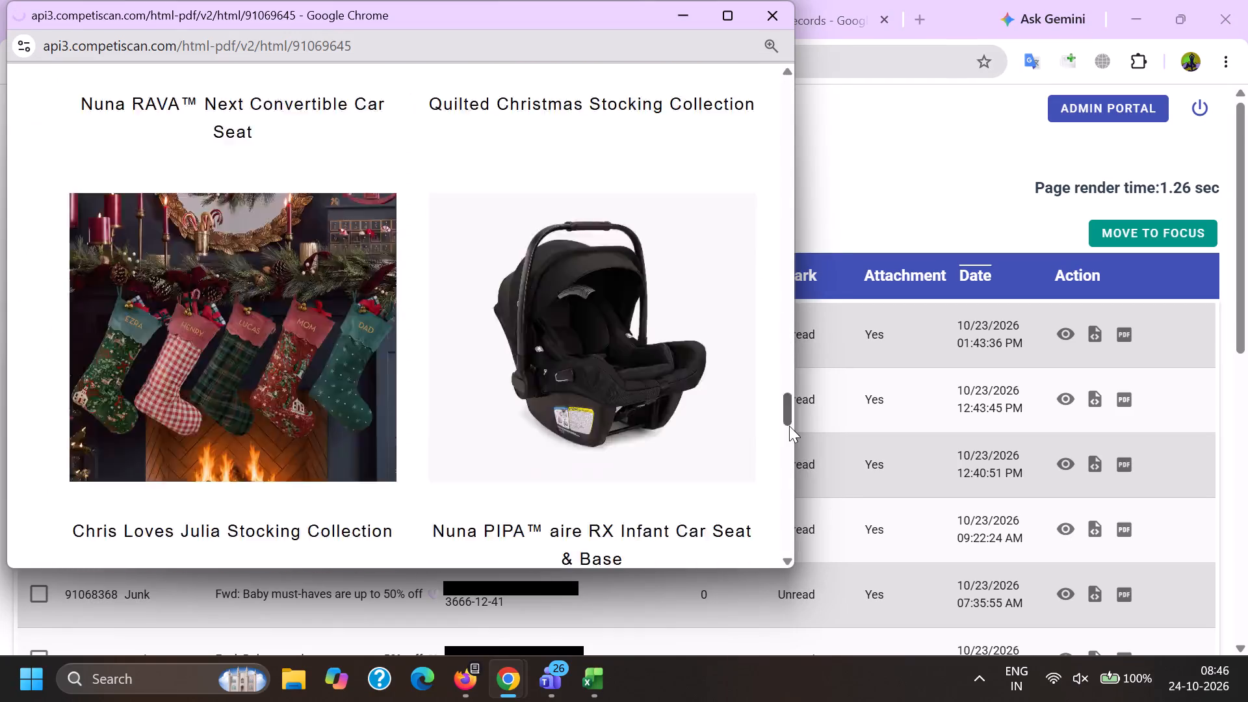
{"action": "left_click_drag", "start_coordinate": [789, 426], "coordinate": [786, 428]}
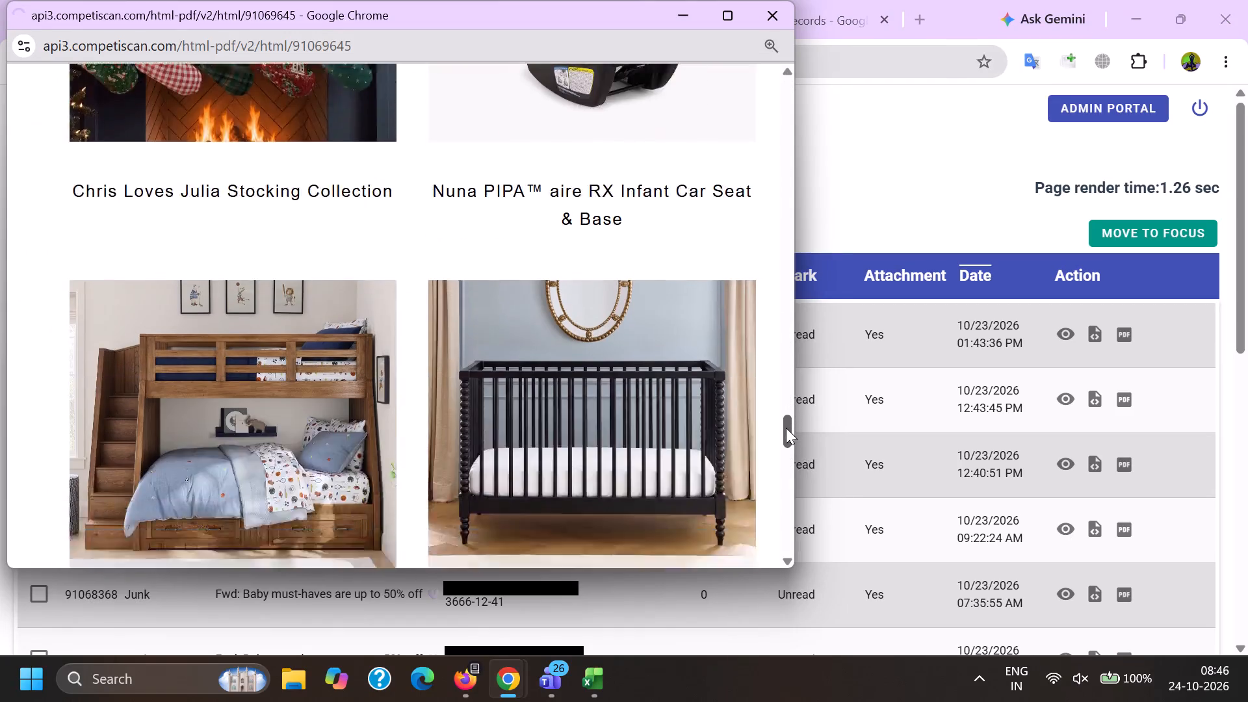
{"action": "left_click_drag", "start_coordinate": [786, 428], "coordinate": [786, 433]}
{"action": "left_click", "coordinate": [867, 400]}
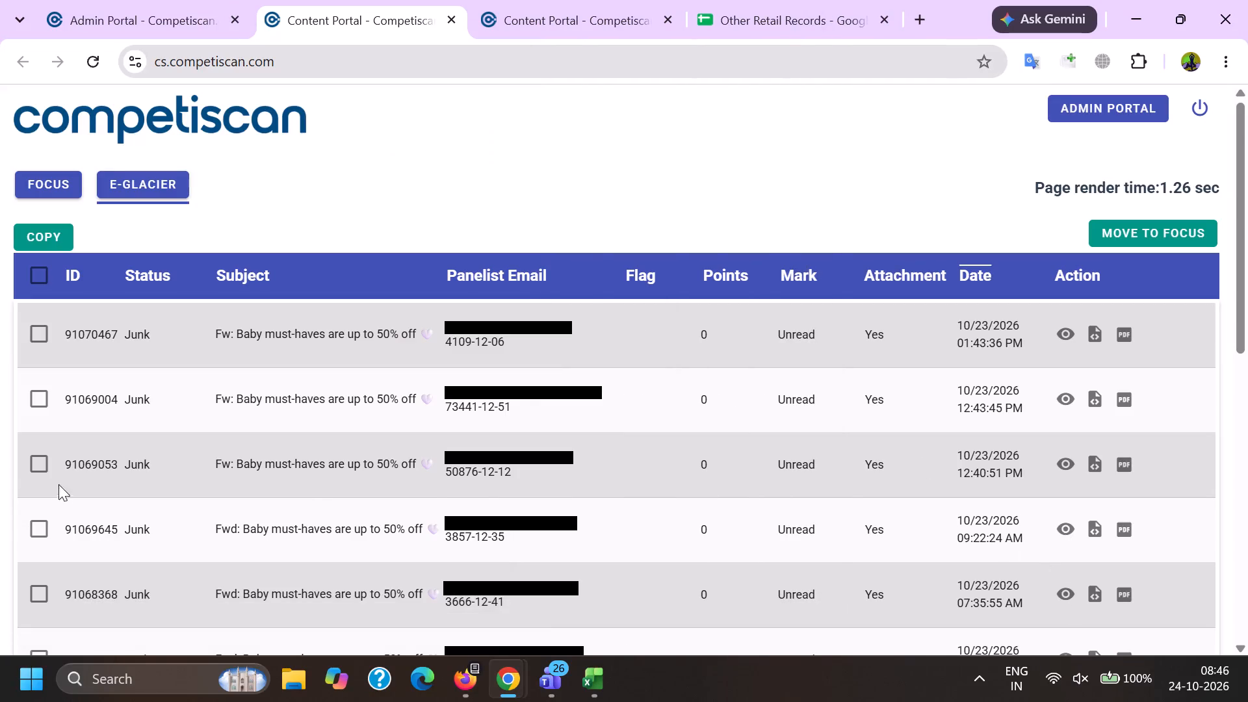
Select emails 91069053, 91069004 and 91070467 in the E-Glacier results.
{"action": "left_click", "coordinate": [42, 473]}
{"action": "left_click", "coordinate": [32, 393]}
{"action": "left_click", "coordinate": [45, 332]}
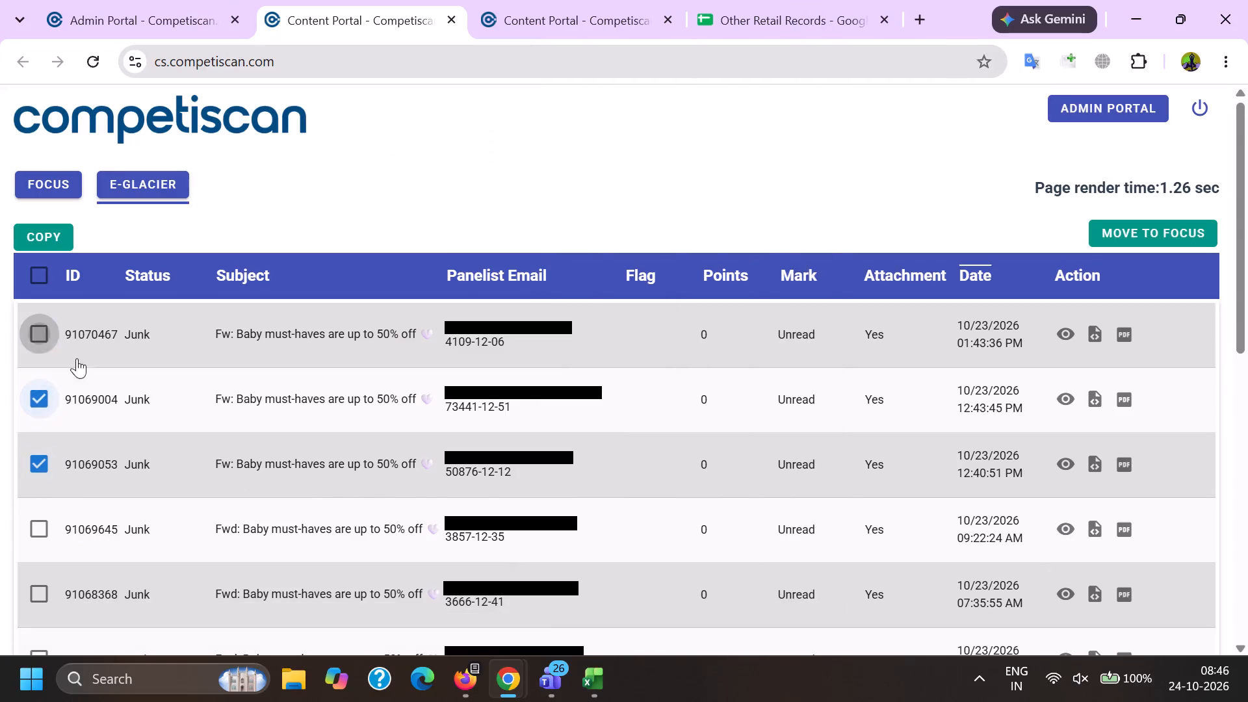
Examine the content and product recommendations of the remaining emails 91068368, 91068241 and 91068327.
{"action": "left_click", "coordinate": [1059, 600]}
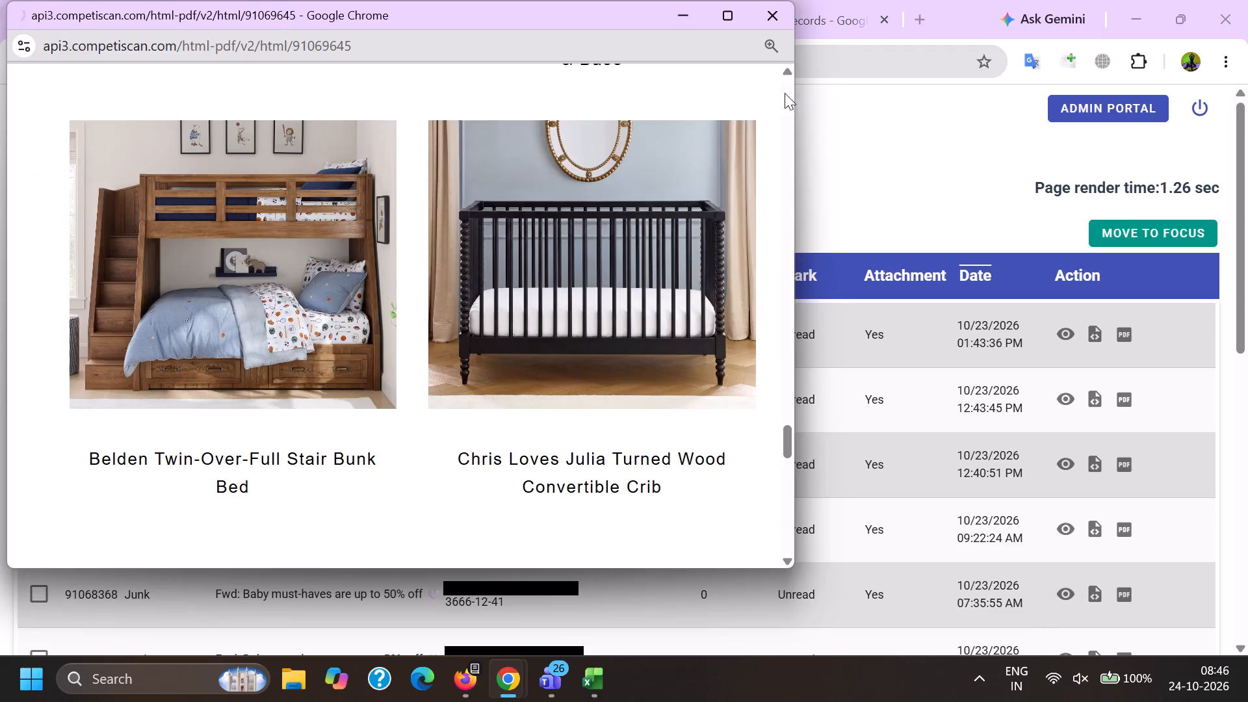
{"action": "left_click_drag", "start_coordinate": [792, 92], "coordinate": [772, 439]}
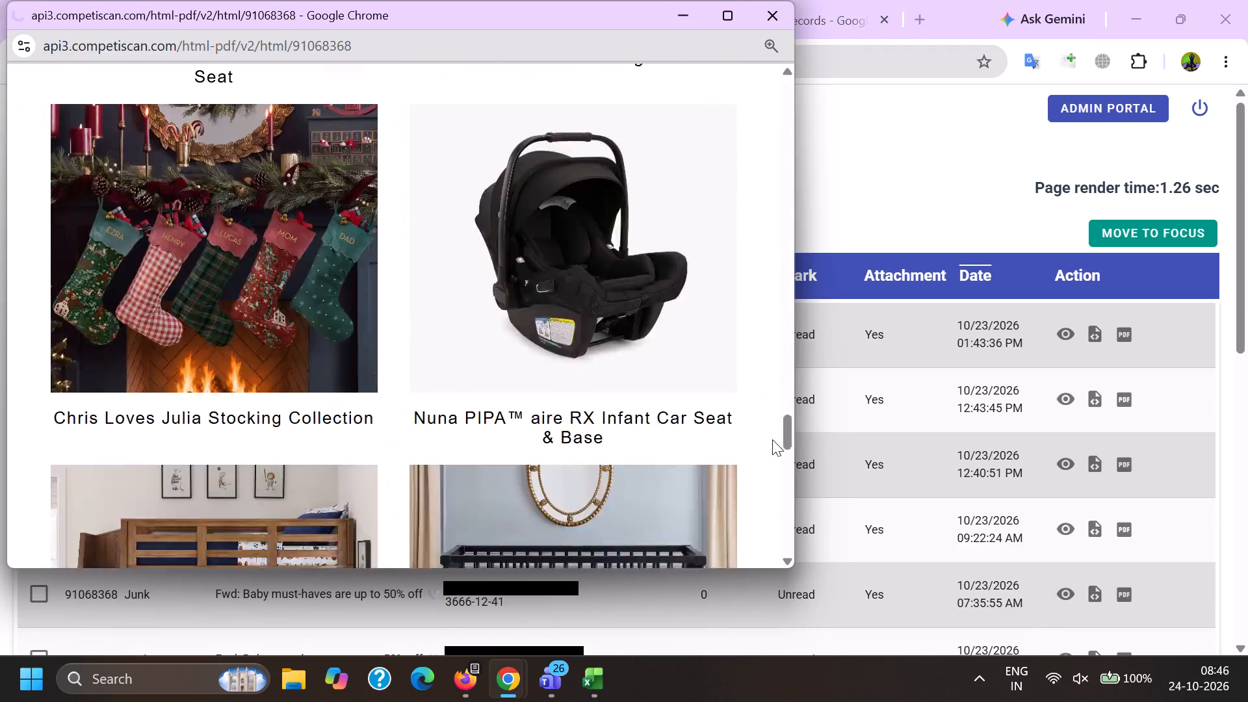
{"action": "left_click_drag", "start_coordinate": [772, 439], "coordinate": [778, 474]}
{"action": "scroll", "coordinate": [651, 303], "scroll_direction": "up", "scroll_amount": 6}
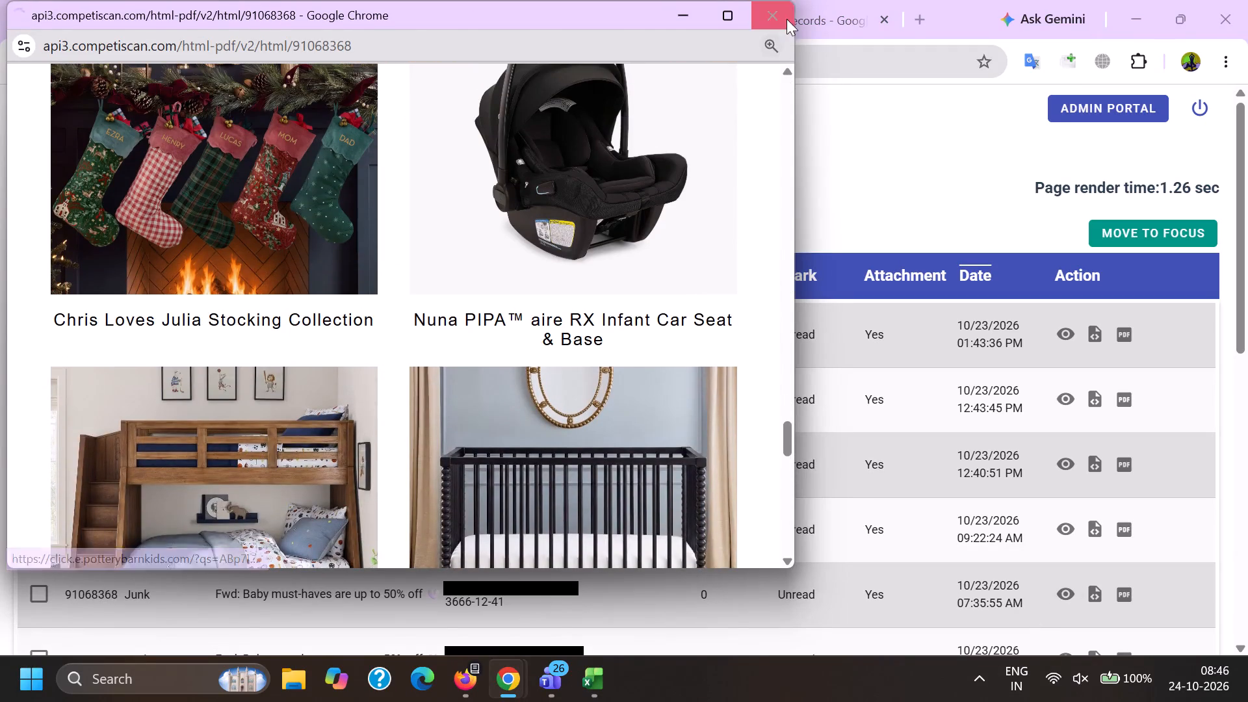
{"action": "left_click", "coordinate": [788, 18]}
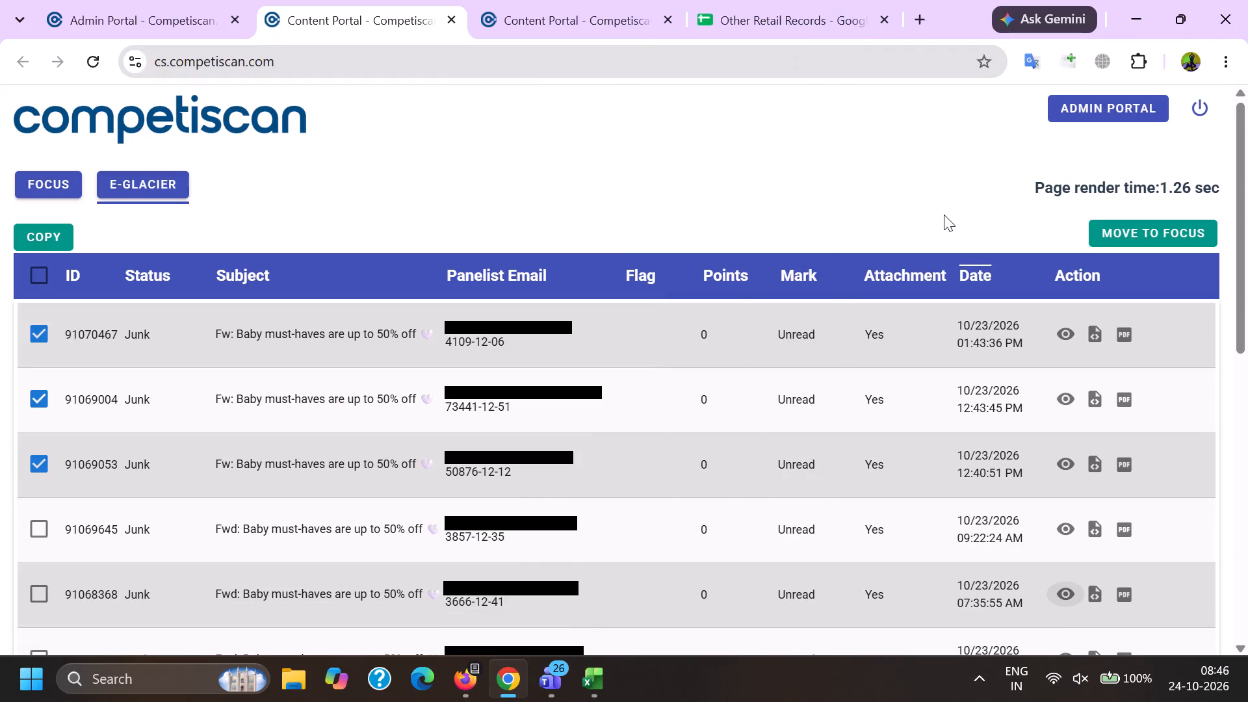
{"action": "scroll", "coordinate": [946, 354], "scroll_direction": "down", "scroll_amount": 1}
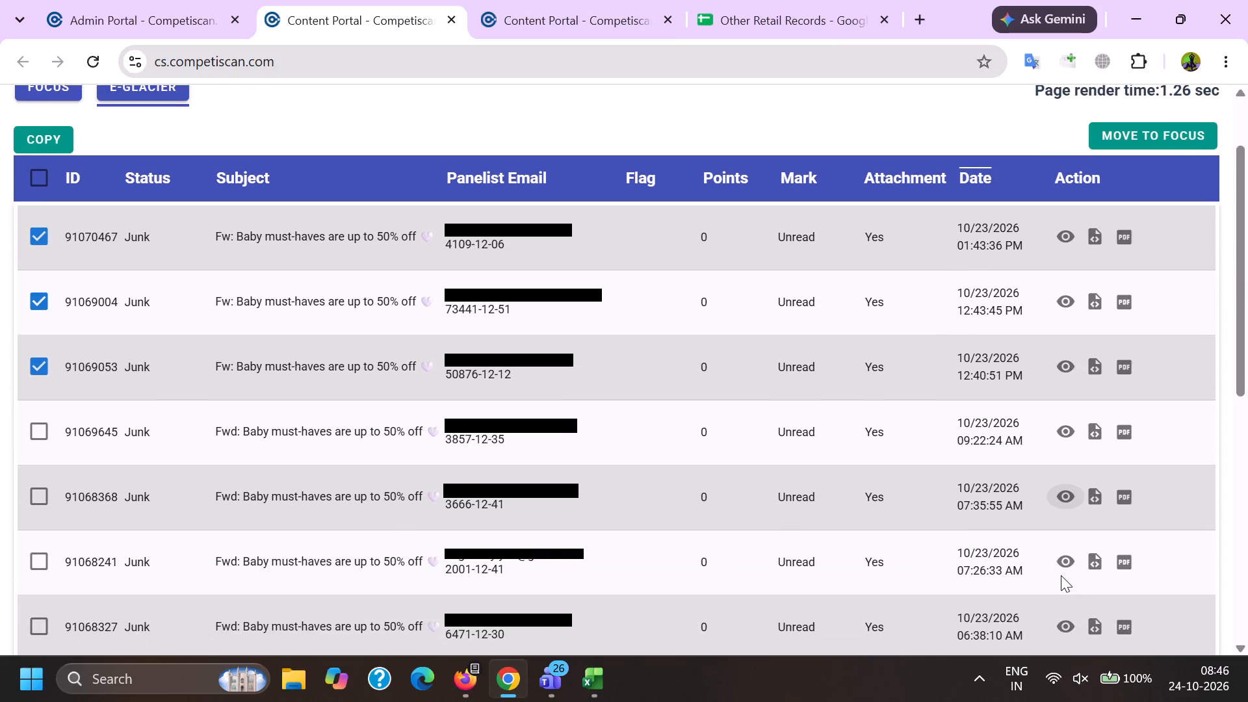
{"action": "left_click", "coordinate": [1061, 575]}
{"action": "left_click", "coordinate": [1061, 562]}
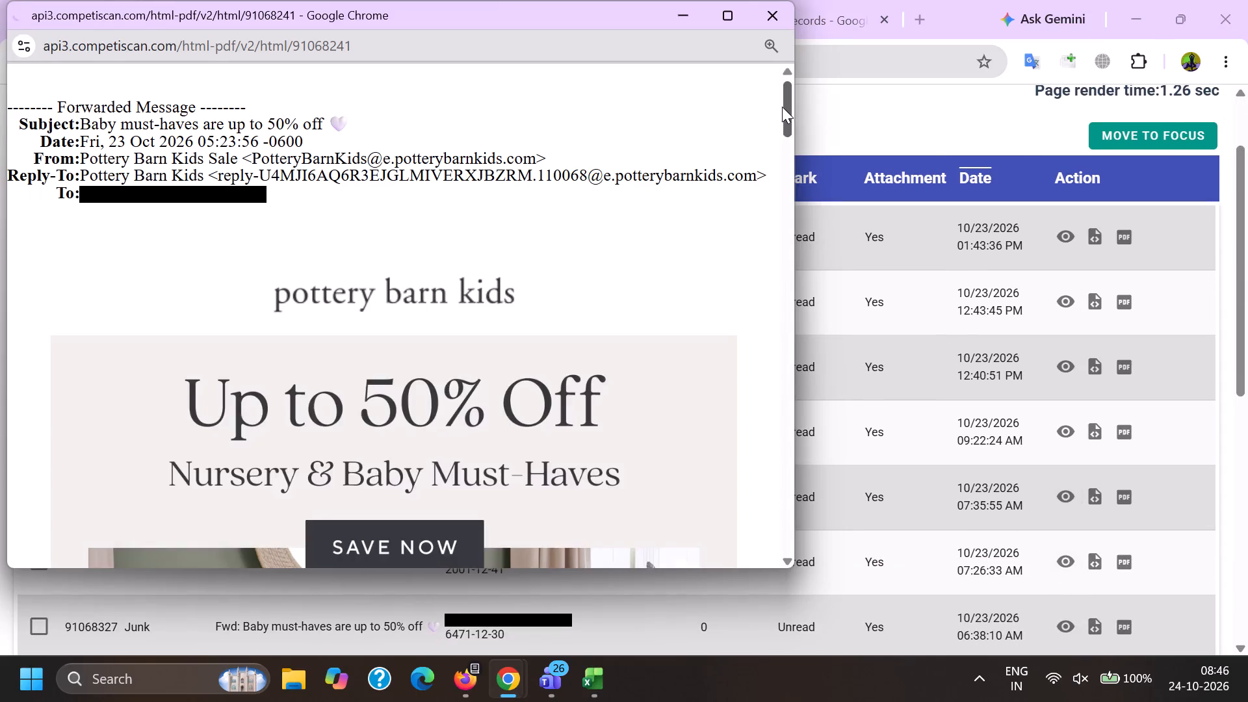
{"action": "left_click_drag", "start_coordinate": [782, 106], "coordinate": [727, 397]}
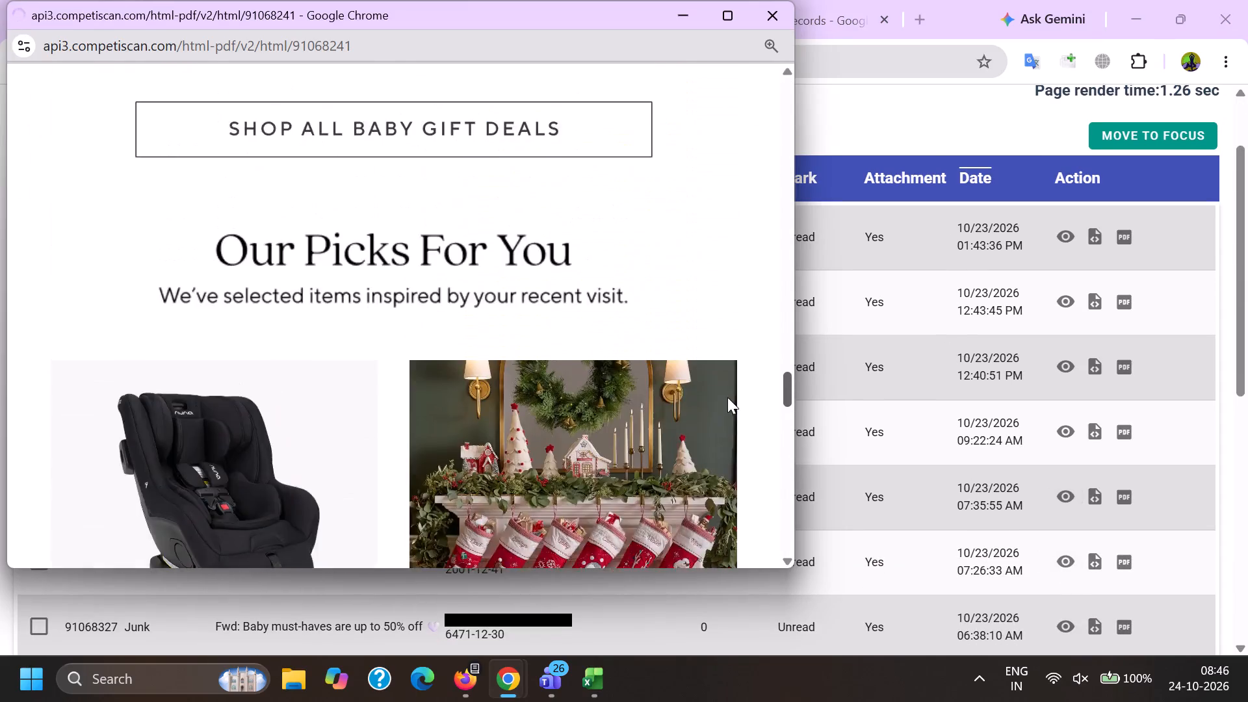
{"action": "left_click_drag", "start_coordinate": [727, 397], "coordinate": [742, 333]}
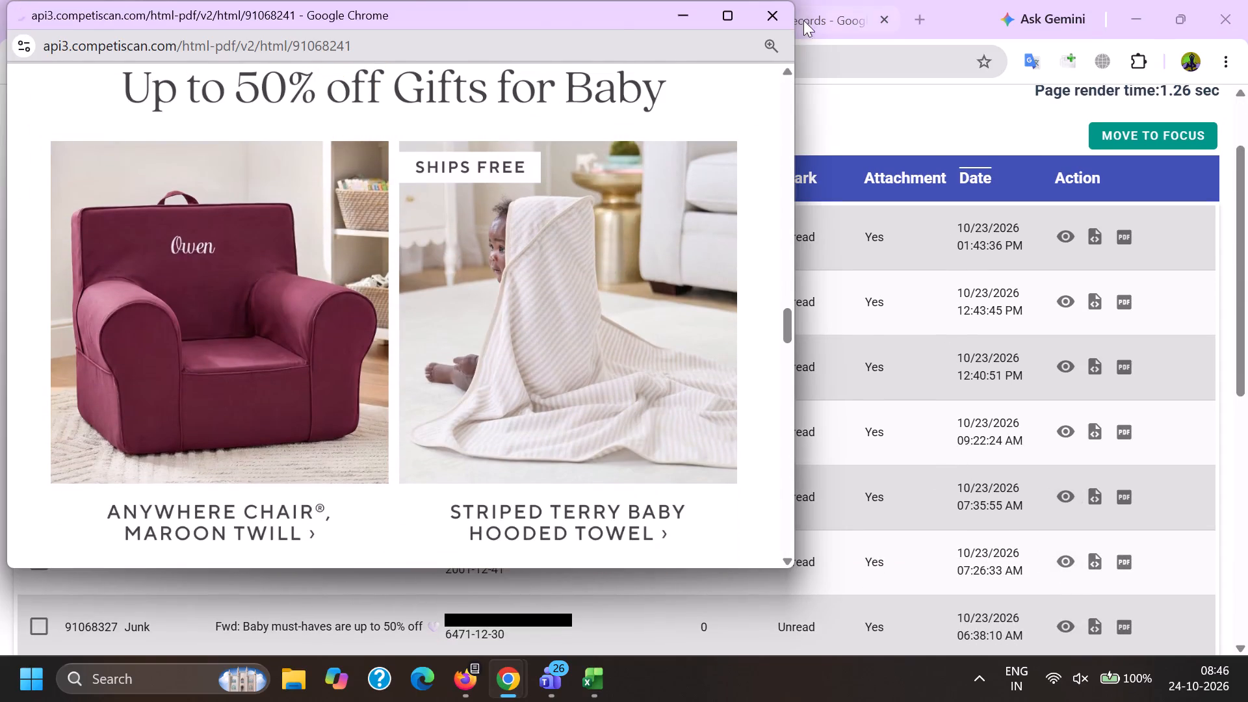
{"action": "left_click", "coordinate": [776, 20]}
{"action": "scroll", "coordinate": [897, 356], "scroll_direction": "down", "scroll_amount": 1}
{"action": "left_click", "coordinate": [1058, 527]}
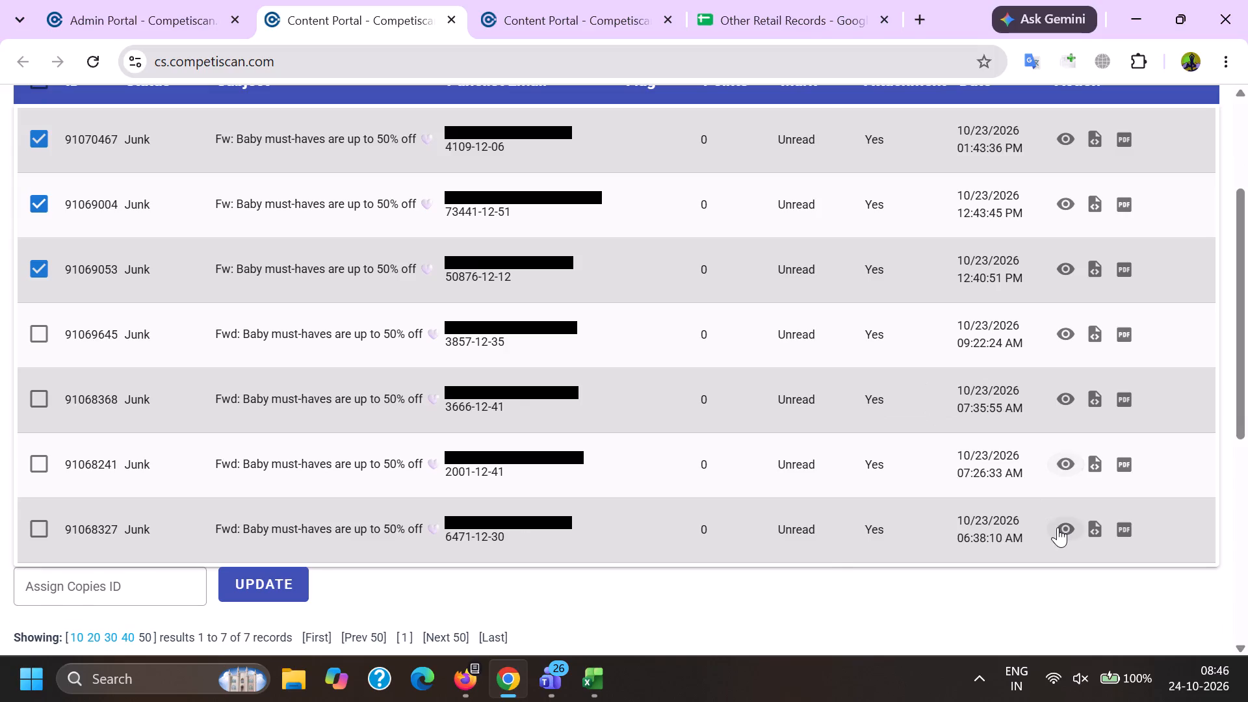
{"action": "left_click_drag", "start_coordinate": [786, 98], "coordinate": [759, 448]}
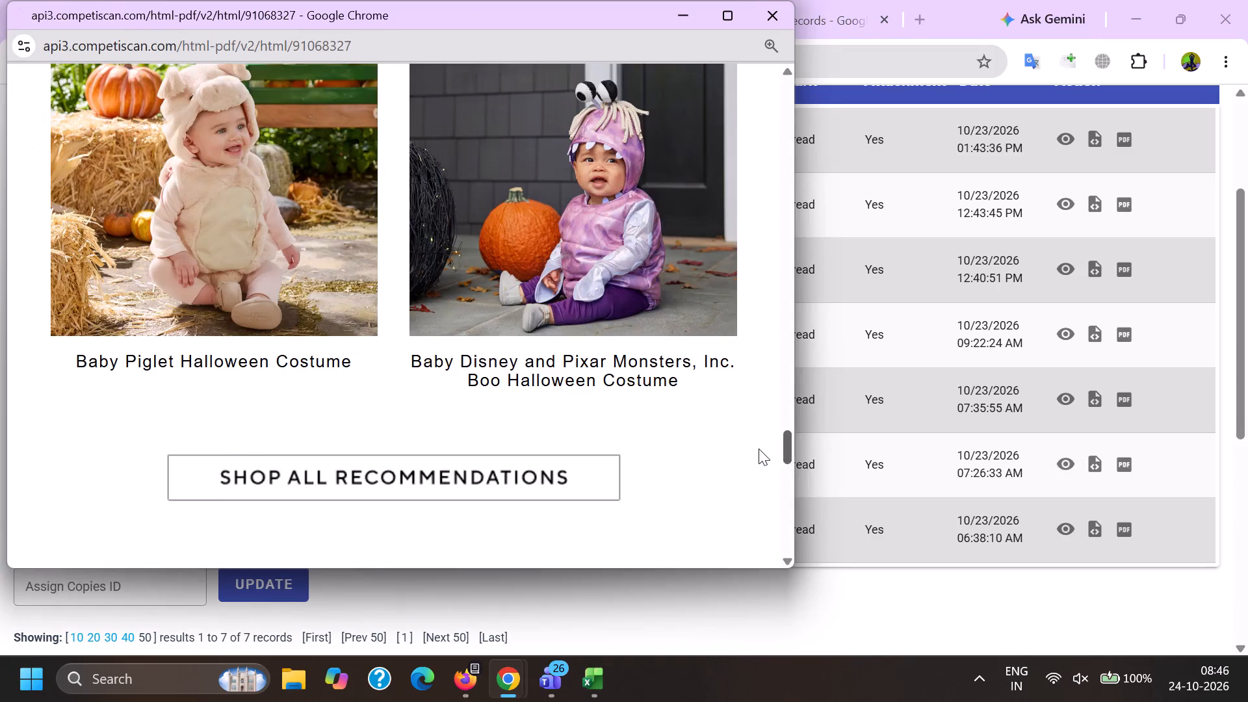
{"action": "left_click_drag", "start_coordinate": [759, 448], "coordinate": [764, 389]}
{"action": "left_click", "coordinate": [848, 454]}
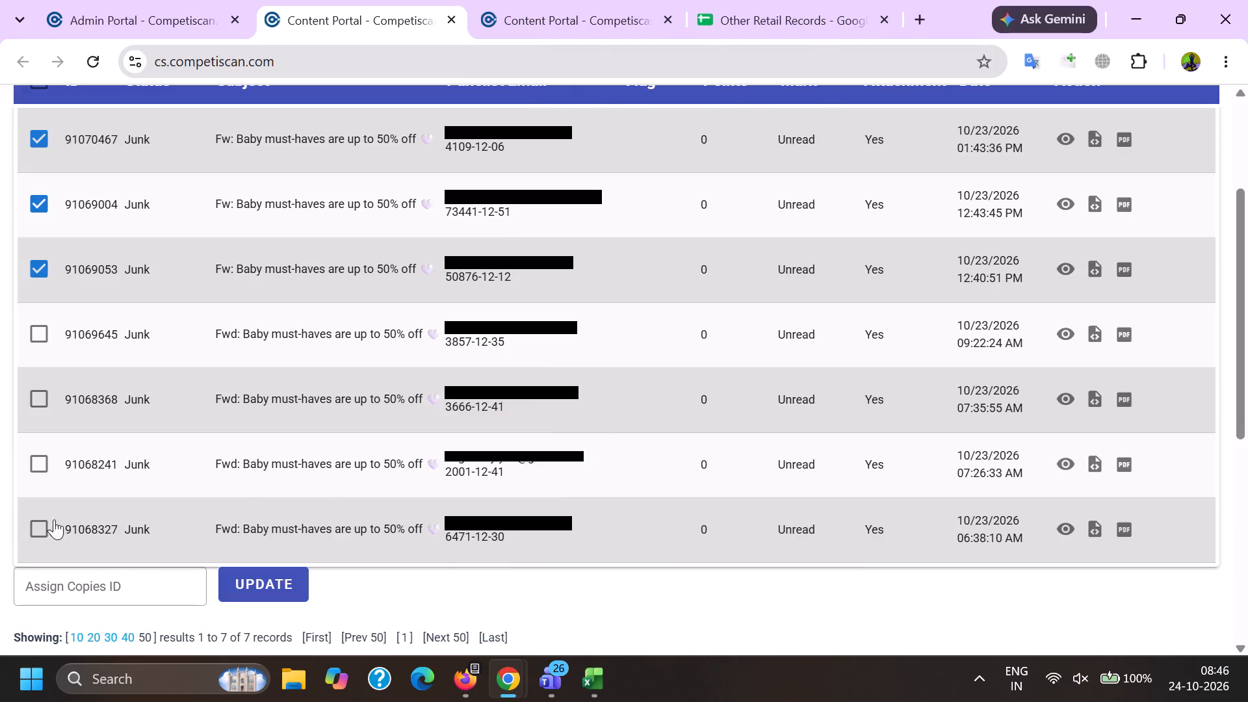
Add email 91068327 to the selection and copy the subjects and IDs of all selected emails.
{"action": "left_click", "coordinate": [37, 539]}
{"action": "scroll", "coordinate": [118, 356], "scroll_direction": "up", "scroll_amount": 3}
{"action": "left_click", "coordinate": [53, 235]}
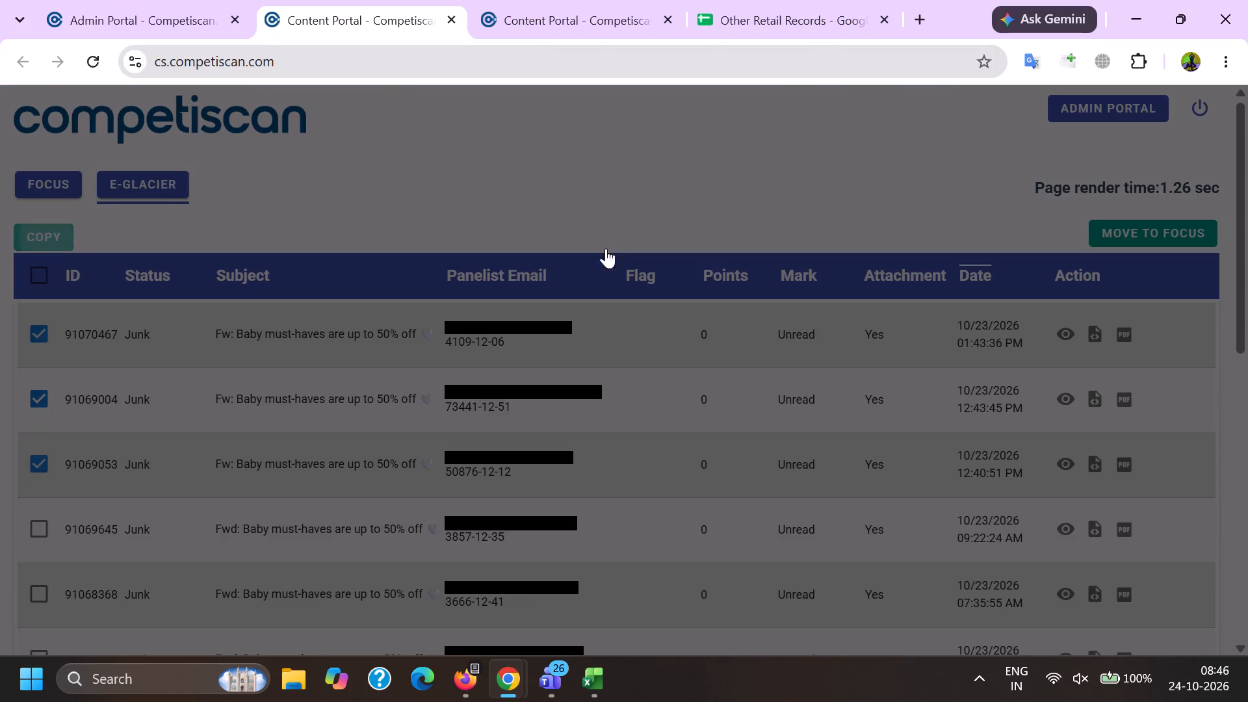
{"action": "left_click", "coordinate": [803, 188]}
Open Notepad to hold the copied email subjects and IDs.
{"action": "left_click", "coordinate": [157, 682]}
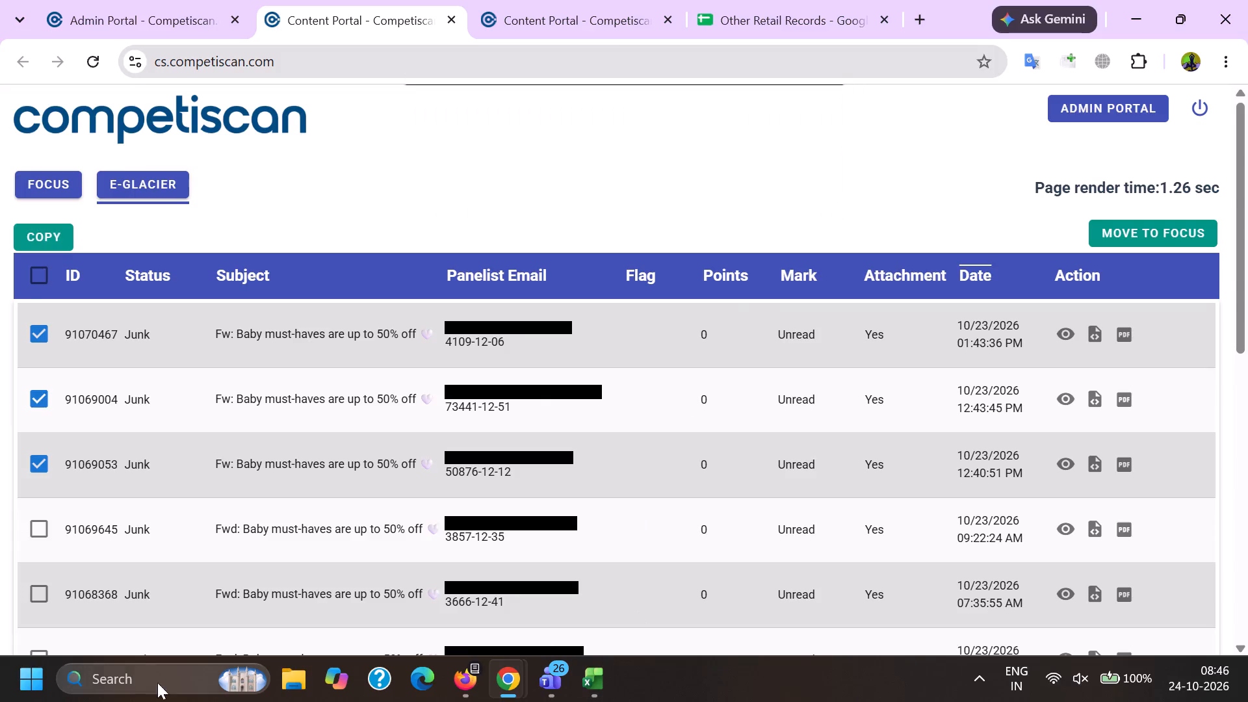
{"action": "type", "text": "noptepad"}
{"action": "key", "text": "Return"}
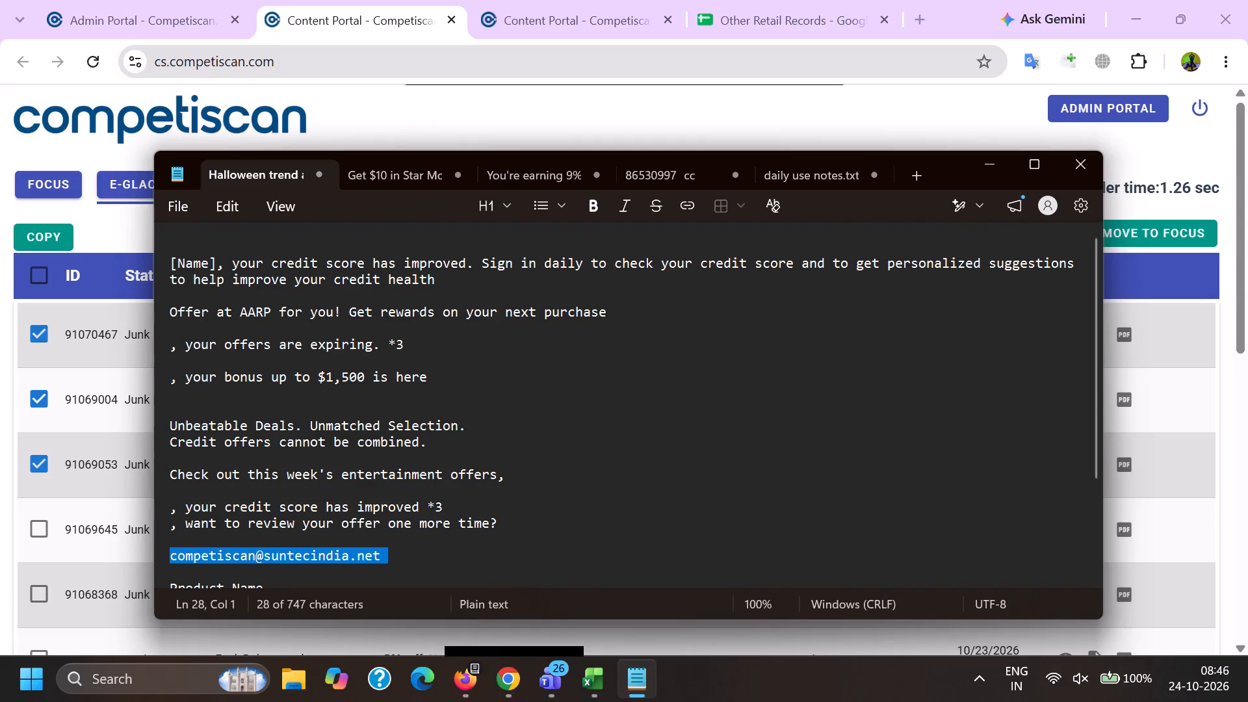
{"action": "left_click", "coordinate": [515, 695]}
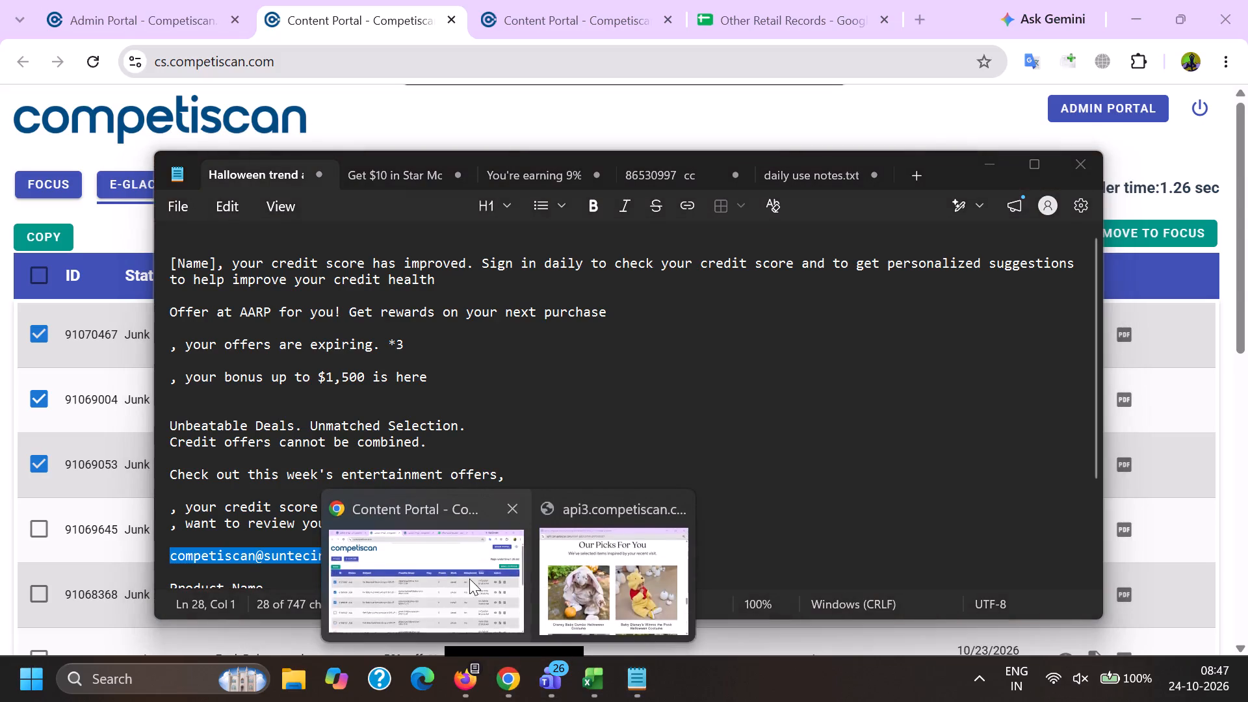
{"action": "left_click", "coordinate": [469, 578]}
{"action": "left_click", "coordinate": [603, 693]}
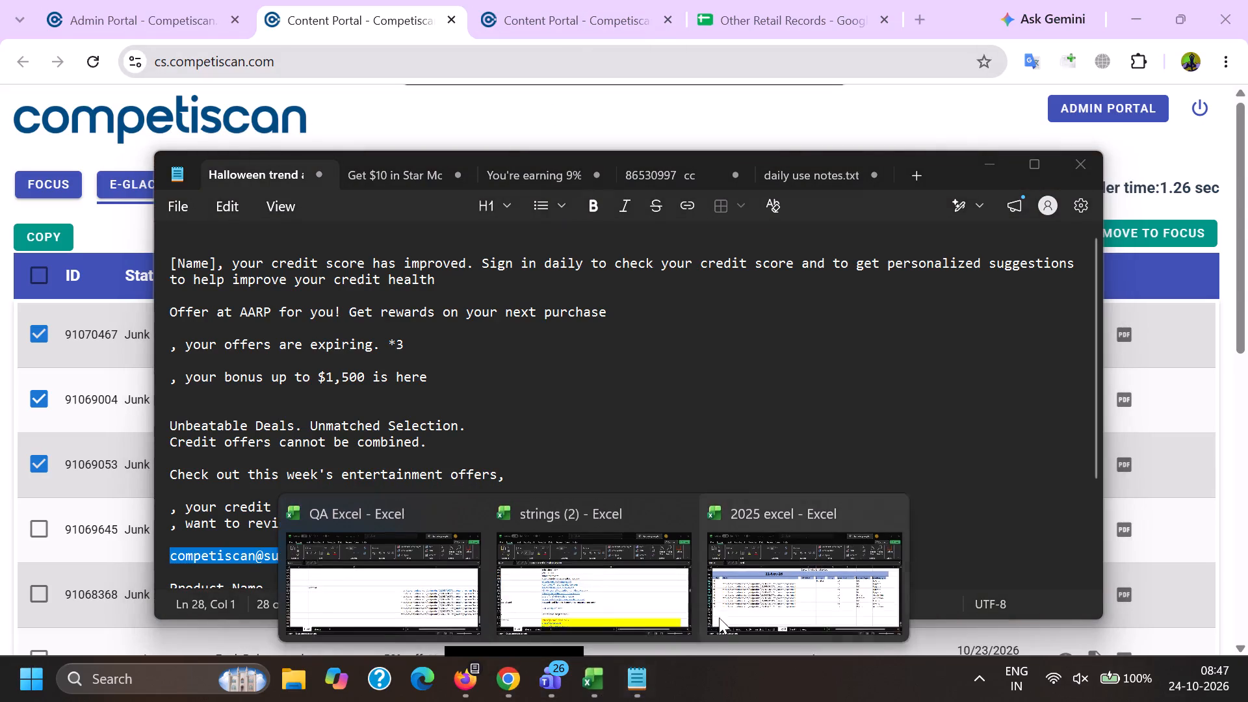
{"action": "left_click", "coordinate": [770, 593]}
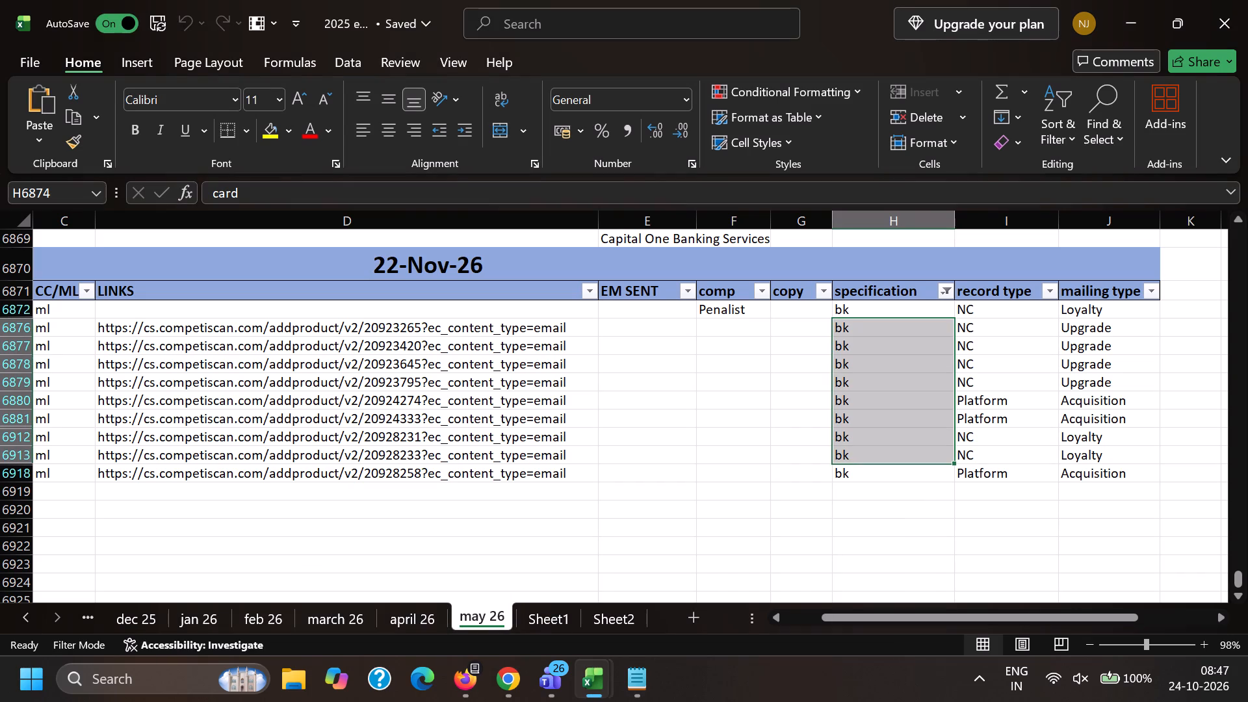
In Notepad, paste the copied email subjects and IDs into the 86530997 cc note, a few blank lines below the existing text.
{"action": "left_click", "coordinate": [638, 694]}
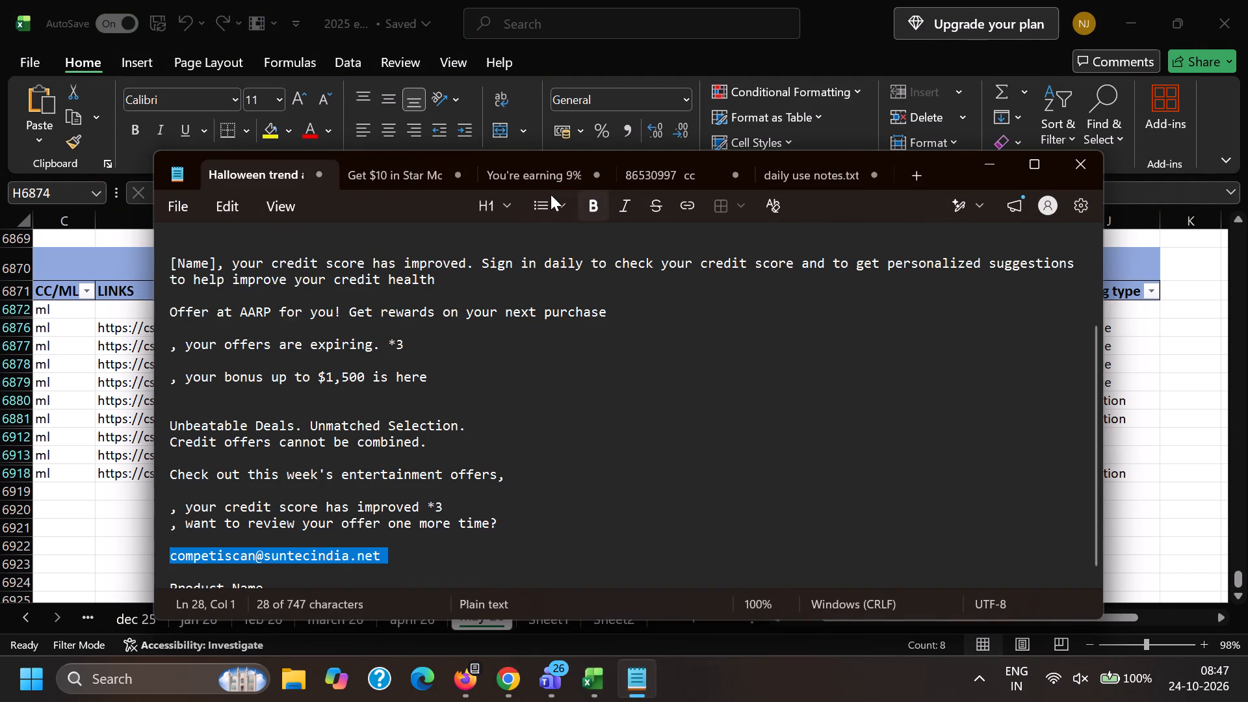
{"action": "left_click", "coordinate": [642, 159]}
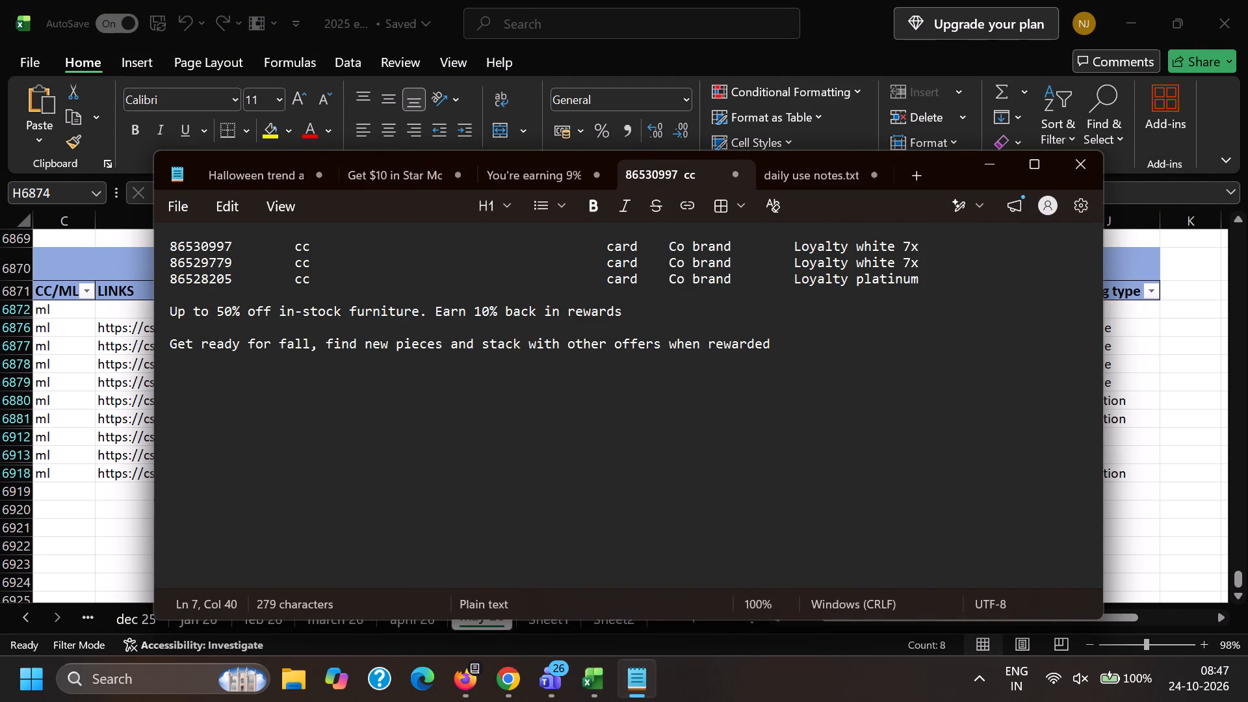
{"action": "left_click", "coordinate": [543, 499]}
{"action": "left_click", "coordinate": [796, 360]}
{"action": "key", "text": "shift+Return"}
{"action": "key", "text": "shift+Return"}
{"action": "key", "text": "shift+Return"}
{"action": "key", "text": "shift+Return"}
{"action": "key", "text": "ctrl+v"}
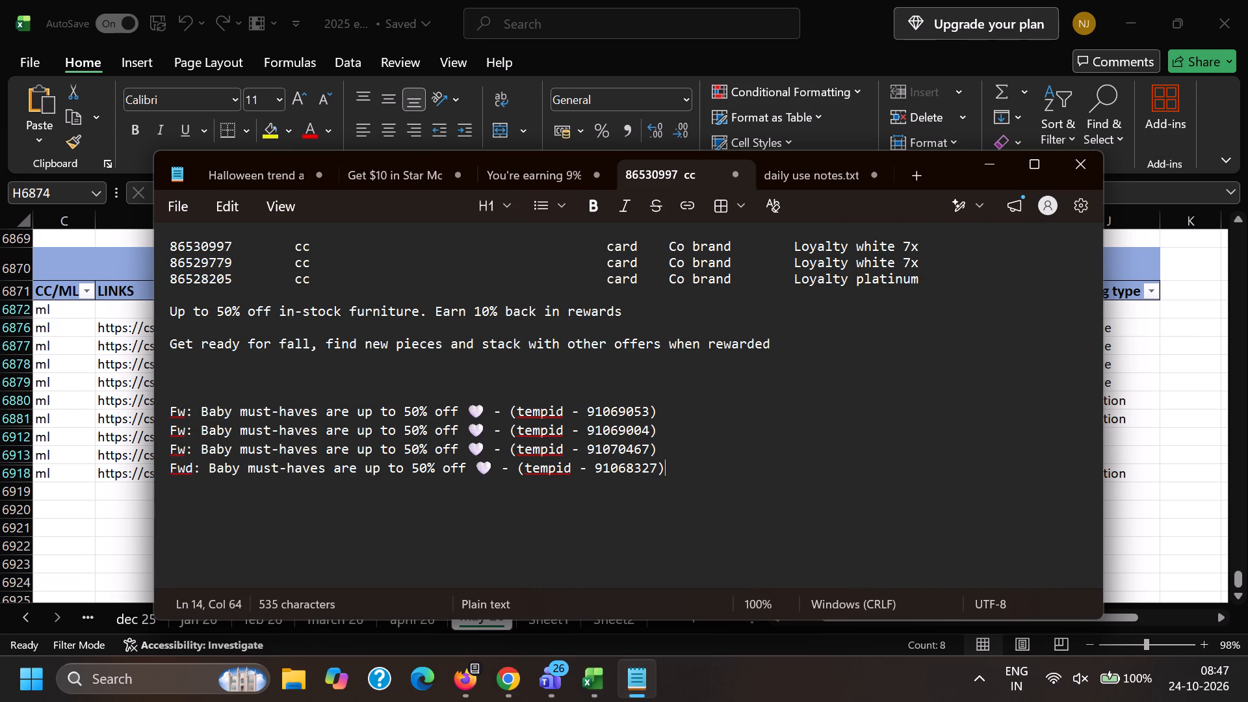
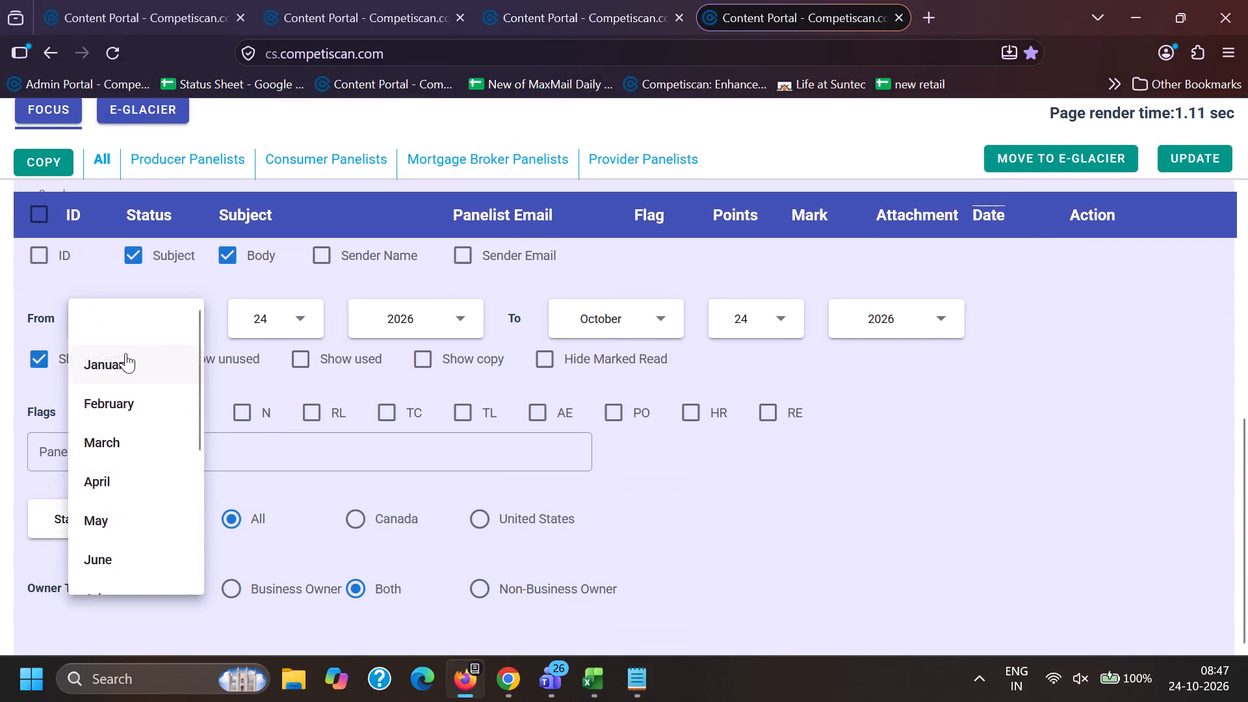
Set the Focus search period from January 1, 2025 to January 24, 2026.
{"action": "left_click", "coordinate": [125, 353]}
{"action": "left_click", "coordinate": [259, 311]}
{"action": "left_click", "coordinate": [265, 370]}
{"action": "left_click", "coordinate": [401, 316]}
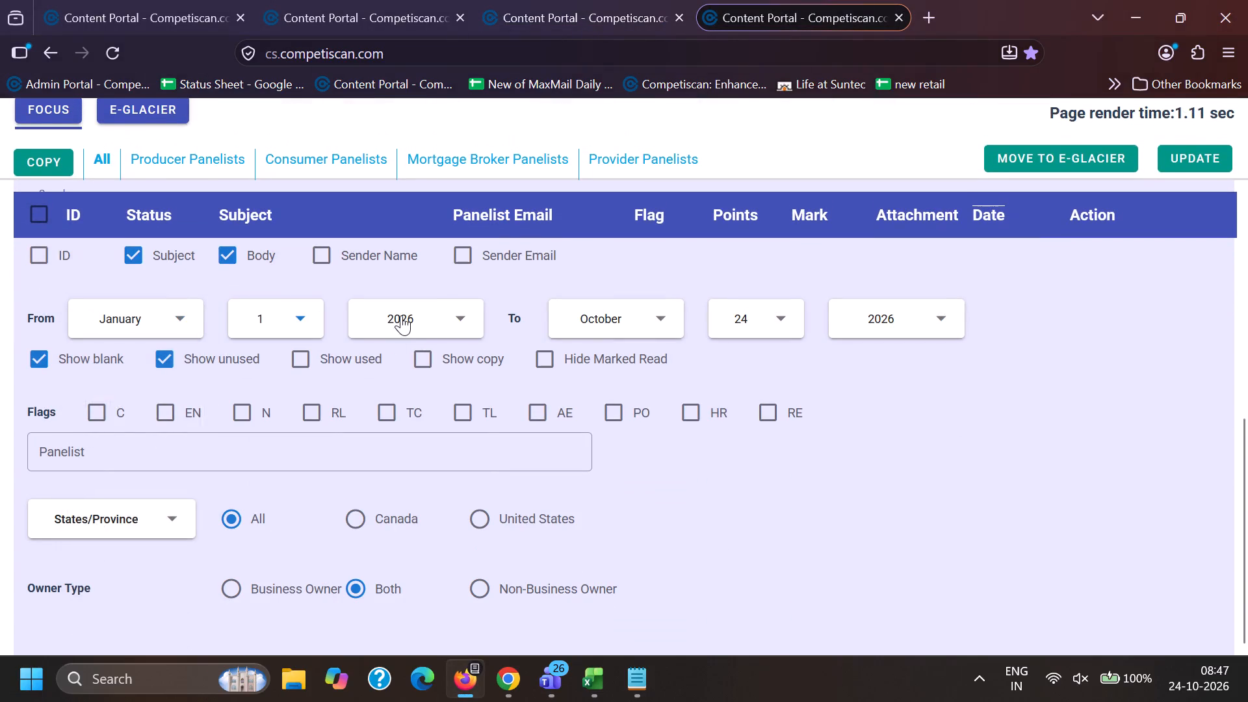
{"action": "scroll", "coordinate": [426, 450], "scroll_direction": "down", "scroll_amount": 6}
{"action": "left_click", "coordinate": [396, 492]}
{"action": "left_click", "coordinate": [614, 327]}
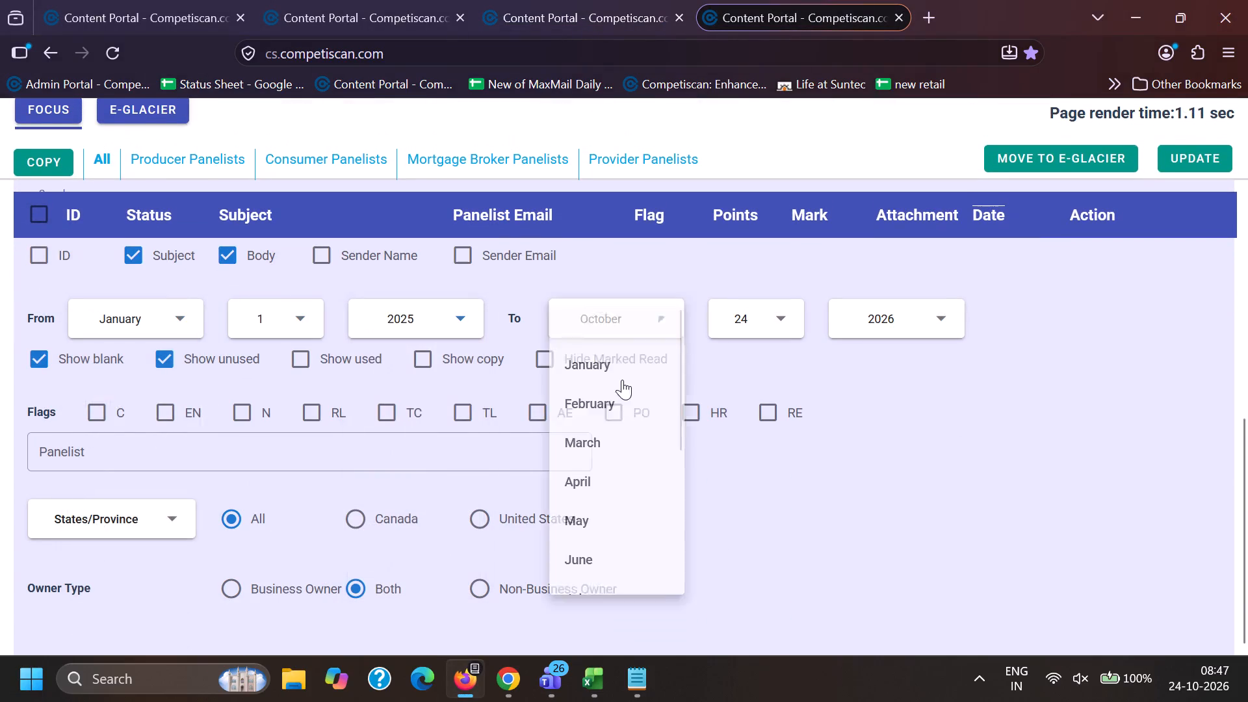
{"action": "scroll", "coordinate": [620, 379], "scroll_direction": "down", "scroll_amount": 7}
{"action": "scroll", "coordinate": [595, 381], "scroll_direction": "up", "scroll_amount": 5}
{"action": "left_click", "coordinate": [590, 365]}
Include copied emails in the "e.pbteen.com" search and run it in Focus.
{"action": "scroll", "coordinate": [569, 426], "scroll_direction": "up", "scroll_amount": 2}
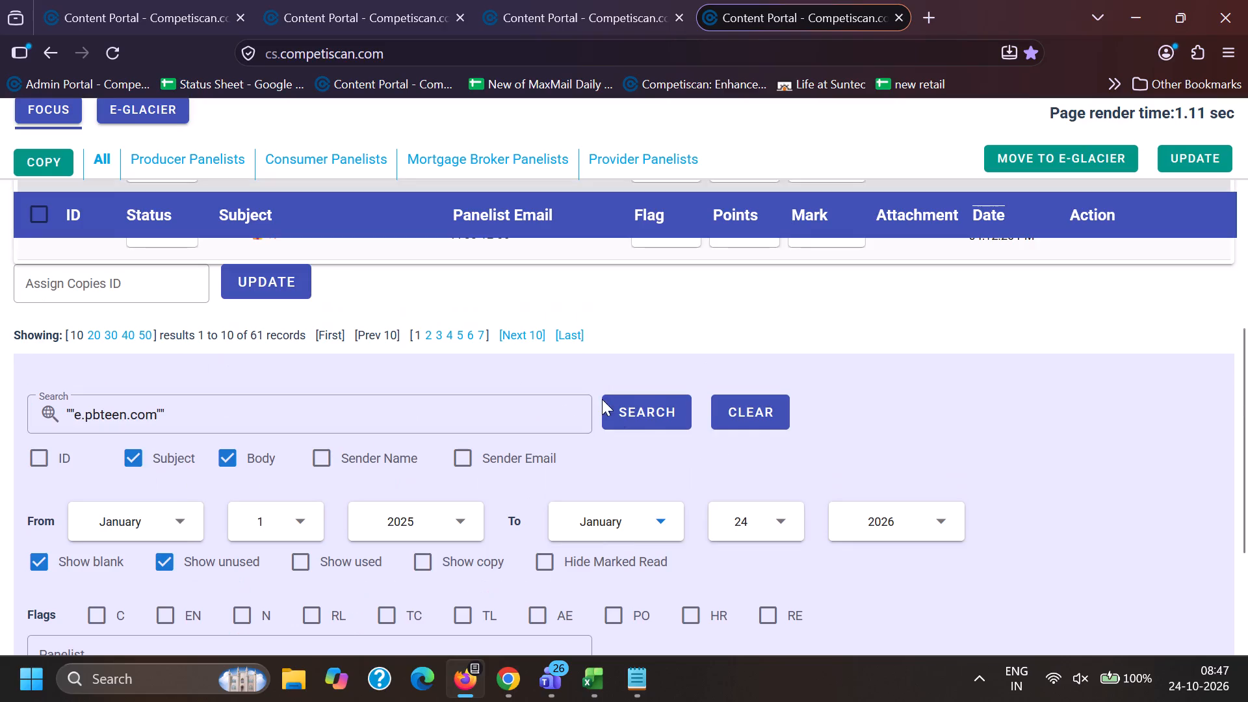
{"action": "scroll", "coordinate": [356, 445], "scroll_direction": "down", "scroll_amount": 2}
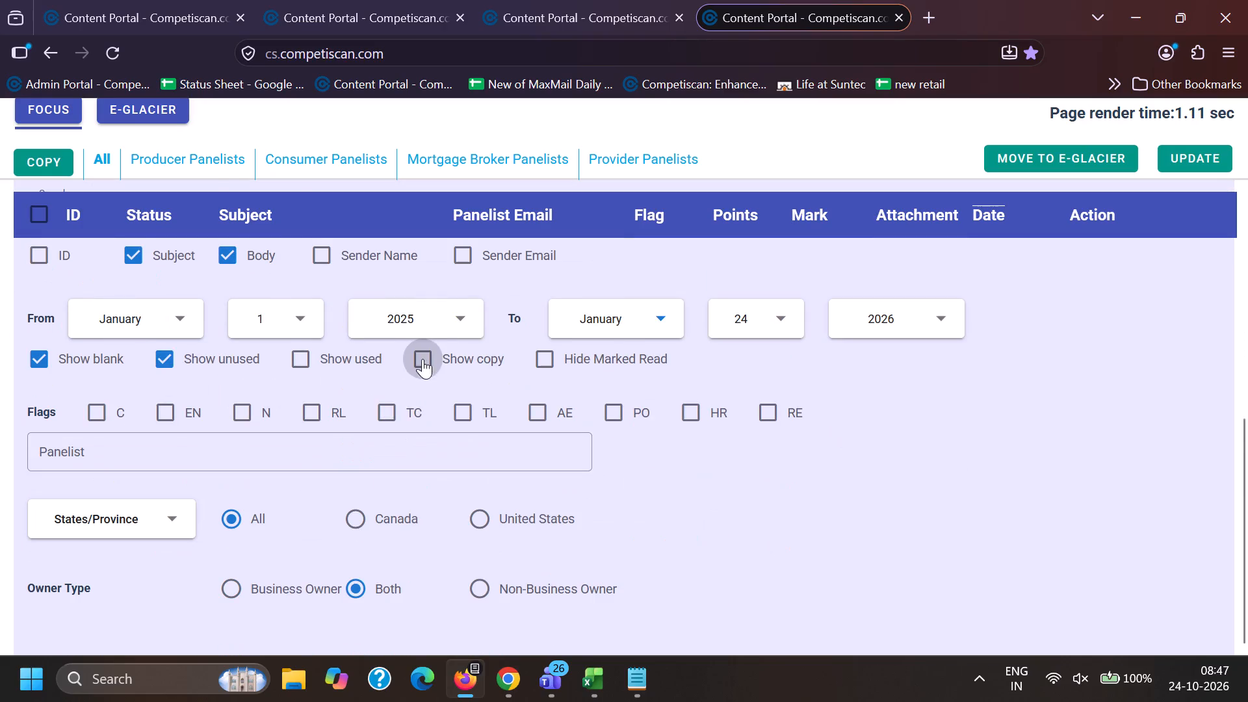
{"action": "left_click", "coordinate": [422, 357]}
{"action": "scroll", "coordinate": [481, 453], "scroll_direction": "up", "scroll_amount": 2}
{"action": "left_click", "coordinate": [640, 403]}
Look through the E-Glacier results in the other content portal tab, and return to the Focus search.
{"action": "left_click", "coordinate": [556, 0]}
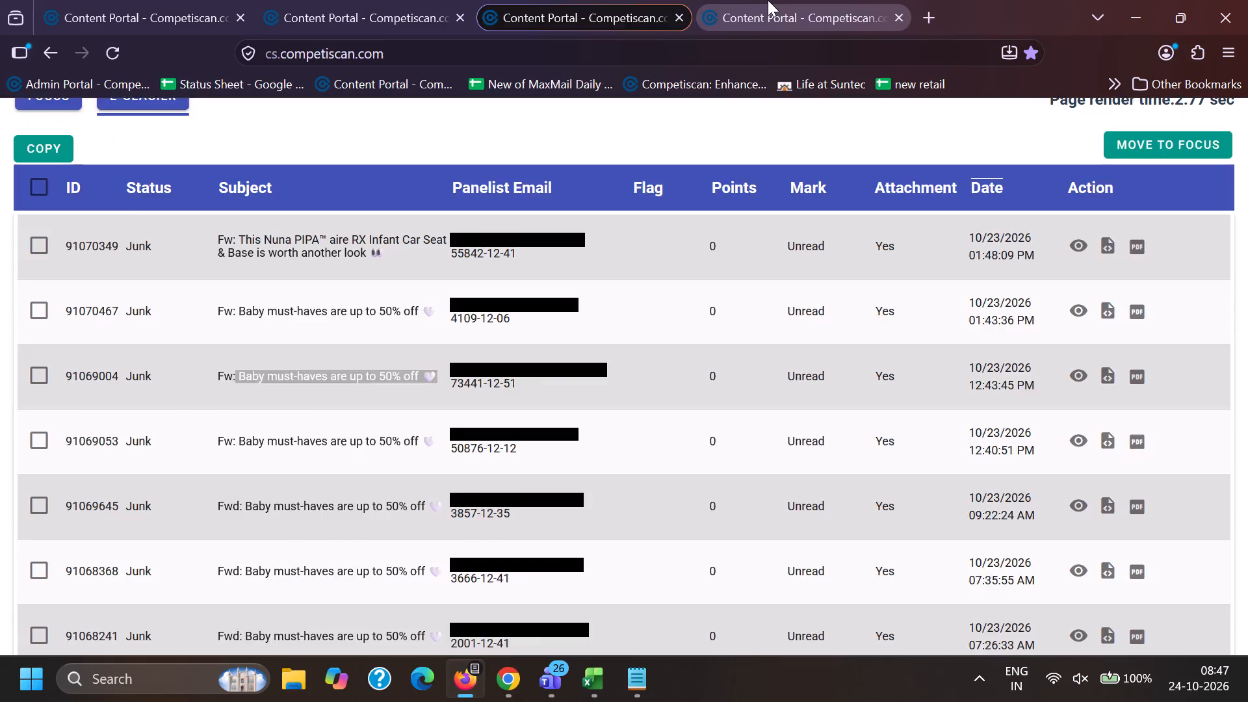
{"action": "left_click", "coordinate": [768, 0]}
{"action": "left_click", "coordinate": [586, 1]}
{"action": "scroll", "coordinate": [416, 400], "scroll_direction": "down", "scroll_amount": 2}
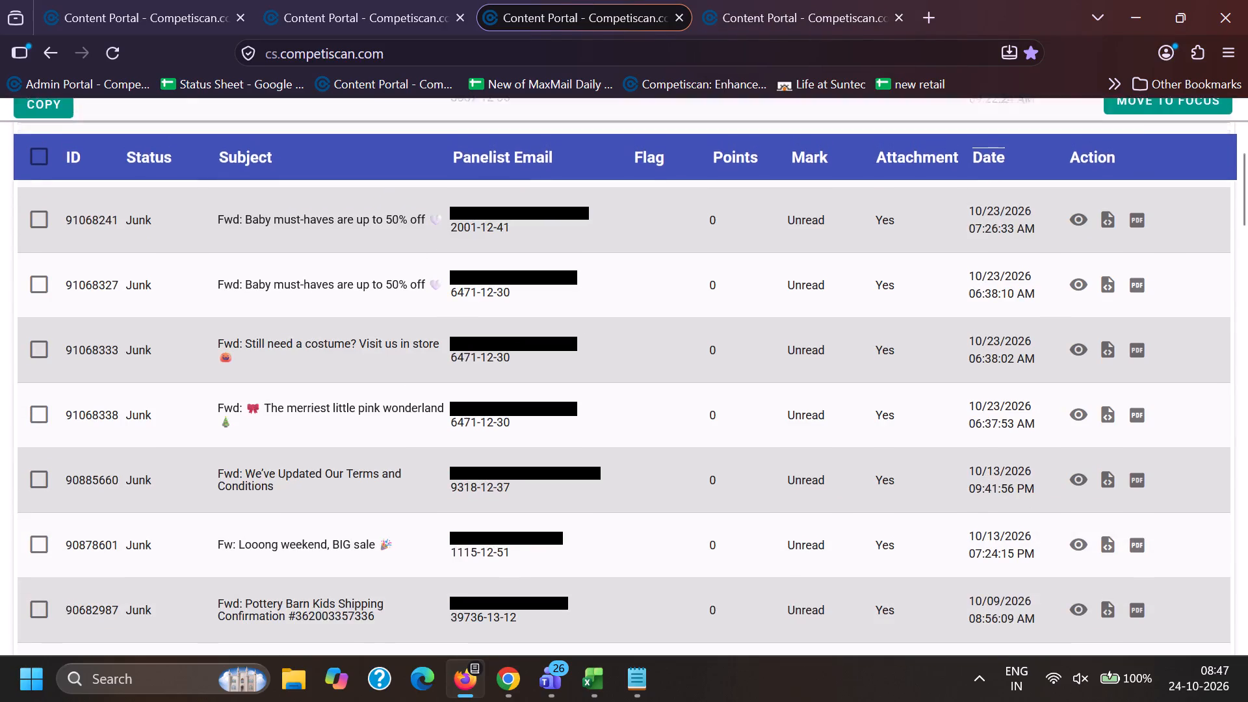
{"action": "scroll", "coordinate": [414, 408], "scroll_direction": "down", "scroll_amount": 4}
{"action": "scroll", "coordinate": [417, 417], "scroll_direction": "up", "scroll_amount": 5}
{"action": "left_click", "coordinate": [816, 0]}
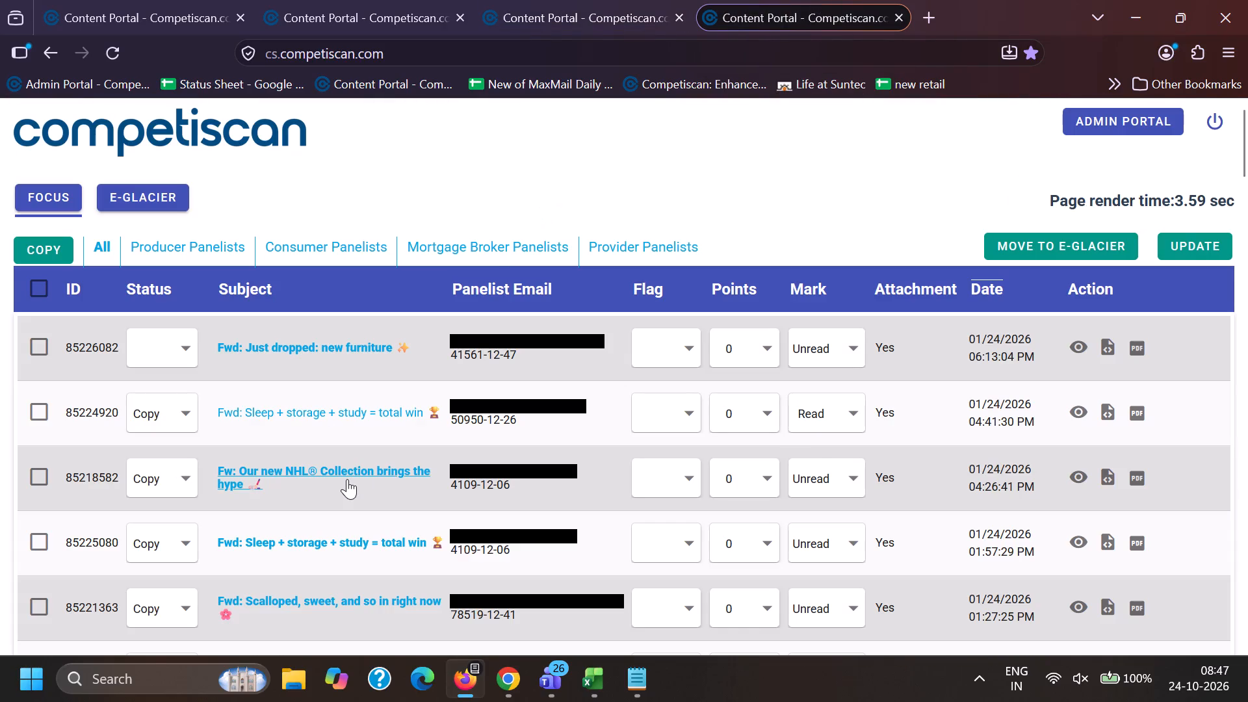
Open page 9 of the Focus search results for "e.pbteen.com".
{"action": "scroll", "coordinate": [347, 479], "scroll_direction": "down", "scroll_amount": 20}
{"action": "scroll", "coordinate": [347, 479], "scroll_direction": "down", "scroll_amount": 18}
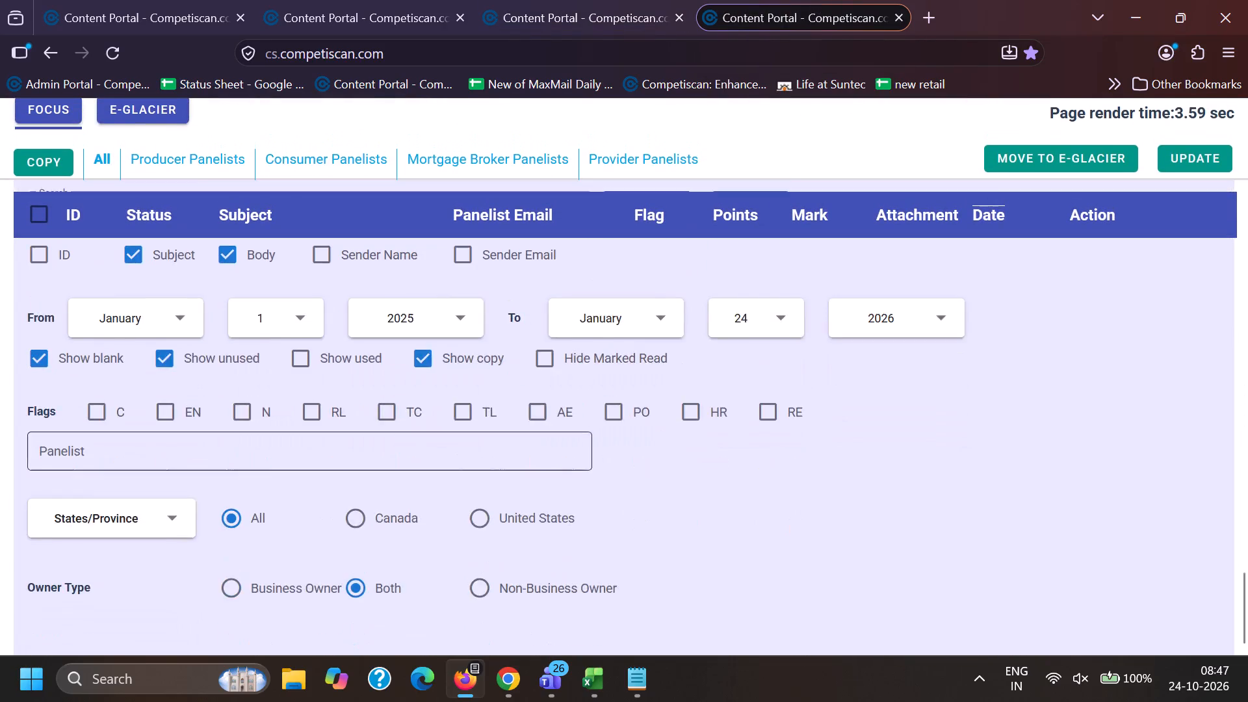
{"action": "scroll", "coordinate": [355, 489], "scroll_direction": "up", "scroll_amount": 3}
{"action": "left_click", "coordinate": [515, 434]}
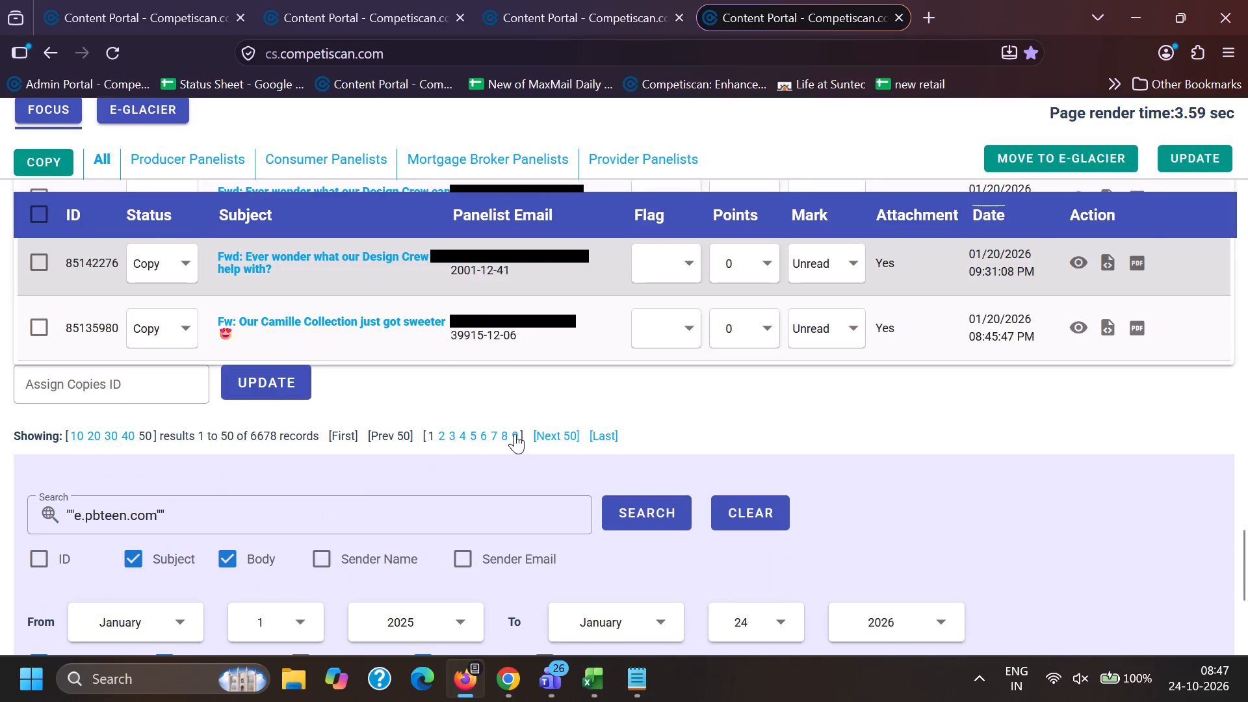
{"action": "left_click", "coordinate": [603, 0]}
{"action": "left_click", "coordinate": [774, 0]}
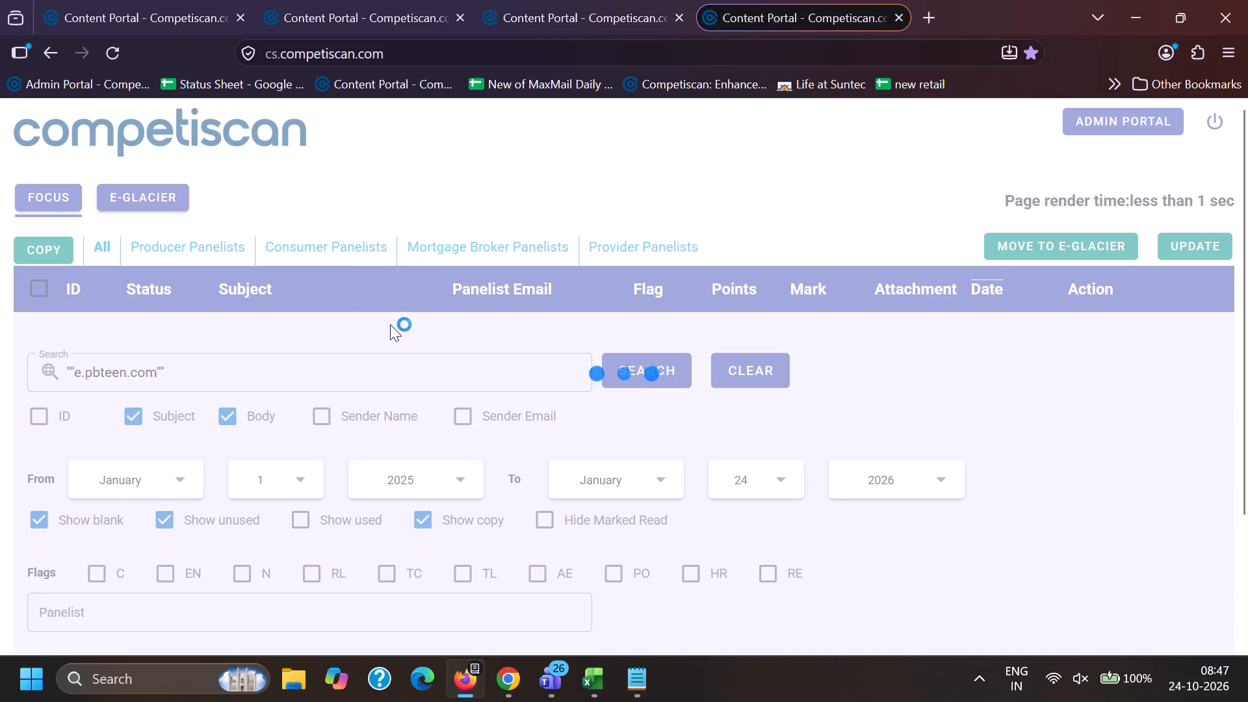
Copy the subject "The best seller you know—now with a NEW look" without its forward prefix from email 84631671.
{"action": "scroll", "coordinate": [376, 365], "scroll_direction": "down", "scroll_amount": 5}
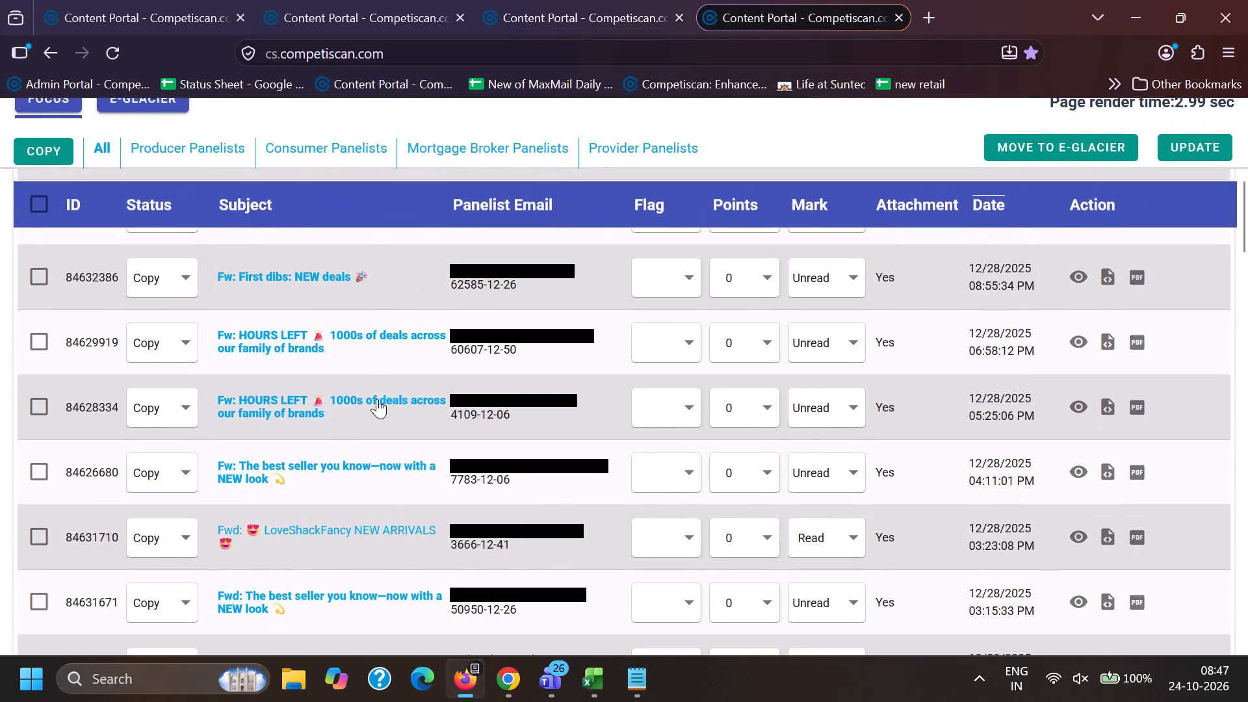
{"action": "scroll", "coordinate": [377, 398], "scroll_direction": "down", "scroll_amount": 2}
{"action": "left_click_drag", "start_coordinate": [242, 388], "coordinate": [246, 389]}
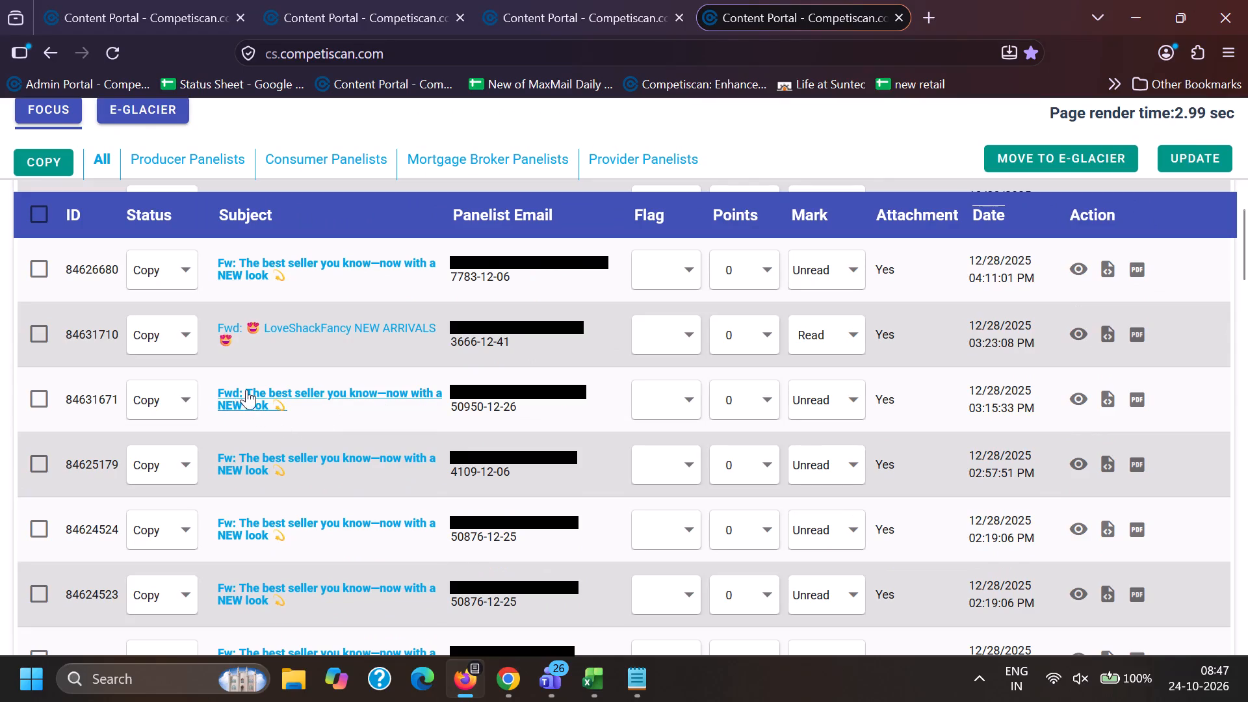
{"action": "left_click_drag", "start_coordinate": [246, 389], "coordinate": [322, 417]}
{"action": "key", "text": "ctrl+c"}
{"action": "key", "text": "ctrl+c"}
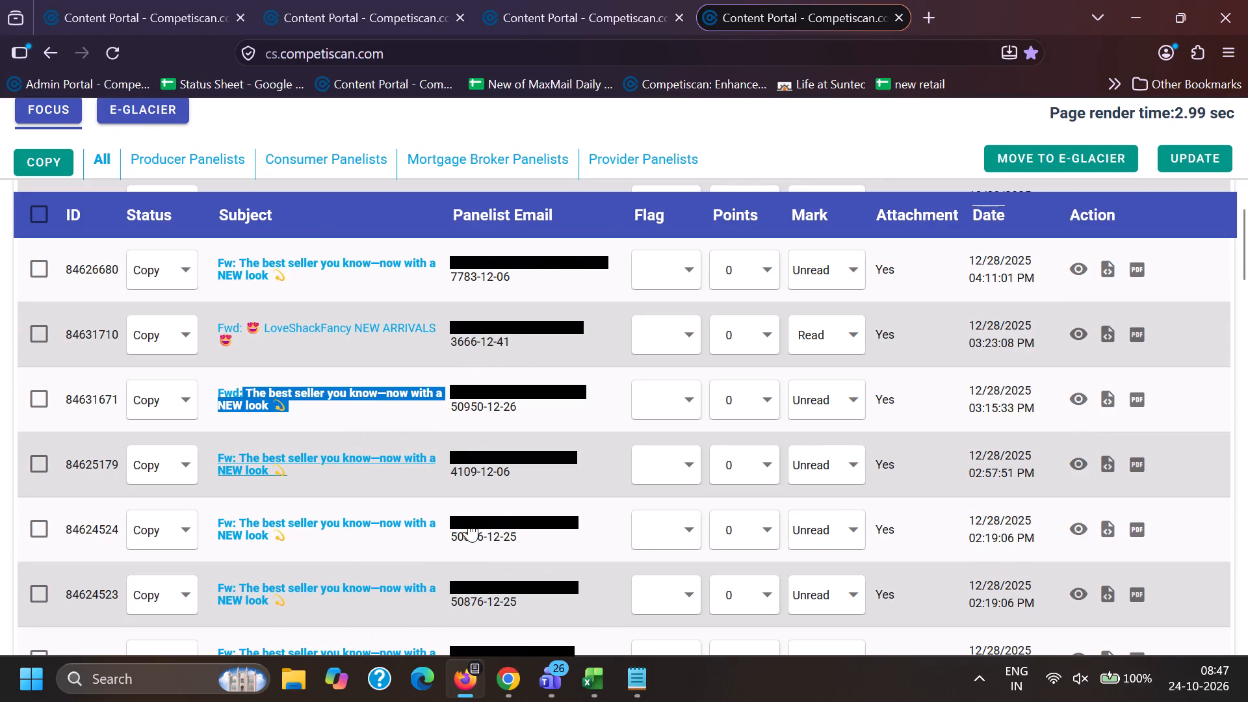
{"action": "key", "text": "ctrl+c"}
Switch to Chrome and search Focus subjects for the copied "The best seller you know—now with a NEW look" in quotation marks.
{"action": "left_click", "coordinate": [509, 685]}
{"action": "left_click", "coordinate": [377, 578]}
{"action": "left_click", "coordinate": [651, 0]}
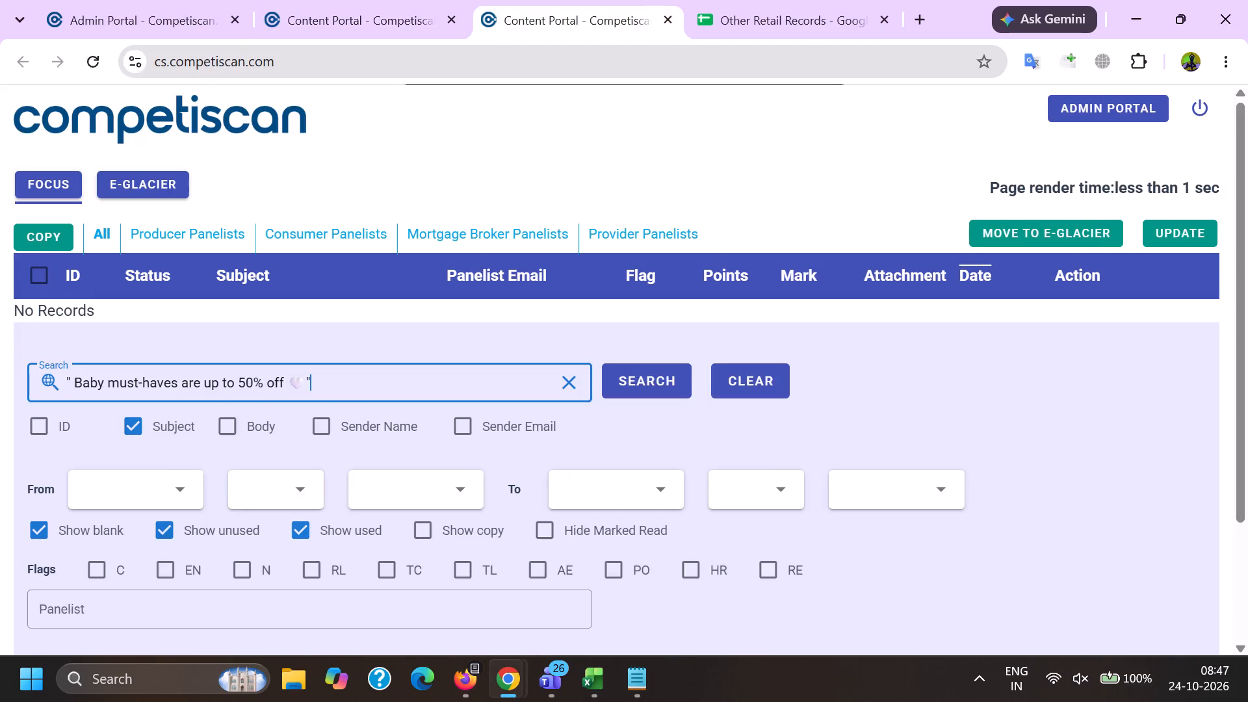
{"action": "scroll", "coordinate": [257, 312], "scroll_direction": "down", "scroll_amount": 4}
{"action": "left_click_drag", "start_coordinate": [435, 233], "coordinate": [1, 263]}
{"action": "key", "text": "BackSpace"}
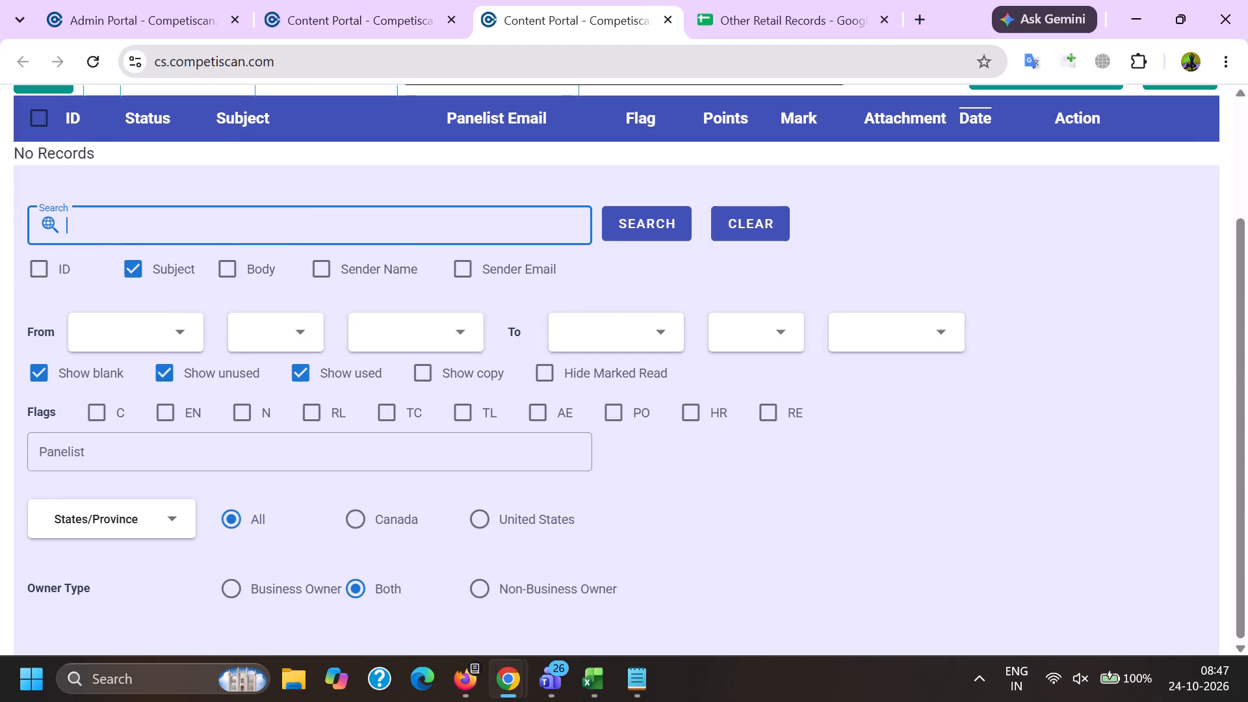
{"action": "key", "text": "shift+quotedbl"}
{"action": "key", "text": "ctrl+v"}
{"action": "key", "text": "shift+quotedbl"}
{"action": "key", "text": "Return"}
Return to Firefox and copy the "HOURS LEFT 1000s of deals across our family of brands" subject of email 84620401.
{"action": "key", "text": "alt+Tab"}
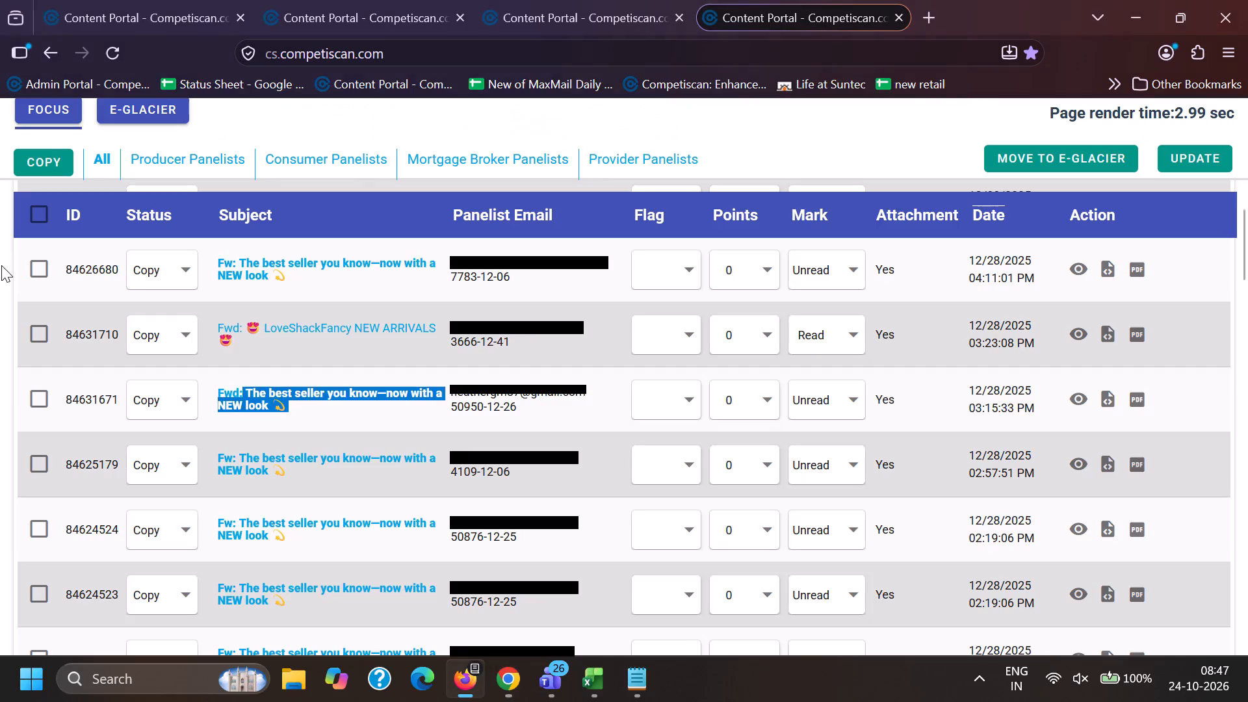
{"action": "scroll", "coordinate": [179, 265], "scroll_direction": "down", "scroll_amount": 5}
{"action": "scroll", "coordinate": [252, 339], "scroll_direction": "down", "scroll_amount": 7}
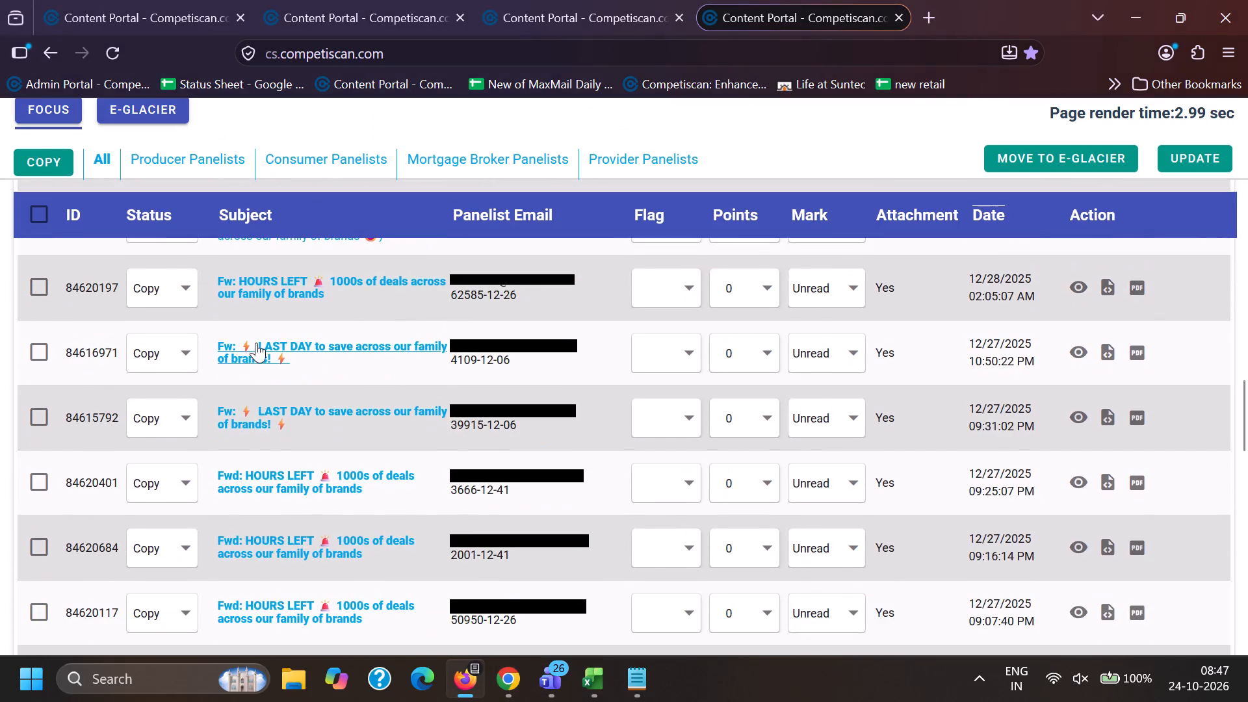
{"action": "left_click_drag", "start_coordinate": [244, 461], "coordinate": [245, 461]}
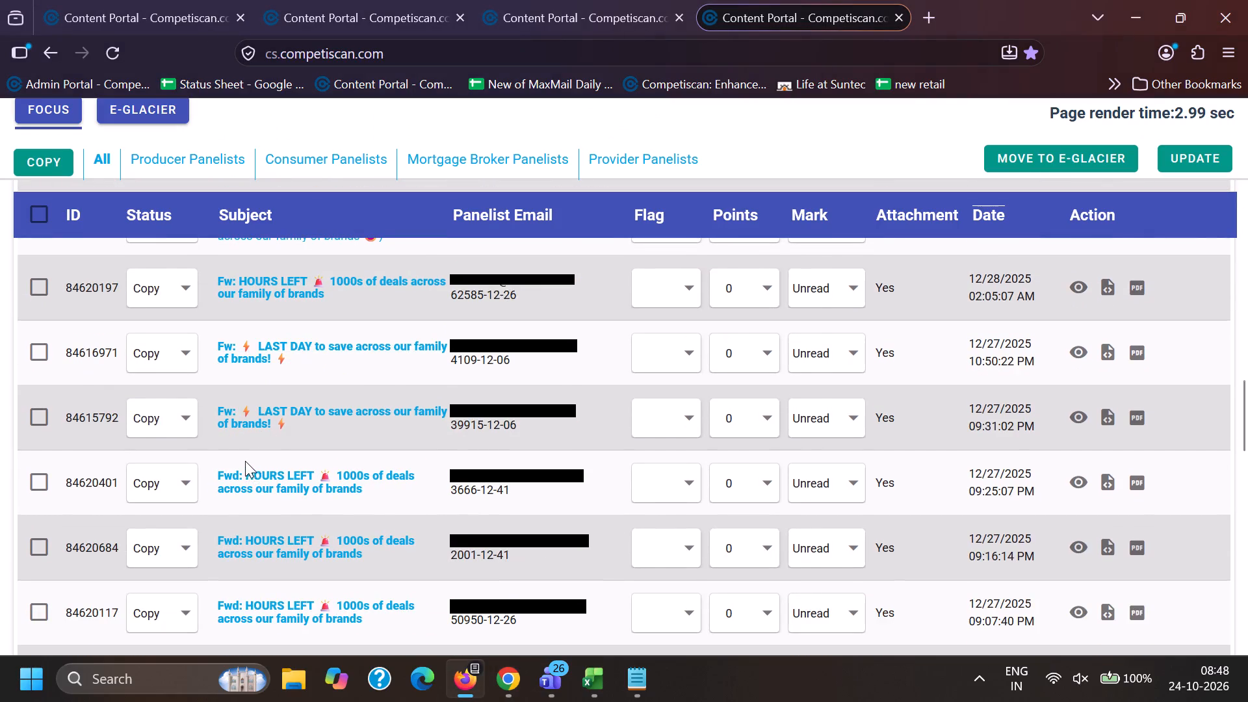
{"action": "left_click_drag", "start_coordinate": [245, 461], "coordinate": [396, 504]}
{"action": "key", "text": "ctrl+c"}
{"action": "key", "text": "ctrl+c"}
Switch to Chrome, include copied emails in the "The best seller you know" subject search, and rerun it.
{"action": "key", "text": "alt+Tab"}
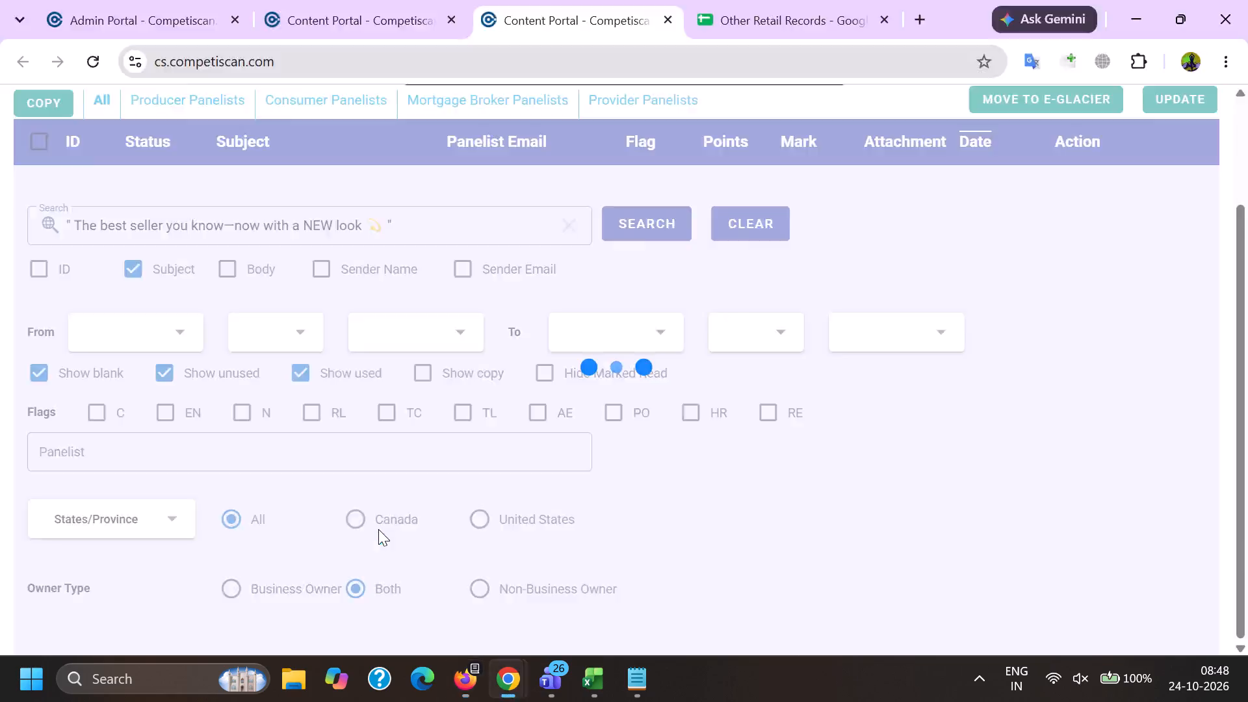
{"action": "scroll", "coordinate": [473, 447], "scroll_direction": "down", "scroll_amount": 2}
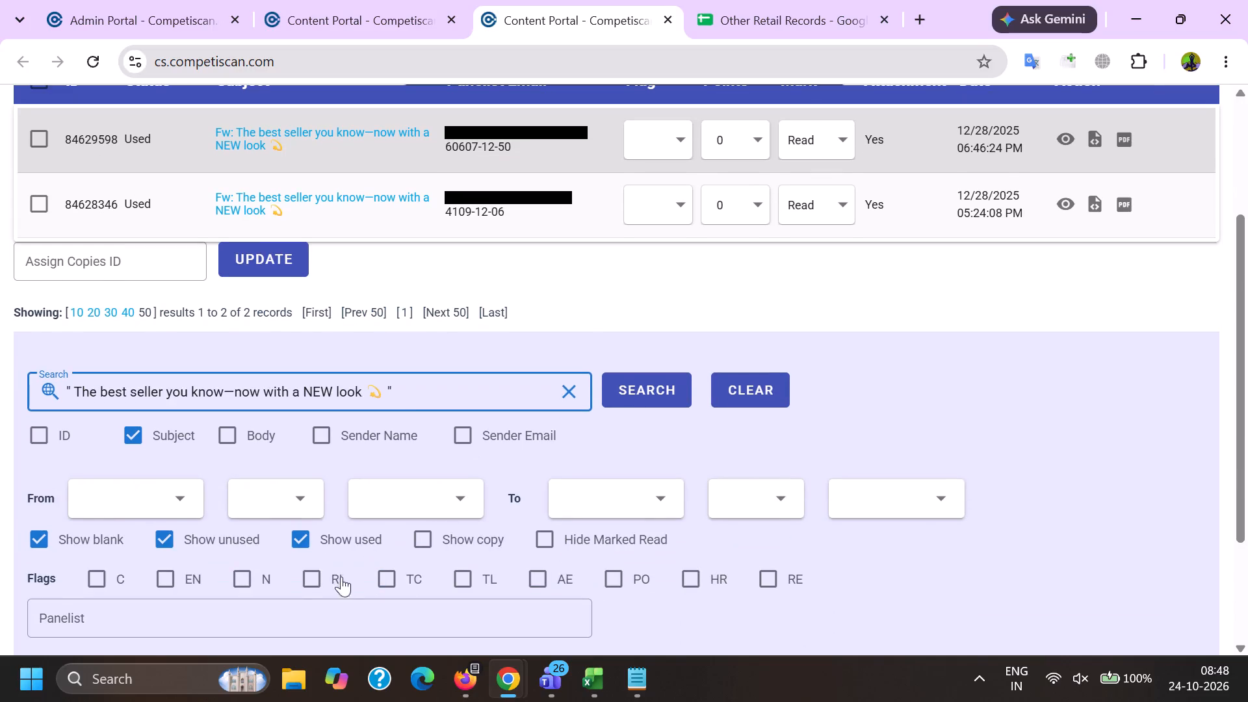
{"action": "left_click", "coordinate": [428, 532]}
{"action": "left_click", "coordinate": [649, 378]}
{"action": "left_click", "coordinate": [357, 0]}
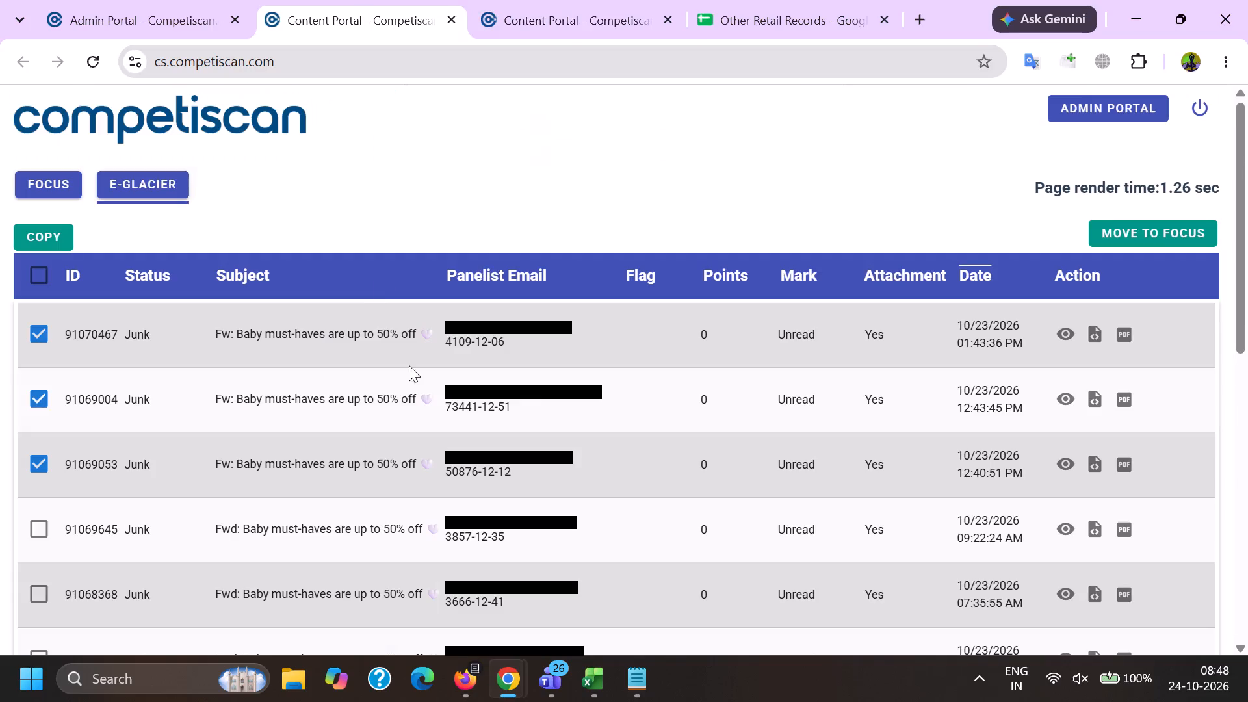
{"action": "left_click", "coordinate": [578, 0]}
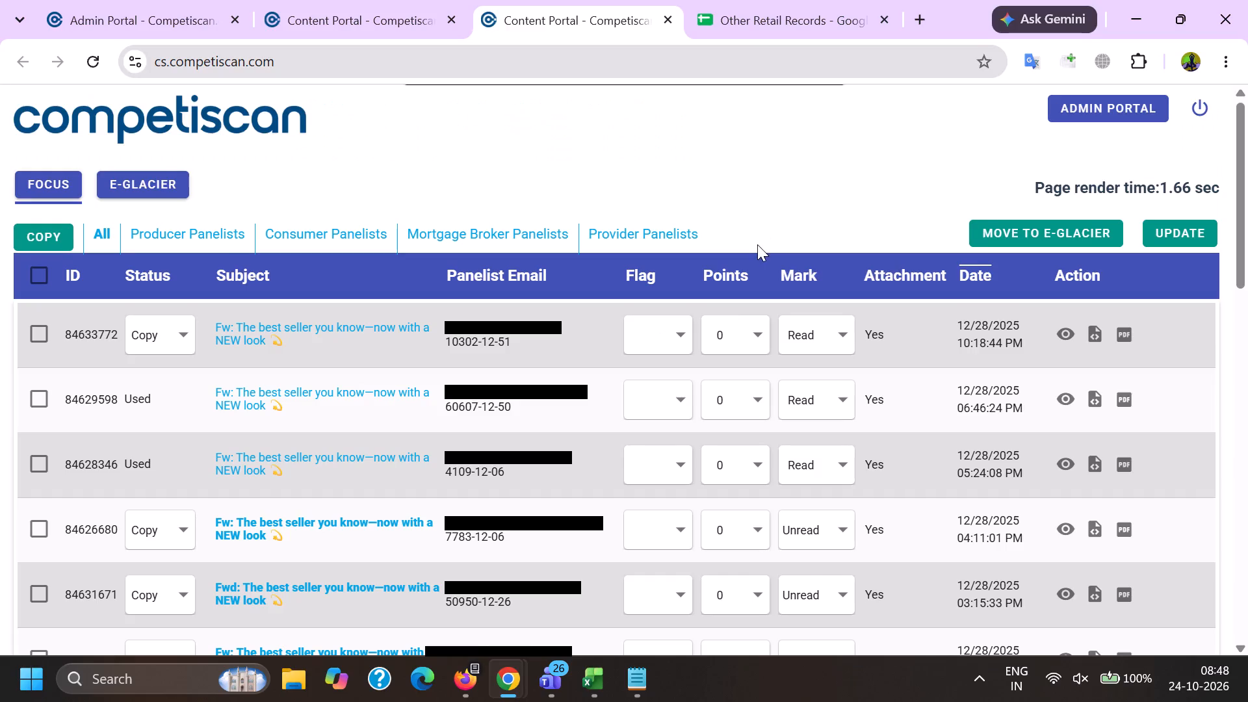
{"action": "scroll", "coordinate": [690, 381], "scroll_direction": "down", "scroll_amount": 3}
{"action": "scroll", "coordinate": [799, 422], "scroll_direction": "up", "scroll_amount": 5}
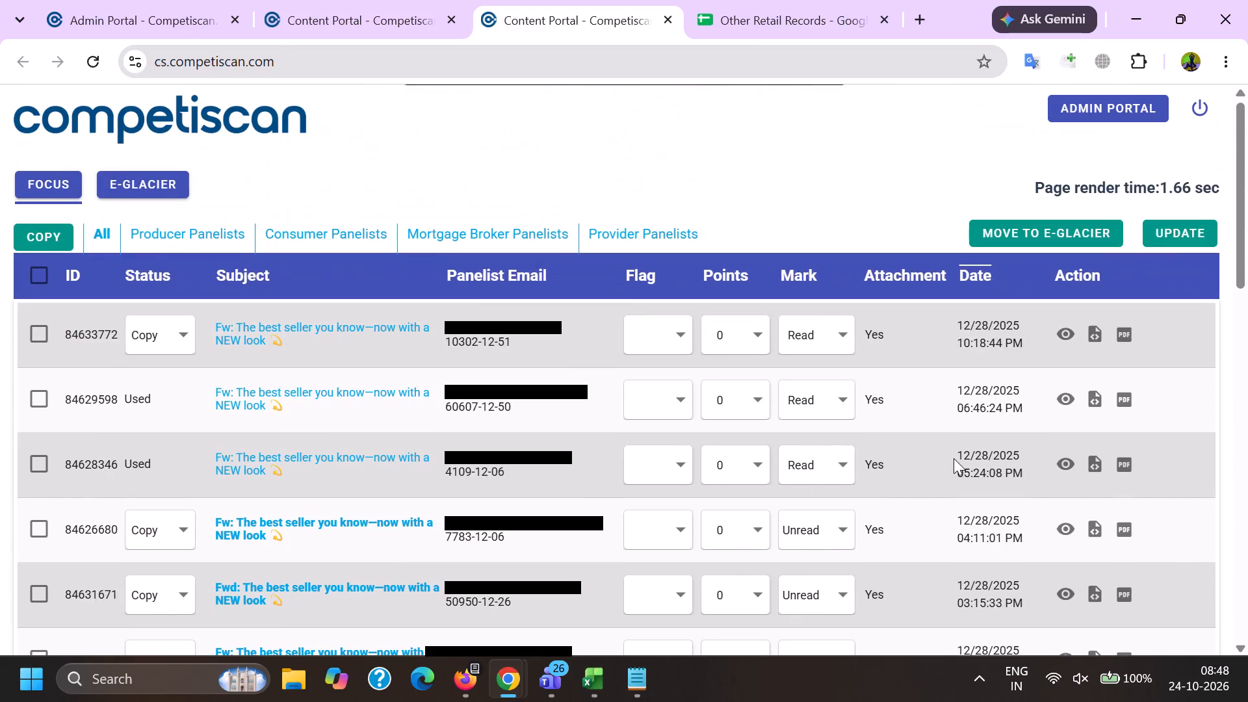
Examine the sender and product content of the used emails 84628346 and 84629598.
{"action": "left_click", "coordinate": [1058, 475]}
{"action": "left_click", "coordinate": [1061, 454]}
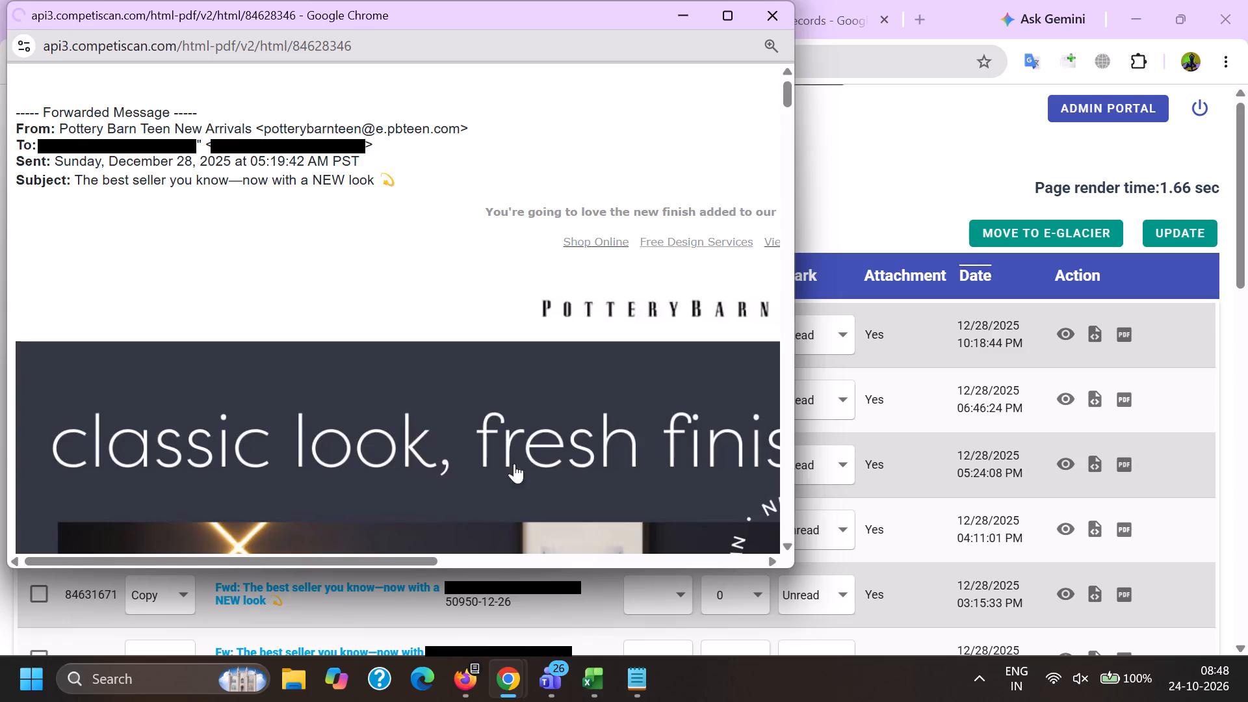
{"action": "left_click", "coordinate": [408, 570]}
{"action": "left_click_drag", "start_coordinate": [385, 562], "coordinate": [556, 538]}
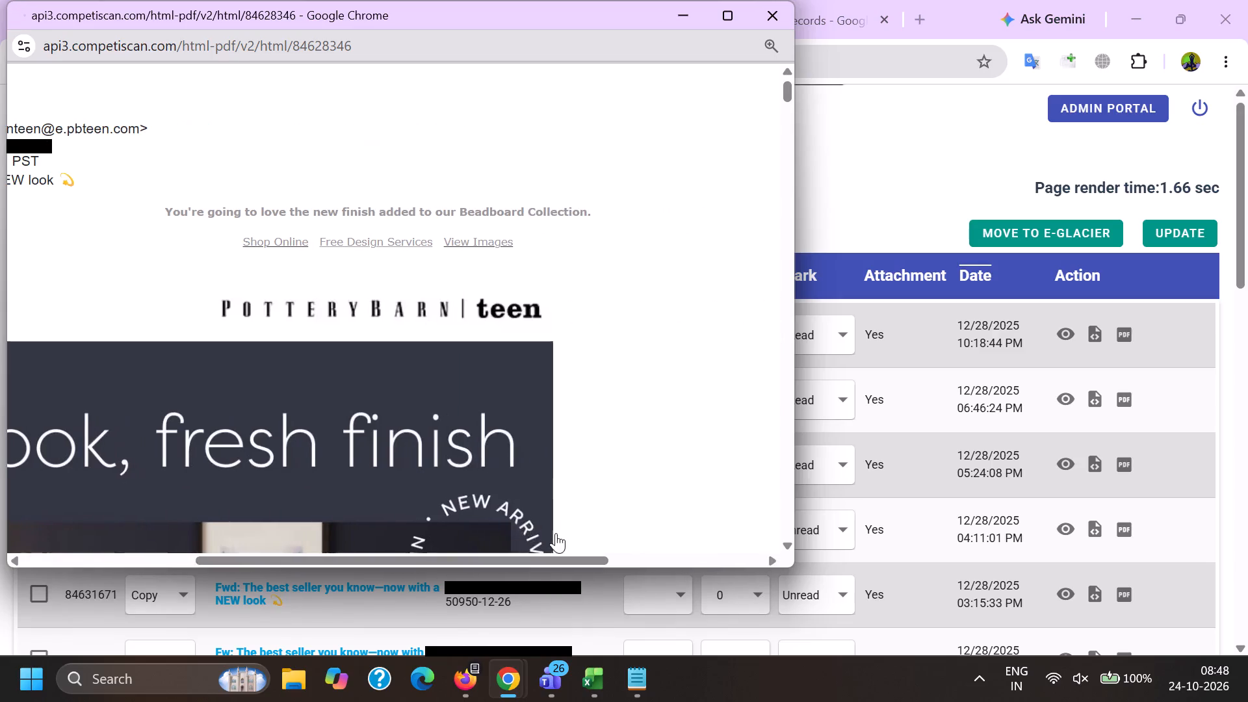
{"action": "scroll", "coordinate": [531, 354], "scroll_direction": "down", "scroll_amount": 4}
{"action": "left_click_drag", "start_coordinate": [790, 110], "coordinate": [777, 218]}
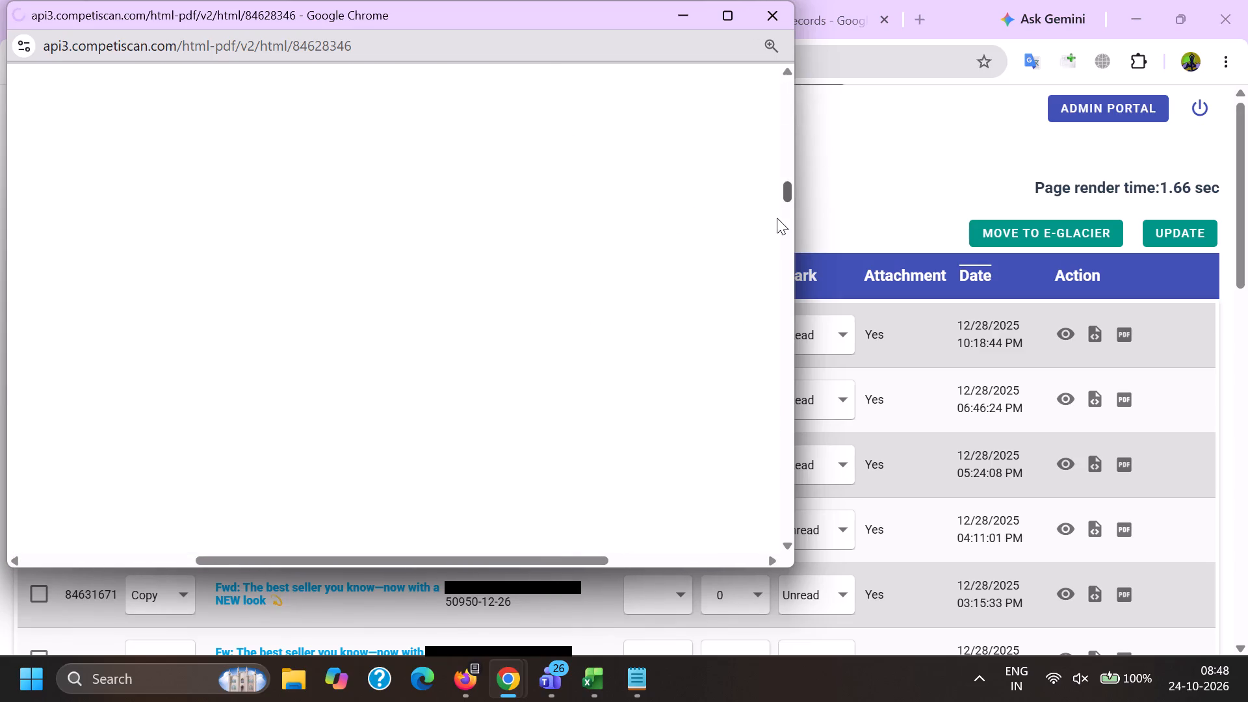
{"action": "left_click_drag", "start_coordinate": [777, 218], "coordinate": [769, 478]}
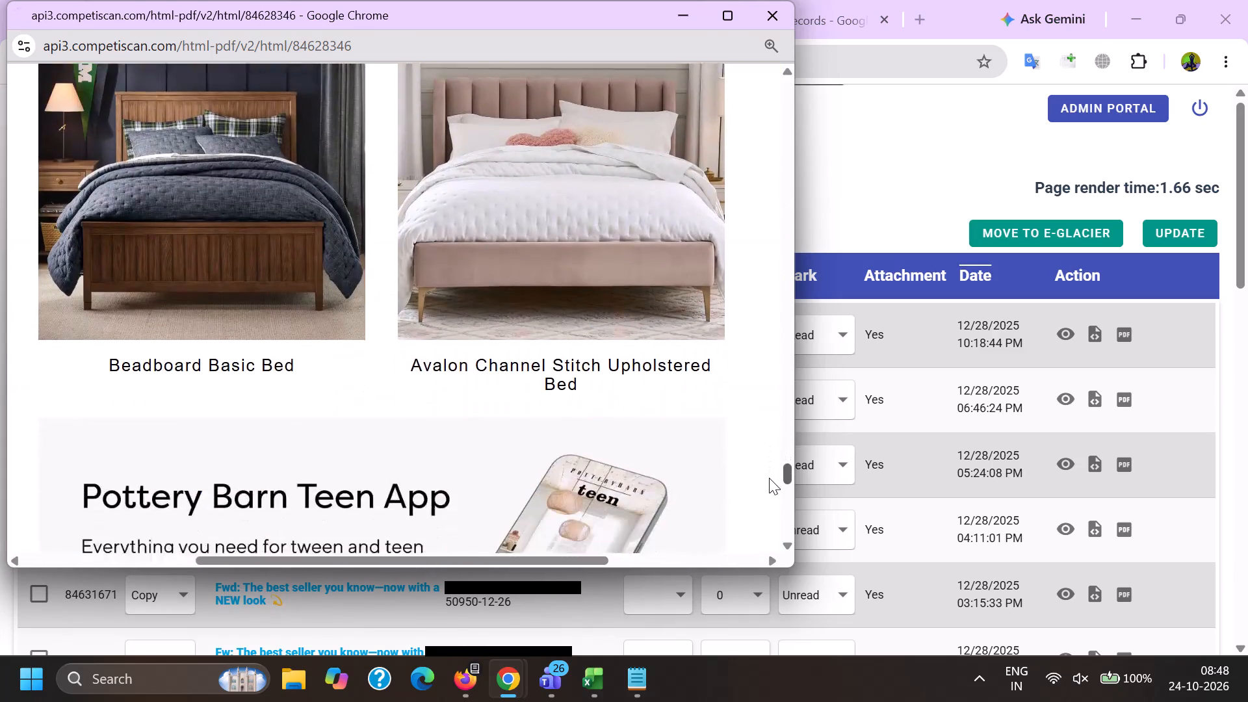
{"action": "left_click_drag", "start_coordinate": [769, 478], "coordinate": [769, 478]}
{"action": "left_click", "coordinate": [775, 12]}
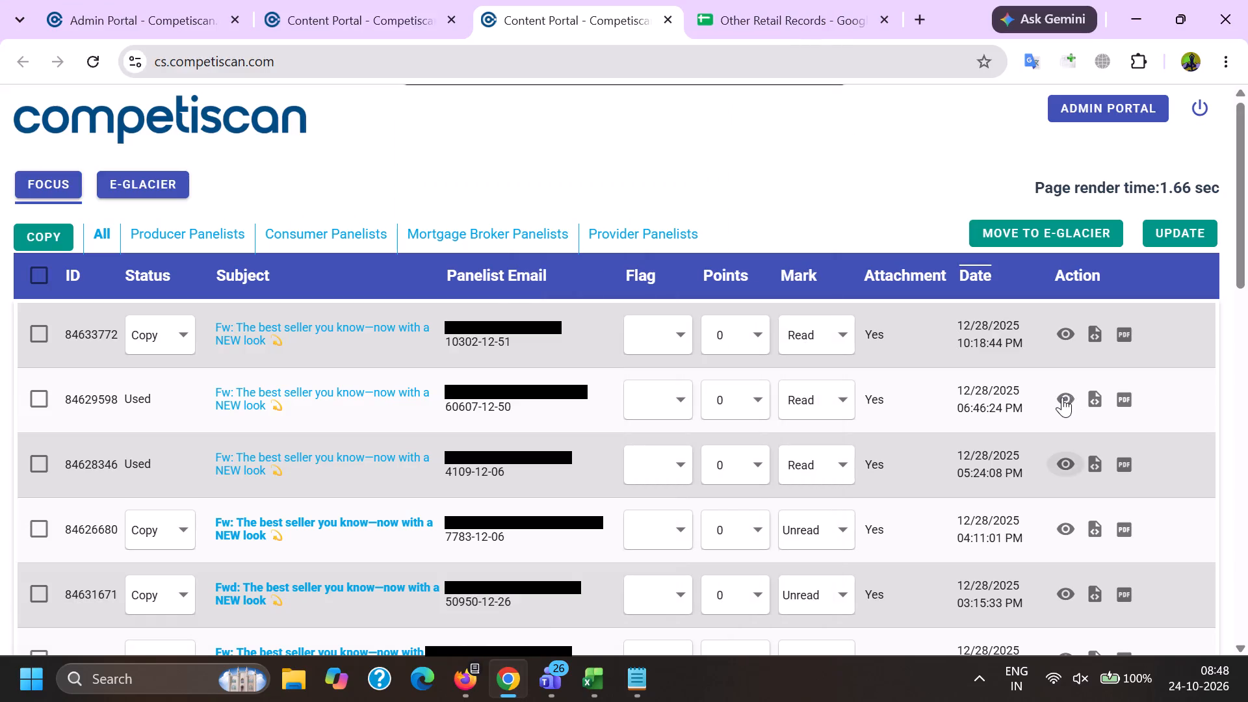
{"action": "left_click", "coordinate": [1062, 397]}
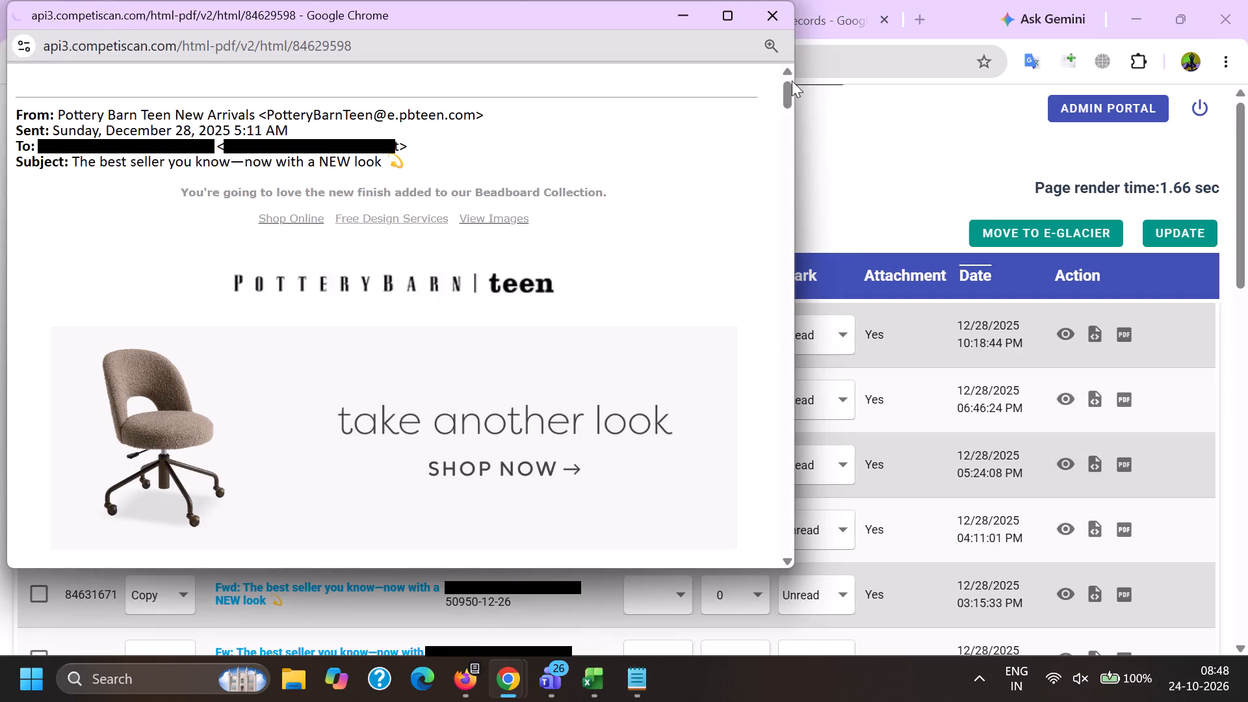
{"action": "left_click", "coordinate": [773, 14]}
Check the product content of email 84633772 and select that email in the Focus results.
{"action": "left_click", "coordinate": [1066, 324]}
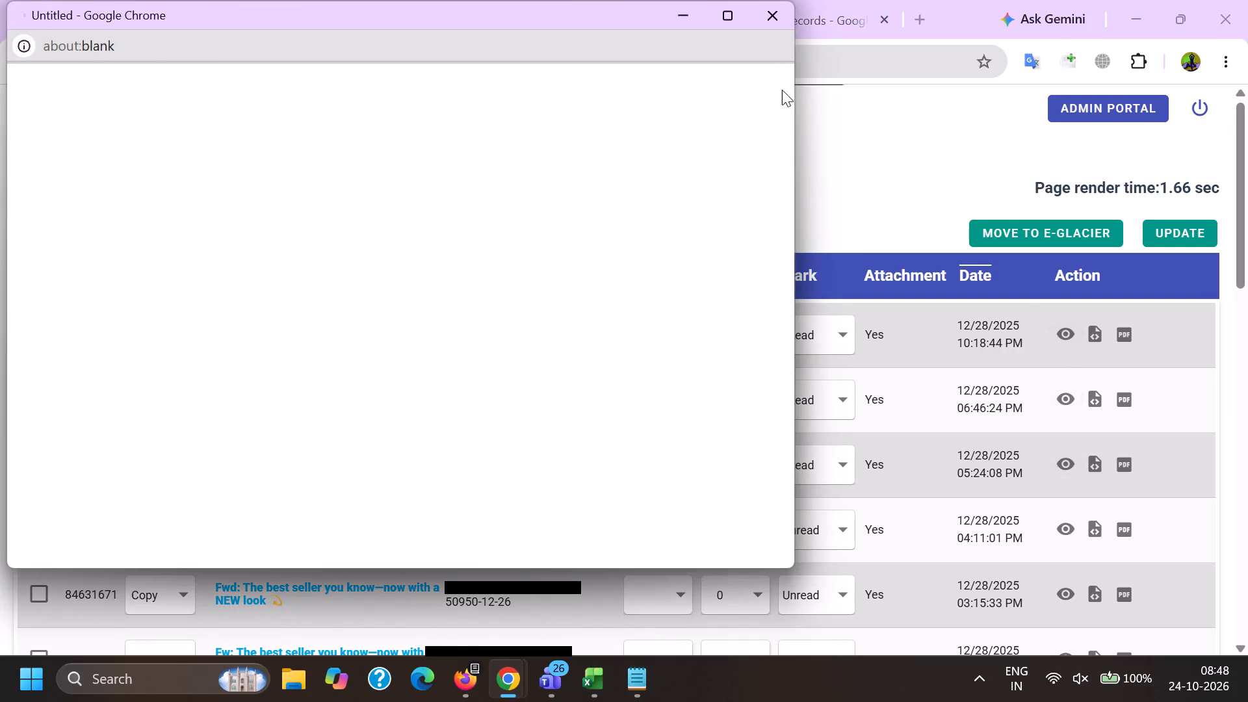
{"action": "left_click_drag", "start_coordinate": [786, 93], "coordinate": [773, 443]}
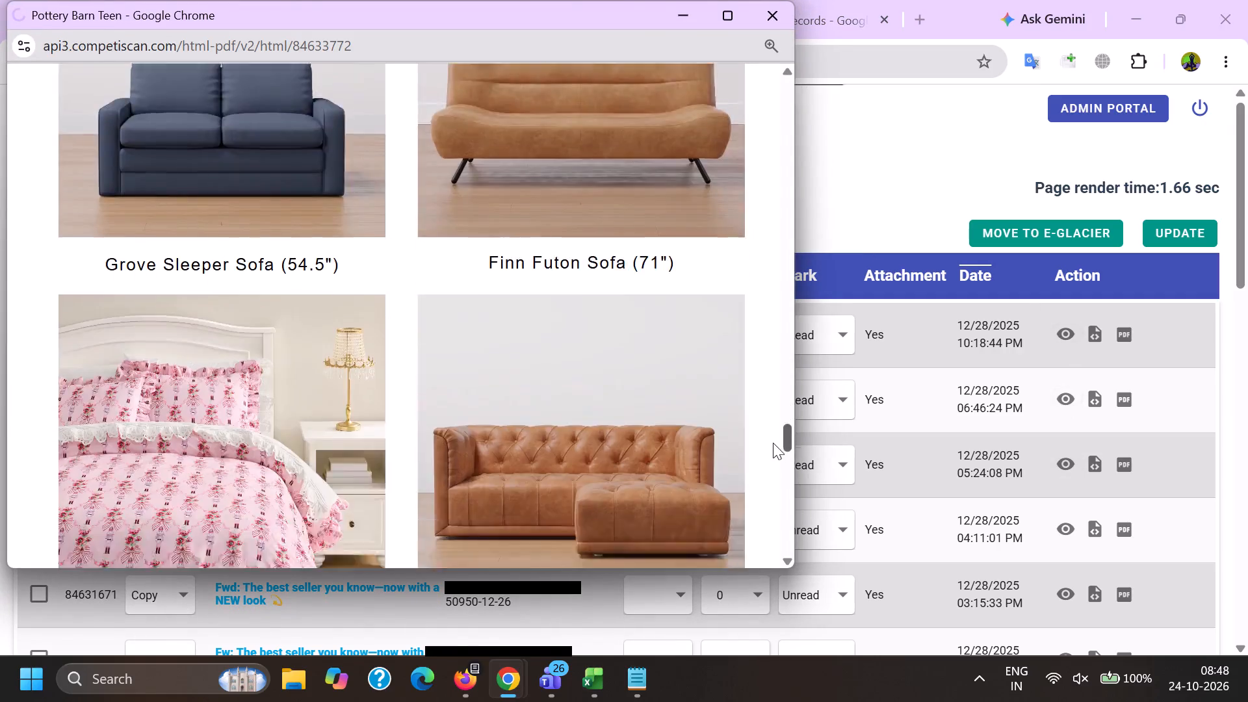
{"action": "left_click_drag", "start_coordinate": [773, 443], "coordinate": [773, 465]}
{"action": "left_click", "coordinate": [770, 14]}
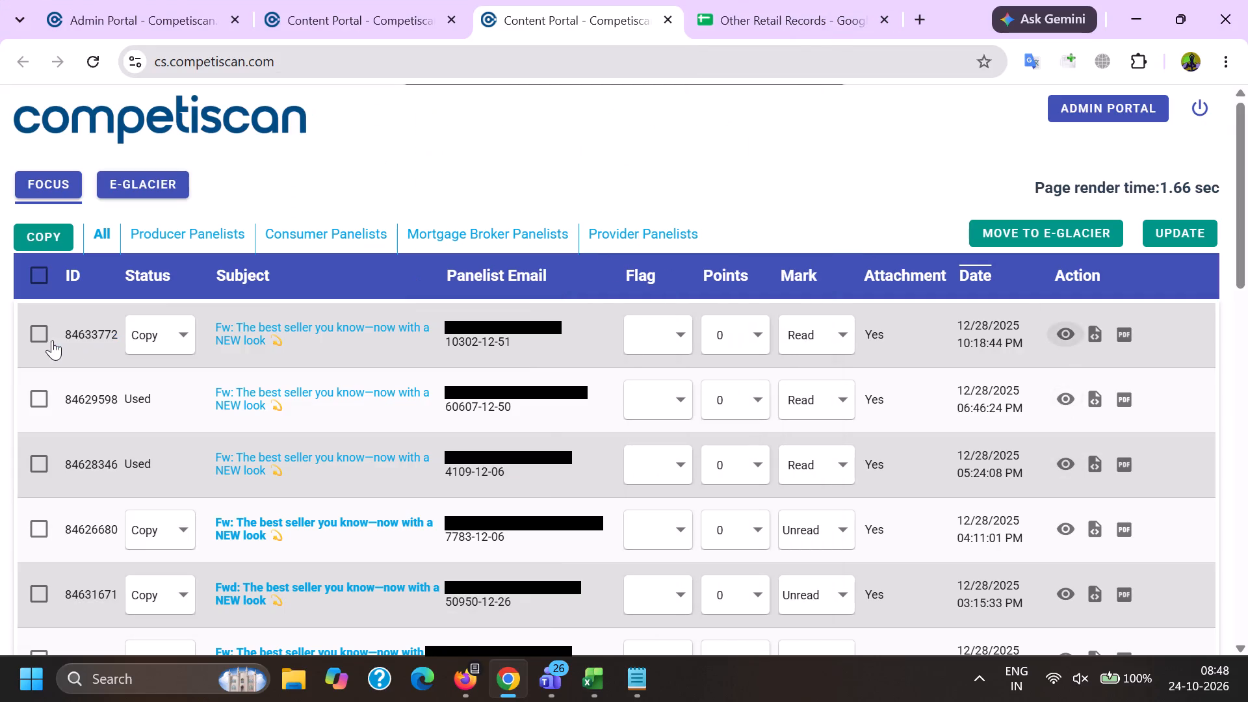
{"action": "left_click", "coordinate": [49, 340]}
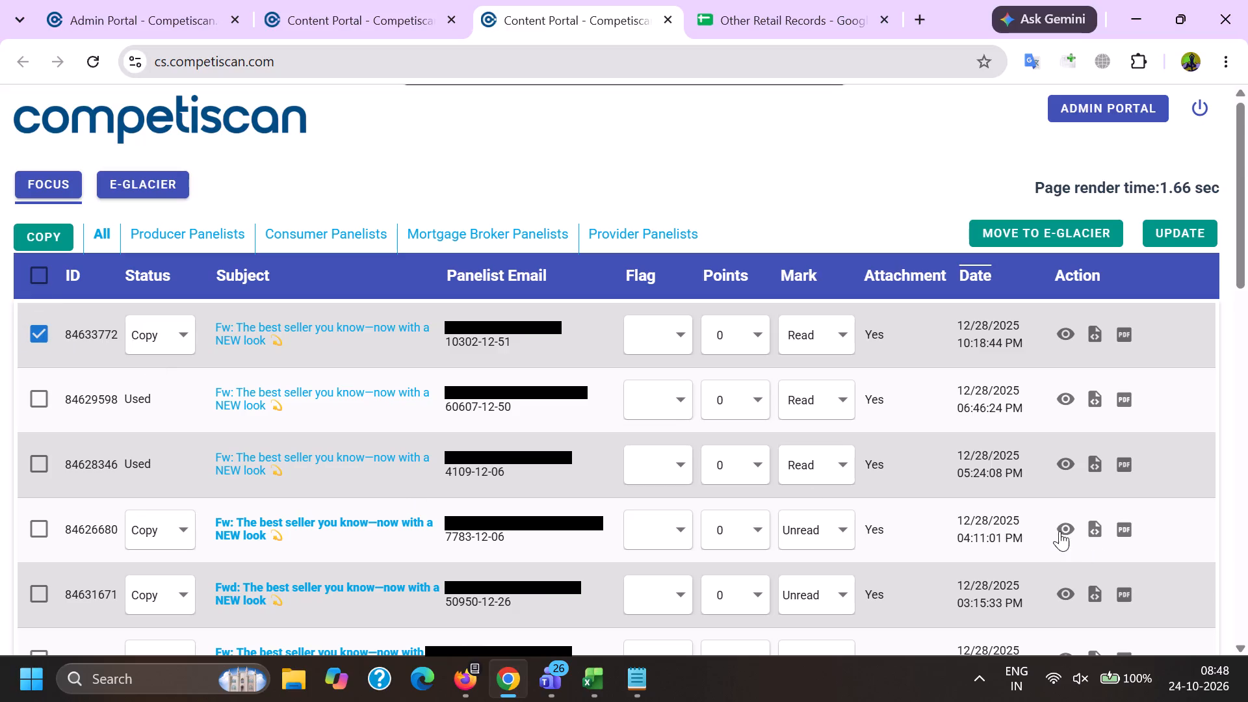
Examine the product content of email 84626680.
{"action": "left_click", "coordinate": [1059, 531]}
{"action": "left_click_drag", "start_coordinate": [787, 91], "coordinate": [781, 339]}
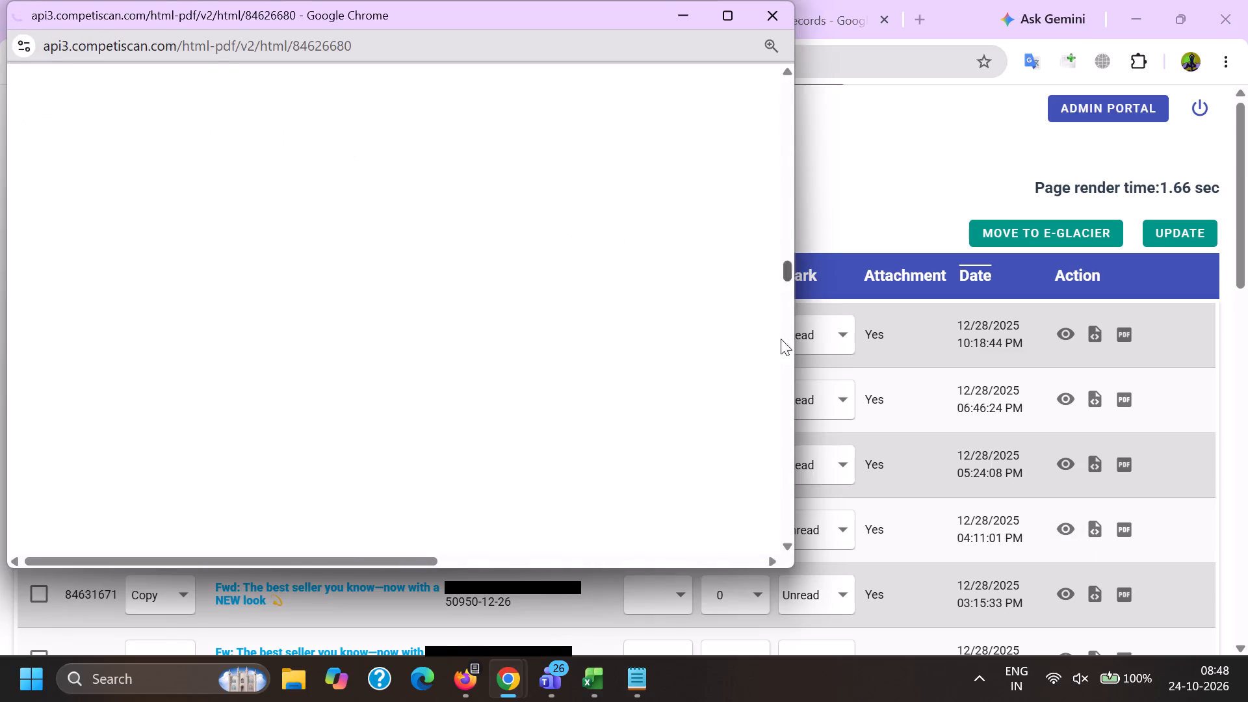
{"action": "left_click_drag", "start_coordinate": [781, 339], "coordinate": [778, 480]}
{"action": "left_click", "coordinate": [760, 12]}
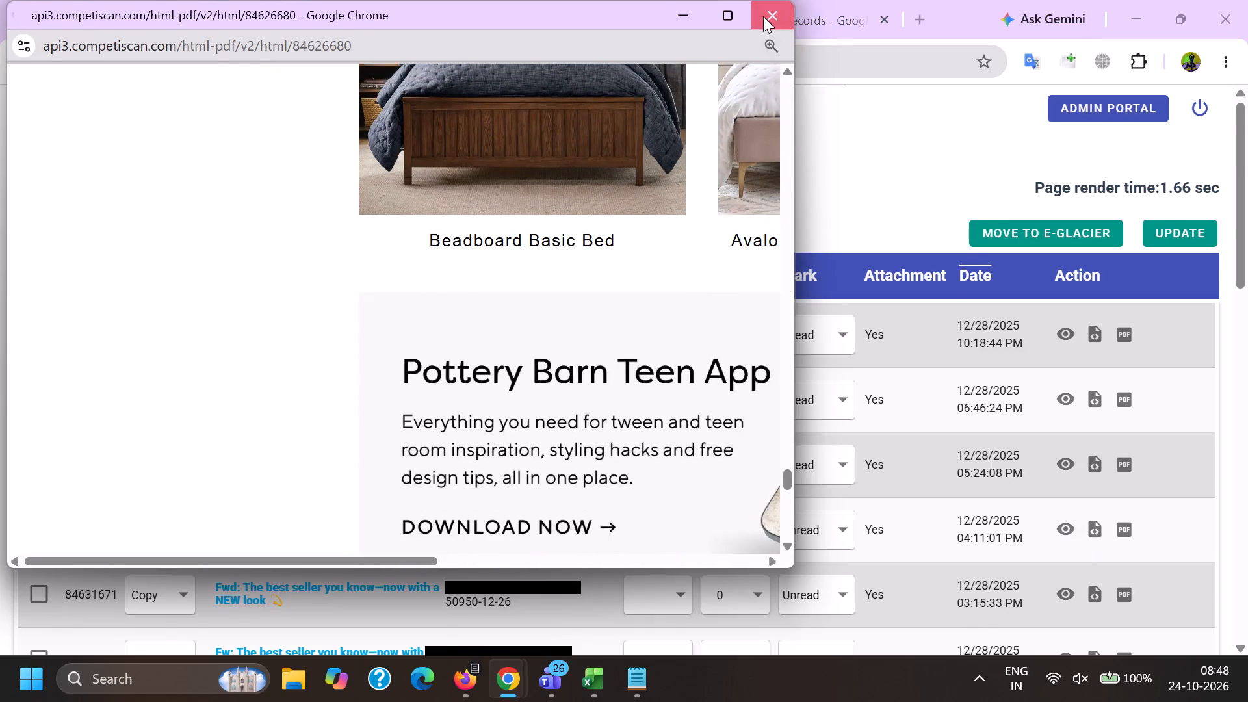
Examine the product content of email 84631671 and compare it with that of used email 84628346.
{"action": "scroll", "coordinate": [942, 270], "scroll_direction": "down", "scroll_amount": 1}
{"action": "left_click", "coordinate": [1078, 491]}
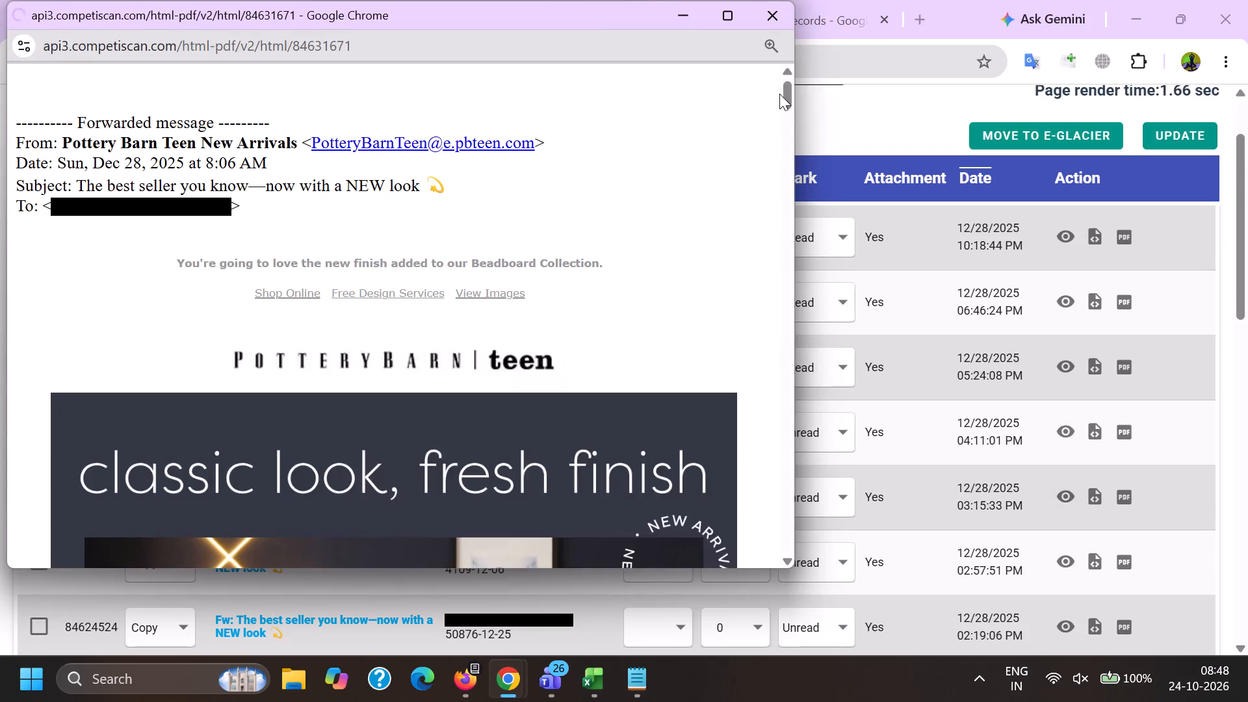
{"action": "left_click_drag", "start_coordinate": [781, 101], "coordinate": [769, 432]}
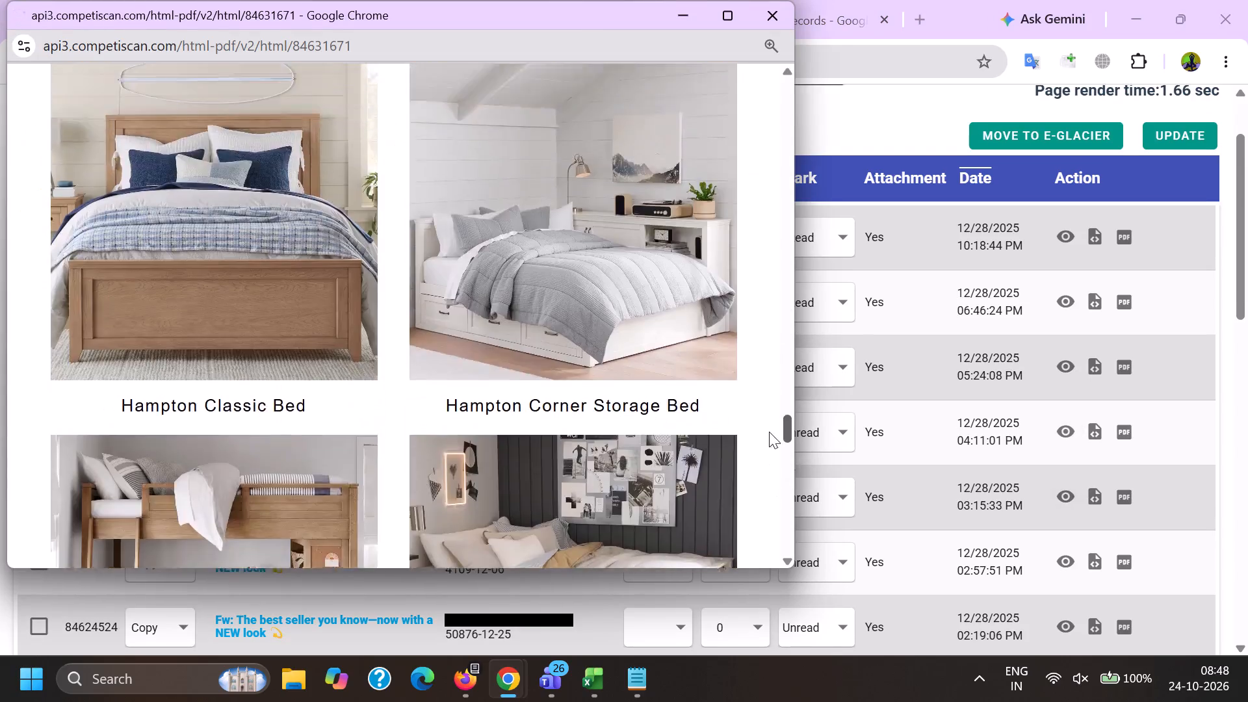
{"action": "left_click_drag", "start_coordinate": [769, 432], "coordinate": [773, 400]}
{"action": "scroll", "coordinate": [735, 175], "scroll_direction": "down", "scroll_amount": 2}
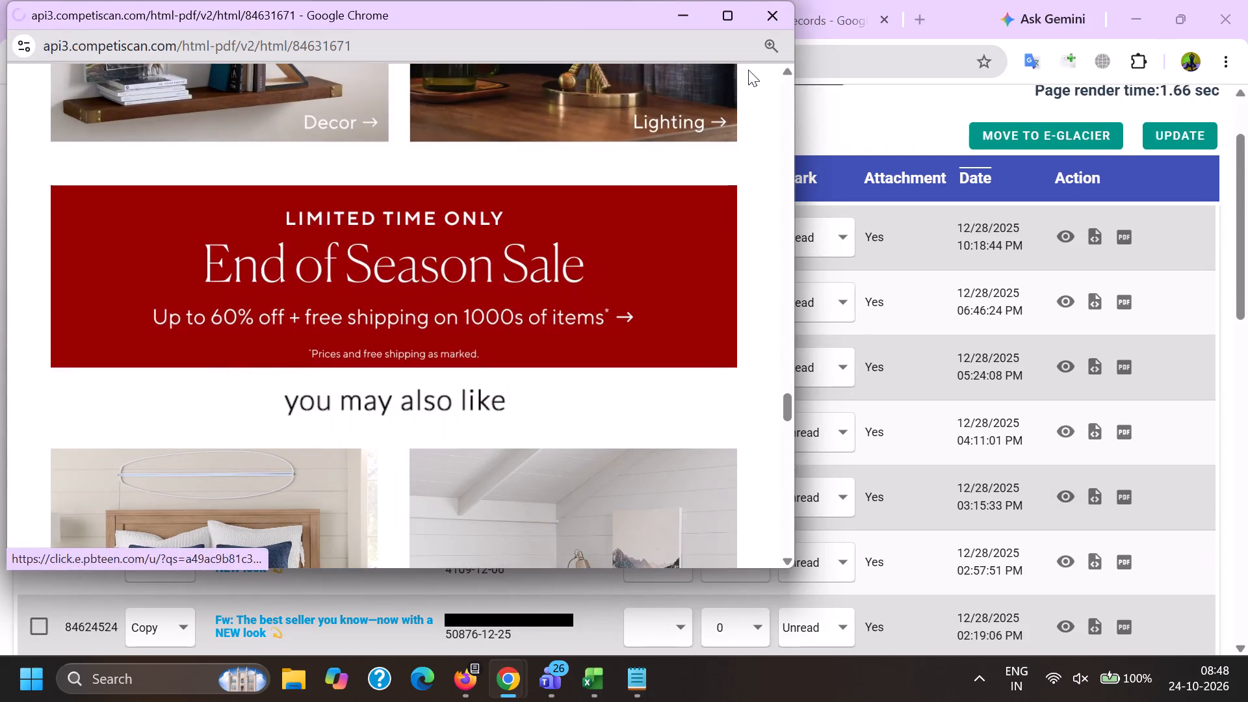
{"action": "left_click", "coordinate": [777, 6]}
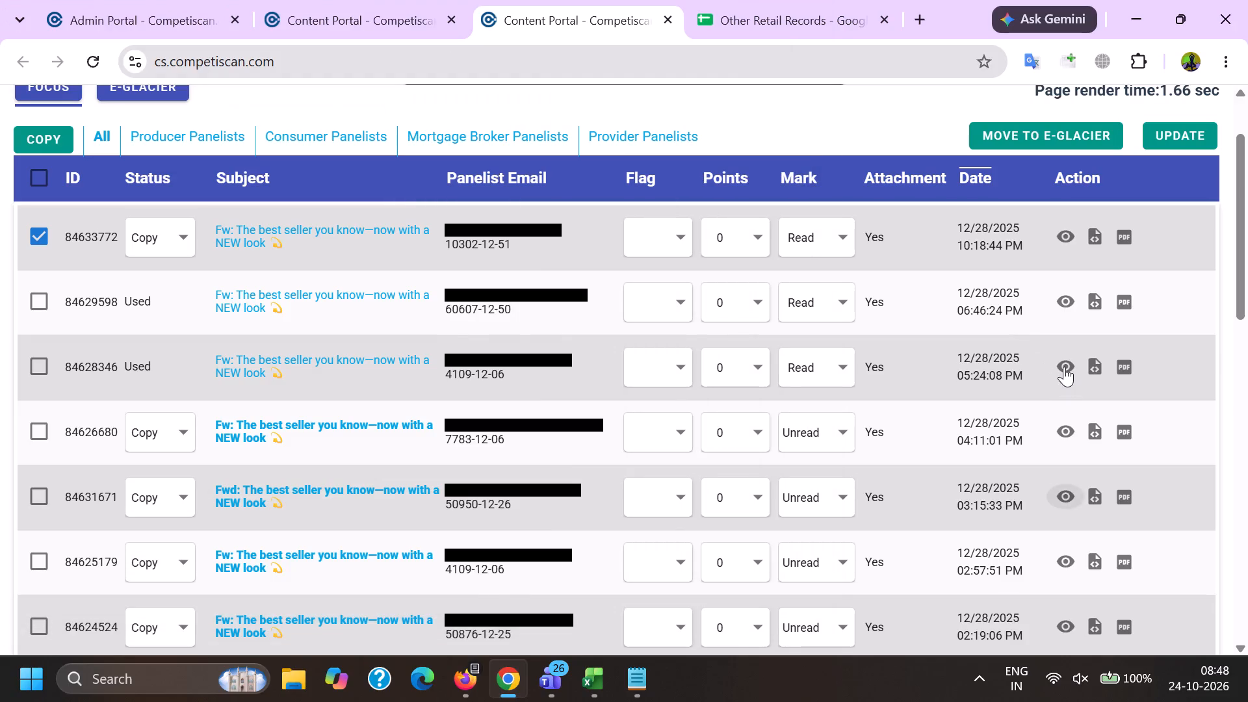
{"action": "left_click", "coordinate": [1064, 365]}
{"action": "left_click_drag", "start_coordinate": [788, 94], "coordinate": [742, 416]}
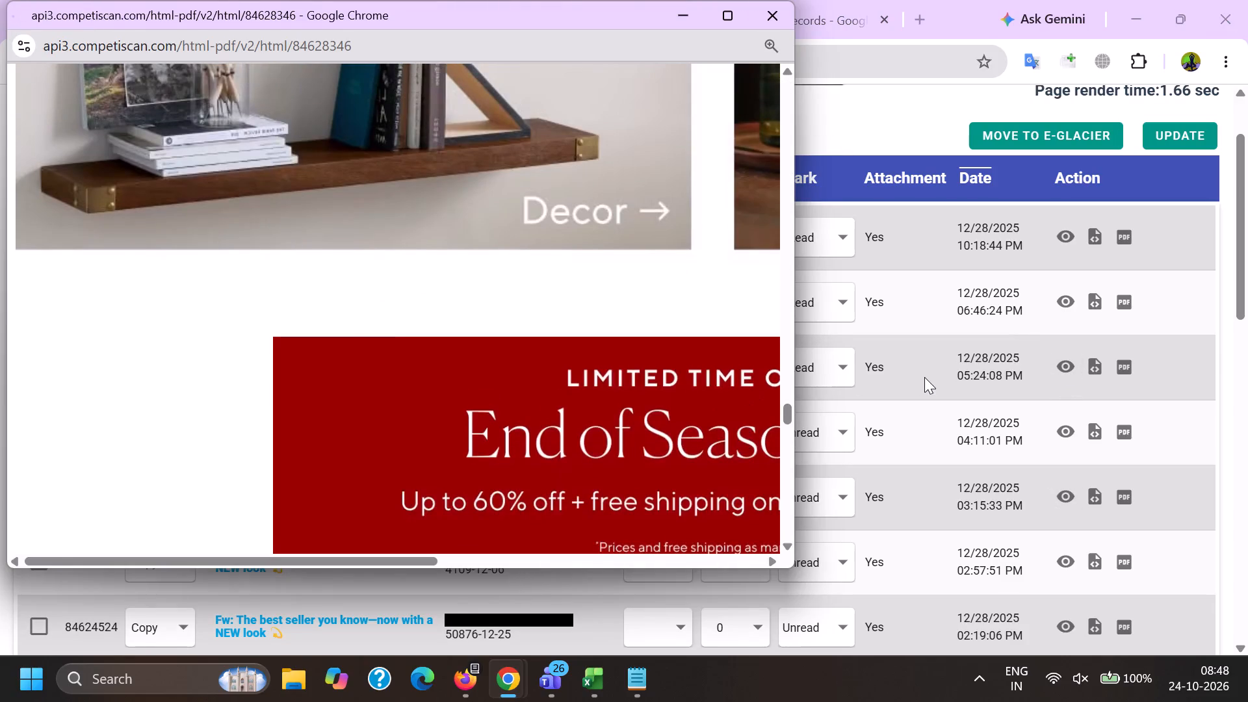
{"action": "left_click", "coordinate": [925, 376]}
Check the product content of email 84625179 and select that email in the Focus results.
{"action": "left_click", "coordinate": [1072, 557]}
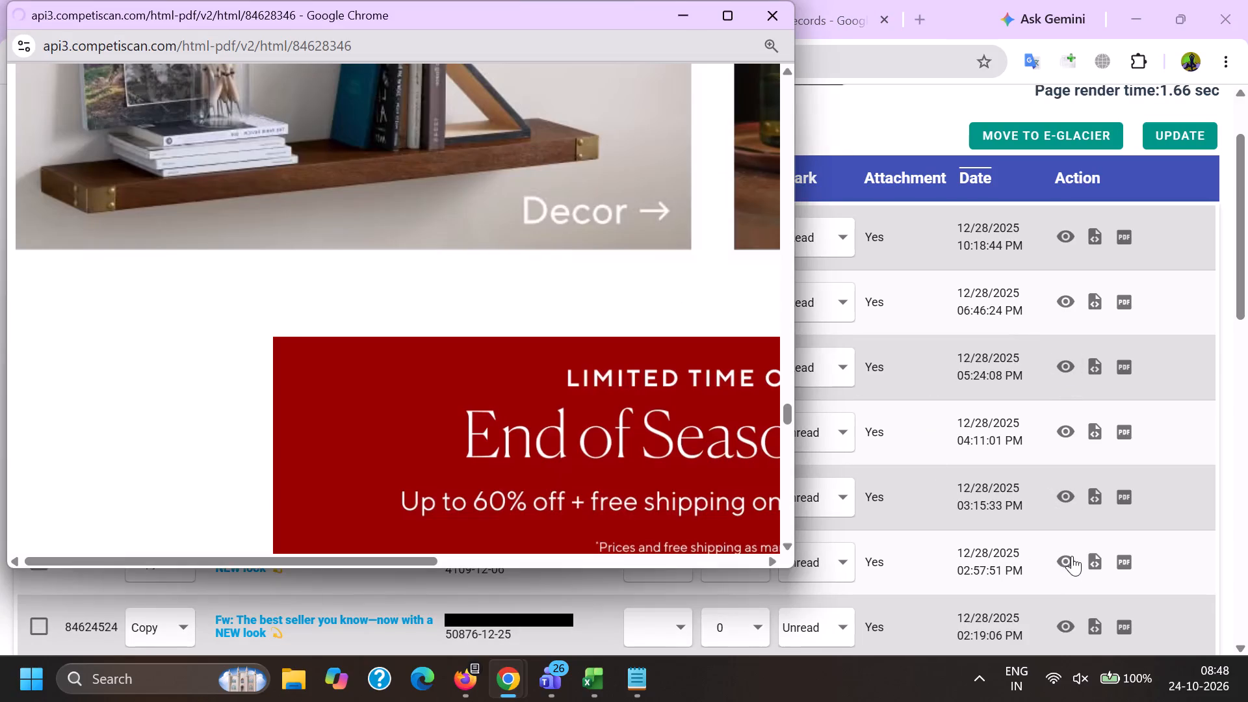
{"action": "left_click_drag", "start_coordinate": [785, 87], "coordinate": [759, 407]}
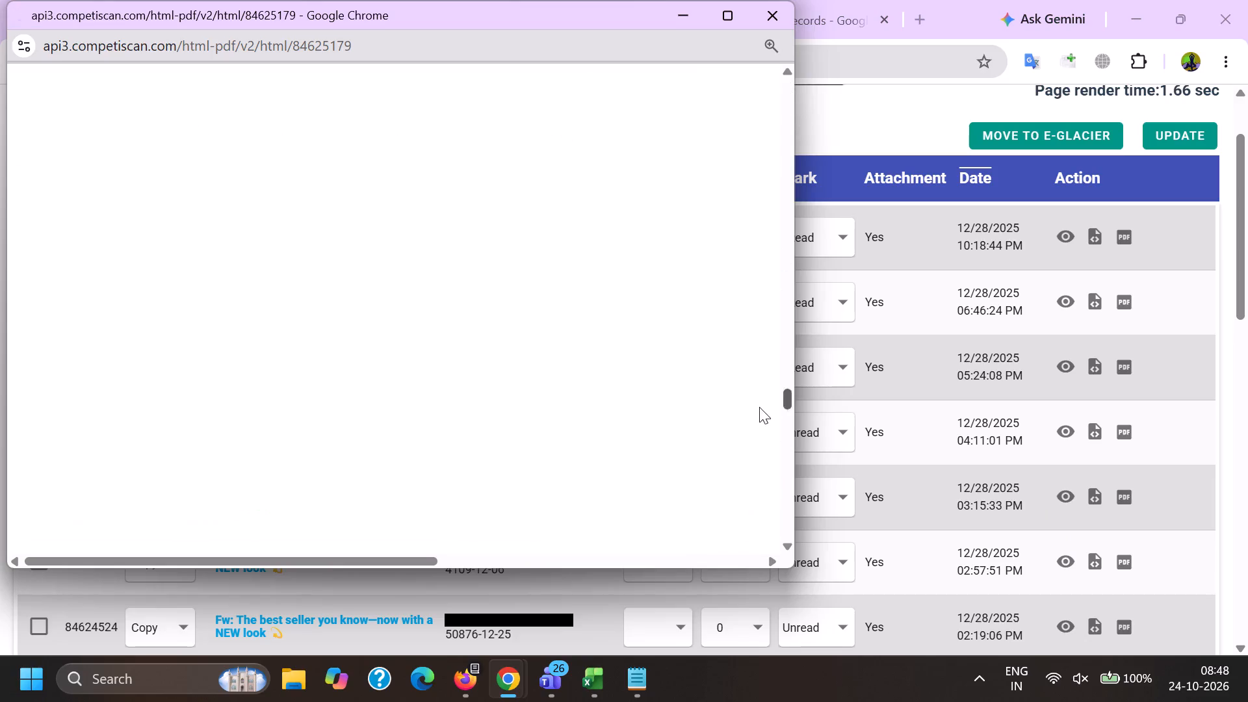
{"action": "left_click_drag", "start_coordinate": [759, 407], "coordinate": [759, 450]}
{"action": "left_click", "coordinate": [766, 12]}
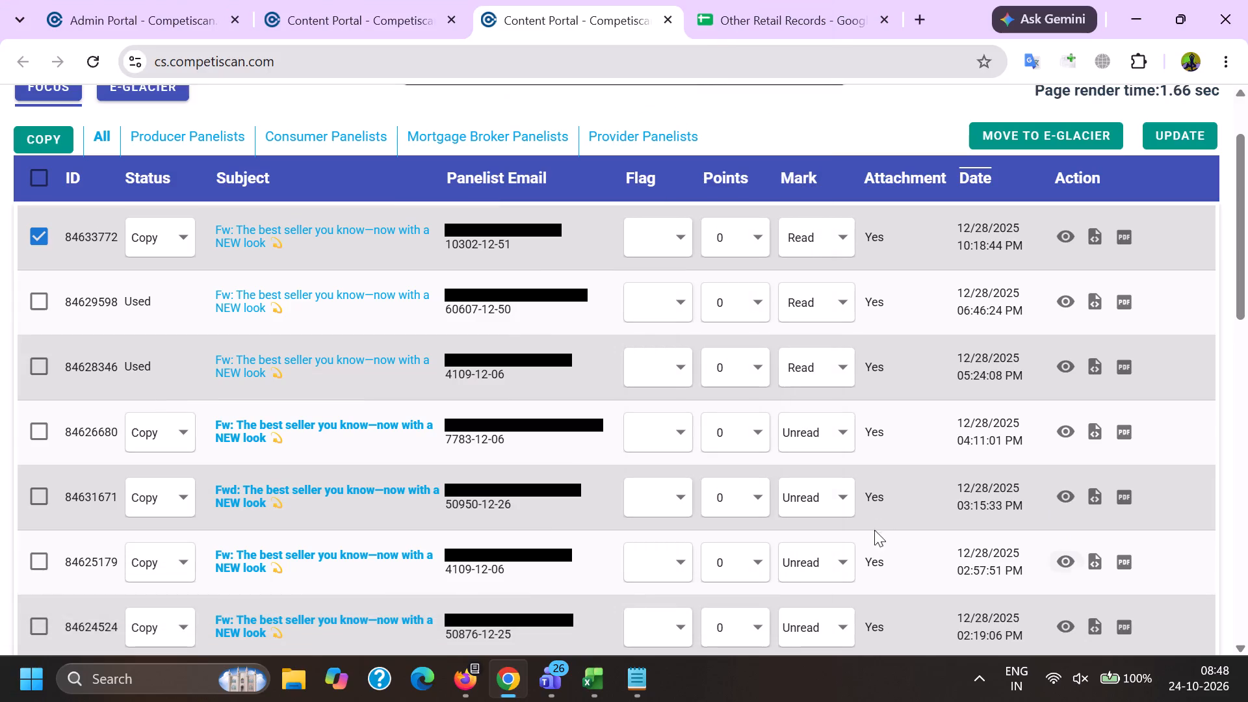
{"action": "left_click", "coordinate": [38, 562]}
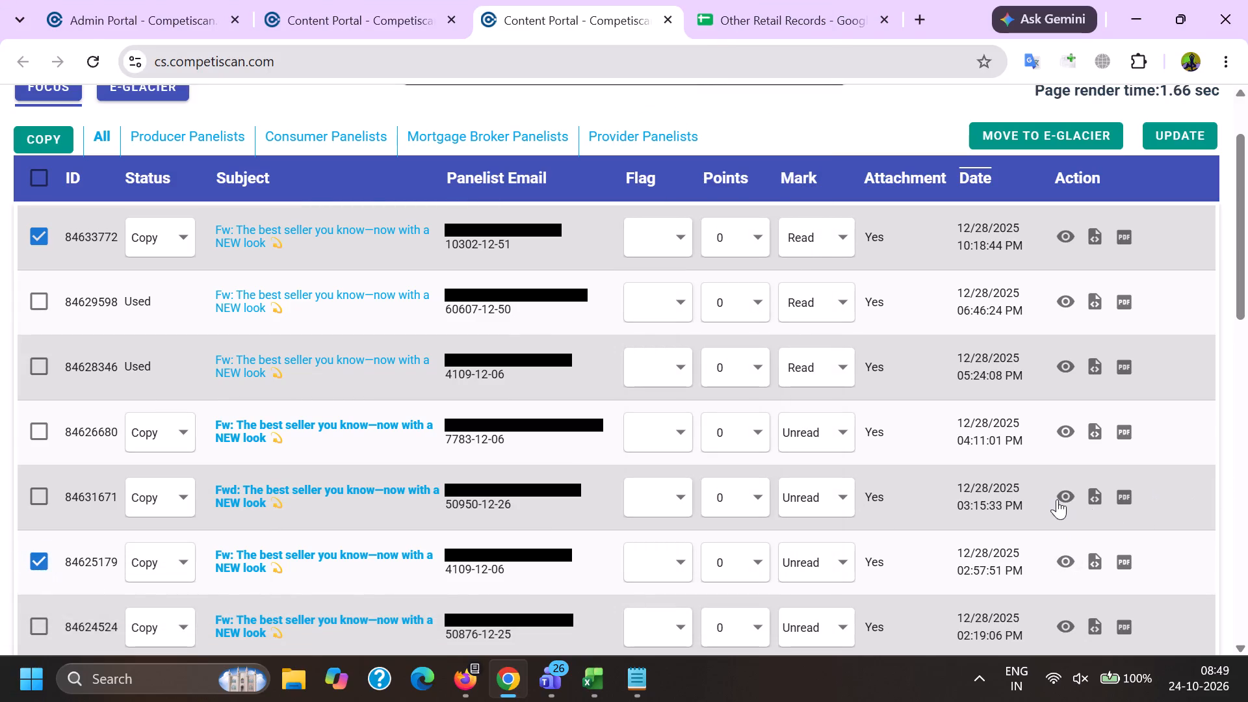
Re-examine the product content of email 84631671 and view the content of email 84624524.
{"action": "left_click", "coordinate": [1057, 498]}
{"action": "left_click_drag", "start_coordinate": [786, 84], "coordinate": [769, 388]}
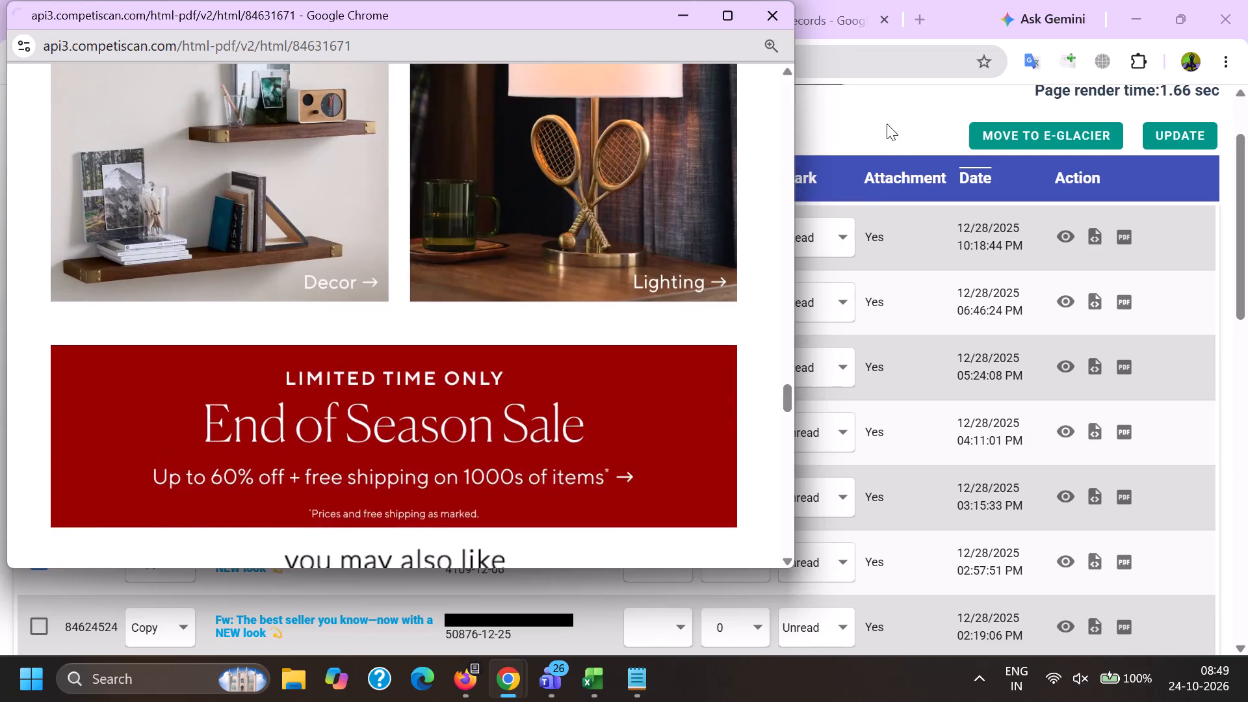
{"action": "left_click", "coordinate": [887, 123]}
{"action": "scroll", "coordinate": [883, 324], "scroll_direction": "down", "scroll_amount": 1}
{"action": "left_click", "coordinate": [1077, 525]}
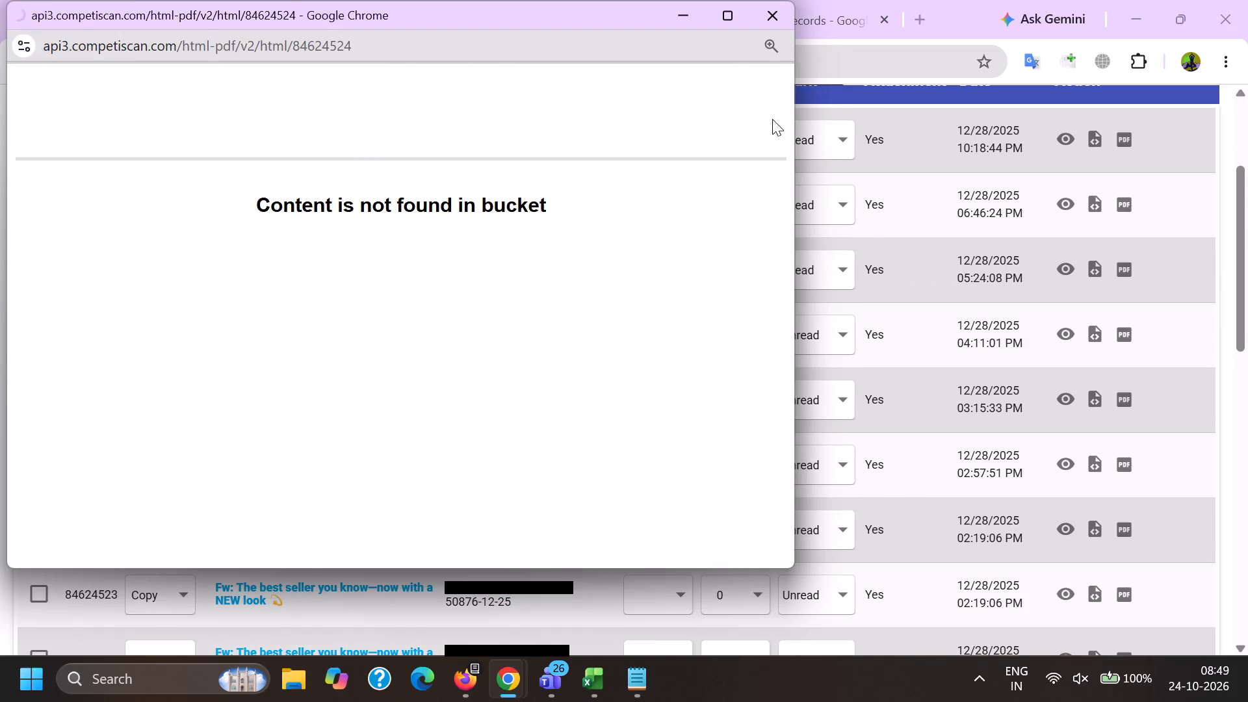
{"action": "left_click", "coordinate": [769, 1]}
{"action": "left_click", "coordinate": [772, 10]}
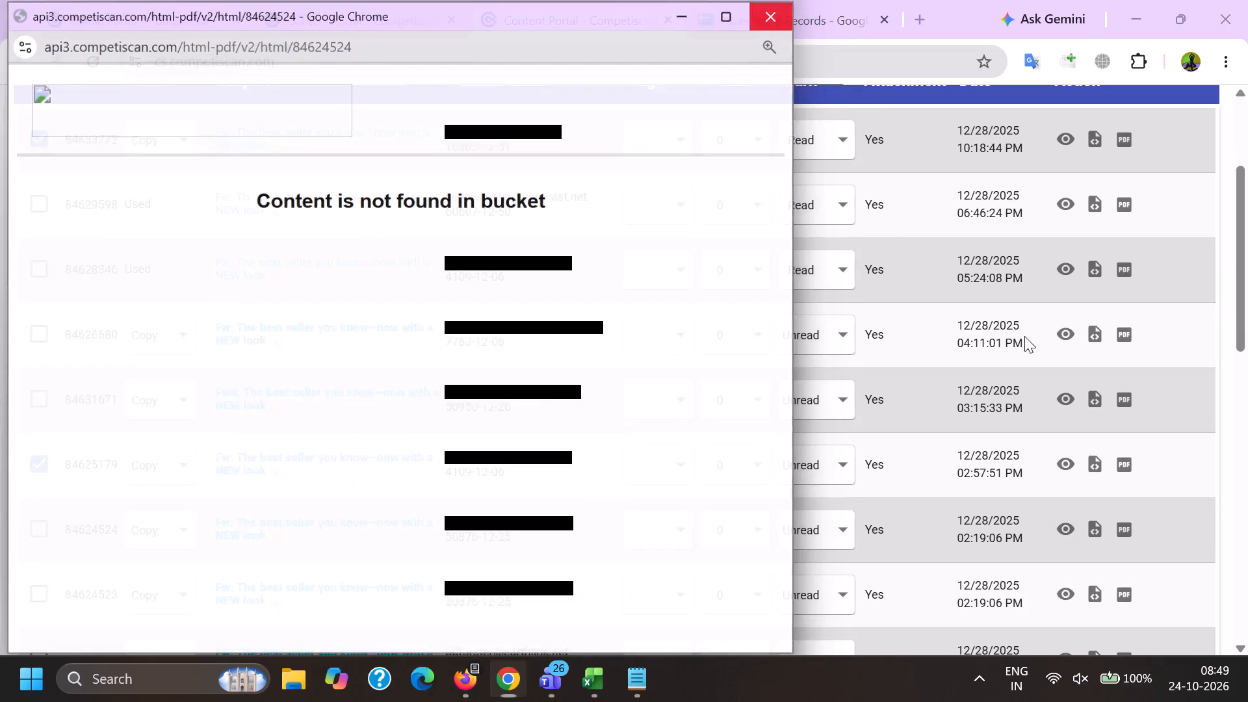
Check the product content of email 84624523 and select that email in the Focus results.
{"action": "scroll", "coordinate": [1024, 350], "scroll_direction": "down", "scroll_amount": 1}
{"action": "left_click", "coordinate": [1064, 281]}
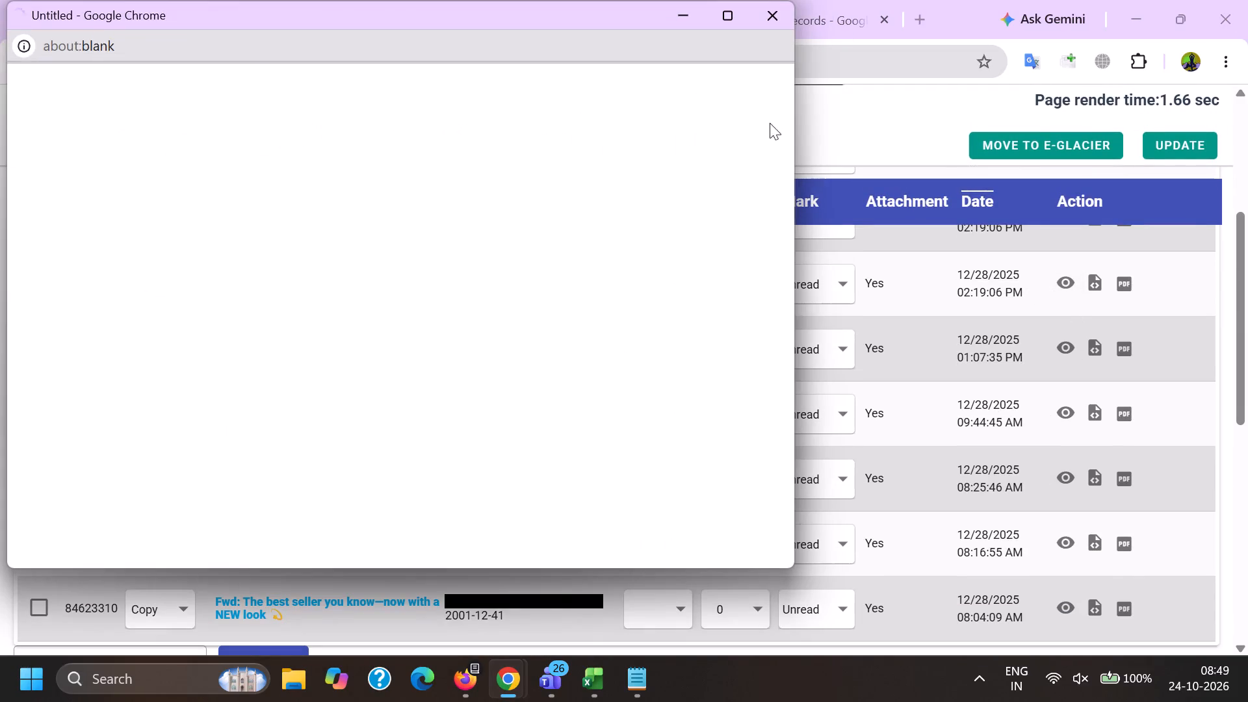
{"action": "left_click_drag", "start_coordinate": [786, 91], "coordinate": [757, 414]}
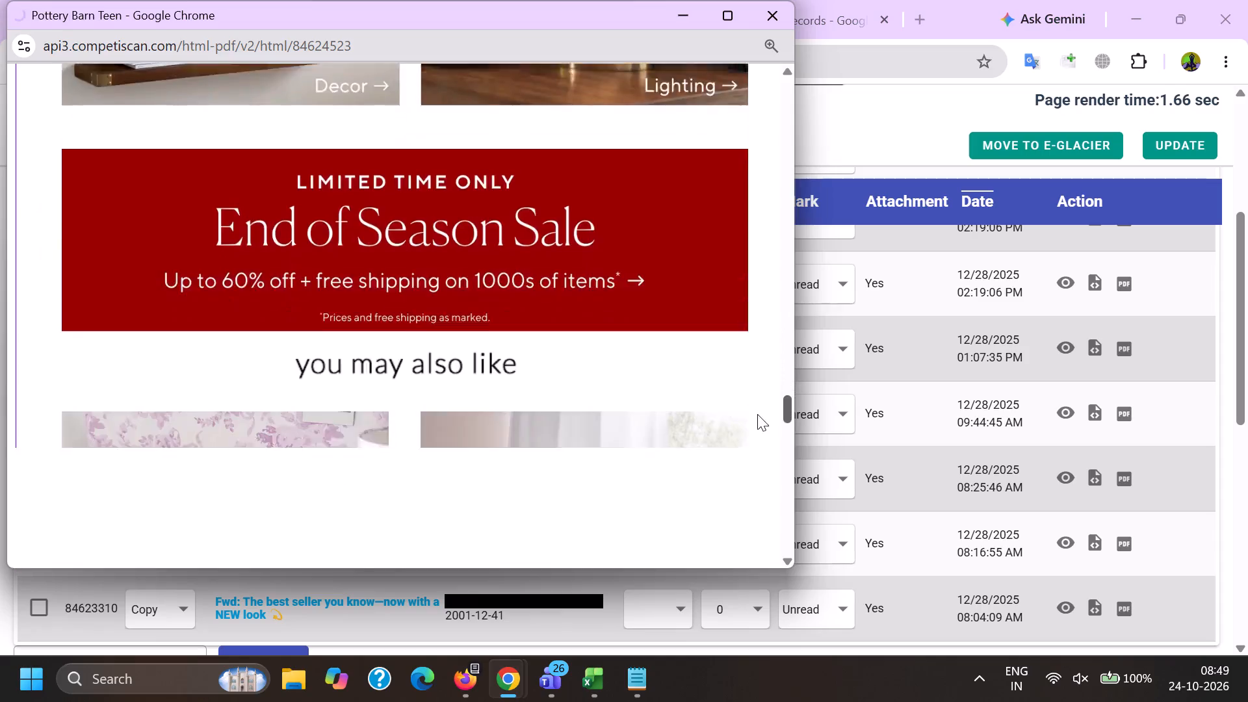
{"action": "left_click_drag", "start_coordinate": [757, 414], "coordinate": [766, 449]}
{"action": "left_click", "coordinate": [790, 1]}
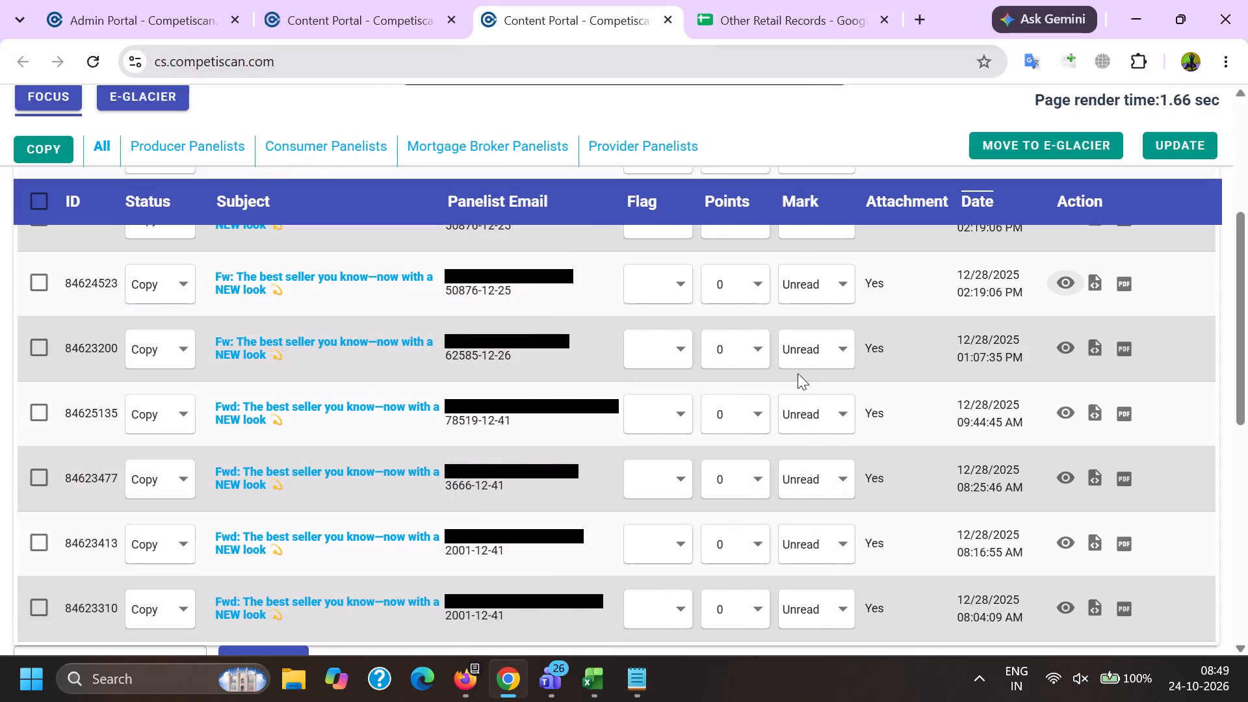
{"action": "left_click", "coordinate": [24, 289]}
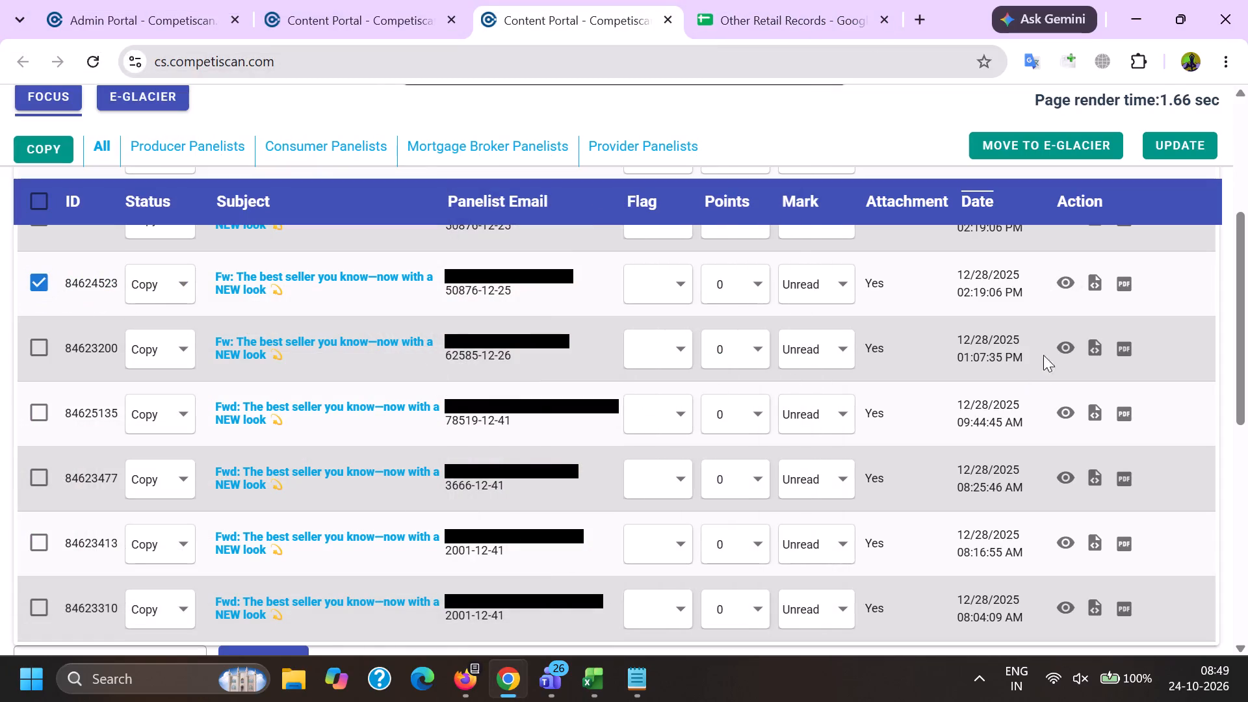
Examine the product content of emails 84623200 and 84625135.
{"action": "left_click", "coordinate": [1067, 339]}
{"action": "left_click_drag", "start_coordinate": [782, 86], "coordinate": [770, 448]}
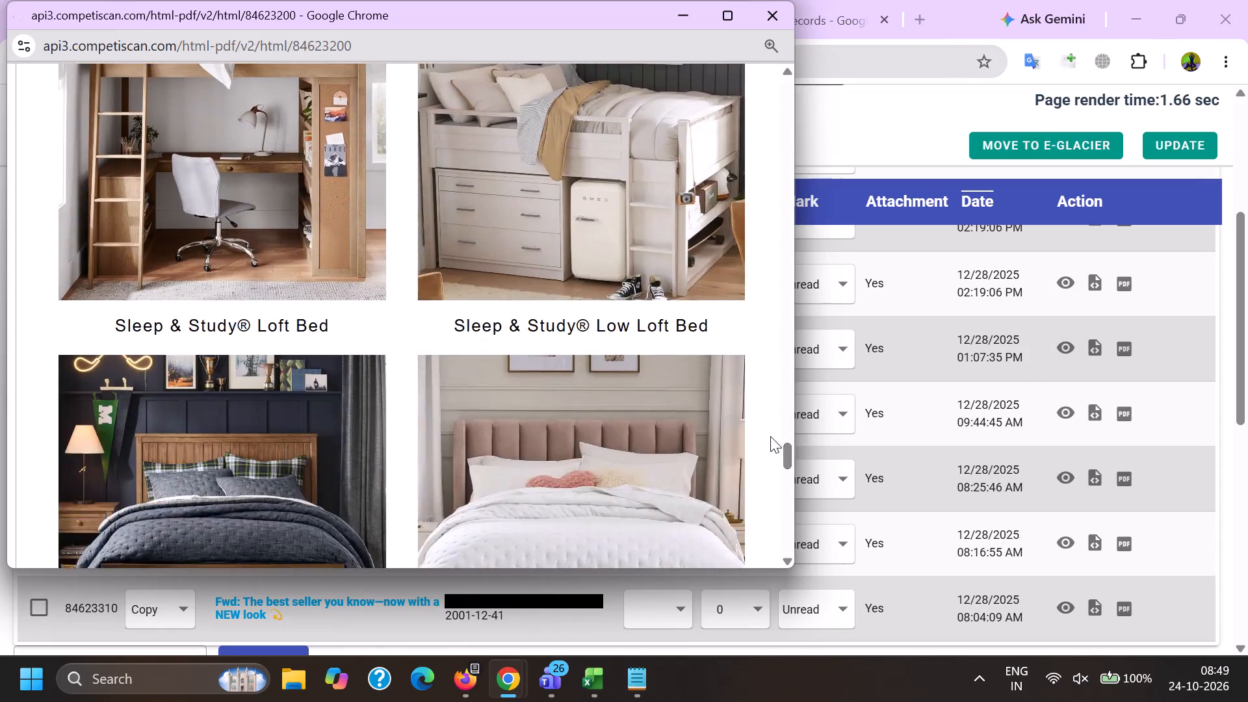
{"action": "left_click", "coordinate": [772, 5]}
{"action": "scroll", "coordinate": [973, 313], "scroll_direction": "down", "scroll_amount": 1}
{"action": "left_click", "coordinate": [1061, 317]}
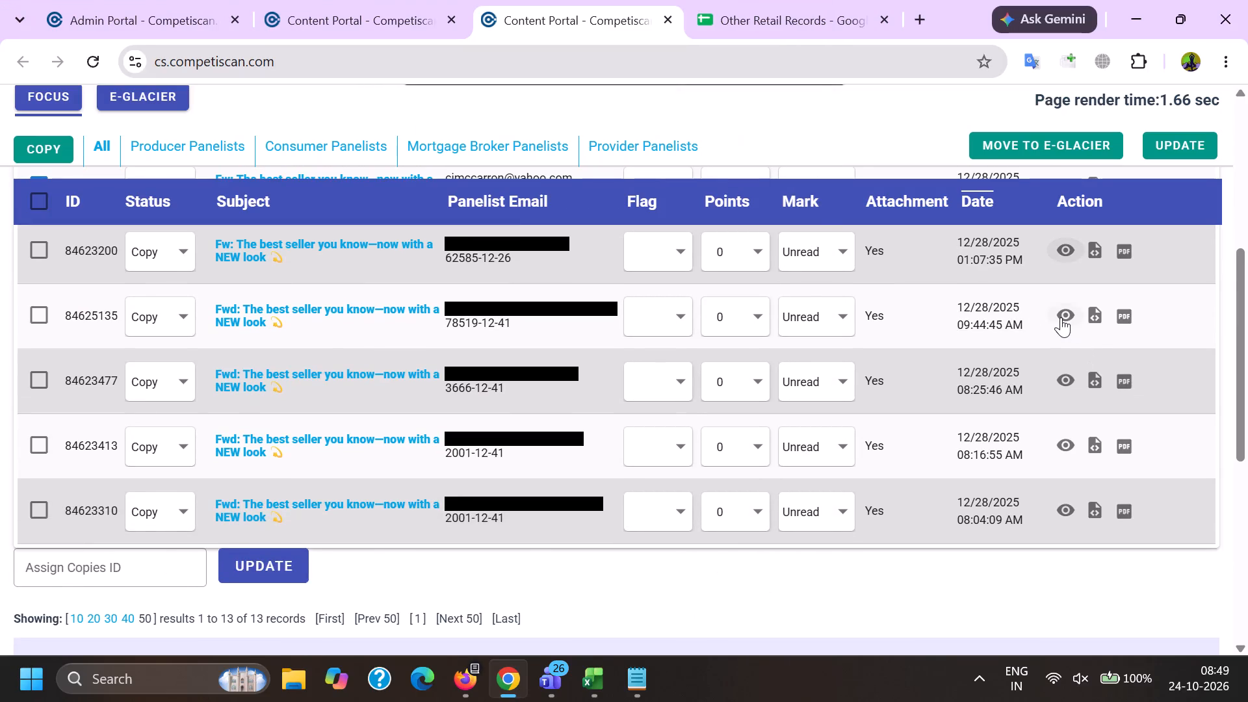
{"action": "left_click_drag", "start_coordinate": [790, 88], "coordinate": [786, 367]}
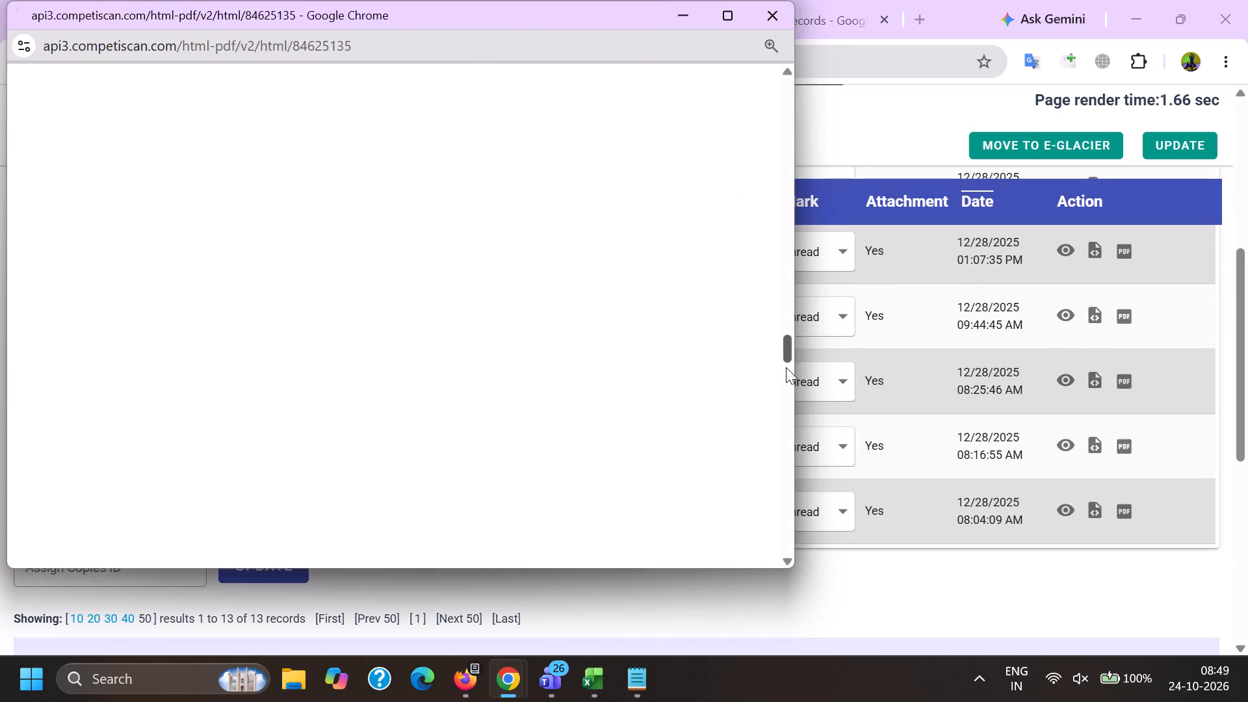
{"action": "left_click_drag", "start_coordinate": [786, 367], "coordinate": [809, 462]}
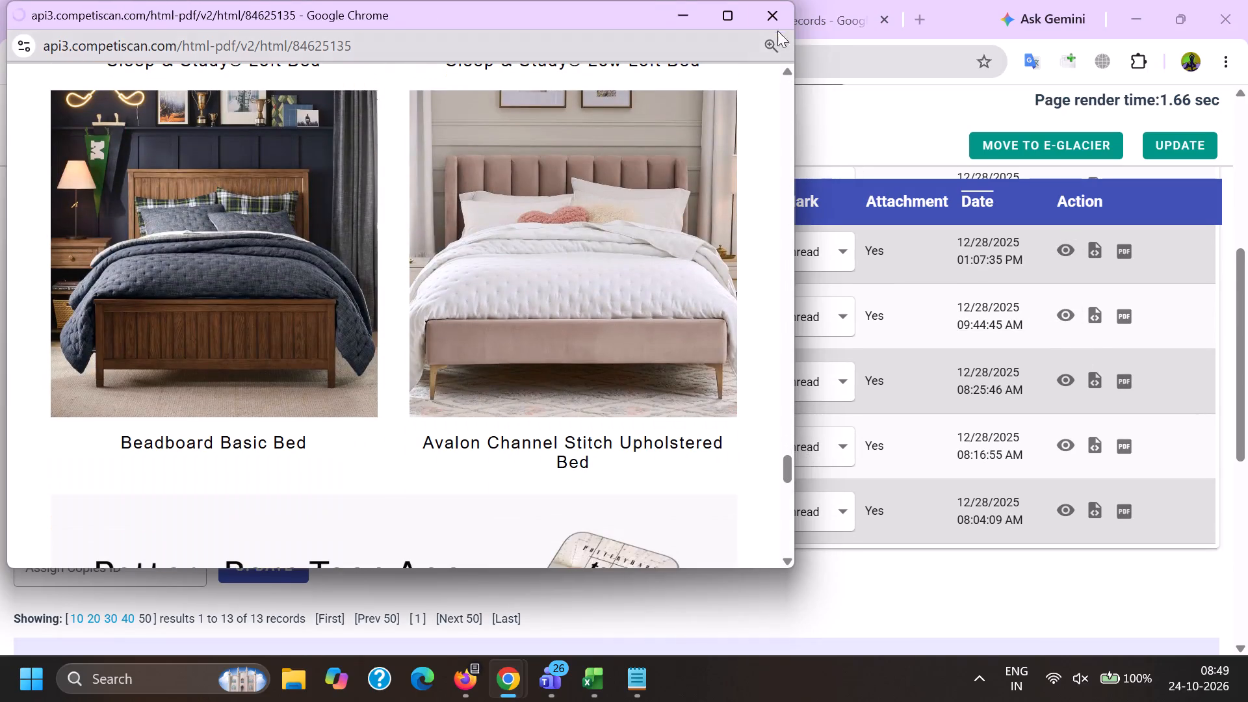
{"action": "left_click", "coordinate": [774, 15]}
Examine the product content of emails 84623477 and 84623413.
{"action": "left_click", "coordinate": [1072, 382]}
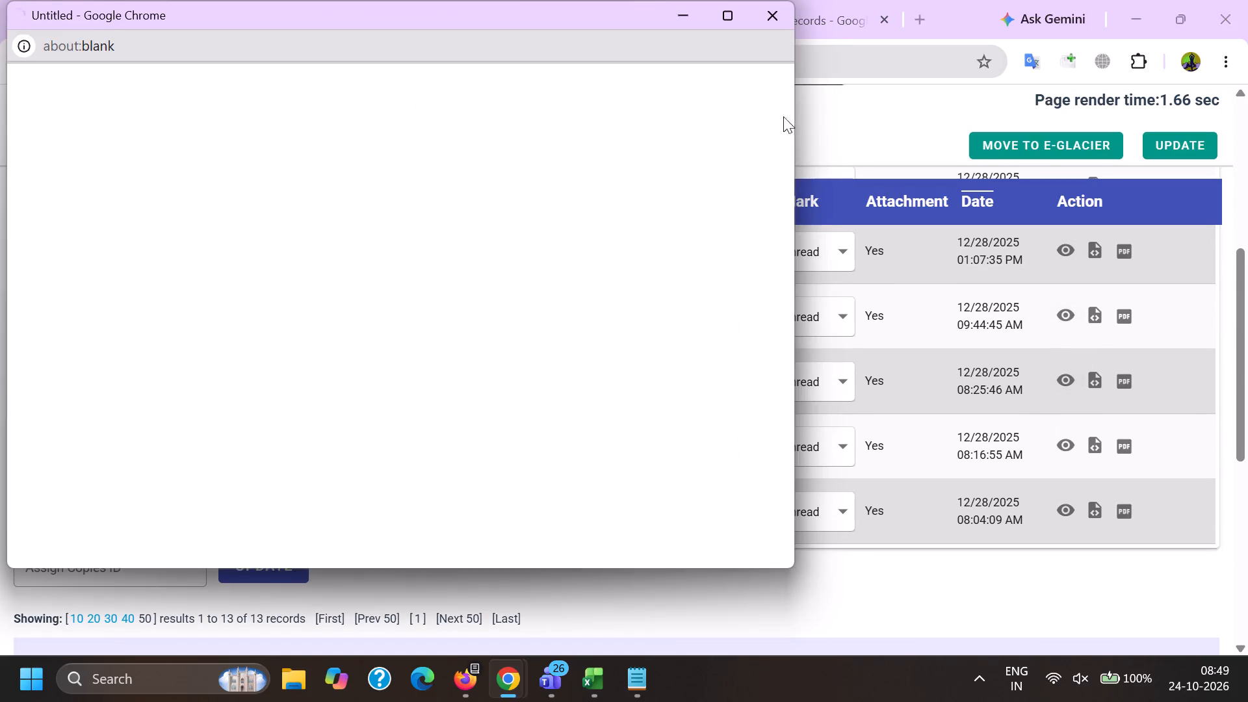
{"action": "left_click_drag", "start_coordinate": [789, 97], "coordinate": [776, 486]}
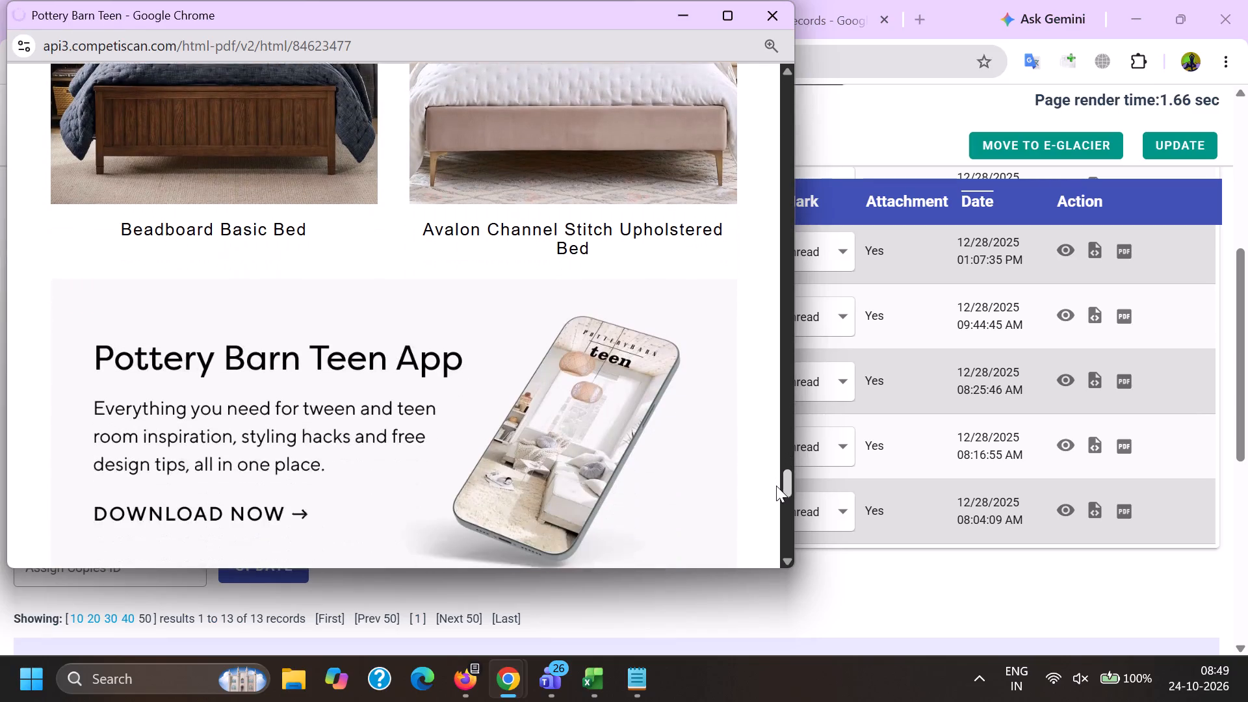
{"action": "left_click_drag", "start_coordinate": [776, 486], "coordinate": [776, 486]}
{"action": "left_click", "coordinate": [775, 11]}
{"action": "left_click", "coordinate": [1072, 440]}
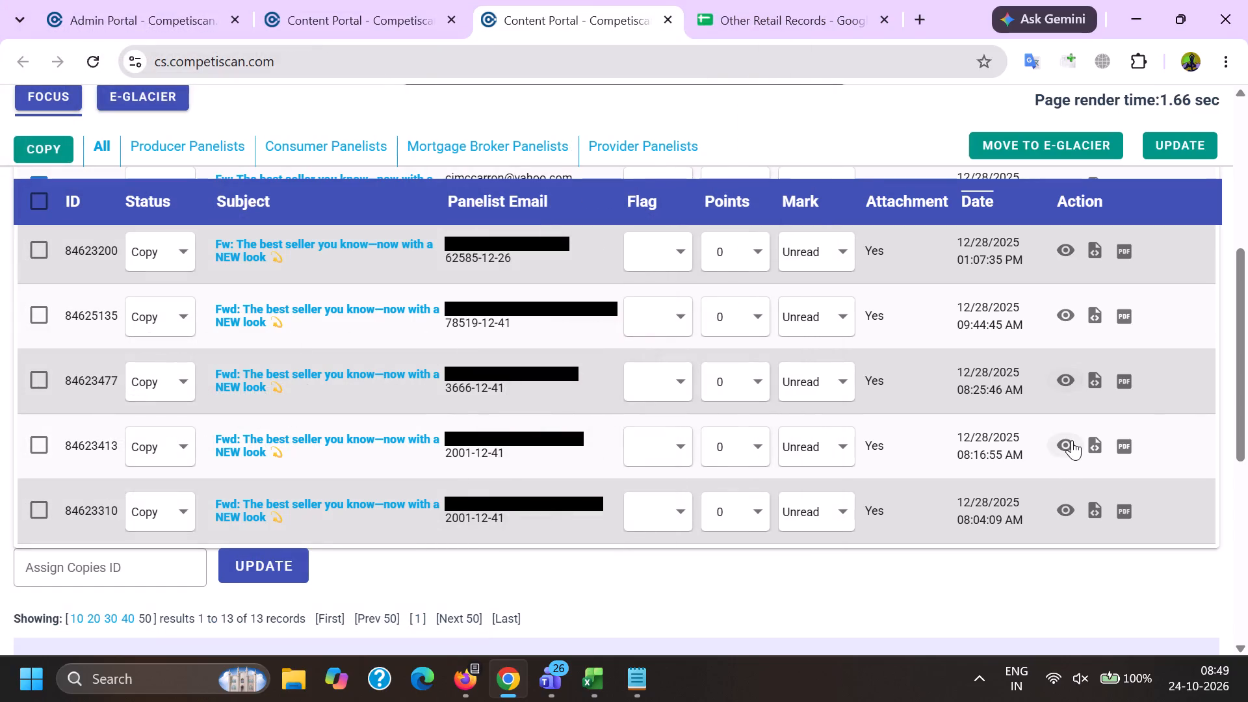
{"action": "left_click_drag", "start_coordinate": [789, 89], "coordinate": [749, 463]}
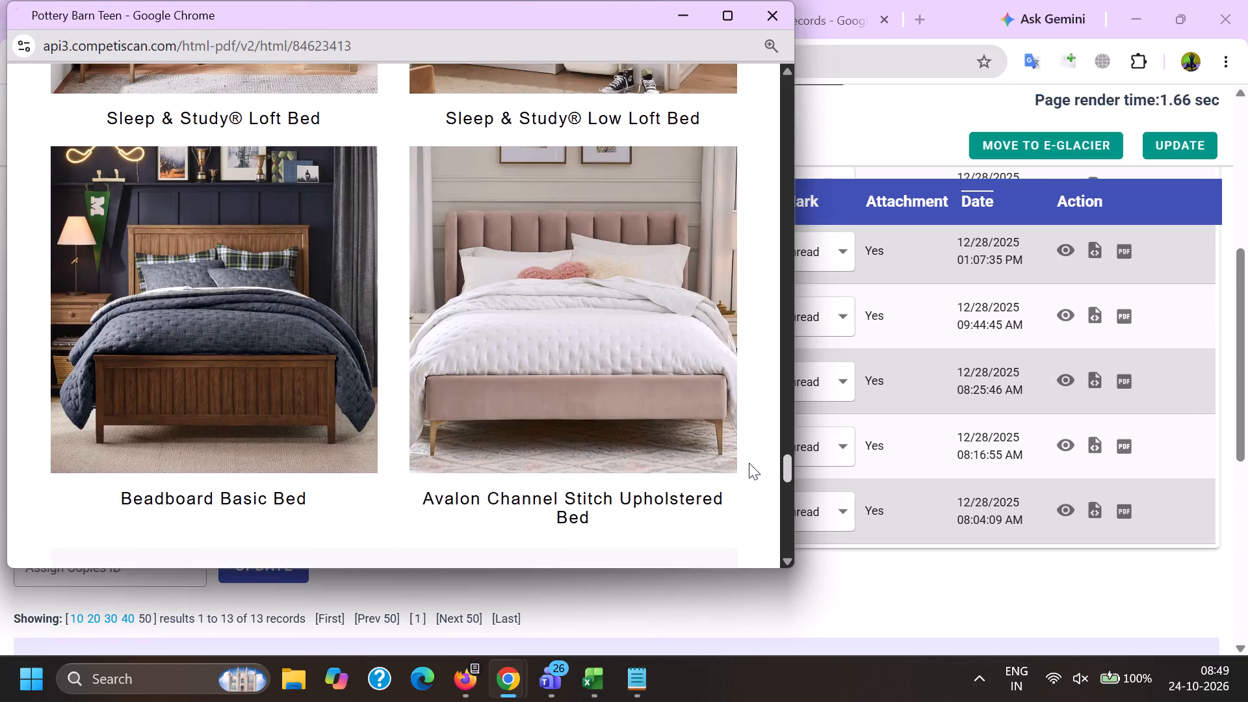
{"action": "left_click_drag", "start_coordinate": [749, 463], "coordinate": [753, 417]}
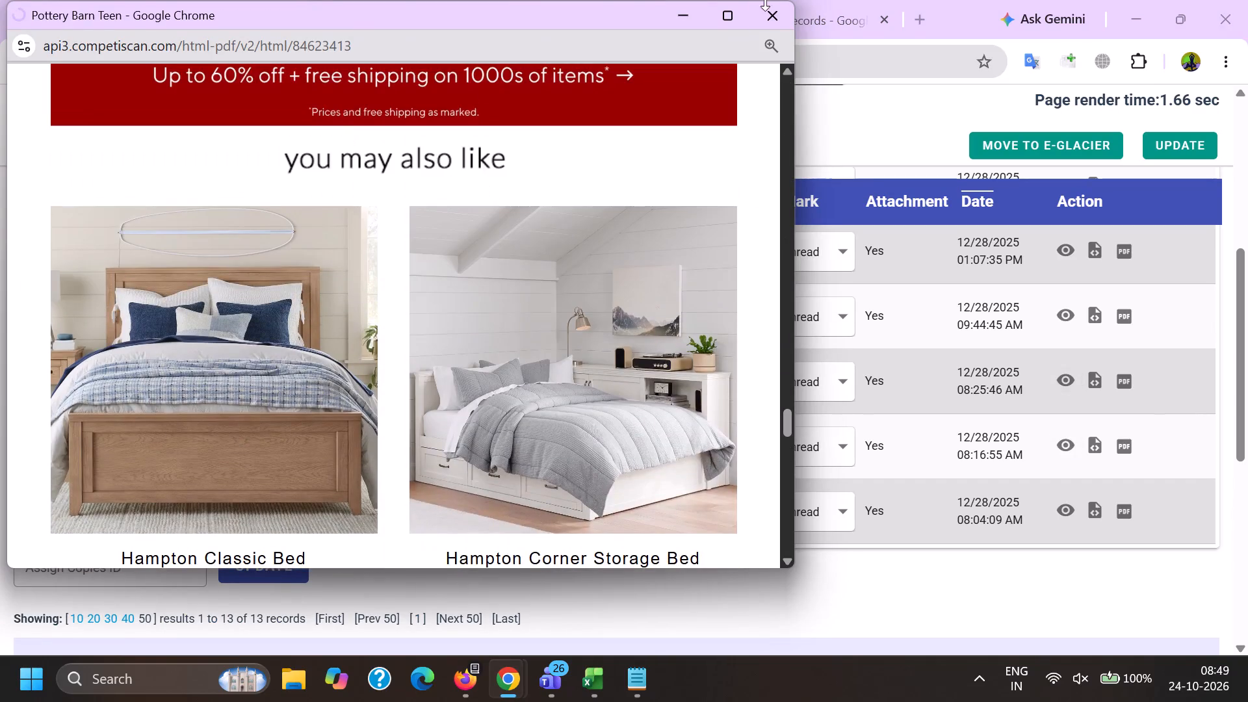
{"action": "scroll", "coordinate": [645, 247], "scroll_direction": "up", "scroll_amount": 2}
{"action": "left_click", "coordinate": [786, 12]}
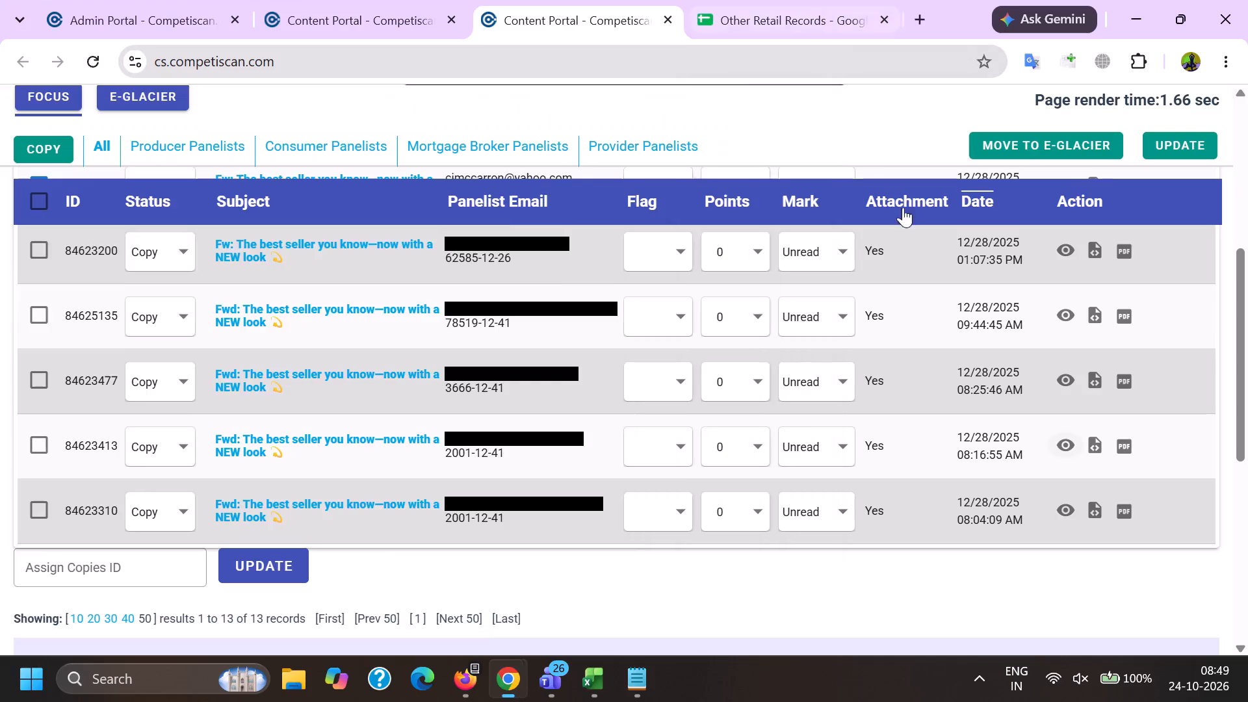
Examine the product content of email 84623310, the last one in the Focus results.
{"action": "scroll", "coordinate": [962, 323], "scroll_direction": "down", "scroll_amount": 1}
{"action": "left_click", "coordinate": [1063, 409]}
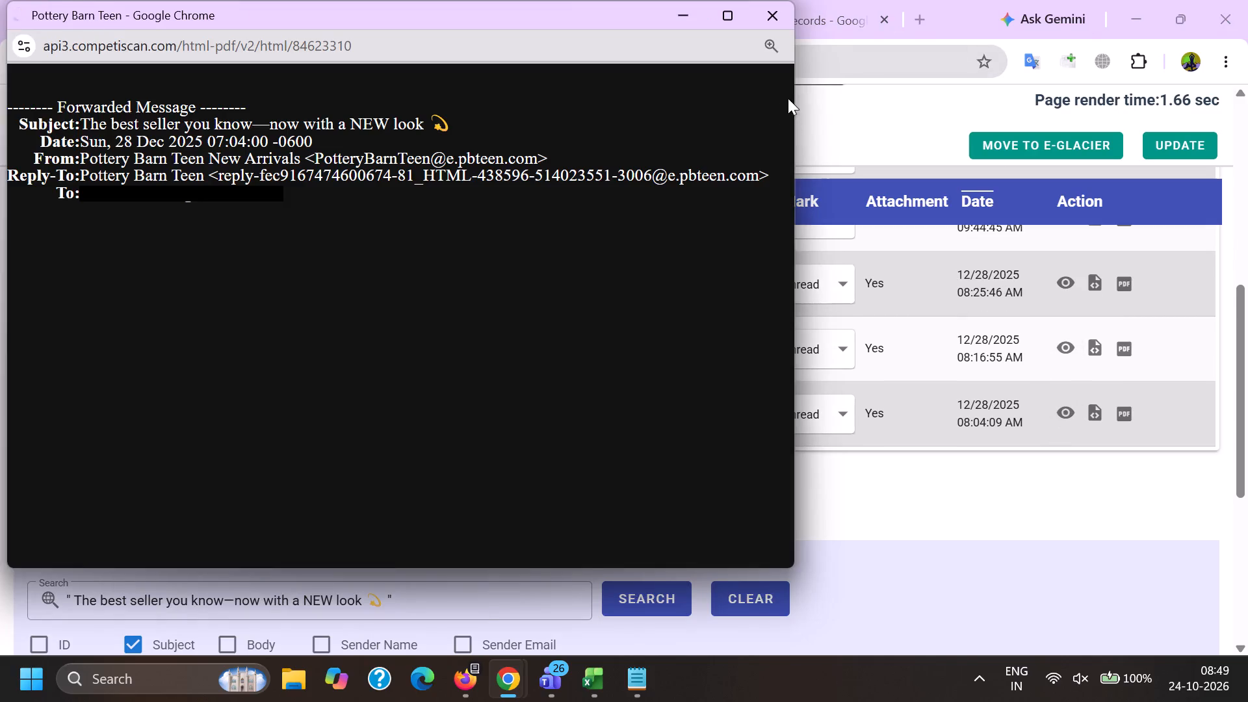
{"action": "left_click_drag", "start_coordinate": [788, 98], "coordinate": [770, 449]}
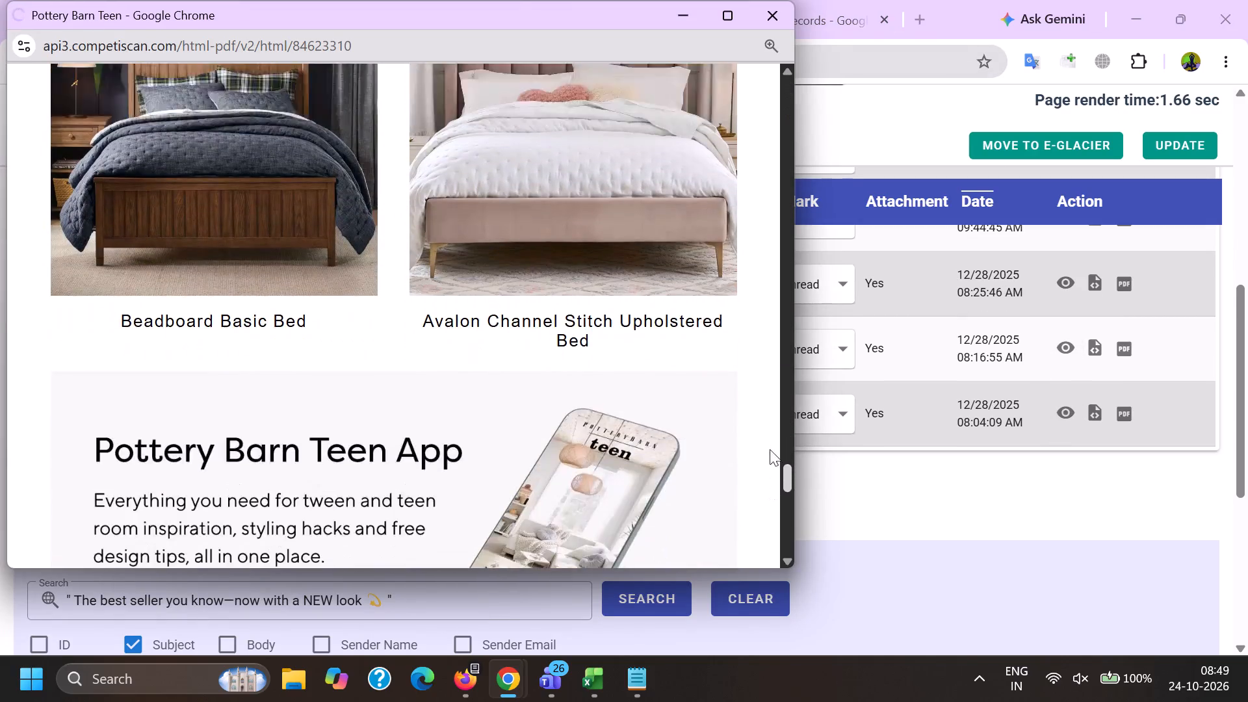
{"action": "left_click_drag", "start_coordinate": [770, 449], "coordinate": [783, 79]}
{"action": "left_click", "coordinate": [783, 19]}
Copy the selected emails' subjects and IDs from Focus and paste them into Notepad, several blank lines below the "Baby must-haves" entries.
{"action": "scroll", "coordinate": [566, 448], "scroll_direction": "up", "scroll_amount": 7}
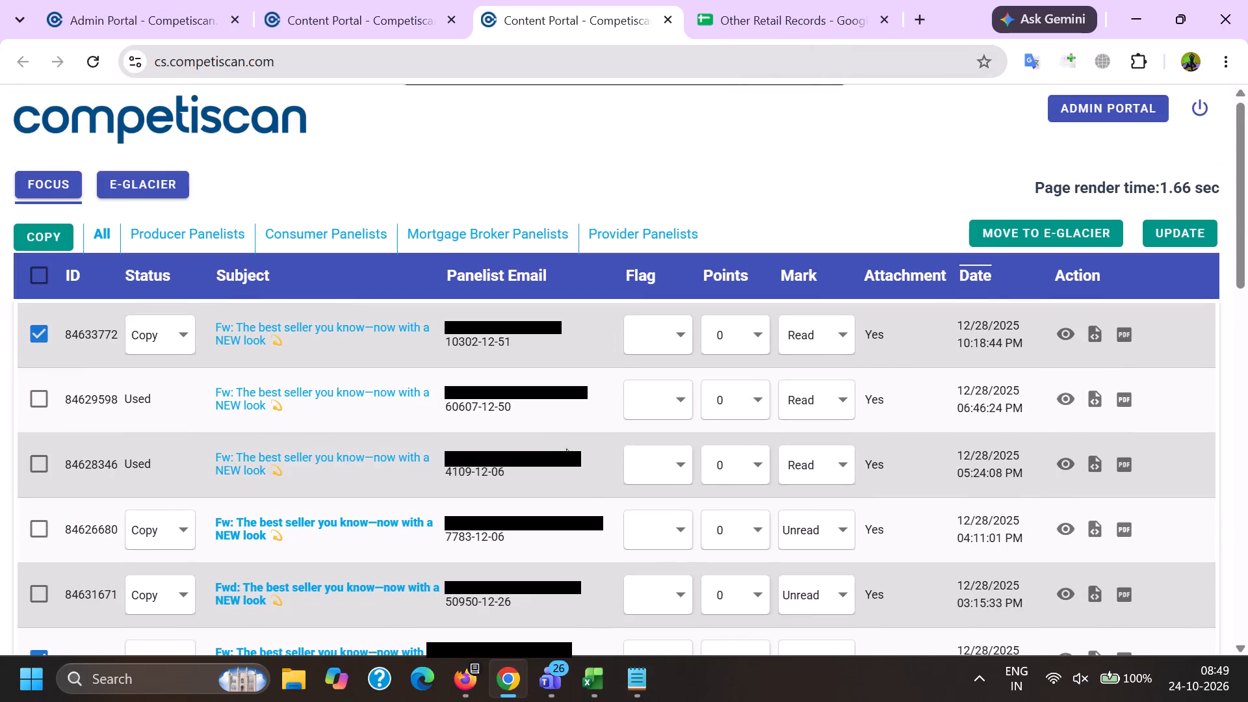
{"action": "scroll", "coordinate": [566, 448], "scroll_direction": "up", "scroll_amount": 1}
{"action": "scroll", "coordinate": [572, 471], "scroll_direction": "down", "scroll_amount": 2}
{"action": "scroll", "coordinate": [572, 444], "scroll_direction": "up", "scroll_amount": 6}
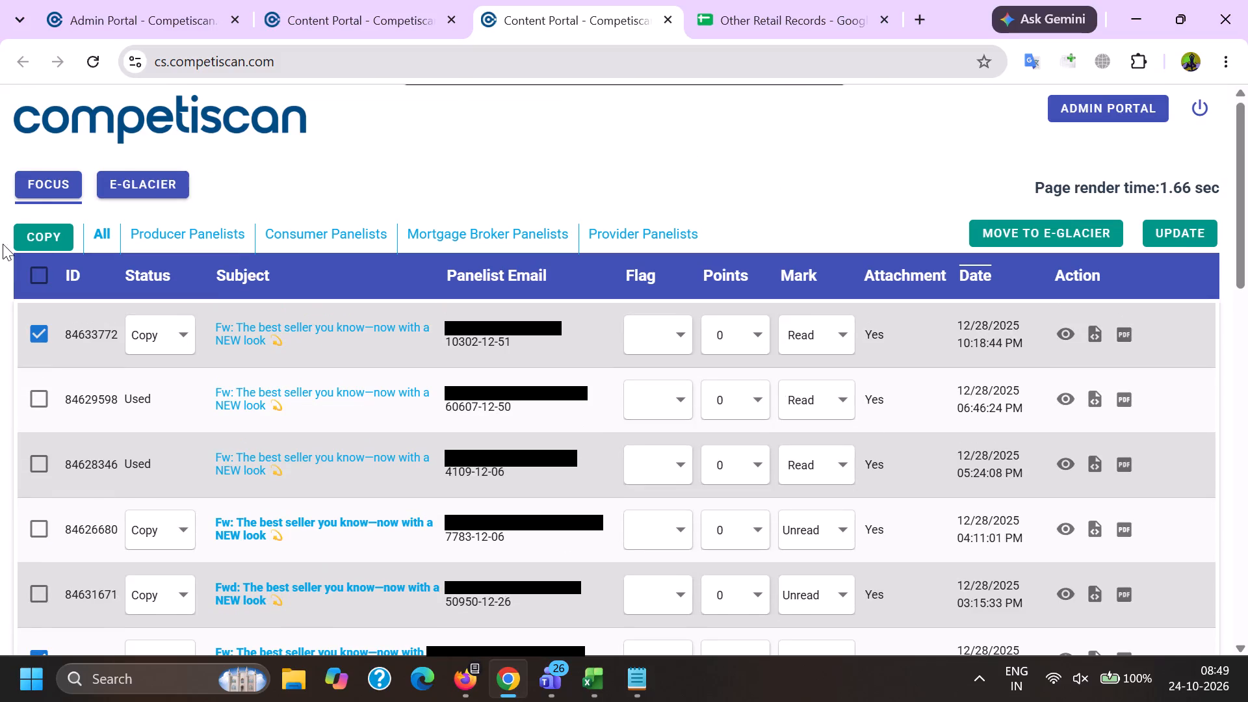
{"action": "left_click", "coordinate": [46, 231]}
{"action": "left_click", "coordinate": [796, 197]}
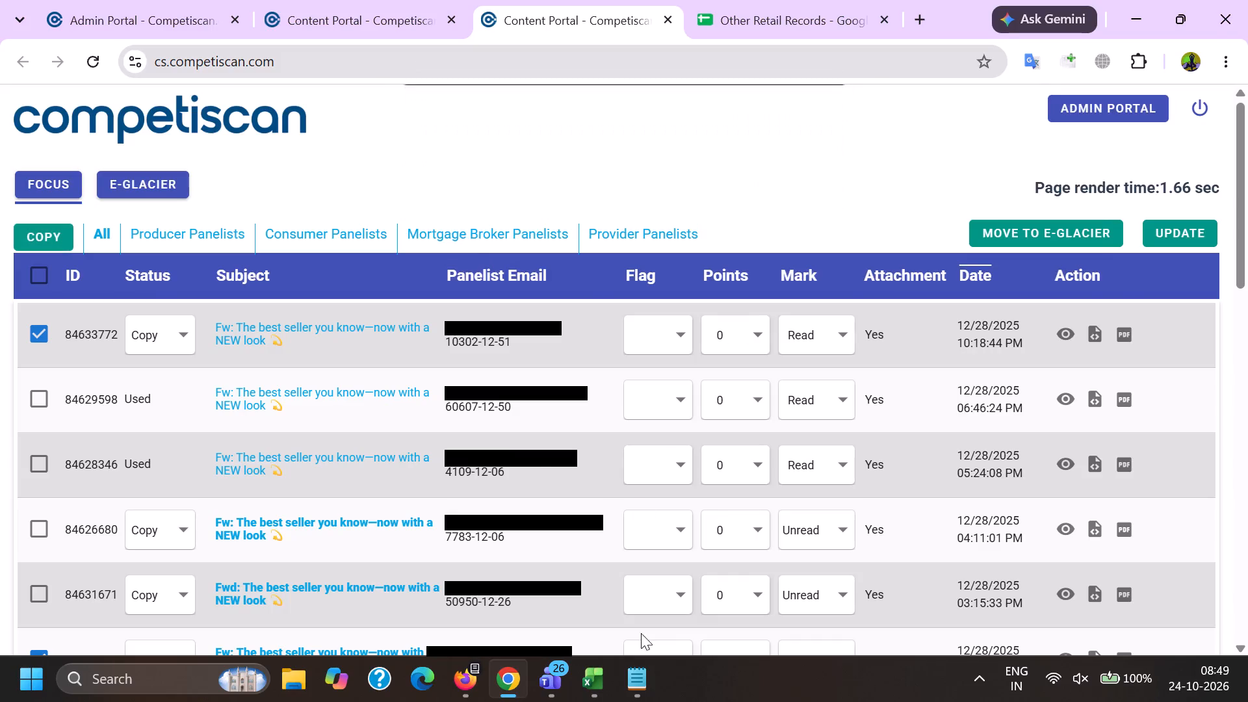
{"action": "left_click", "coordinate": [642, 692]}
{"action": "key", "text": "Return"}
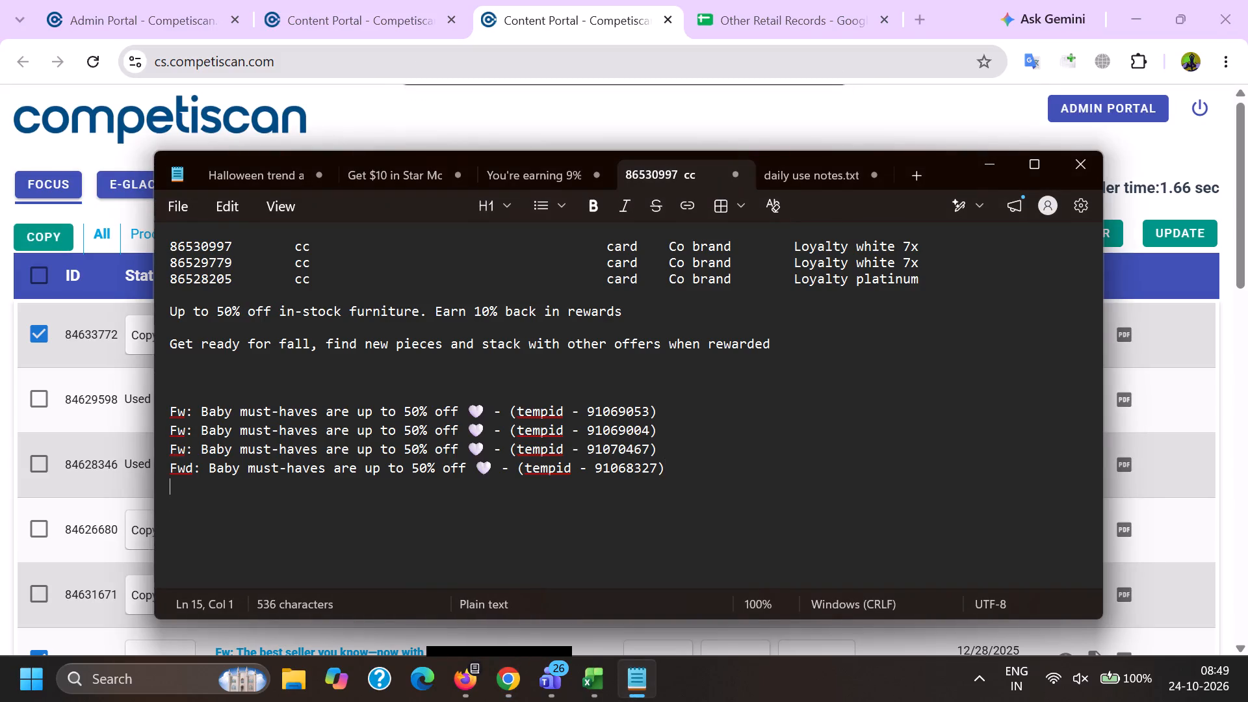
{"action": "key", "text": "Return"}
{"action": "key", "text": "Return"}
{"action": "key", "text": "Return"}
{"action": "key", "text": "Return"}
{"action": "key", "text": "ctrl+v"}
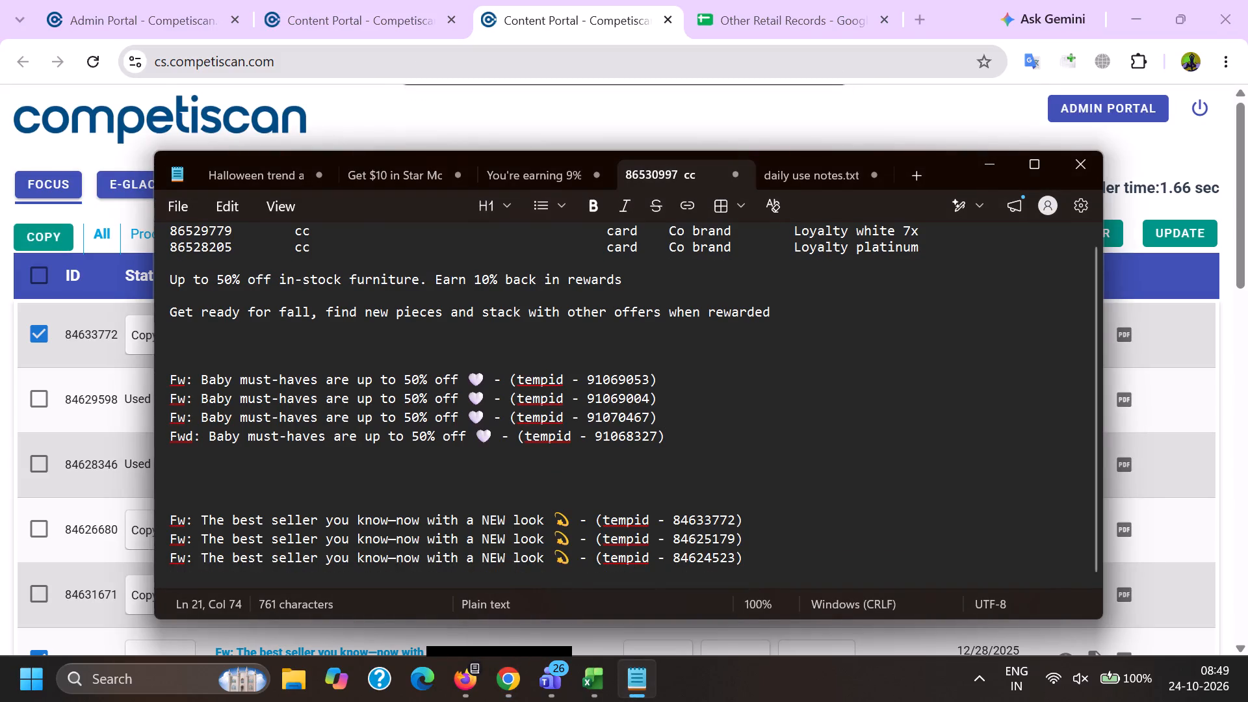
Add the label "teen" above the pasted "The best seller you know" entries in Notepad.
{"action": "left_click", "coordinate": [260, 493]}
{"action": "type", "text": "teen"}
{"action": "key", "text": "Return"}
Copy the subject "HOURS LEFT 🚨 1000s of deals across our family of brands" from the Focus list in Firefox and return to Chrome.
{"action": "key", "text": "alt+Tab"}
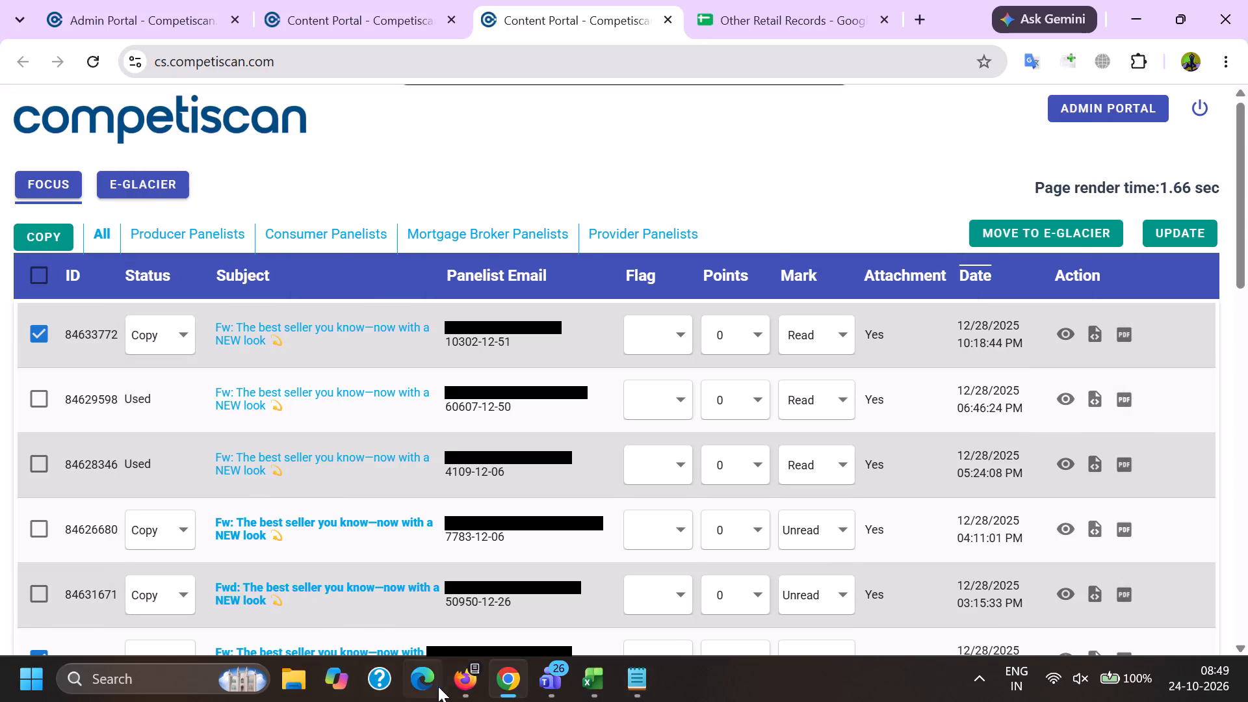
{"action": "left_click", "coordinate": [473, 694]}
{"action": "scroll", "coordinate": [290, 543], "scroll_direction": "down", "scroll_amount": 2}
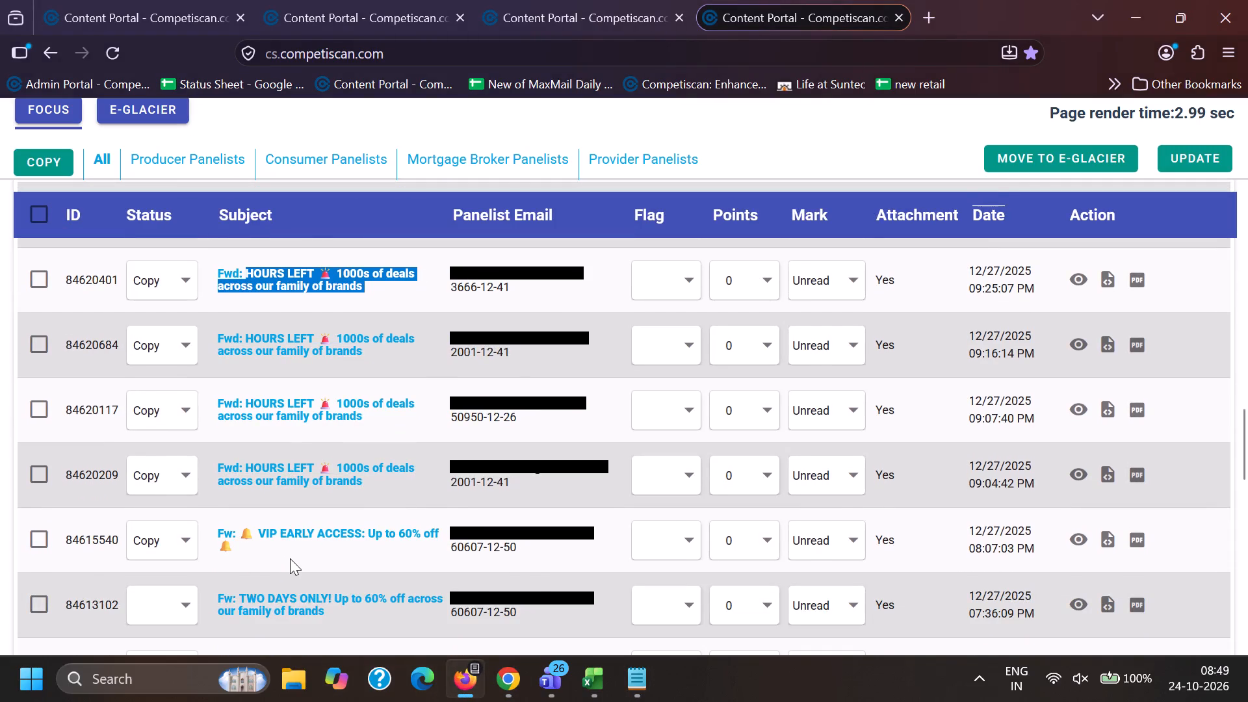
{"action": "key", "text": "ctrl+c"}
{"action": "key", "text": "ctrl+c"}
{"action": "left_click", "coordinate": [523, 674]}
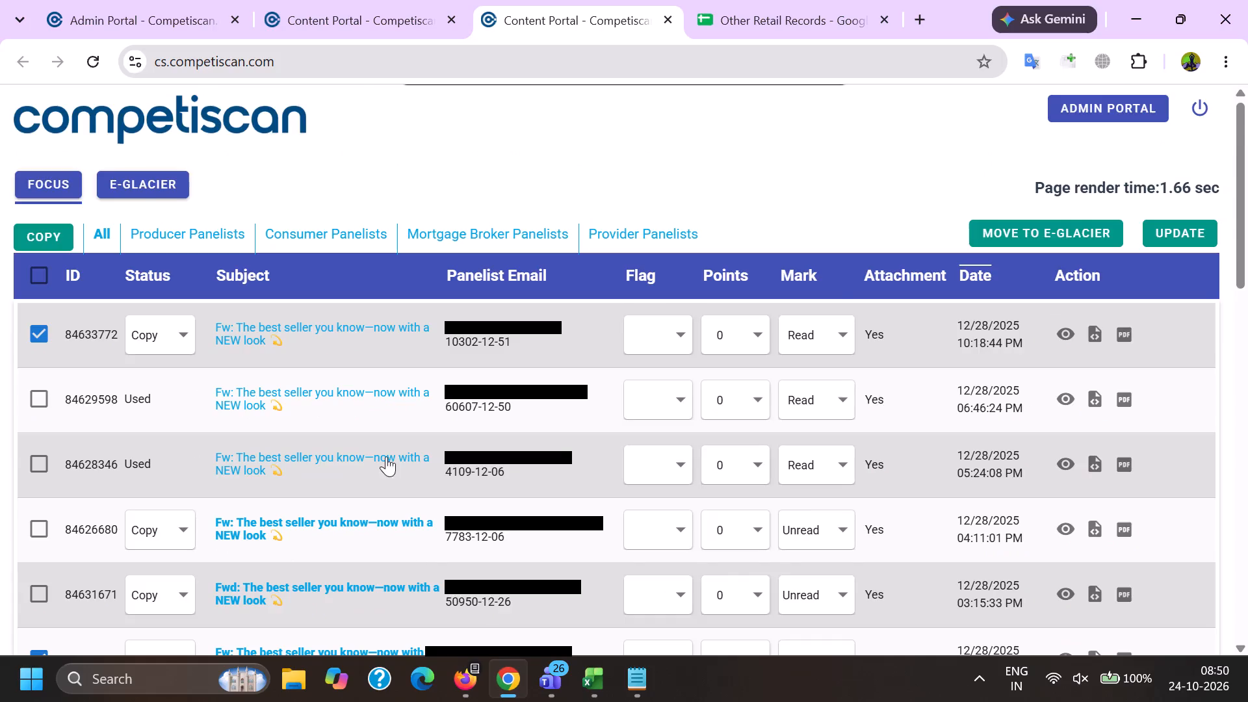
Search Focus by subject for the quoted phrase "HOURS LEFT 🚨 1000s of deals across our family of brands".
{"action": "scroll", "coordinate": [380, 427], "scroll_direction": "down", "scroll_amount": 13}
{"action": "scroll", "coordinate": [331, 569], "scroll_direction": "up", "scroll_amount": 2}
{"action": "left_click", "coordinate": [445, 573]}
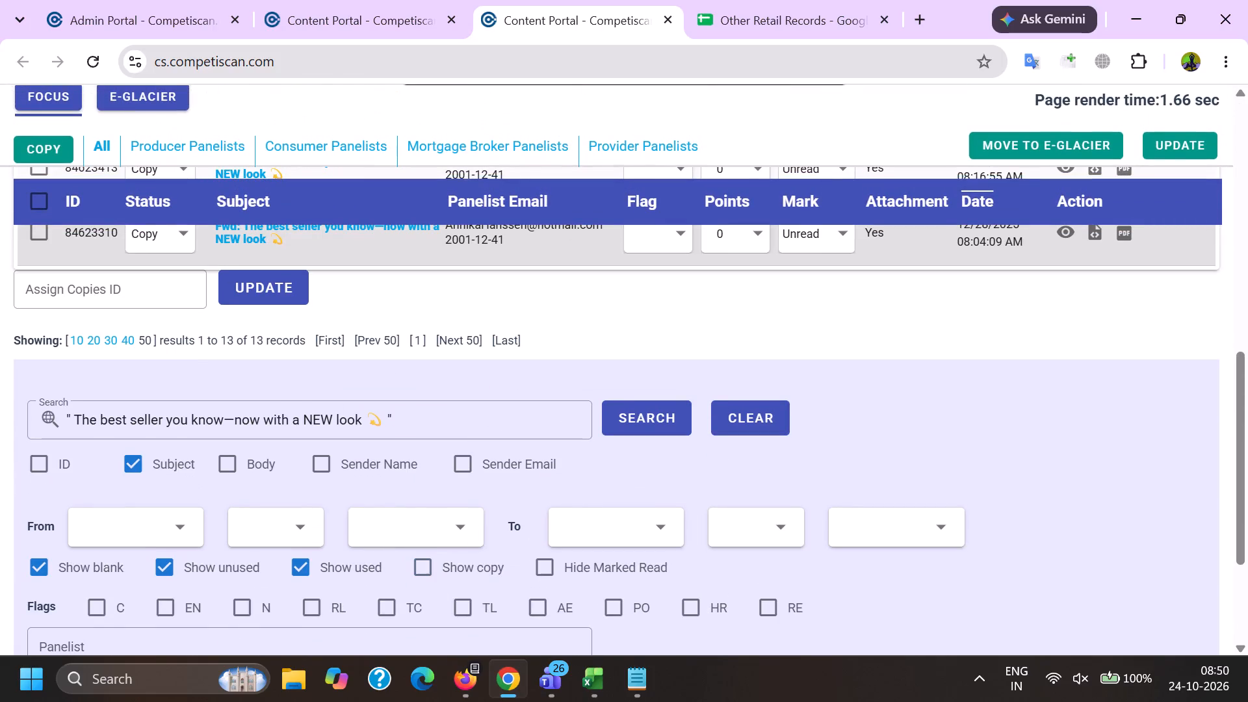
{"action": "left_click_drag", "start_coordinate": [486, 422], "coordinate": [0, 413]}
{"action": "key", "text": "BackSpace"}
{"action": "key", "text": "shift+quotedbl"}
{"action": "key", "text": "ctrl+v"}
{"action": "key", "text": "shift+quotedbl"}
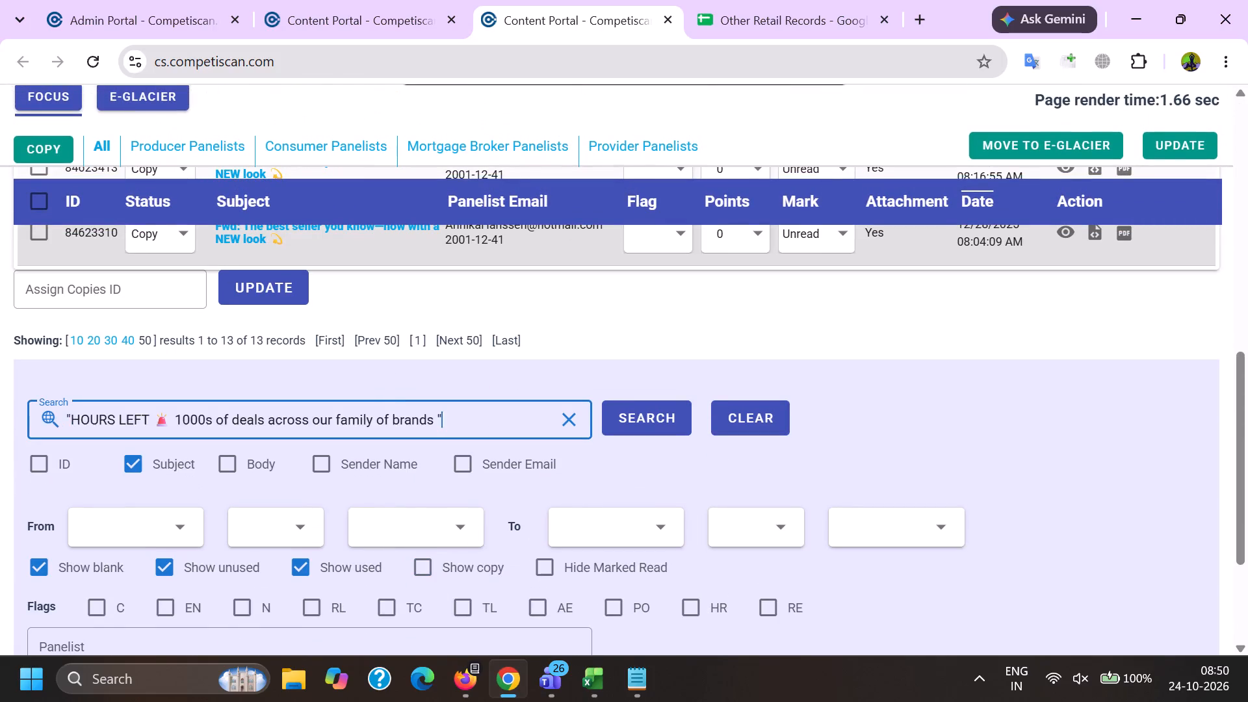
{"action": "key", "text": "Return"}
{"action": "key", "text": "Return"}
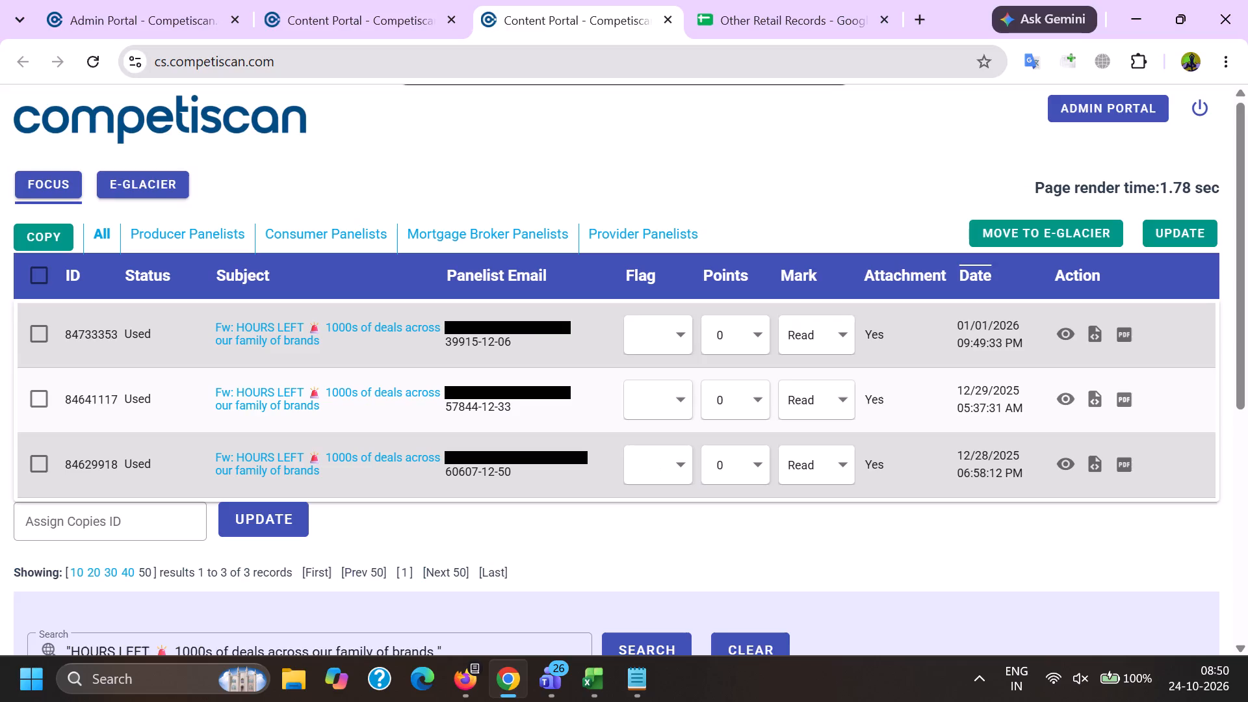
Examine the product content of used emails 84733353 and 84641117 in the "HOURS LEFT" results.
{"action": "left_click", "coordinate": [1063, 320]}
{"action": "left_click_drag", "start_coordinate": [1072, 326], "coordinate": [1072, 335]}
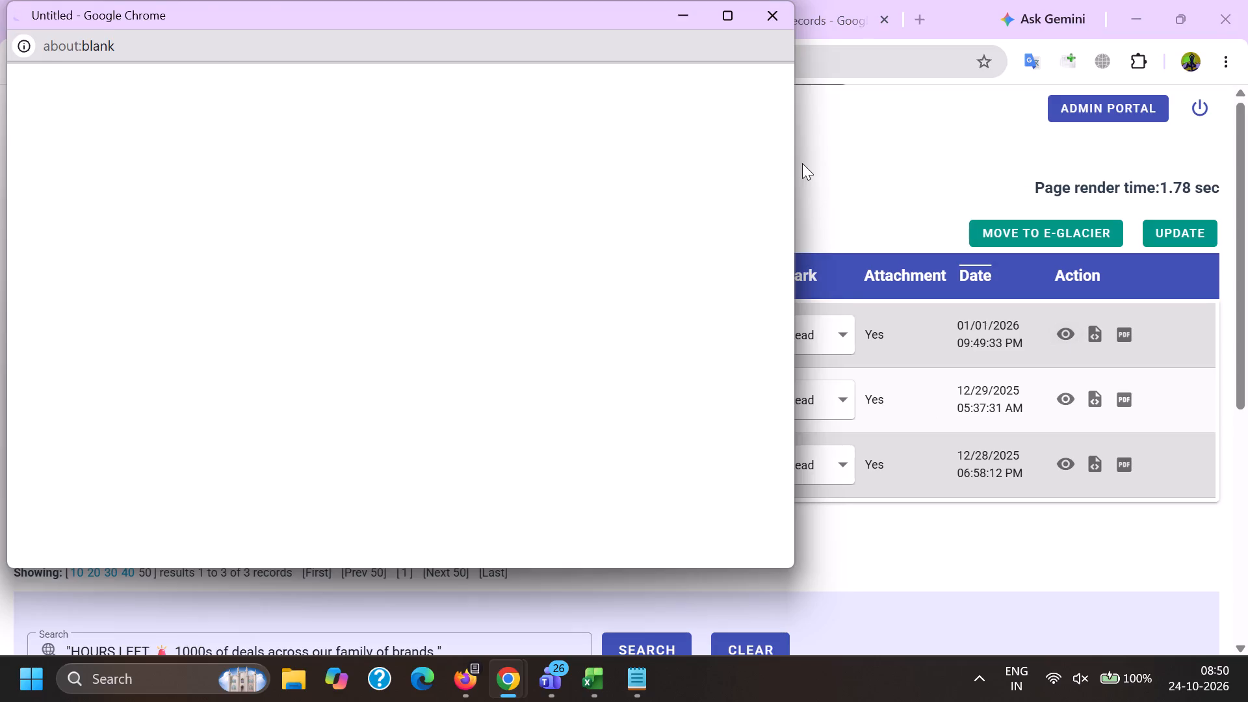
{"action": "left_click_drag", "start_coordinate": [788, 90], "coordinate": [726, 463]}
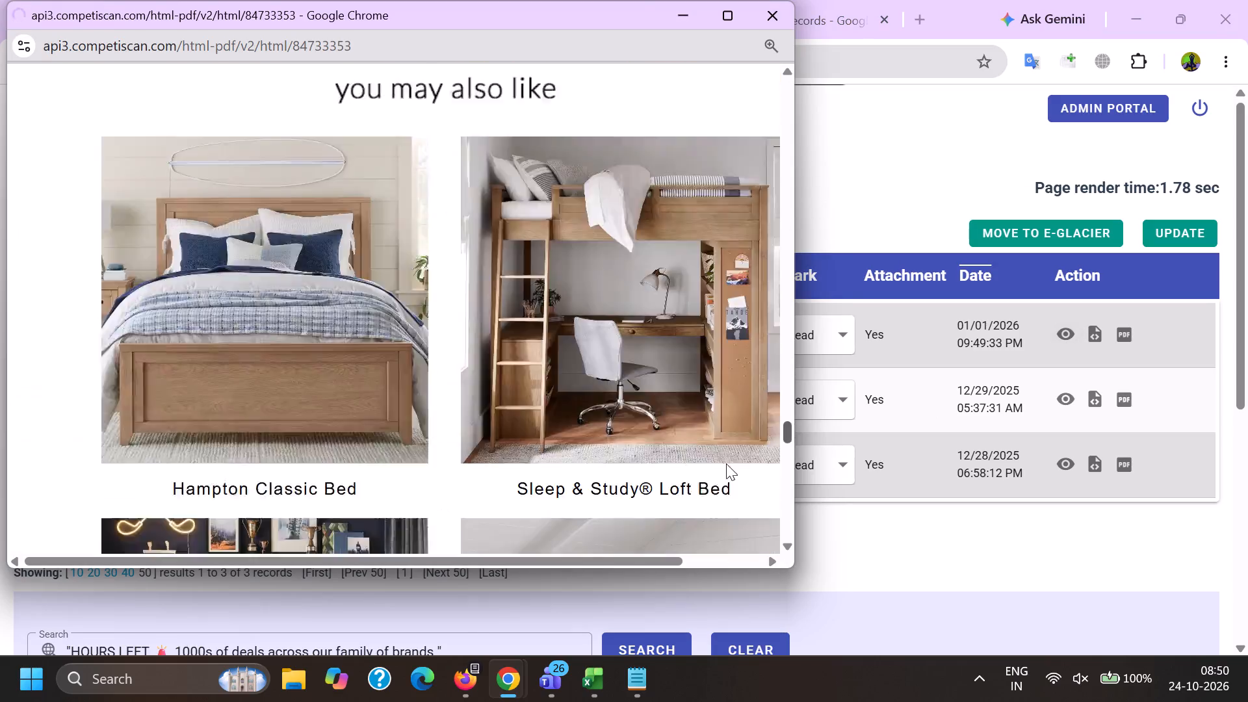
{"action": "left_click_drag", "start_coordinate": [726, 463], "coordinate": [725, 502]}
{"action": "left_click", "coordinate": [1068, 401]}
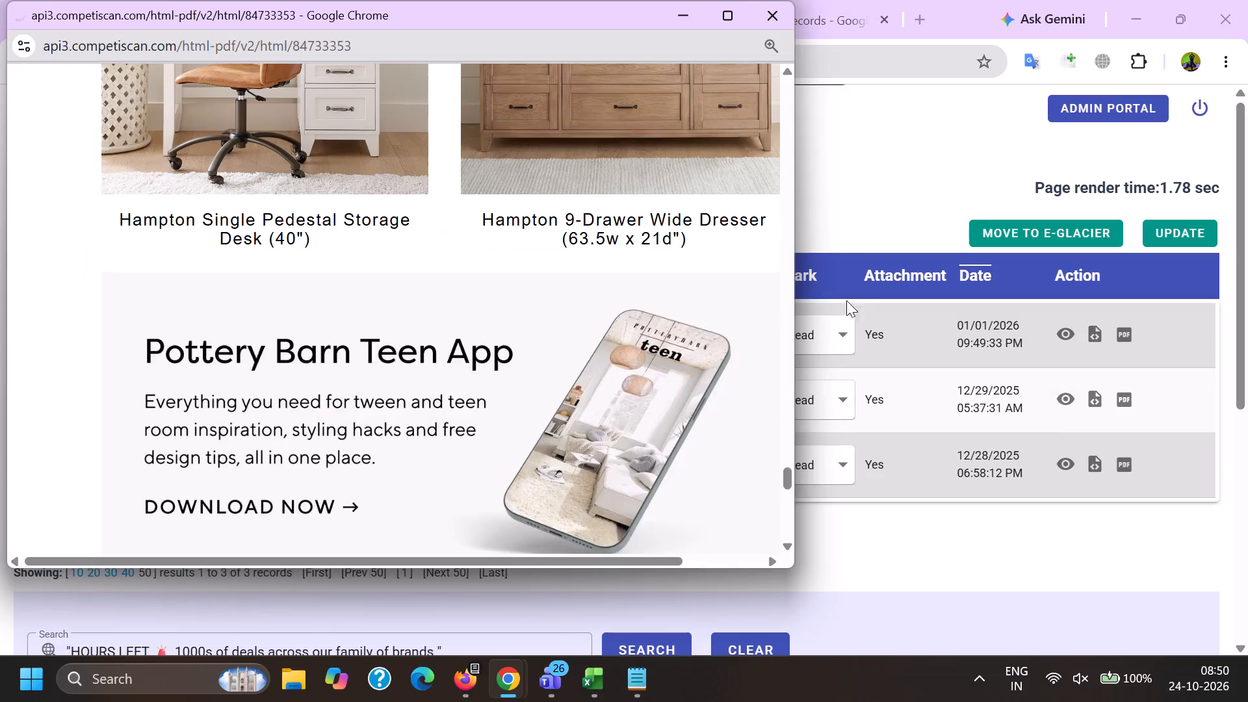
{"action": "left_click_drag", "start_coordinate": [787, 98], "coordinate": [785, 185]}
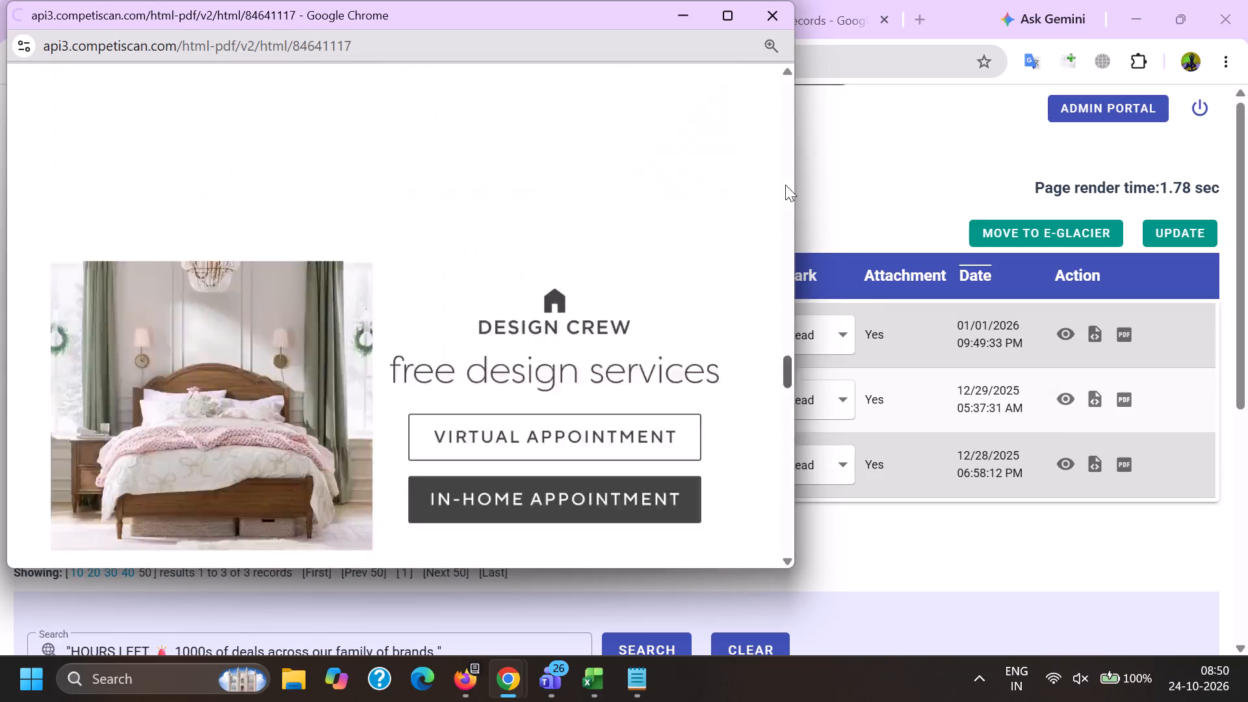
{"action": "left_click_drag", "start_coordinate": [785, 185], "coordinate": [792, 0]}
{"action": "scroll", "coordinate": [741, 229], "scroll_direction": "up", "scroll_amount": 3}
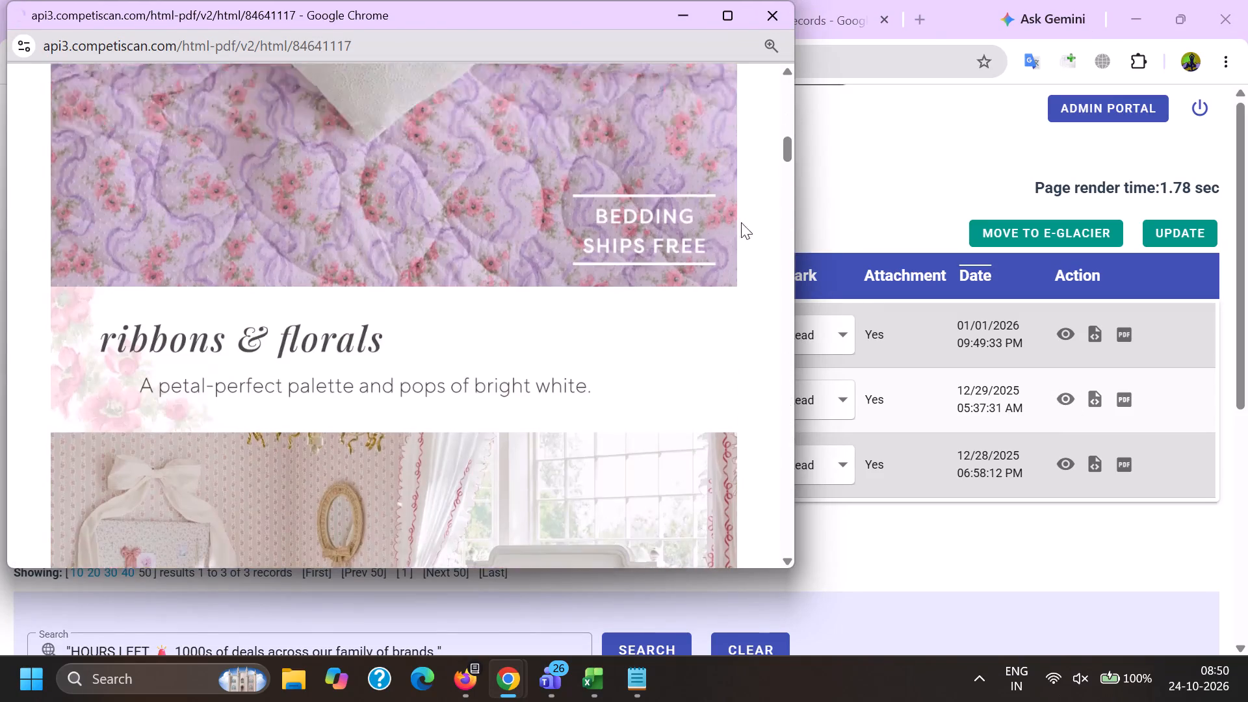
{"action": "scroll", "coordinate": [741, 222], "scroll_direction": "up", "scroll_amount": 10}
{"action": "scroll", "coordinate": [733, 216], "scroll_direction": "down", "scroll_amount": 13}
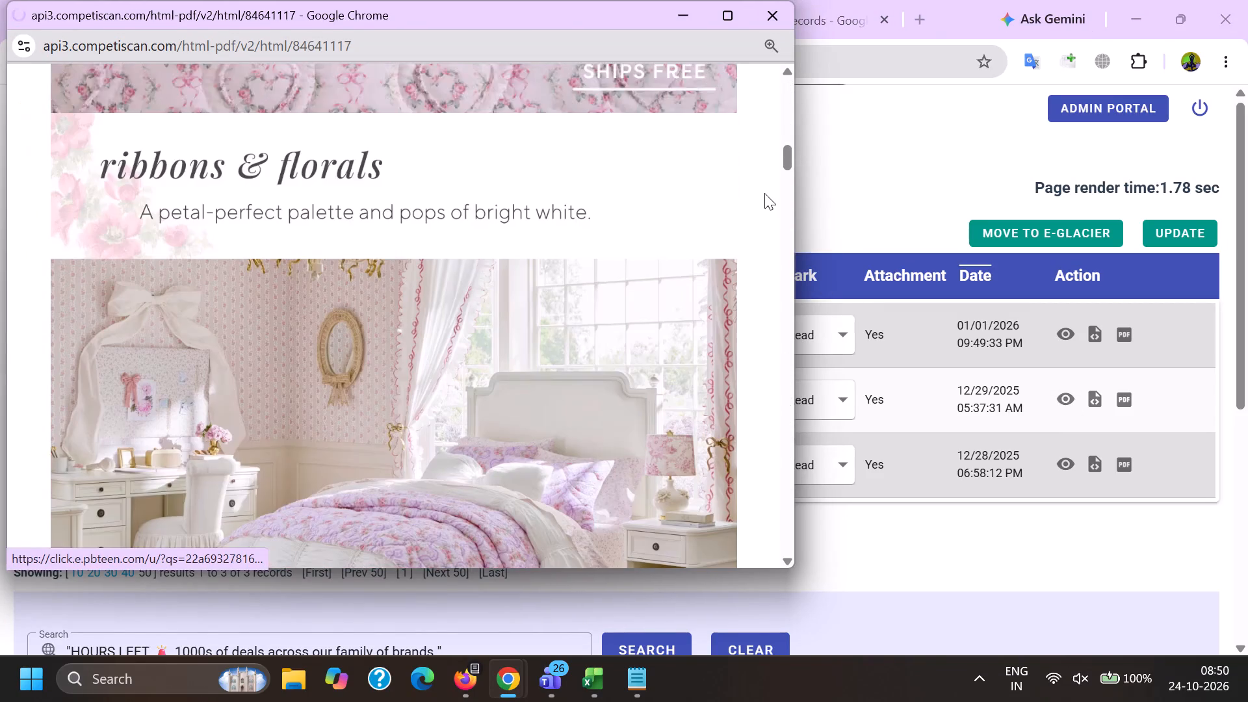
{"action": "left_click_drag", "start_coordinate": [790, 155], "coordinate": [763, 473]}
Recheck the opening content of email 84733353 and examine the start of email 84629918.
{"action": "left_click", "coordinate": [1069, 328]}
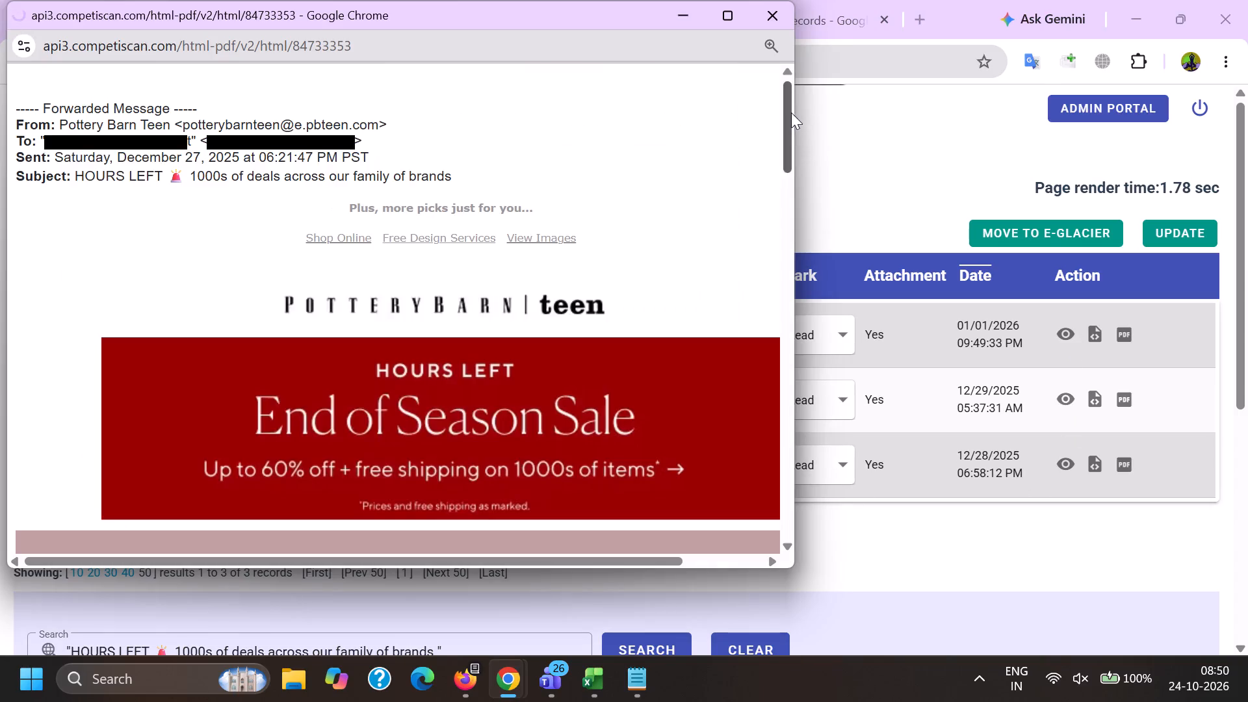
{"action": "left_click_drag", "start_coordinate": [790, 88], "coordinate": [789, 129]}
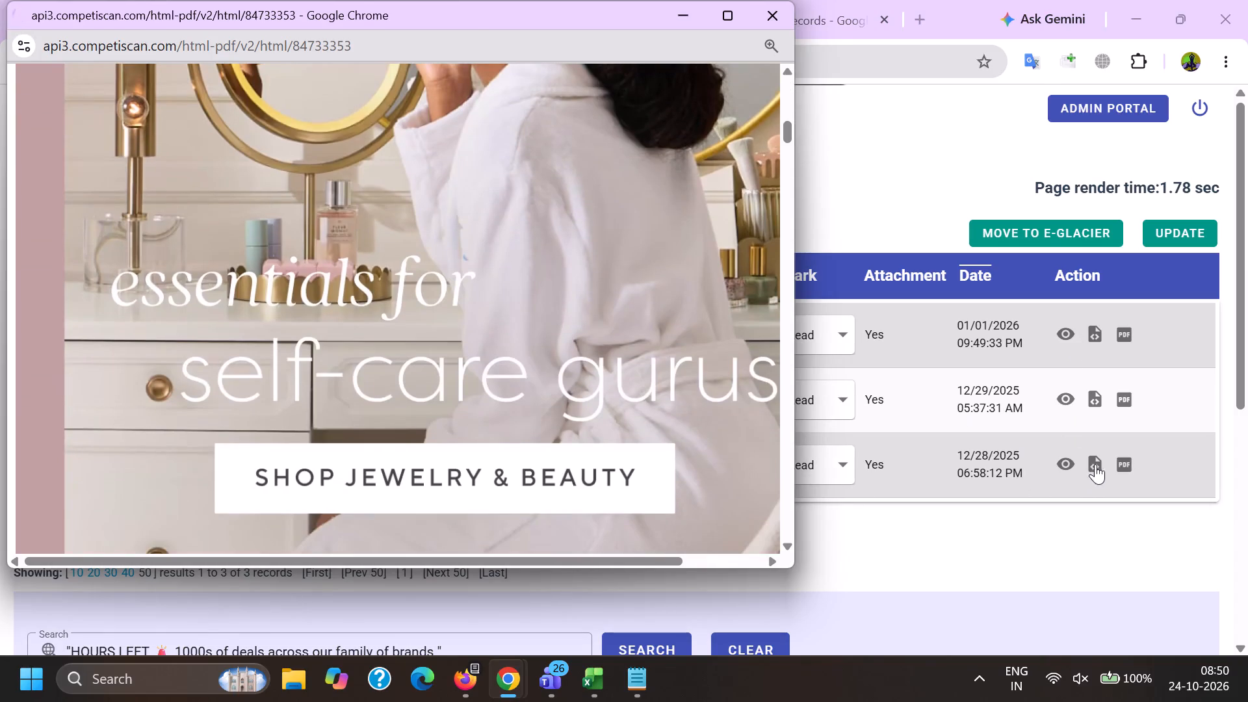
{"action": "left_click", "coordinate": [1063, 469]}
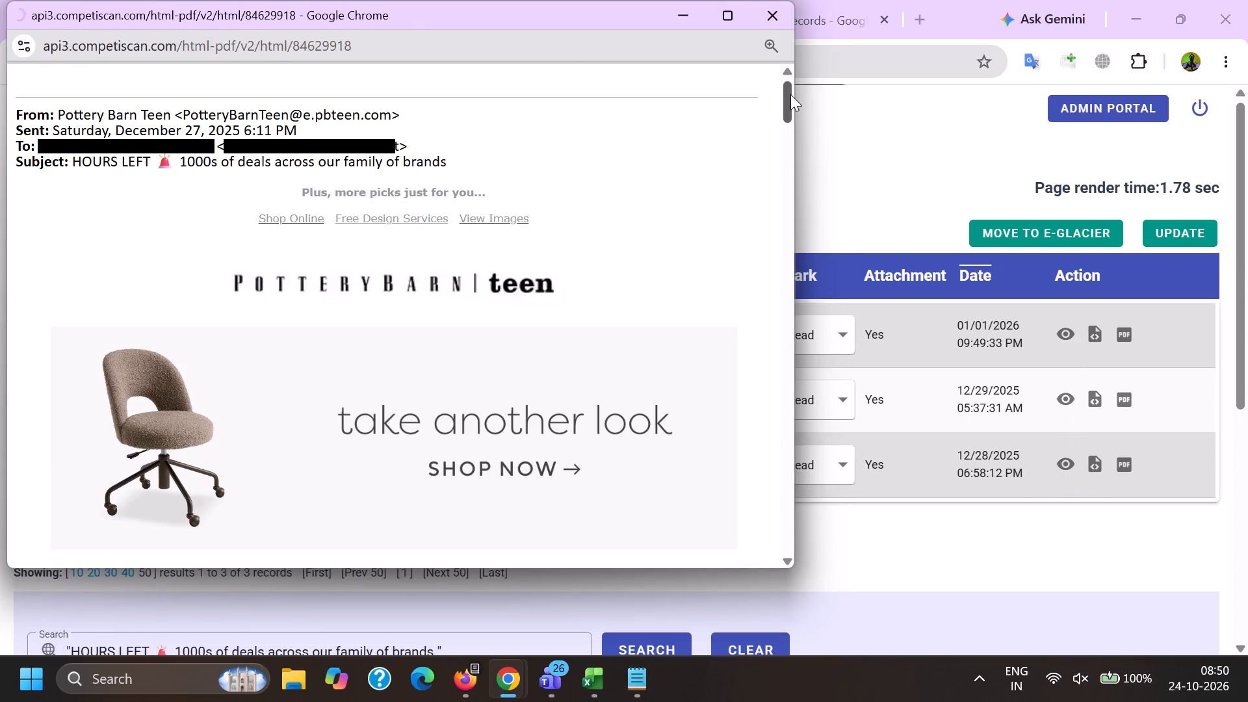
{"action": "left_click", "coordinate": [790, 94]}
{"action": "left_click", "coordinate": [887, 153]}
Include copy-status emails in the "HOURS LEFT" subject search and rerun it.
{"action": "scroll", "coordinate": [512, 487], "scroll_direction": "down", "scroll_amount": 3}
{"action": "left_click", "coordinate": [427, 504]}
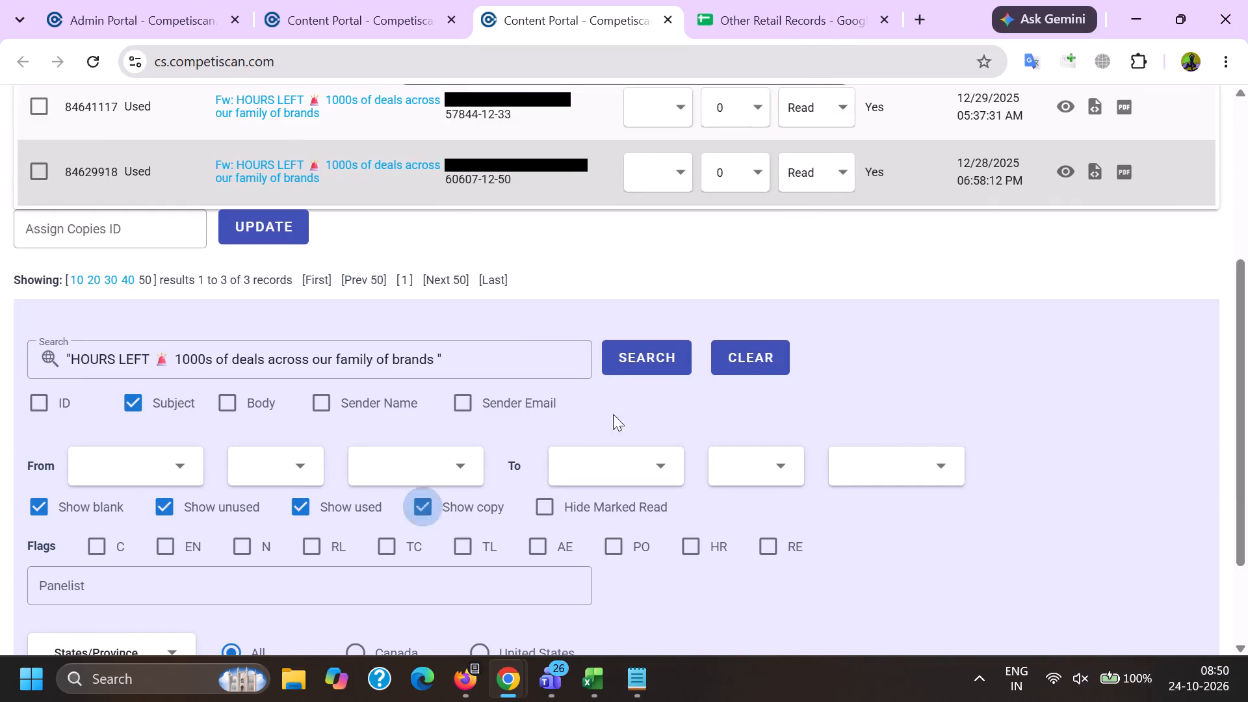
{"action": "left_click", "coordinate": [636, 360]}
{"action": "left_click", "coordinate": [429, 0]}
{"action": "left_click", "coordinate": [545, 0]}
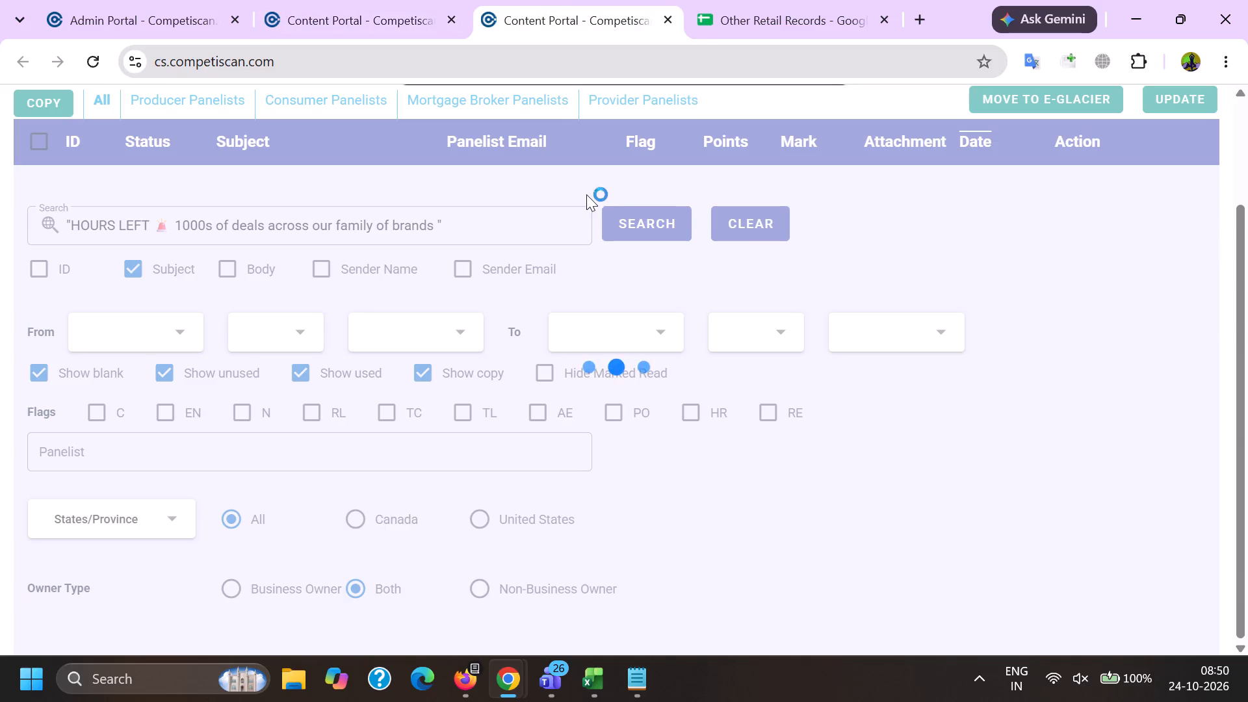
{"action": "scroll", "coordinate": [574, 297], "scroll_direction": "down", "scroll_amount": 2}
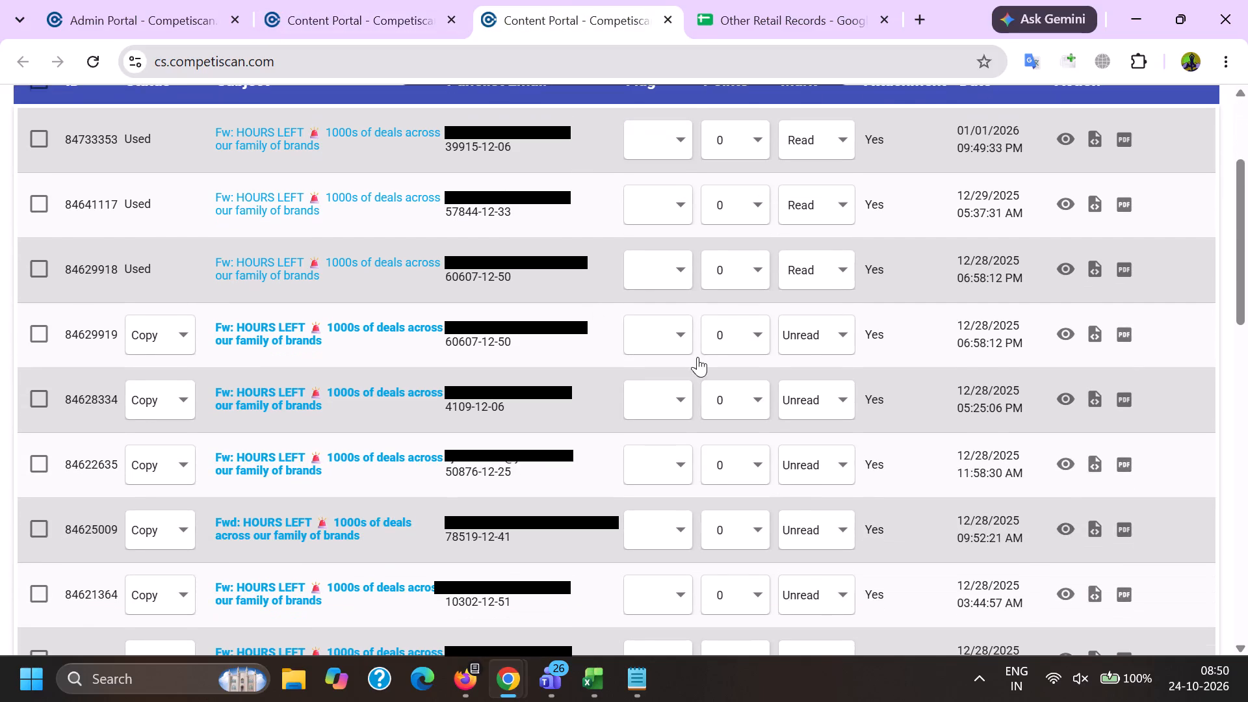
Examine the content of copy-status emails 84629919 and 84628334.
{"action": "left_click", "coordinate": [1068, 334]}
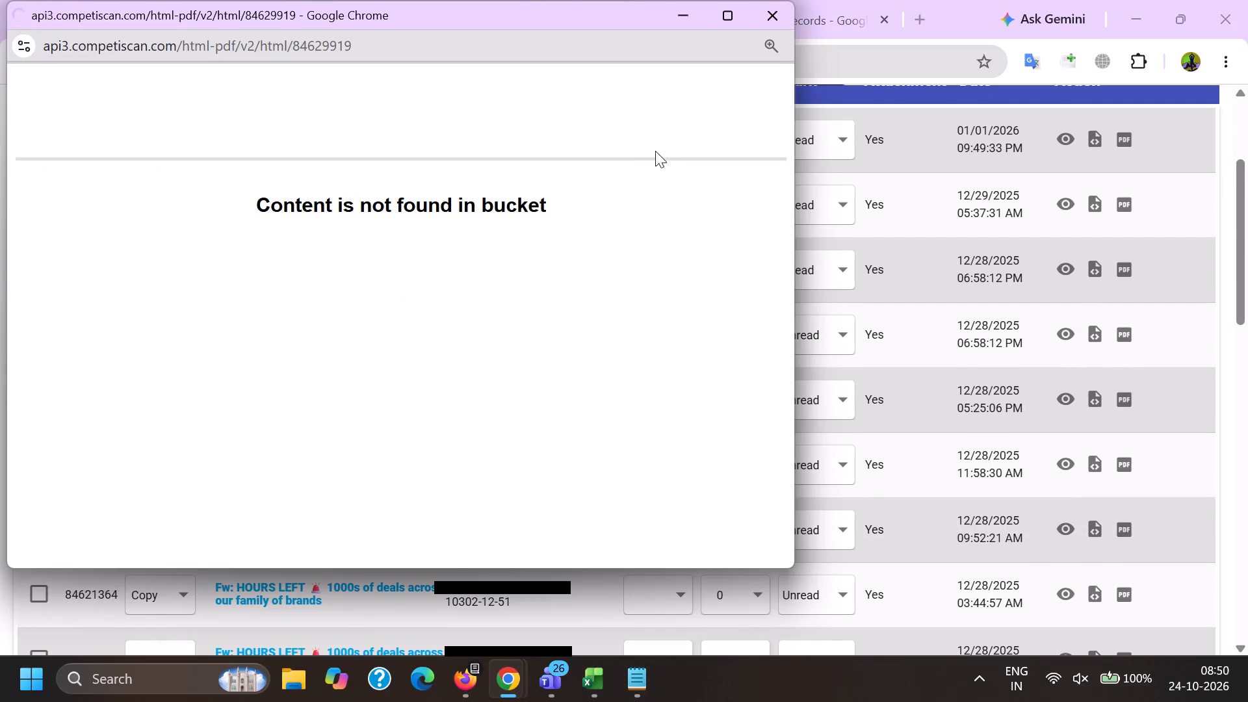
{"action": "left_click", "coordinate": [769, 11]}
{"action": "left_click", "coordinate": [1063, 397]}
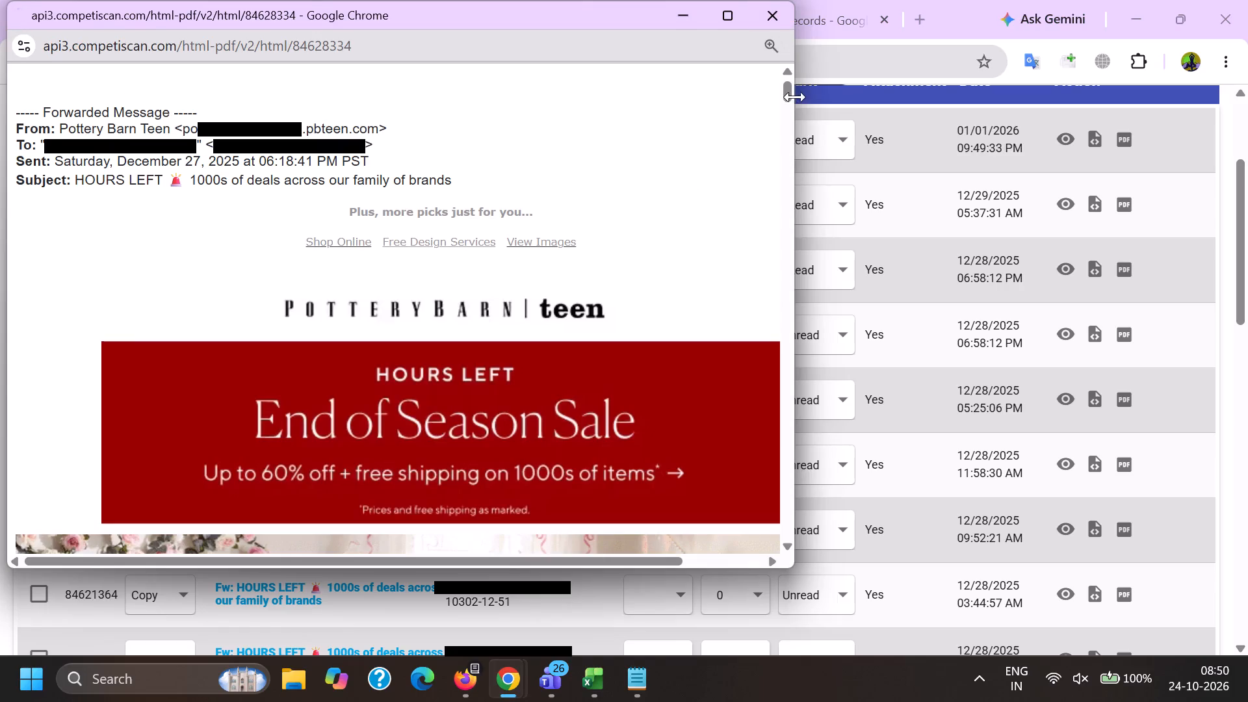
{"action": "left_click", "coordinate": [795, 96]}
{"action": "left_click_drag", "start_coordinate": [786, 92], "coordinate": [786, 111]}
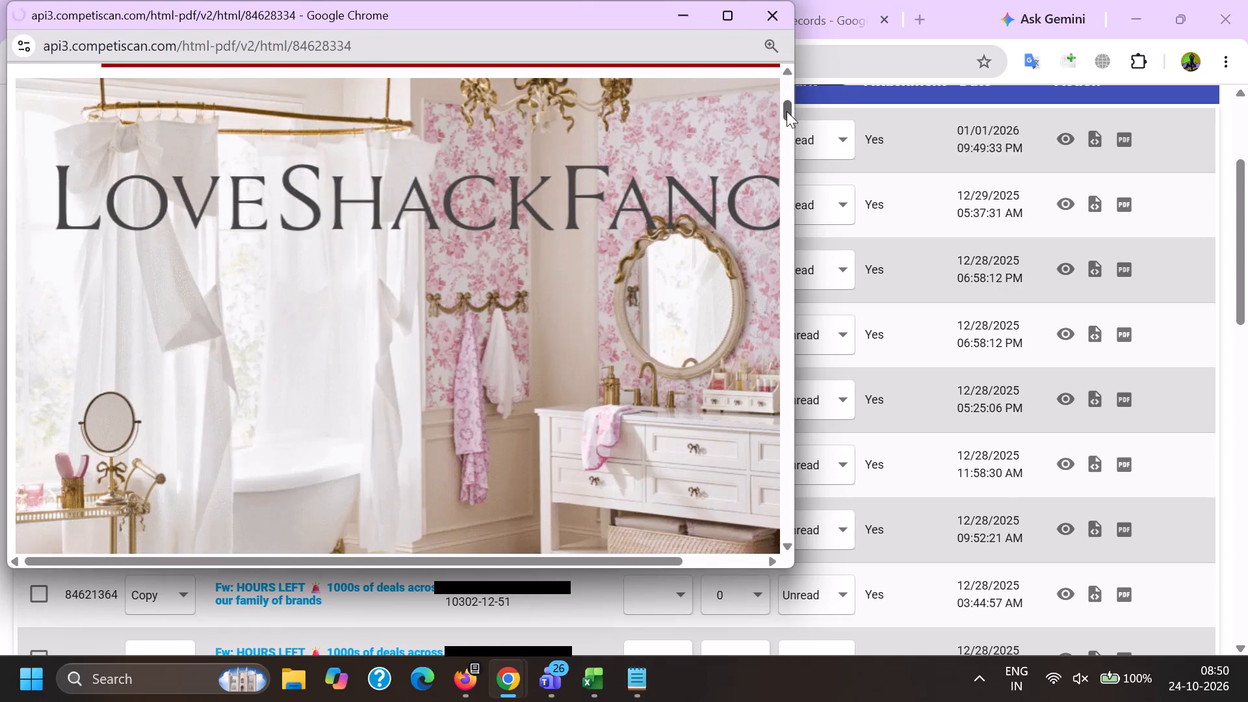
{"action": "left_click_drag", "start_coordinate": [786, 111], "coordinate": [786, 172]}
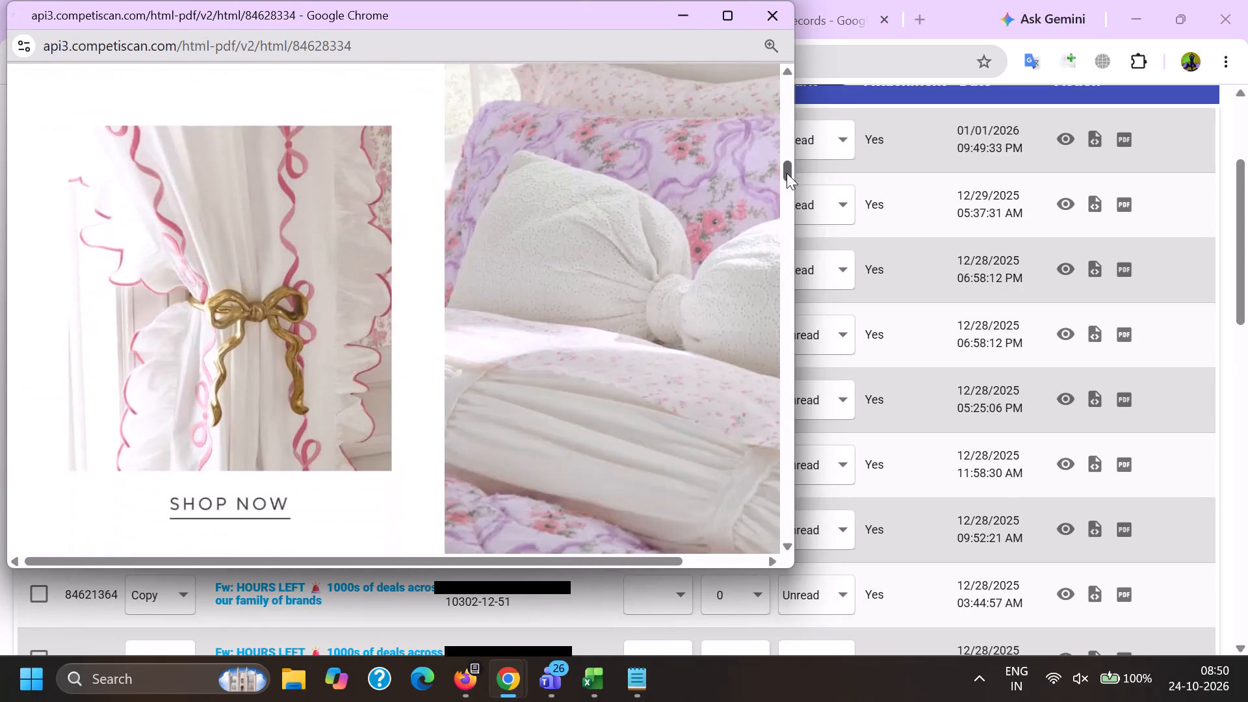
Compare the LoveShackFancy content of used email 84641117 with that of copy email 84628334.
{"action": "left_click", "coordinate": [1067, 196]}
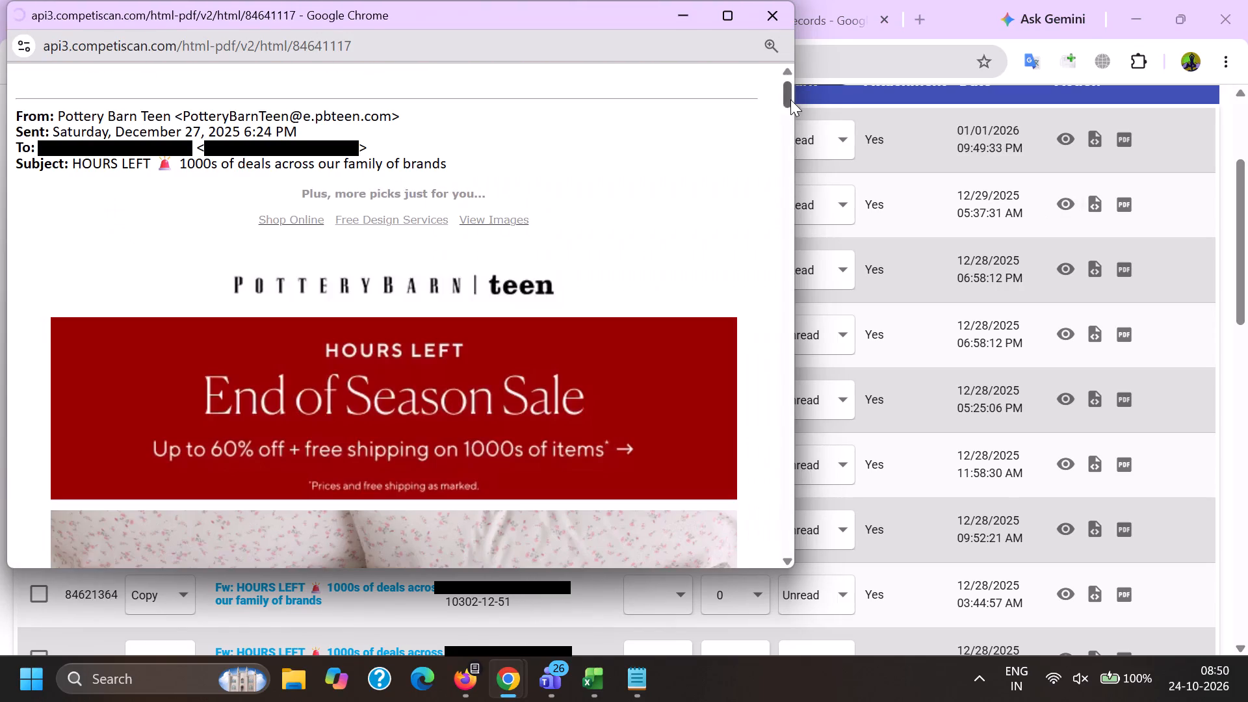
{"action": "left_click_drag", "start_coordinate": [786, 93], "coordinate": [781, 119]}
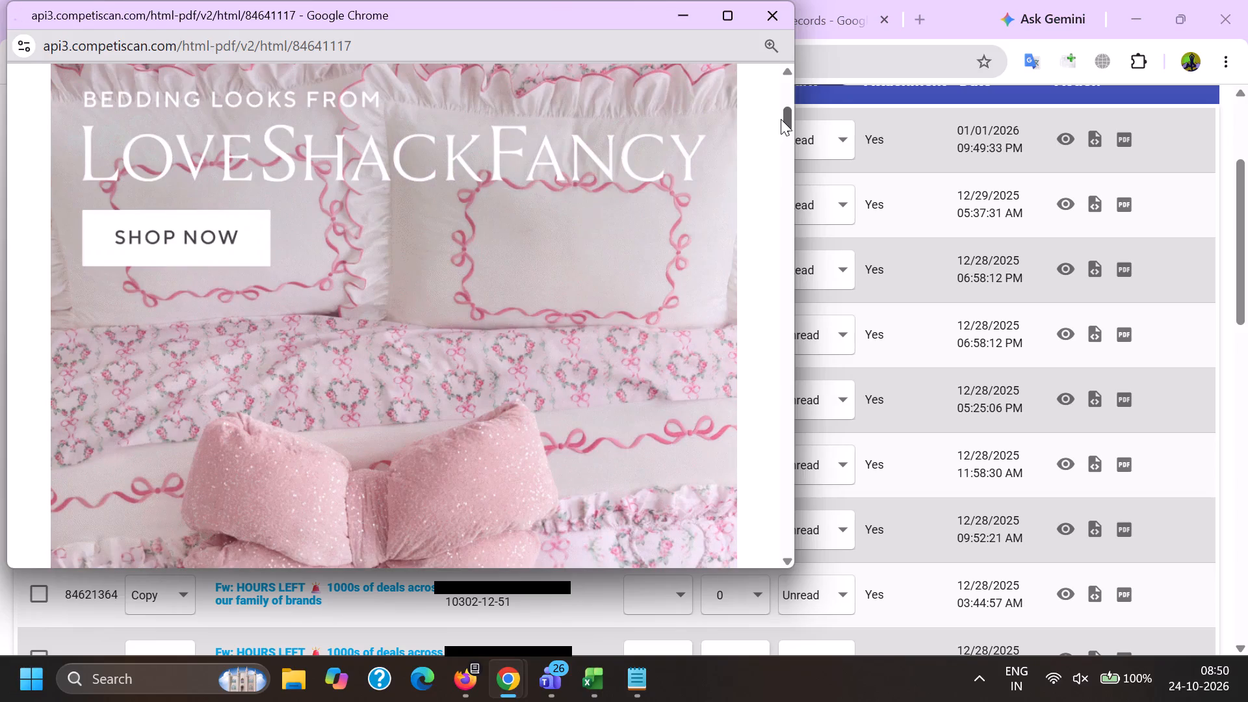
{"action": "left_click_drag", "start_coordinate": [781, 119], "coordinate": [783, 115]}
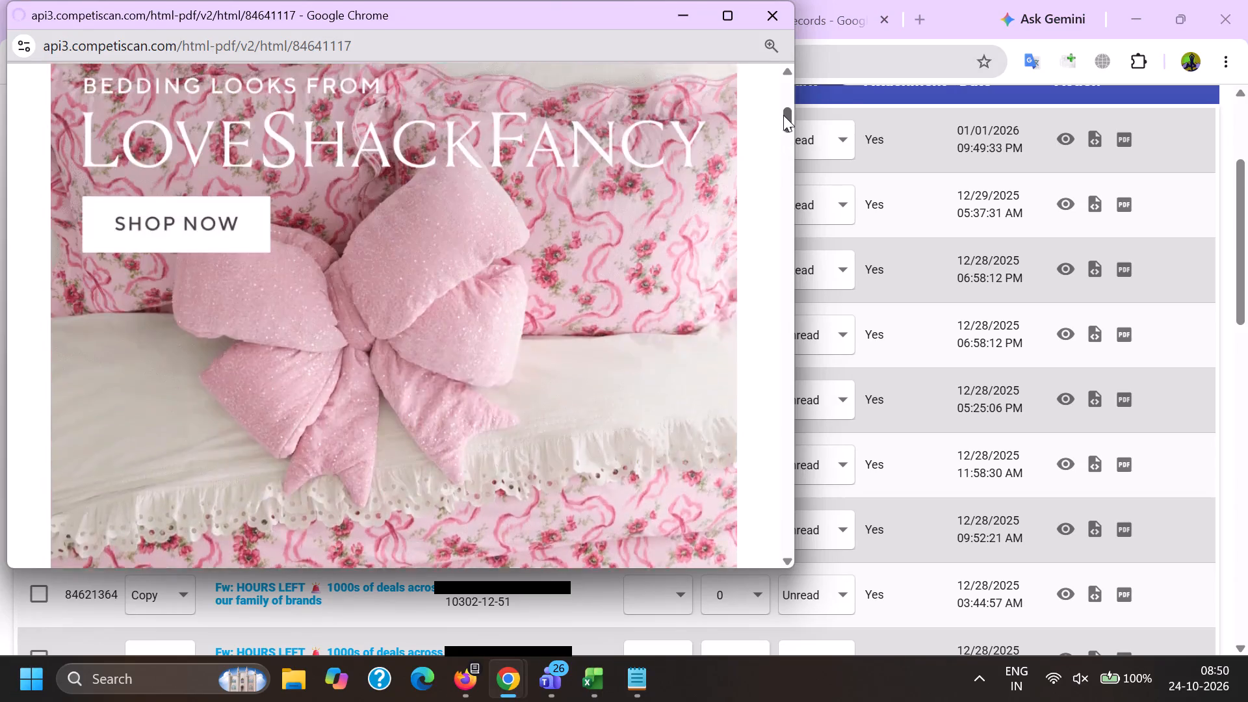
{"action": "left_click_drag", "start_coordinate": [783, 115], "coordinate": [783, 113]}
{"action": "left_click", "coordinate": [913, 302]}
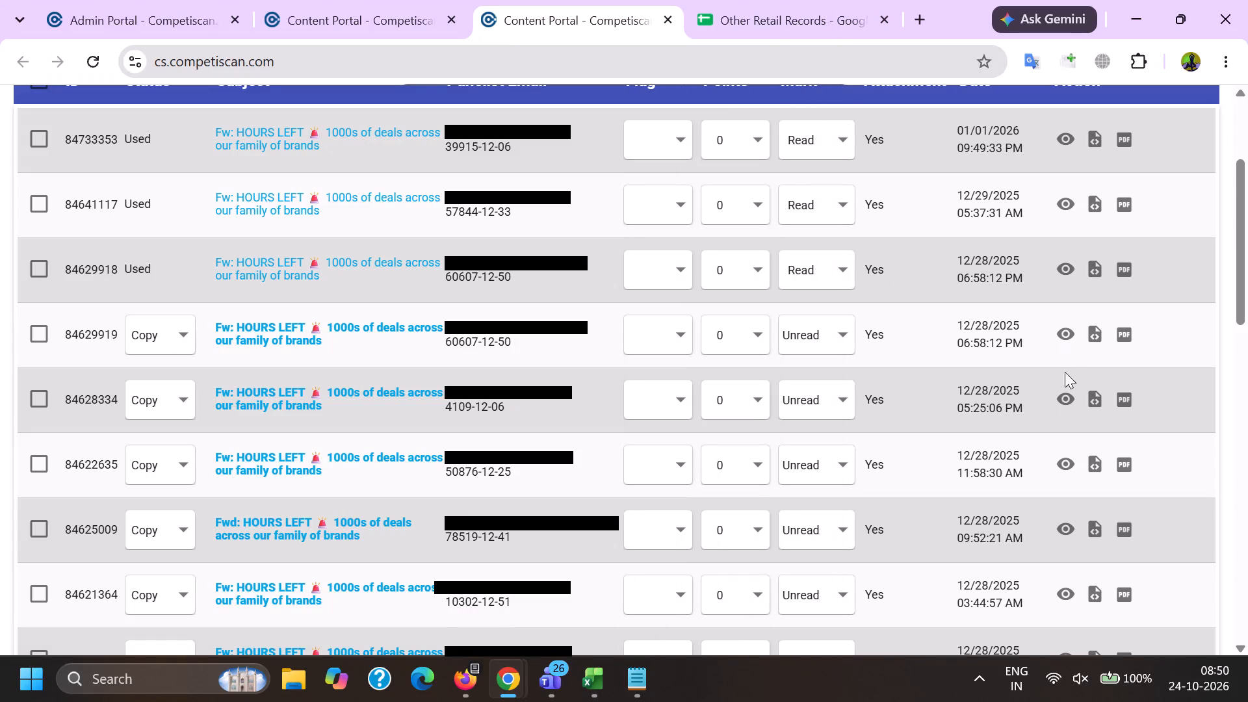
{"action": "left_click", "coordinate": [1068, 395]}
{"action": "left_click_drag", "start_coordinate": [790, 83], "coordinate": [766, 266]}
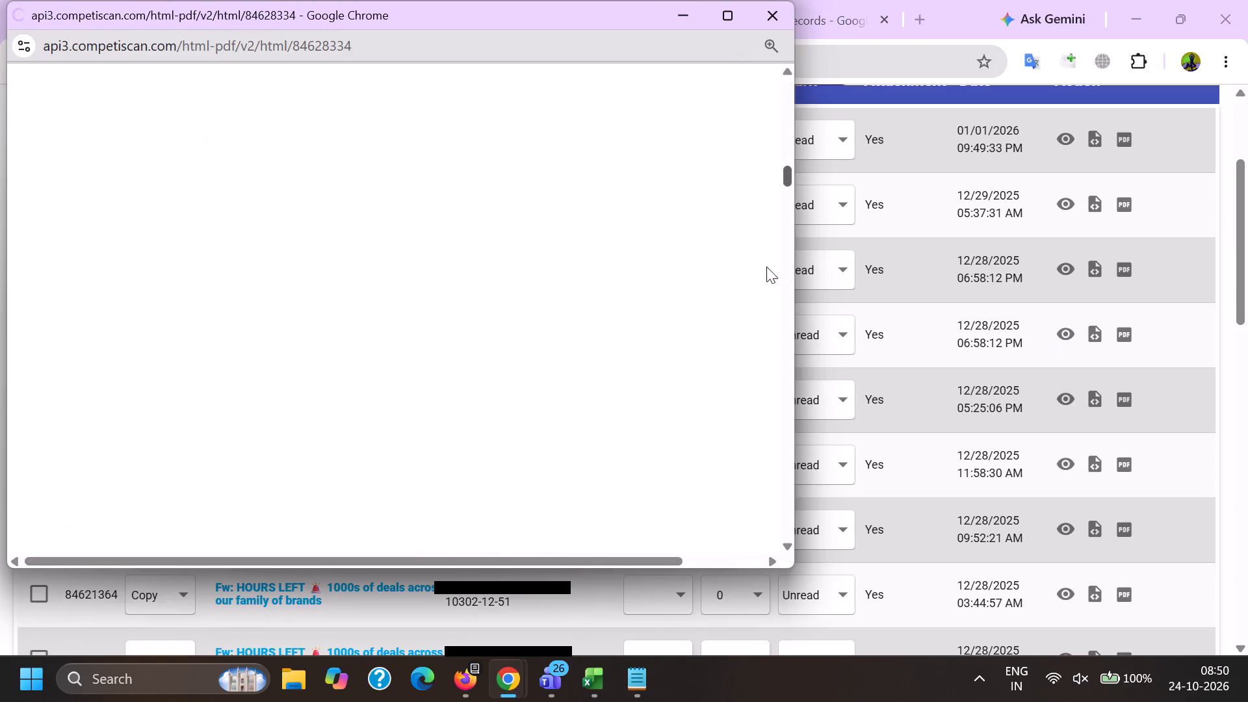
{"action": "left_click_drag", "start_coordinate": [766, 266], "coordinate": [780, 461]}
{"action": "left_click", "coordinate": [774, 23]}
Review the product content of copy email 84622635 through to the app section and select that email in the results.
{"action": "scroll", "coordinate": [1083, 379], "scroll_direction": "down", "scroll_amount": 1}
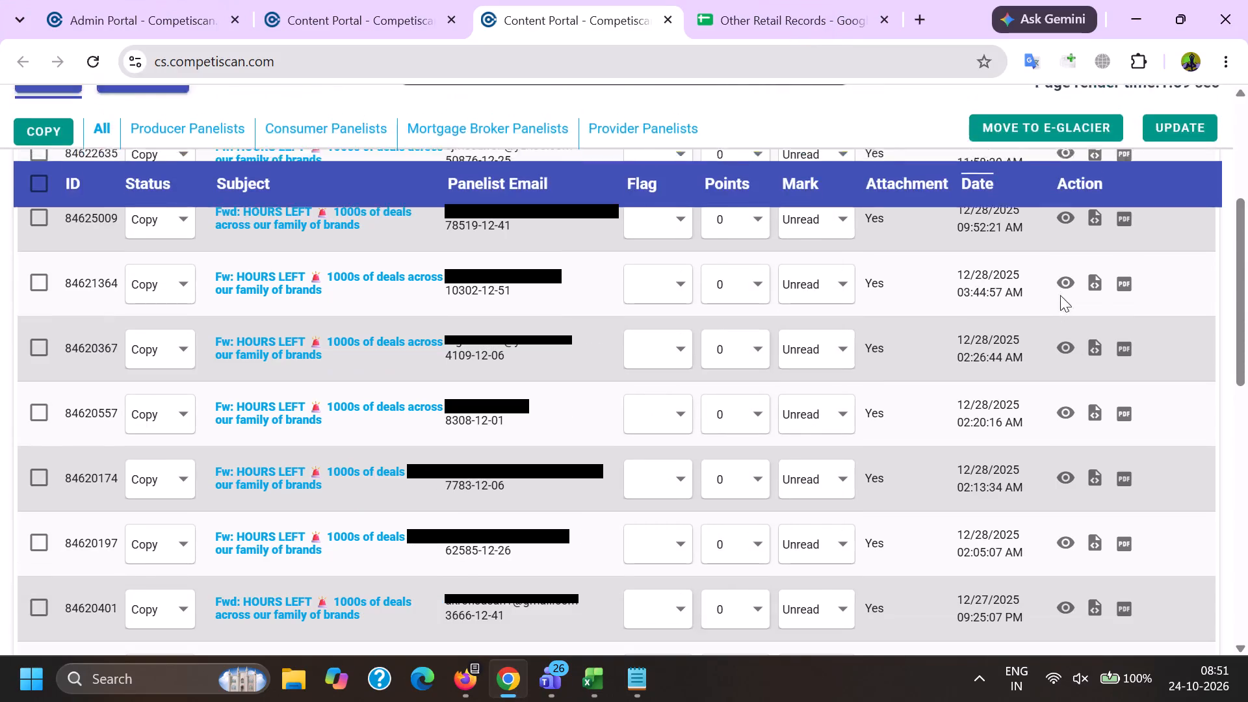
{"action": "scroll", "coordinate": [1021, 390], "scroll_direction": "up", "scroll_amount": 1}
{"action": "left_click", "coordinate": [1056, 466]}
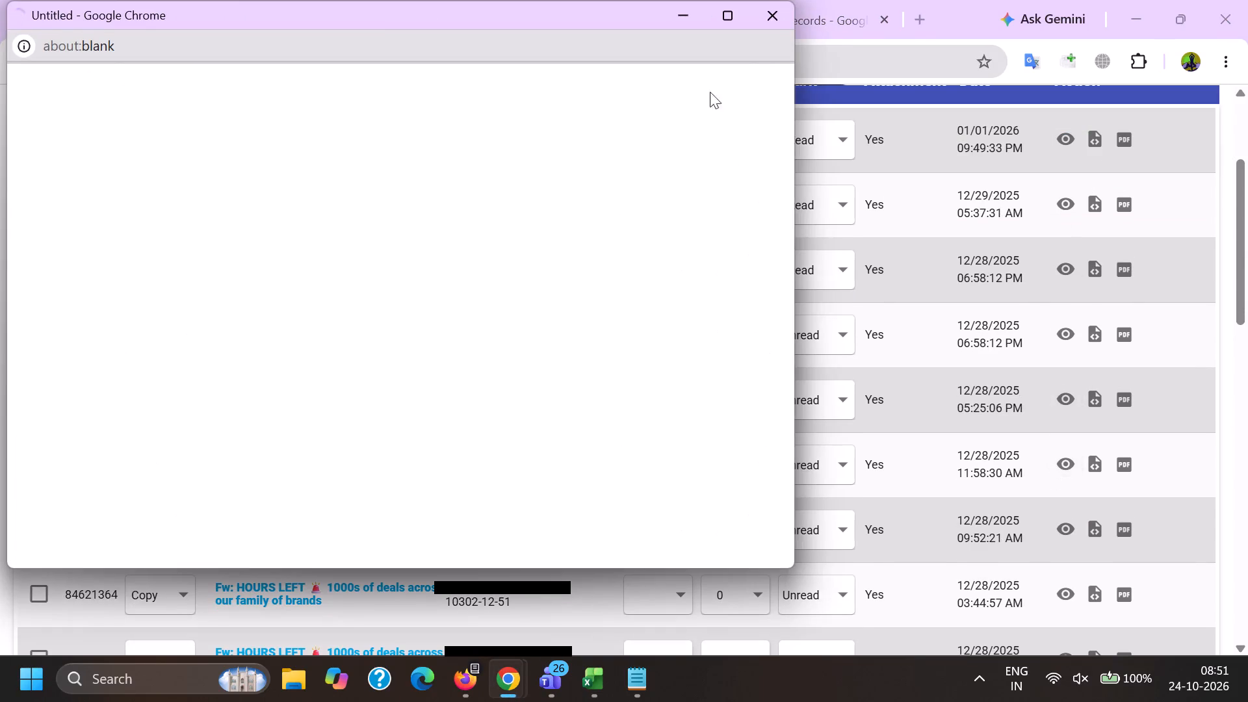
{"action": "left_click_drag", "start_coordinate": [790, 95], "coordinate": [792, 138]}
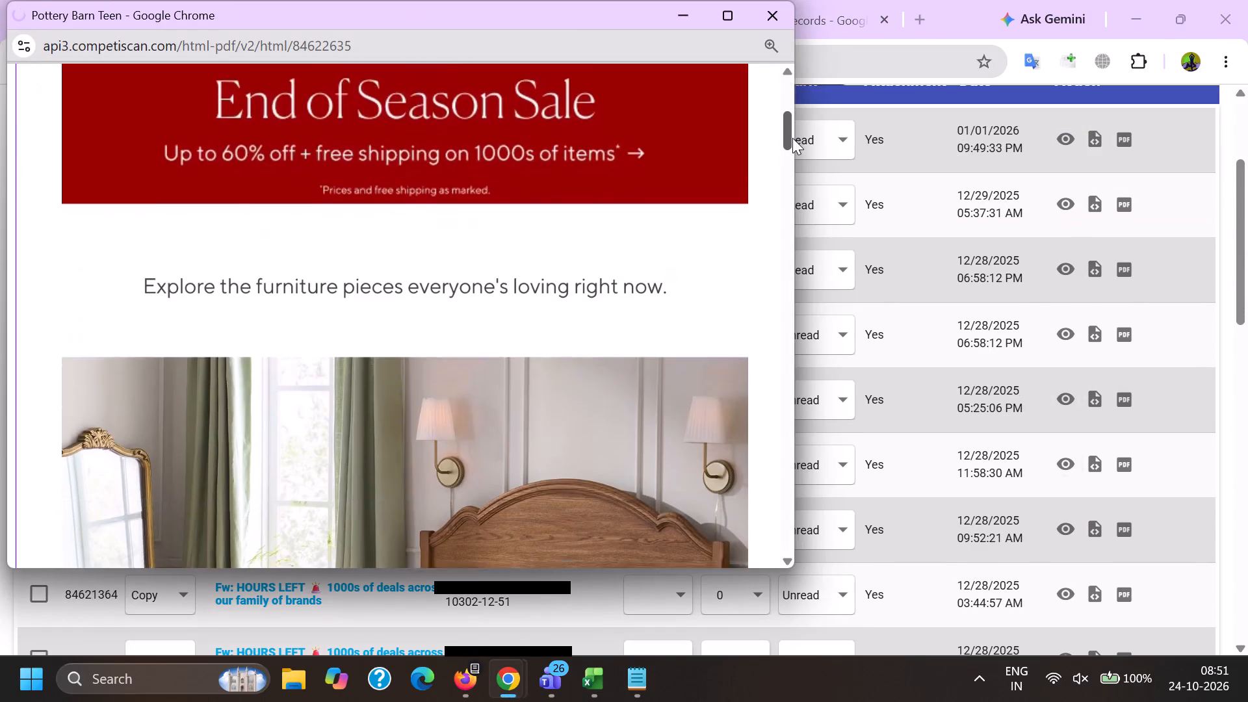
{"action": "left_click_drag", "start_coordinate": [792, 138], "coordinate": [792, 129]}
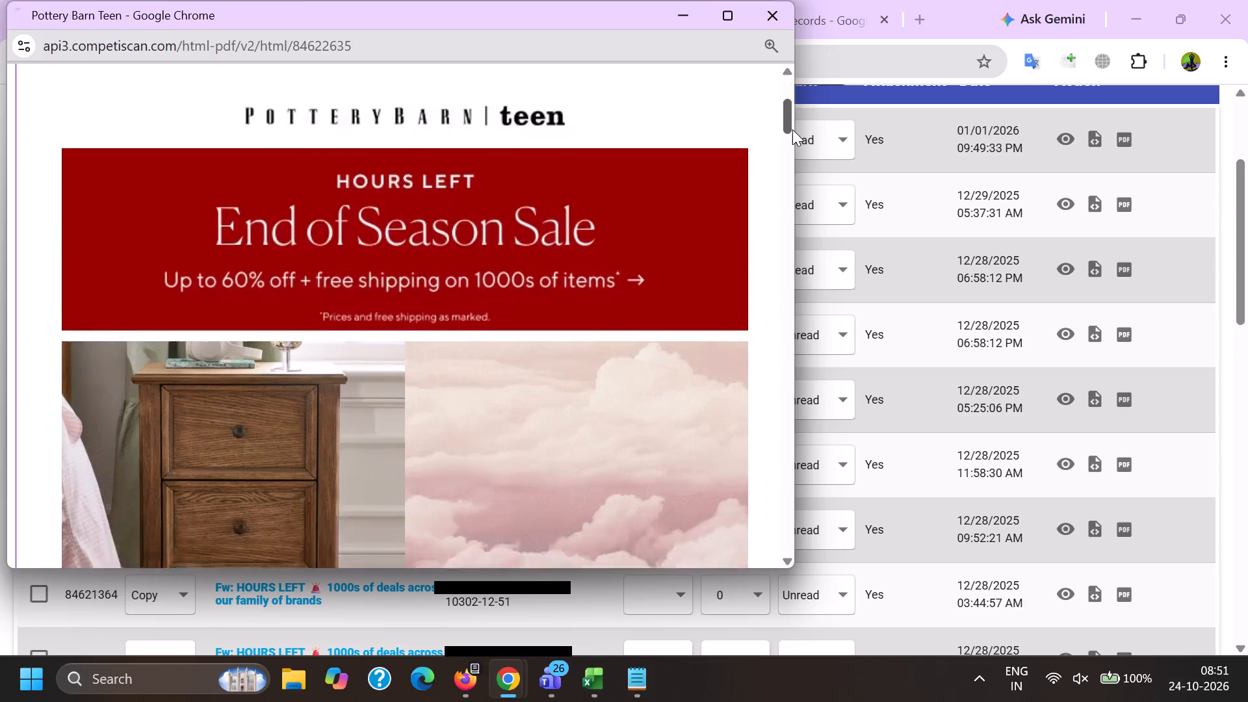
{"action": "left_click_drag", "start_coordinate": [792, 129], "coordinate": [803, 166]}
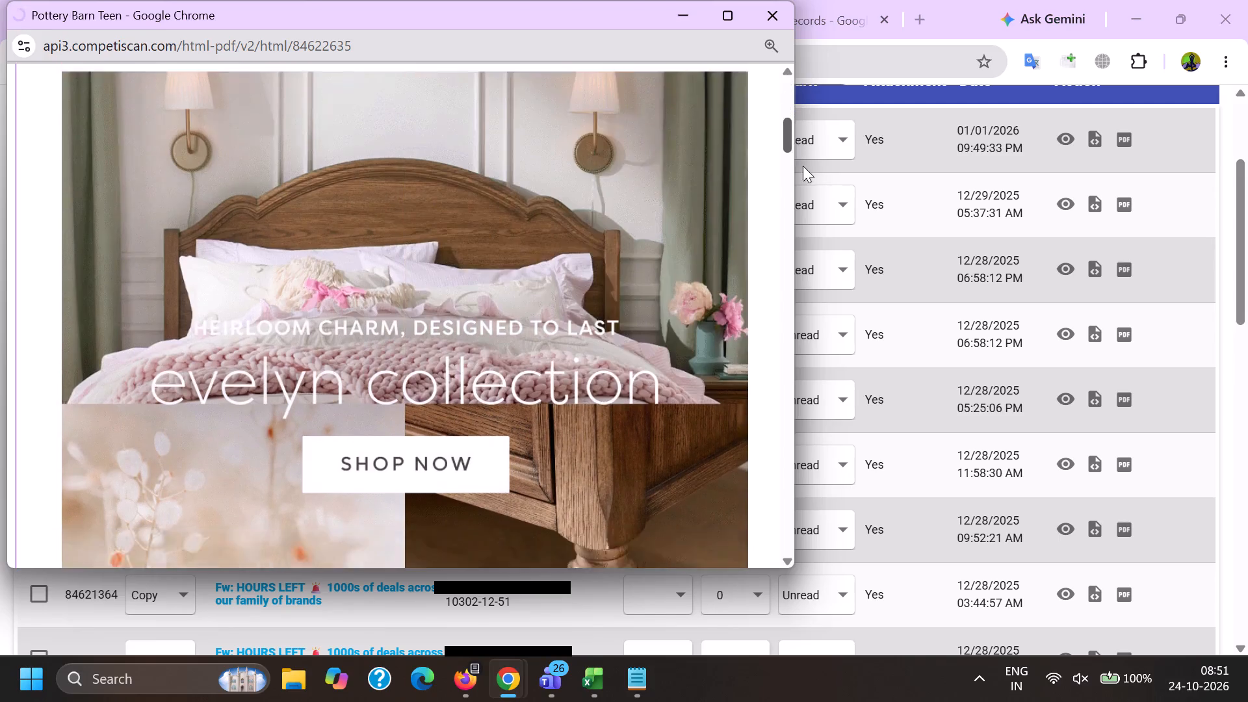
{"action": "left_click_drag", "start_coordinate": [803, 166], "coordinate": [805, 224]}
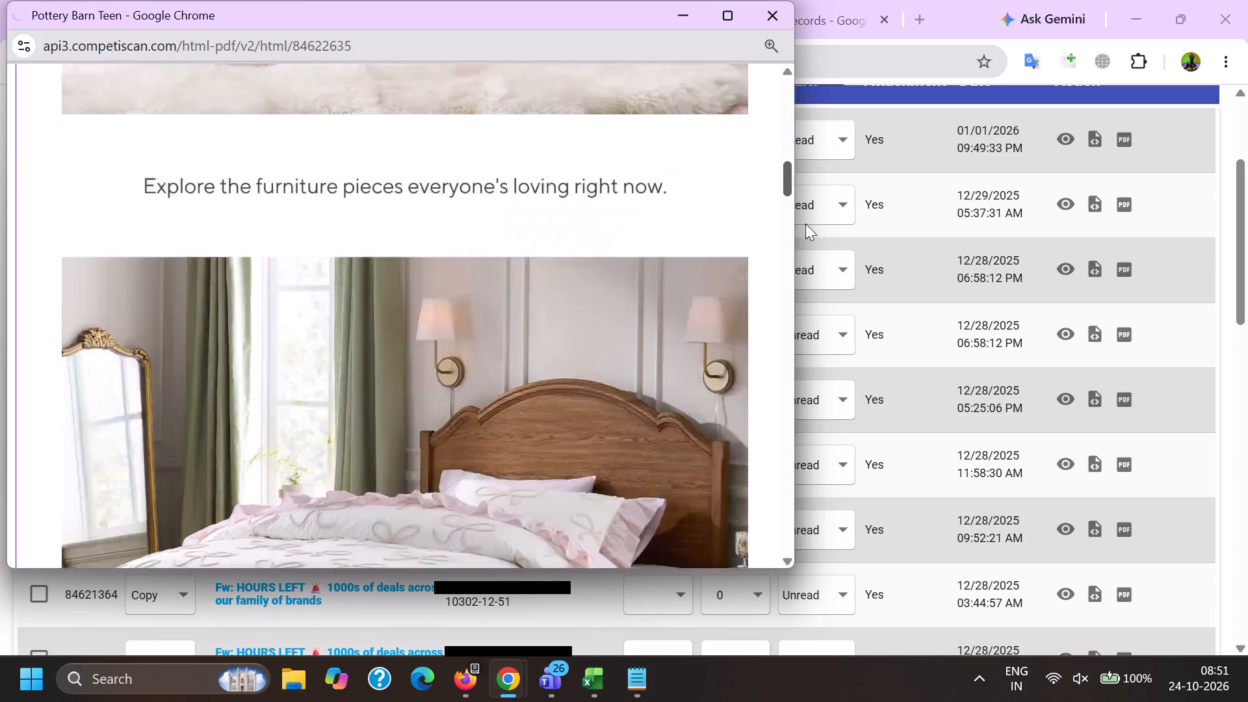
{"action": "left_click_drag", "start_coordinate": [805, 224], "coordinate": [785, 464]}
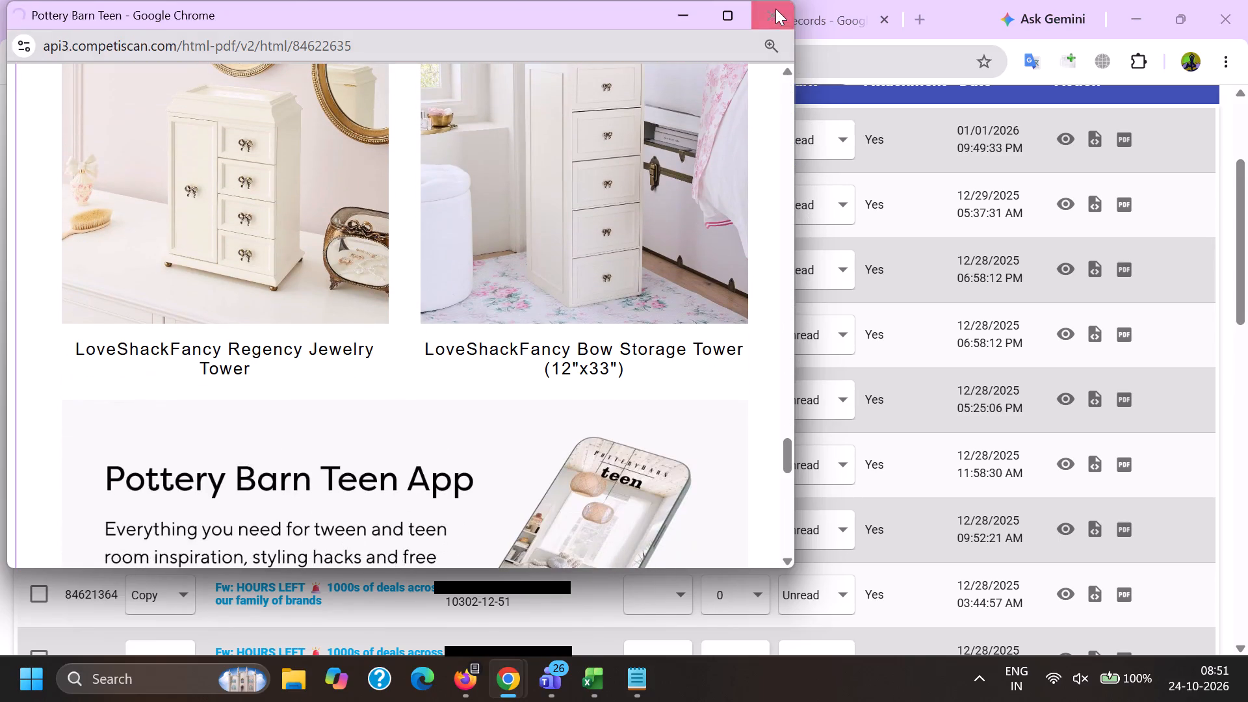
{"action": "left_click", "coordinate": [775, 8]}
{"action": "left_click", "coordinate": [43, 466]}
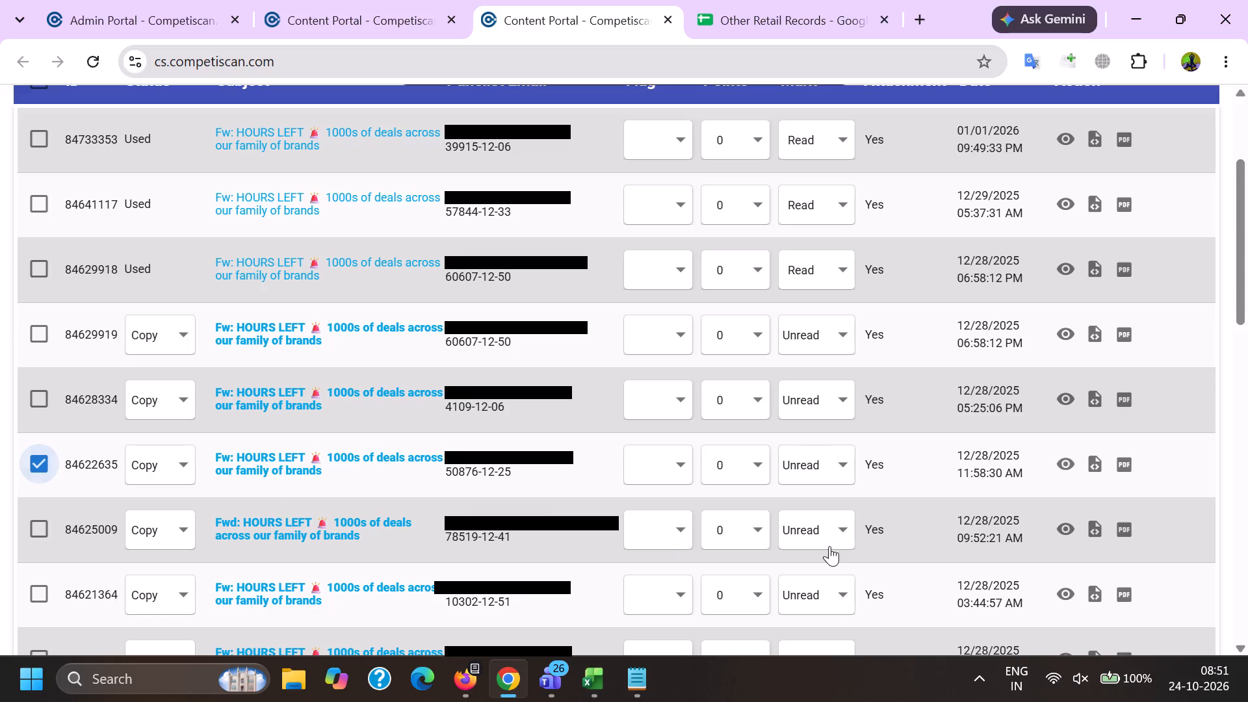
Review the content of copy email 84625009 through to the Pottery Barn Teen App section and select that email in the results.
{"action": "left_click", "coordinate": [1052, 526]}
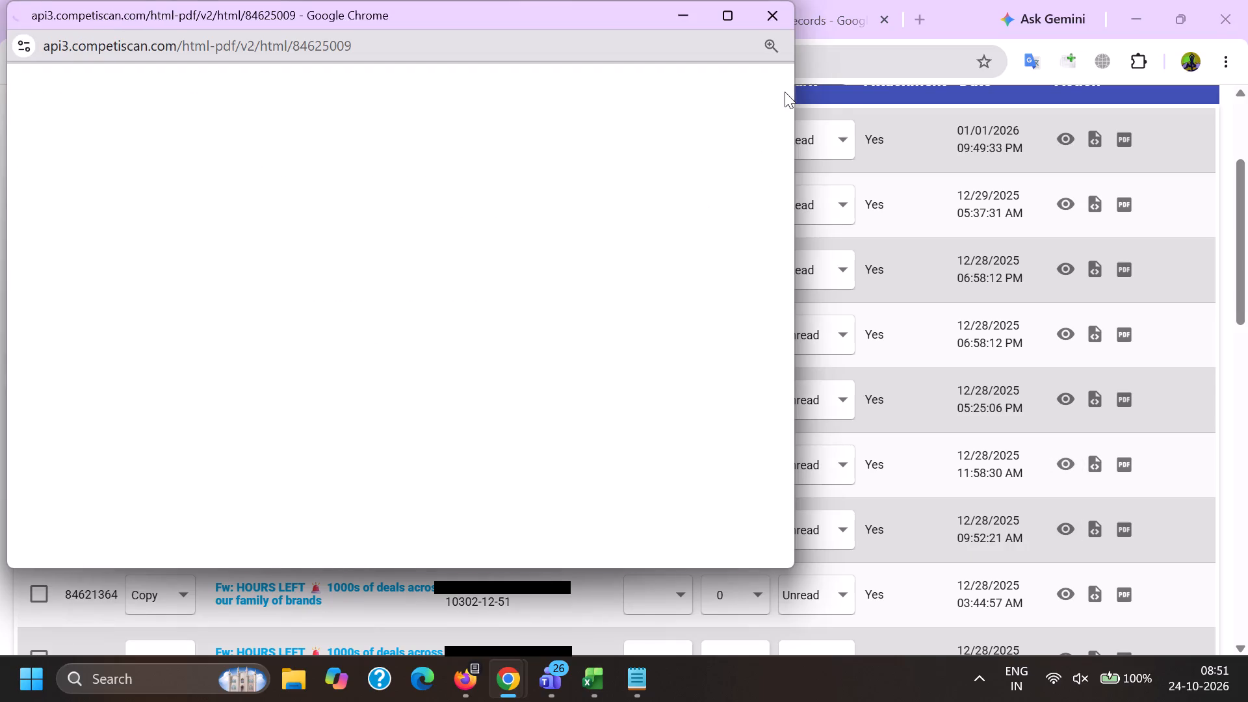
{"action": "left_click_drag", "start_coordinate": [785, 89], "coordinate": [792, 98]}
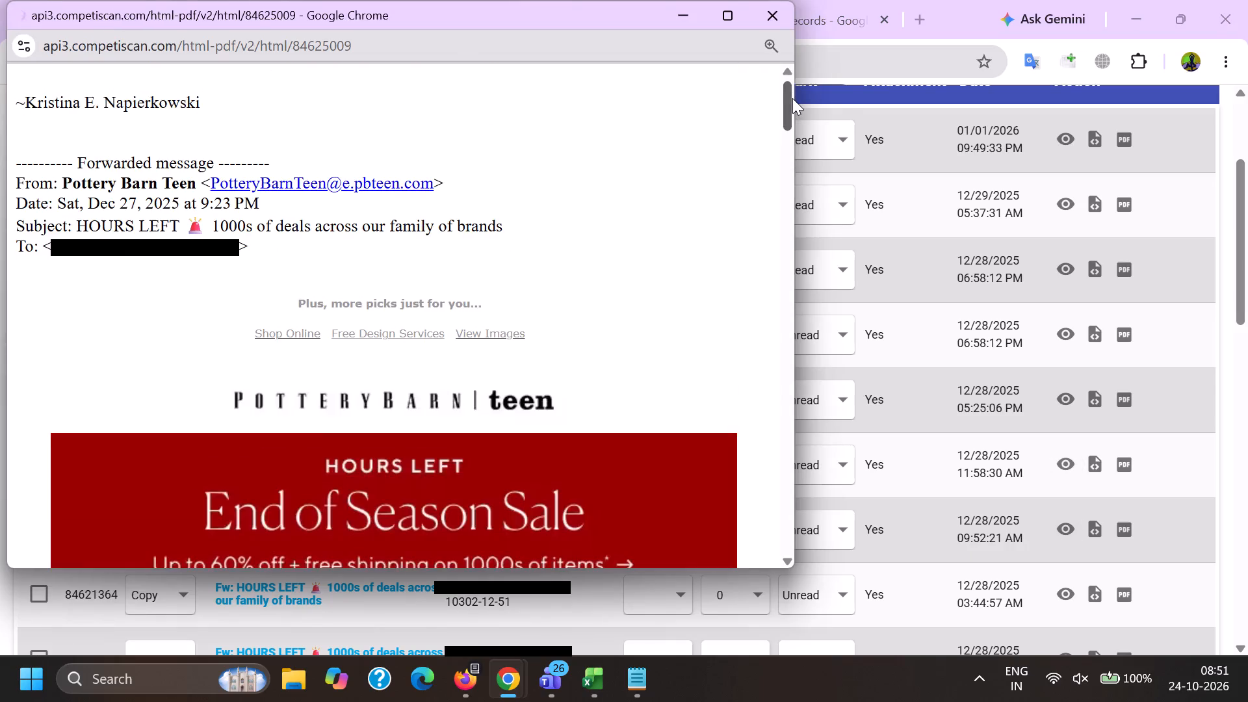
{"action": "left_click_drag", "start_coordinate": [792, 98], "coordinate": [792, 285]}
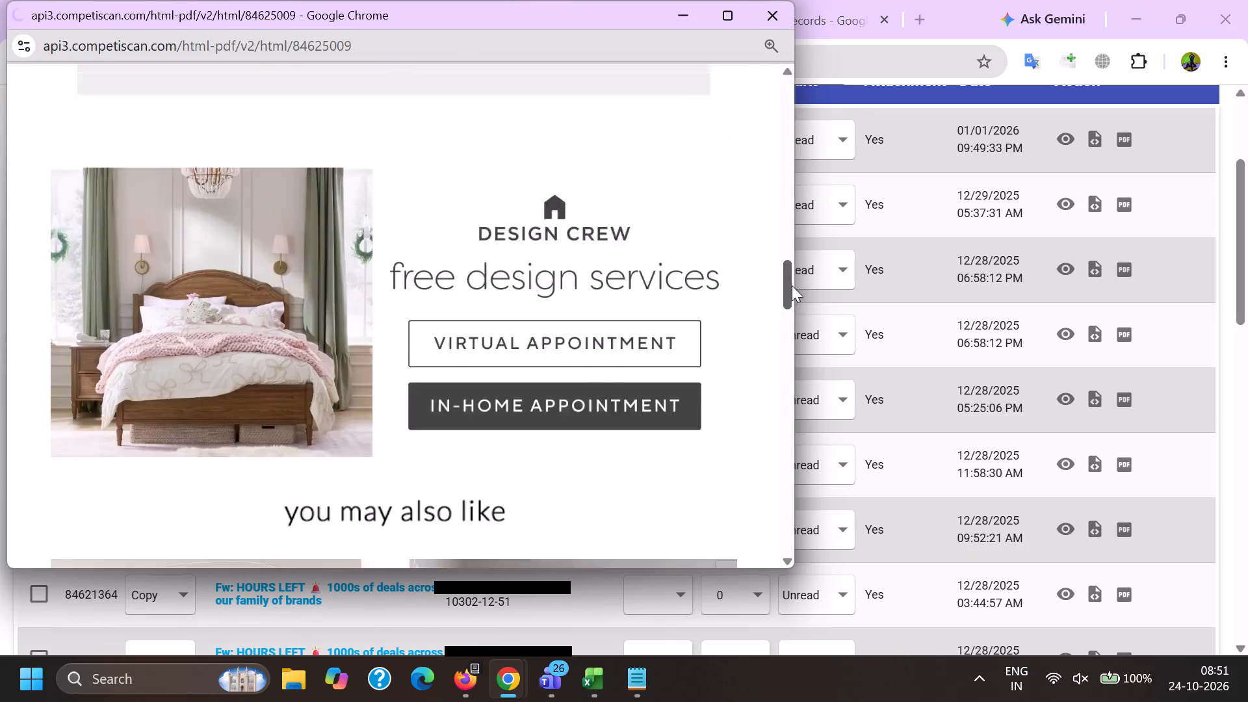
{"action": "left_click_drag", "start_coordinate": [792, 285], "coordinate": [796, 424]}
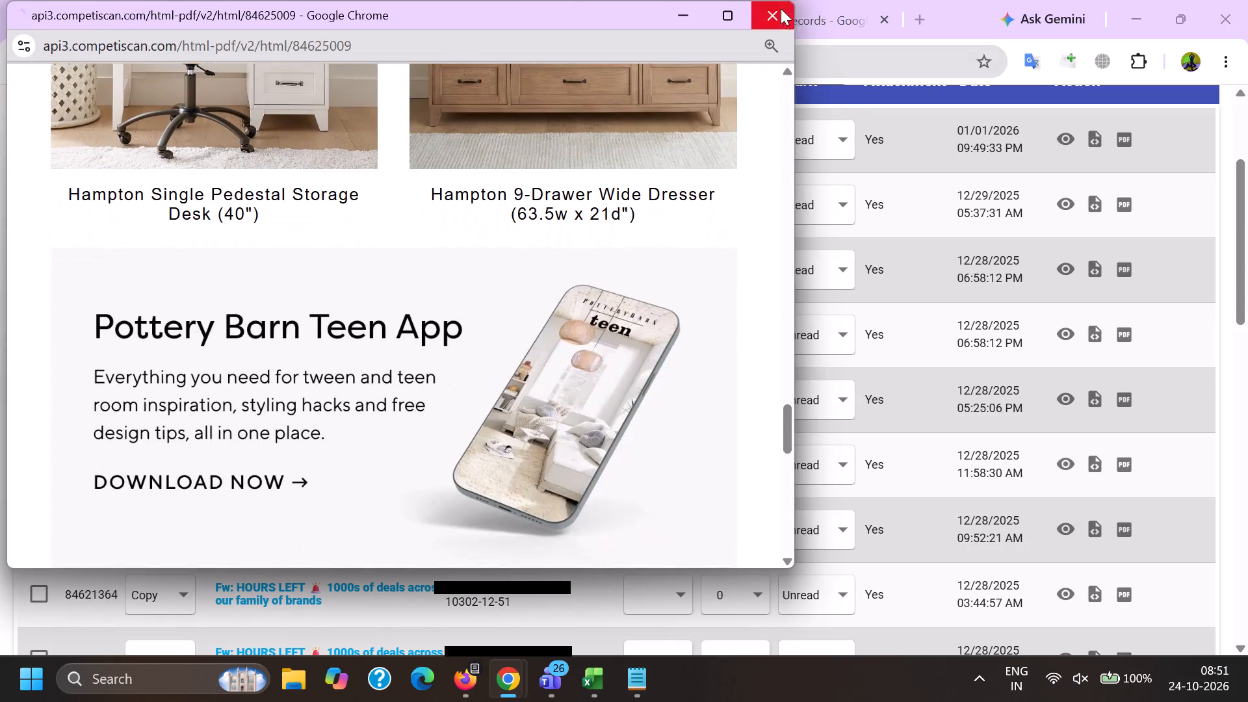
{"action": "left_click", "coordinate": [781, 8]}
{"action": "left_click", "coordinate": [42, 532]}
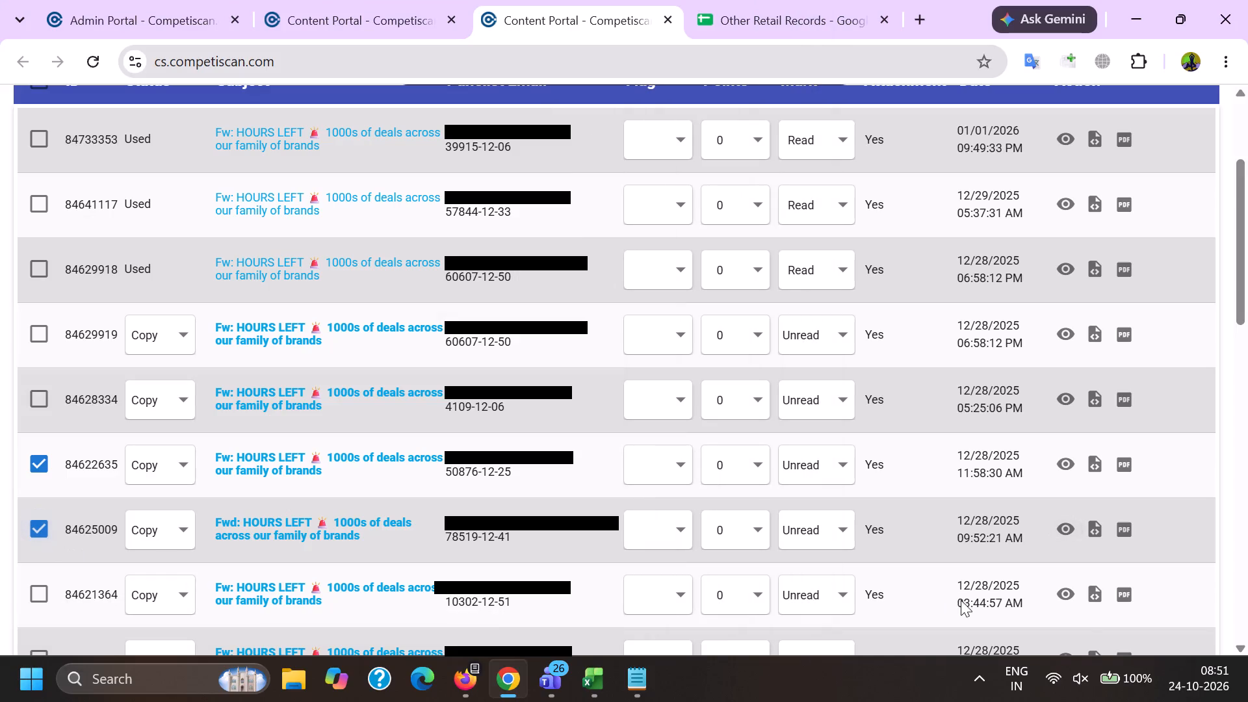
Review the bedding banner and product content of copy email 84621364 and select that email in the results.
{"action": "left_click_drag", "start_coordinate": [1082, 590], "coordinate": [1069, 592]}
{"action": "left_click", "coordinate": [1068, 593]}
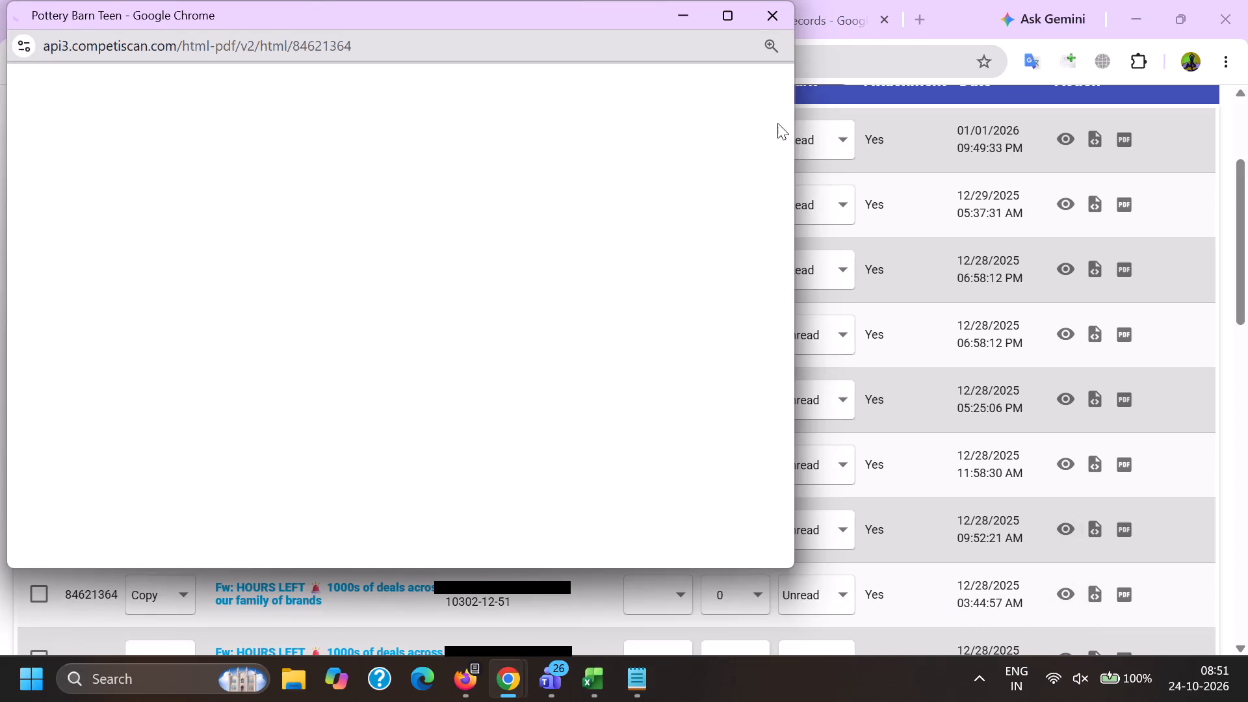
{"action": "left_click_drag", "start_coordinate": [785, 88], "coordinate": [786, 141]}
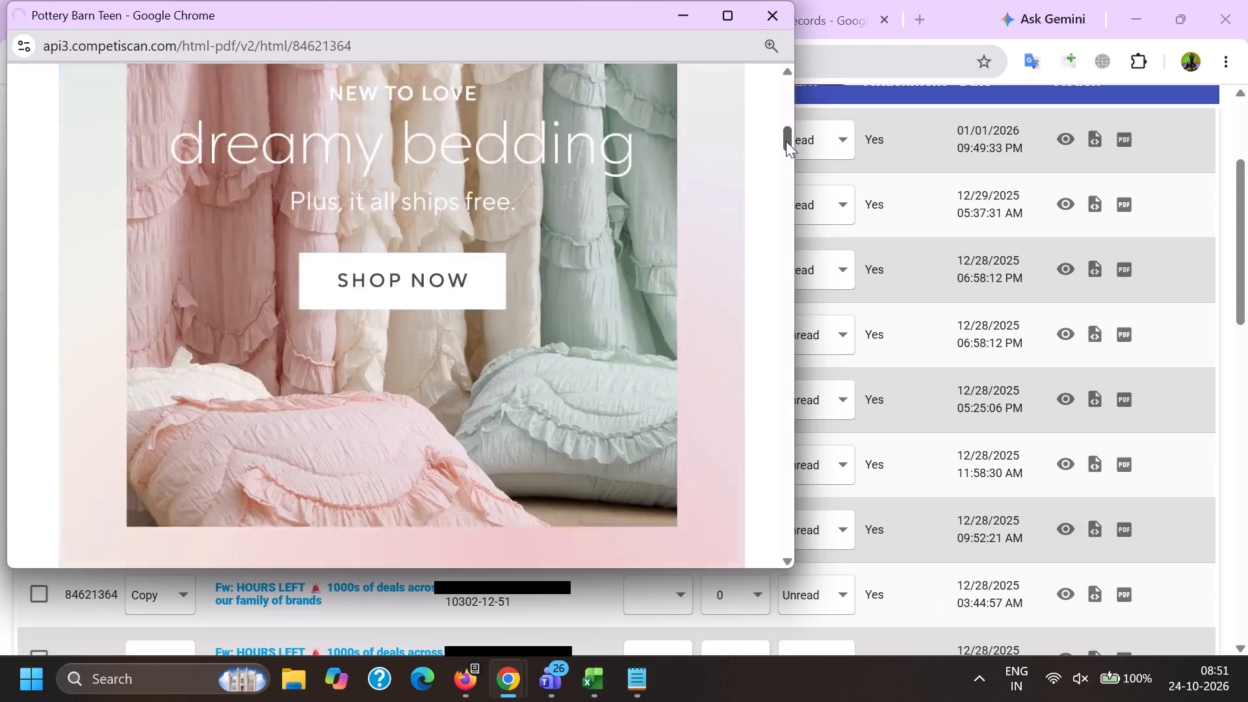
{"action": "left_click_drag", "start_coordinate": [786, 141], "coordinate": [787, 460]}
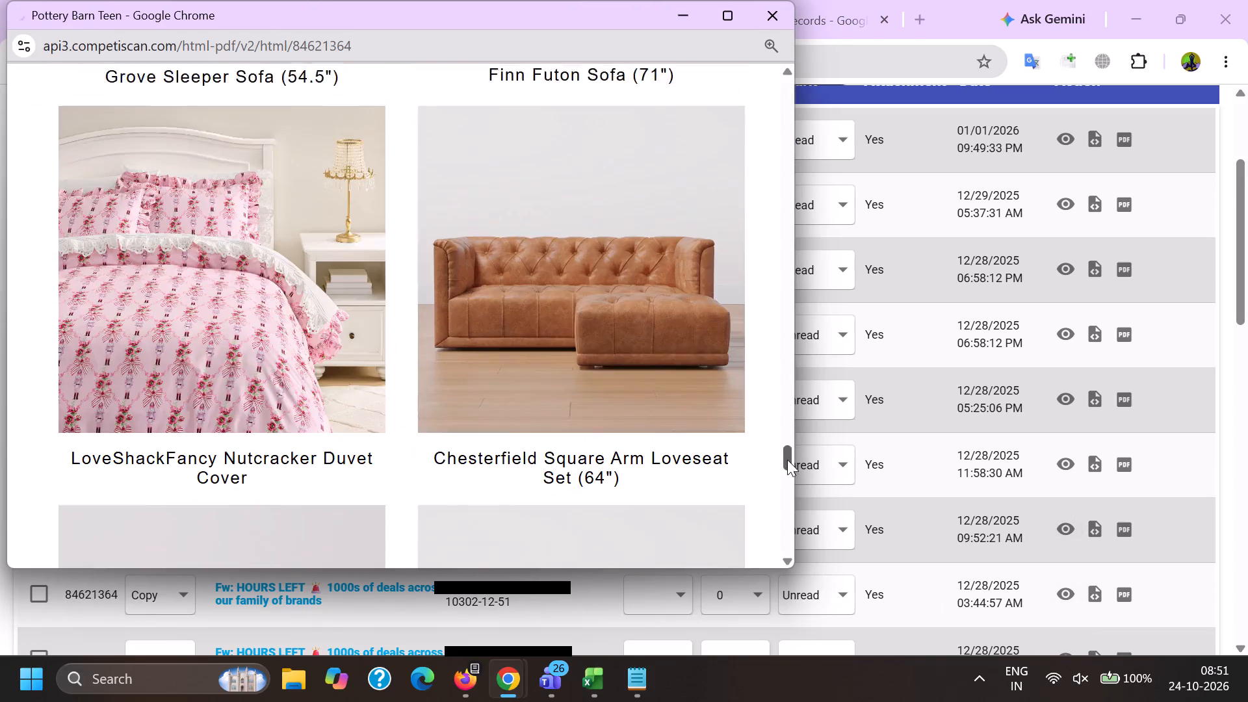
{"action": "left_click_drag", "start_coordinate": [787, 460], "coordinate": [787, 462]}
{"action": "left_click", "coordinate": [768, 0]}
{"action": "left_click", "coordinate": [773, 10]}
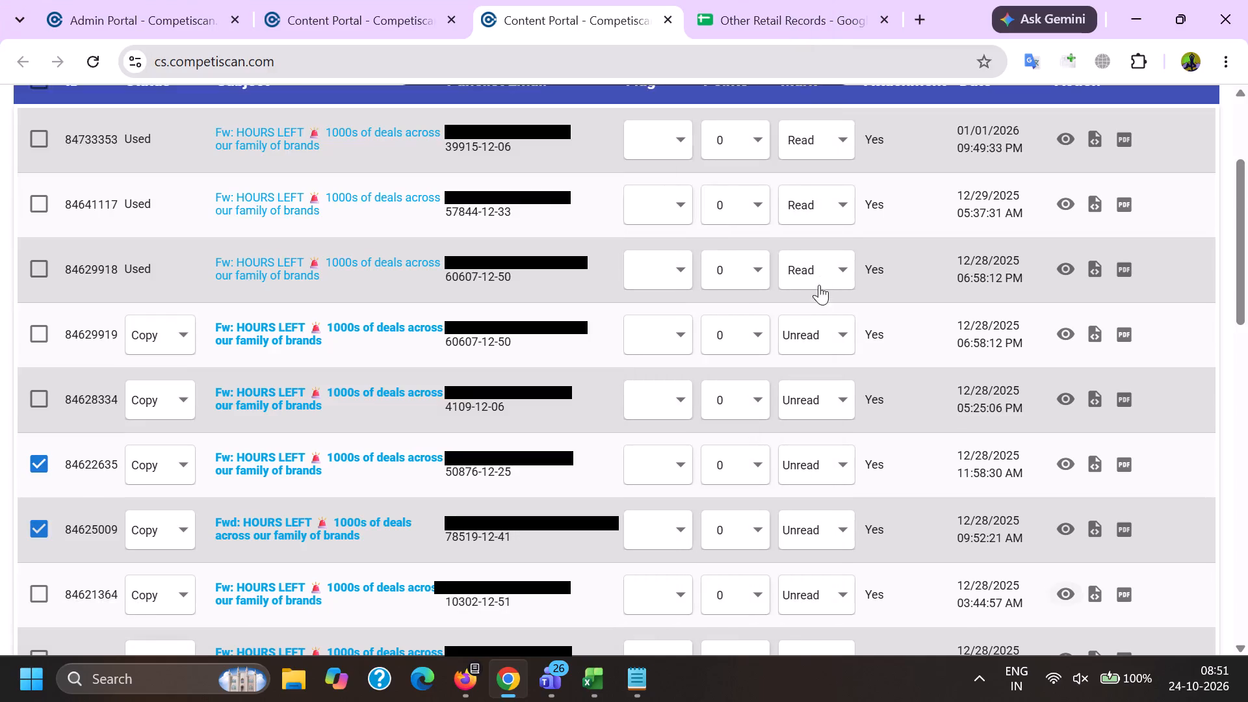
{"action": "scroll", "coordinate": [818, 291], "scroll_direction": "down", "scroll_amount": 1}
{"action": "left_click", "coordinate": [42, 285]}
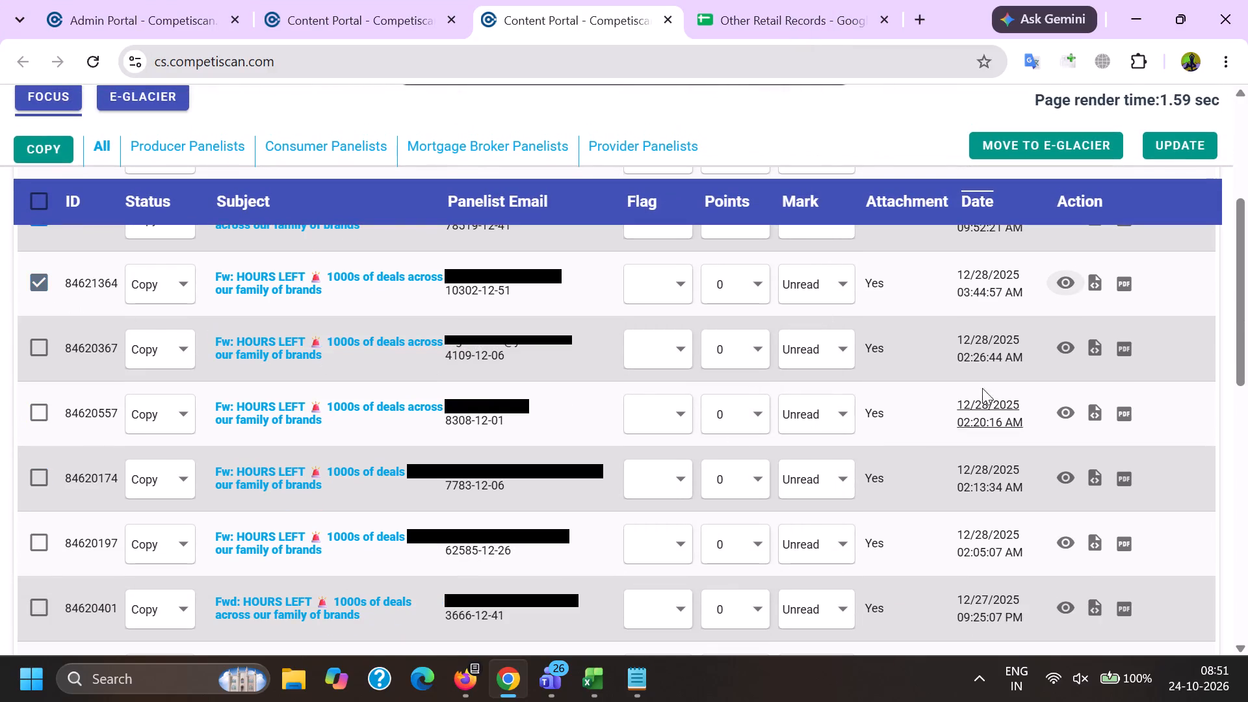
Review the LoveShackFancy banner and product content of copy email 84620367 and select that email in the results.
{"action": "left_click", "coordinate": [1064, 342]}
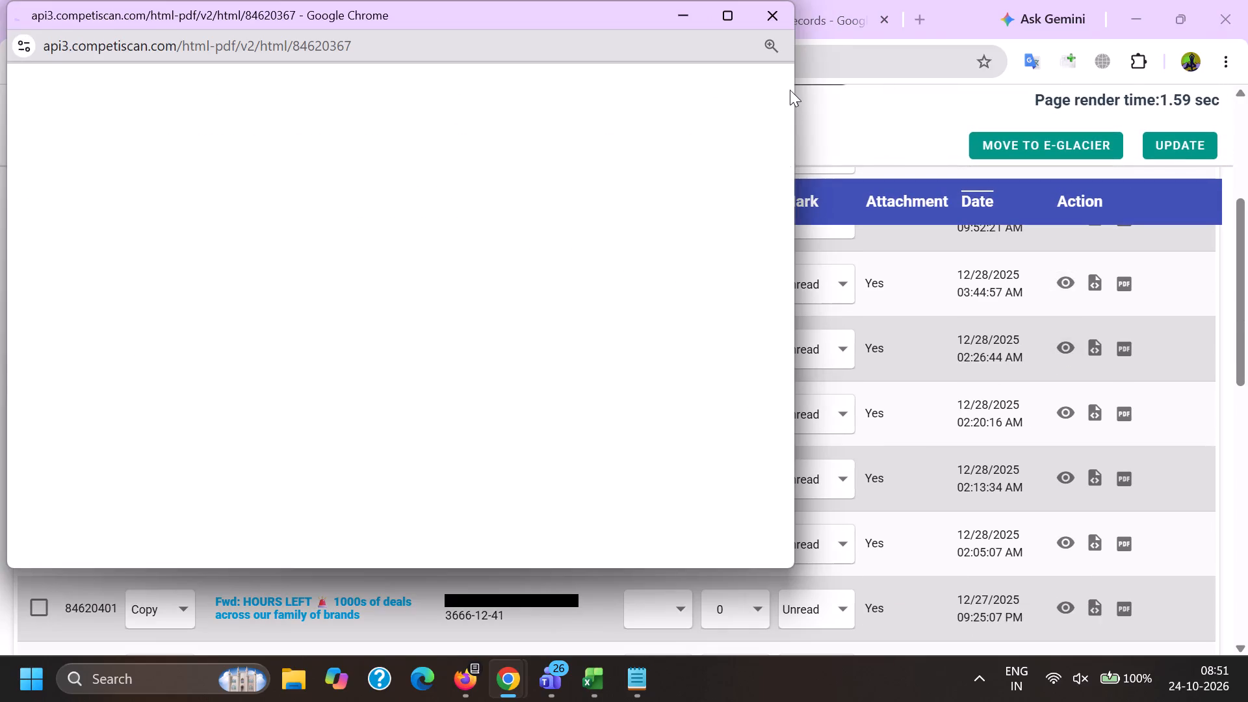
{"action": "left_click_drag", "start_coordinate": [789, 86], "coordinate": [788, 105]}
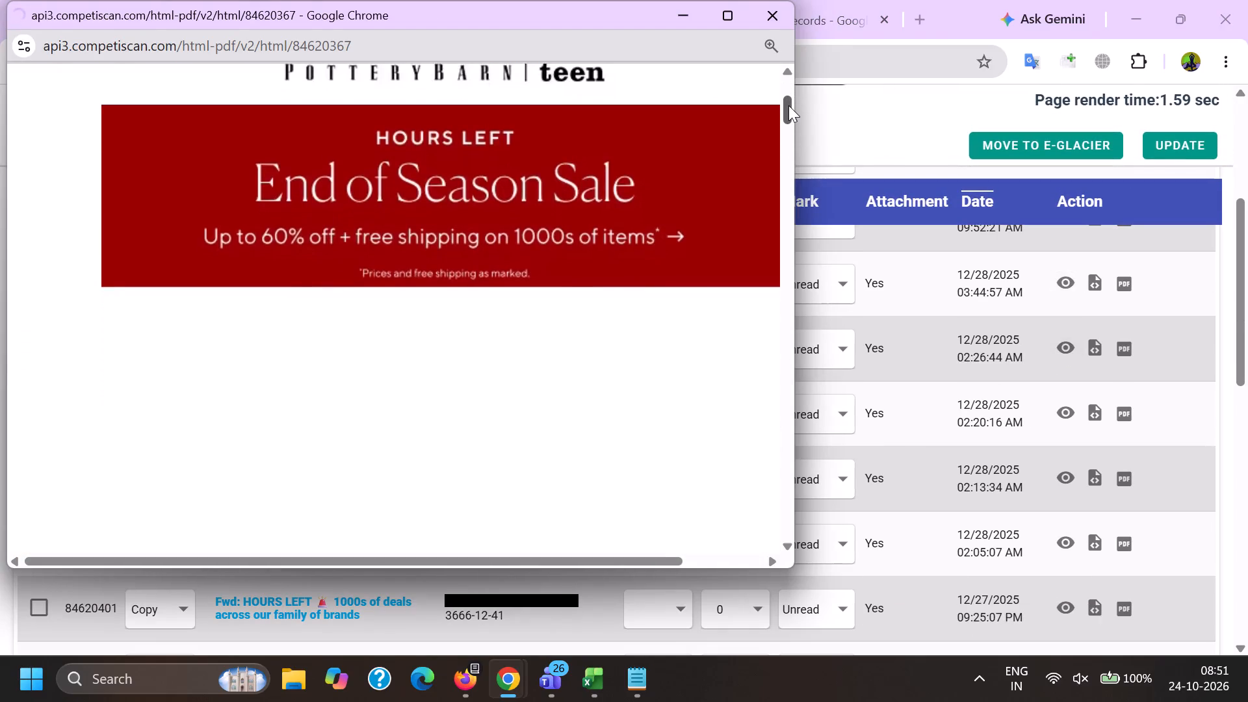
{"action": "left_click_drag", "start_coordinate": [788, 105], "coordinate": [787, 116]}
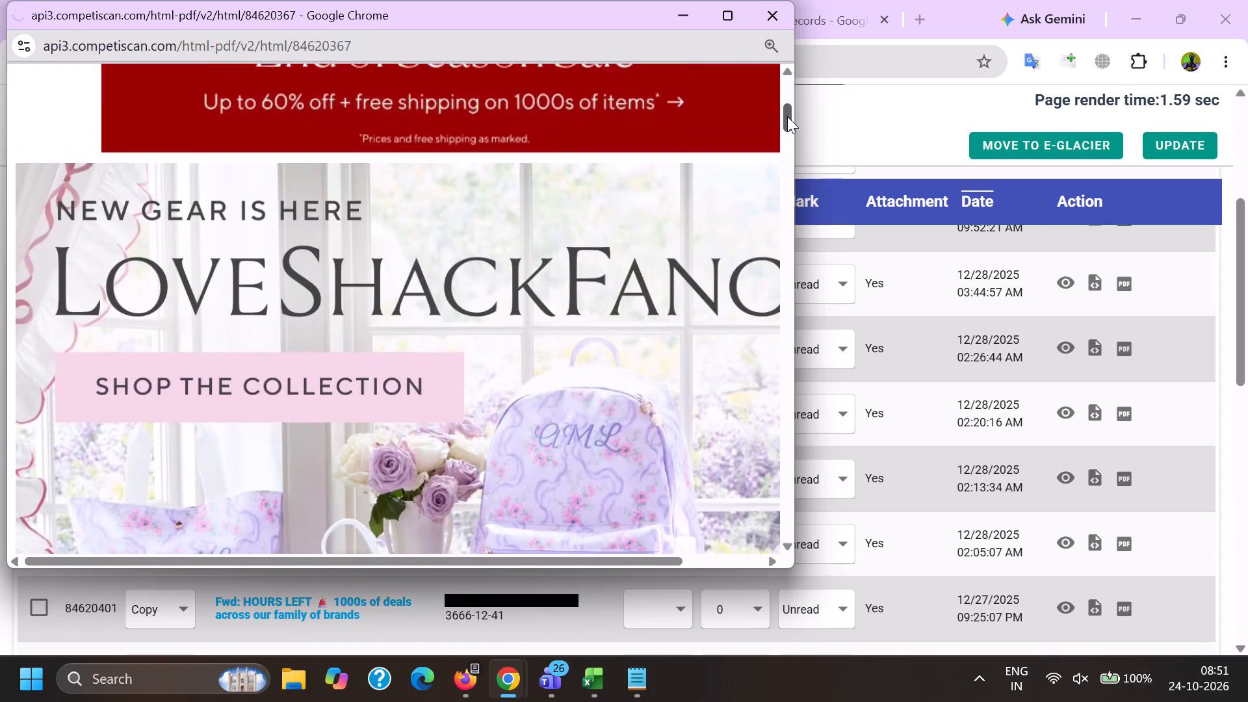
{"action": "left_click_drag", "start_coordinate": [787, 116], "coordinate": [788, 116]}
{"action": "left_click_drag", "start_coordinate": [788, 116], "coordinate": [801, 436]}
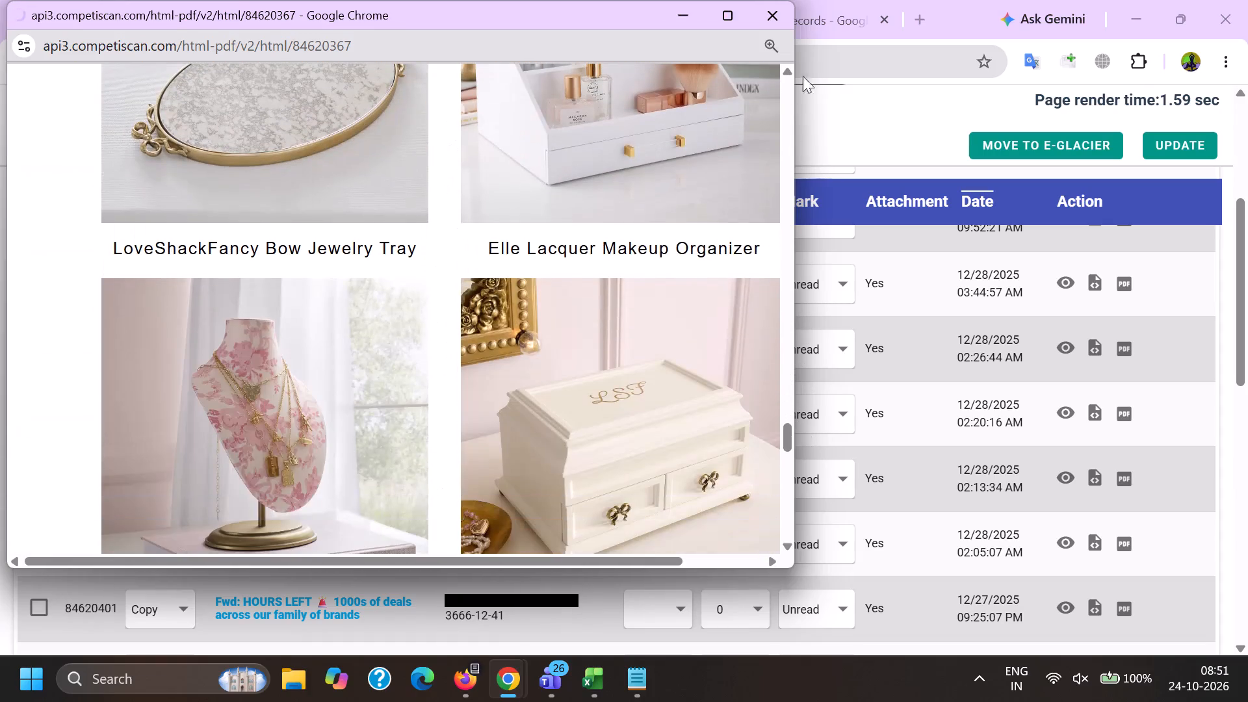
{"action": "left_click", "coordinate": [772, 14]}
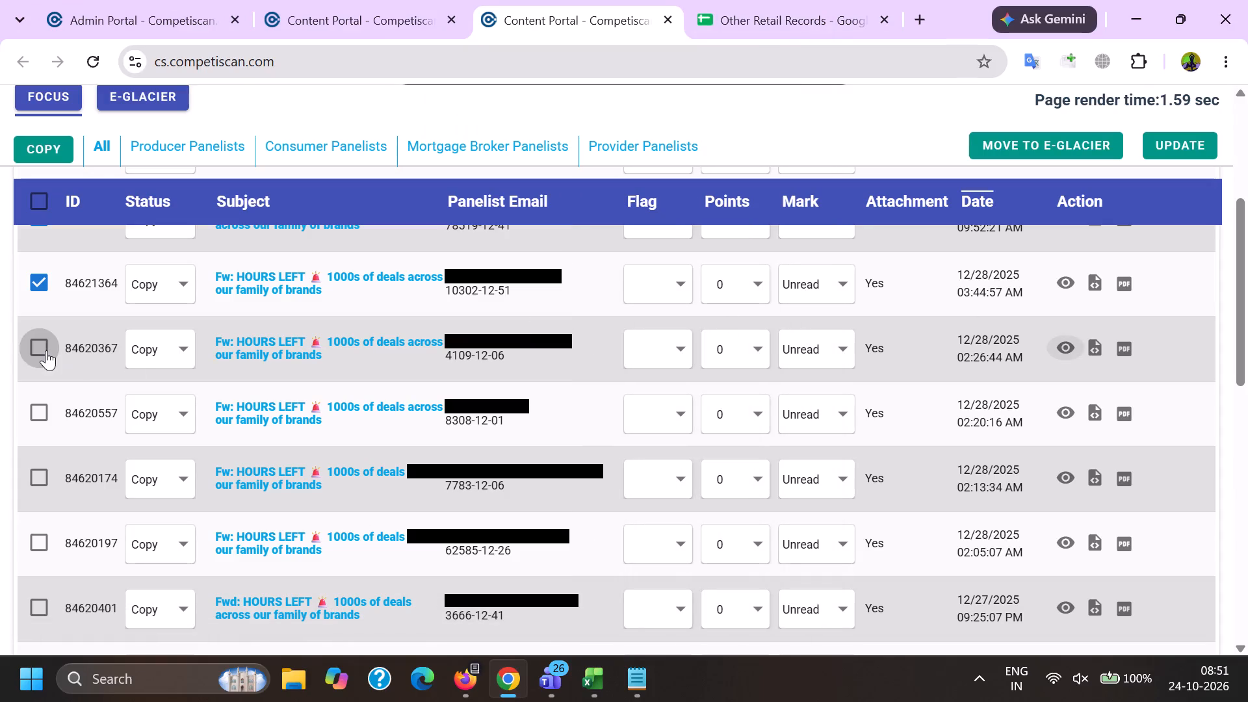
{"action": "left_click", "coordinate": [46, 350]}
Review the banners in copy email 84620557 and select that email in the results.
{"action": "left_click", "coordinate": [1061, 406]}
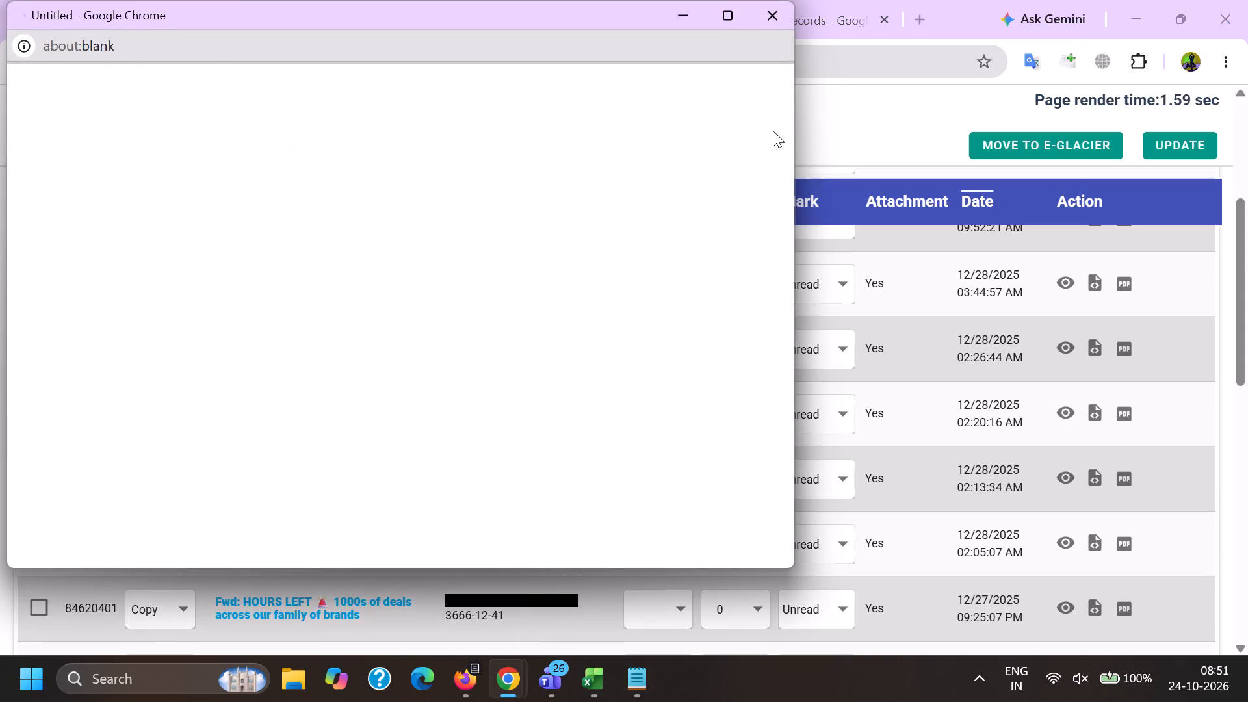
{"action": "left_click", "coordinate": [788, 98]}
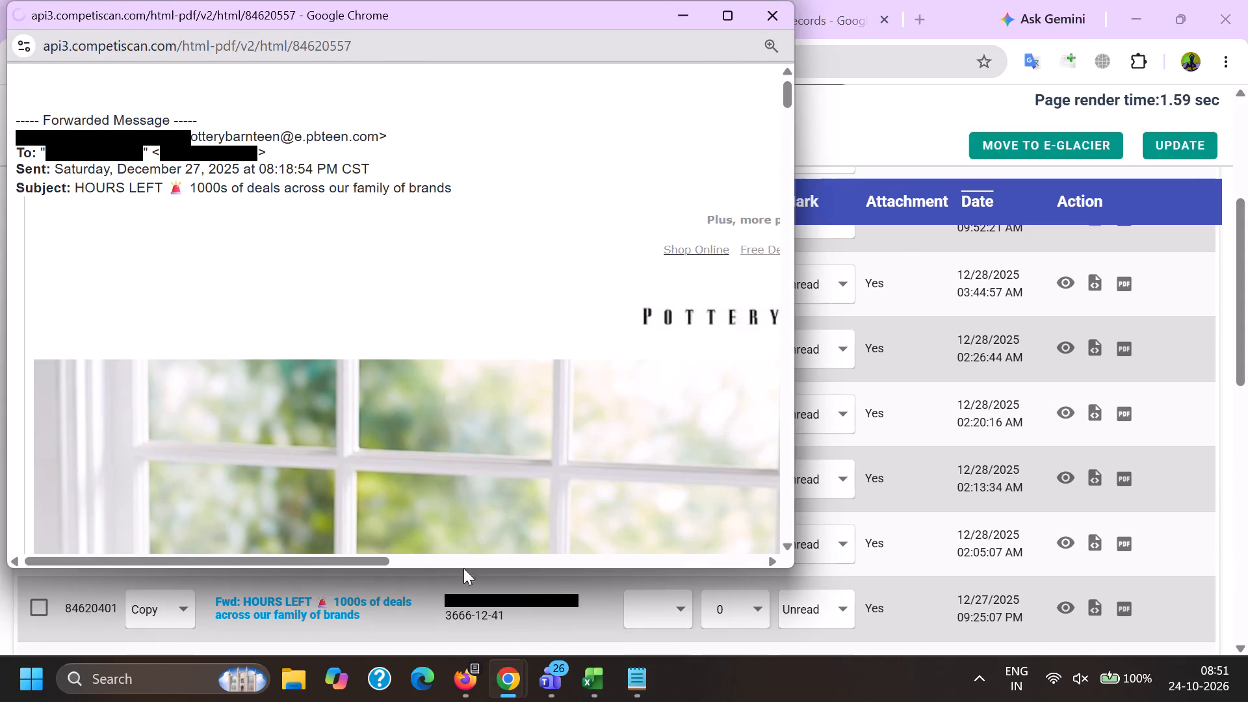
{"action": "left_click_drag", "start_coordinate": [384, 562], "coordinate": [473, 544]}
{"action": "scroll", "coordinate": [531, 300], "scroll_direction": "down", "scroll_amount": 13}
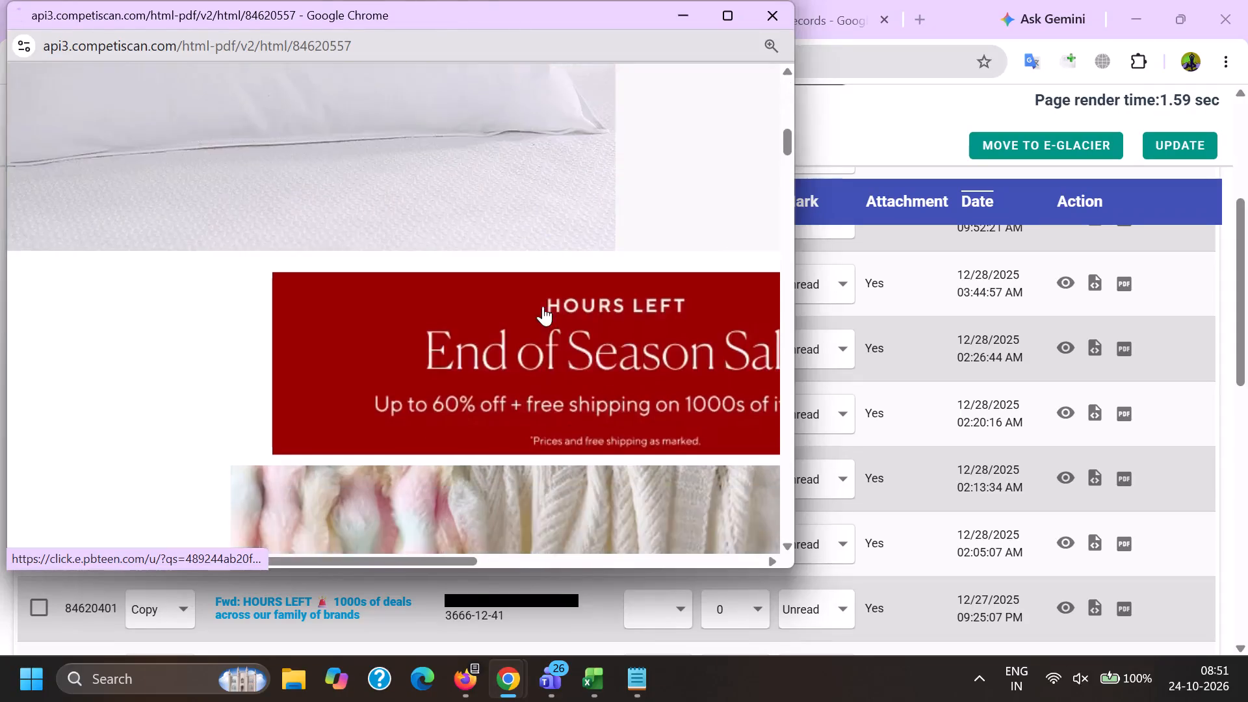
{"action": "left_click", "coordinate": [773, 23]}
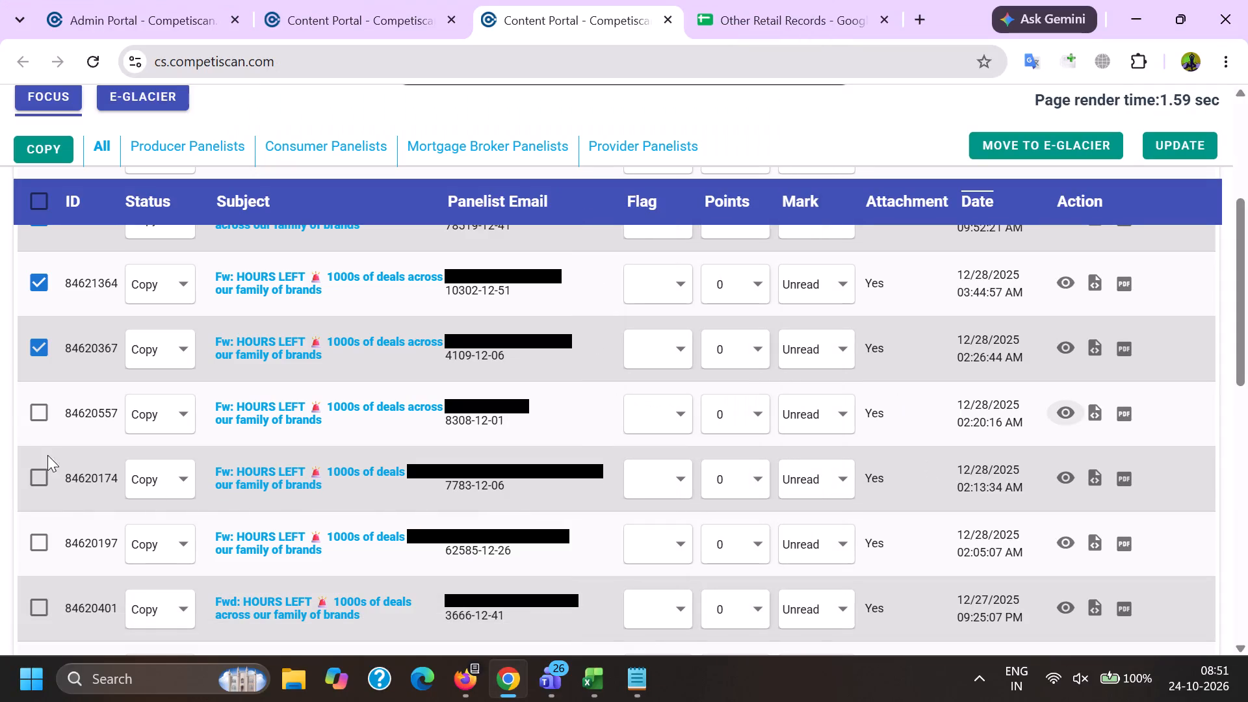
{"action": "left_click", "coordinate": [32, 409]}
Review the Wicked banner content of copy email 84620174 and select that email in the results.
{"action": "left_click", "coordinate": [1062, 469]}
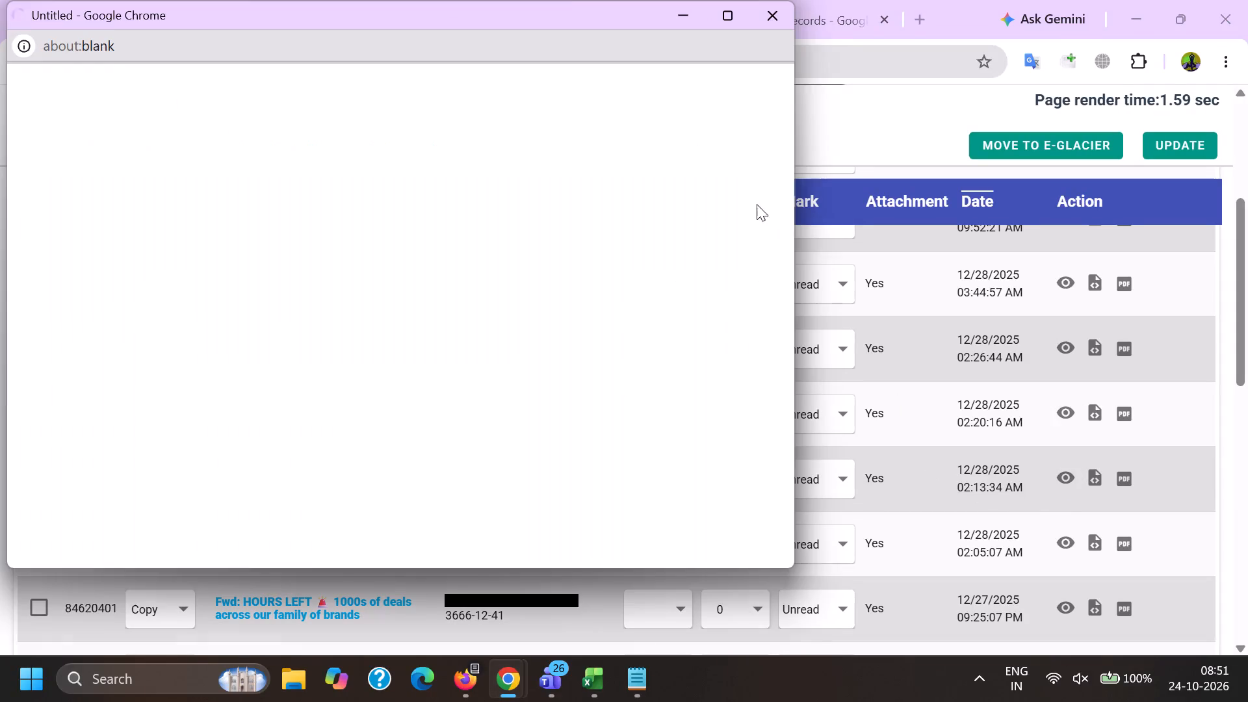
{"action": "left_click_drag", "start_coordinate": [791, 89], "coordinate": [789, 164]}
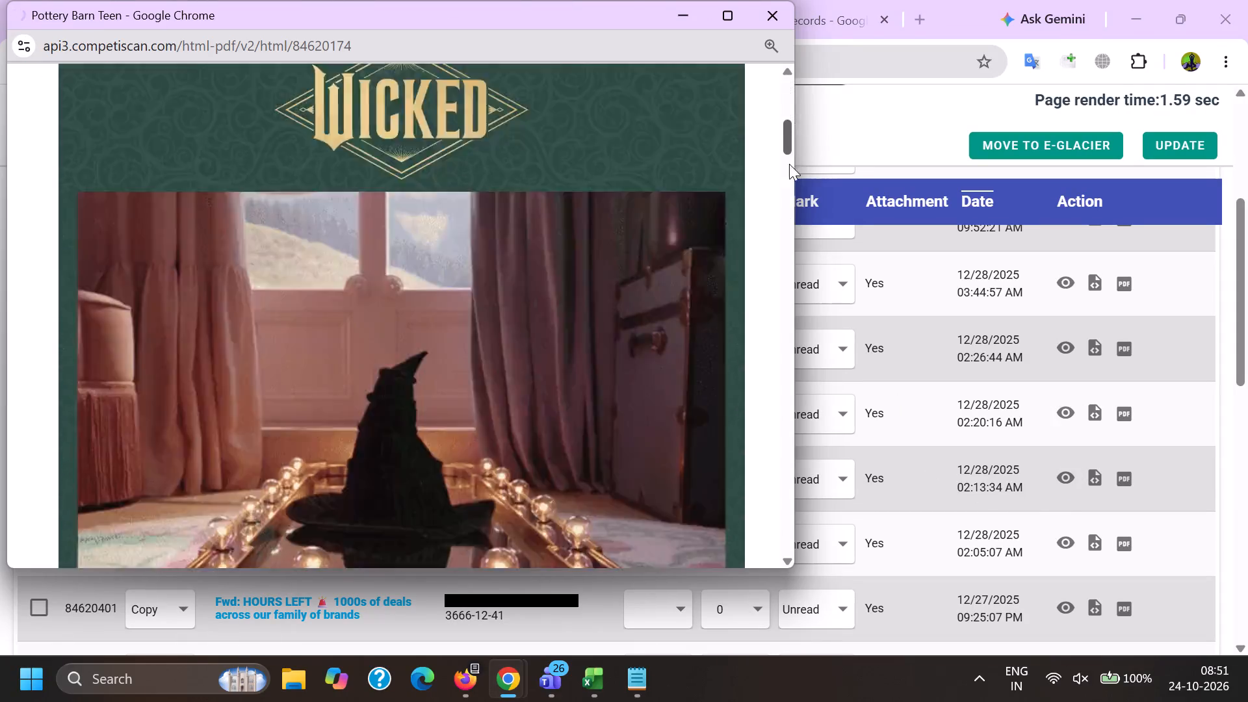
{"action": "left_click_drag", "start_coordinate": [789, 164], "coordinate": [790, 97]}
{"action": "scroll", "coordinate": [588, 266], "scroll_direction": "down", "scroll_amount": 4}
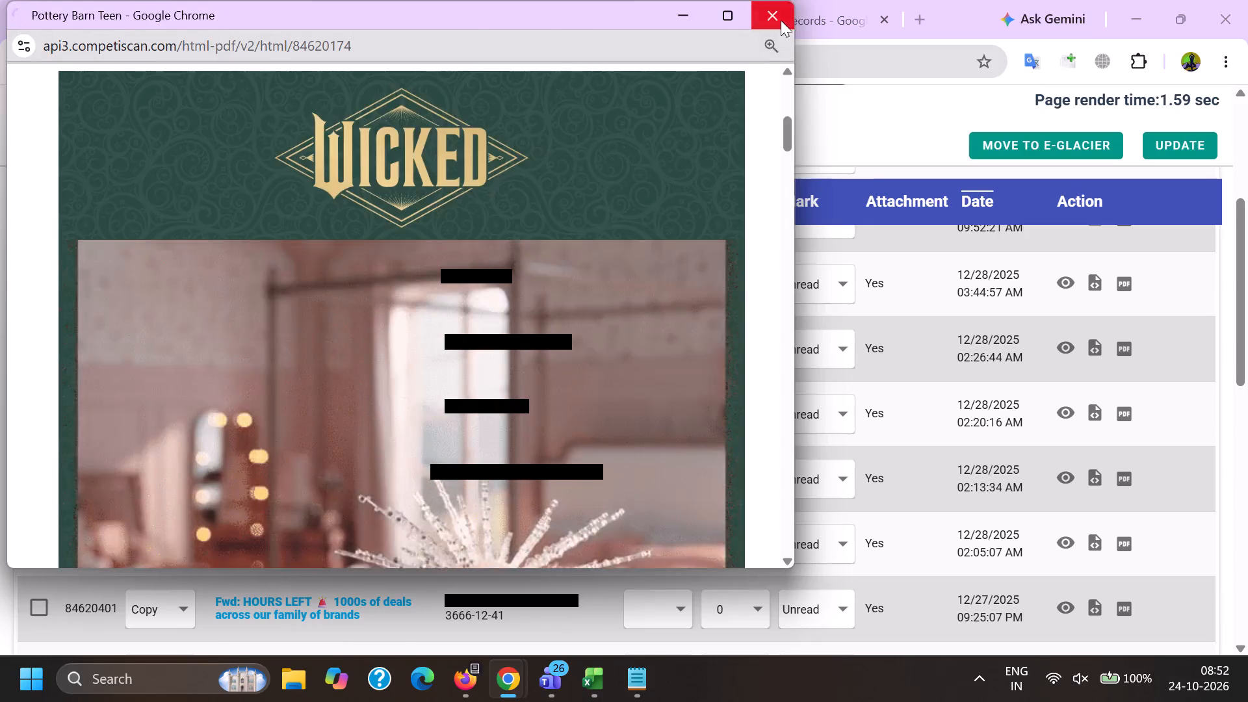
{"action": "left_click", "coordinate": [781, 20]}
{"action": "left_click", "coordinate": [45, 476]}
Review the bunks and loft beds content of copy email 84620197 and select that email in the results.
{"action": "scroll", "coordinate": [99, 478], "scroll_direction": "up", "scroll_amount": 1}
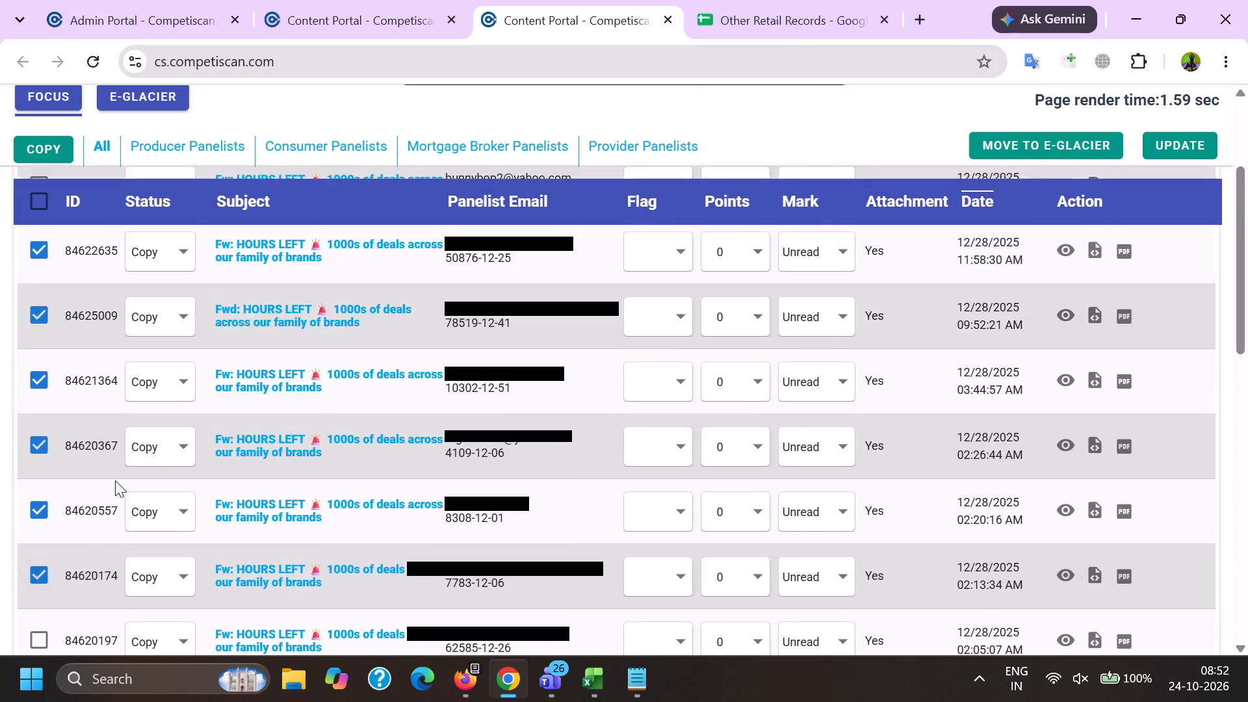
{"action": "scroll", "coordinate": [116, 481], "scroll_direction": "down", "scroll_amount": 1}
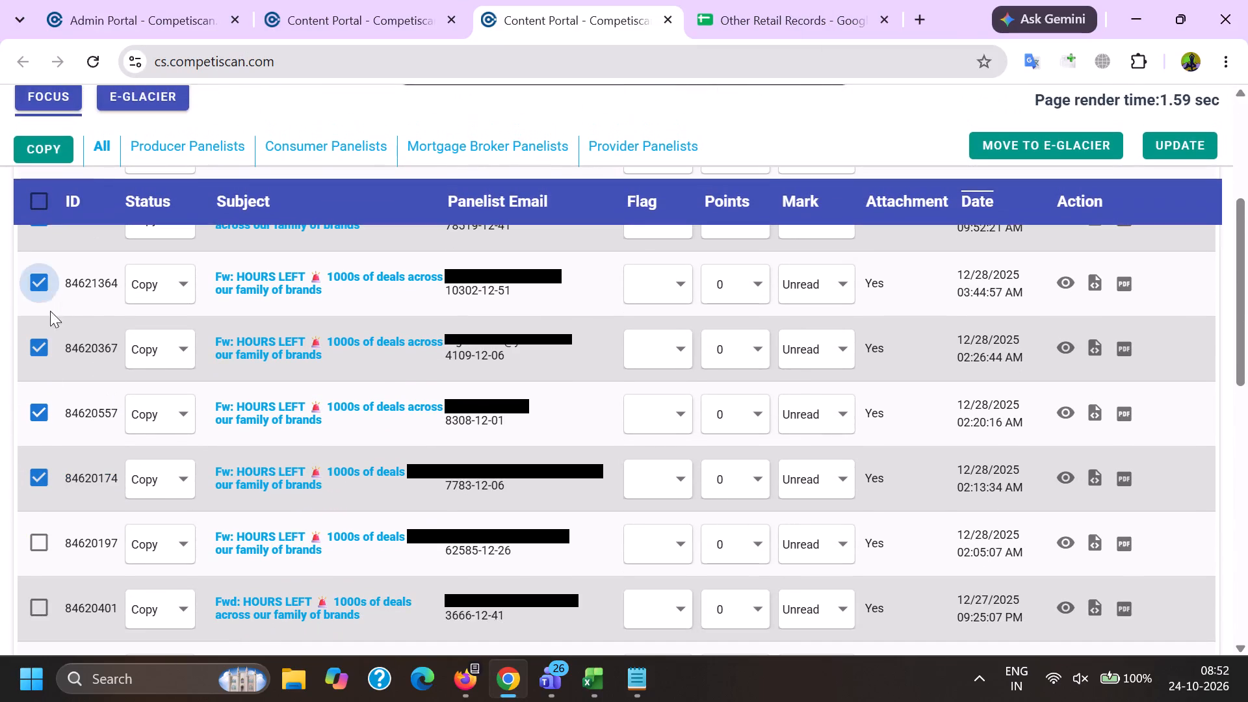
{"action": "left_click", "coordinate": [1070, 539]}
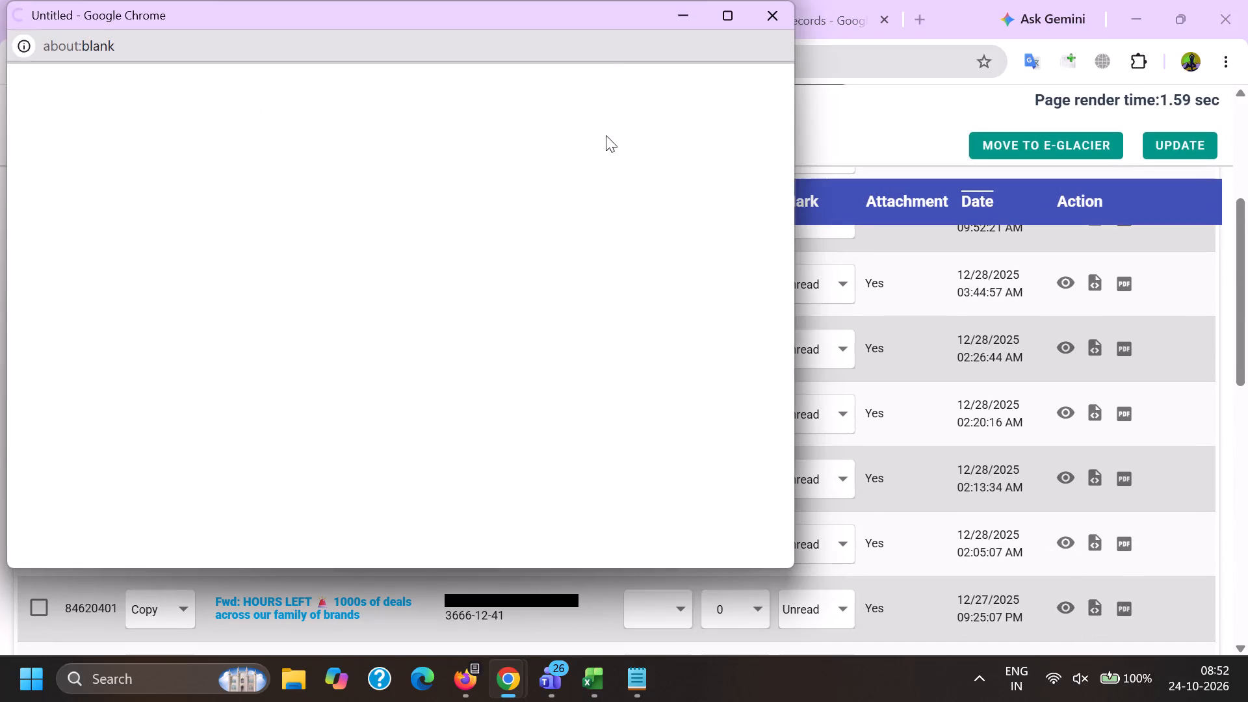
{"action": "scroll", "coordinate": [721, 255], "scroll_direction": "down", "scroll_amount": 9}
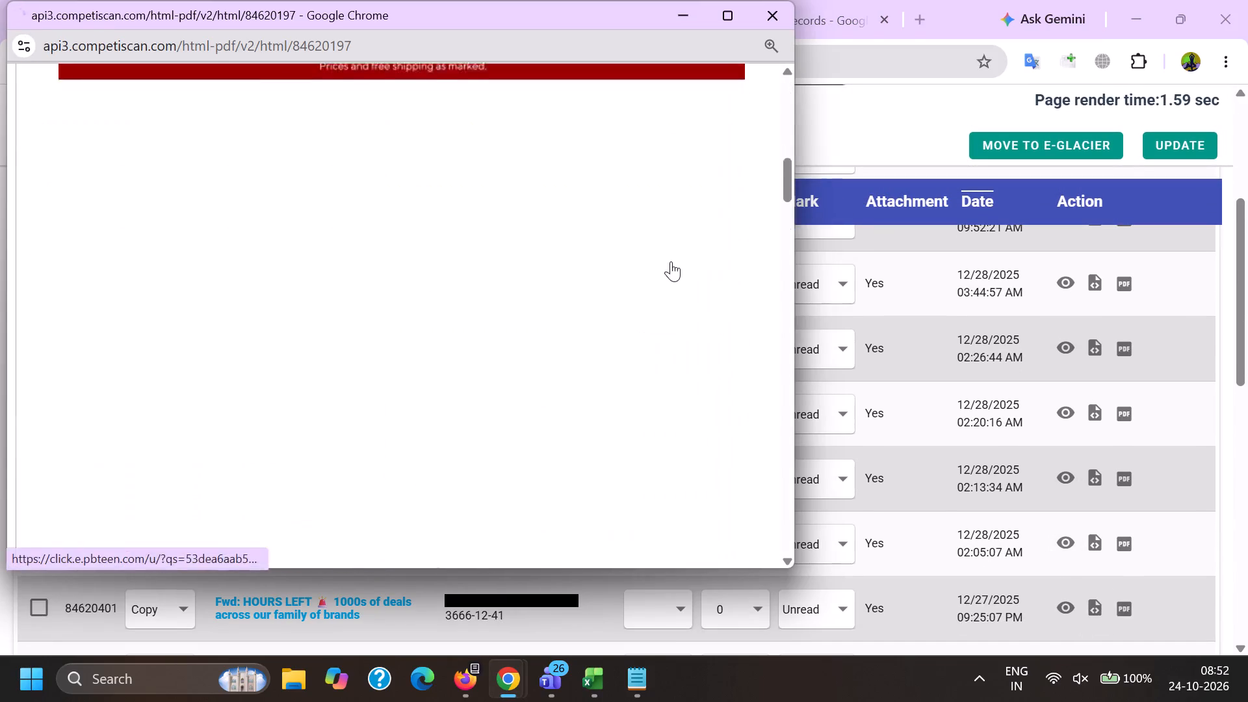
{"action": "scroll", "coordinate": [664, 258], "scroll_direction": "up", "scroll_amount": 3}
{"action": "scroll", "coordinate": [664, 255], "scroll_direction": "down", "scroll_amount": 2}
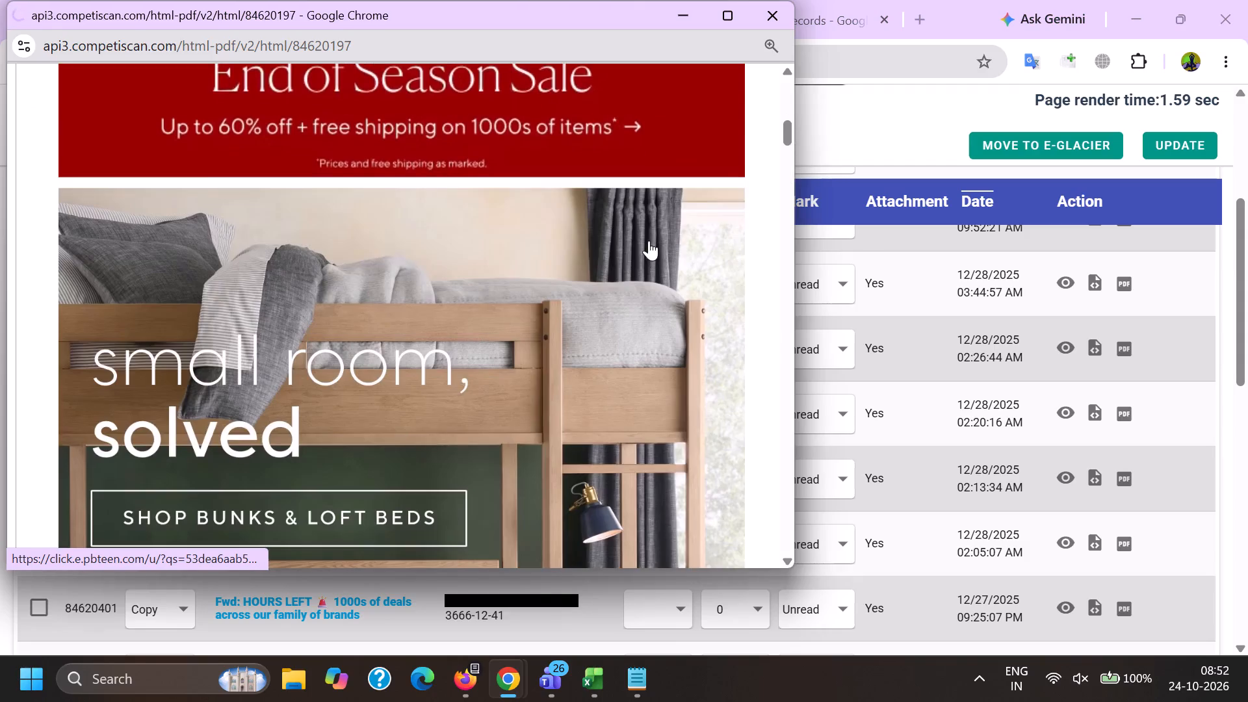
{"action": "scroll", "coordinate": [649, 240], "scroll_direction": "down", "scroll_amount": 4}
{"action": "left_click", "coordinate": [772, 6]}
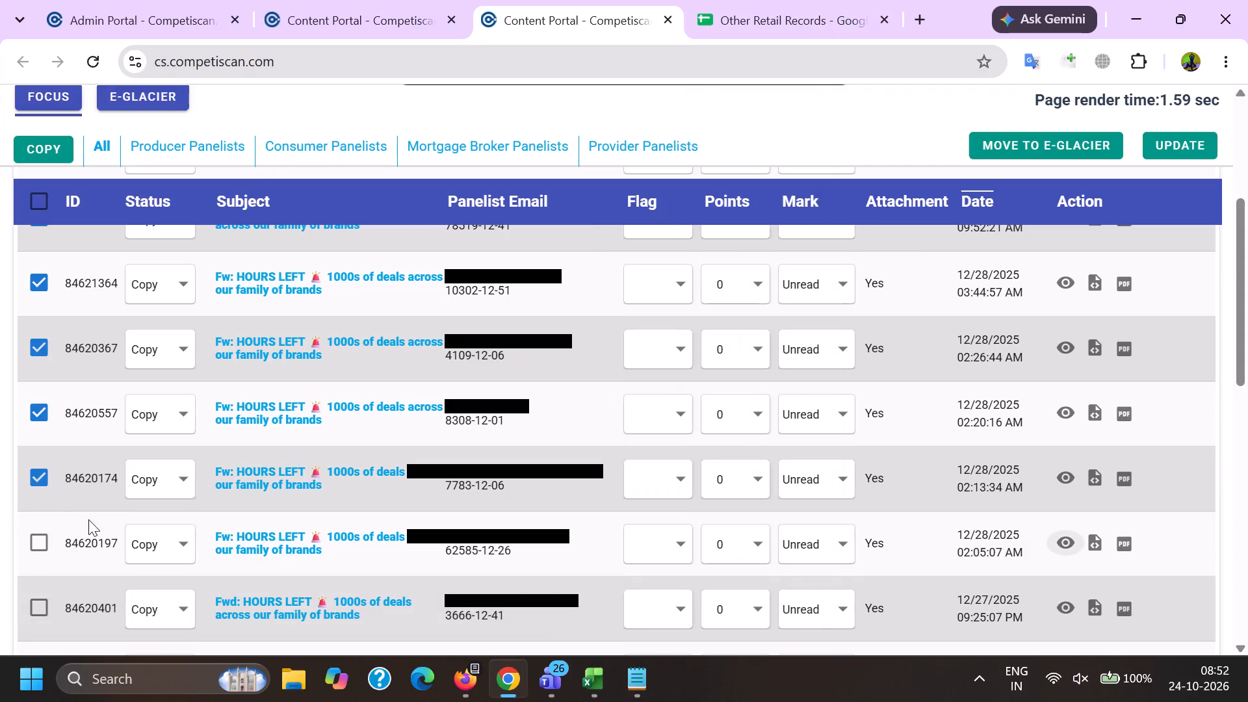
{"action": "left_click", "coordinate": [32, 532]}
Examine the bunks and loft beds banner and the product content of copy email 84620401.
{"action": "left_click", "coordinate": [1052, 606]}
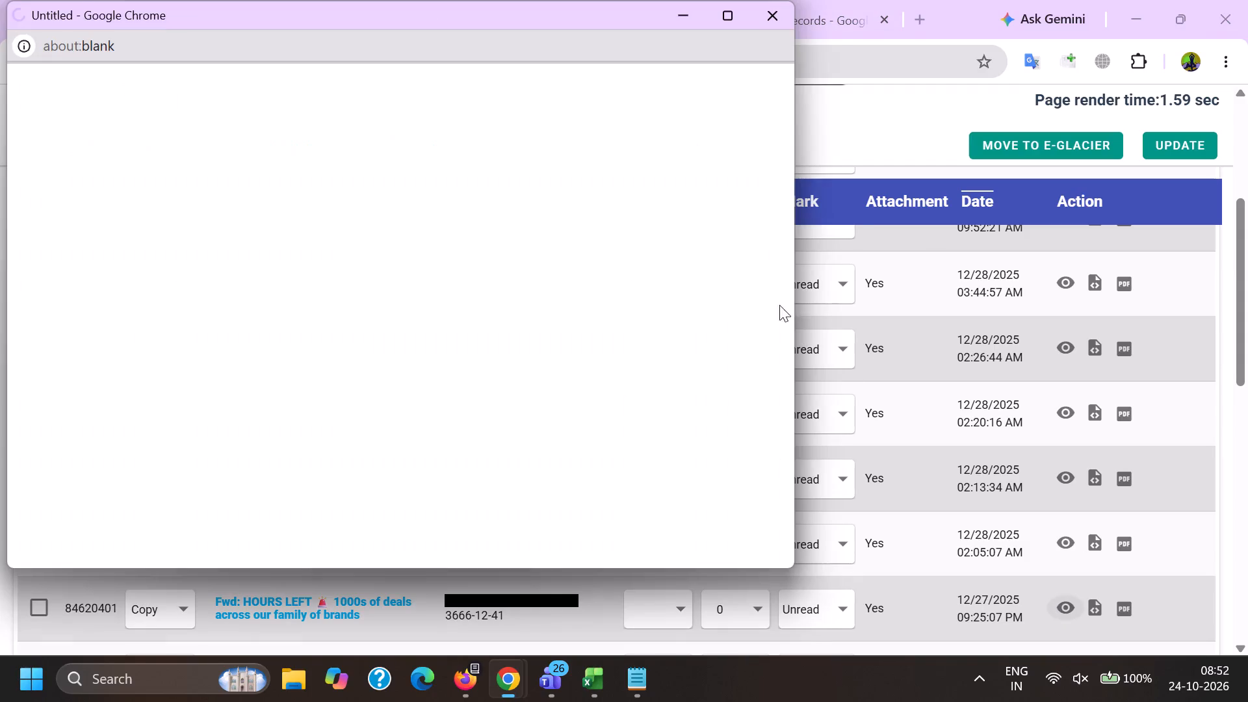
{"action": "left_click_drag", "start_coordinate": [786, 95], "coordinate": [788, 162]}
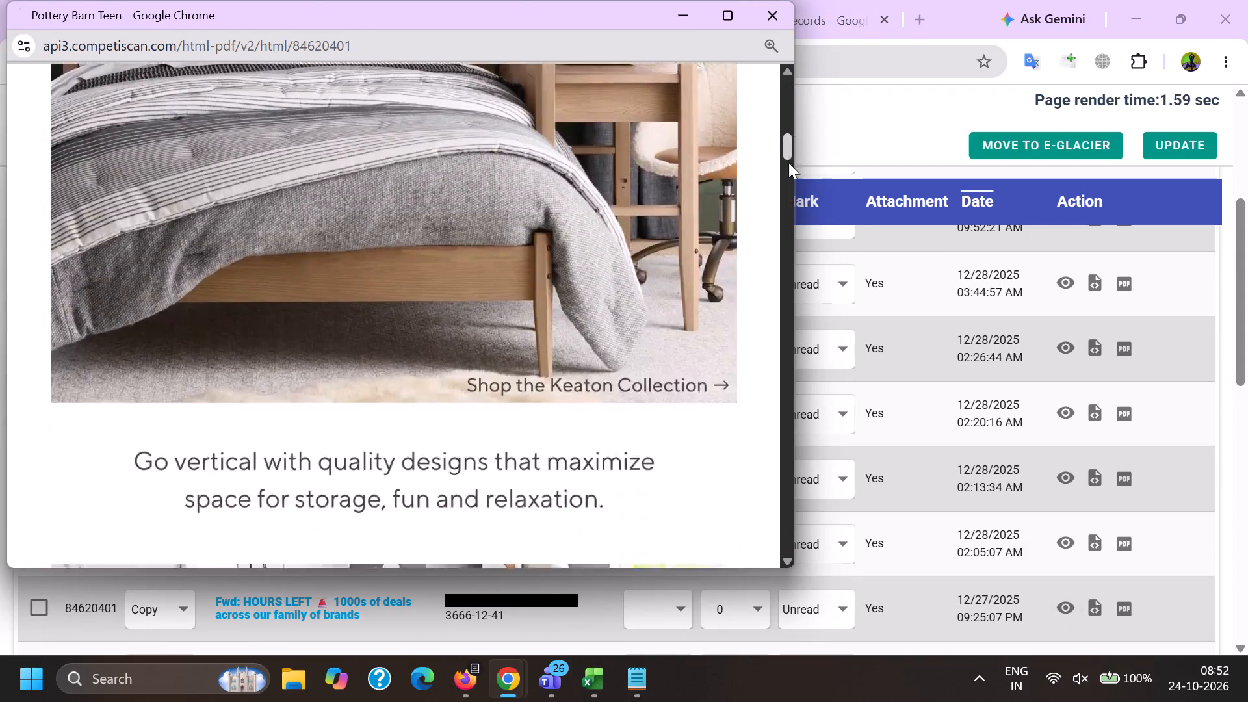
{"action": "left_click_drag", "start_coordinate": [788, 162], "coordinate": [800, 124]}
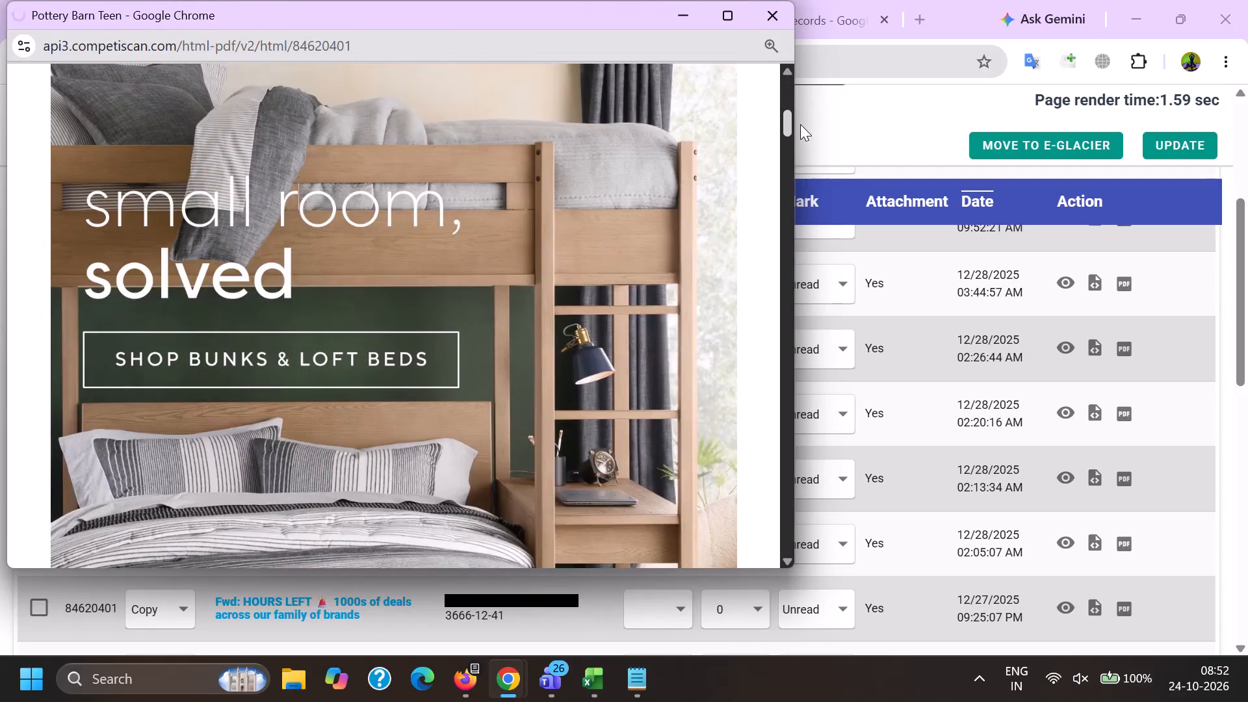
{"action": "left_click_drag", "start_coordinate": [800, 124], "coordinate": [801, 464]}
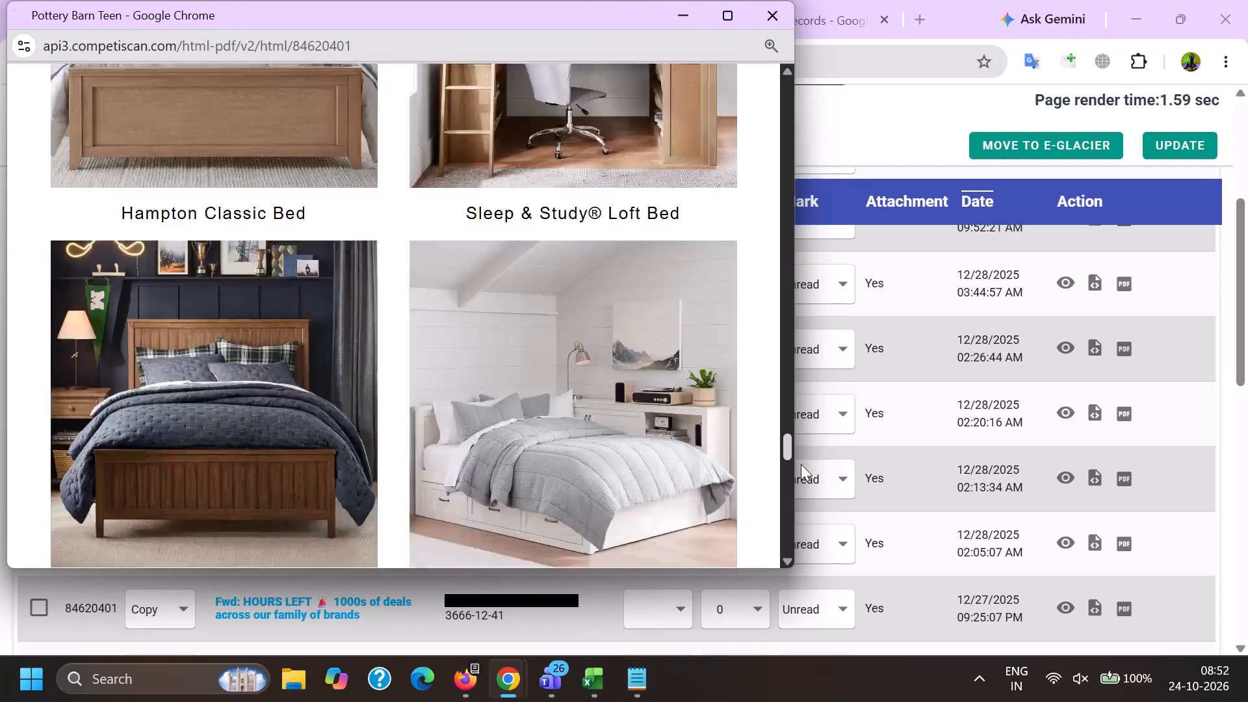
{"action": "left_click_drag", "start_coordinate": [801, 464], "coordinate": [801, 476]}
{"action": "left_click", "coordinate": [756, 21]}
Review the banners and rewards content of copy email 84620684 and select that email in the results.
{"action": "scroll", "coordinate": [1039, 557], "scroll_direction": "down", "scroll_amount": 1}
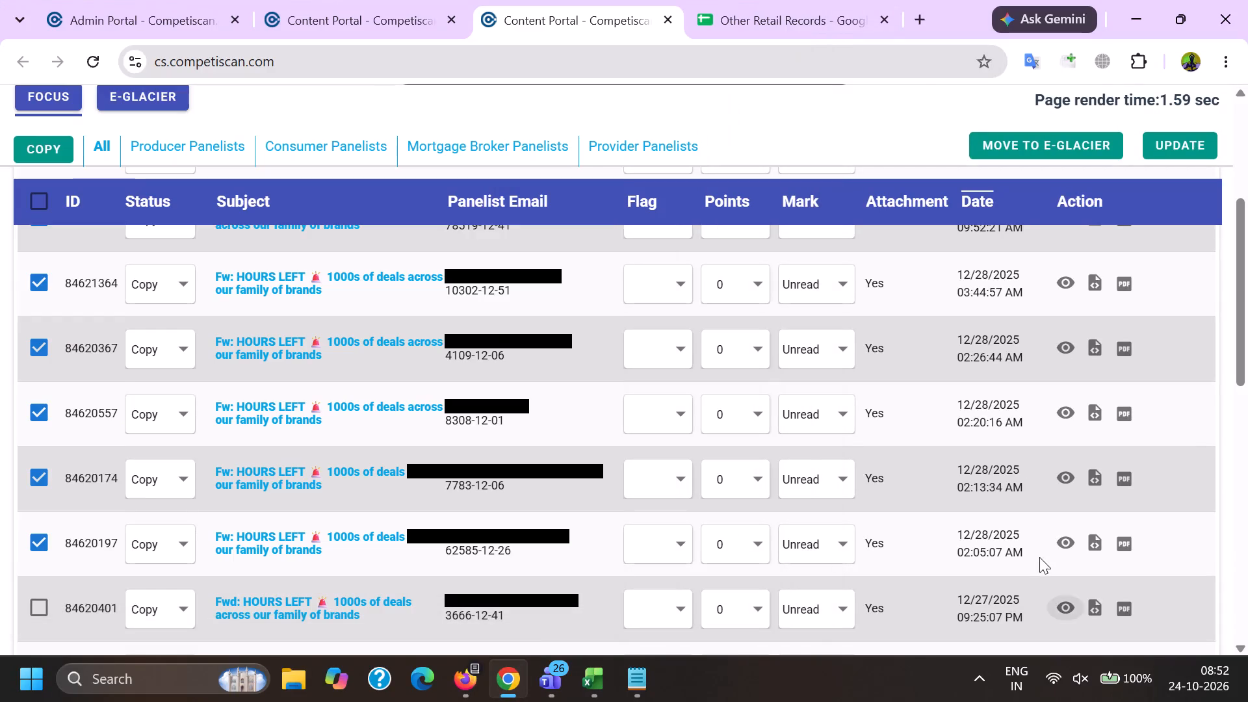
{"action": "left_click_drag", "start_coordinate": [1056, 561], "coordinate": [1057, 572]}
{"action": "left_click", "coordinate": [1061, 577]}
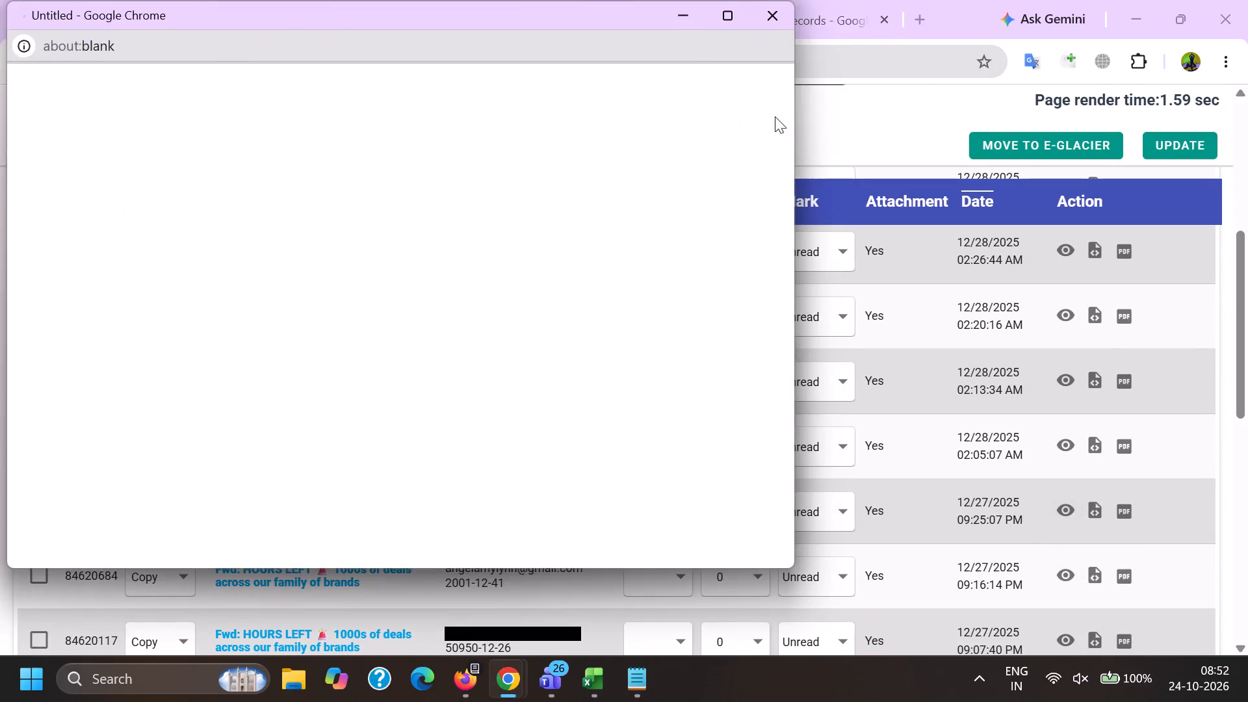
{"action": "left_click_drag", "start_coordinate": [790, 83], "coordinate": [798, 63]}
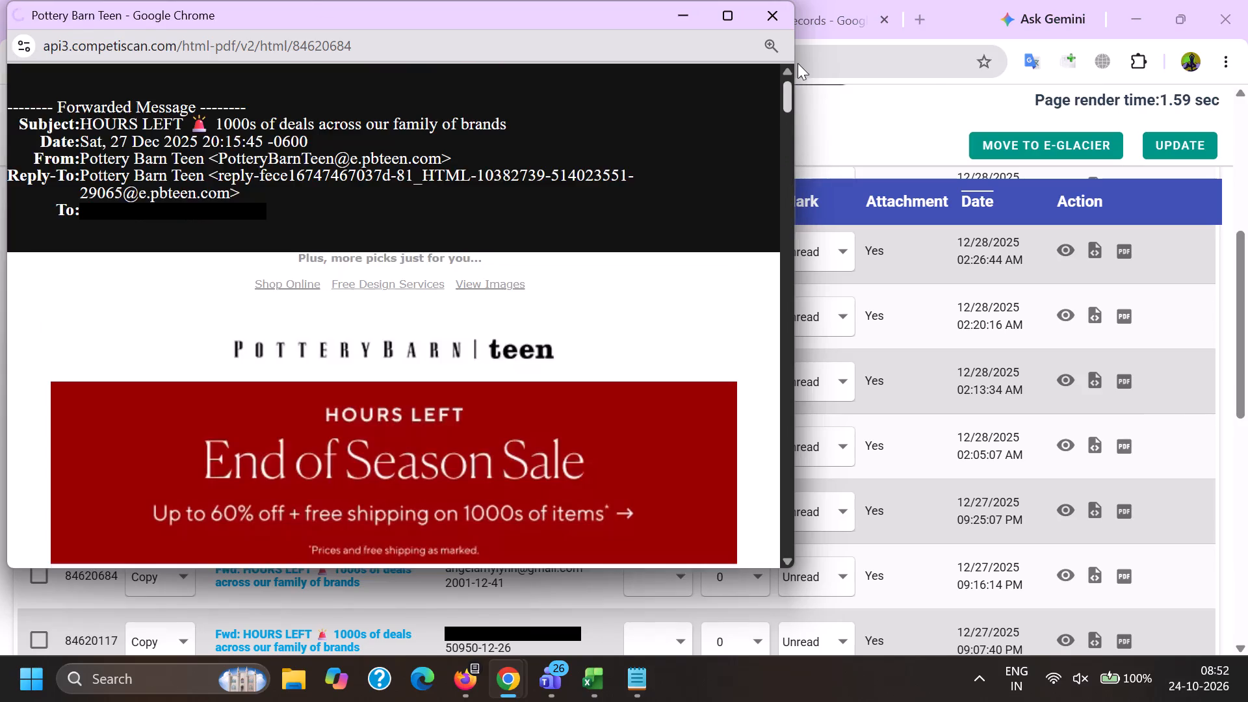
{"action": "left_click_drag", "start_coordinate": [798, 63], "coordinate": [800, 500]}
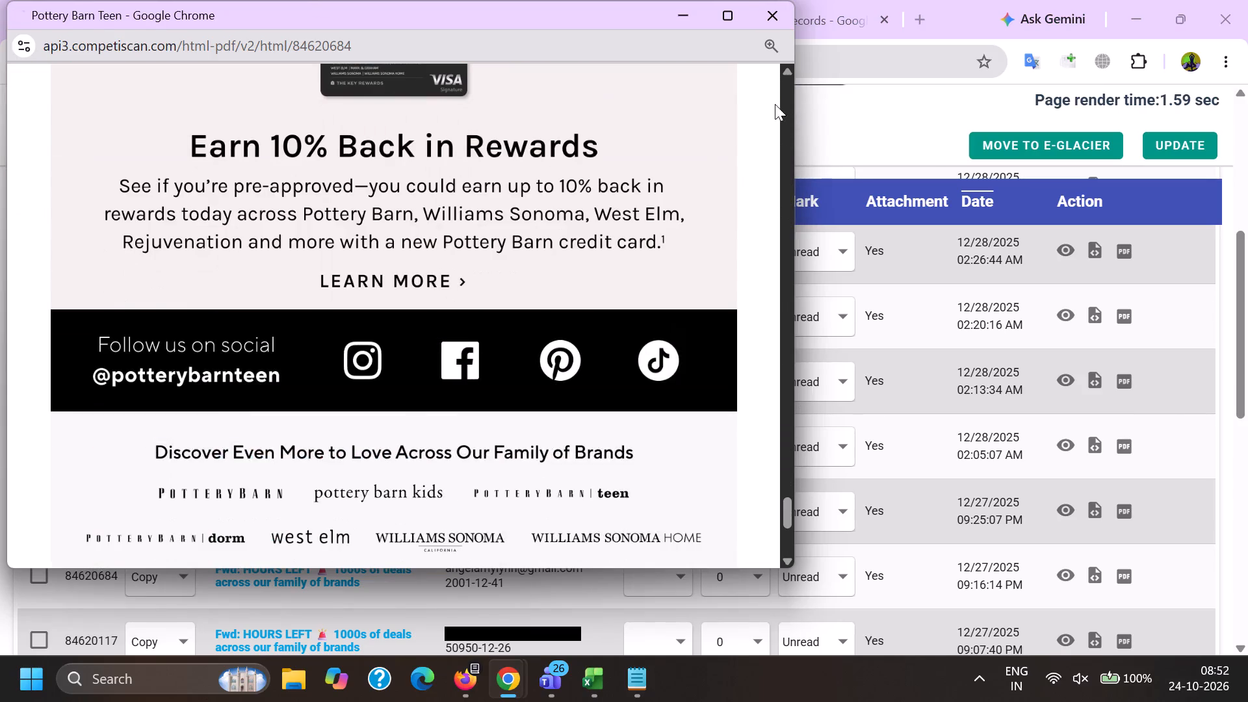
{"action": "left_click", "coordinate": [773, 5]}
{"action": "scroll", "coordinate": [759, 401], "scroll_direction": "down", "scroll_amount": 2}
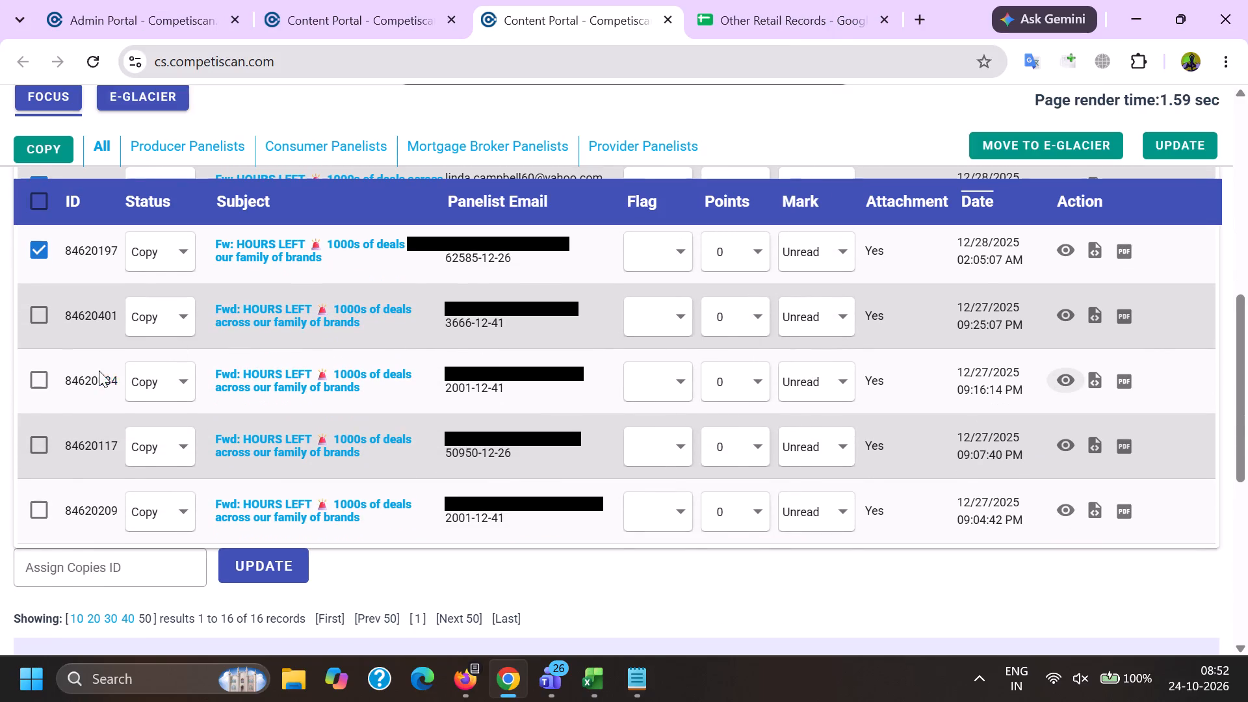
{"action": "left_click", "coordinate": [44, 385]}
Examine the LoveShackFancy banner and the product content of copy email 84620117.
{"action": "left_click", "coordinate": [1059, 446]}
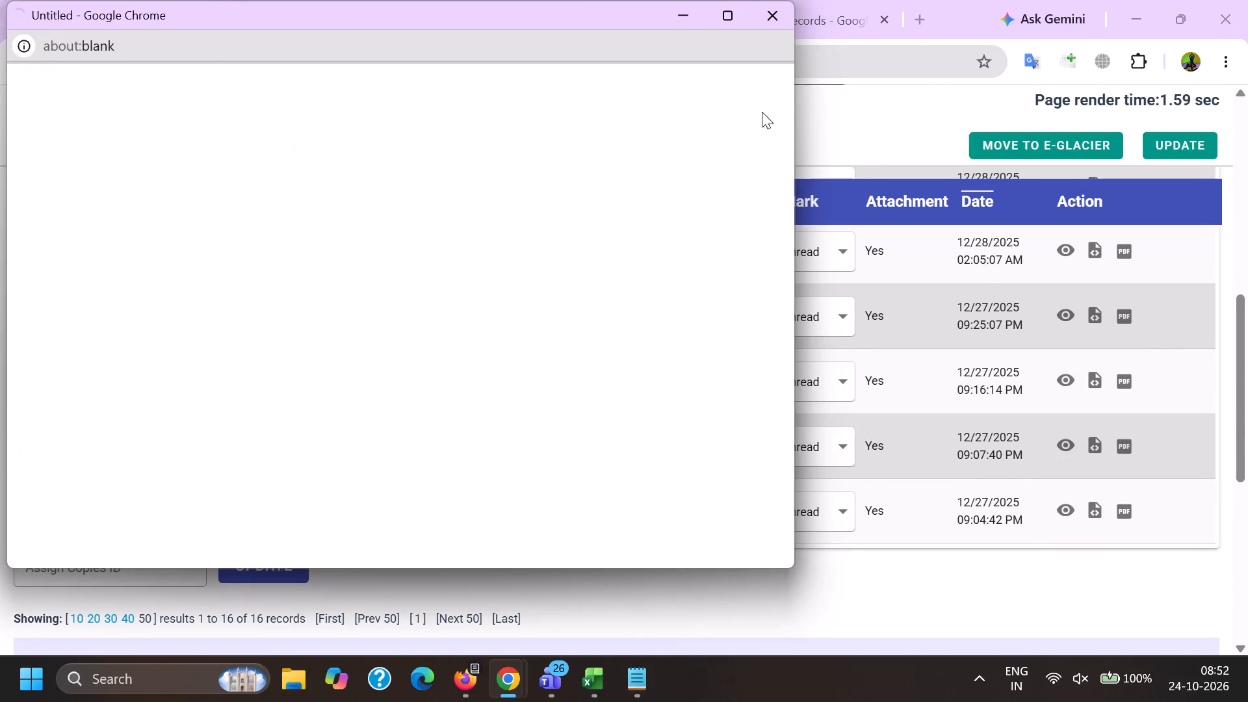
{"action": "left_click_drag", "start_coordinate": [789, 94], "coordinate": [786, 138]}
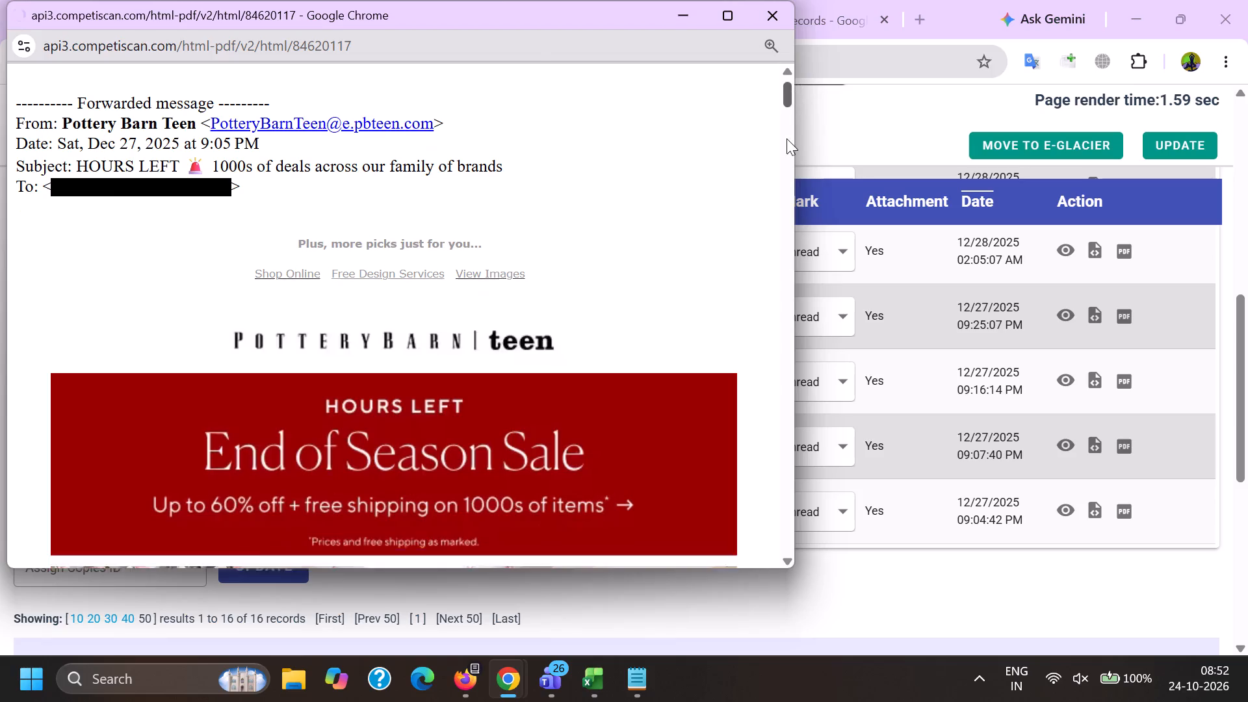
{"action": "left_click_drag", "start_coordinate": [786, 138], "coordinate": [786, 112]}
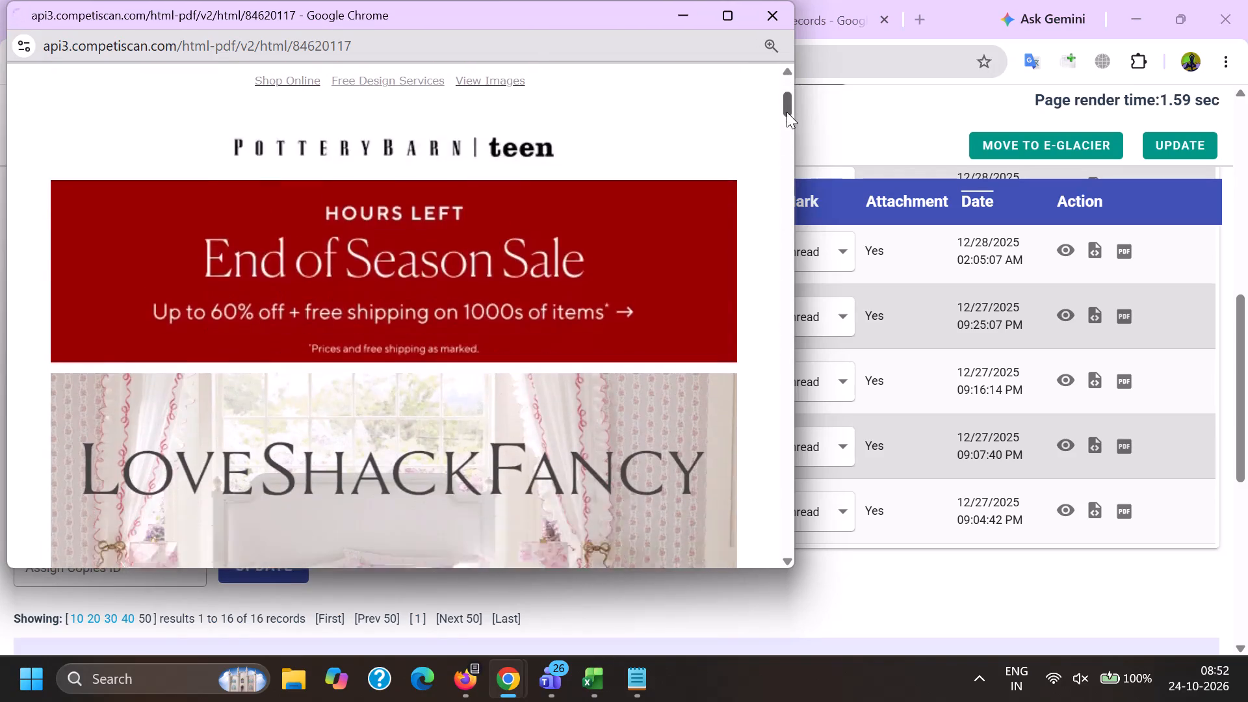
{"action": "left_click_drag", "start_coordinate": [786, 112], "coordinate": [786, 123]}
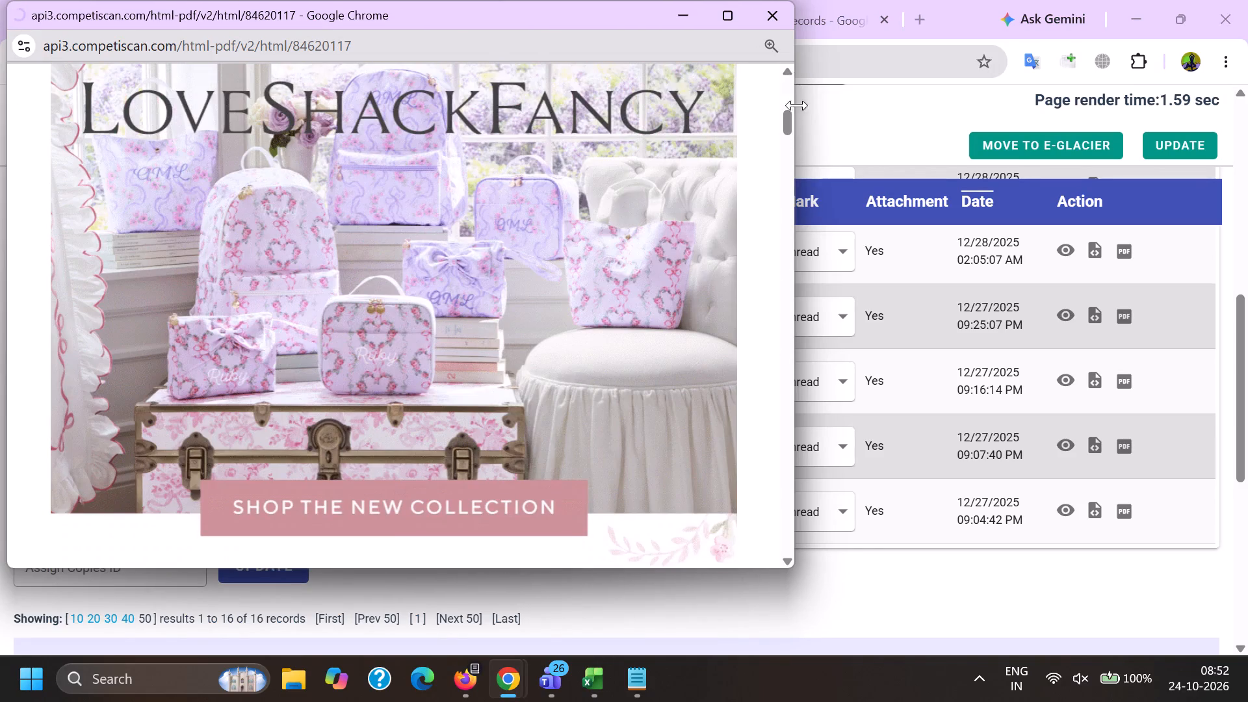
{"action": "left_click_drag", "start_coordinate": [790, 116], "coordinate": [787, 457]}
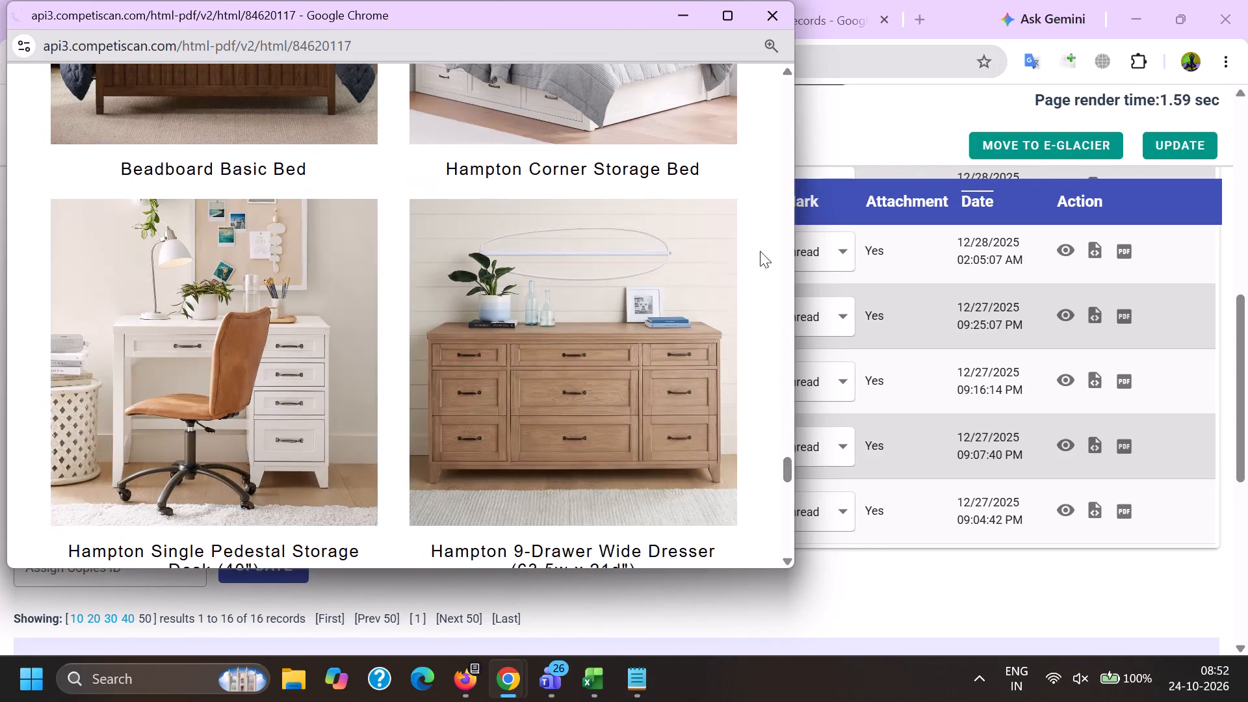
{"action": "left_click", "coordinate": [780, 15]}
Review the "très chic beds" banner and product content of copy email 84620209 and select that email in the results.
{"action": "left_click", "coordinate": [1062, 499]}
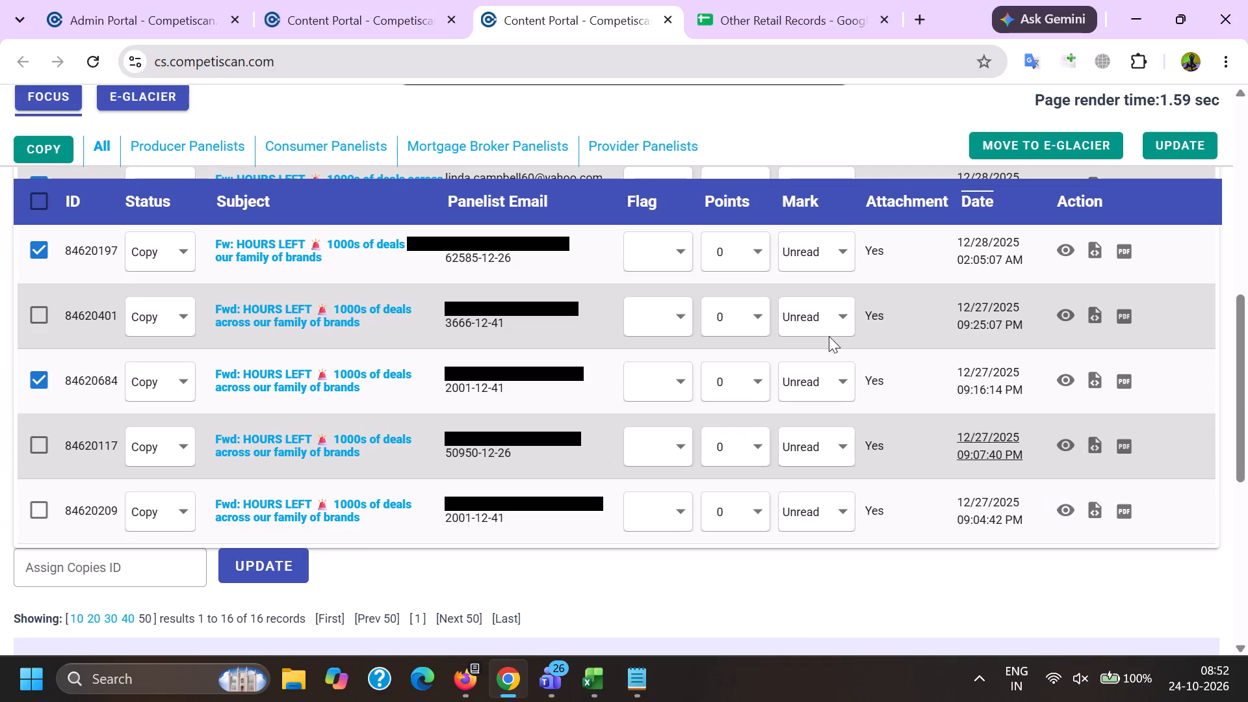
{"action": "left_click", "coordinate": [1069, 512]}
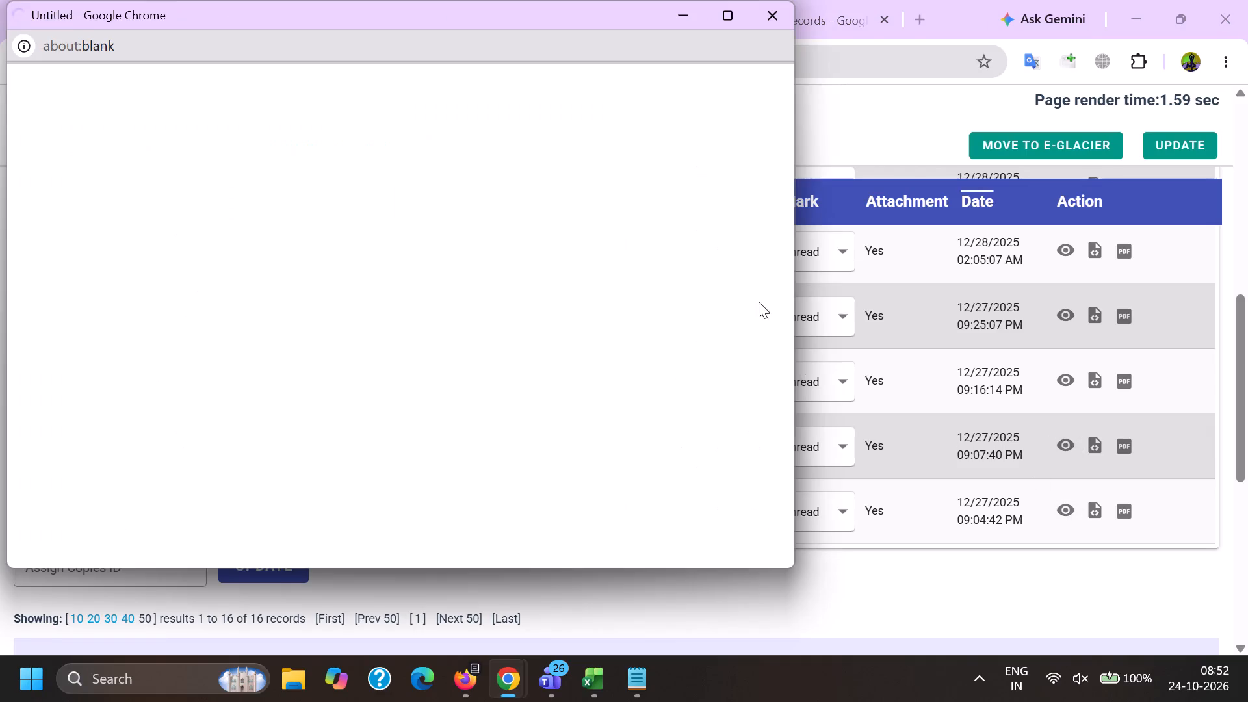
{"action": "left_click_drag", "start_coordinate": [789, 85], "coordinate": [768, 374]}
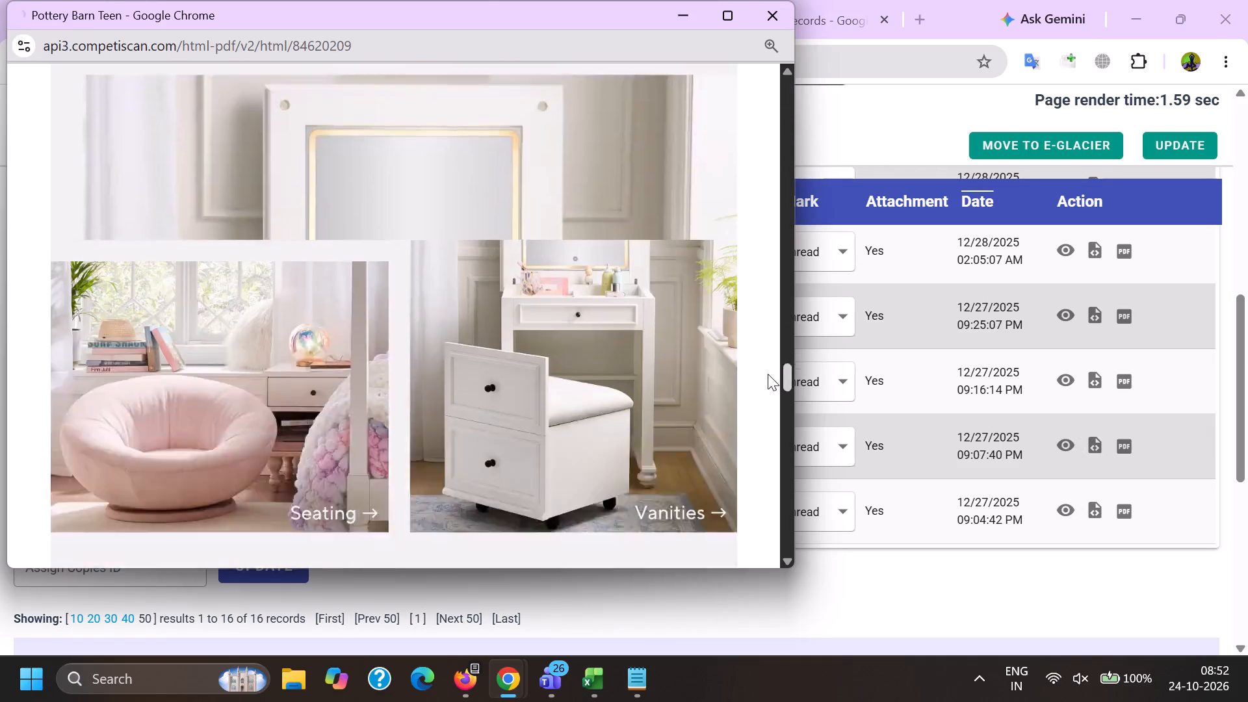
{"action": "left_click_drag", "start_coordinate": [768, 374], "coordinate": [770, 446]}
{"action": "left_click_drag", "start_coordinate": [788, 450], "coordinate": [788, 449]}
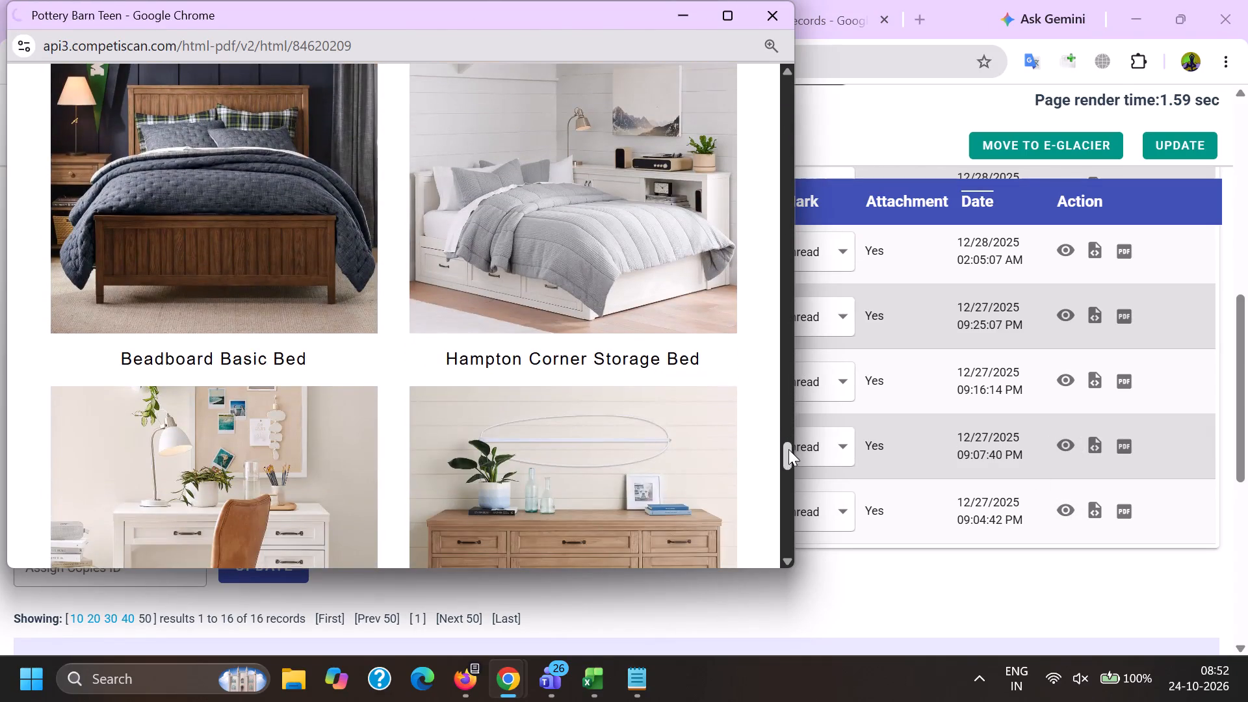
{"action": "left_click_drag", "start_coordinate": [788, 449], "coordinate": [782, 118]}
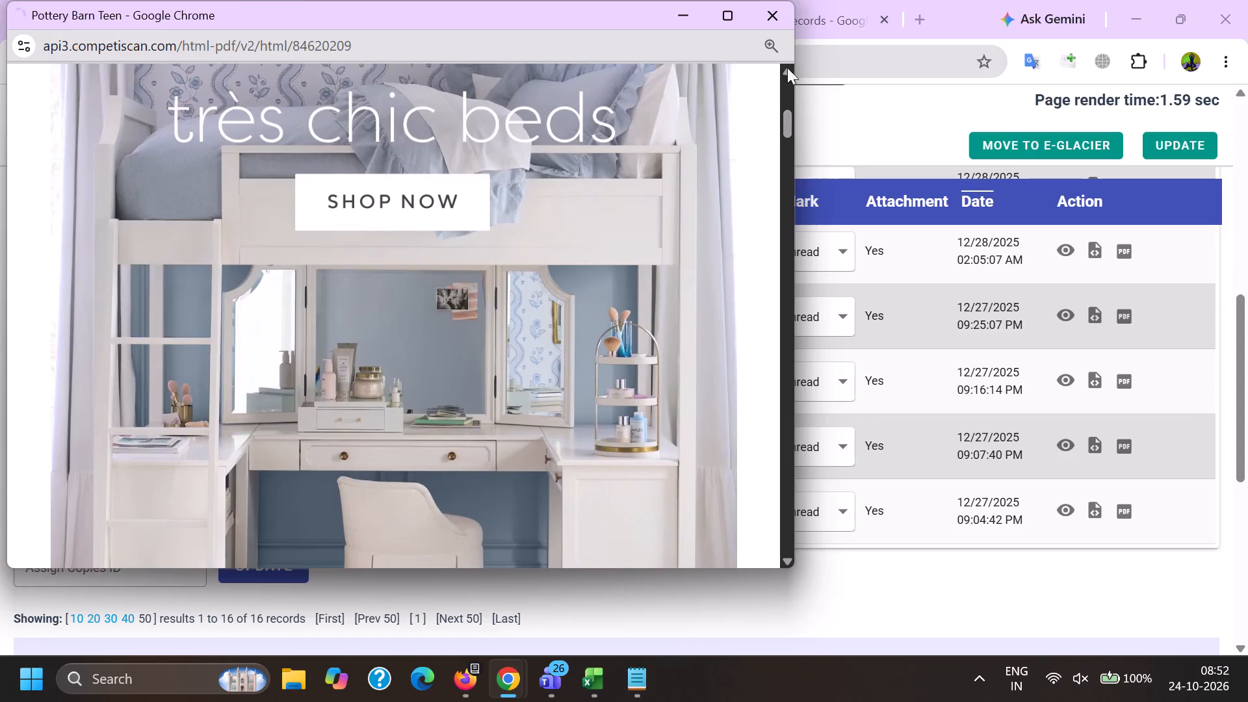
{"action": "left_click", "coordinate": [780, 14]}
{"action": "left_click", "coordinate": [58, 512]}
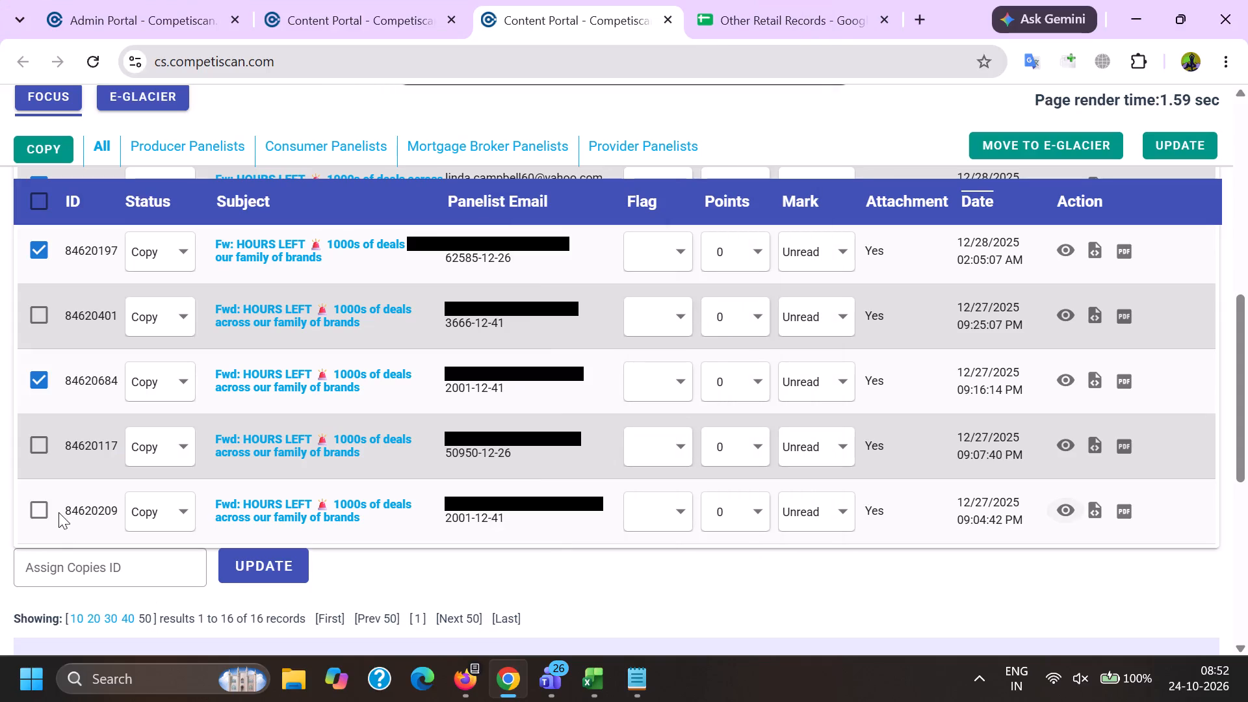
{"action": "left_click", "coordinate": [58, 507]}
{"action": "left_click", "coordinate": [27, 512]}
Copy the selected HOURS LEFT emails' subjects and IDs into the Notepad notes, a few blank lines below the existing teen entries.
{"action": "left_click", "coordinate": [41, 149]}
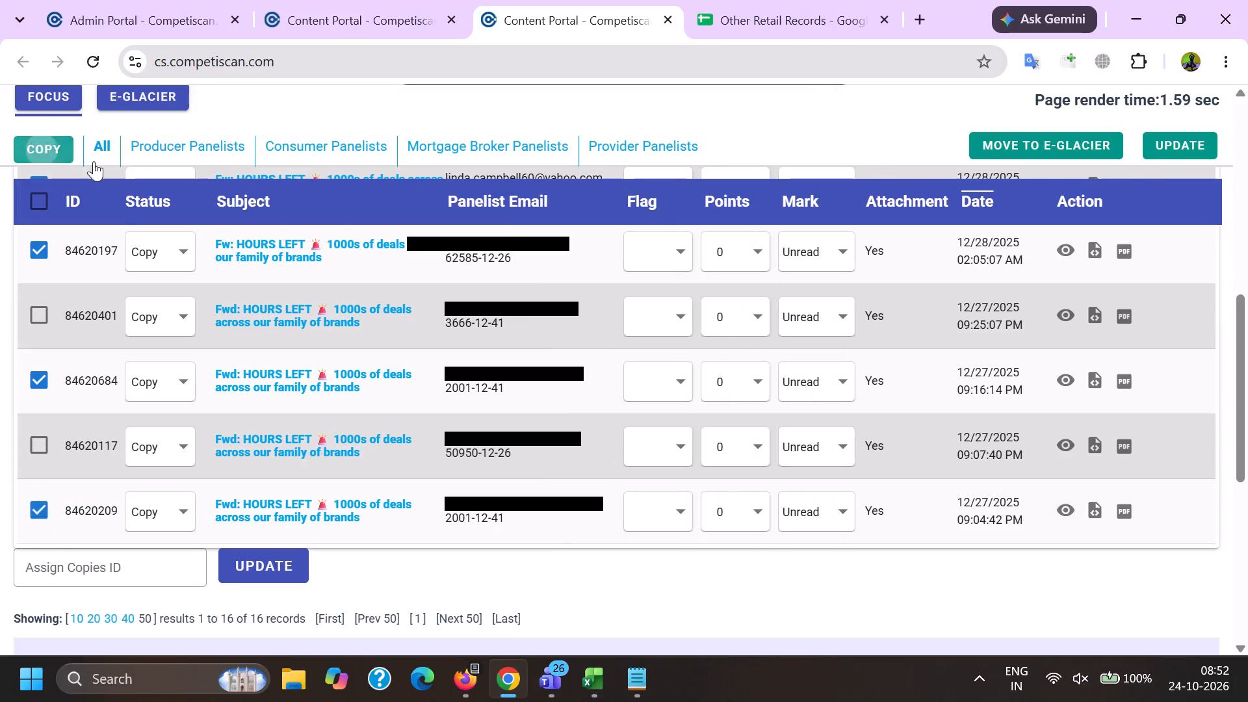
{"action": "left_click", "coordinate": [794, 180]}
{"action": "left_click", "coordinate": [634, 697]}
{"action": "scroll", "coordinate": [665, 458], "scroll_direction": "down", "scroll_amount": 3}
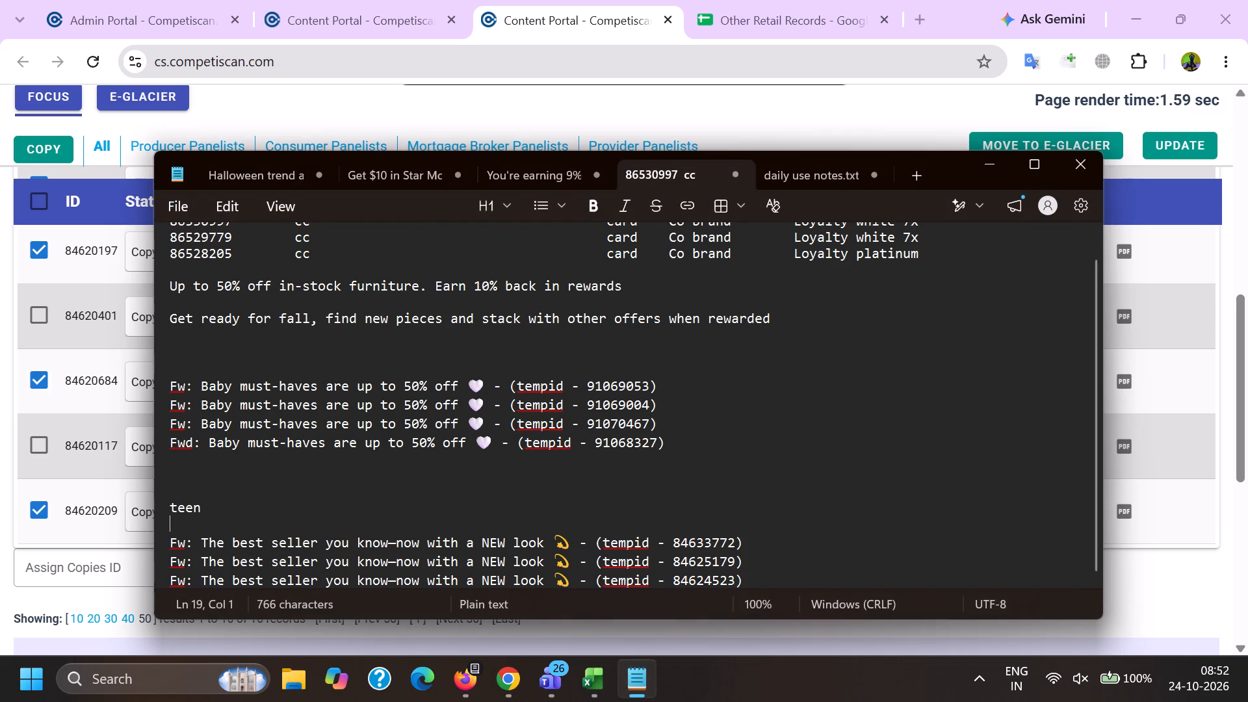
{"action": "left_click", "coordinate": [806, 569]}
{"action": "key", "text": "Return"}
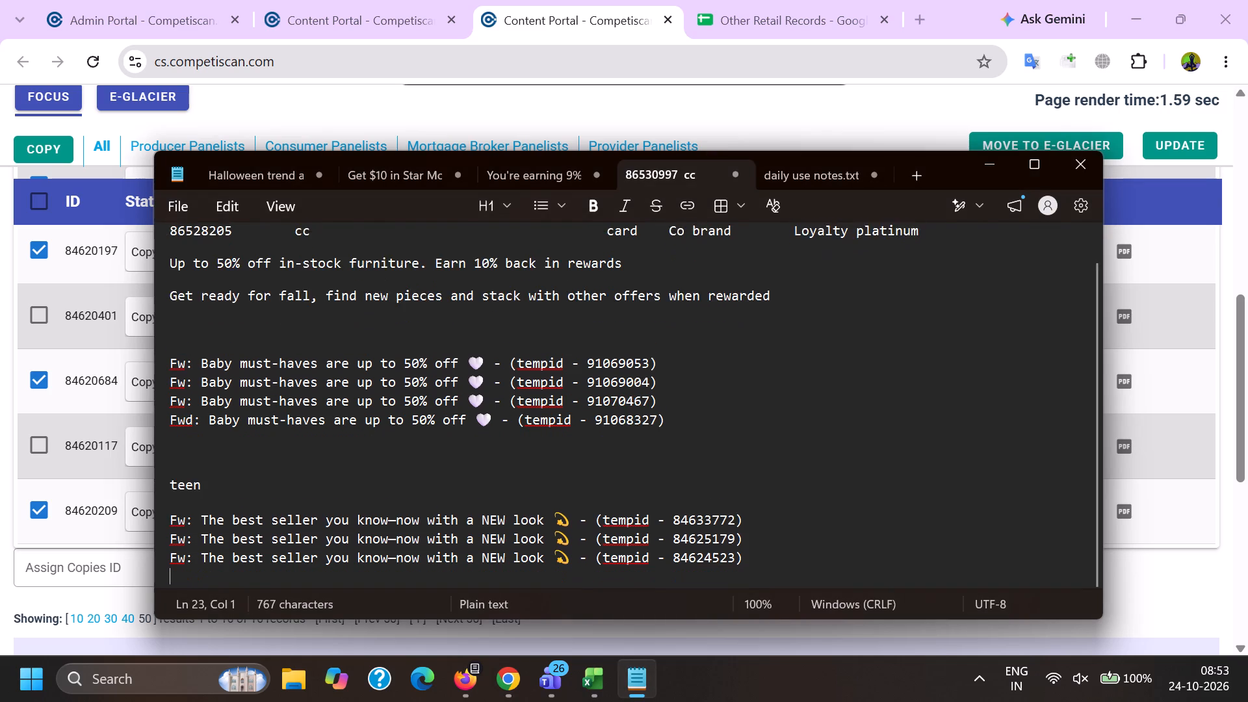
{"action": "key", "text": "Return"}
{"action": "key", "text": "Return"}
{"action": "key", "text": "Return"}
{"action": "key", "text": "Return"}
{"action": "key", "text": "ctrl+v"}
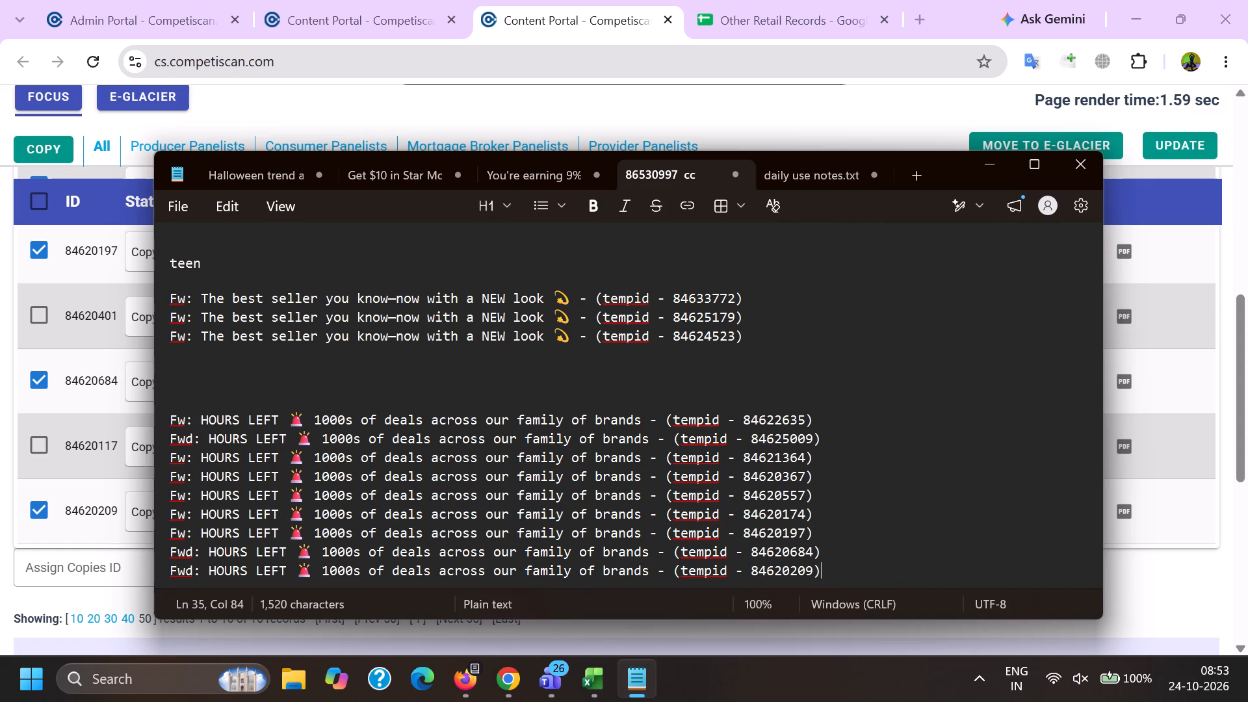
{"action": "scroll", "coordinate": [889, 465], "scroll_direction": "up", "scroll_amount": 3}
{"action": "scroll", "coordinate": [478, 413], "scroll_direction": "up", "scroll_amount": 5}
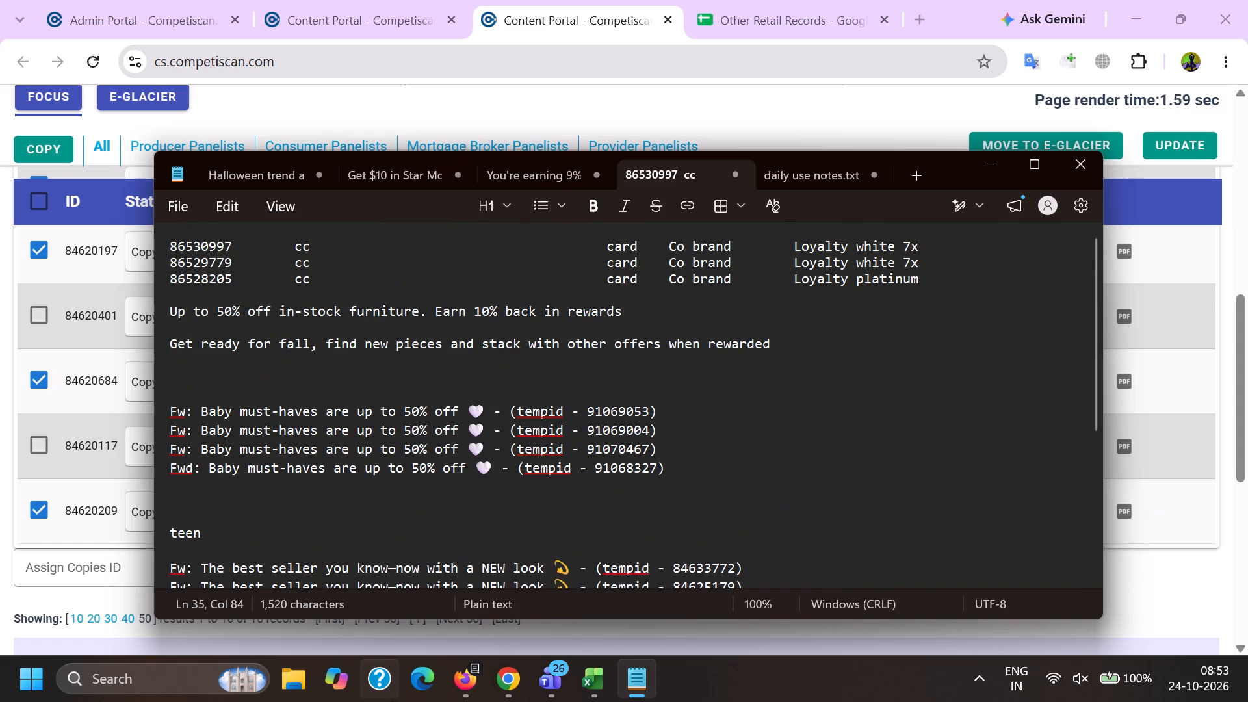
In Firefox, reuse the e.potterybarnkids.com term from the E-Glacier search, with added quotation marks, to replace e.pbteen.com and search Focus.
{"action": "left_click", "coordinate": [474, 692]}
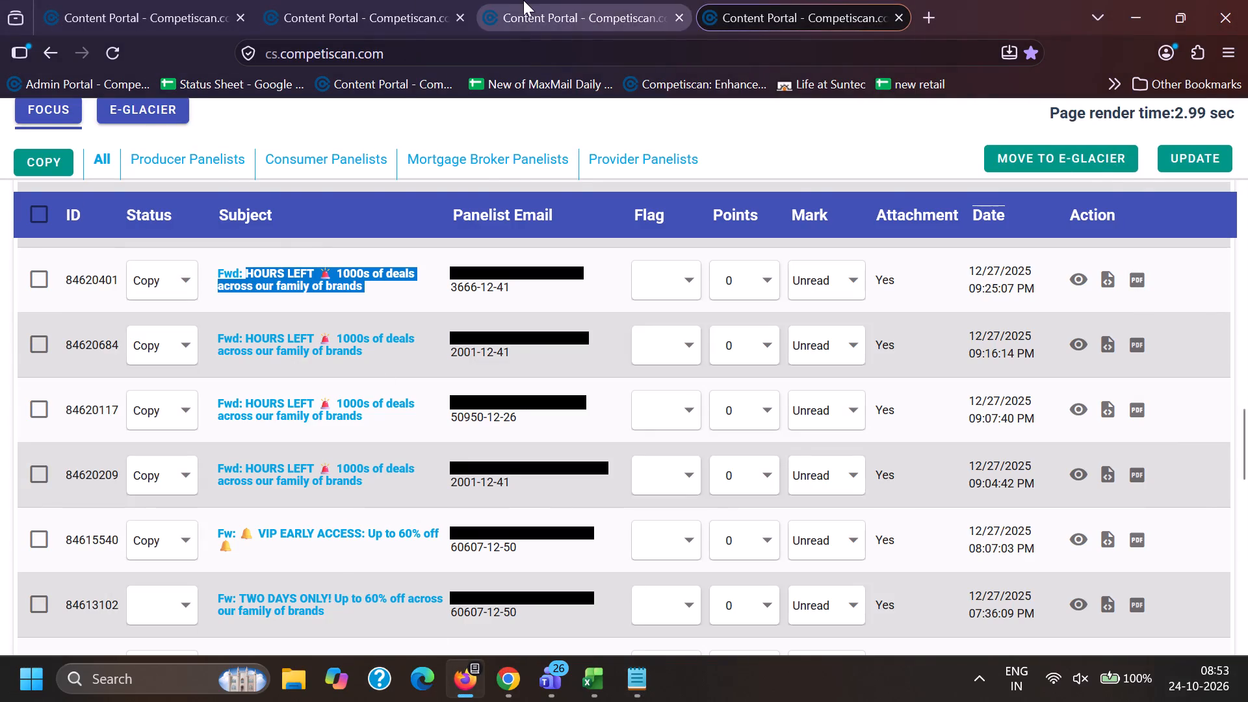
{"action": "left_click", "coordinate": [525, 0]}
{"action": "scroll", "coordinate": [233, 418], "scroll_direction": "up", "scroll_amount": 11}
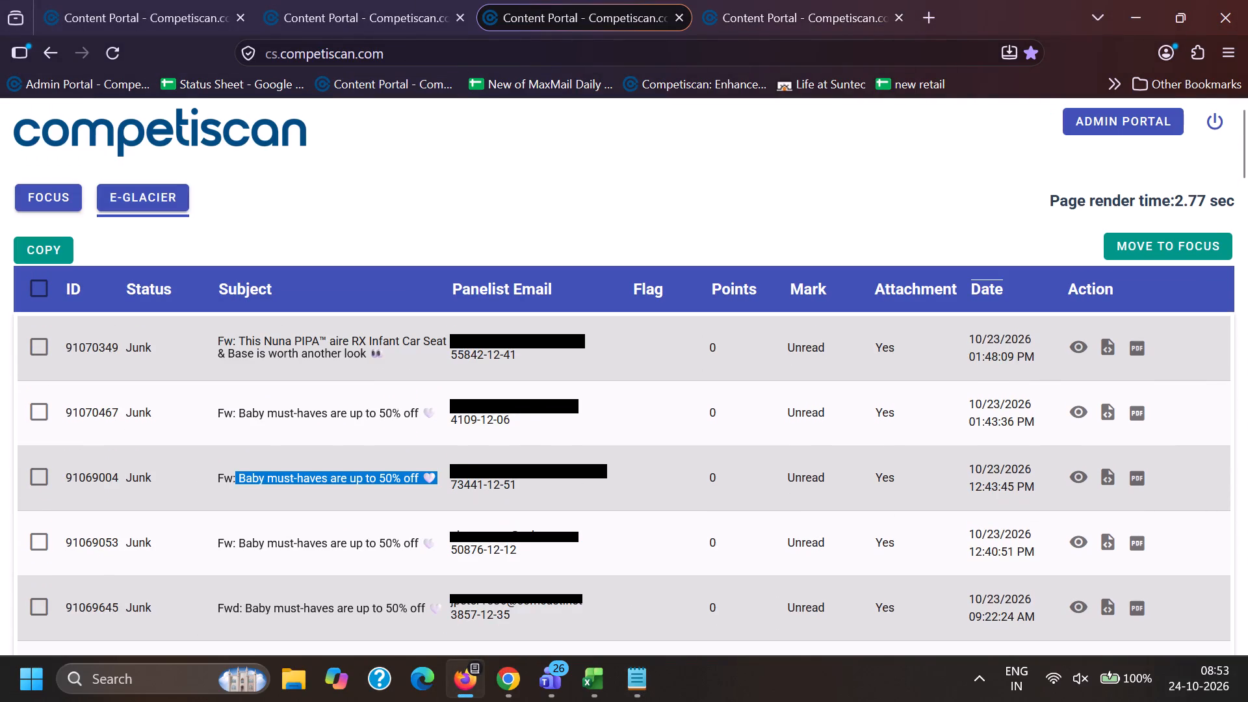
{"action": "scroll", "coordinate": [209, 328], "scroll_direction": "down", "scroll_amount": 11}
{"action": "scroll", "coordinate": [298, 461], "scroll_direction": "down", "scroll_amount": 12}
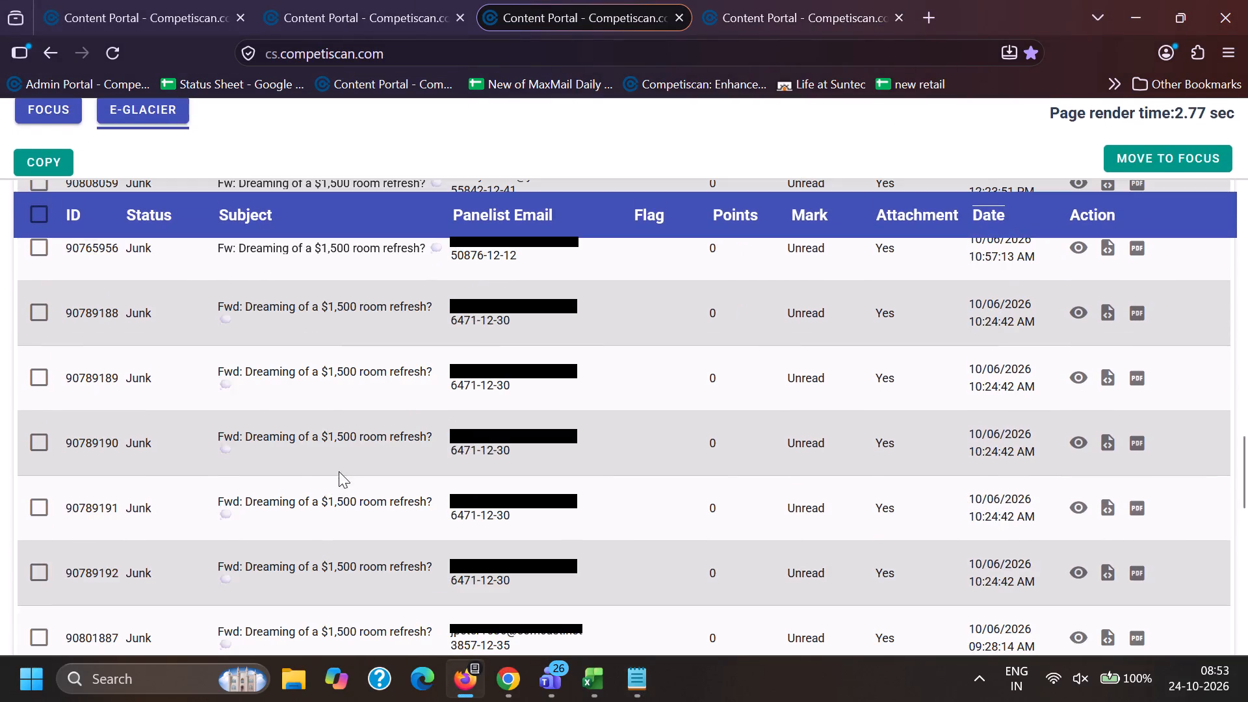
{"action": "scroll", "coordinate": [337, 497], "scroll_direction": "down", "scroll_amount": 6}
{"action": "left_click_drag", "start_coordinate": [329, 577], "coordinate": [1, 581]}
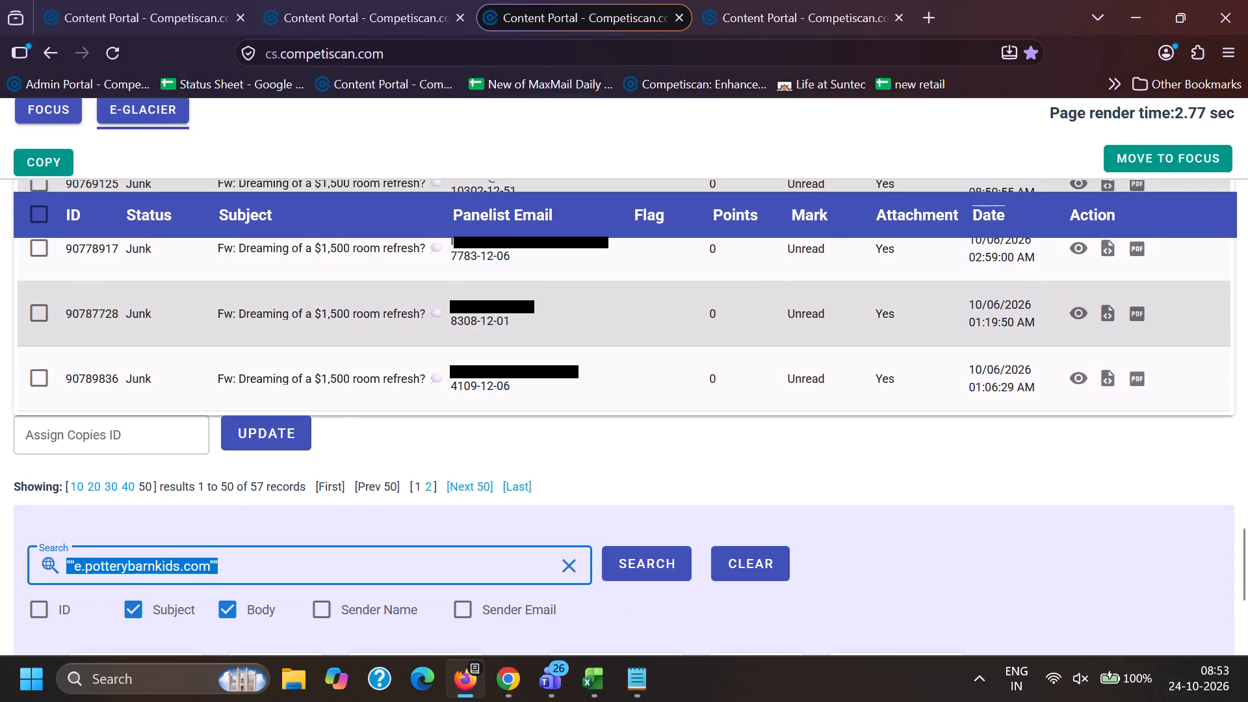
{"action": "key", "text": "ctrl+c"}
{"action": "left_click", "coordinate": [760, 1]}
{"action": "scroll", "coordinate": [396, 492], "scroll_direction": "down", "scroll_amount": 13}
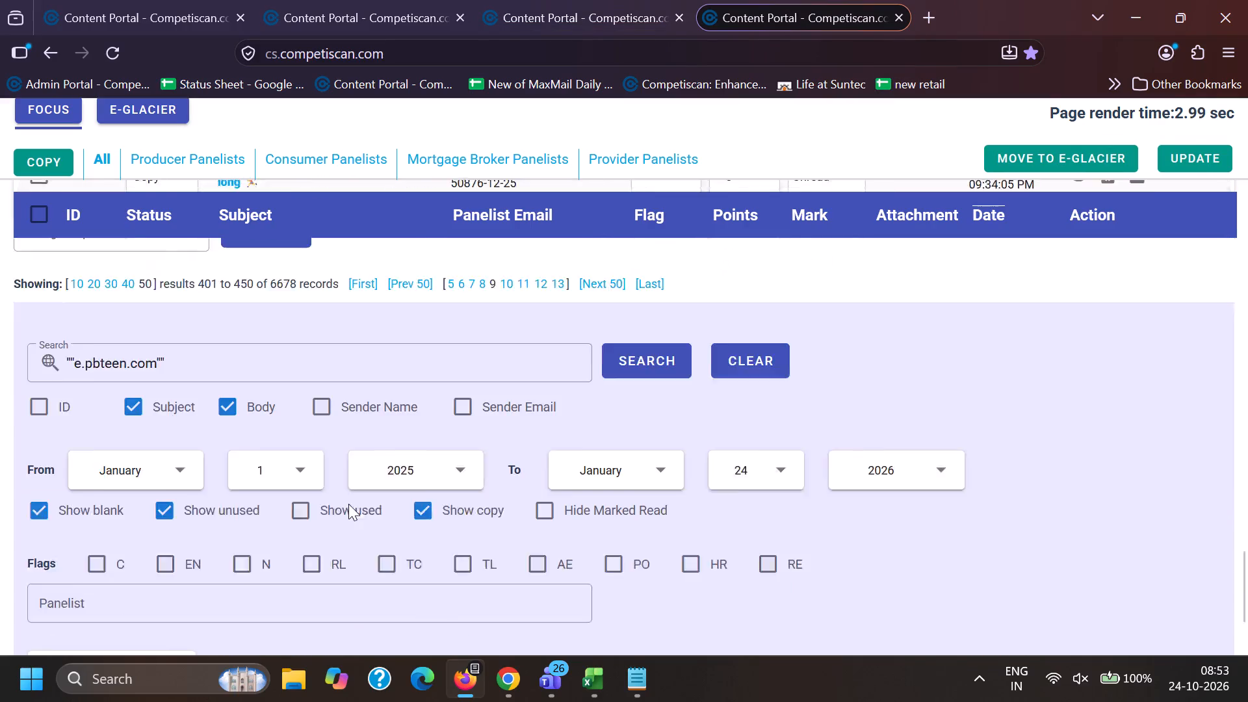
{"action": "scroll", "coordinate": [337, 437], "scroll_direction": "up", "scroll_amount": 2}
{"action": "left_click_drag", "start_coordinate": [409, 413], "coordinate": [2, 452]}
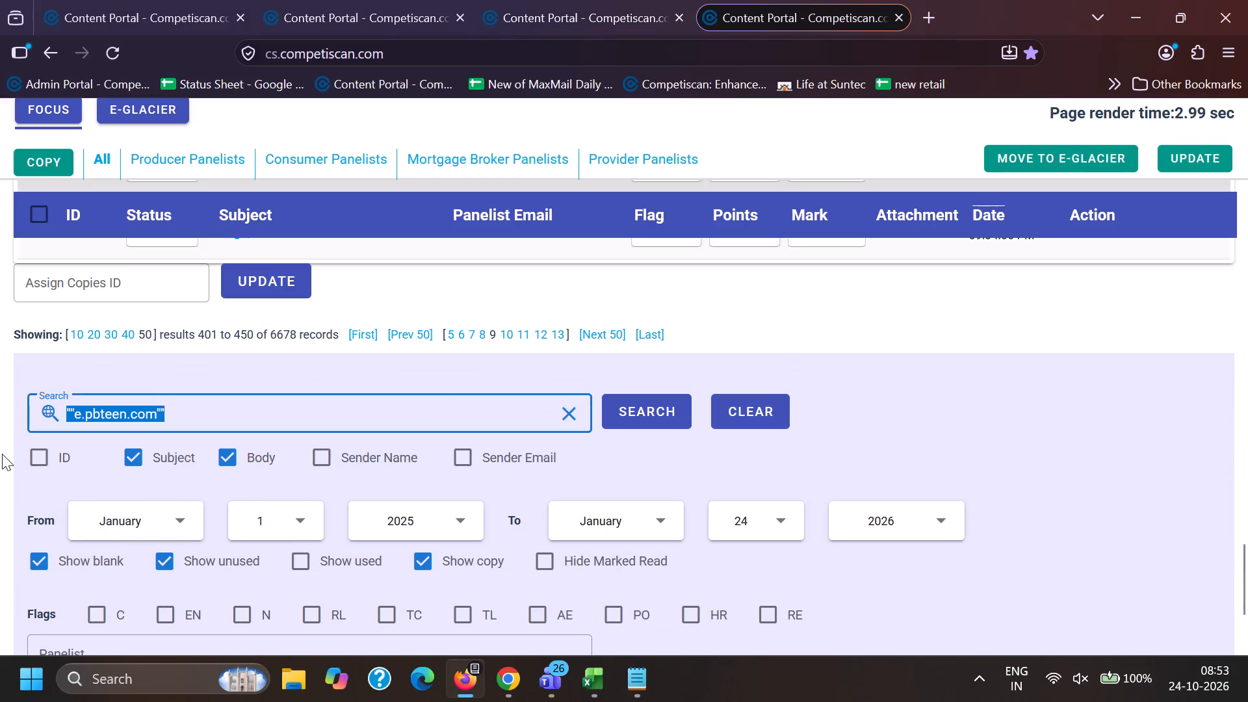
{"action": "key", "text": "BackSpace"}
{"action": "key", "text": "shift+quotedbl"}
{"action": "key", "text": "ctrl+v"}
{"action": "key", "text": "ctrl+shift+apostrophe"}
{"action": "key", "text": "Return"}
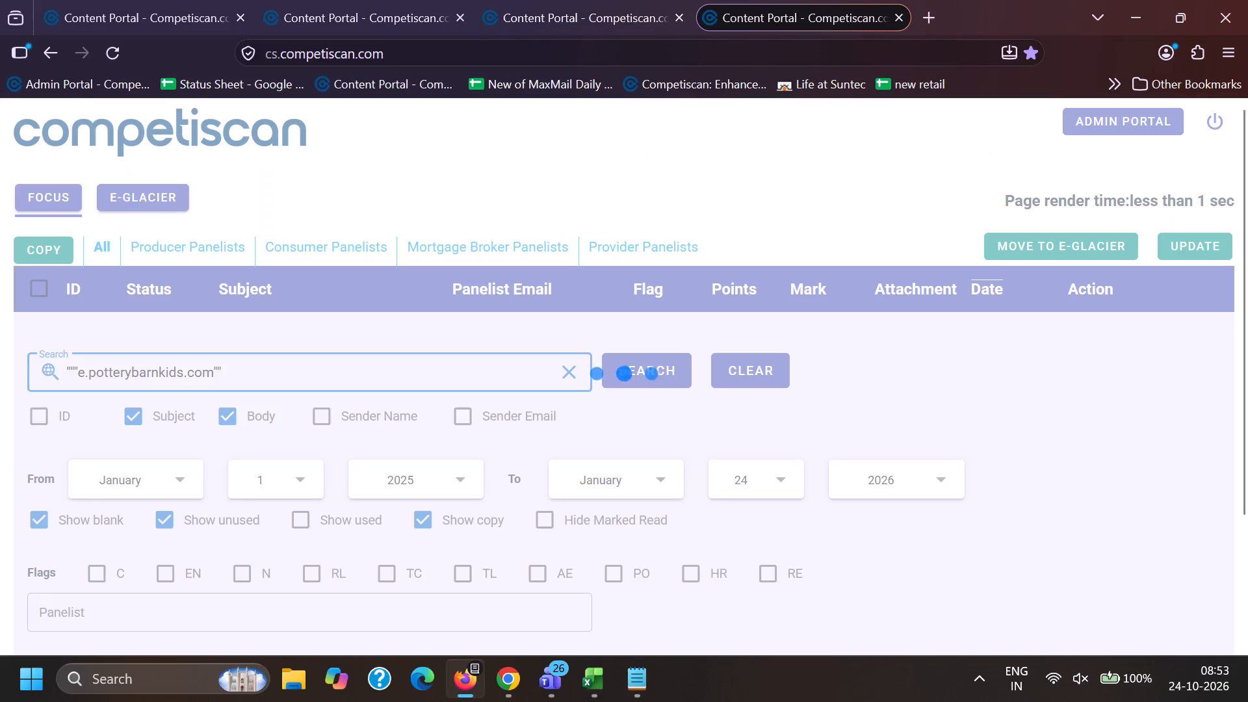
Rerun the "Capital one" search in Focus and bring up its refreshed results.
{"action": "left_click", "coordinate": [127, 0]}
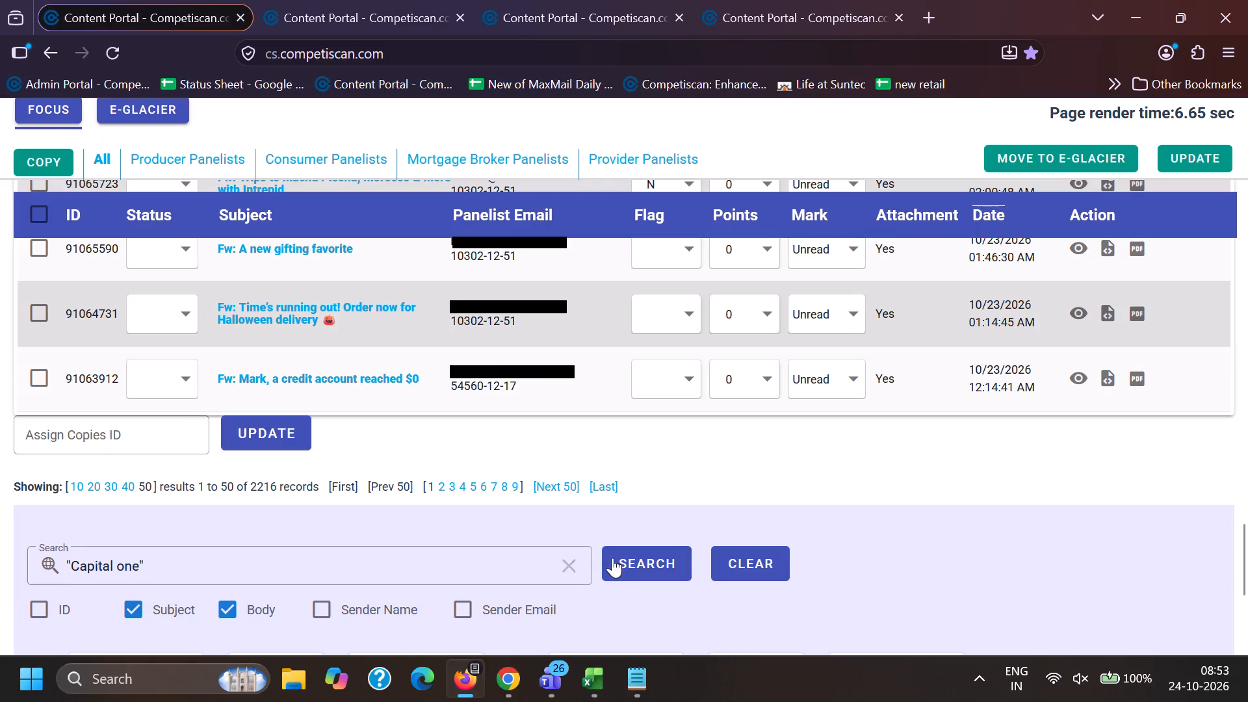
{"action": "left_click", "coordinate": [617, 558]}
{"action": "left_click", "coordinate": [344, 0]}
{"action": "left_click", "coordinate": [149, 0]}
{"action": "left_click", "coordinate": [285, 0]}
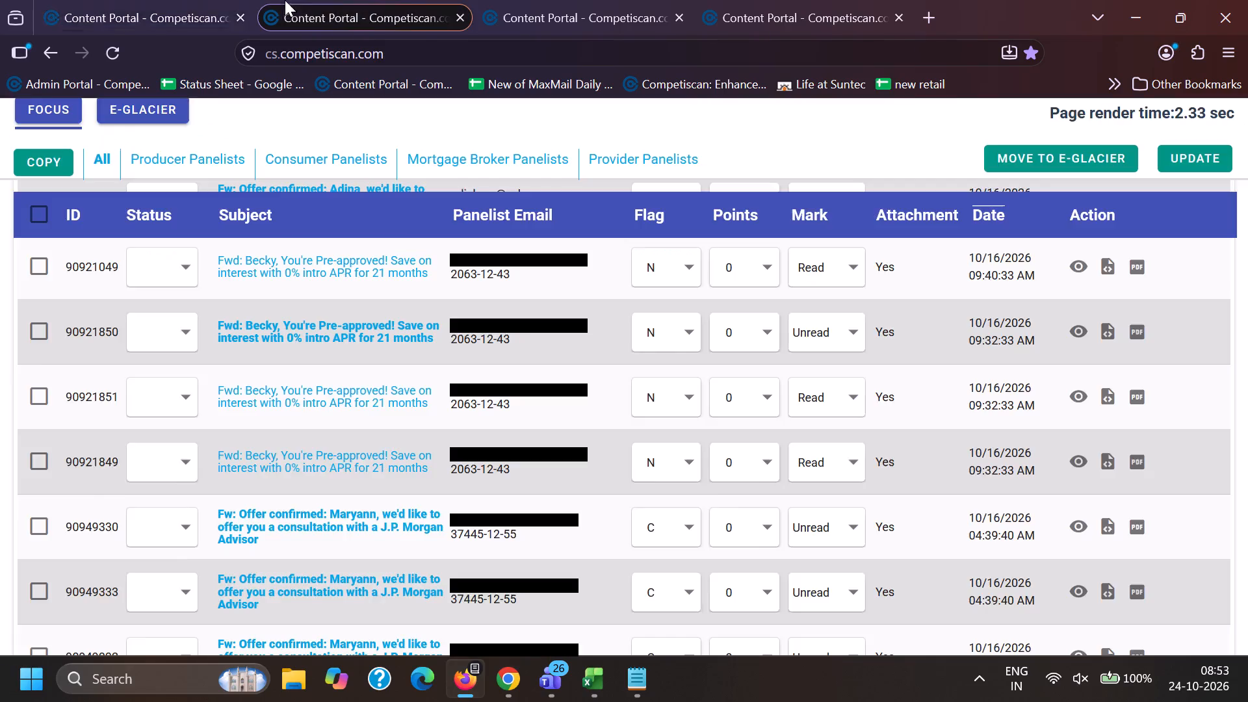
{"action": "left_click", "coordinate": [135, 0]}
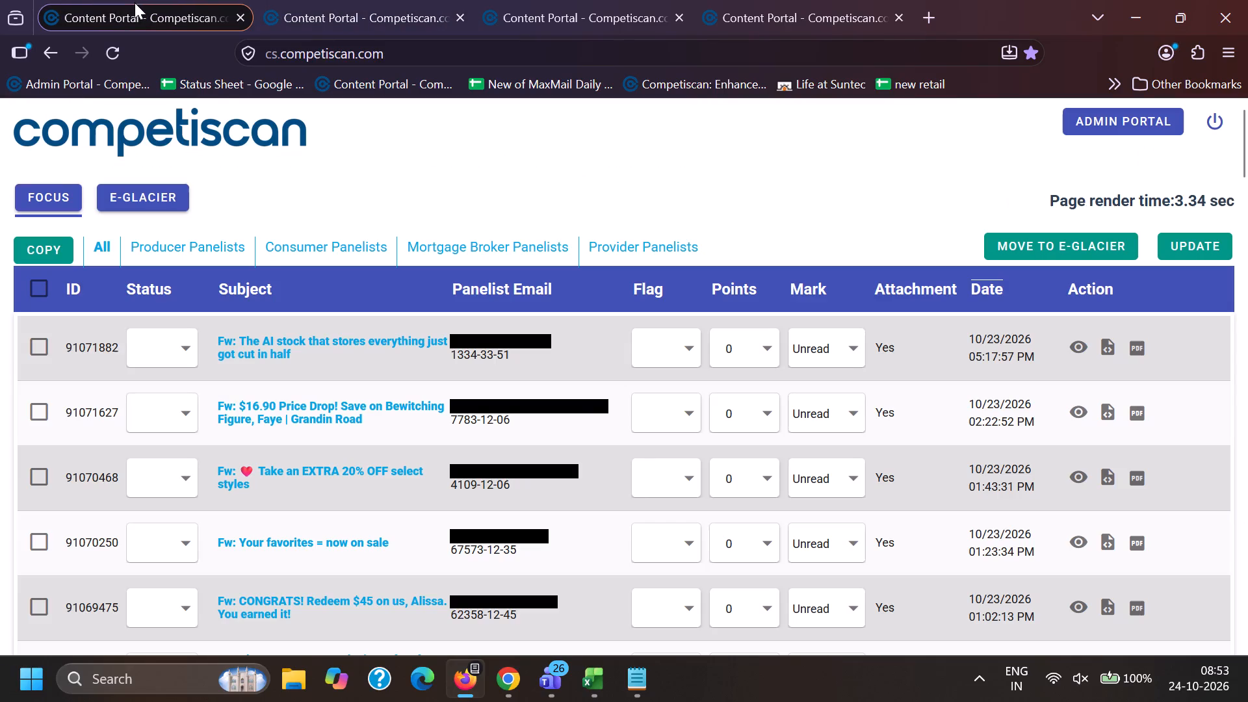
Look through the refreshed Capital one results in Focus and preview the "Save up to 35% + 10% with store pickup" email 91070336.
{"action": "scroll", "coordinate": [259, 311], "scroll_direction": "down", "scroll_amount": 1}
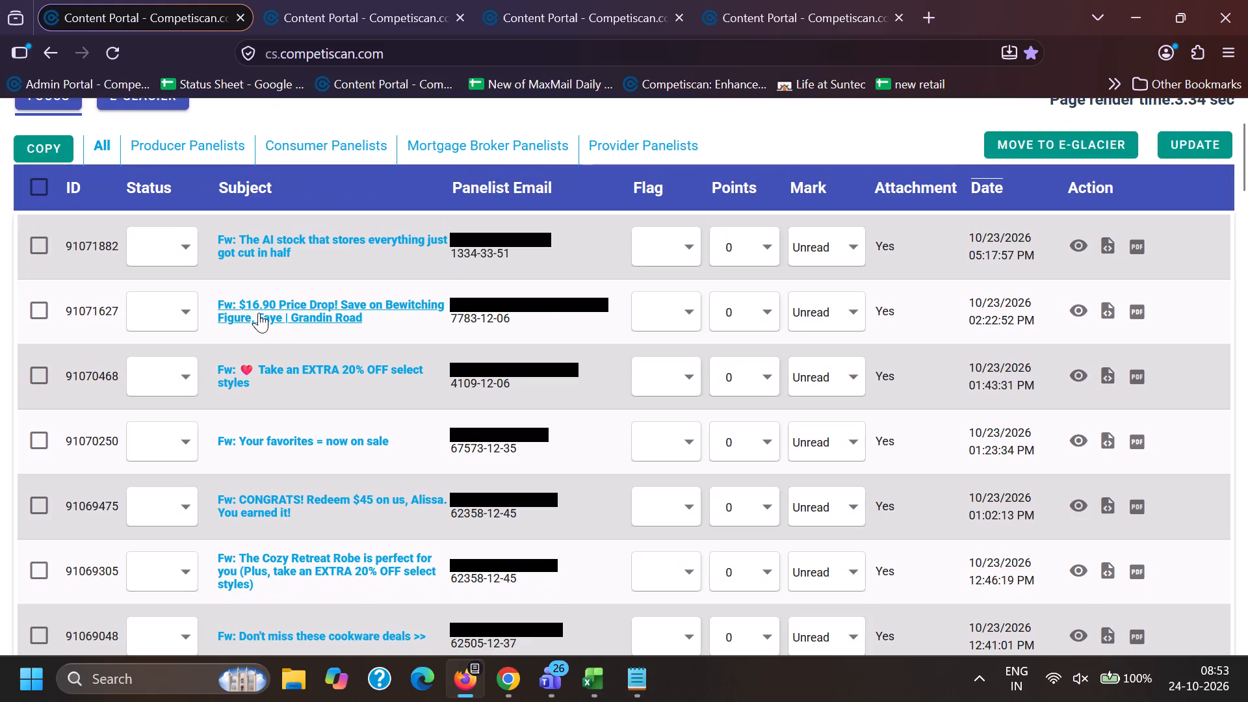
{"action": "scroll", "coordinate": [259, 313], "scroll_direction": "down", "scroll_amount": 1}
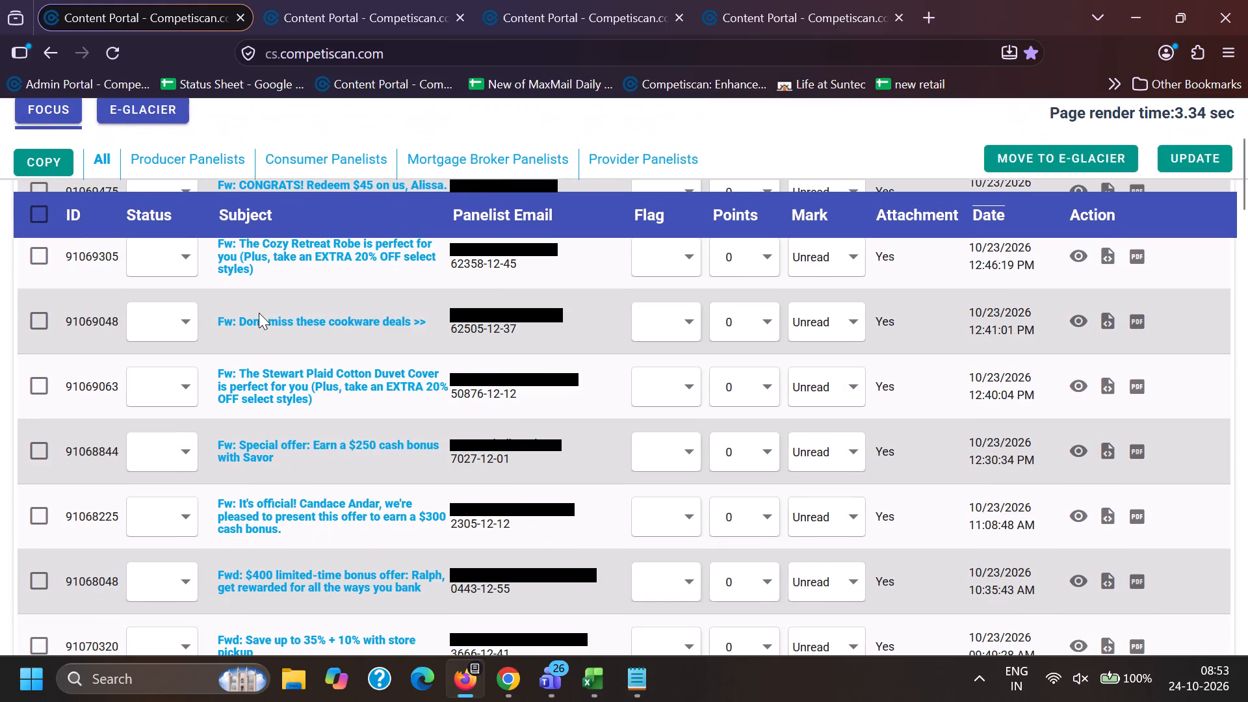
{"action": "scroll", "coordinate": [259, 313], "scroll_direction": "down", "scroll_amount": 2}
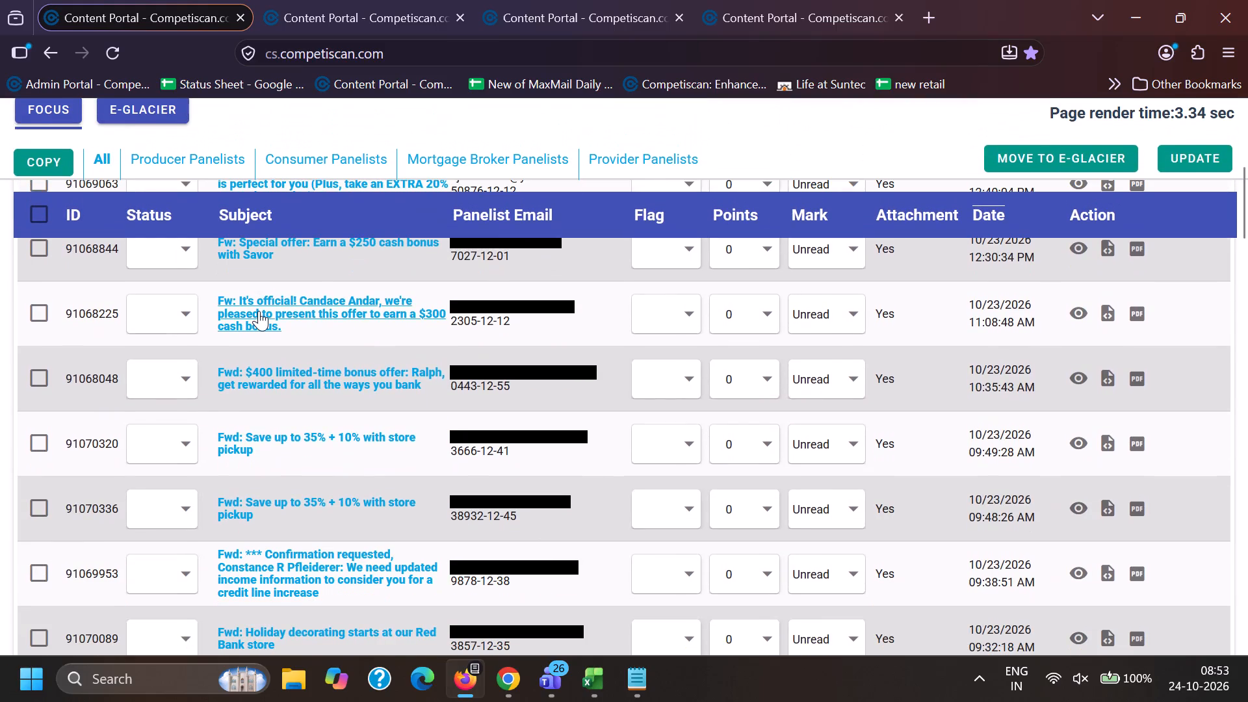
{"action": "left_click", "coordinate": [1074, 507]}
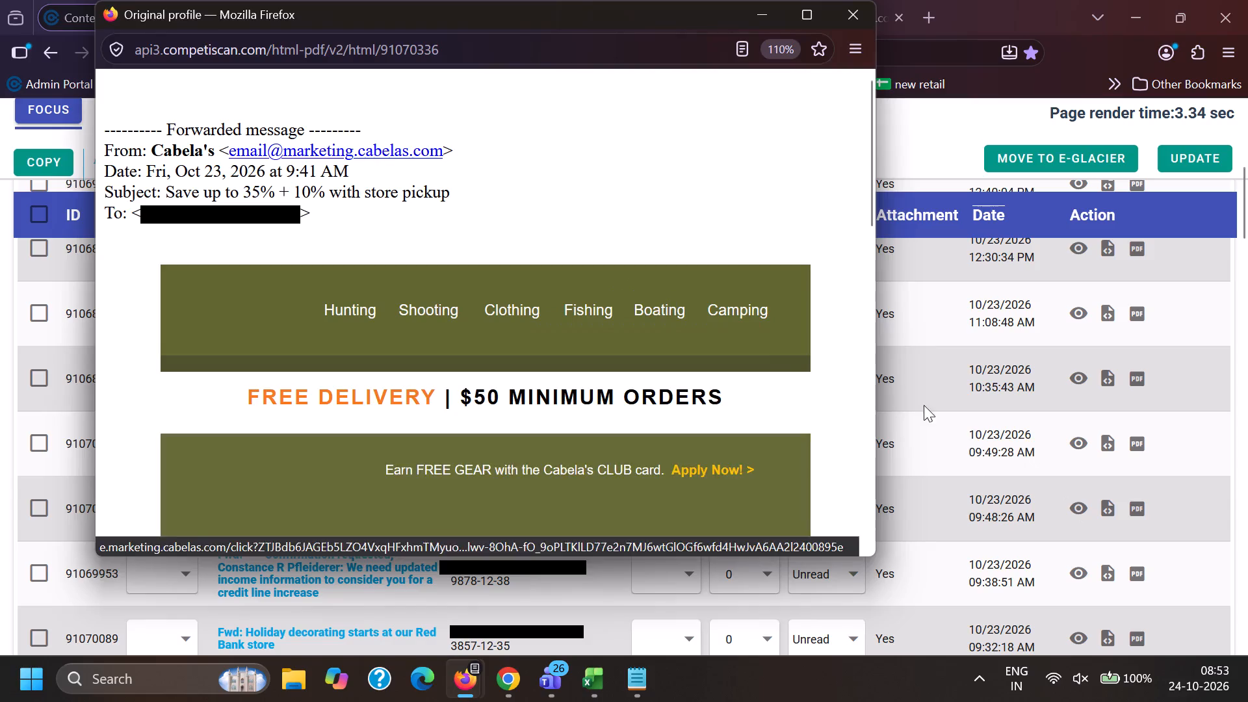
{"action": "left_click", "coordinate": [962, 434]}
Browse the e.potterybarnkids.com results in Focus and load a further page containing older emails.
{"action": "left_click", "coordinate": [736, 0]}
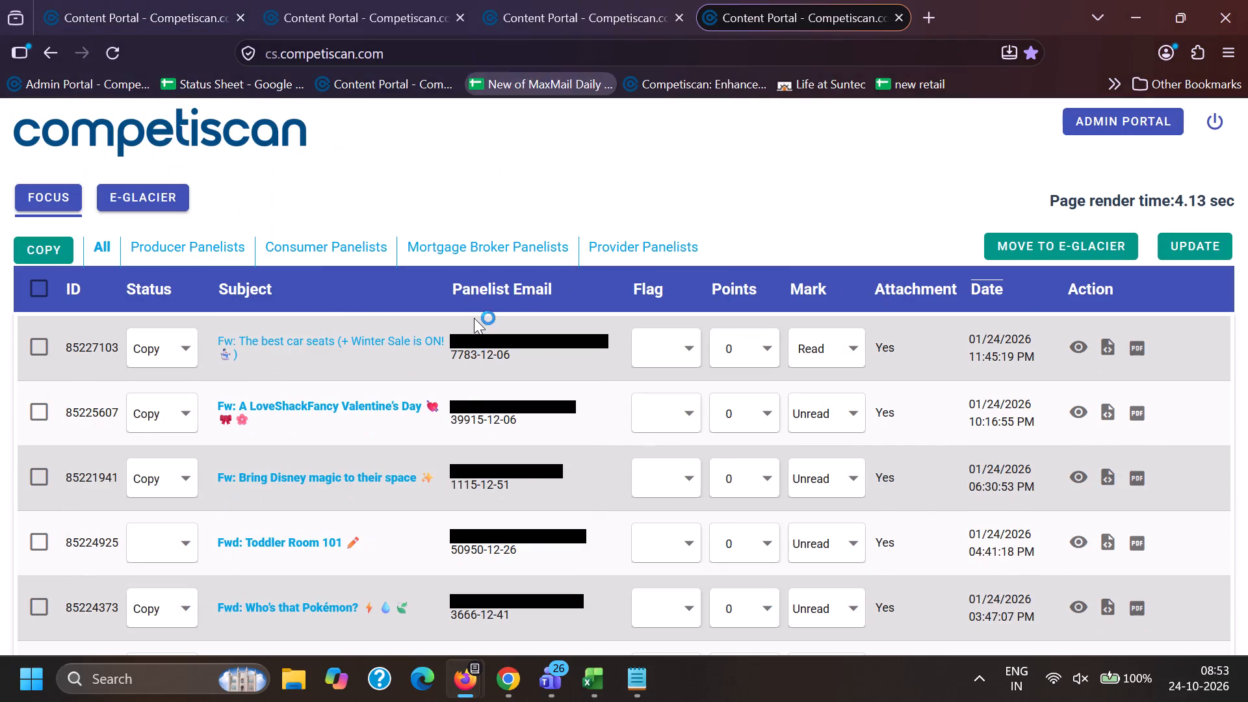
{"action": "scroll", "coordinate": [408, 356], "scroll_direction": "down", "scroll_amount": 13}
{"action": "scroll", "coordinate": [378, 432], "scroll_direction": "down", "scroll_amount": 1}
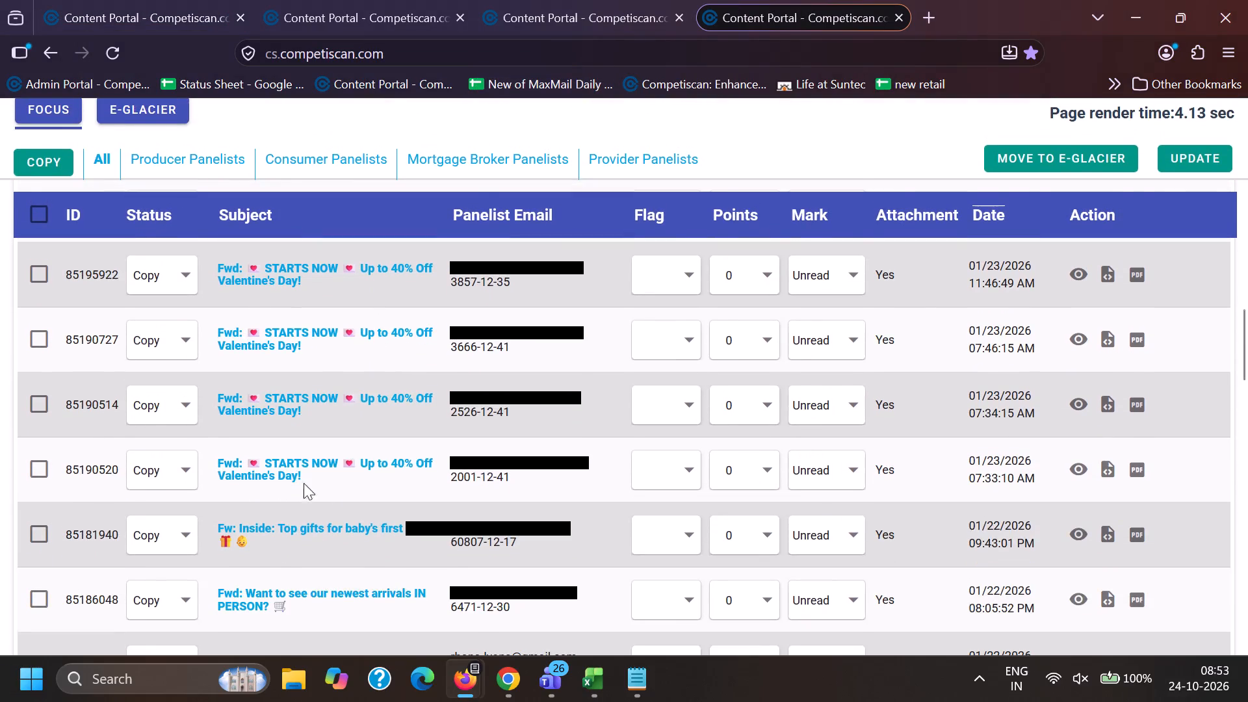
{"action": "scroll", "coordinate": [252, 479], "scroll_direction": "down", "scroll_amount": 17}
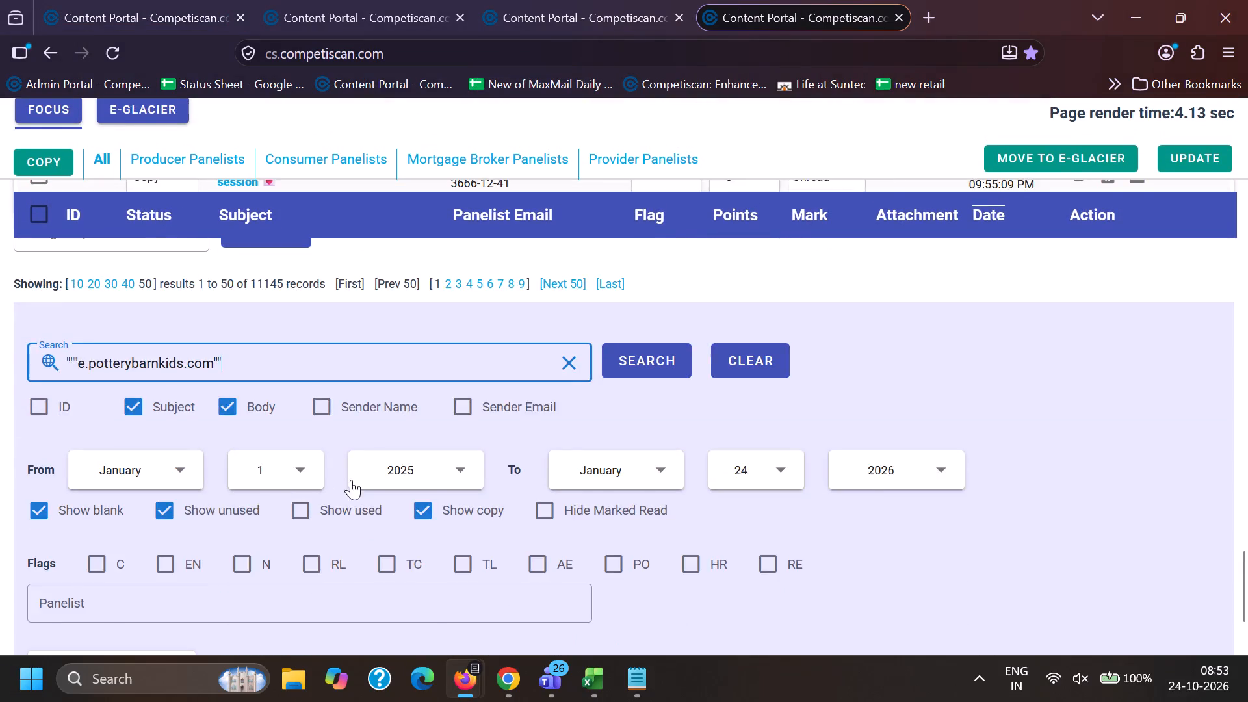
{"action": "scroll", "coordinate": [351, 480], "scroll_direction": "up", "scroll_amount": 1}
{"action": "left_click", "coordinate": [521, 388]}
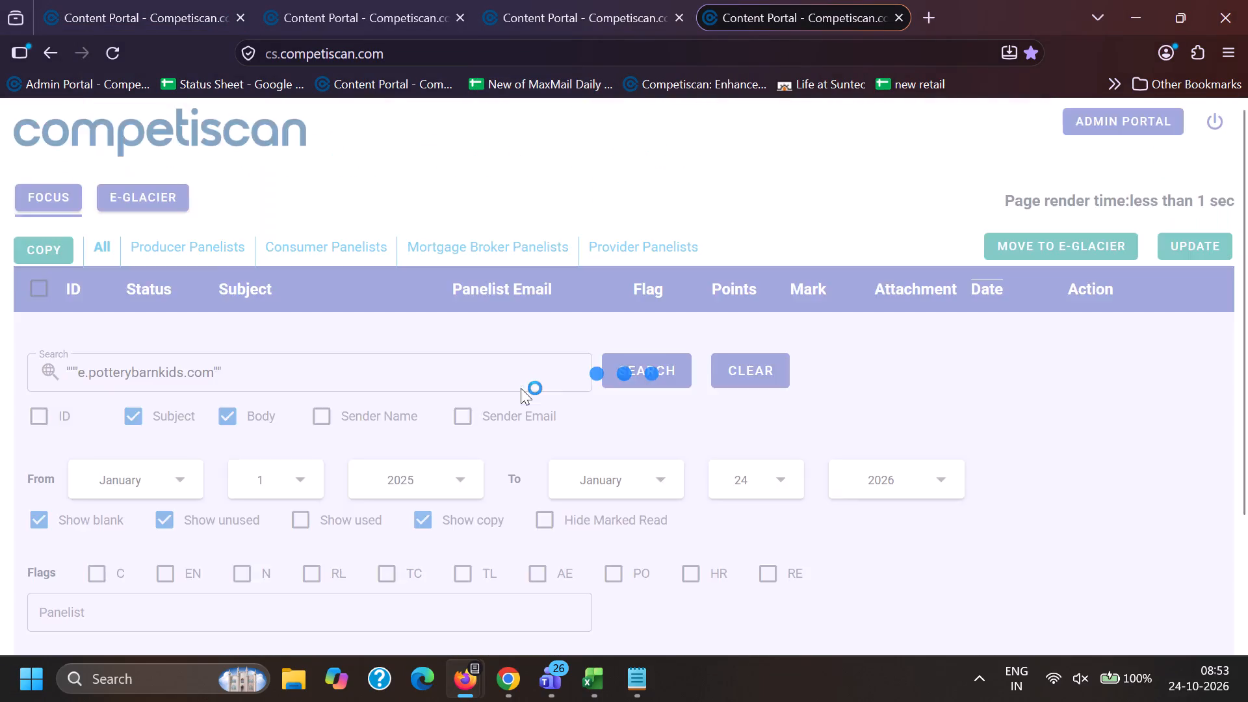
{"action": "left_click", "coordinate": [486, 0]}
{"action": "left_click", "coordinate": [734, 0]}
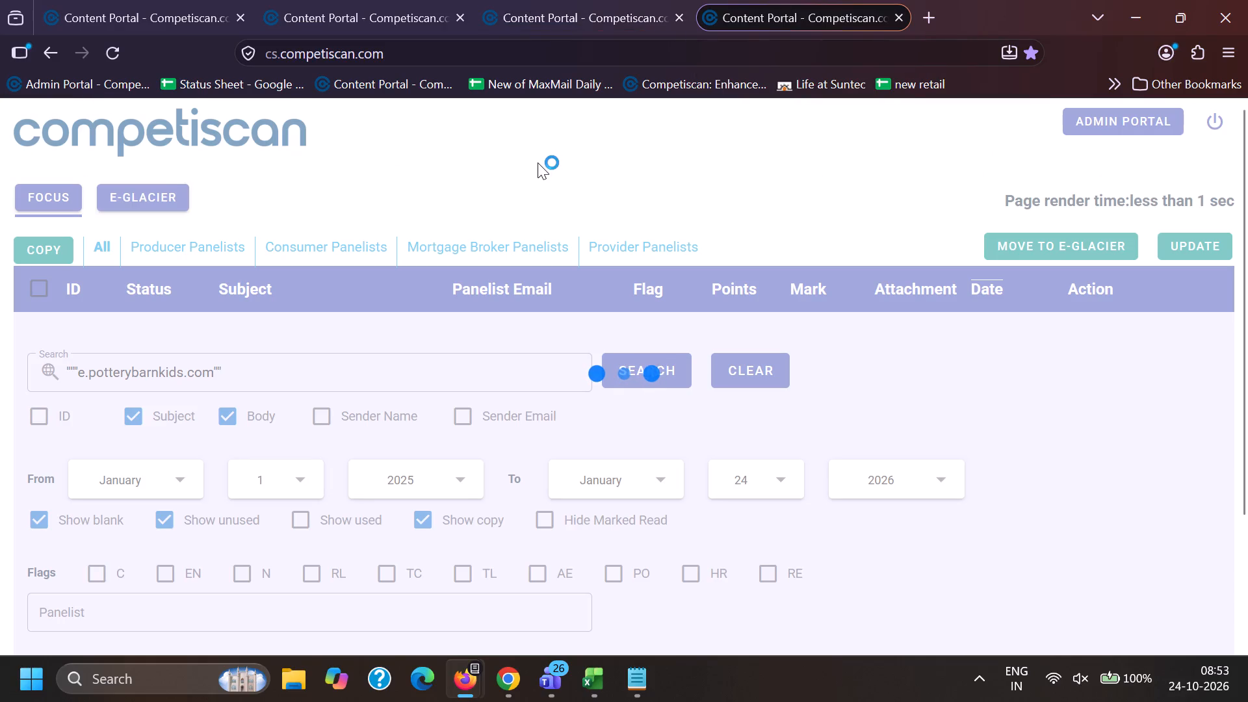
Copy the subject "Hello, new year 👋 Meet our NEW arrivals!" from the results and search Focus in Chrome for it in quotation marks.
{"action": "scroll", "coordinate": [283, 465], "scroll_direction": "down", "scroll_amount": 4}
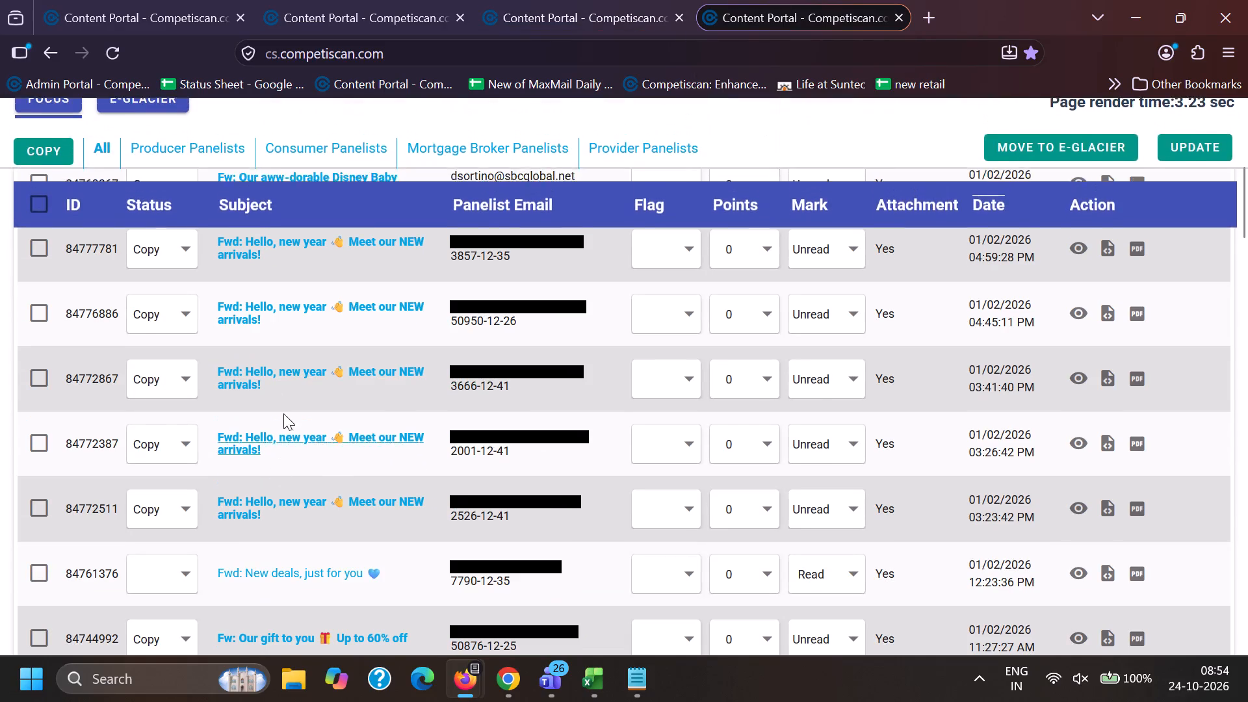
{"action": "left_click_drag", "start_coordinate": [247, 364], "coordinate": [283, 398]}
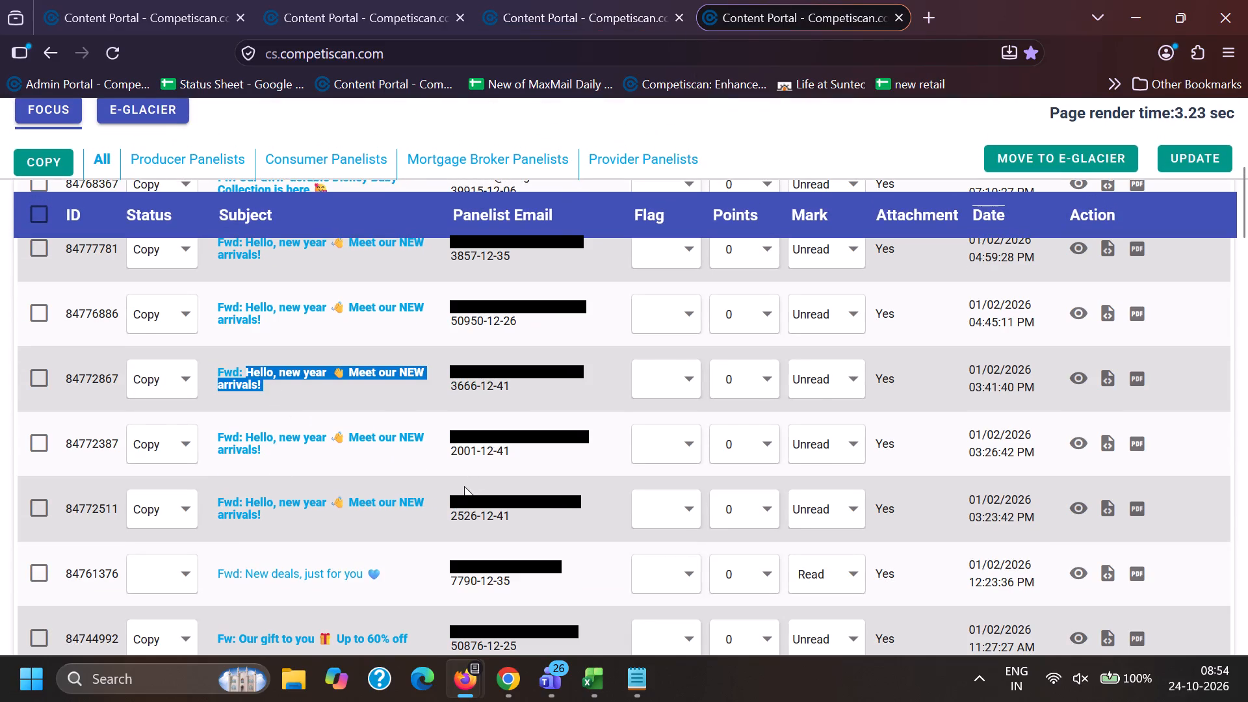
{"action": "key", "text": "ctrl+c"}
{"action": "key", "text": "ctrl+c"}
{"action": "left_click", "coordinate": [505, 690]}
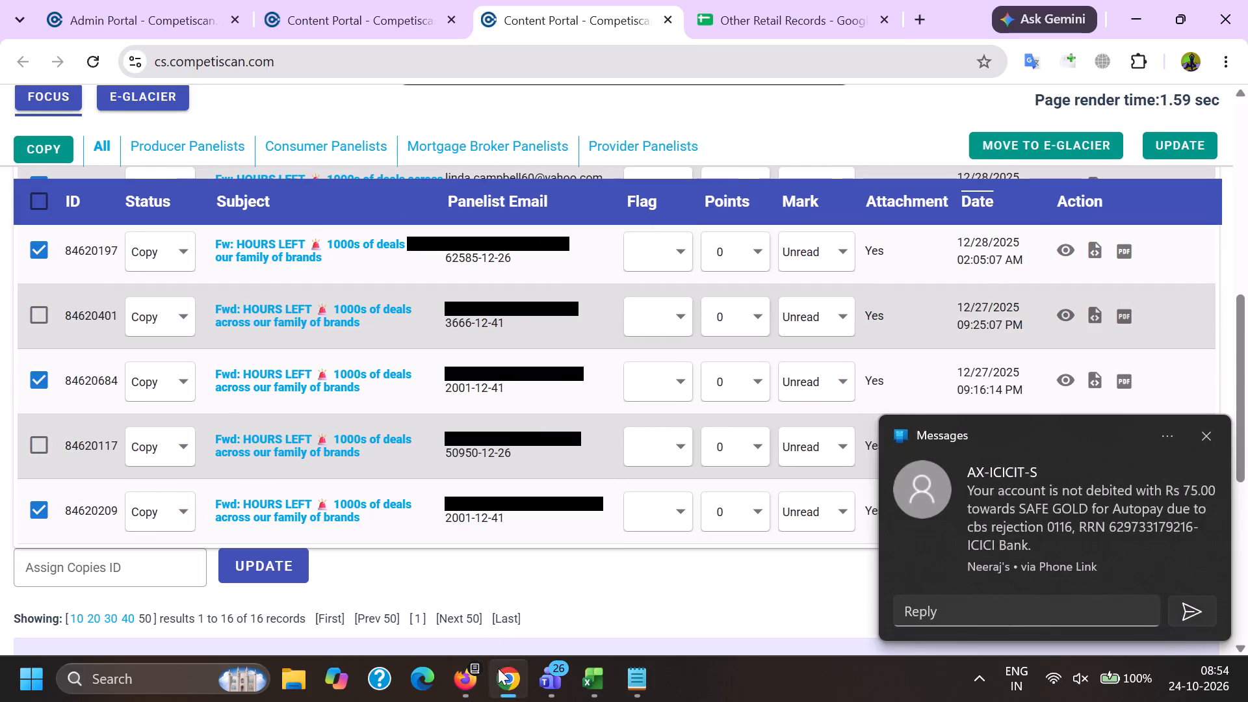
{"action": "left_click", "coordinate": [510, 680]}
{"action": "left_click", "coordinate": [510, 679]}
{"action": "scroll", "coordinate": [379, 475], "scroll_direction": "down", "scroll_amount": 6}
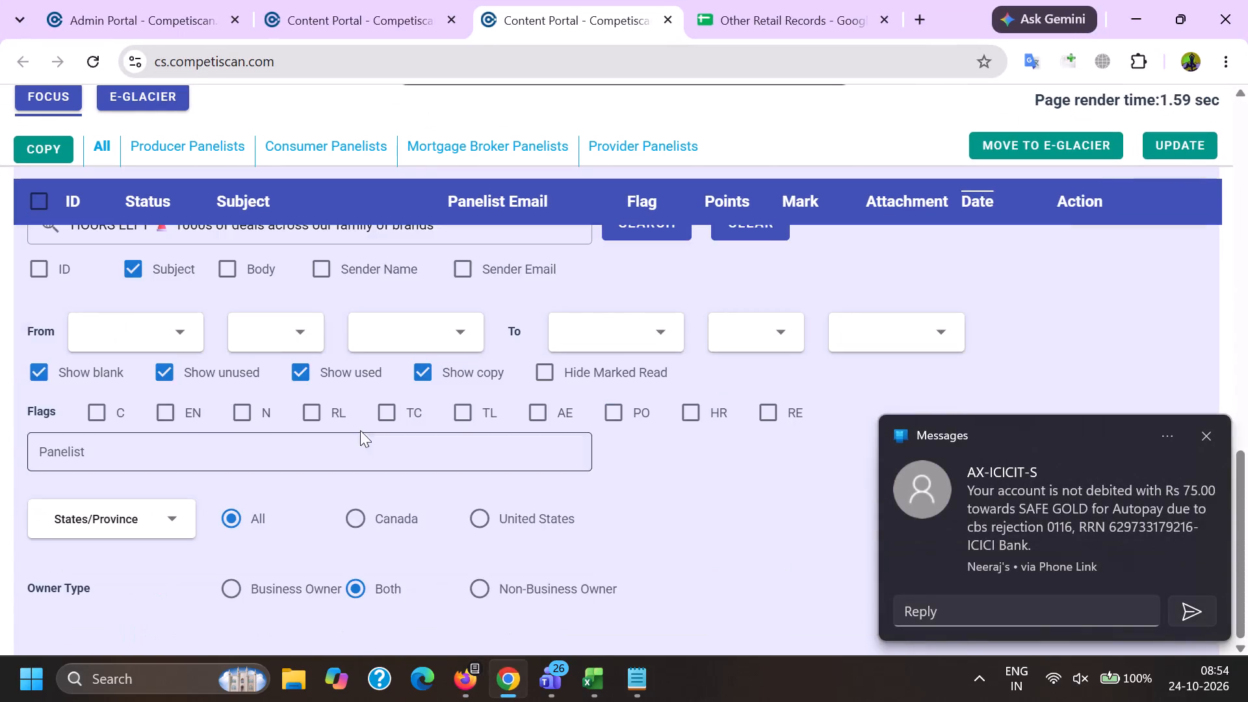
{"action": "scroll", "coordinate": [341, 449], "scroll_direction": "up", "scroll_amount": 1}
{"action": "left_click_drag", "start_coordinate": [465, 317], "coordinate": [5, 317]}
{"action": "key", "text": "BackSpace"}
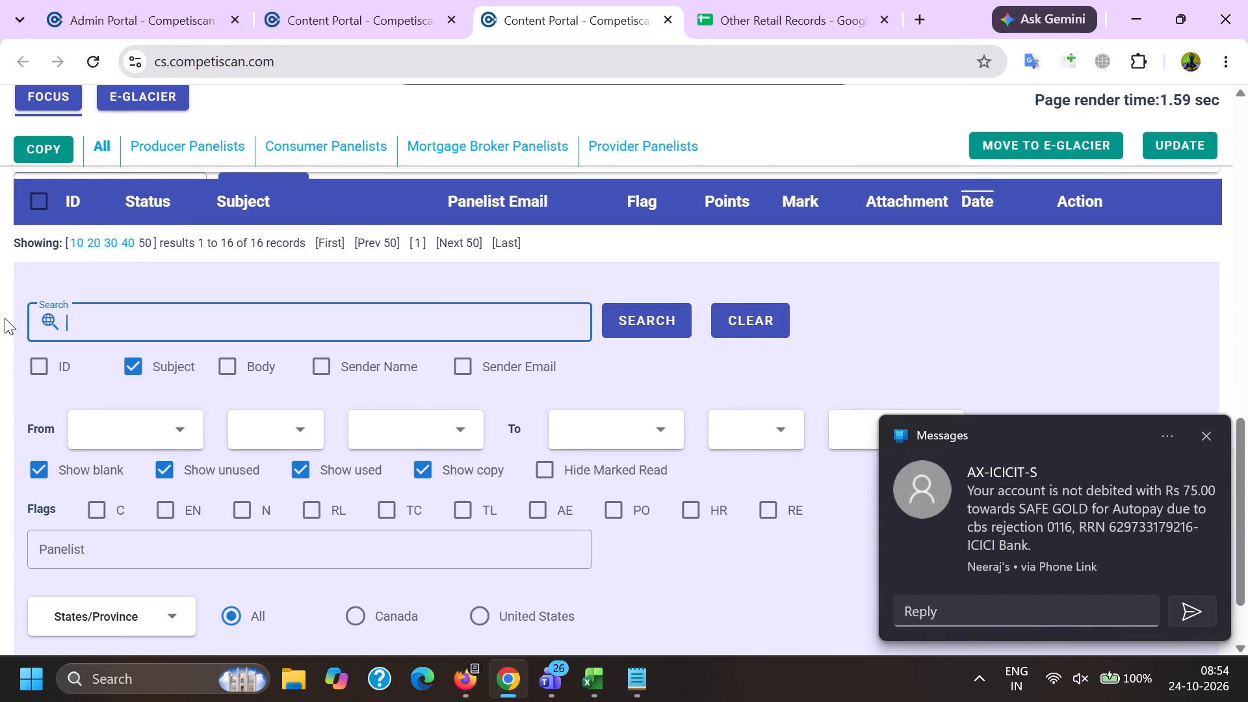
{"action": "key", "text": "shift+quotedbl"}
{"action": "key", "text": "ctrl+v"}
{"action": "key", "text": "shift+quotedbl"}
{"action": "key", "text": "Return"}
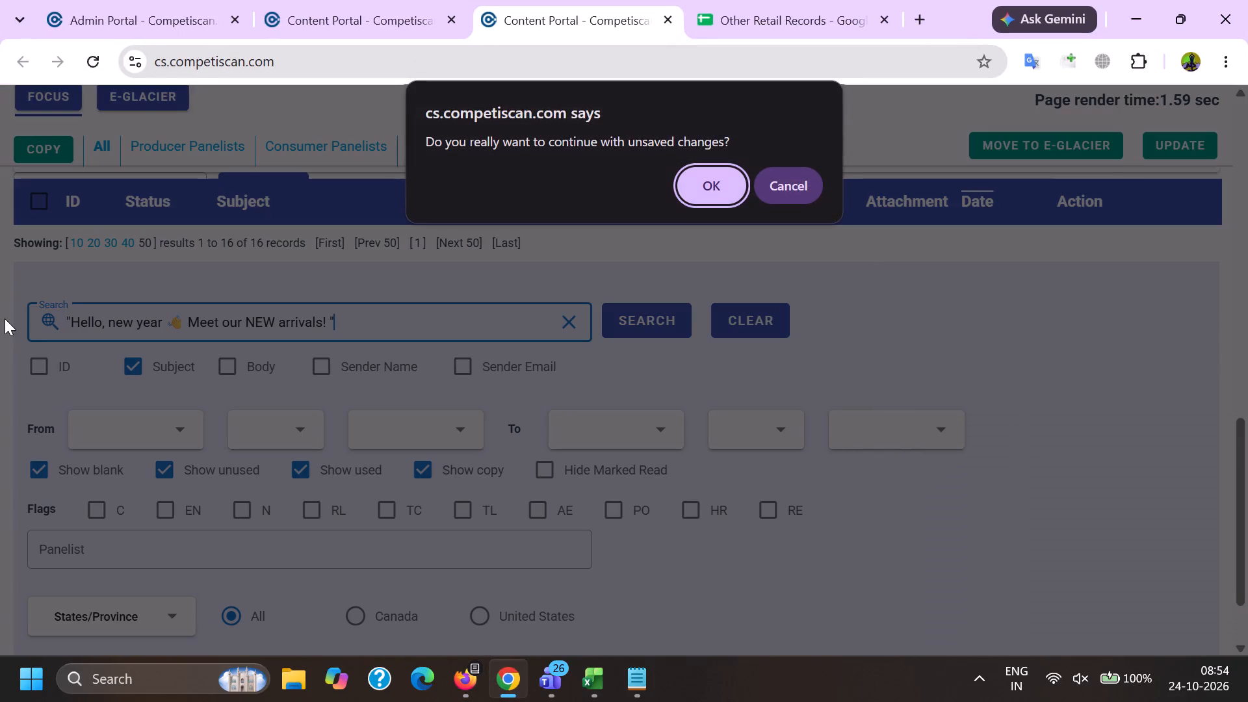
{"action": "key", "text": "Return"}
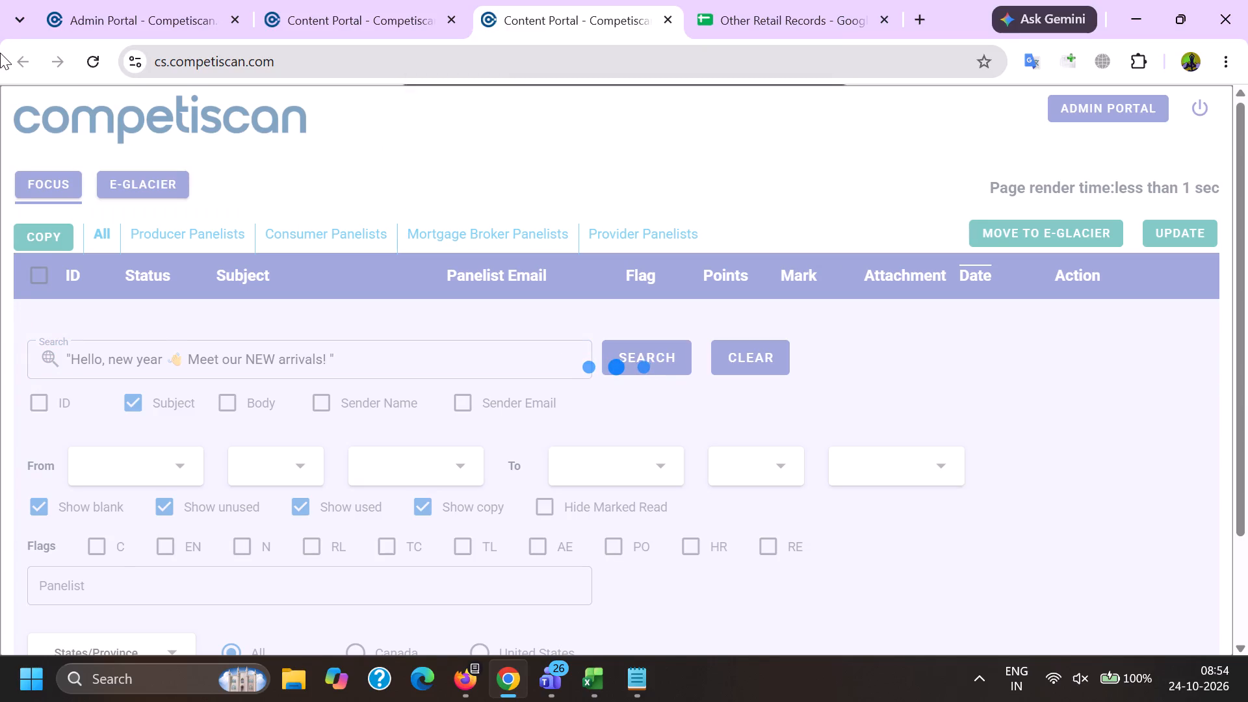
Look through the matching "Hello, new year" emails and preview the header and content of used email 84805771.
{"action": "scroll", "coordinate": [192, 398], "scroll_direction": "down", "scroll_amount": 5}
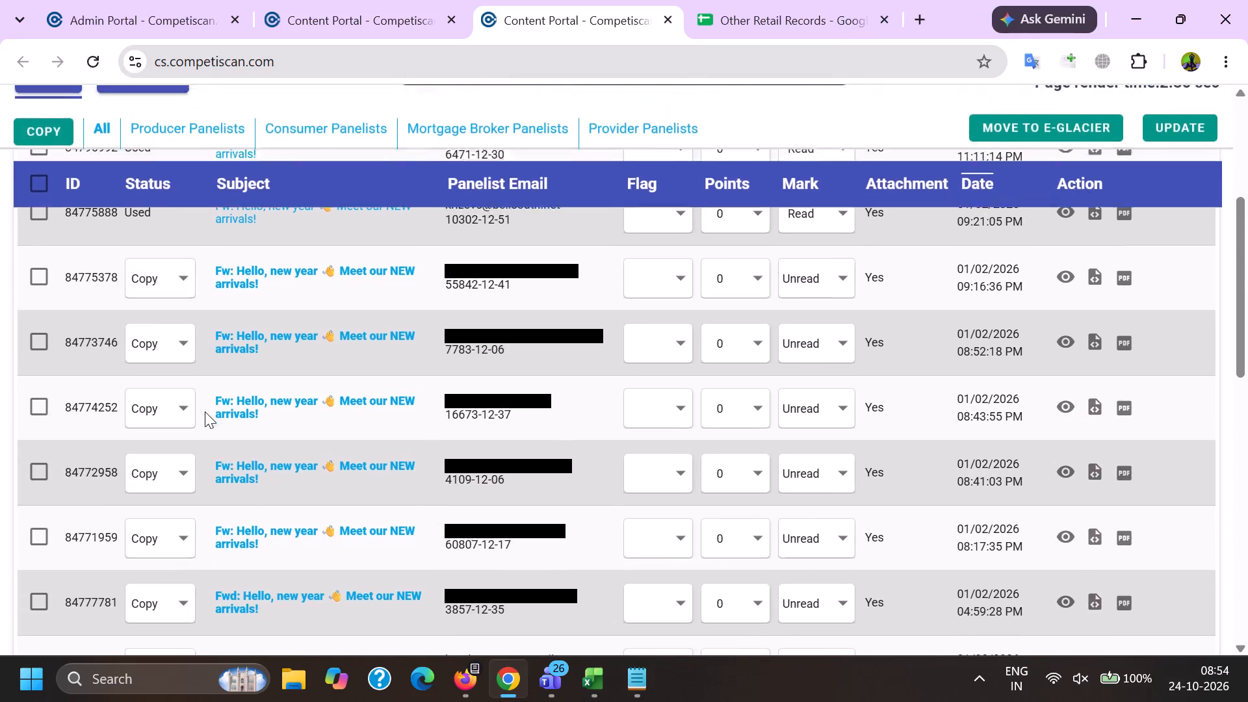
{"action": "scroll", "coordinate": [205, 411], "scroll_direction": "down", "scroll_amount": 4}
{"action": "scroll", "coordinate": [209, 411], "scroll_direction": "up", "scroll_amount": 12}
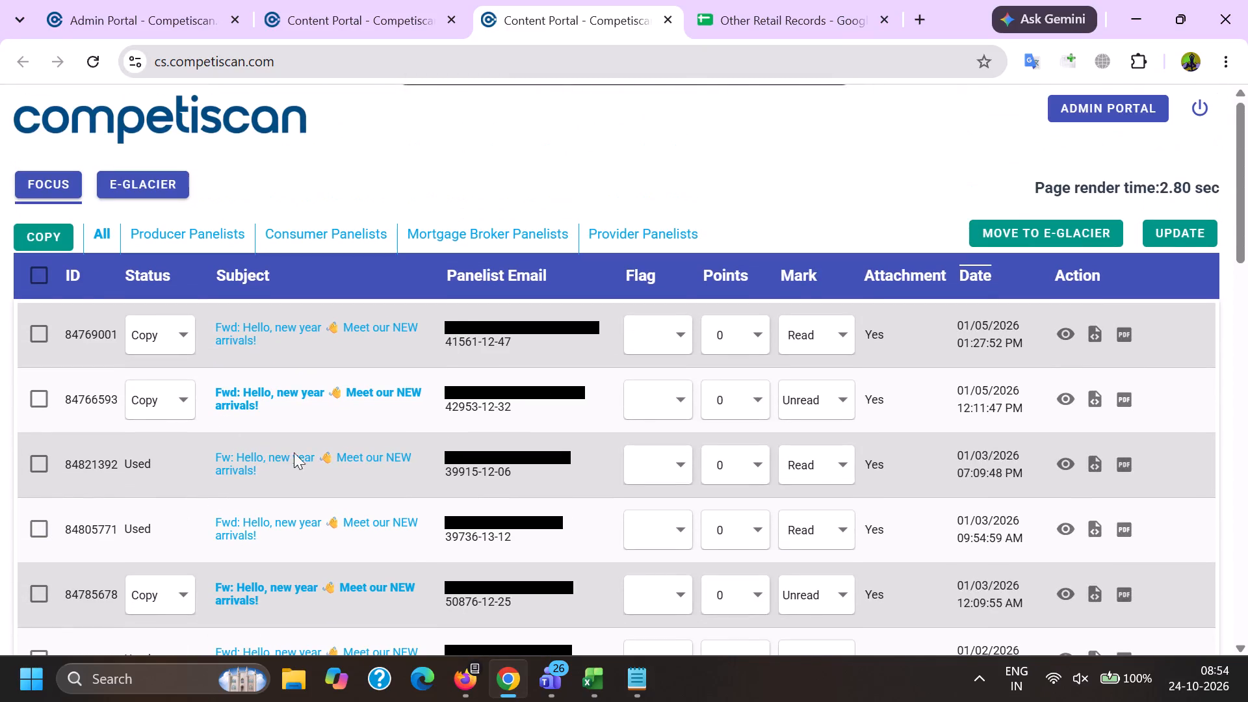
{"action": "scroll", "coordinate": [1043, 450], "scroll_direction": "down", "scroll_amount": 2}
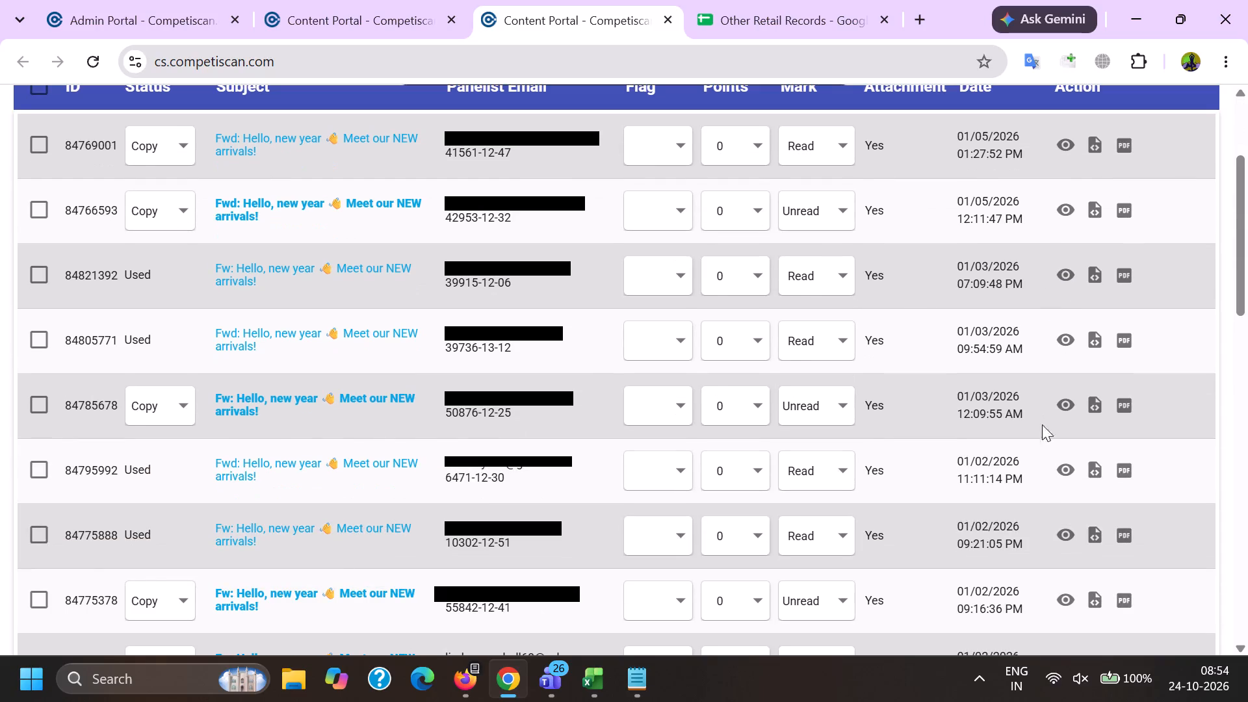
{"action": "left_click", "coordinate": [1064, 335]}
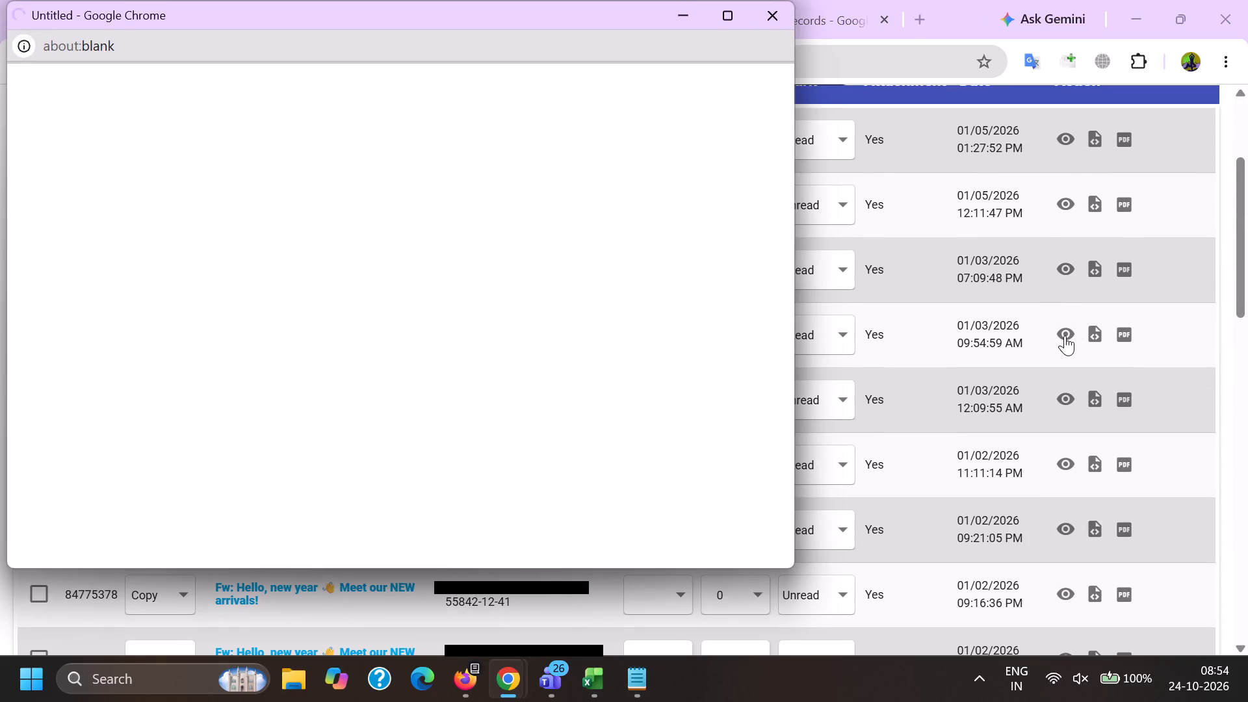
{"action": "scroll", "coordinate": [523, 229], "scroll_direction": "down", "scroll_amount": 3}
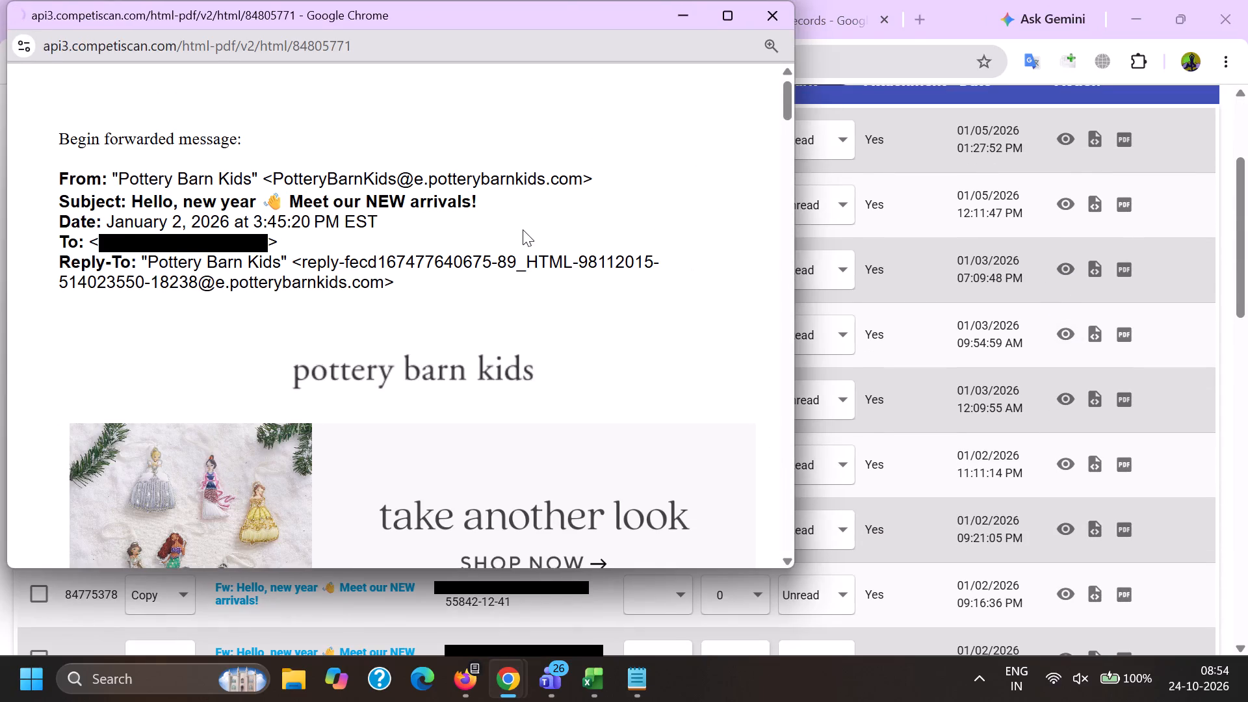
{"action": "scroll", "coordinate": [523, 229], "scroll_direction": "down", "scroll_amount": 1}
{"action": "left_click", "coordinate": [884, 318]}
Preview used email 84821392 and examine its header, banner and product sections across the full width.
{"action": "left_click", "coordinate": [1072, 276]}
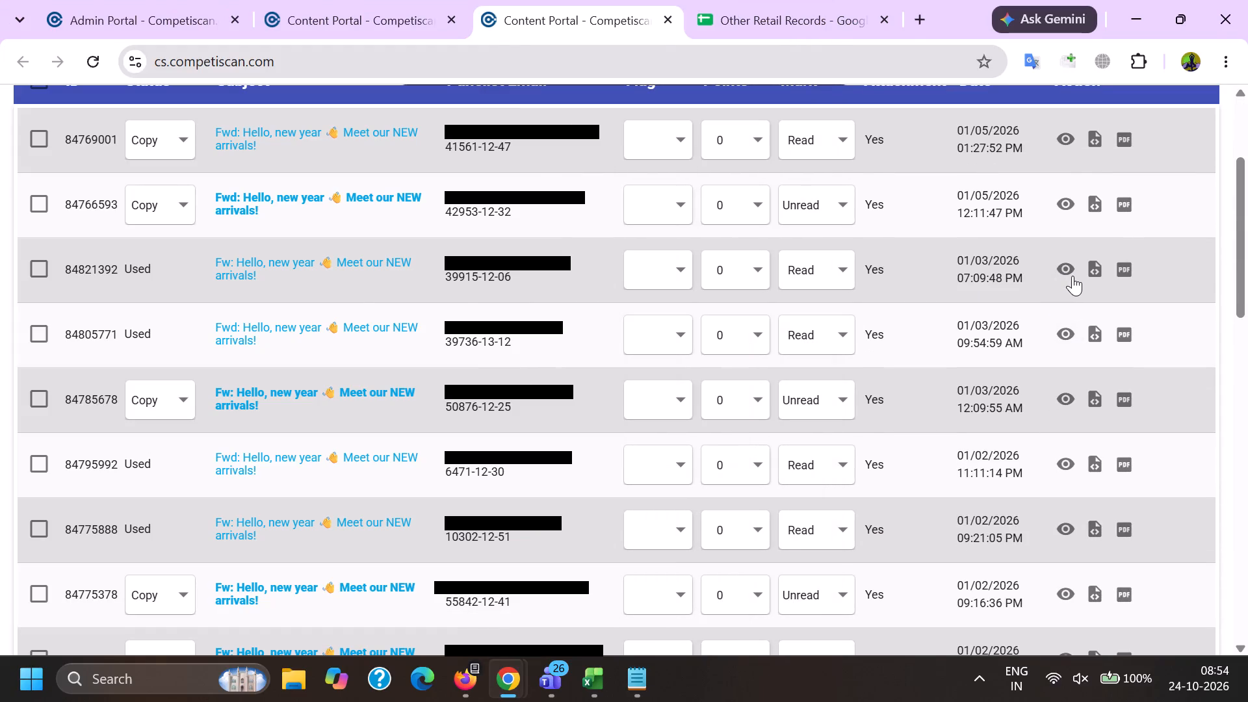
{"action": "scroll", "coordinate": [464, 198], "scroll_direction": "down", "scroll_amount": 5}
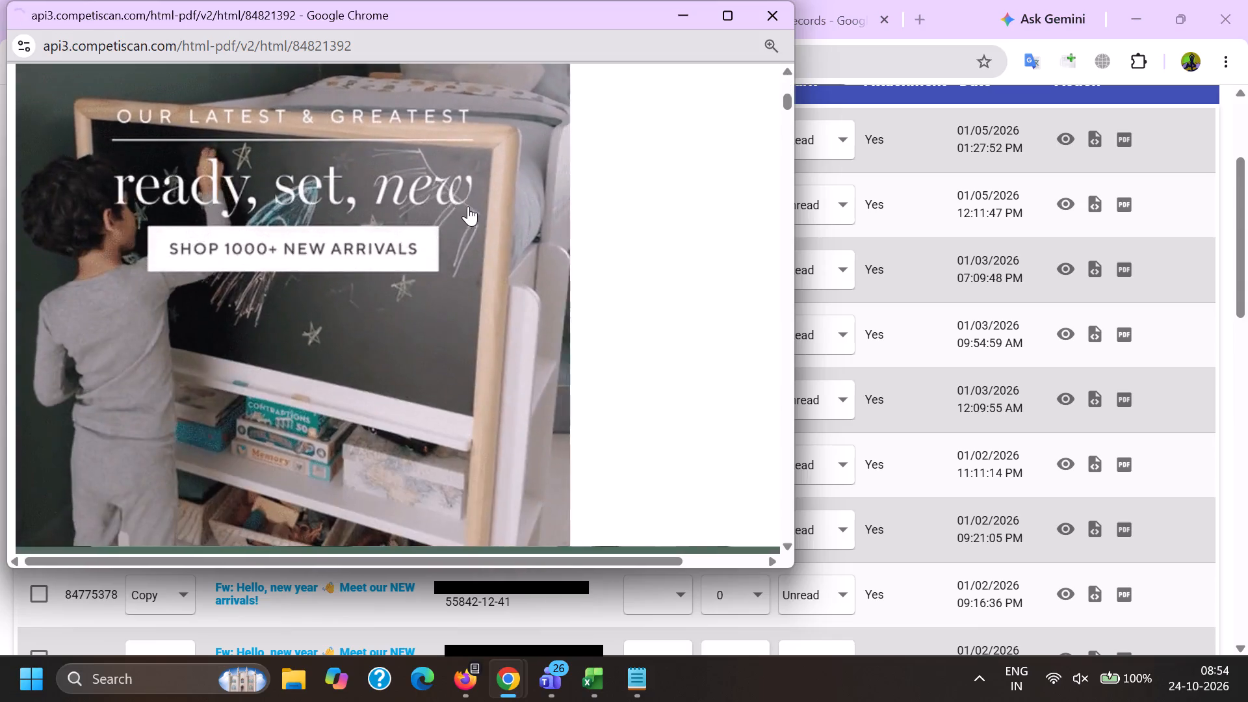
{"action": "scroll", "coordinate": [468, 206], "scroll_direction": "down", "scroll_amount": 3}
{"action": "left_click_drag", "start_coordinate": [328, 554], "coordinate": [733, 557]}
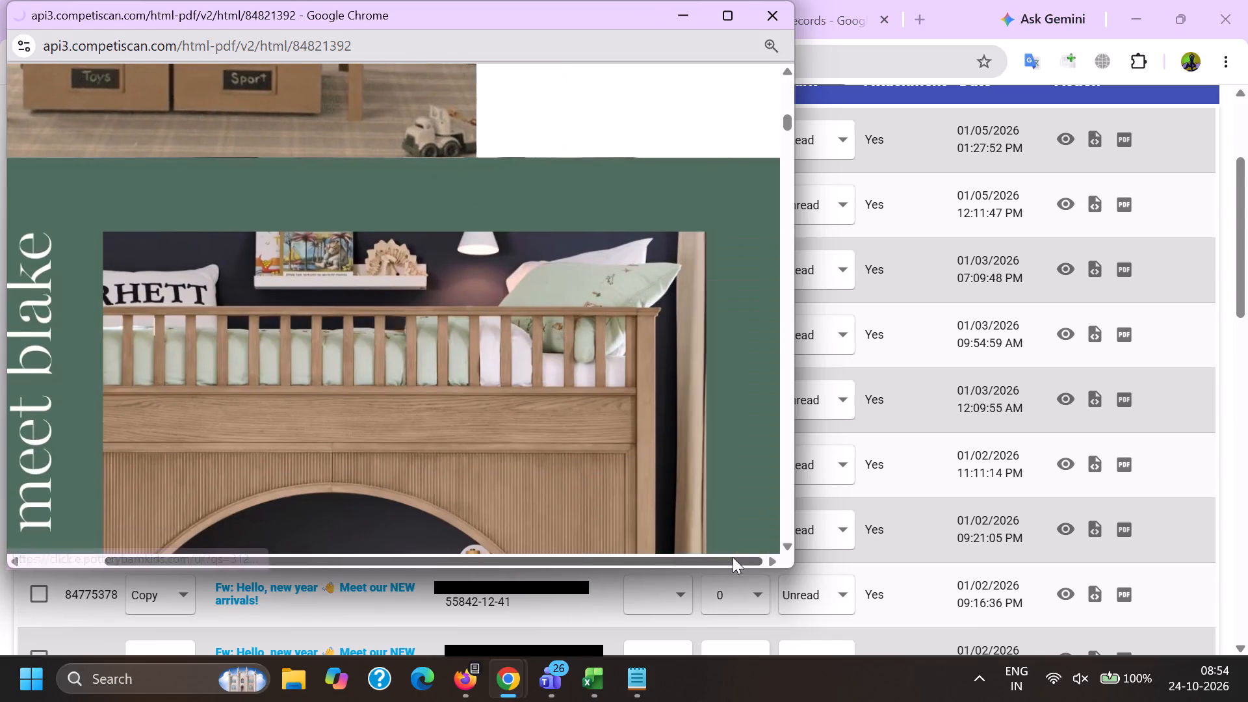
{"action": "left_click_drag", "start_coordinate": [733, 557], "coordinate": [771, 549]}
{"action": "scroll", "coordinate": [492, 329], "scroll_direction": "up", "scroll_amount": 11}
{"action": "left_click", "coordinate": [768, 16]}
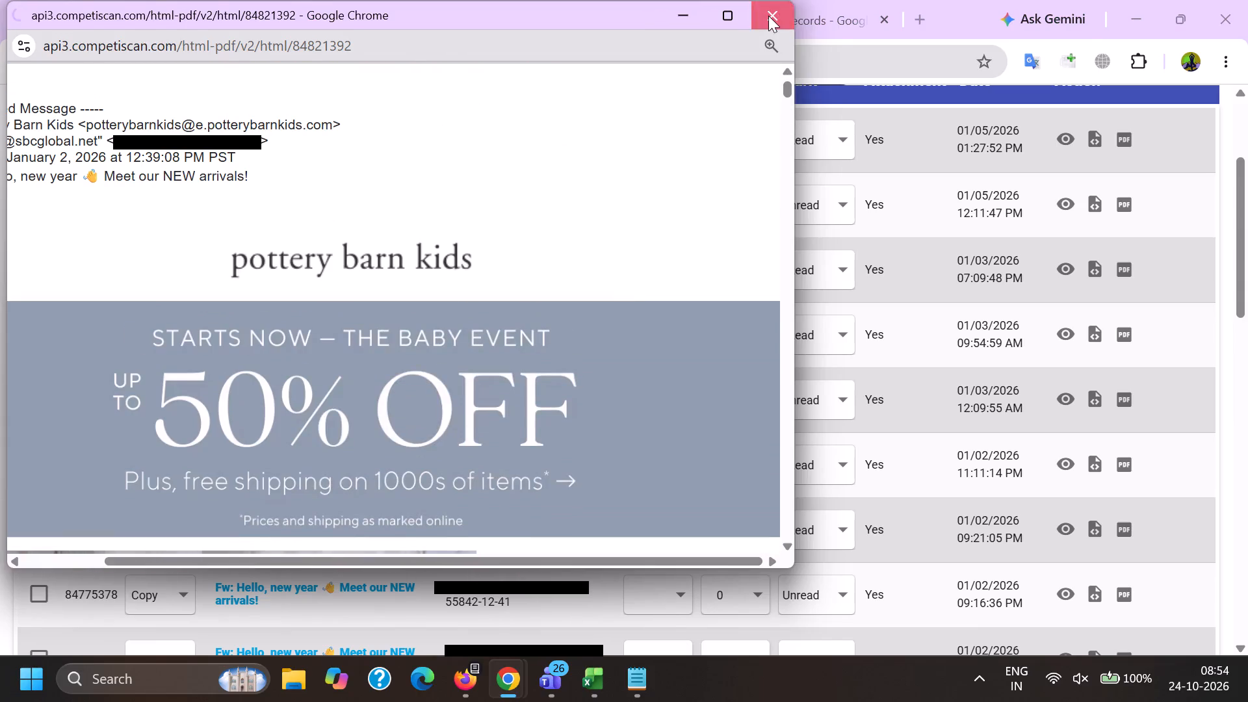
Preview used emails 84795992 and 84775888 to compare their banners and product content.
{"action": "left_click", "coordinate": [1061, 464]}
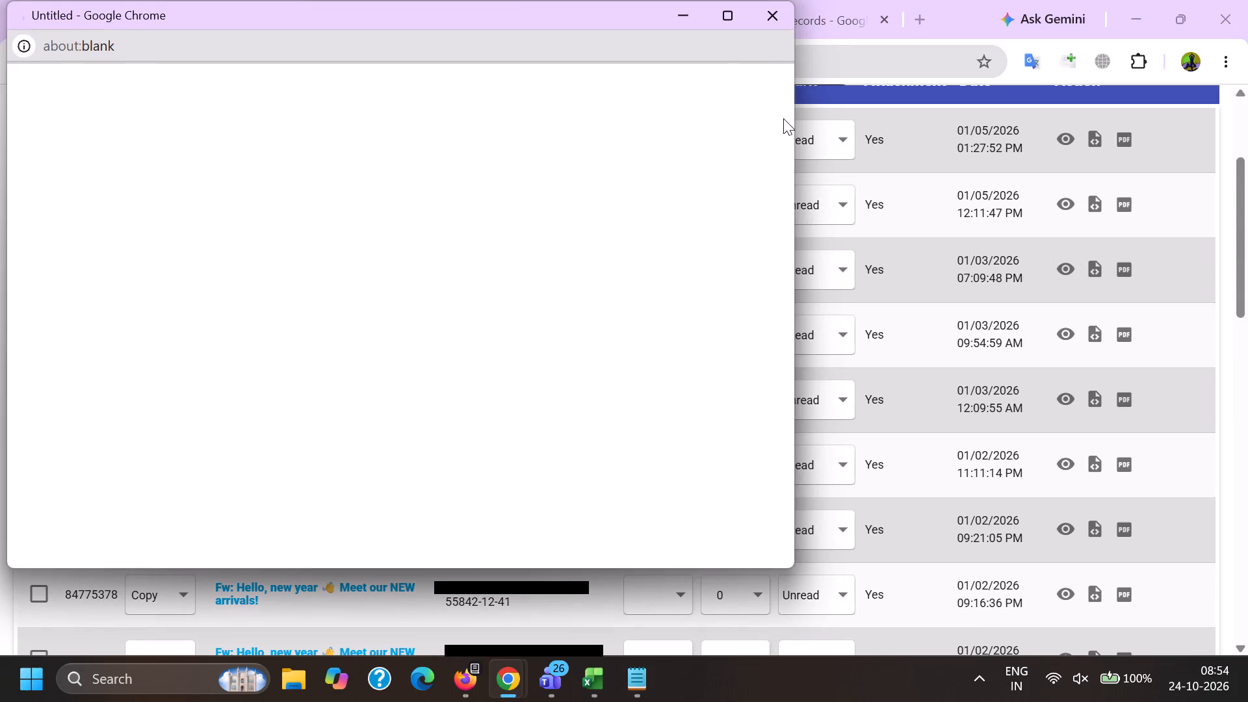
{"action": "left_click_drag", "start_coordinate": [788, 84], "coordinate": [806, 505]}
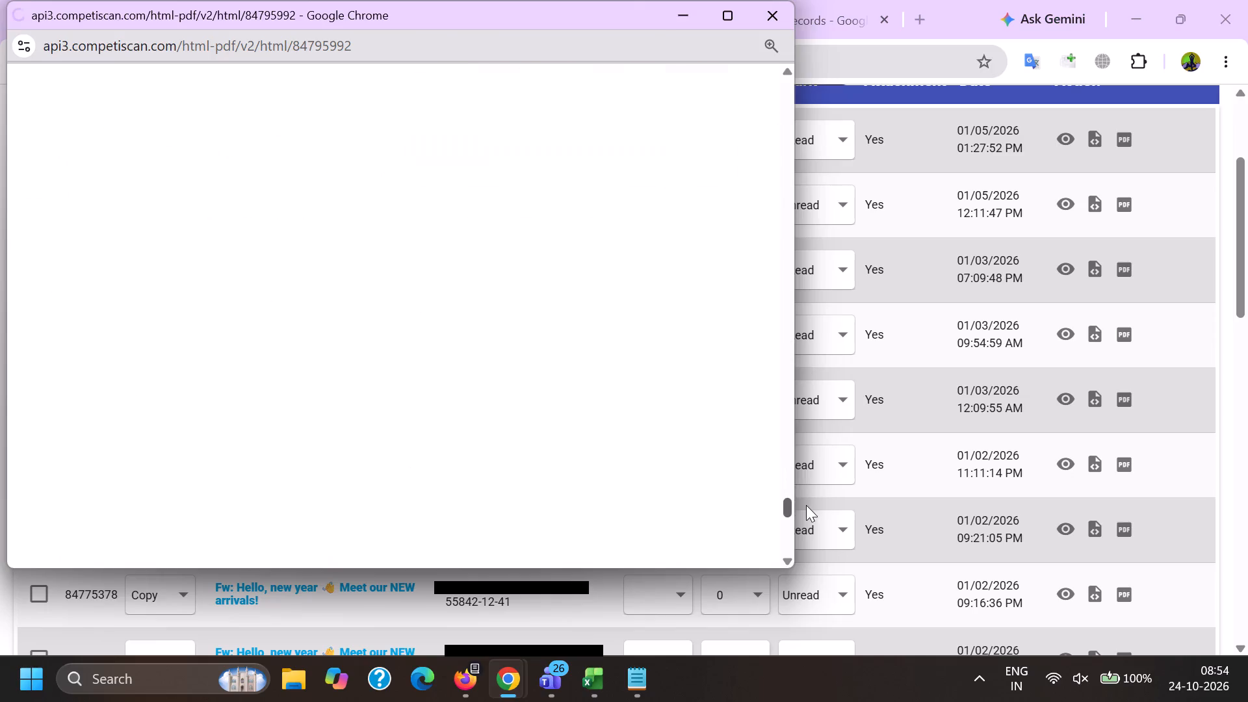
{"action": "left_click_drag", "start_coordinate": [806, 505], "coordinate": [796, 455]}
{"action": "left_click", "coordinate": [780, 21]}
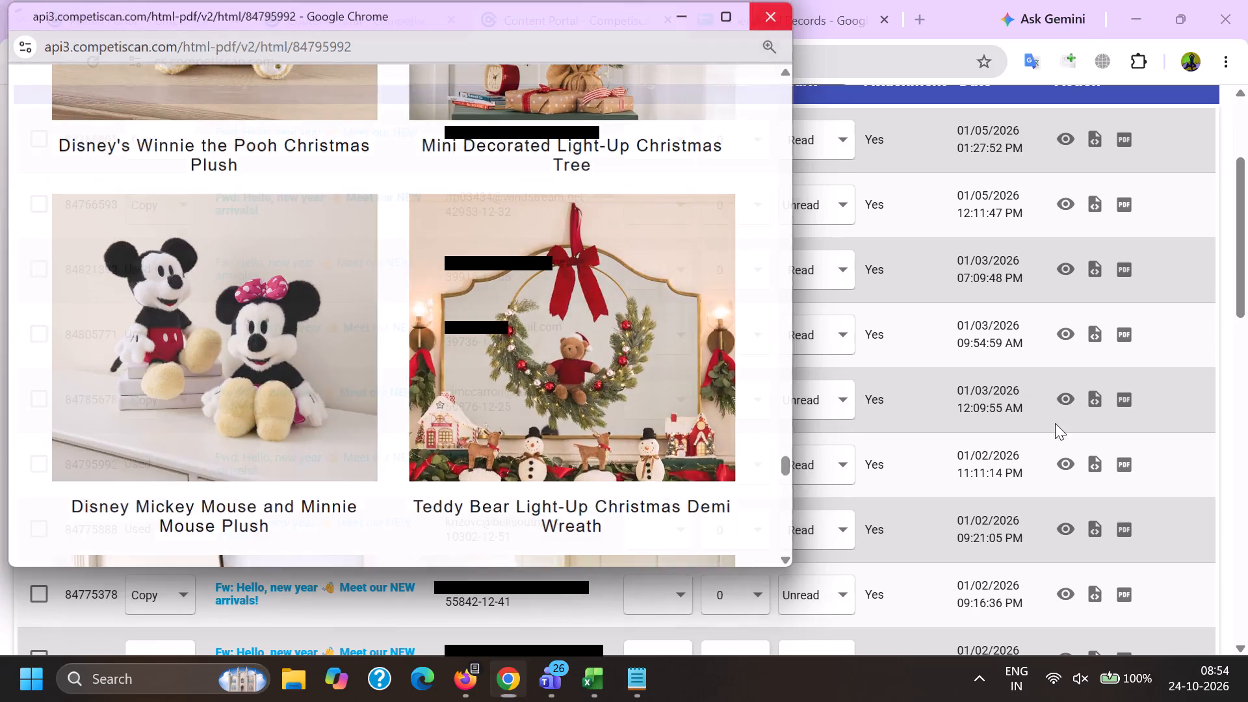
{"action": "left_click", "coordinate": [1067, 522]}
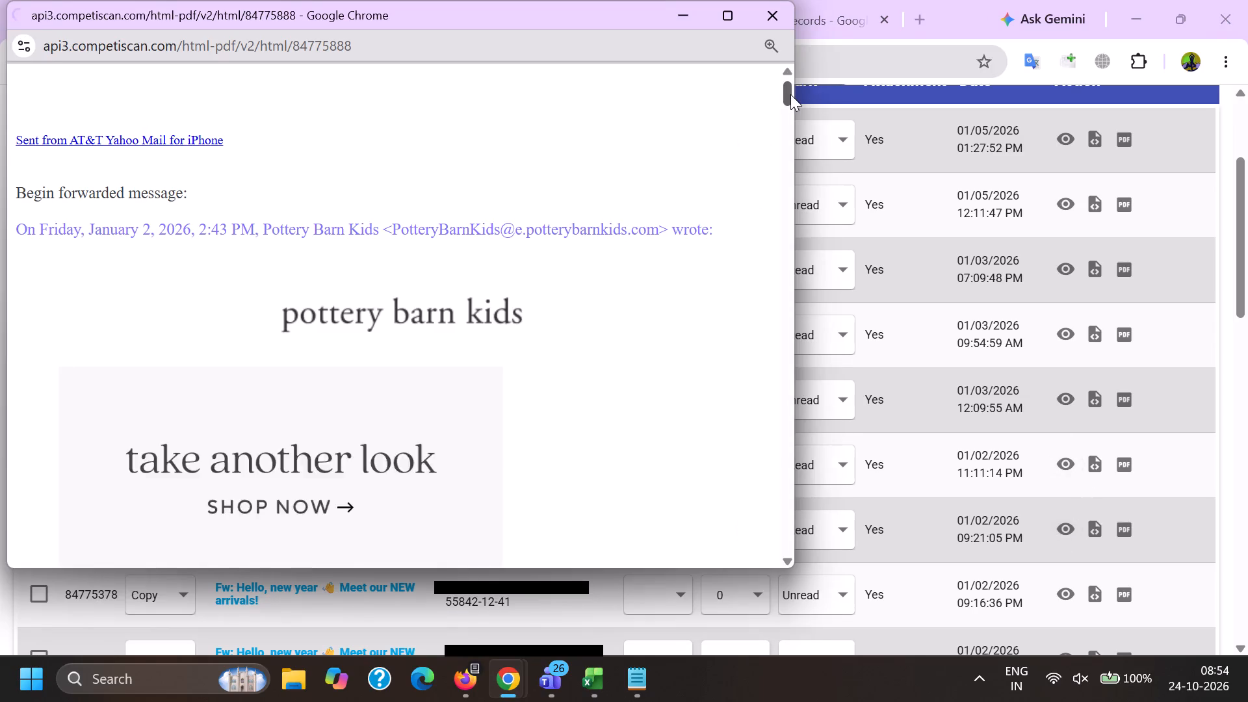
{"action": "left_click", "coordinate": [790, 94]}
{"action": "left_click", "coordinate": [779, 8]}
Preview copy email 84769001 and examine the product recommendations near its end.
{"action": "left_click", "coordinate": [1054, 139]}
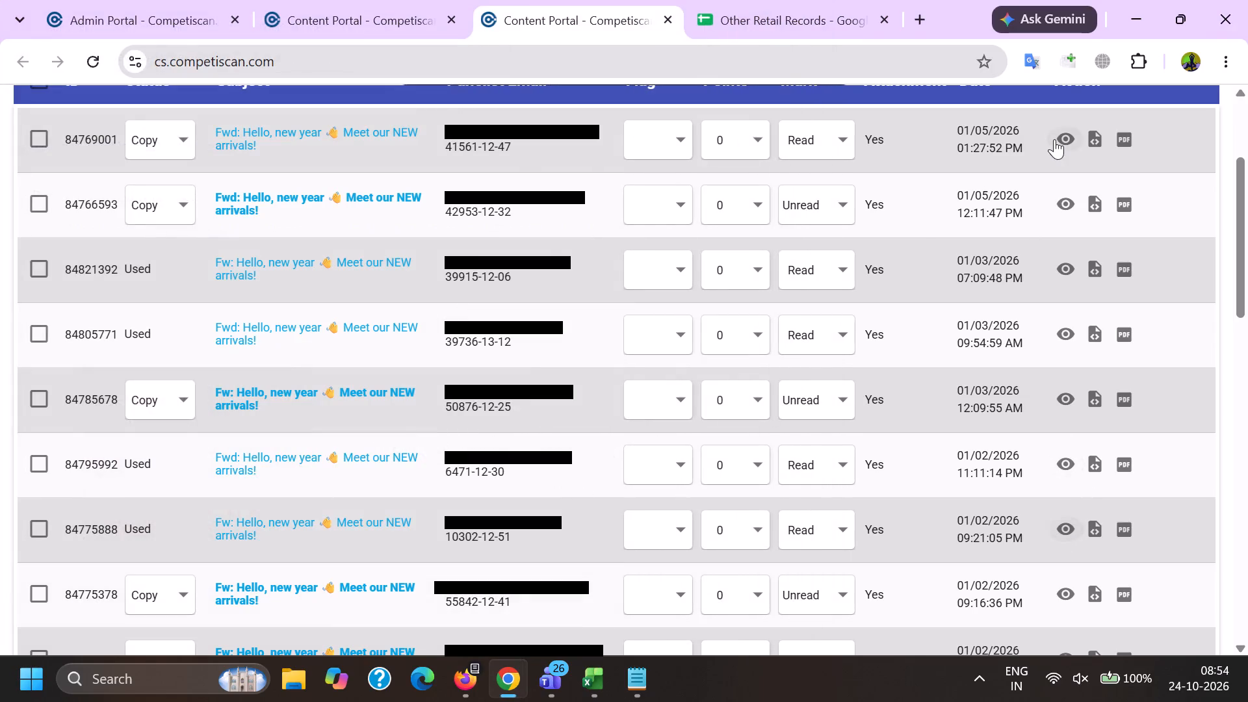
{"action": "left_click_drag", "start_coordinate": [784, 94], "coordinate": [751, 474]}
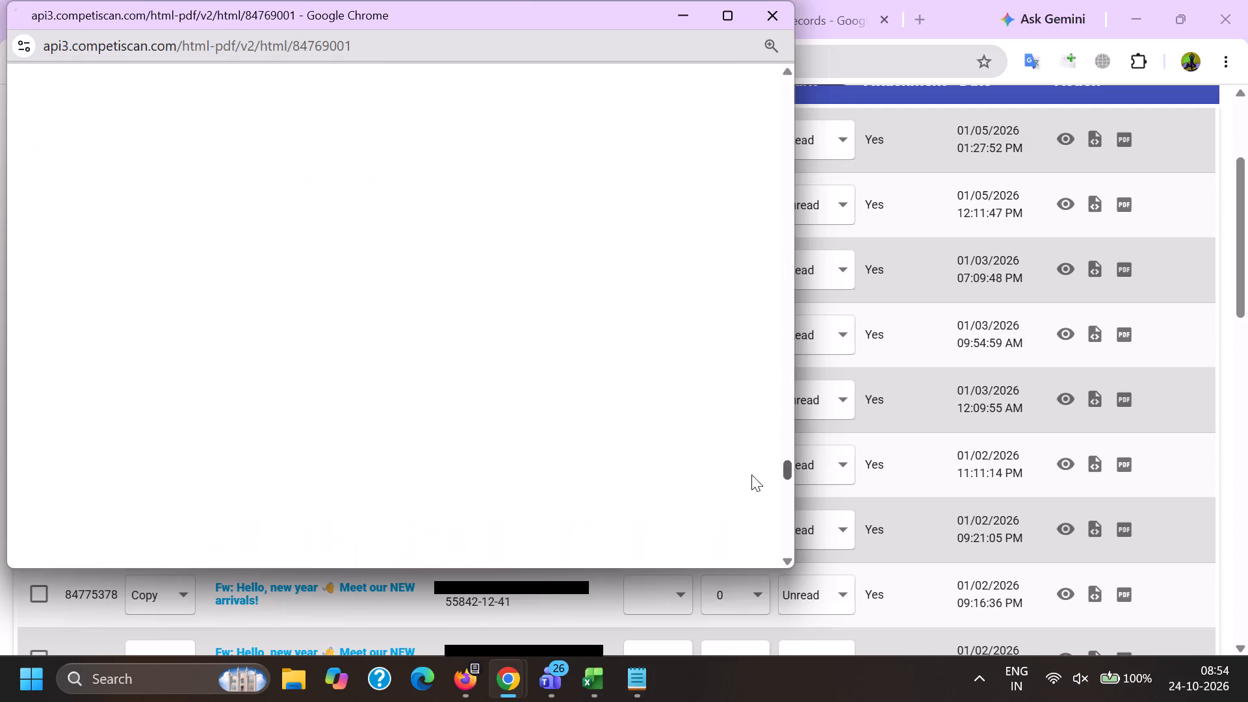
{"action": "left_click_drag", "start_coordinate": [751, 474], "coordinate": [757, 489]}
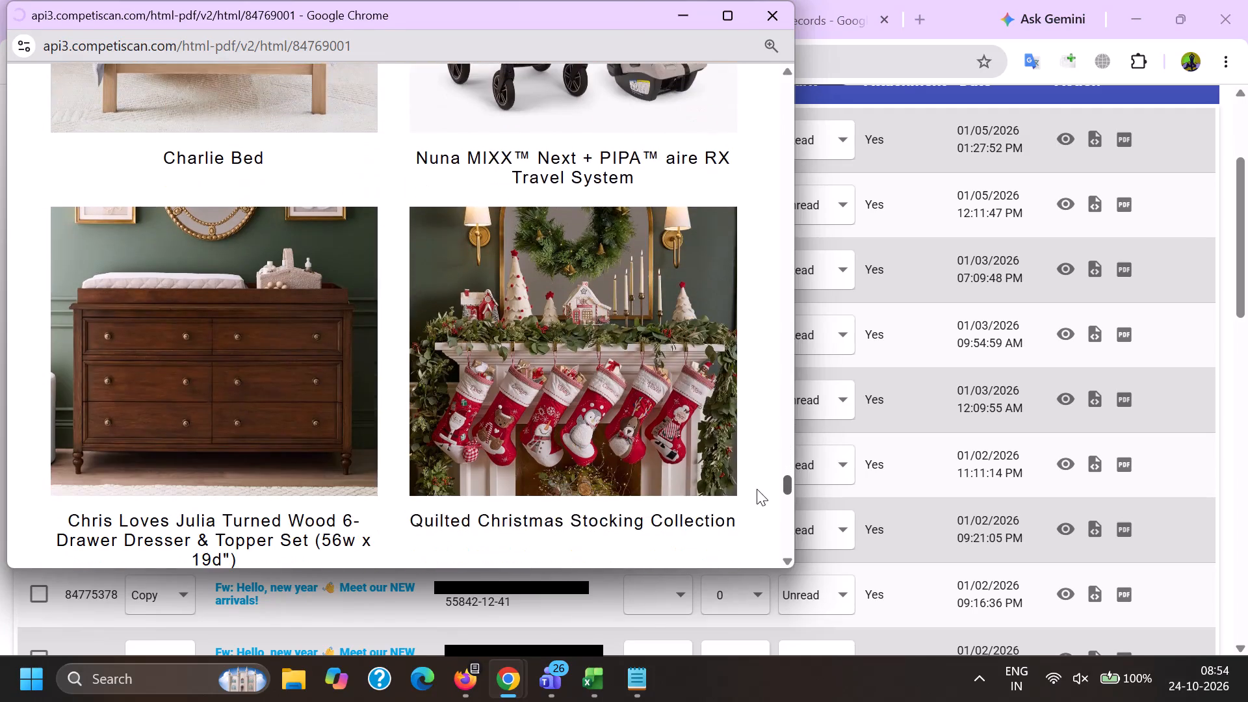
{"action": "left_click_drag", "start_coordinate": [757, 489], "coordinate": [757, 493]}
{"action": "left_click", "coordinate": [775, 16]}
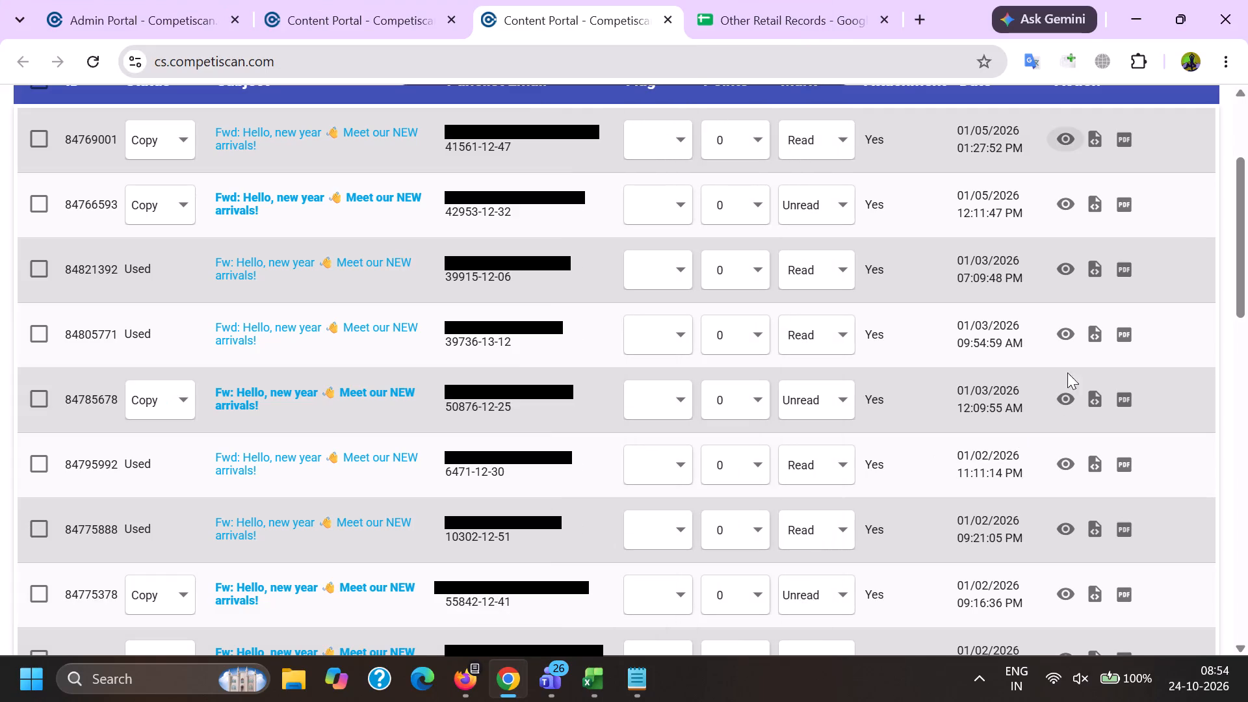
Recheck the header of used email 84805771 and the "Our Picks For You" section of used email 84821392.
{"action": "left_click", "coordinate": [1065, 326]}
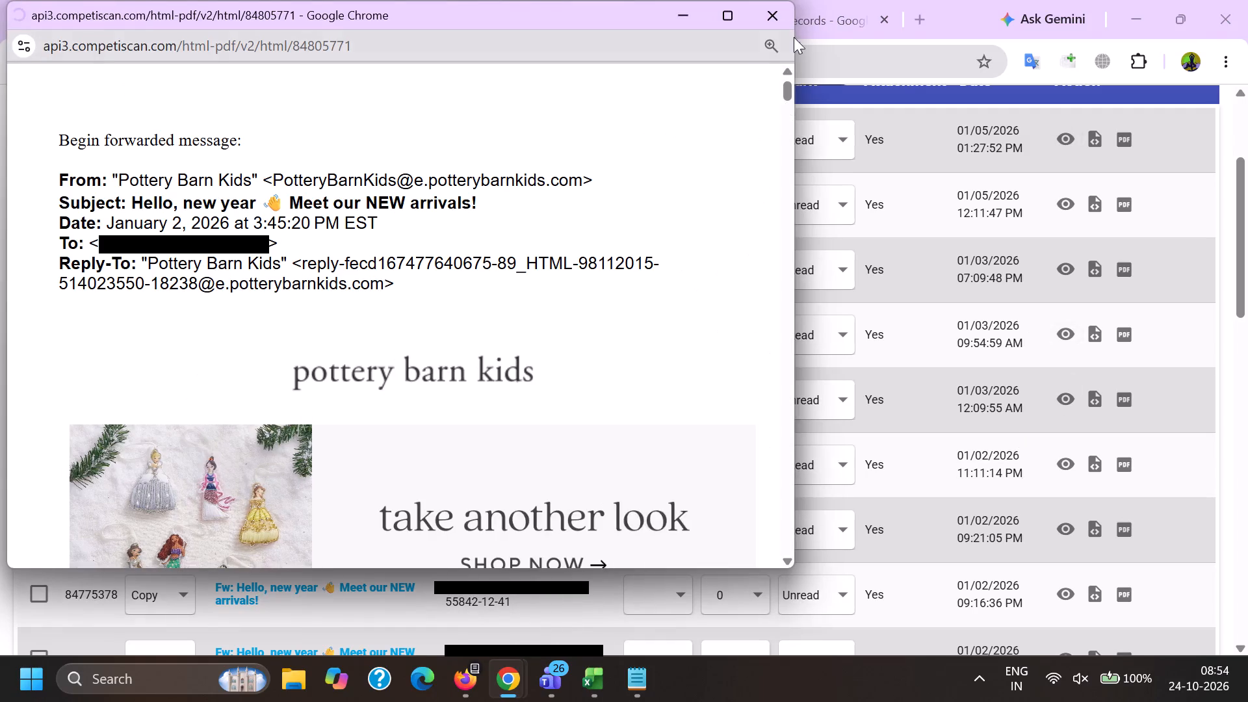
{"action": "left_click", "coordinate": [780, 13]}
{"action": "left_click", "coordinate": [1069, 276]}
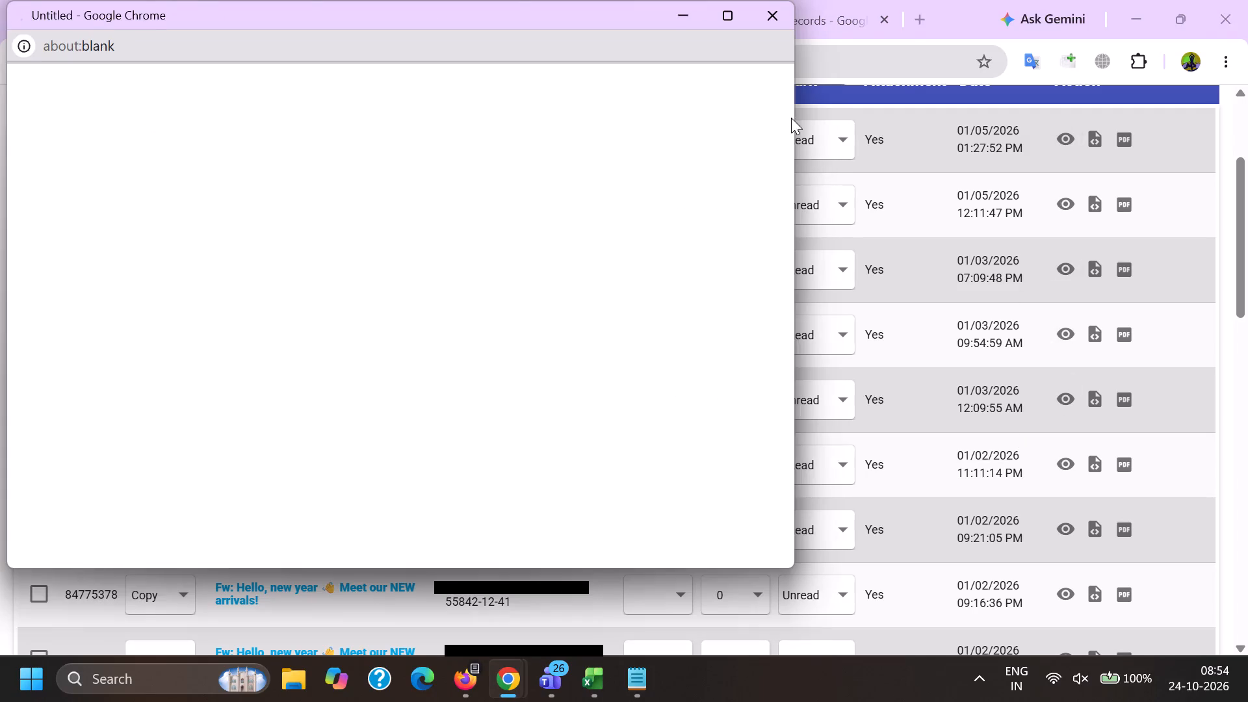
{"action": "left_click_drag", "start_coordinate": [792, 89], "coordinate": [771, 448]}
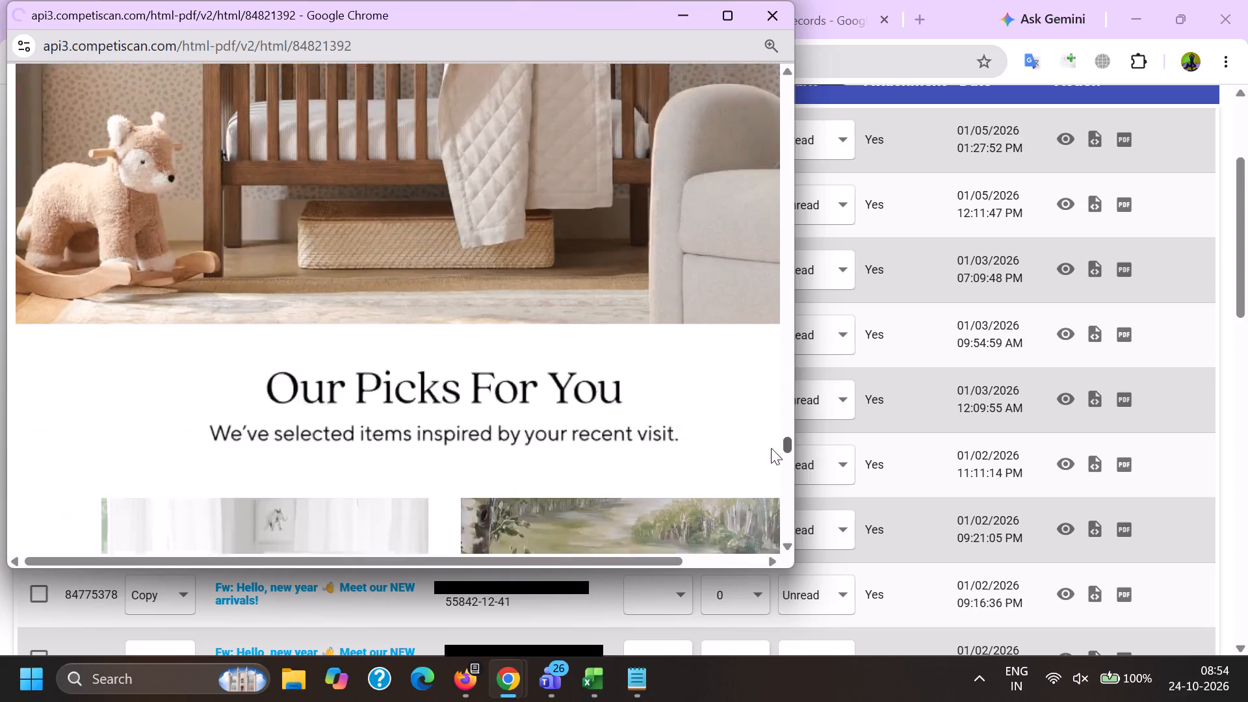
{"action": "left_click_drag", "start_coordinate": [771, 448], "coordinate": [780, 453]}
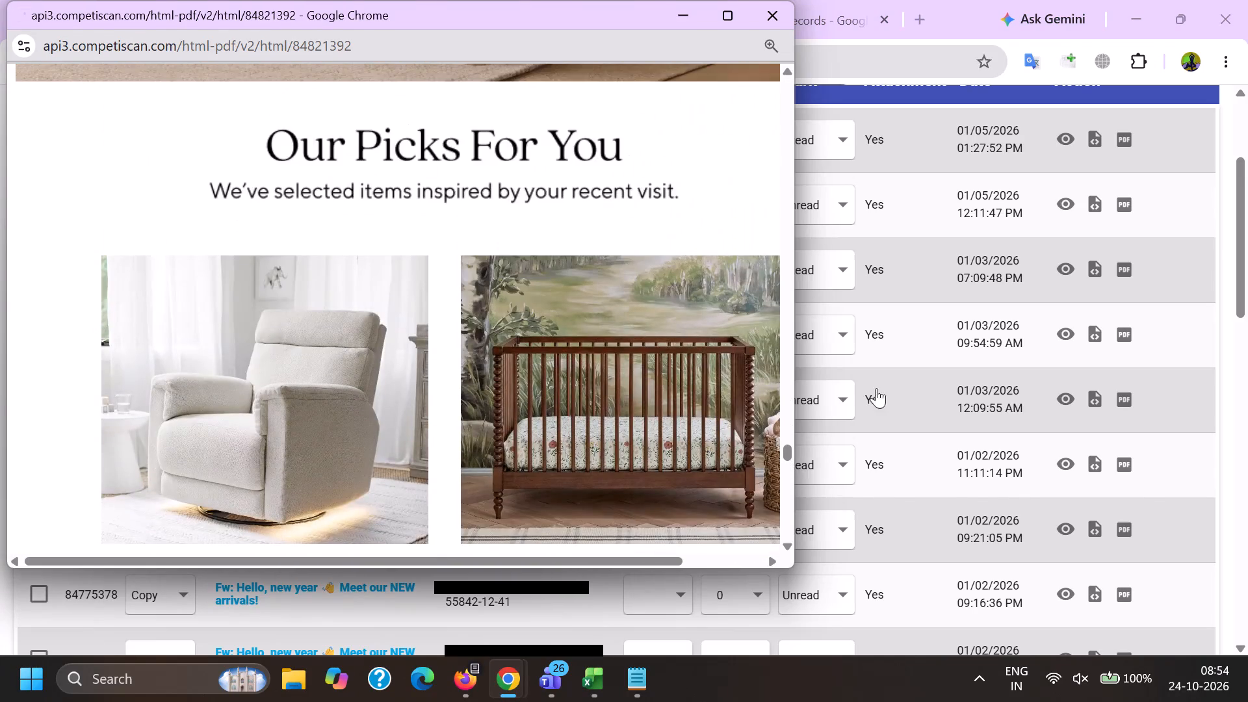
Preview copy emails 84769001, 84766593 and 84785678, comparing the product recommendations near the end of each.
{"action": "left_click", "coordinate": [1061, 144]}
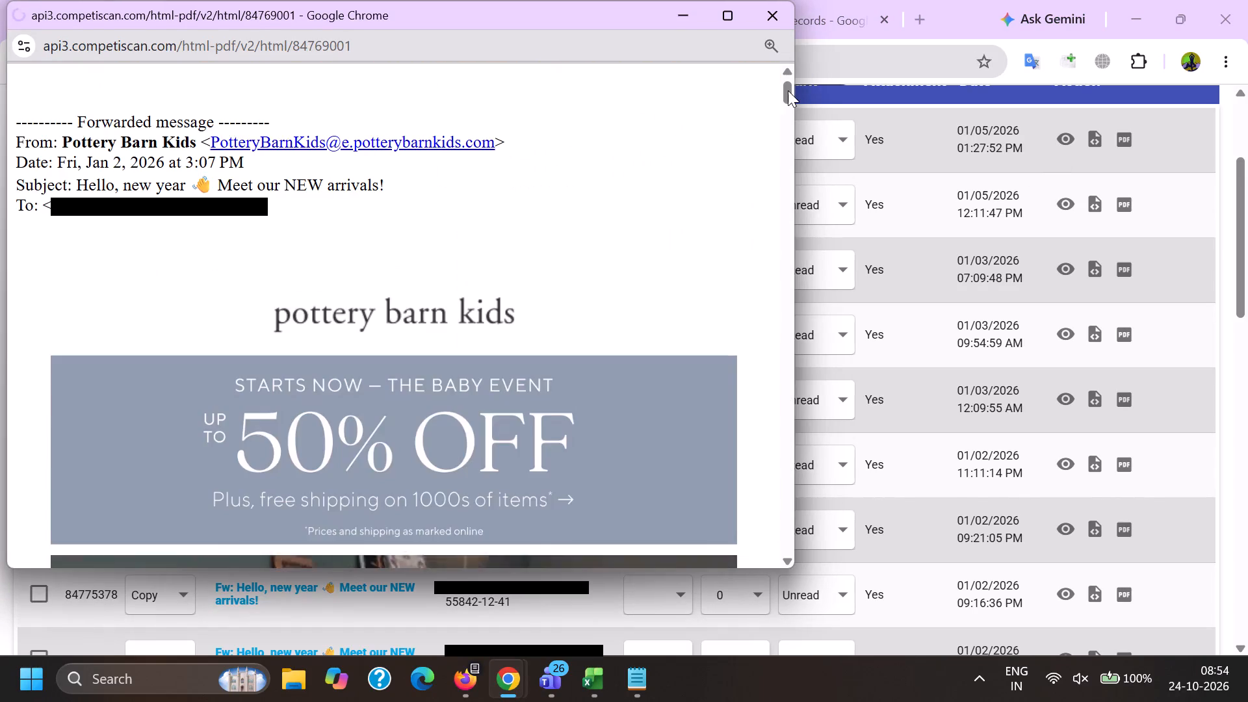
{"action": "left_click_drag", "start_coordinate": [788, 90], "coordinate": [783, 487]}
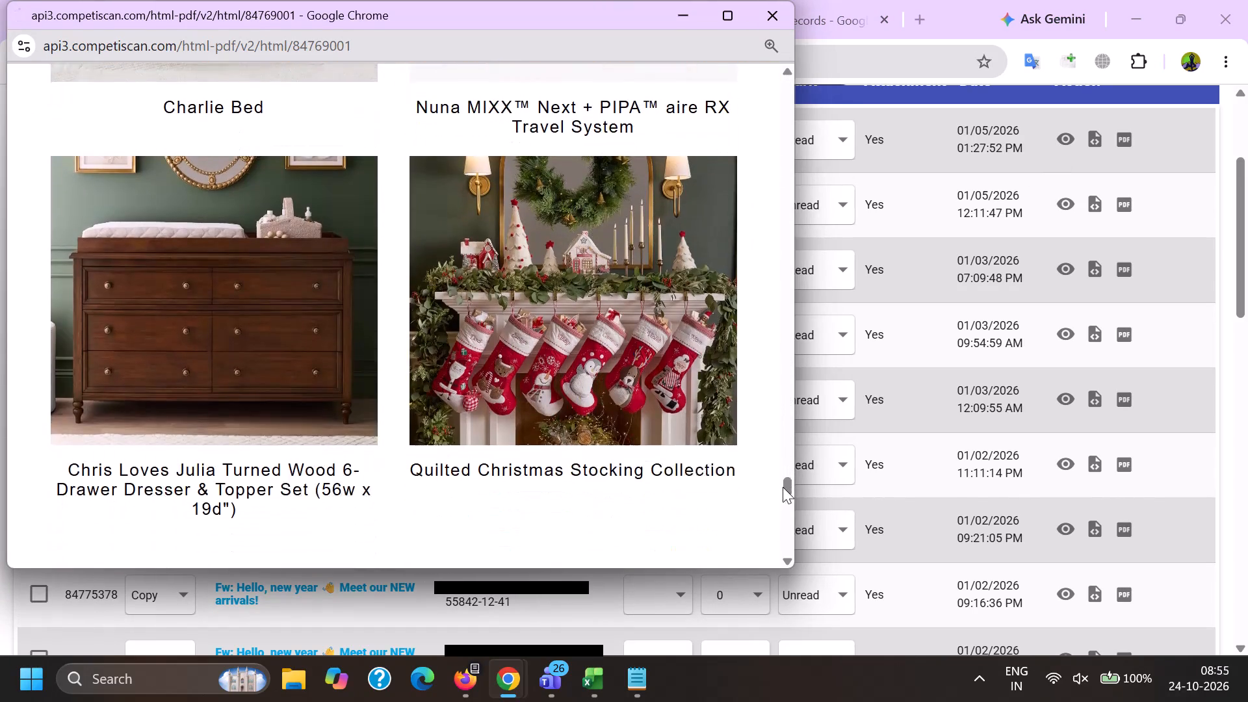
{"action": "left_click_drag", "start_coordinate": [783, 487], "coordinate": [783, 487]}
{"action": "left_click", "coordinate": [918, 402]}
{"action": "left_click", "coordinate": [1059, 205]}
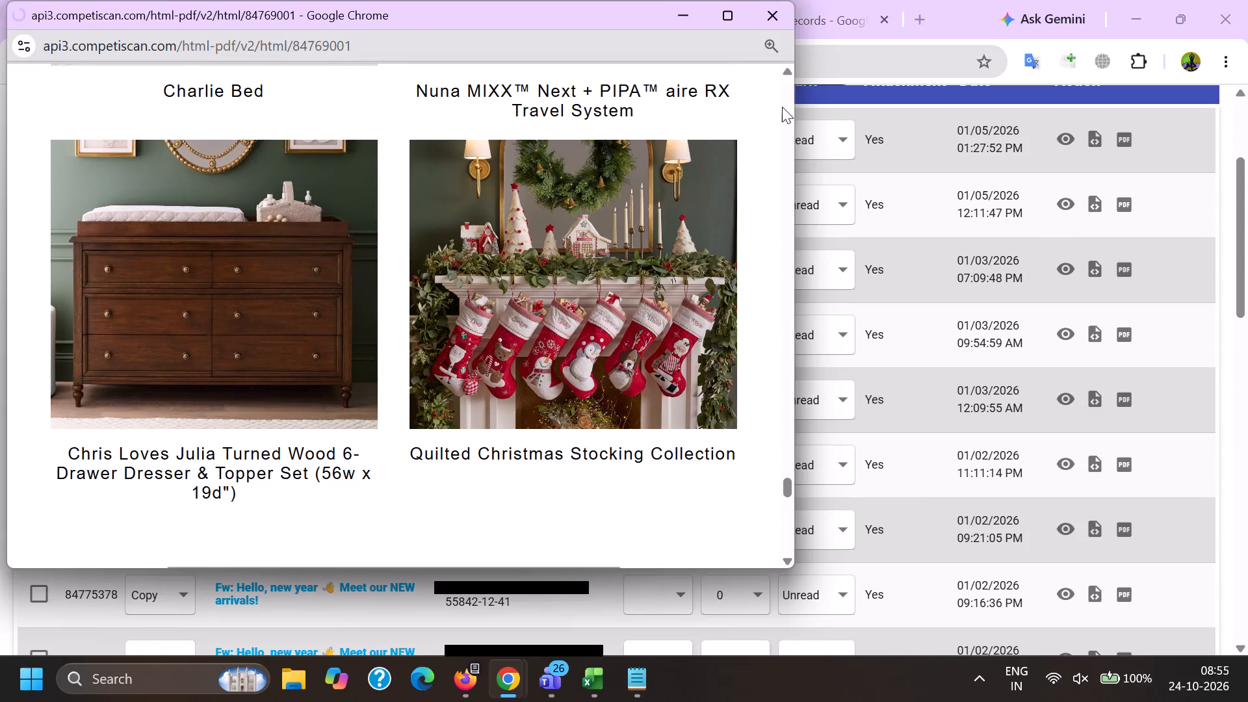
{"action": "left_click_drag", "start_coordinate": [787, 91], "coordinate": [753, 425]}
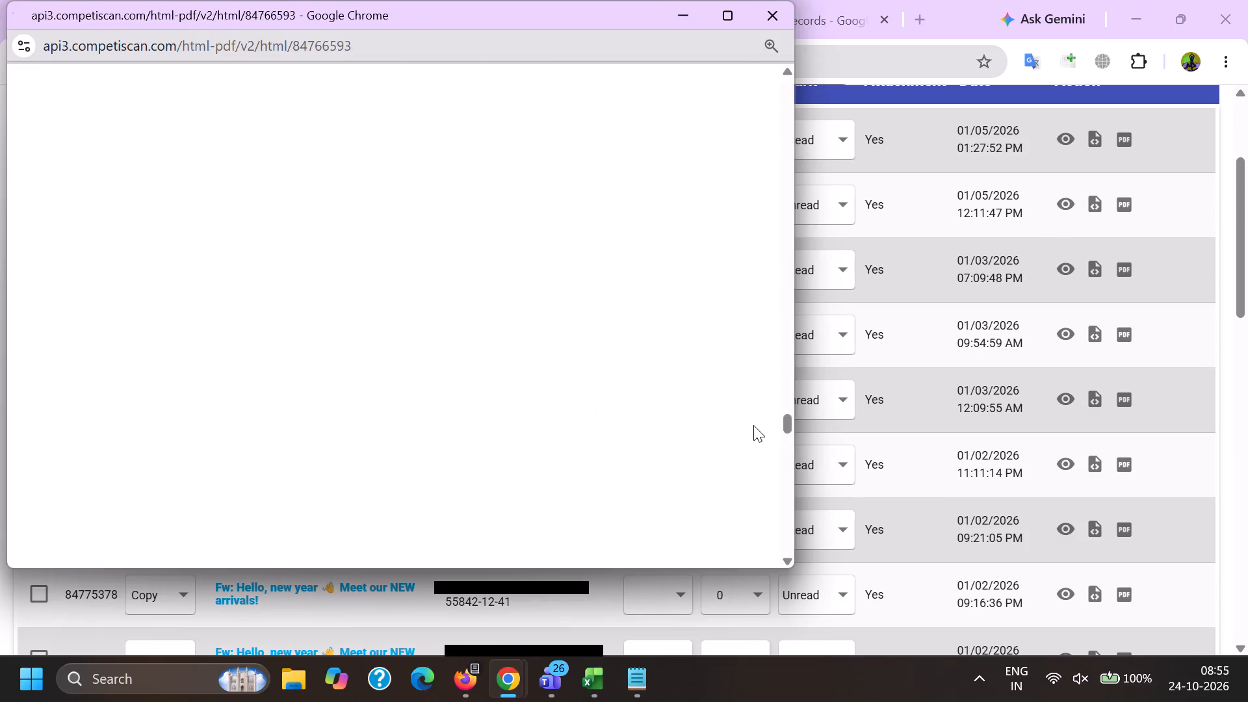
{"action": "left_click_drag", "start_coordinate": [753, 425], "coordinate": [773, 491]}
{"action": "left_click", "coordinate": [901, 434]}
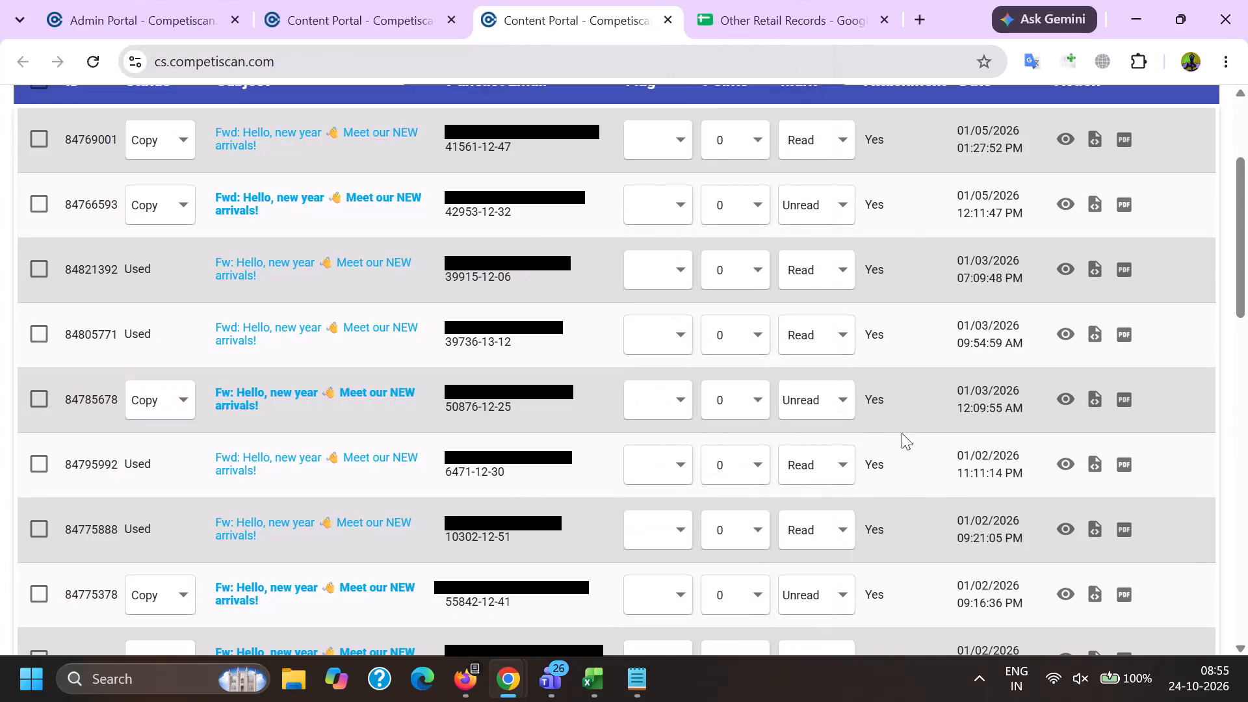
{"action": "left_click", "coordinate": [1062, 402]}
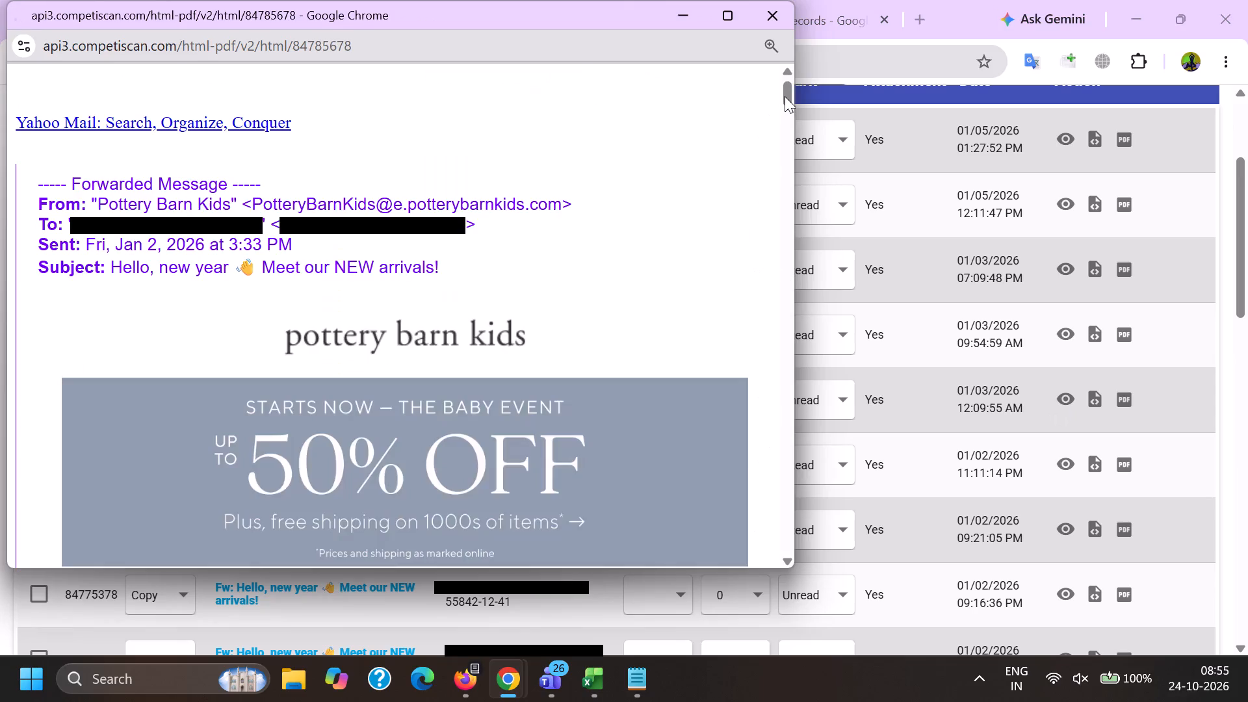
{"action": "left_click_drag", "start_coordinate": [785, 95], "coordinate": [804, 484]}
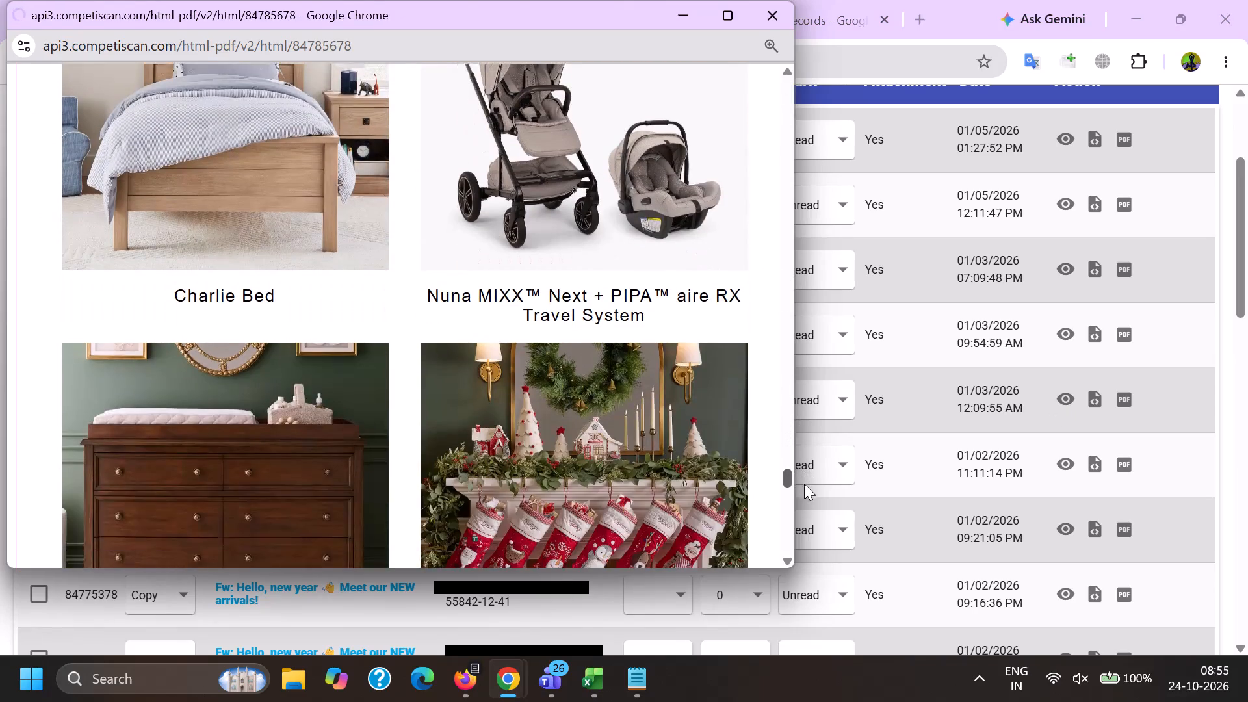
{"action": "left_click", "coordinate": [929, 489]}
Preview copy email 84775378, check its product recommendations, and select its record in the results list.
{"action": "scroll", "coordinate": [929, 491], "scroll_direction": "down", "scroll_amount": 1}
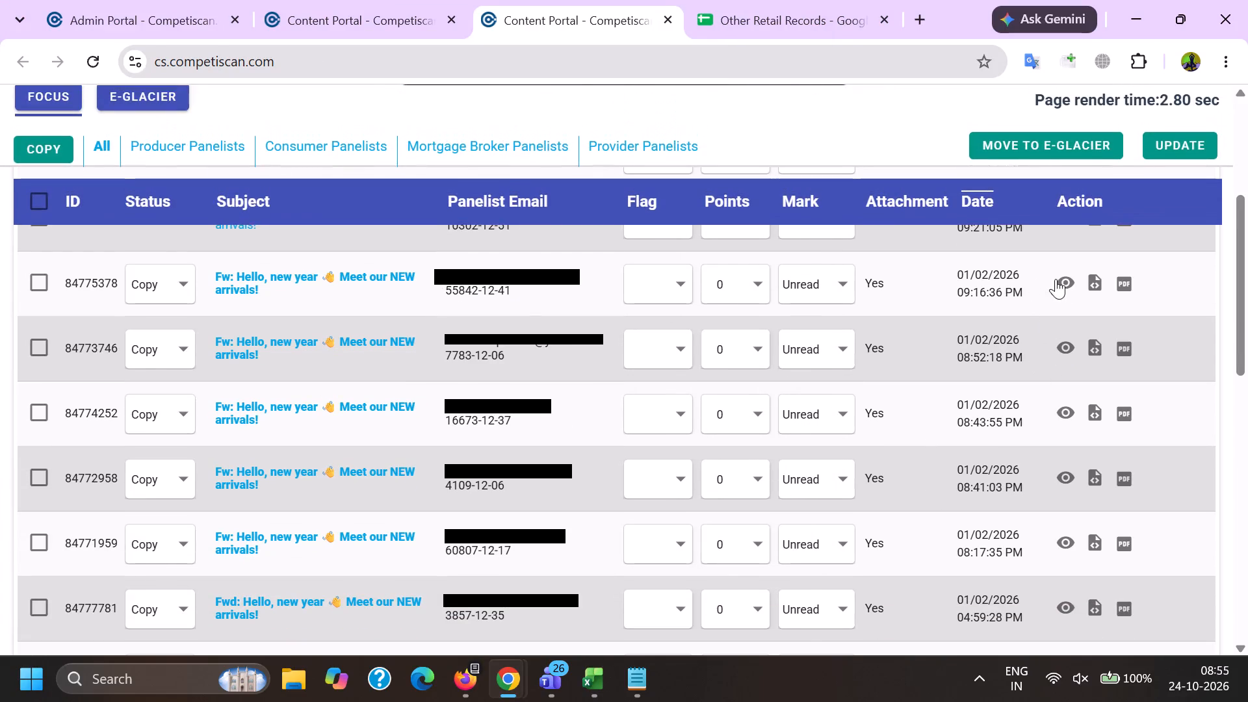
{"action": "left_click", "coordinate": [1063, 282]}
{"action": "left_click_drag", "start_coordinate": [786, 90], "coordinate": [762, 211]}
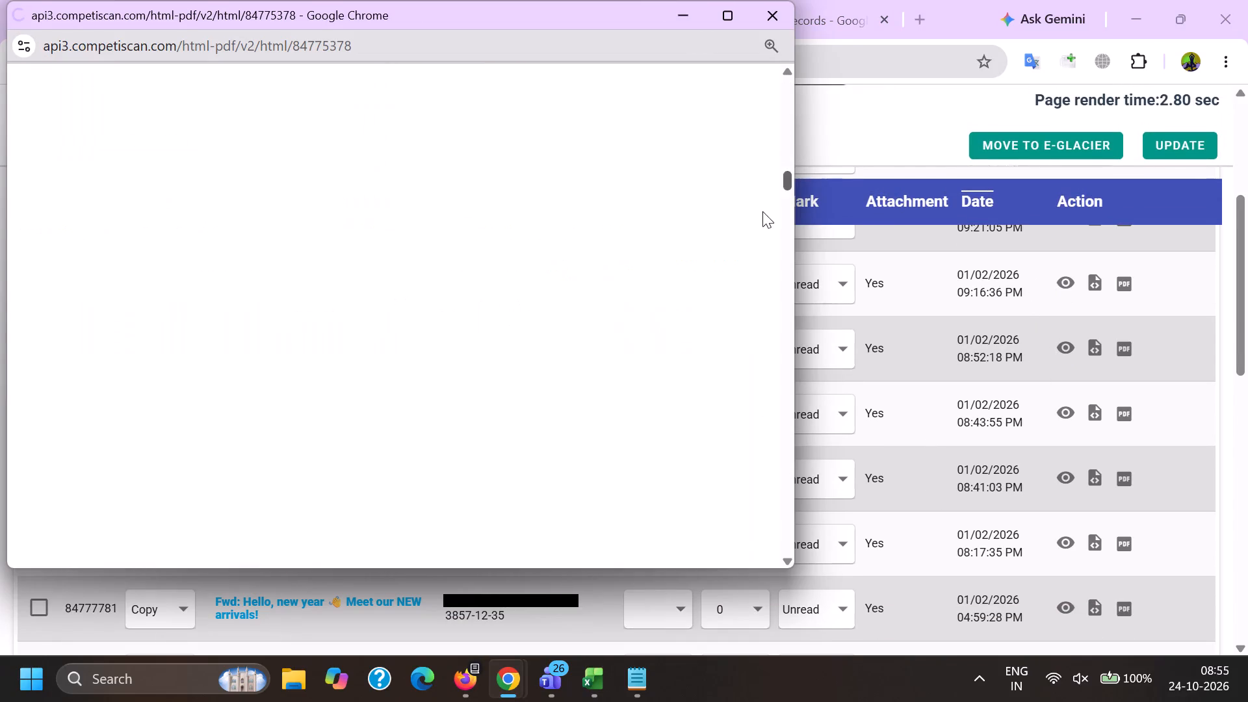
{"action": "left_click_drag", "start_coordinate": [762, 211], "coordinate": [764, 482]}
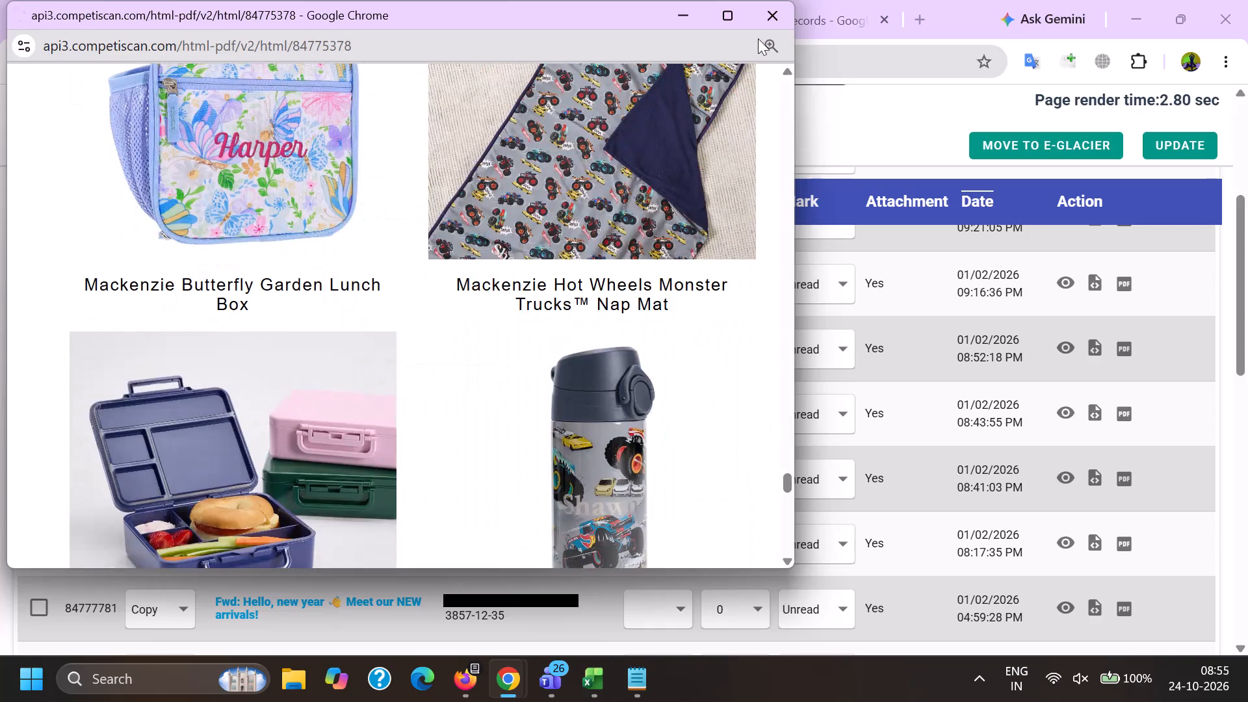
{"action": "left_click", "coordinate": [763, 24]}
{"action": "left_click", "coordinate": [33, 287]}
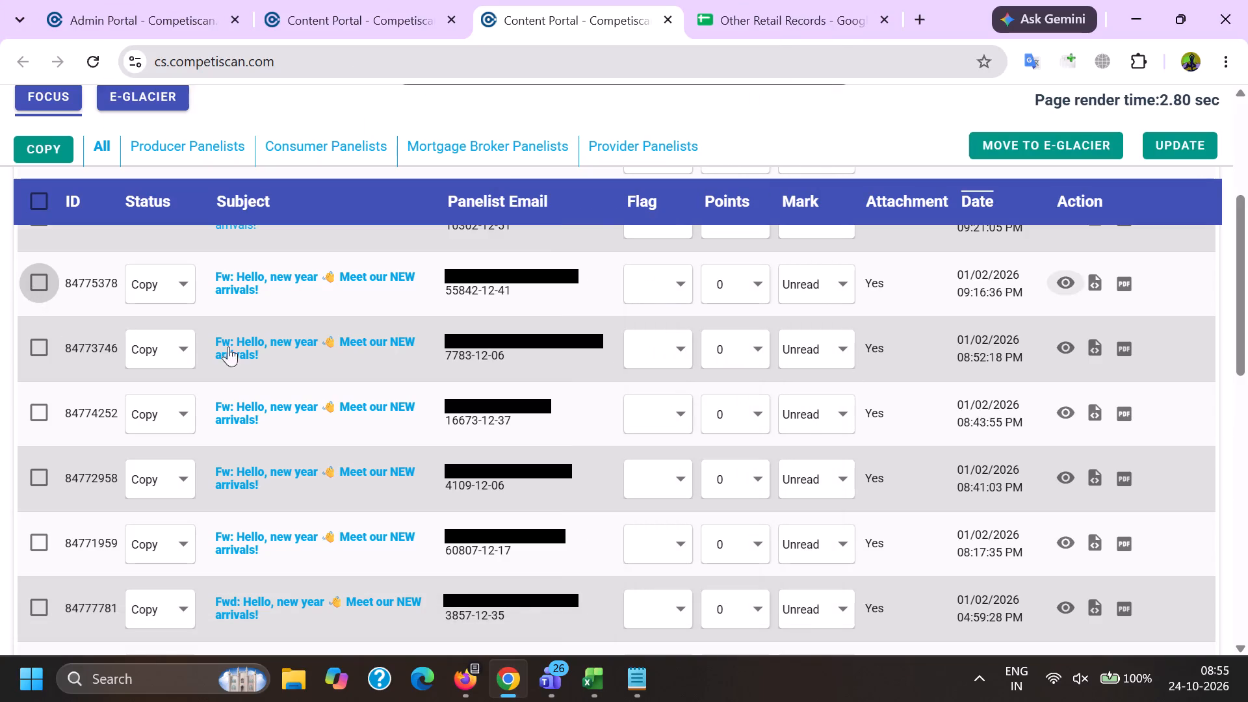
Preview copy emails 84773746, 84774252 and 84772958 to compare their banners and product recommendations.
{"action": "left_click_drag", "start_coordinate": [1064, 354], "coordinate": [1065, 362]}
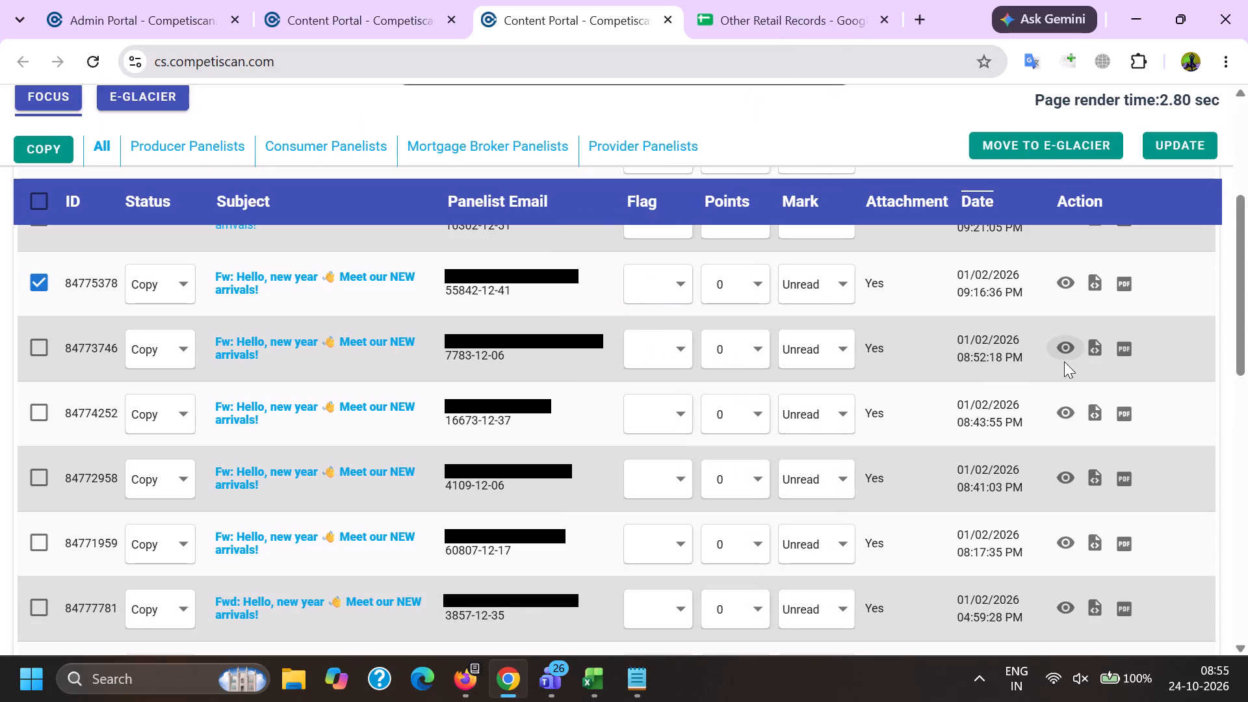
{"action": "left_click", "coordinate": [1063, 352]}
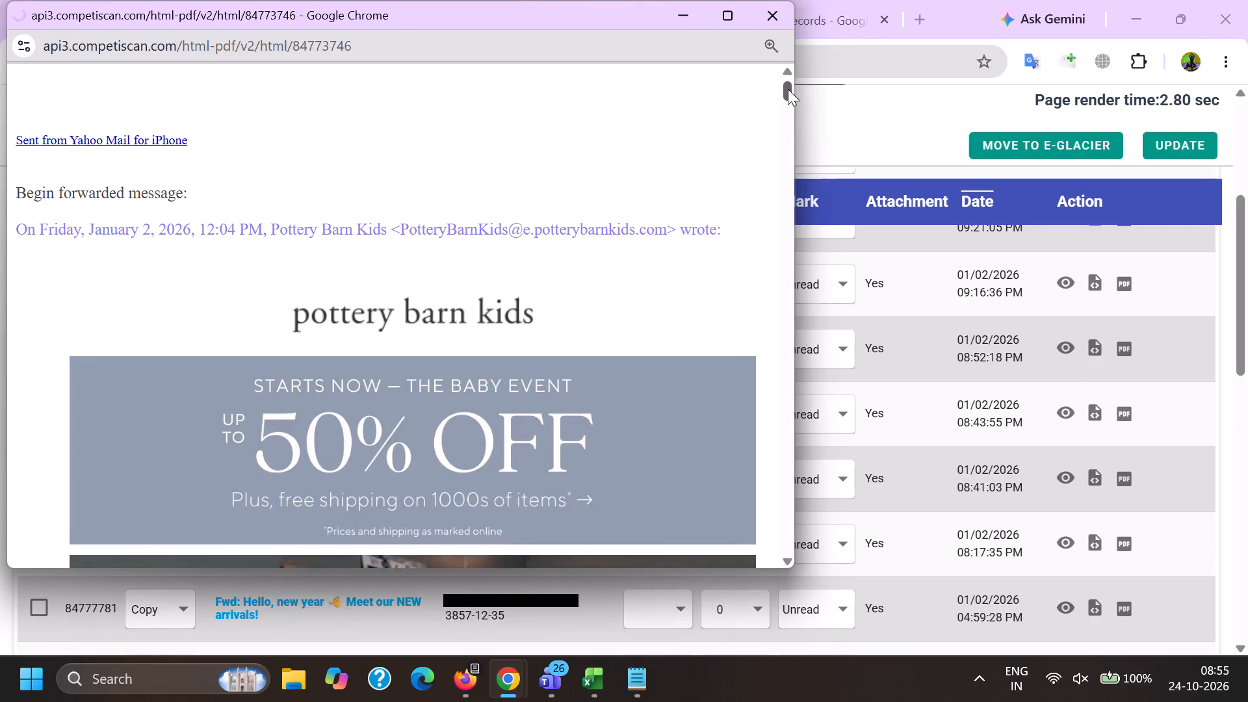
{"action": "left_click_drag", "start_coordinate": [788, 91], "coordinate": [785, 487]}
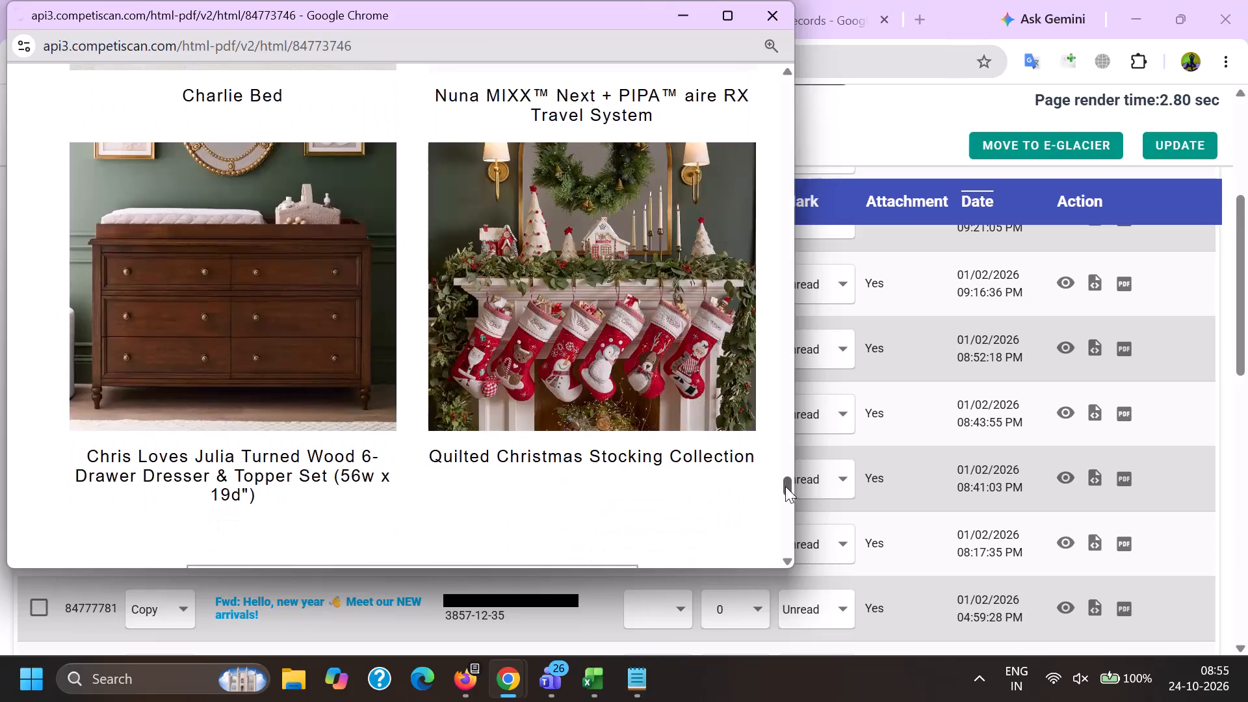
{"action": "left_click", "coordinate": [766, 12]}
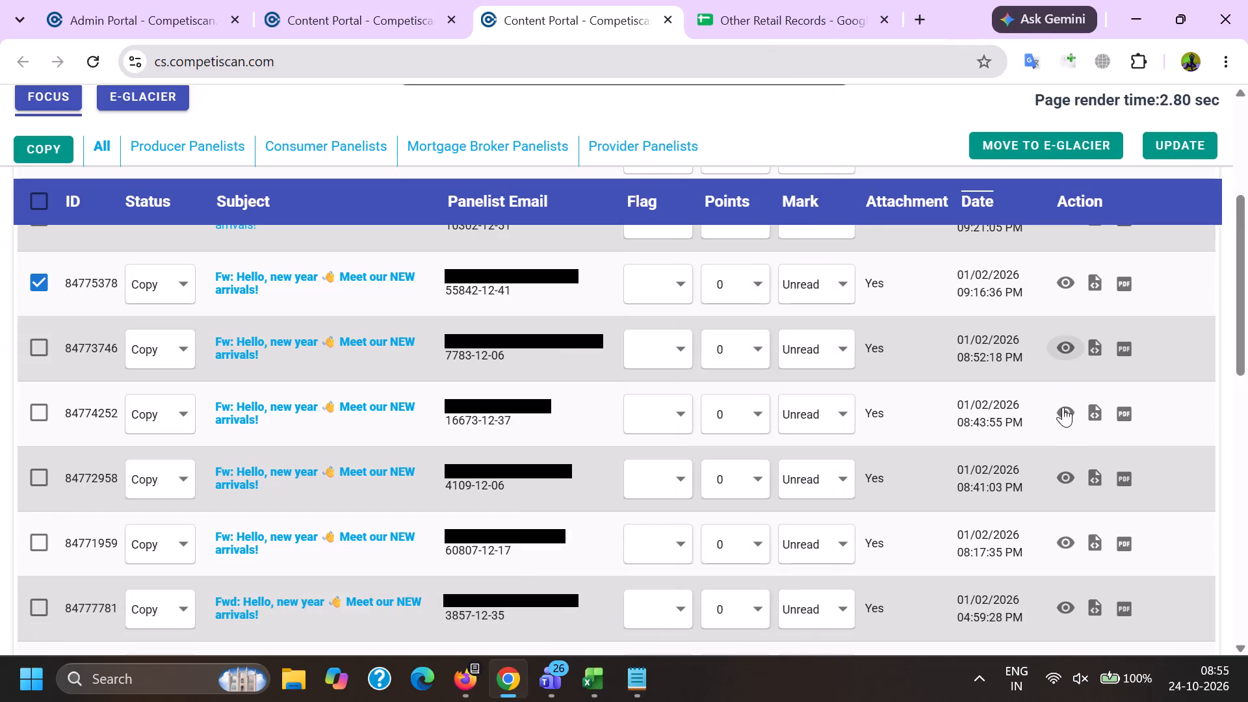
{"action": "left_click", "coordinate": [1063, 406]}
{"action": "left_click_drag", "start_coordinate": [783, 90], "coordinate": [783, 102]}
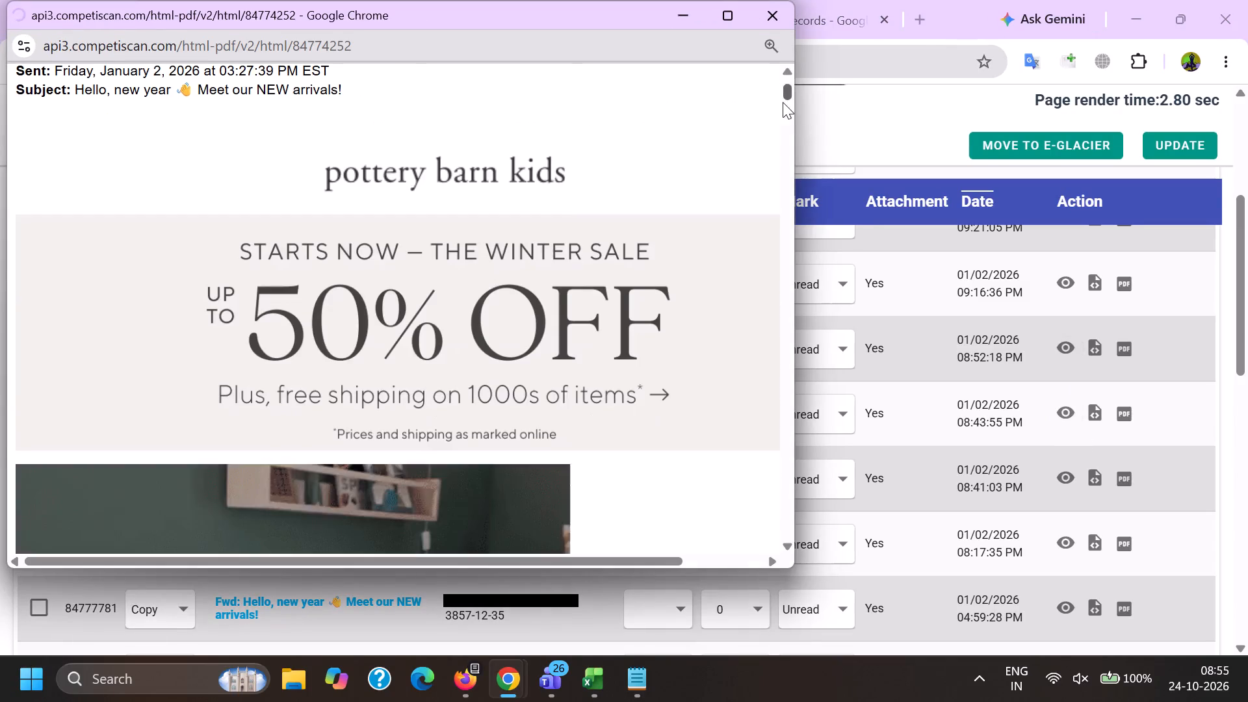
{"action": "left_click_drag", "start_coordinate": [783, 102], "coordinate": [777, 489]}
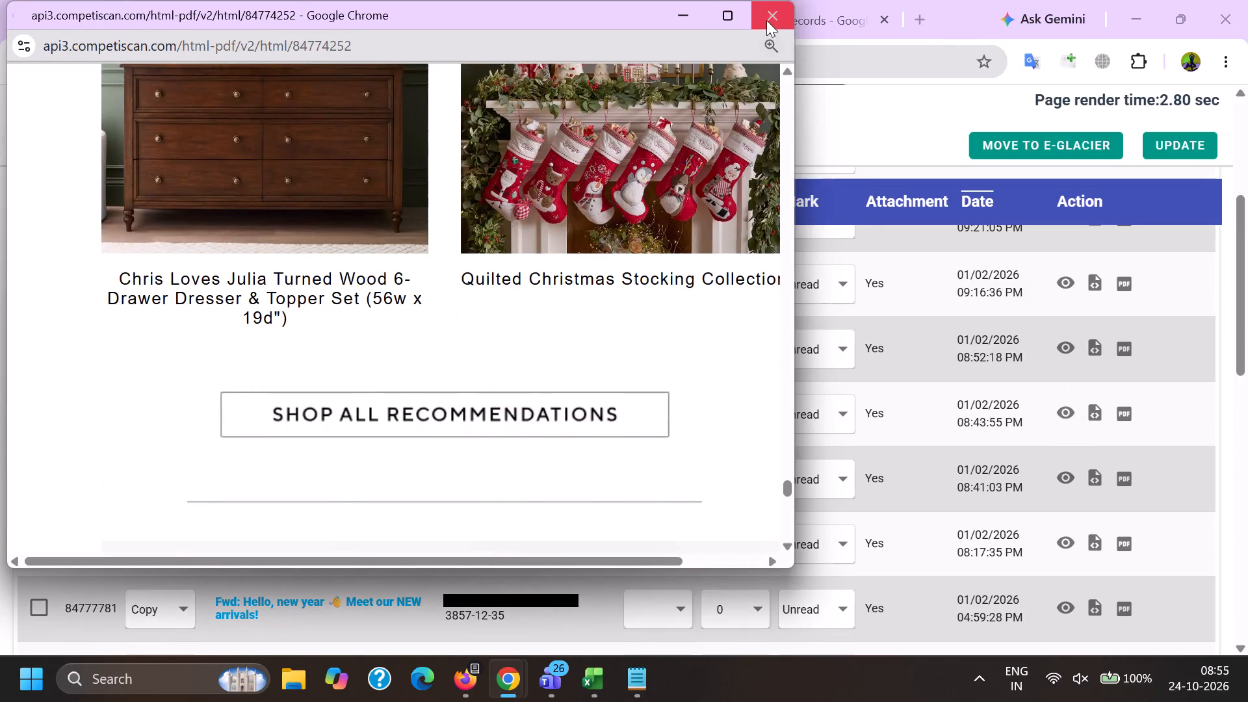
{"action": "left_click", "coordinate": [766, 20]}
{"action": "left_click", "coordinate": [1065, 481]}
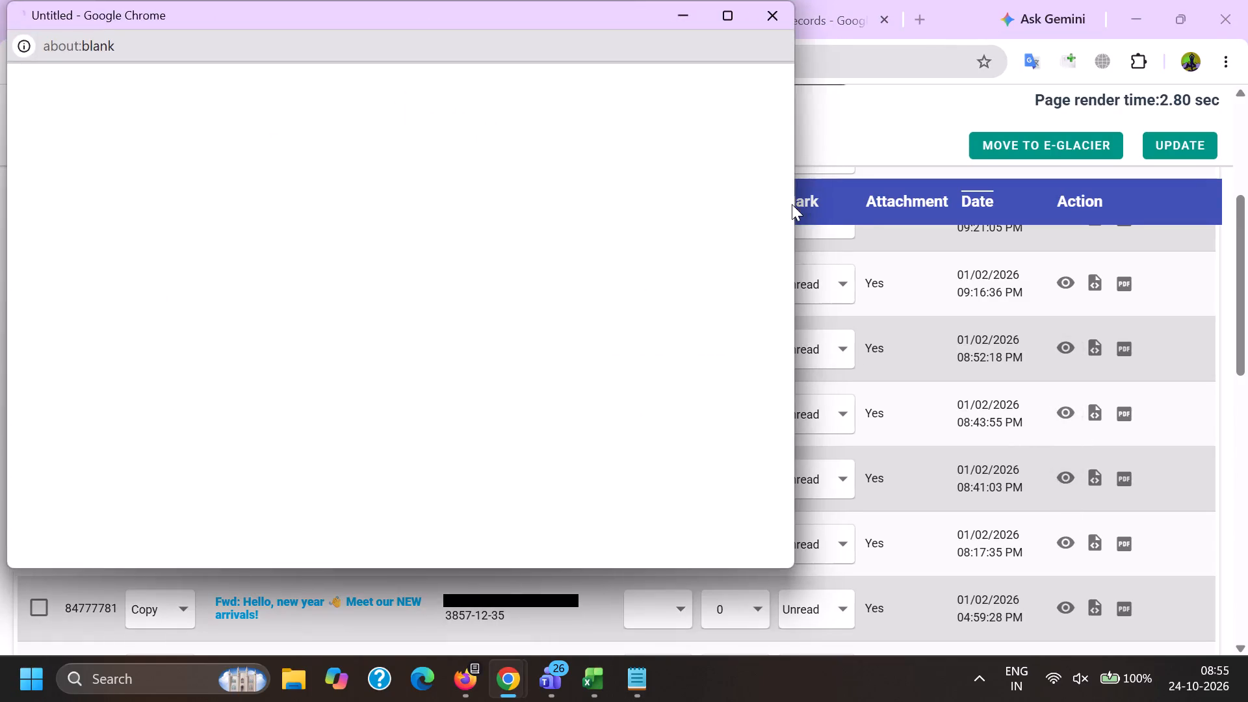
{"action": "left_click_drag", "start_coordinate": [784, 85], "coordinate": [792, 474]}
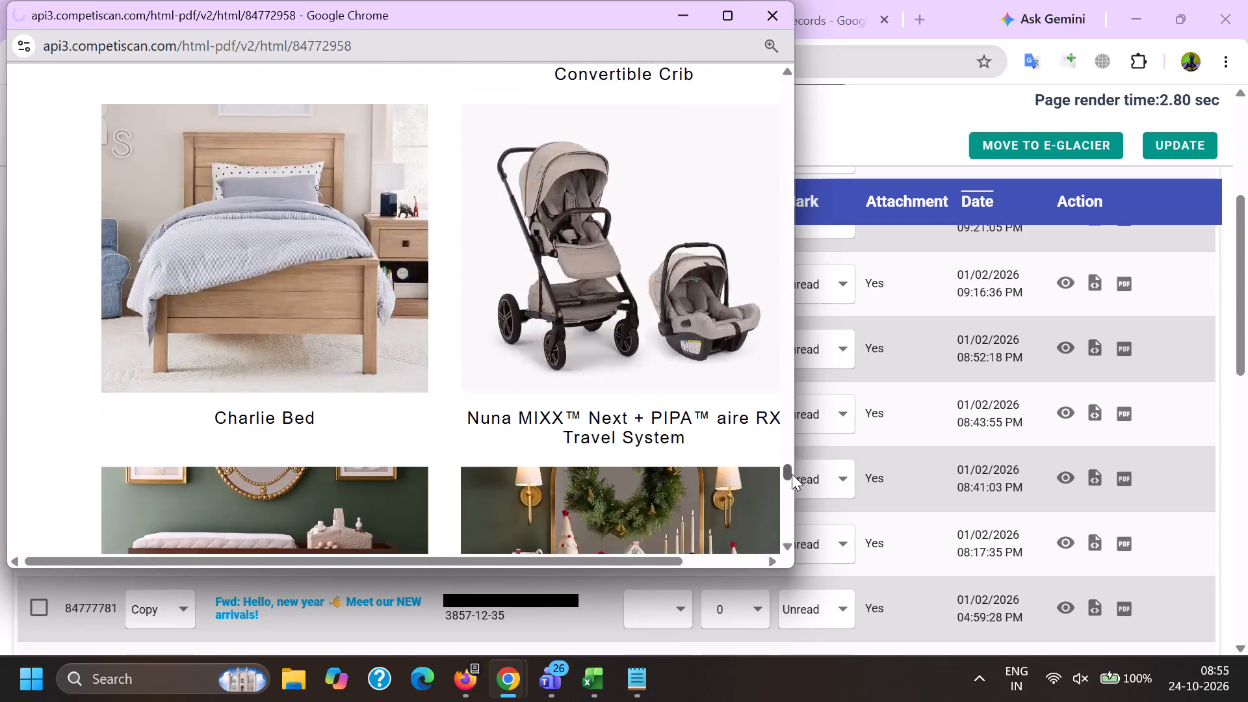
{"action": "left_click_drag", "start_coordinate": [792, 474], "coordinate": [792, 478]}
{"action": "left_click", "coordinate": [775, 18]}
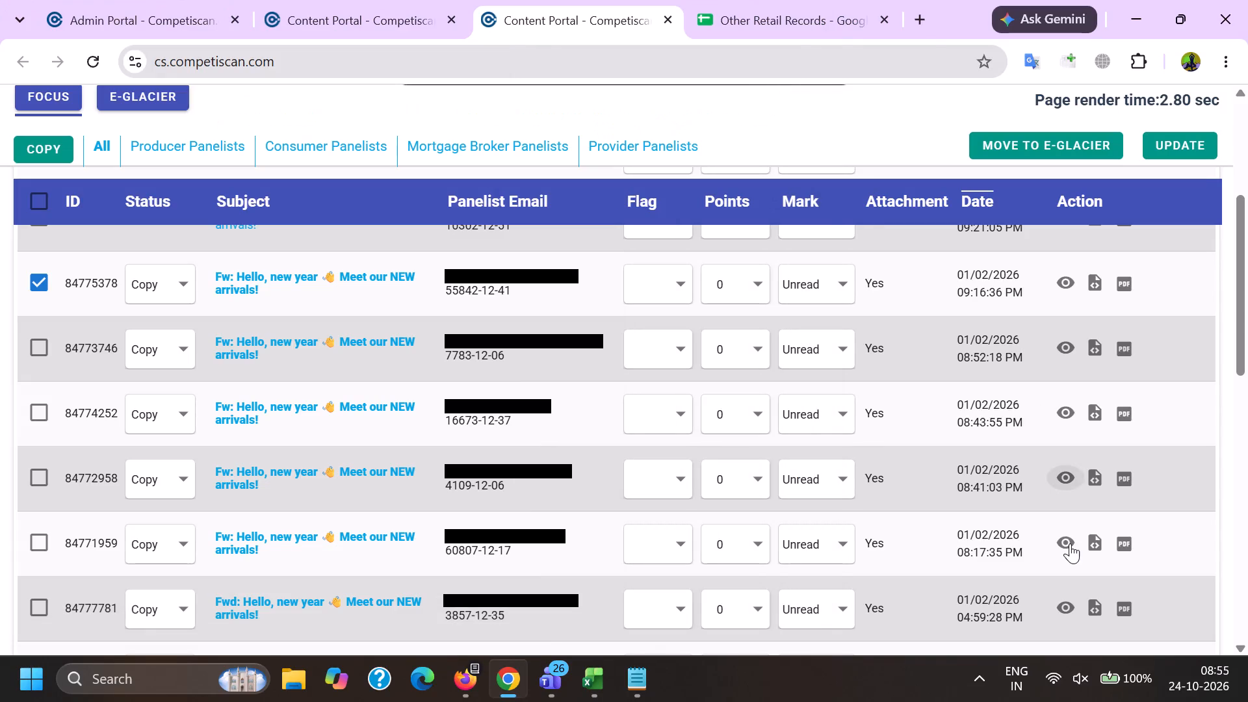
Preview copy emails 84771959 and 84777781 and examine the content near the end of each.
{"action": "left_click", "coordinate": [1070, 543]}
{"action": "left_click_drag", "start_coordinate": [787, 83], "coordinate": [770, 411]}
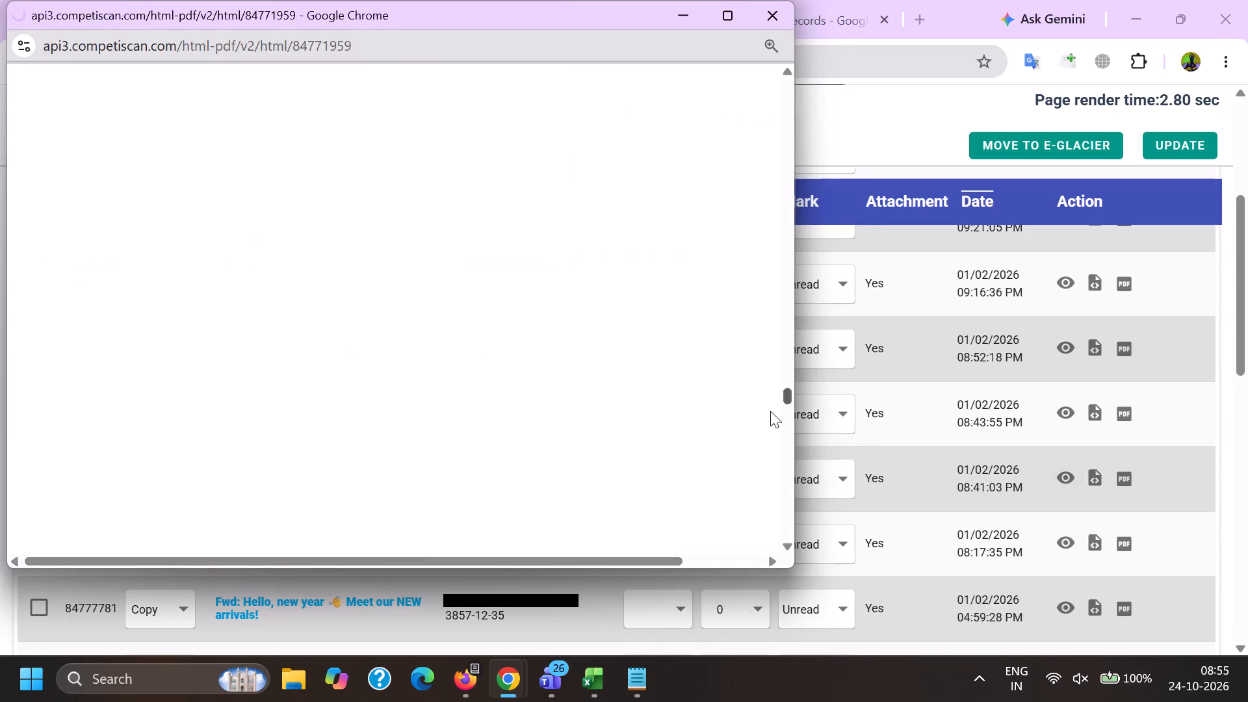
{"action": "left_click_drag", "start_coordinate": [770, 411], "coordinate": [773, 486]}
{"action": "left_click", "coordinate": [767, 8]}
{"action": "scroll", "coordinate": [1002, 386], "scroll_direction": "down", "scroll_amount": 1}
{"action": "left_click", "coordinate": [1069, 509]}
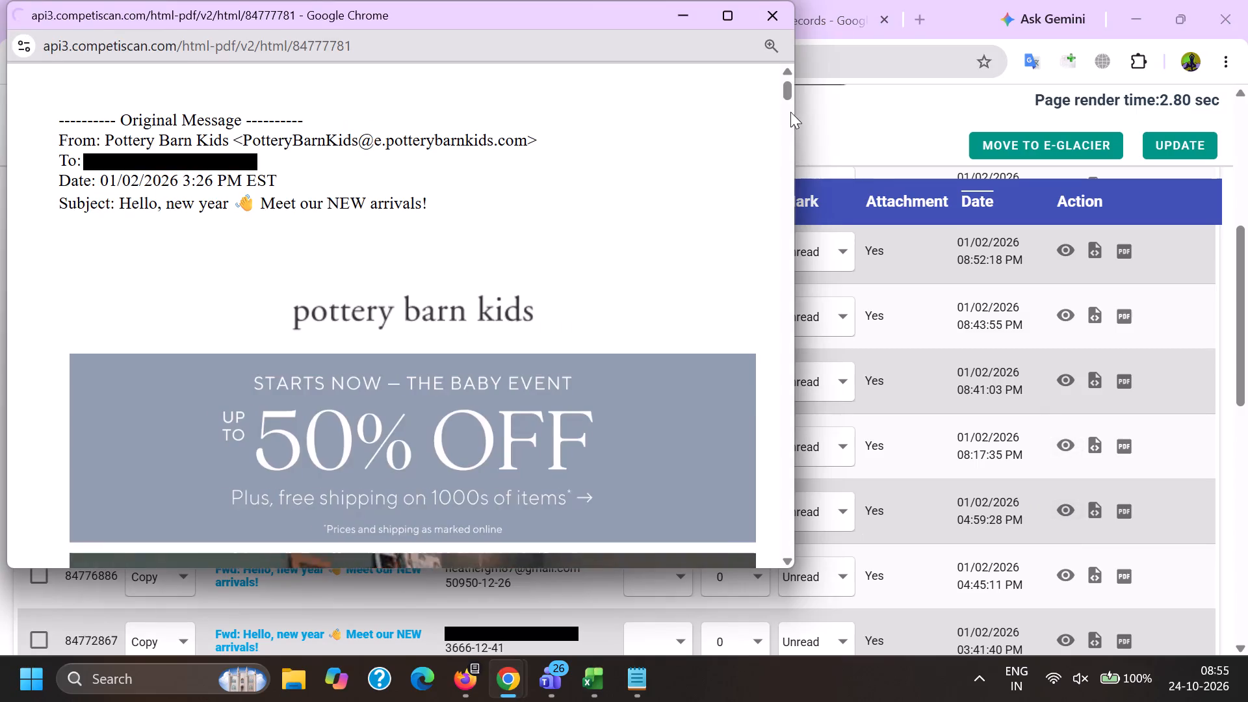
{"action": "left_click_drag", "start_coordinate": [782, 89], "coordinate": [787, 453]}
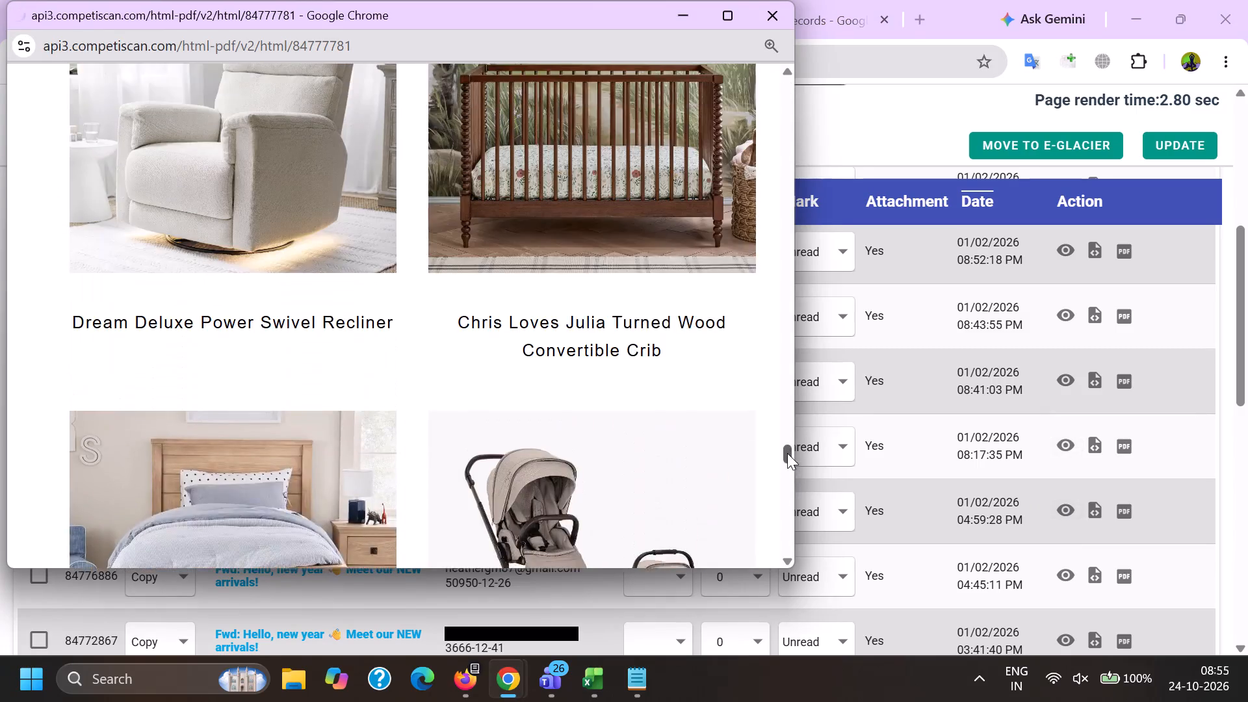
{"action": "left_click_drag", "start_coordinate": [787, 453], "coordinate": [790, 484]}
{"action": "left_click", "coordinate": [787, 0]}
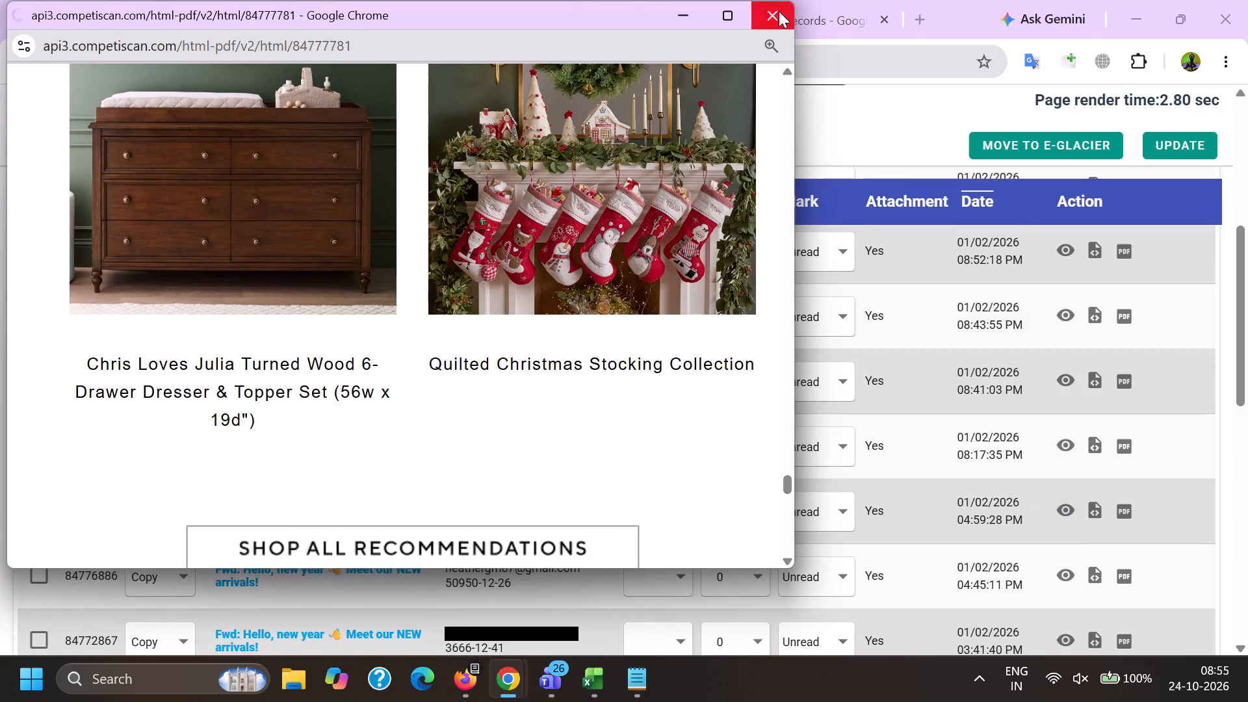
{"action": "left_click", "coordinate": [778, 11]}
Preview copy emails 84776886, 84772867 and 84772387 and compare their product recommendations.
{"action": "scroll", "coordinate": [1037, 446], "scroll_direction": "down", "scroll_amount": 1}
{"action": "left_click", "coordinate": [1067, 480]}
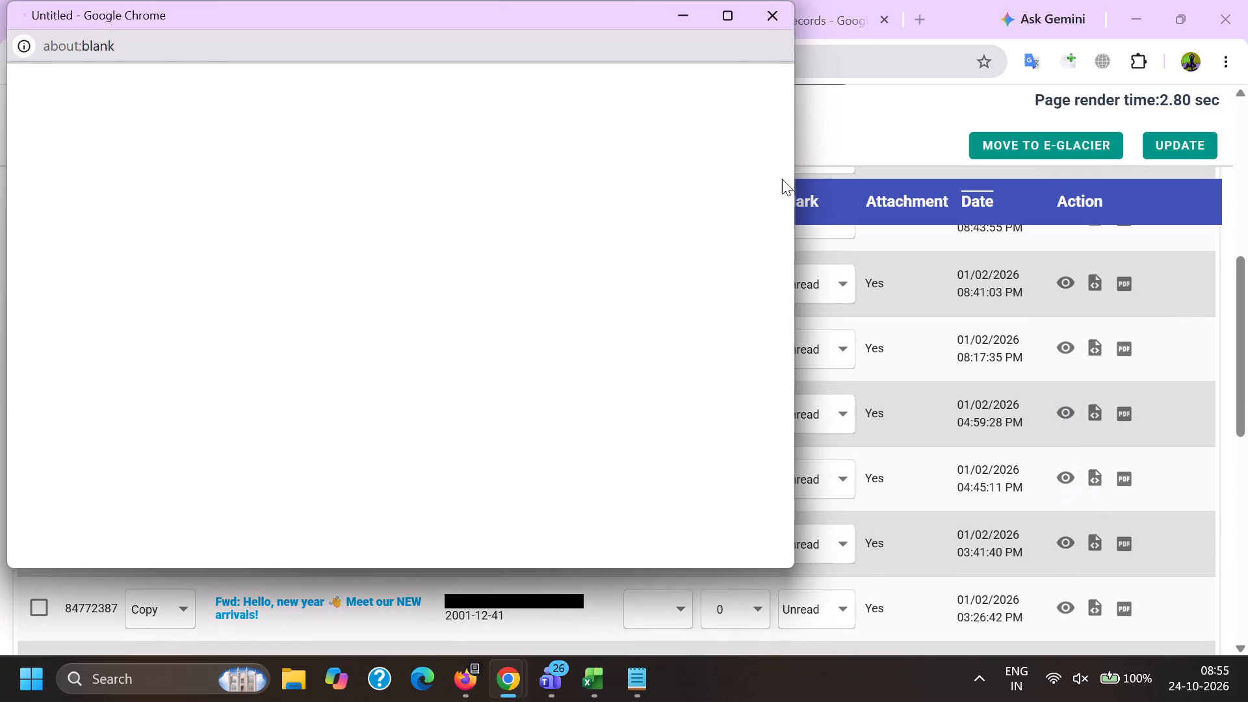
{"action": "left_click_drag", "start_coordinate": [790, 91], "coordinate": [783, 482]}
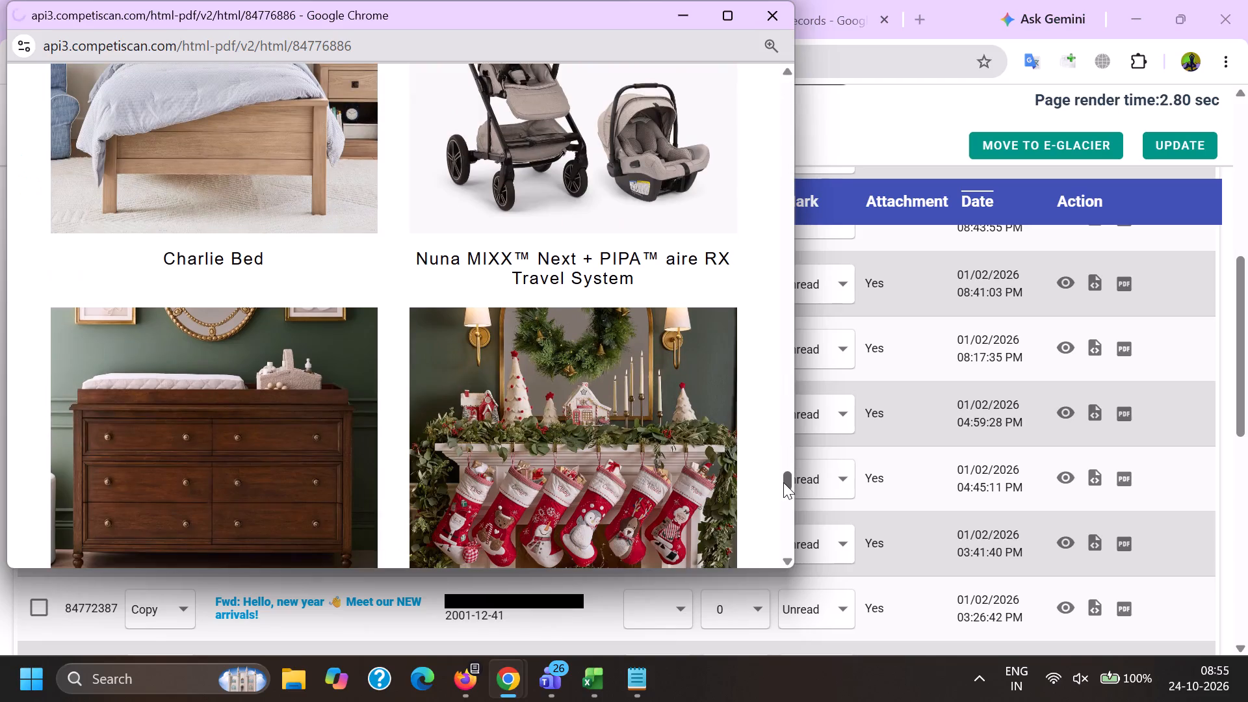
{"action": "left_click_drag", "start_coordinate": [783, 482], "coordinate": [785, 489]}
{"action": "left_click", "coordinate": [778, 6]}
{"action": "scroll", "coordinate": [1017, 361], "scroll_direction": "down", "scroll_amount": 2}
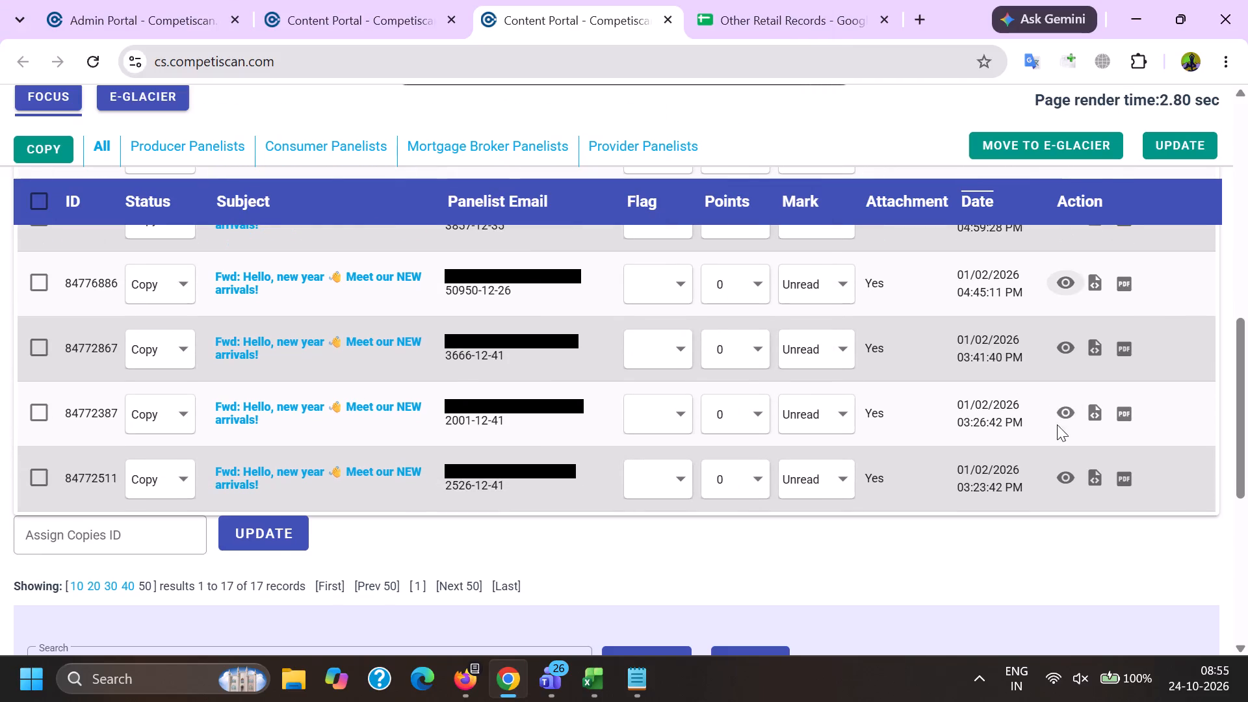
{"action": "left_click", "coordinate": [1066, 351]}
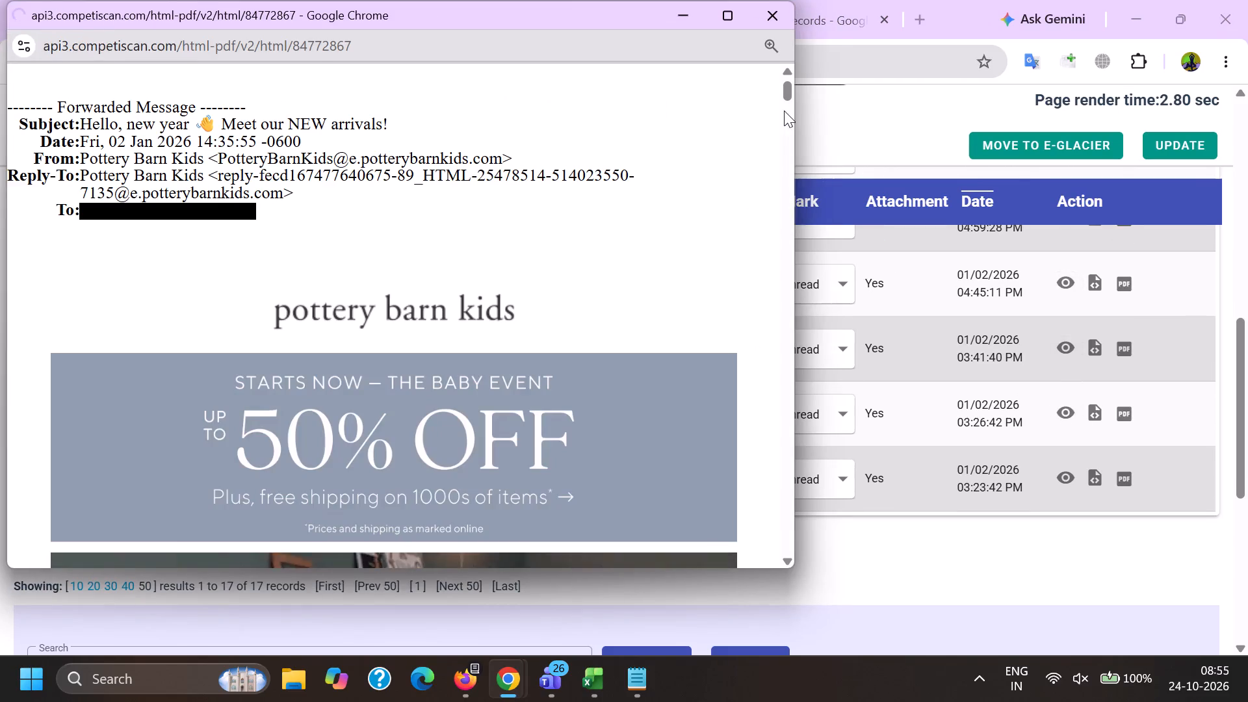
{"action": "left_click_drag", "start_coordinate": [785, 83], "coordinate": [751, 458]}
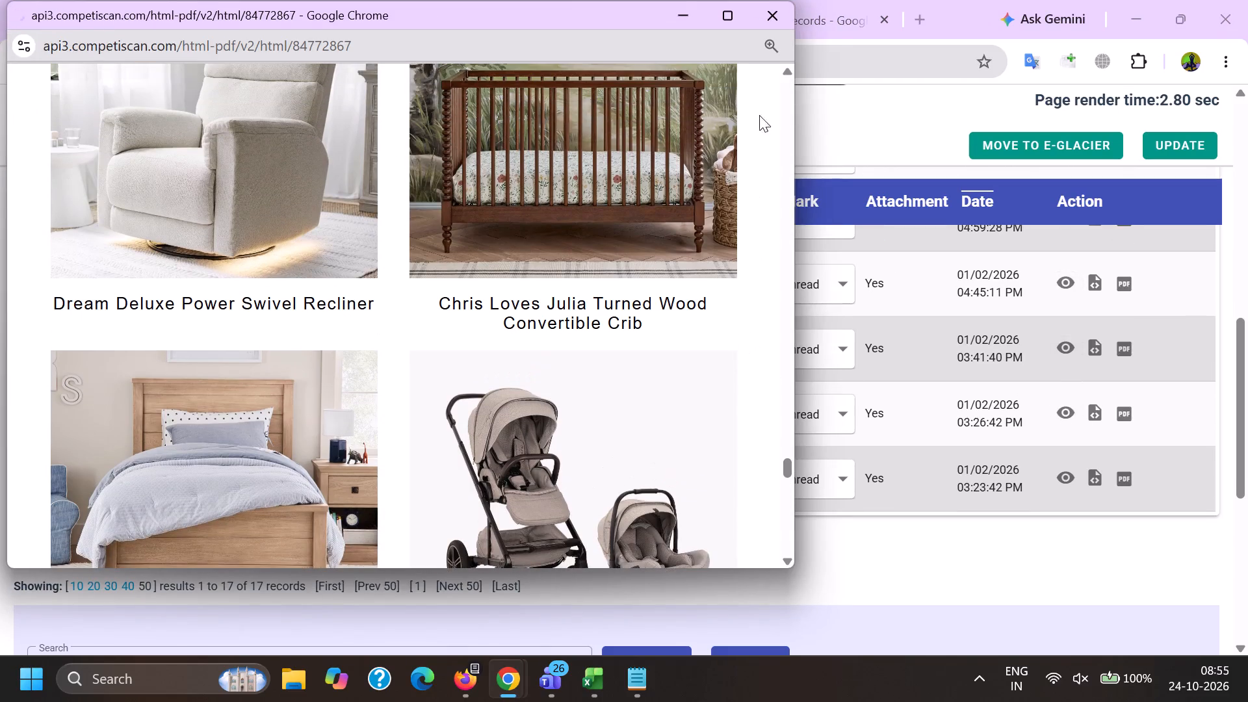
{"action": "left_click", "coordinate": [766, 17]}
{"action": "left_click", "coordinate": [1064, 417]}
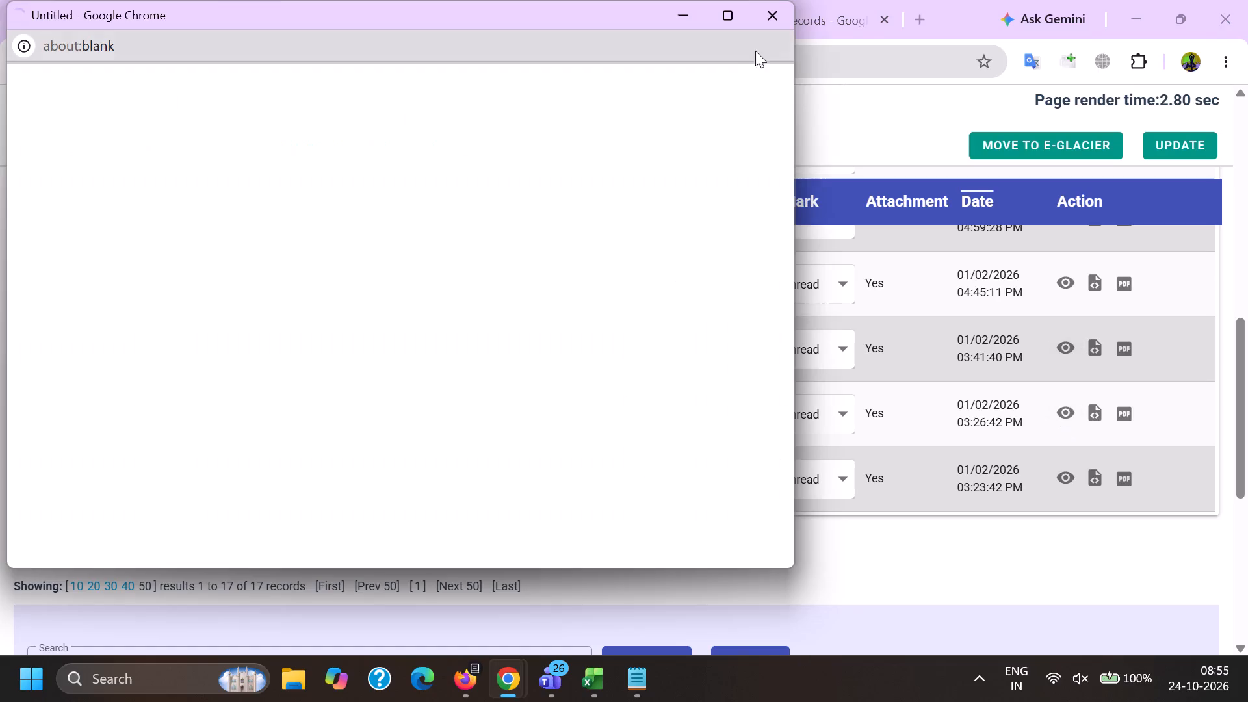
{"action": "left_click_drag", "start_coordinate": [790, 87], "coordinate": [796, 486]}
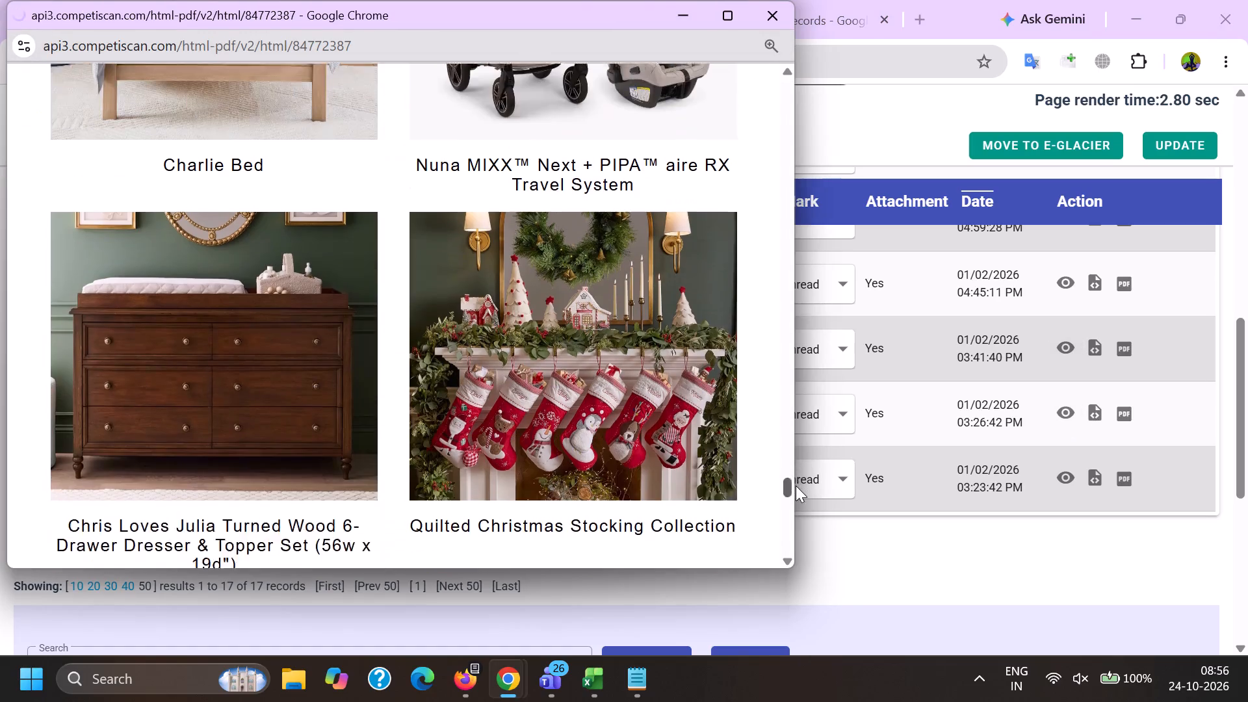
Finish viewing copy email 84772387 and preview copy email 84772511 to check its product recommendations.
{"action": "left_click_drag", "start_coordinate": [796, 486], "coordinate": [795, 487]}
{"action": "left_click", "coordinate": [764, 7]}
{"action": "left_click", "coordinate": [1065, 476]}
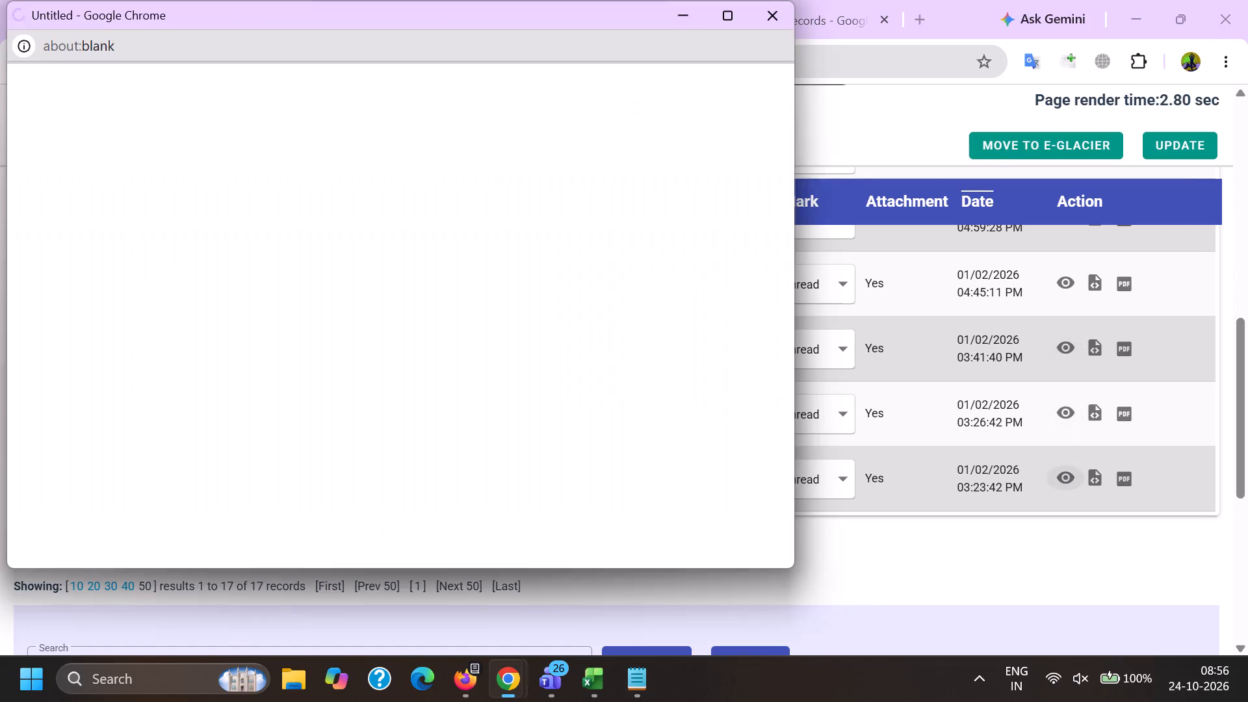
{"action": "left_click_drag", "start_coordinate": [785, 82], "coordinate": [769, 458]}
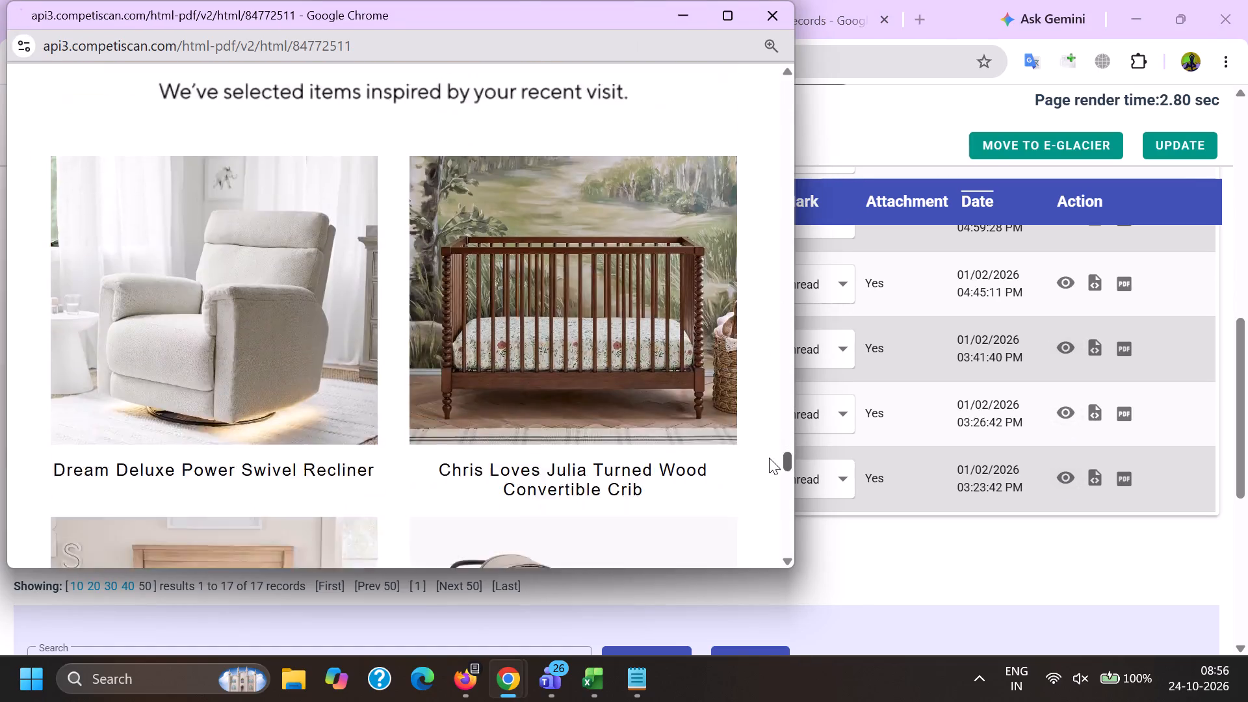
{"action": "left_click_drag", "start_coordinate": [769, 458], "coordinate": [773, 483]}
{"action": "left_click", "coordinate": [773, 16]}
Copy the selected record 84775378 and paste its subject and temp ID into Notepad below the "Baby must-haves" entries.
{"action": "scroll", "coordinate": [591, 393], "scroll_direction": "up", "scroll_amount": 4}
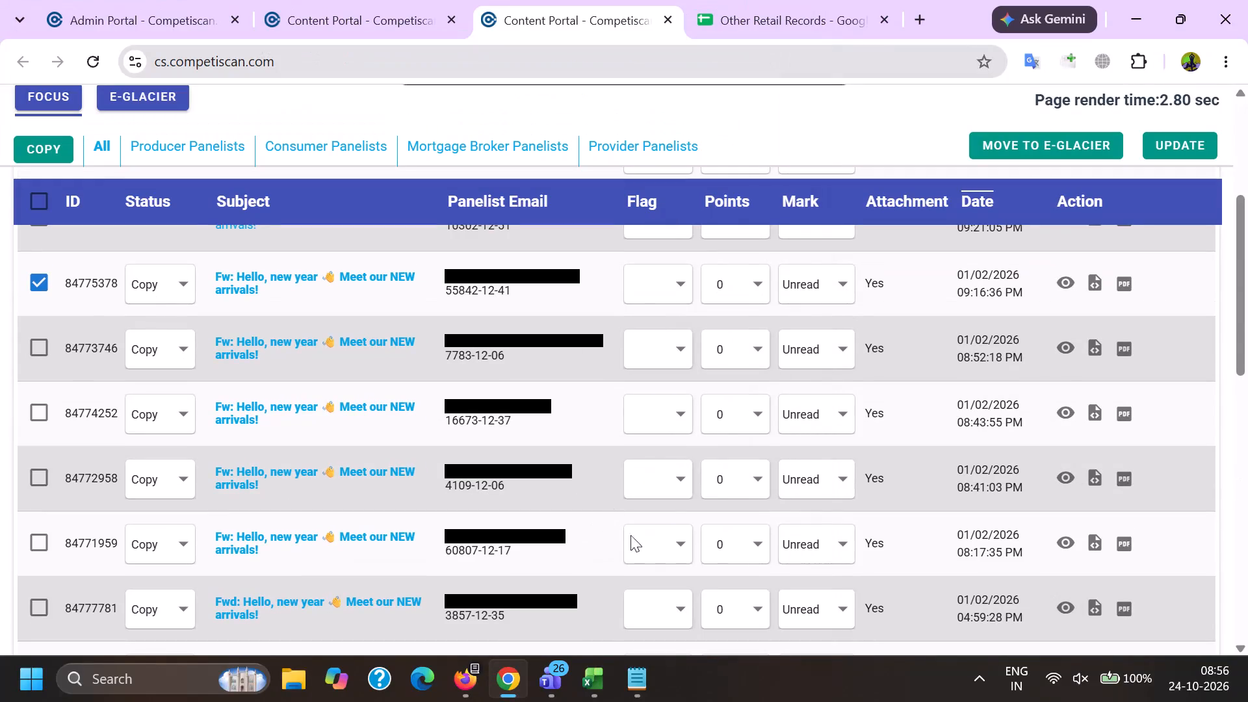
{"action": "left_click", "coordinate": [52, 151]}
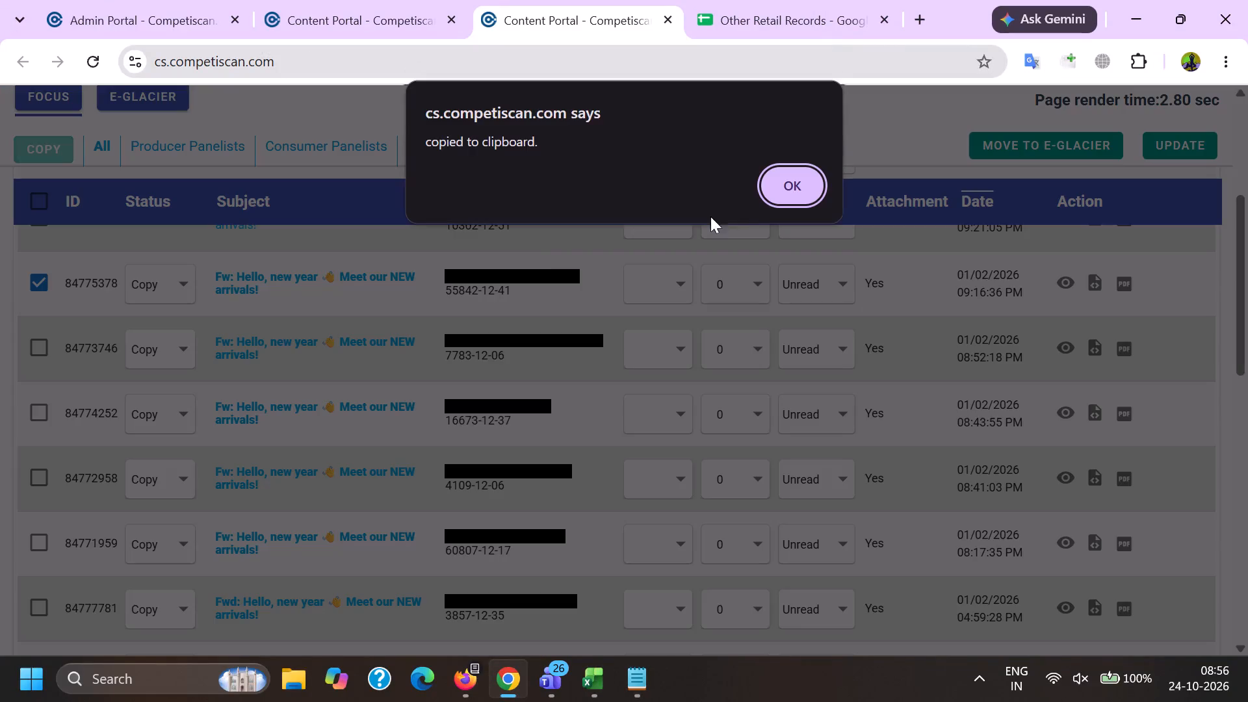
{"action": "left_click", "coordinate": [786, 190]}
{"action": "left_click", "coordinate": [652, 660]}
{"action": "left_click", "coordinate": [526, 487]}
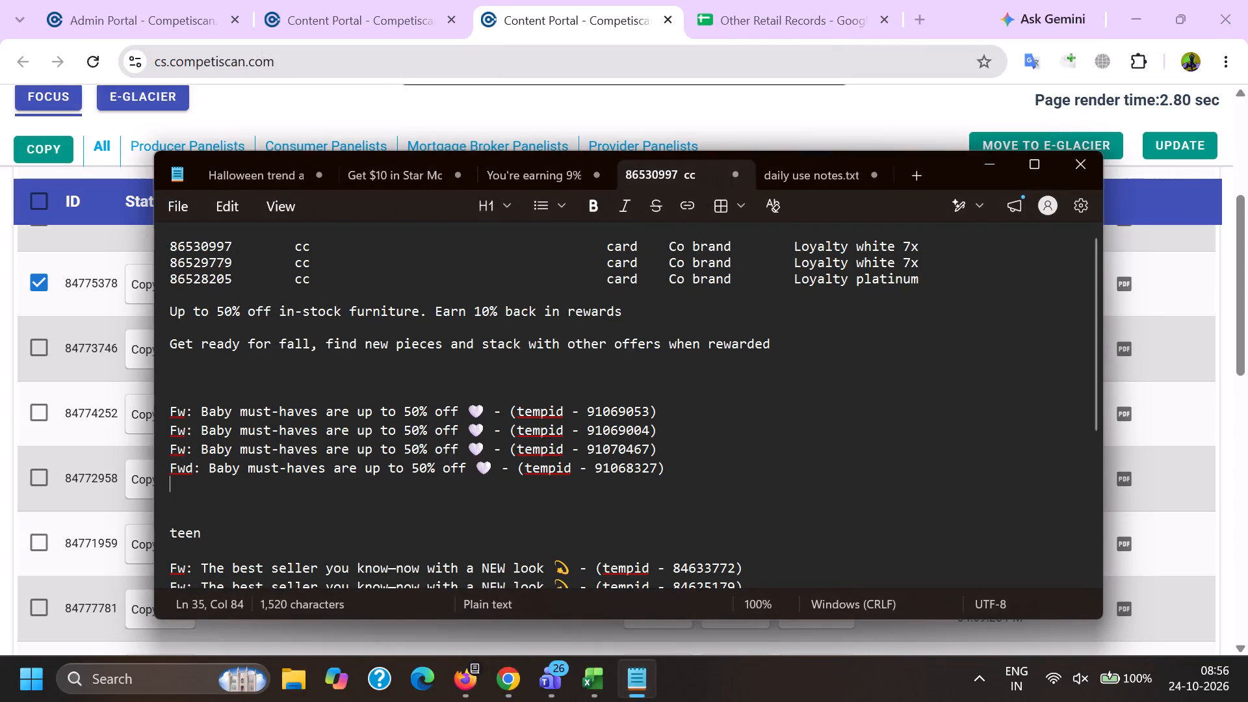
{"action": "key", "text": "Return"}
{"action": "key", "text": "Return"}
{"action": "key", "text": "ctrl+v"}
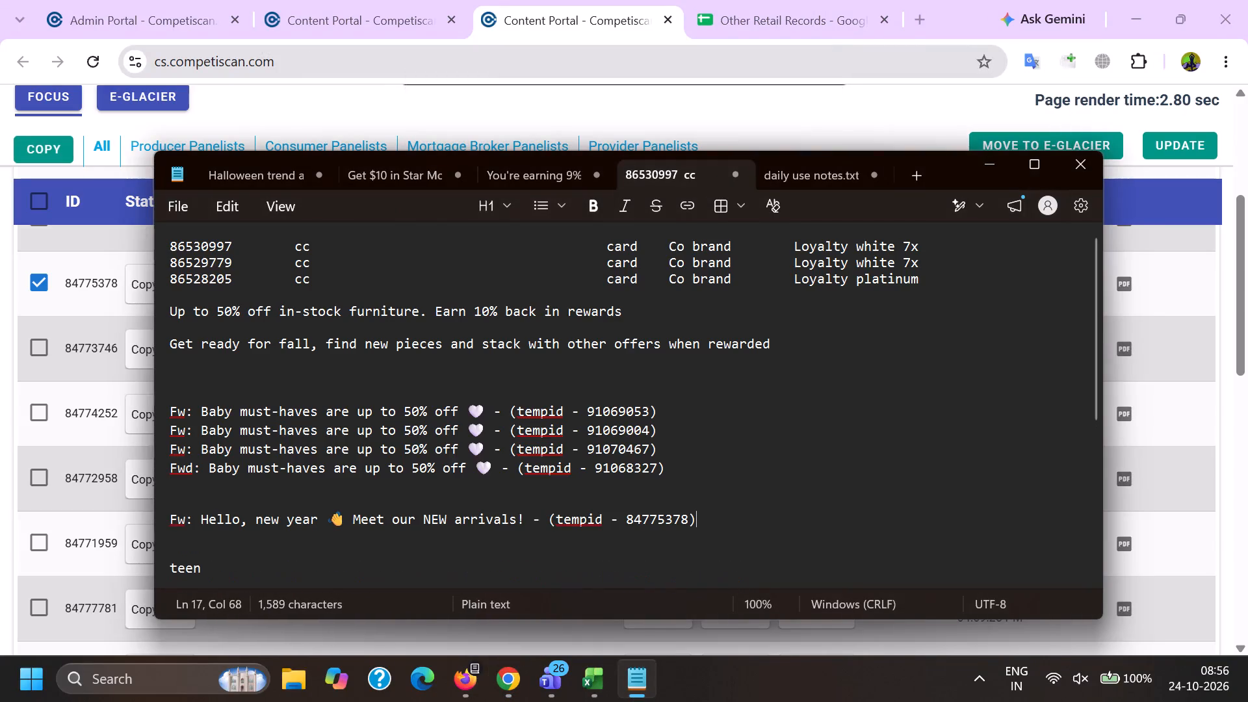
In Firefox, copy the subject "A new year calls for NEW storage solutions ✨ (+ hours left to save!)" from record 84730587.
{"action": "left_click", "coordinate": [474, 688]}
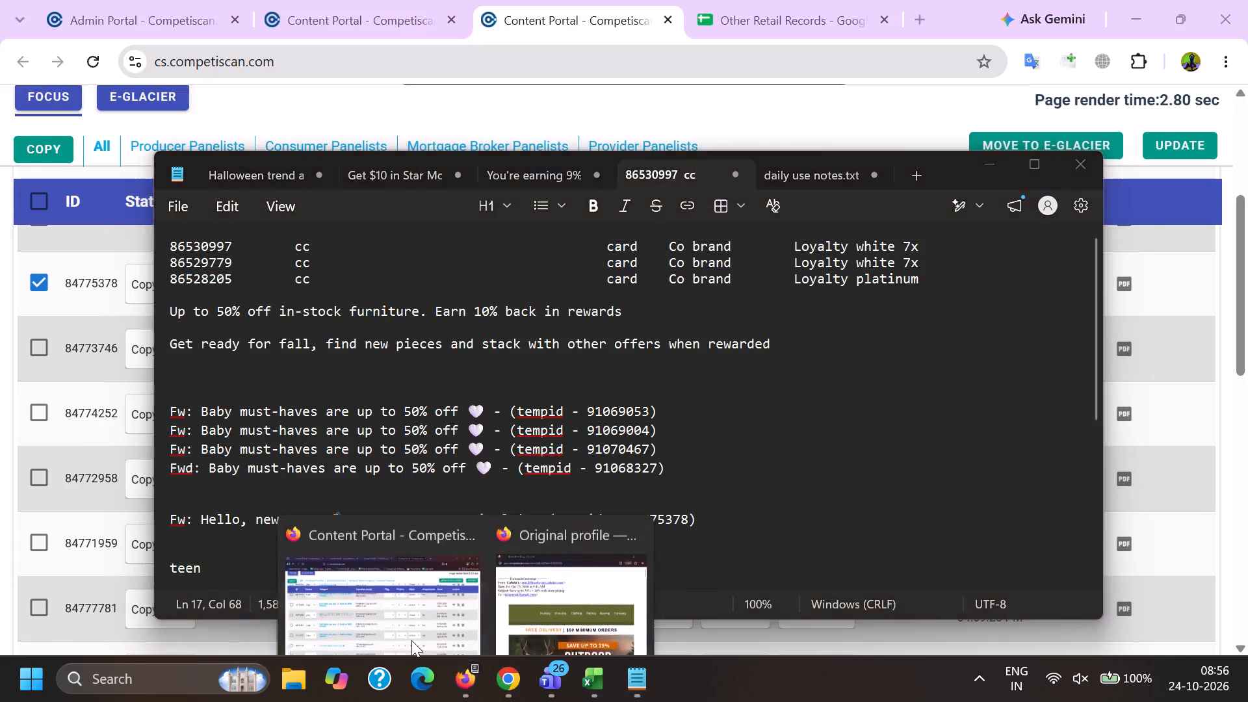
{"action": "left_click", "coordinate": [353, 604]}
{"action": "scroll", "coordinate": [334, 451], "scroll_direction": "down", "scroll_amount": 8}
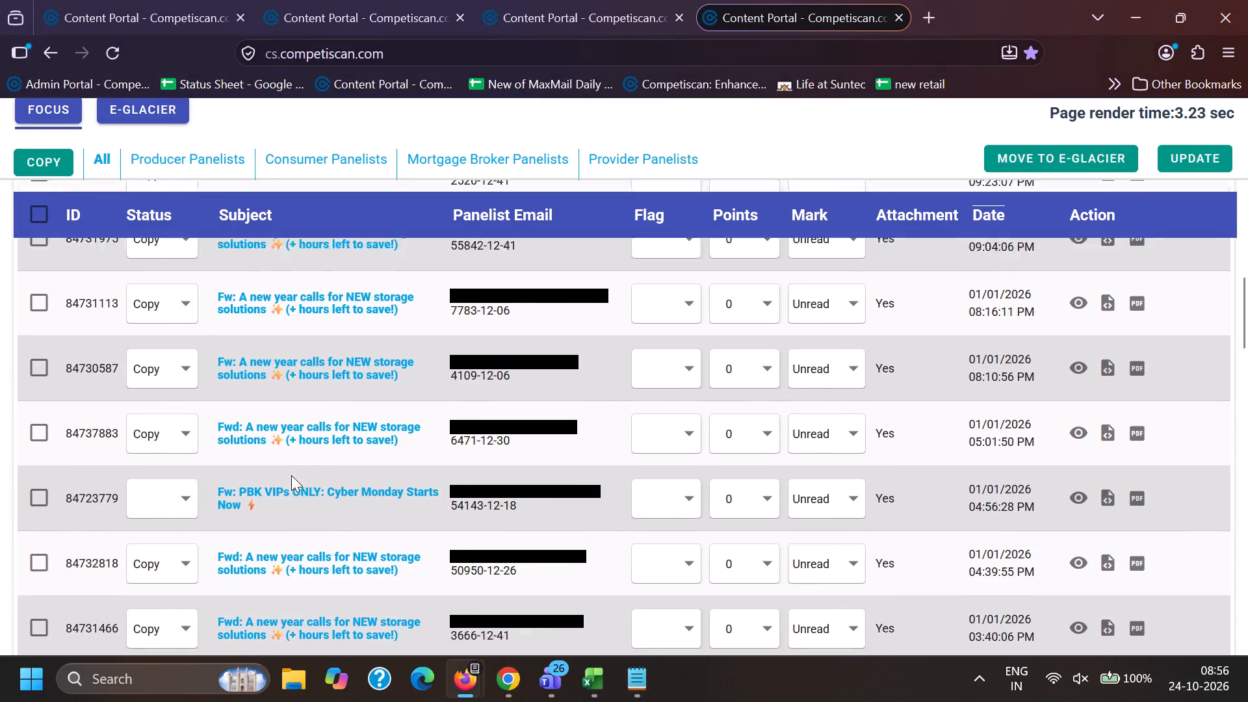
{"action": "left_click_drag", "start_coordinate": [240, 335], "coordinate": [416, 374]}
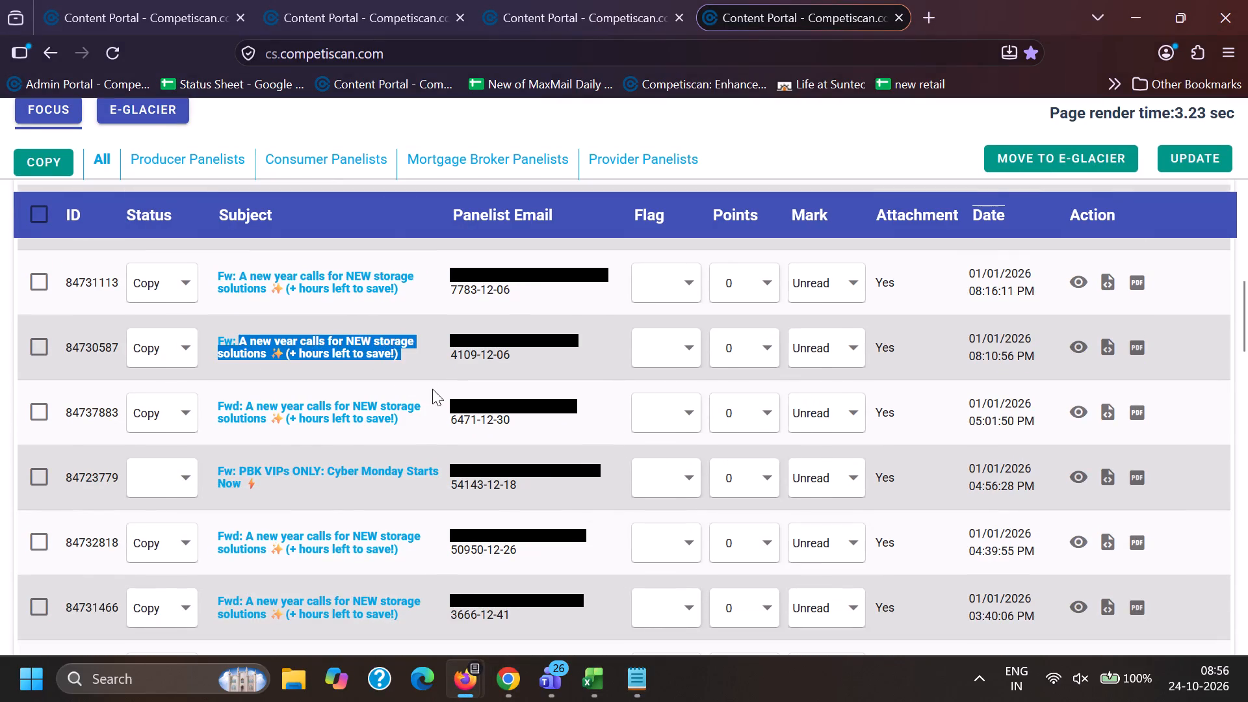
{"action": "key", "text": "ctrl+c"}
{"action": "key", "text": "ctrl+c"}
{"action": "key", "text": "ctrl+c"}
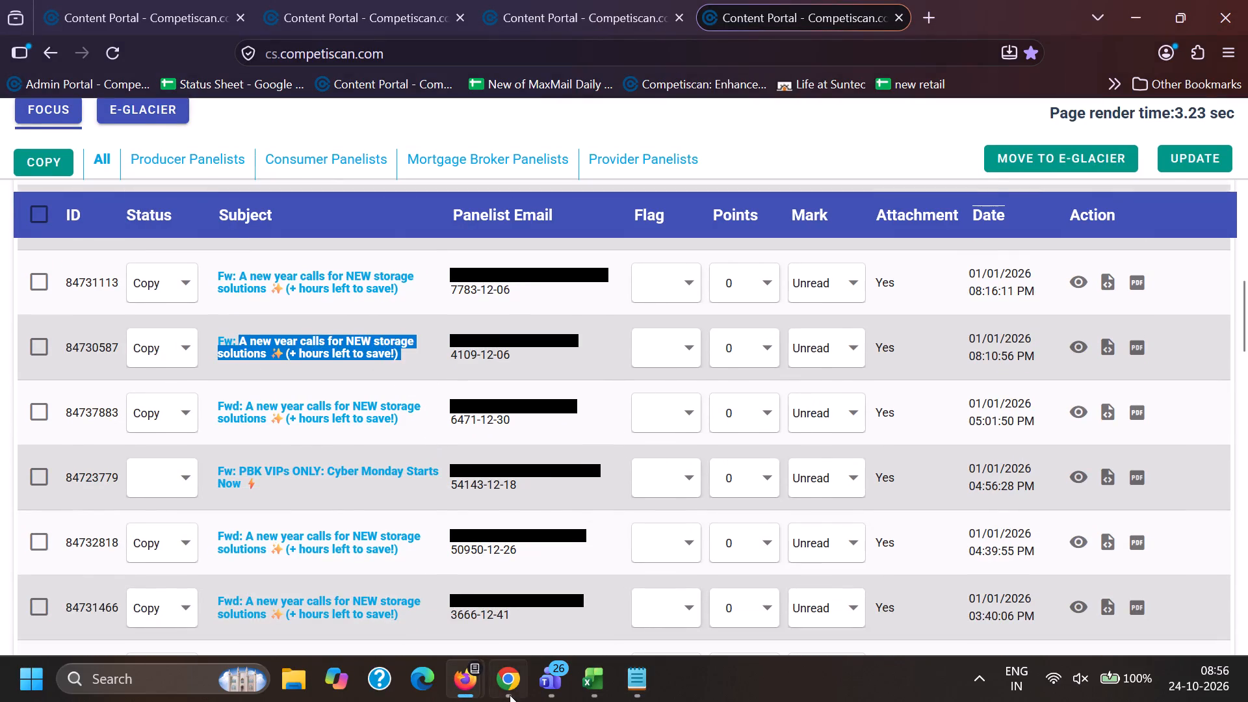
In Chrome, search Focus subjects for the quoted phrase "A new year calls for NEW storage solutions ✨ (+ hours left to save!)".
{"action": "left_click", "coordinate": [510, 695]}
{"action": "scroll", "coordinate": [320, 483], "scroll_direction": "down", "scroll_amount": 13}
{"action": "scroll", "coordinate": [309, 542], "scroll_direction": "up", "scroll_amount": 1}
{"action": "left_click_drag", "start_coordinate": [400, 316], "coordinate": [0, 253]}
{"action": "key", "text": "BackSpace"}
{"action": "key", "text": "shift+quotedbl"}
{"action": "key", "text": "ctrl+v"}
{"action": "key", "text": "shift+quotedbl"}
{"action": "key", "text": "Return"}
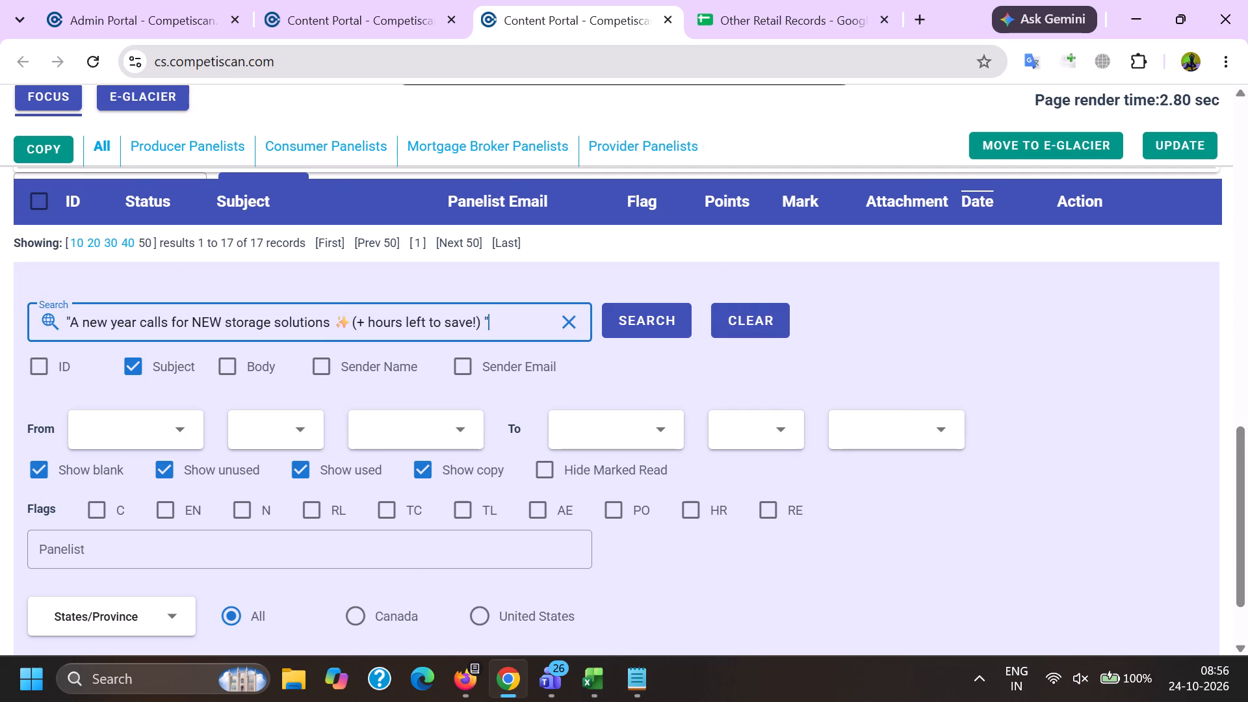
{"action": "key", "text": "Return"}
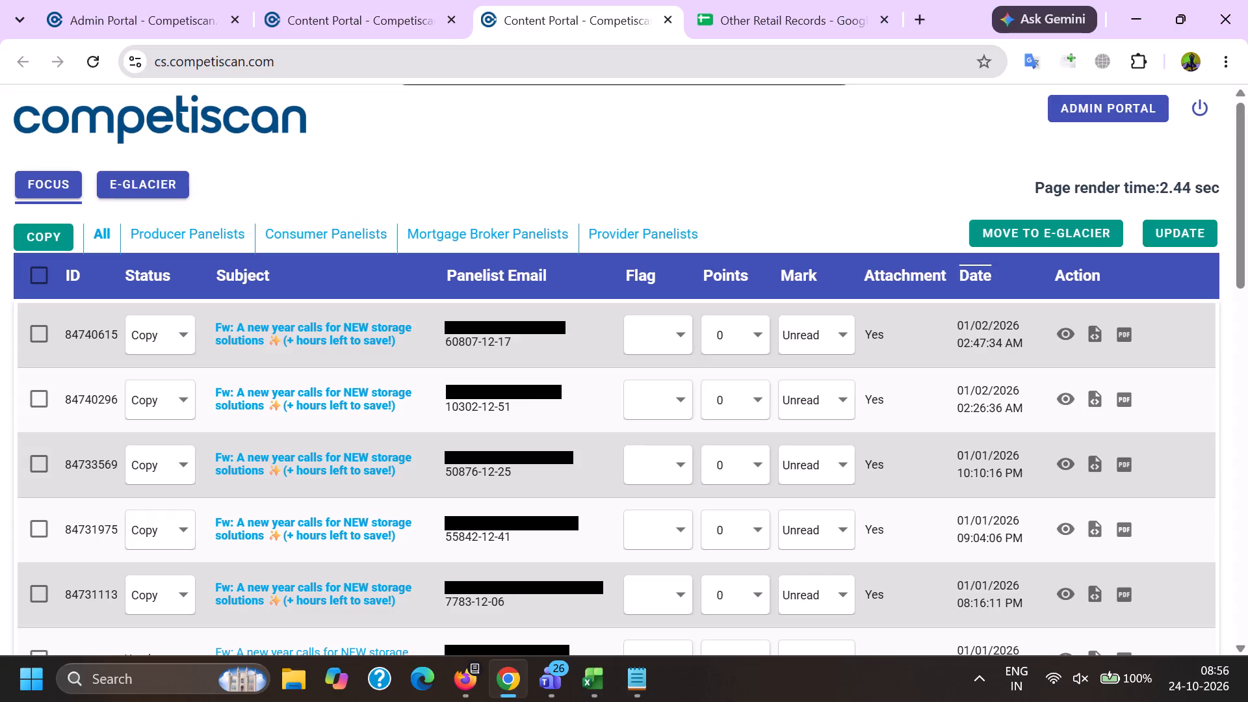
Preview used emails 84731135 and 84734547, examining their banners and the product recommendations in 84731135.
{"action": "scroll", "coordinate": [182, 545], "scroll_direction": "down", "scroll_amount": 2}
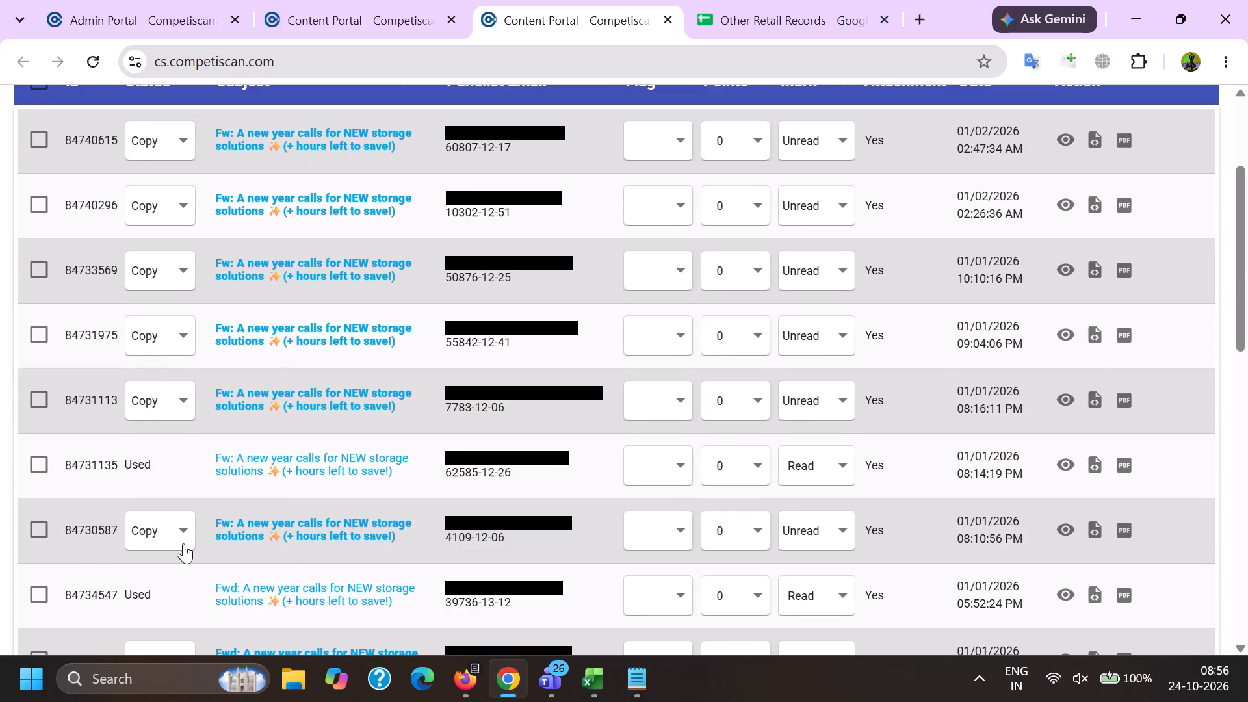
{"action": "scroll", "coordinate": [183, 541], "scroll_direction": "down", "scroll_amount": 3}
{"action": "scroll", "coordinate": [266, 521], "scroll_direction": "up", "scroll_amount": 4}
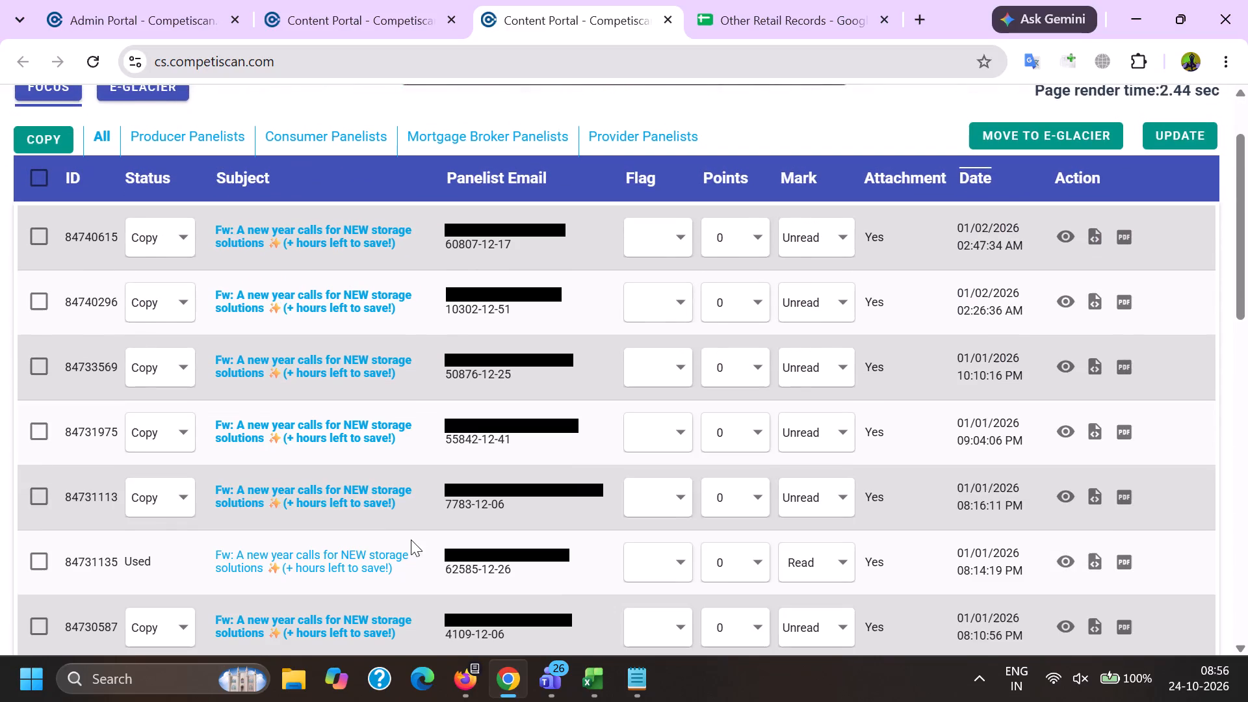
{"action": "left_click", "coordinate": [1073, 559]}
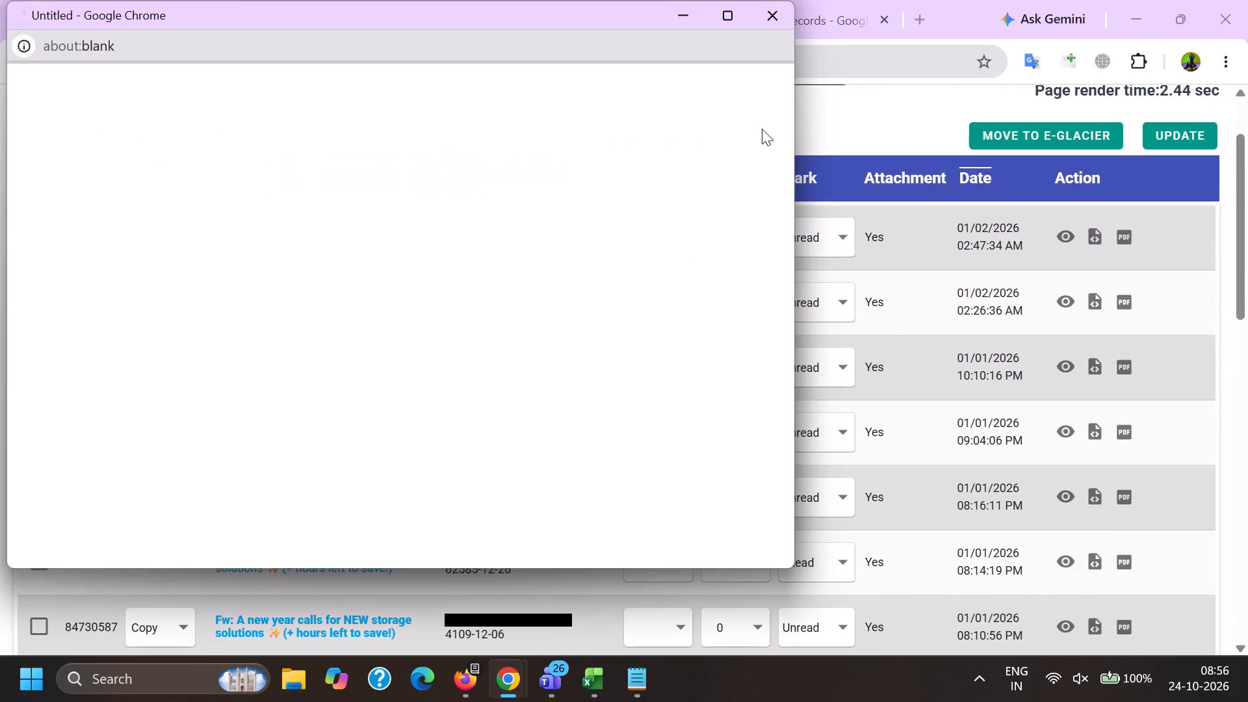
{"action": "left_click_drag", "start_coordinate": [787, 84], "coordinate": [787, 133]}
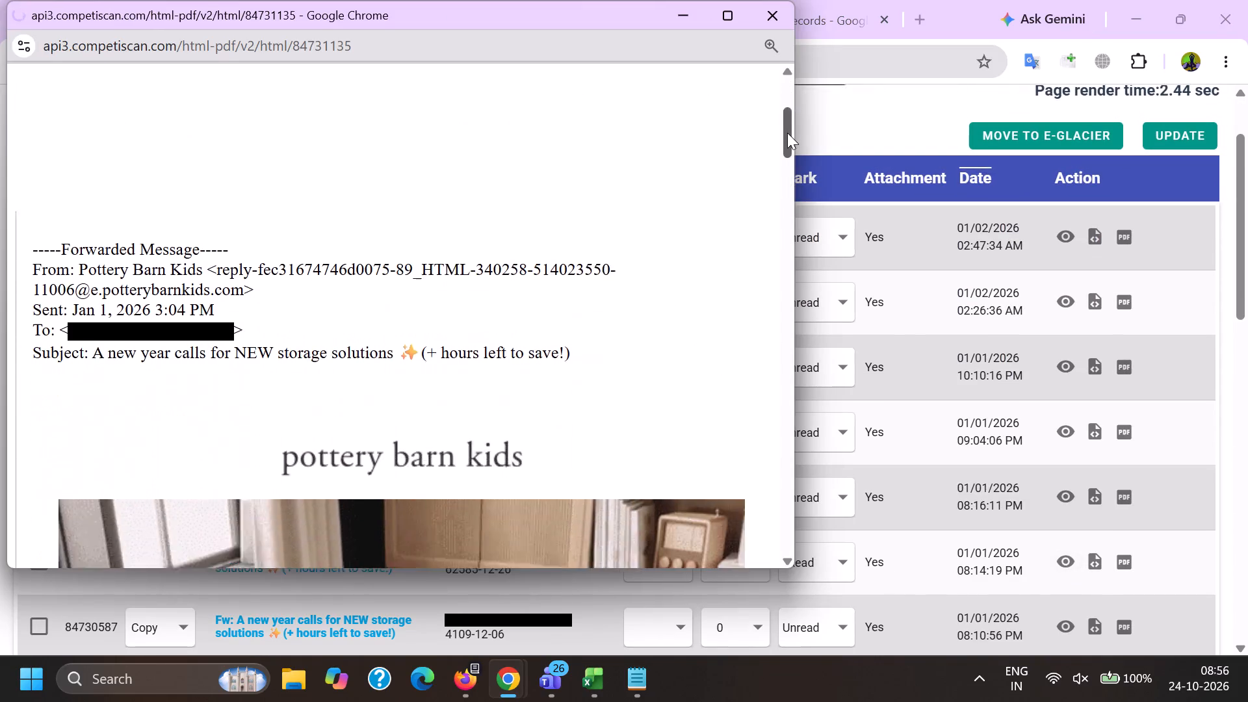
{"action": "left_click_drag", "start_coordinate": [787, 133], "coordinate": [787, 466]}
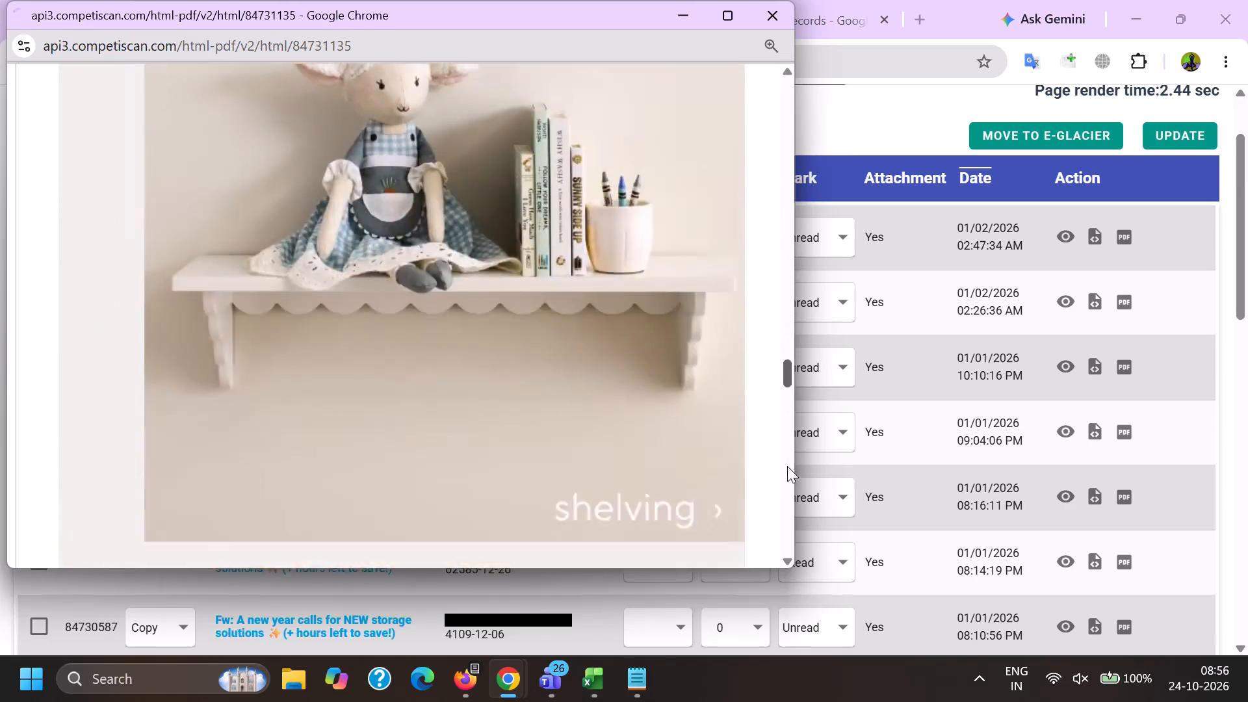
{"action": "left_click_drag", "start_coordinate": [787, 466], "coordinate": [778, 458]}
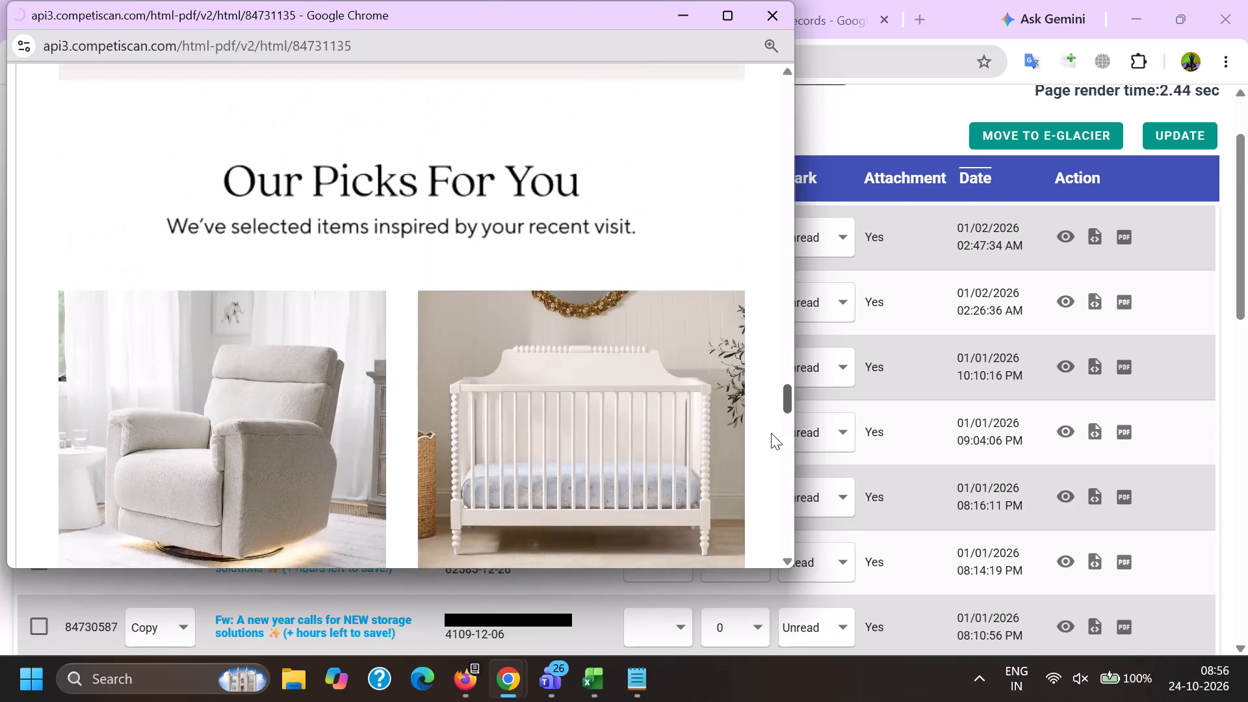
{"action": "left_click", "coordinate": [771, 22]}
{"action": "scroll", "coordinate": [859, 534], "scroll_direction": "down", "scroll_amount": 1}
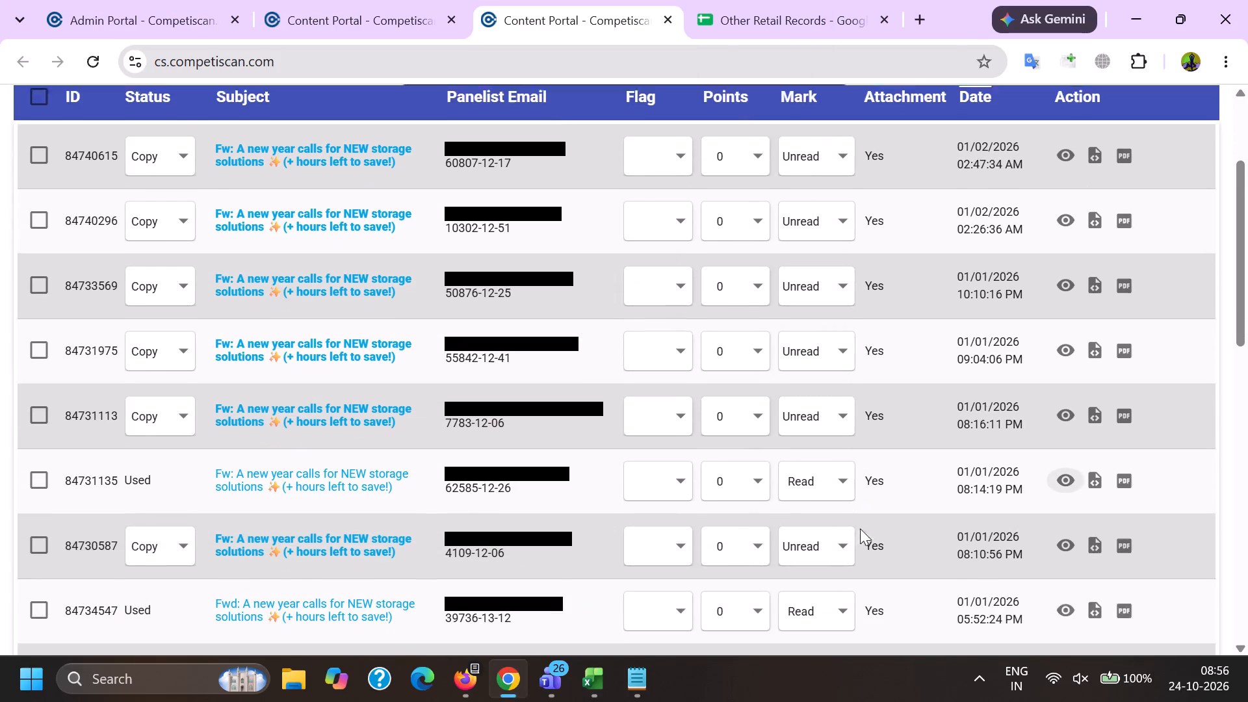
{"action": "scroll", "coordinate": [989, 495], "scroll_direction": "down", "scroll_amount": 1}
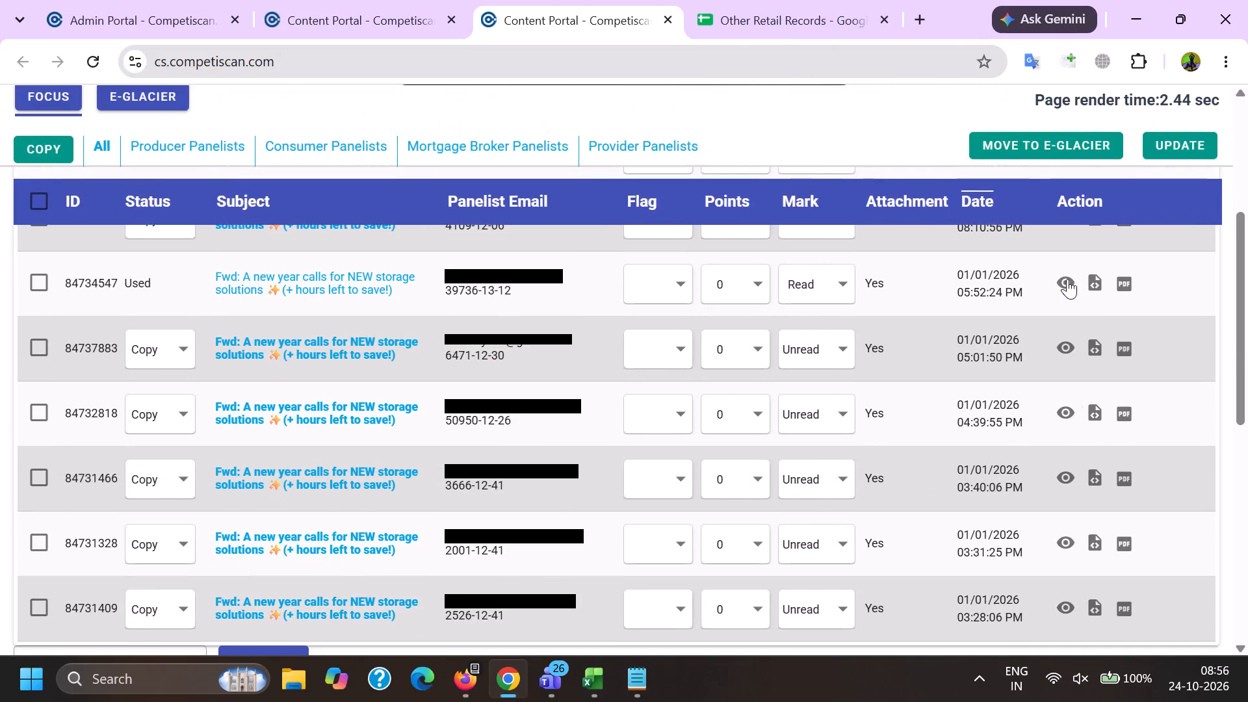
{"action": "left_click", "coordinate": [1067, 279]}
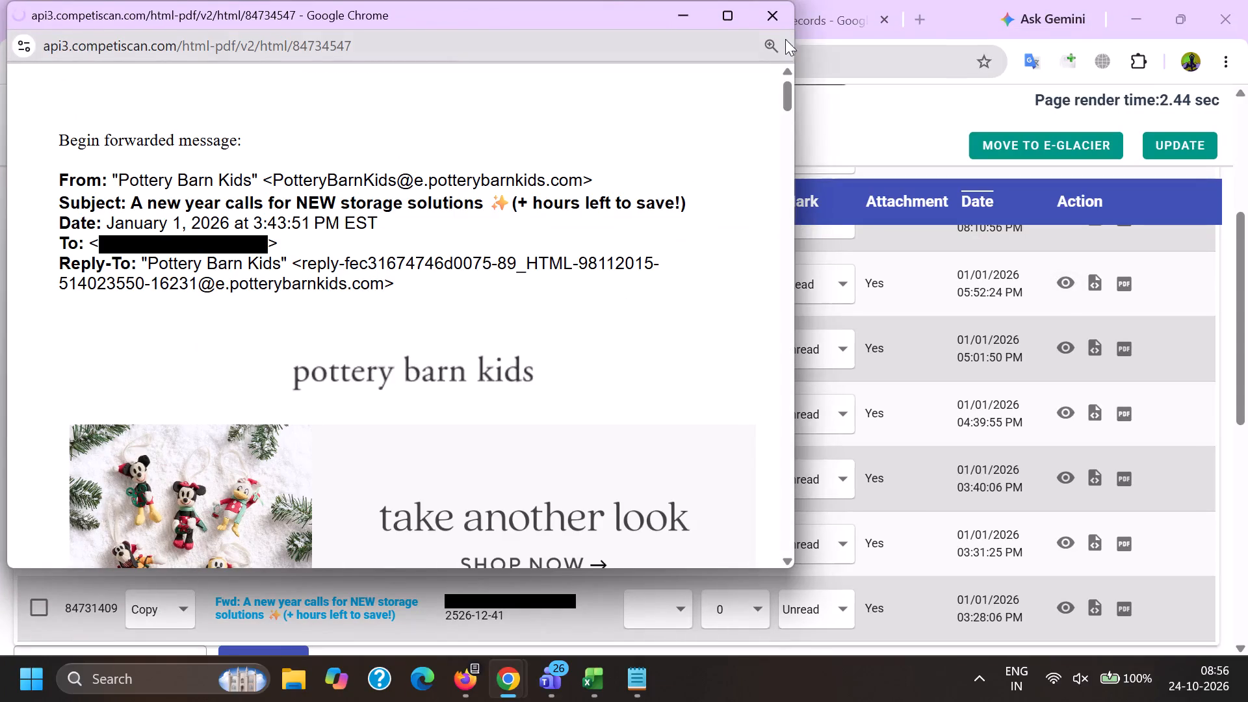
{"action": "left_click", "coordinate": [776, 17]}
Preview copy email 84731409, check its banner and product recommendations, and reopen used email 84731135 for comparison.
{"action": "left_click", "coordinate": [1065, 608]}
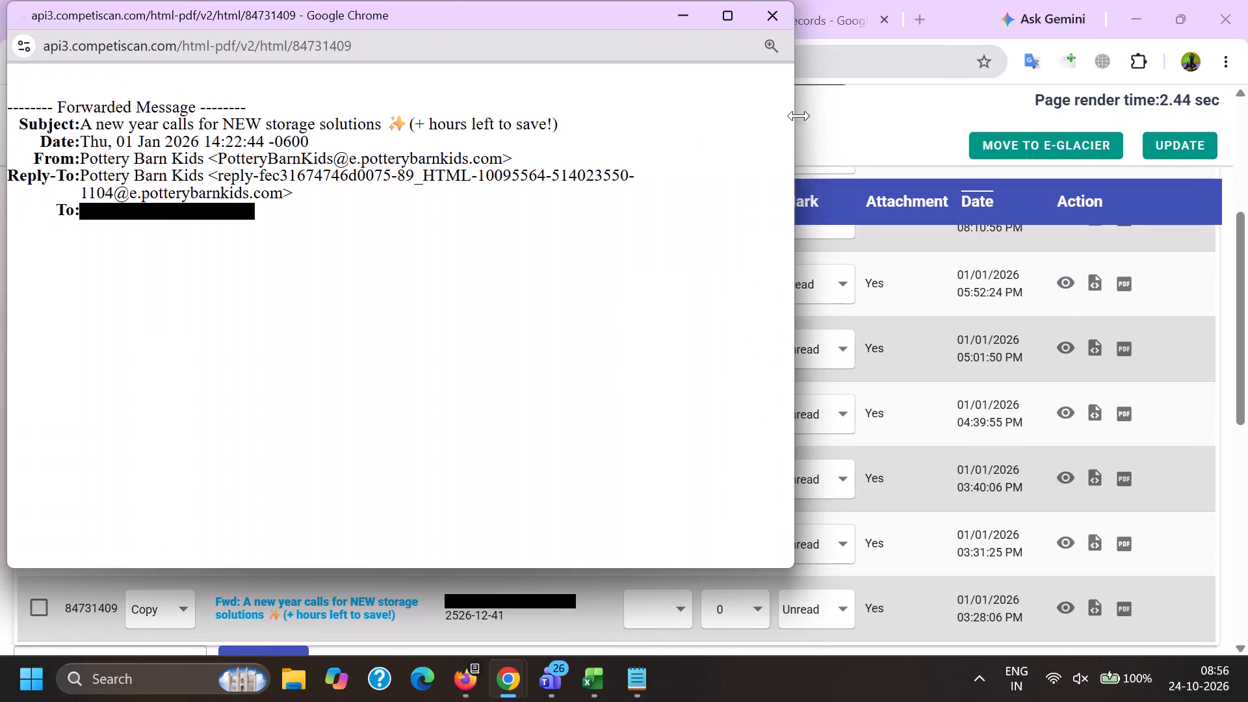
{"action": "left_click_drag", "start_coordinate": [790, 95], "coordinate": [769, 474]}
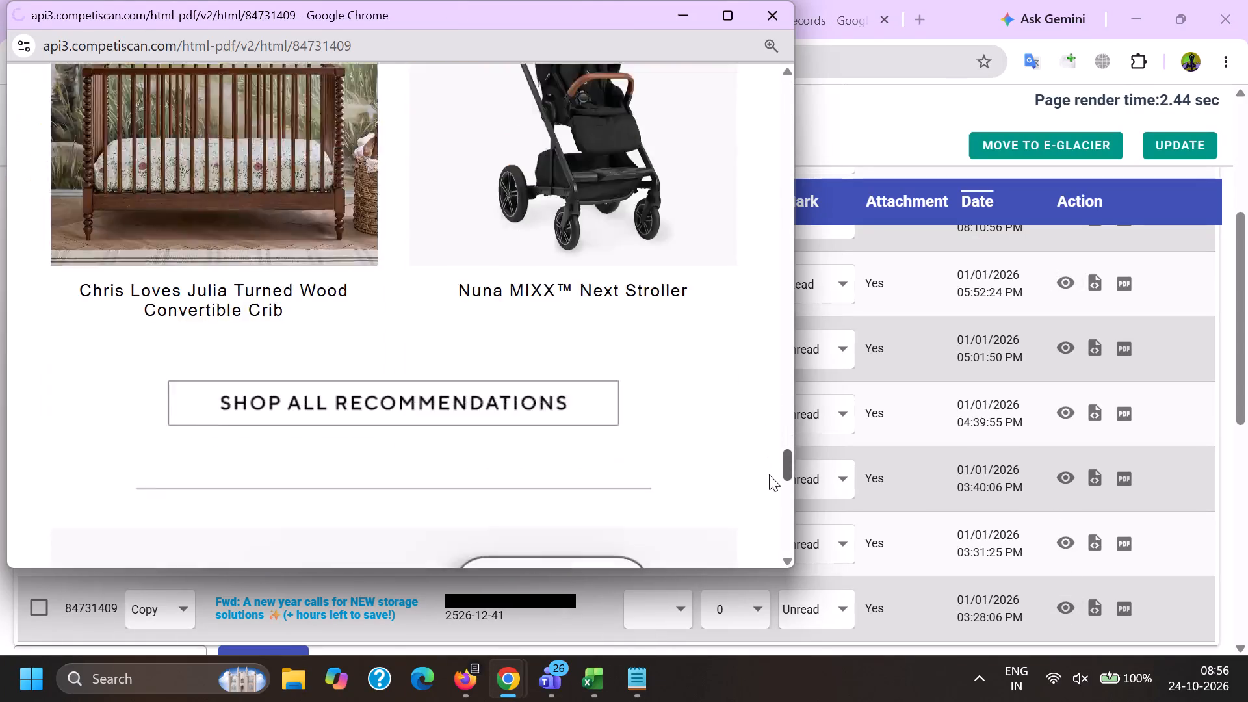
{"action": "left_click_drag", "start_coordinate": [769, 474], "coordinate": [778, 59]}
{"action": "left_click", "coordinate": [775, 0]}
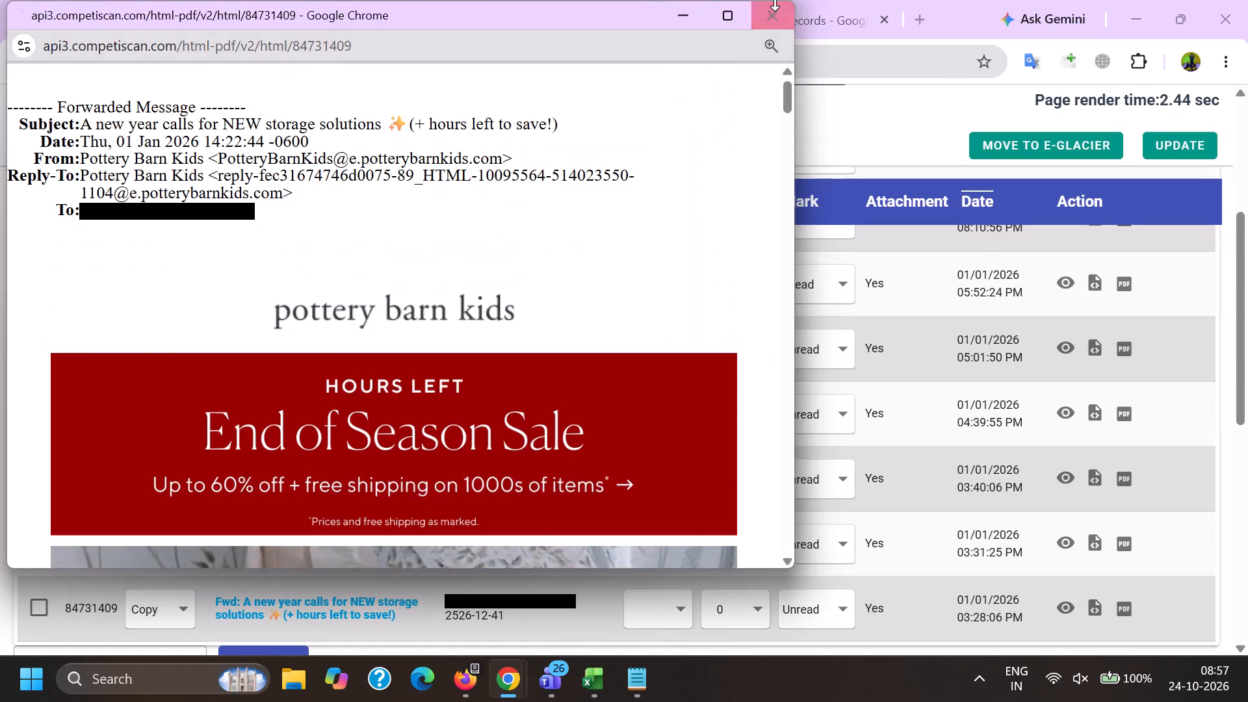
{"action": "left_click", "coordinate": [780, 9]}
{"action": "scroll", "coordinate": [894, 357], "scroll_direction": "up", "scroll_amount": 1}
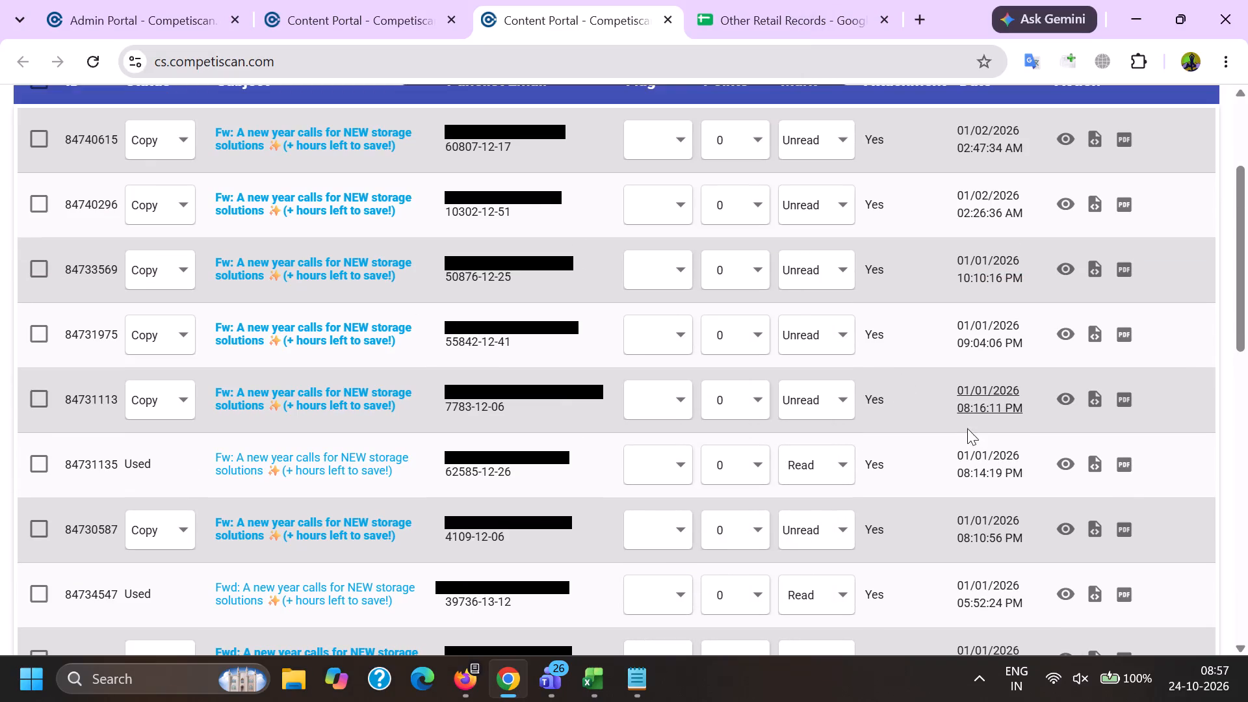
{"action": "left_click", "coordinate": [1065, 466]}
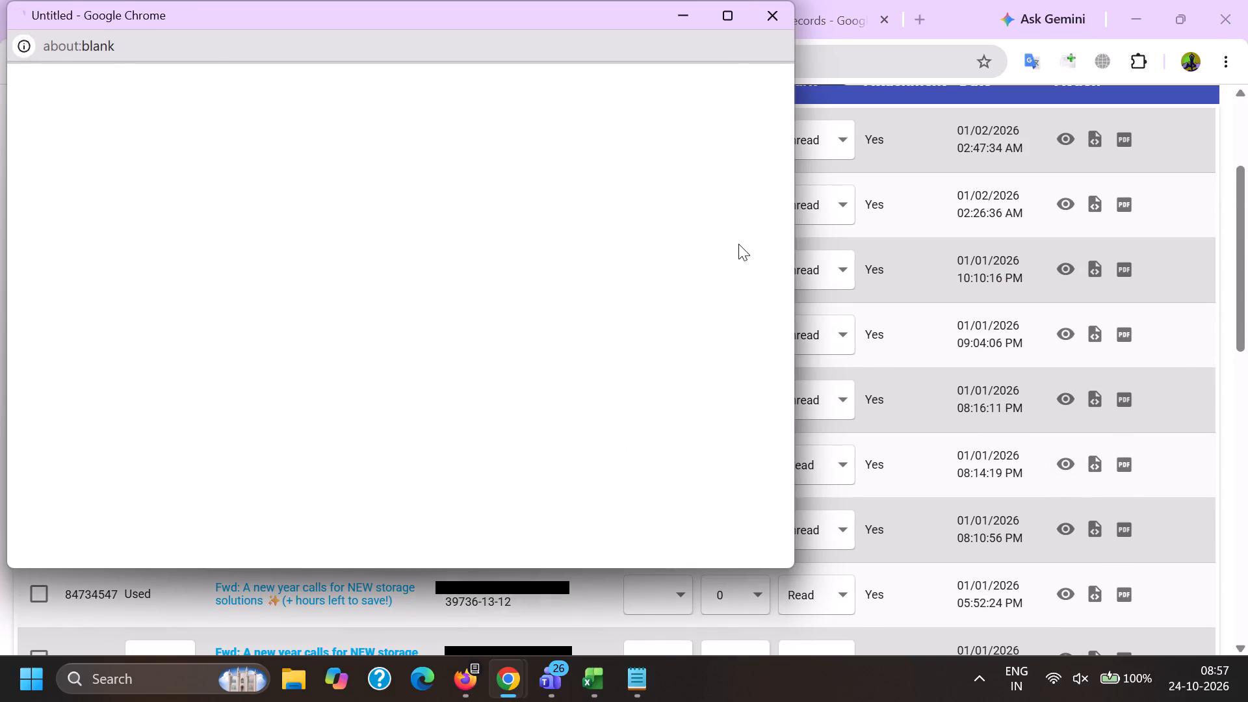
{"action": "scroll", "coordinate": [738, 248], "scroll_direction": "down", "scroll_amount": 4}
{"action": "key", "text": "alt+Tab"}
Preview copy emails 84731328 and 84731466 and compare their product recommendations.
{"action": "scroll", "coordinate": [769, 411], "scroll_direction": "down", "scroll_amount": 3}
{"action": "left_click", "coordinate": [1071, 348]}
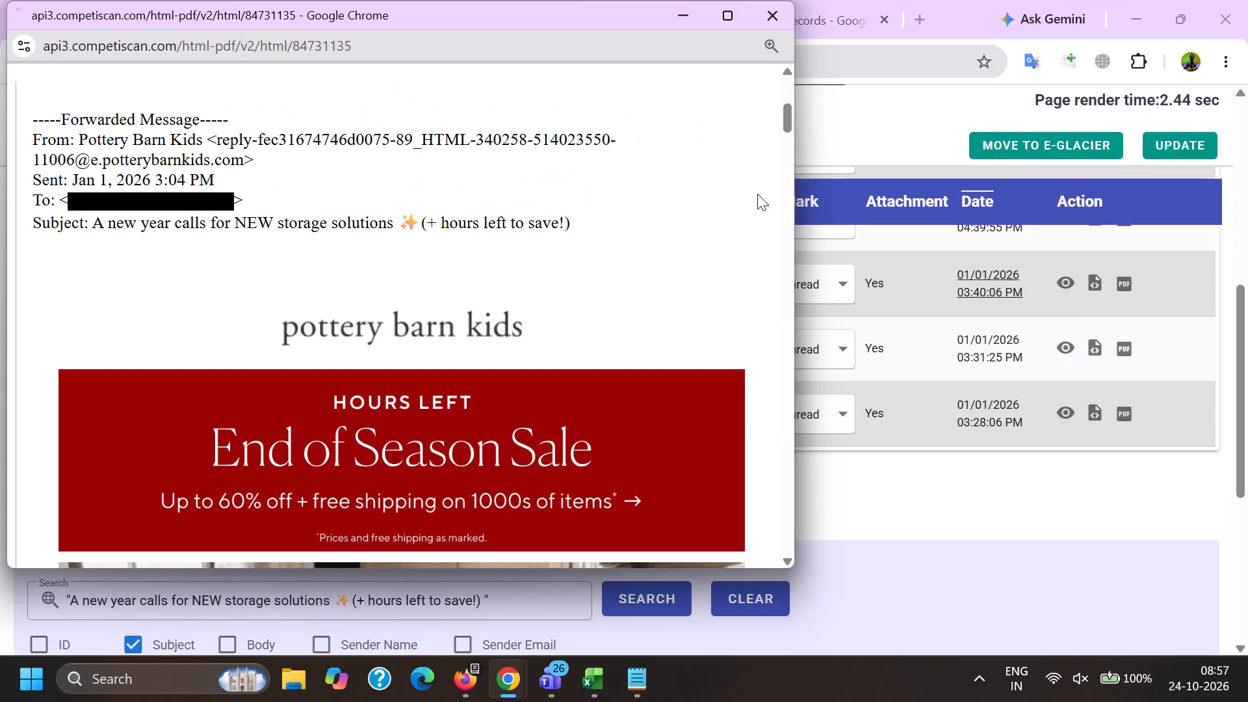
{"action": "left_click_drag", "start_coordinate": [784, 88], "coordinate": [770, 434]}
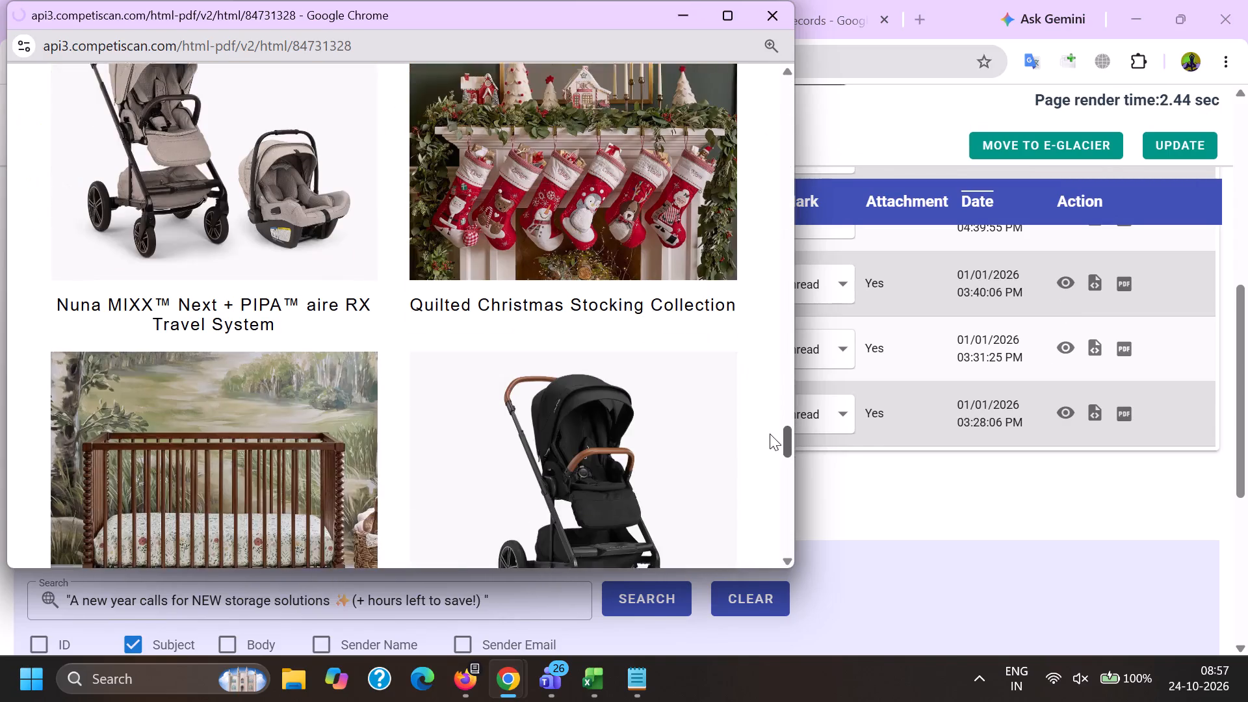
{"action": "left_click_drag", "start_coordinate": [770, 434], "coordinate": [770, 435]}
{"action": "key", "text": "alt+Tab"}
{"action": "left_click", "coordinate": [1069, 284]}
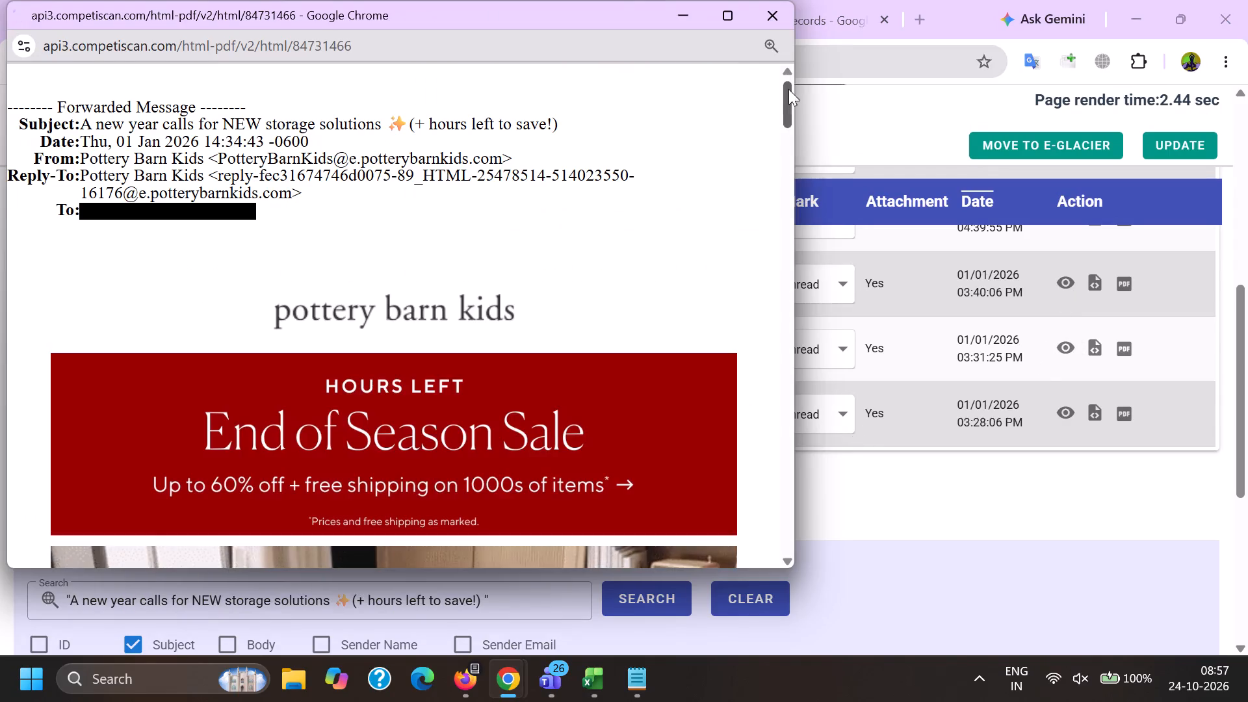
{"action": "left_click_drag", "start_coordinate": [785, 105], "coordinate": [758, 439]}
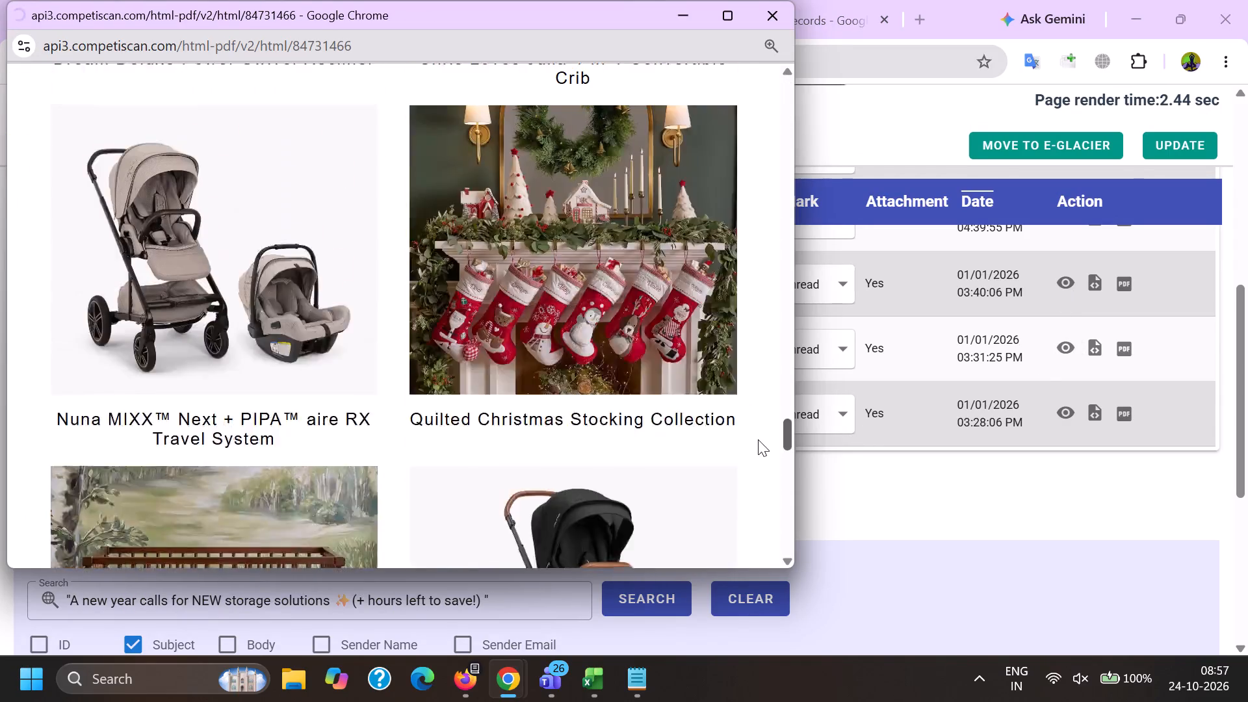
{"action": "left_click_drag", "start_coordinate": [758, 439], "coordinate": [758, 430]}
{"action": "key", "text": "alt+Tab"}
Preview copy email 84732818 and check its product recommendations.
{"action": "scroll", "coordinate": [928, 491], "scroll_direction": "up", "scroll_amount": 1}
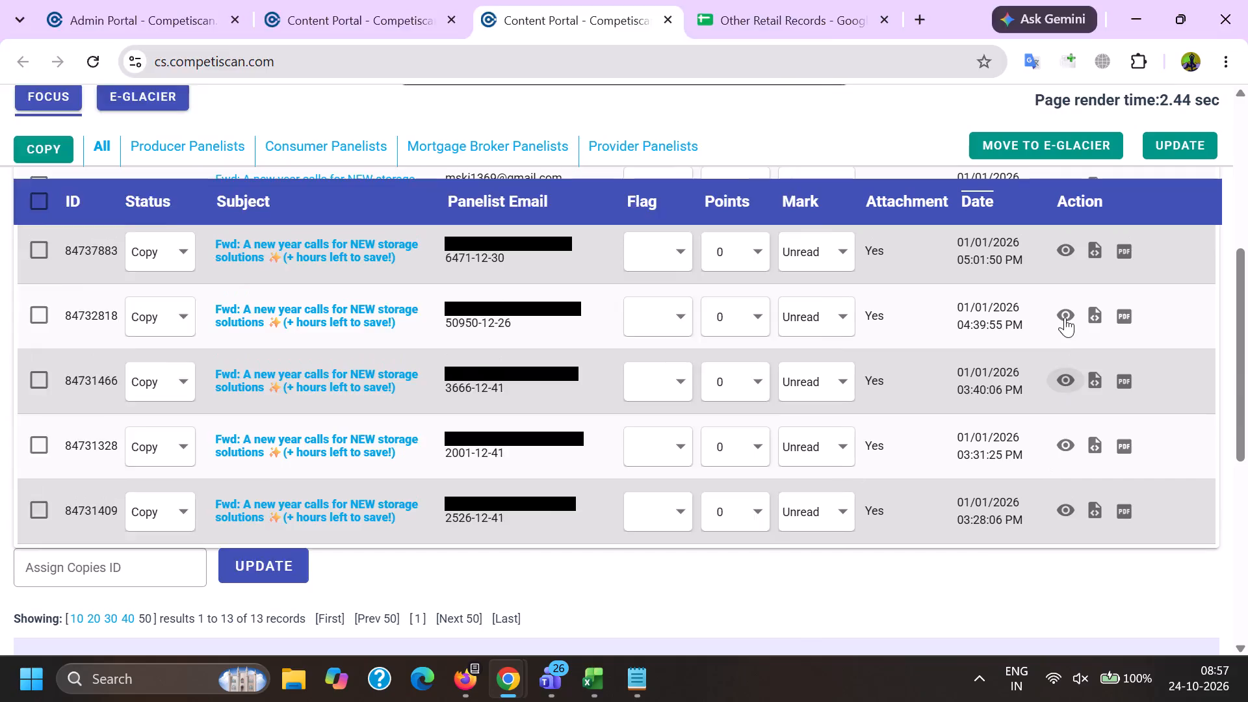
{"action": "left_click", "coordinate": [1065, 317]}
{"action": "left_click_drag", "start_coordinate": [786, 92], "coordinate": [771, 426]}
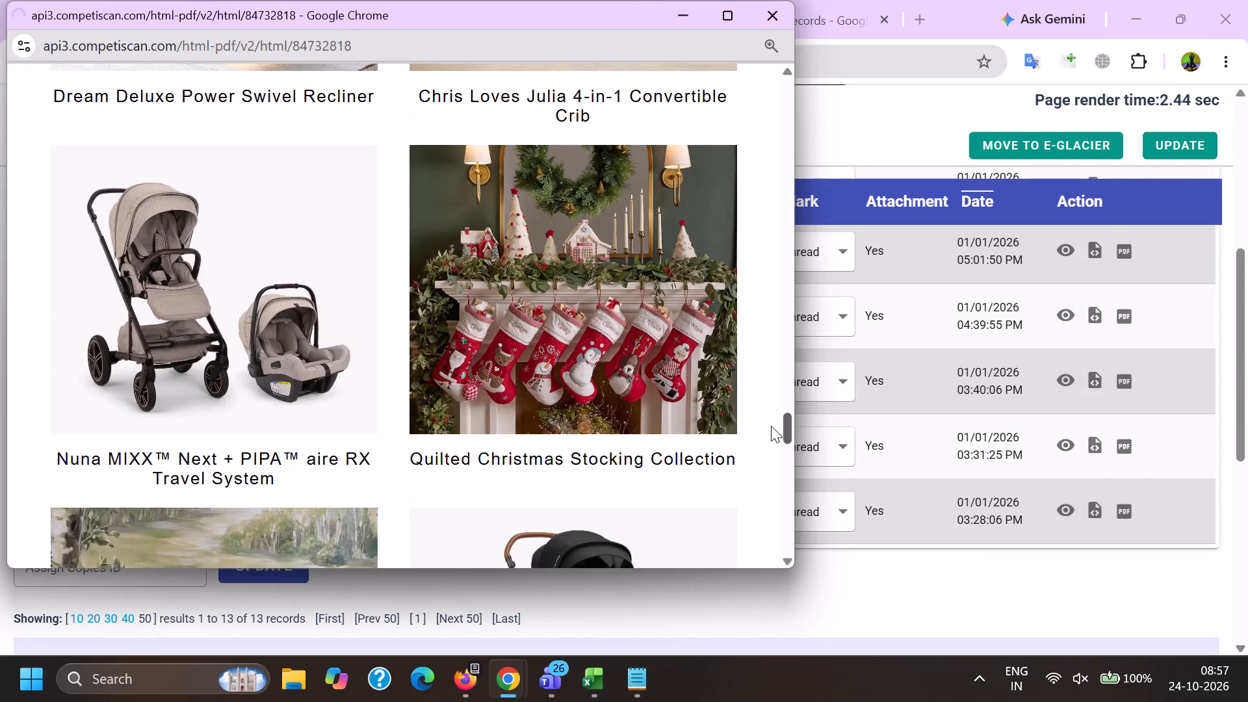
{"action": "left_click_drag", "start_coordinate": [771, 426], "coordinate": [770, 452]}
{"action": "key", "text": "alt+Tab"}
Preview copy email 84737883, check its product picks, and select its record to copy the subject and ID.
{"action": "scroll", "coordinate": [996, 473], "scroll_direction": "up", "scroll_amount": 2}
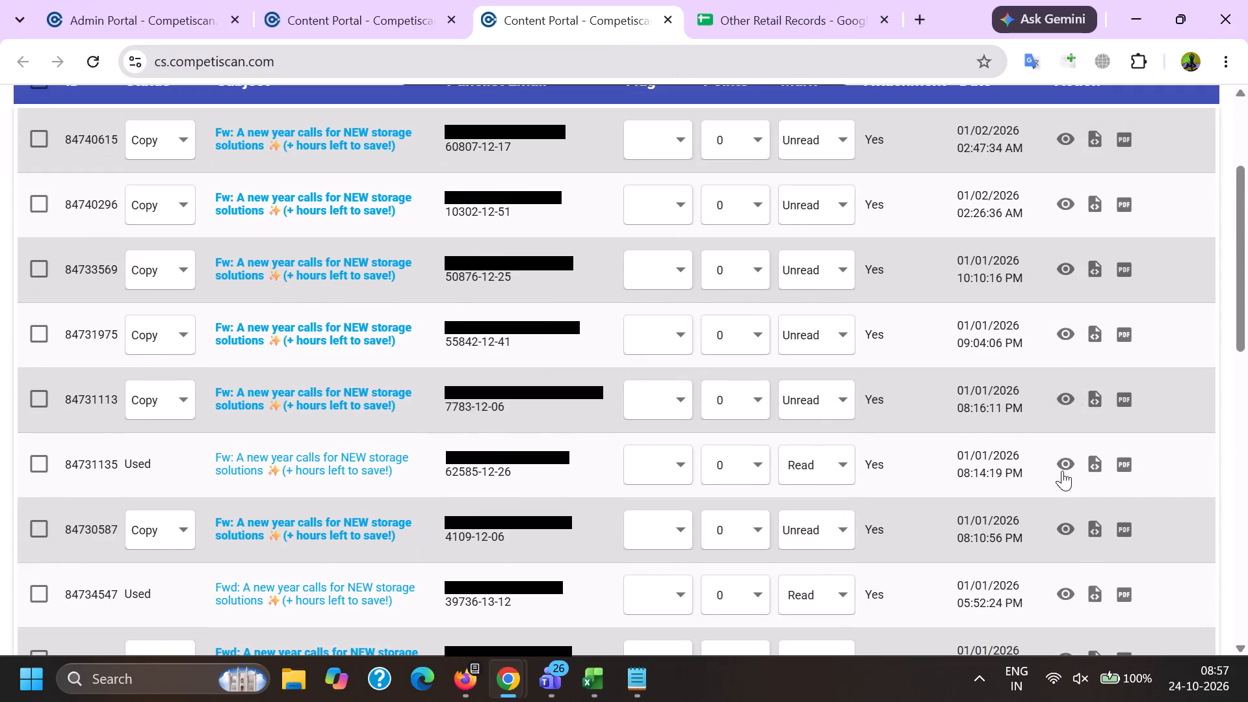
{"action": "scroll", "coordinate": [1017, 535], "scroll_direction": "down", "scroll_amount": 1}
{"action": "left_click", "coordinate": [1065, 348]}
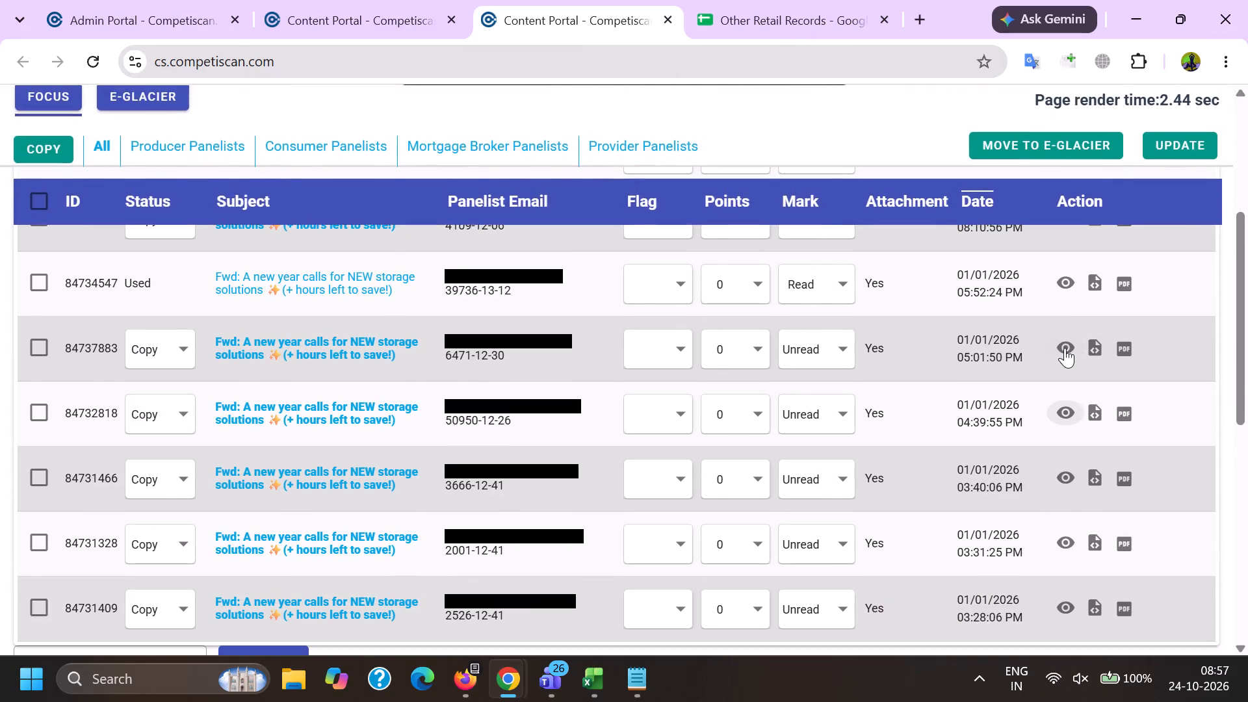
{"action": "left_click_drag", "start_coordinate": [788, 90], "coordinate": [749, 386]}
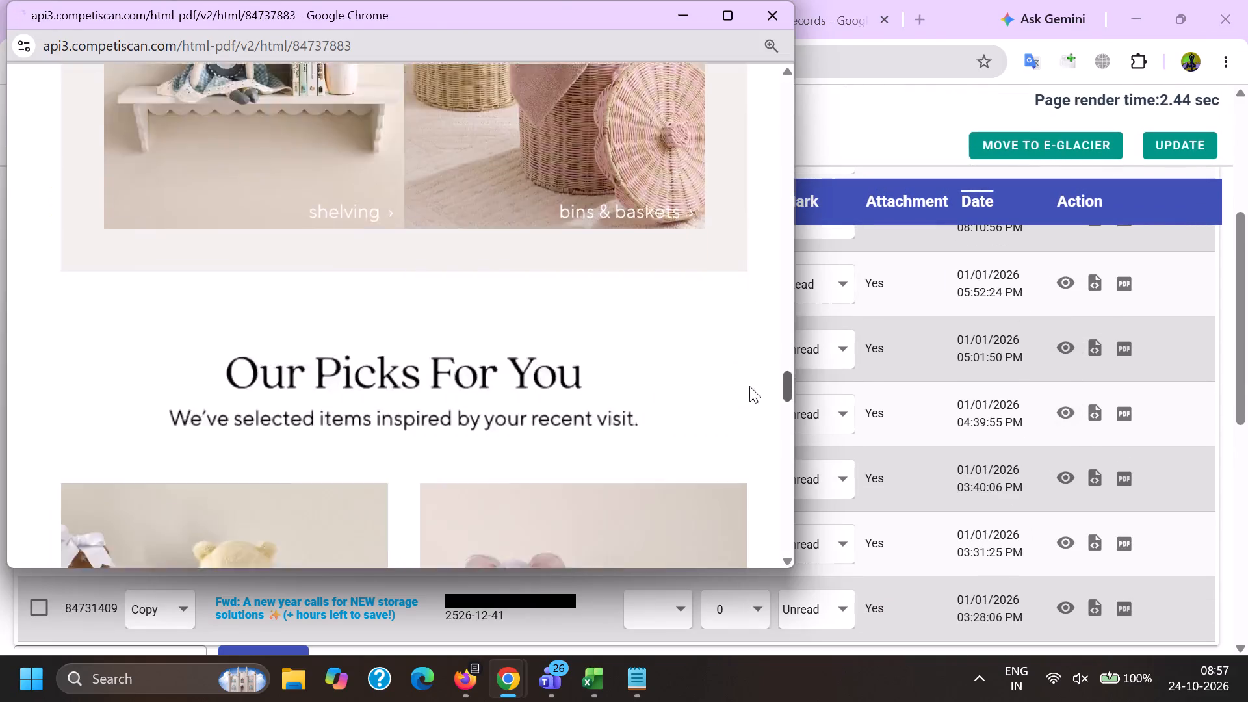
{"action": "left_click_drag", "start_coordinate": [749, 386], "coordinate": [748, 428]}
{"action": "key", "text": "alt+Tab"}
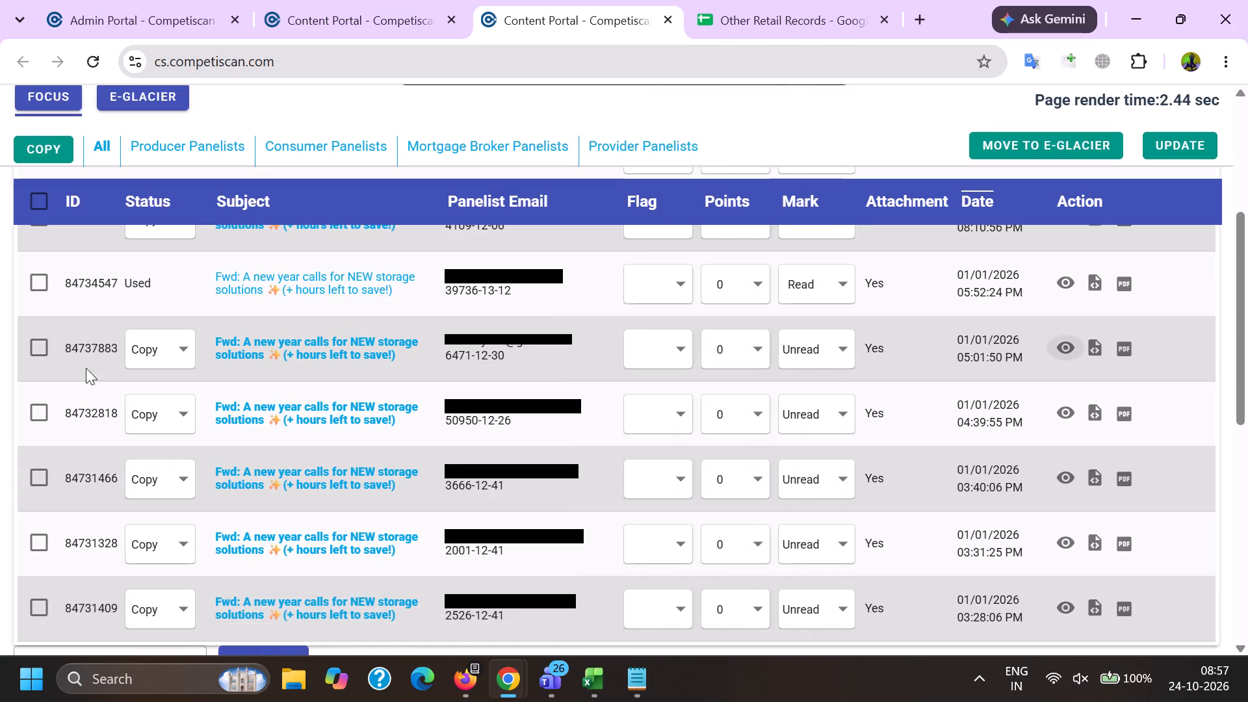
{"action": "left_click", "coordinate": [31, 345]}
{"action": "left_click", "coordinate": [53, 144]}
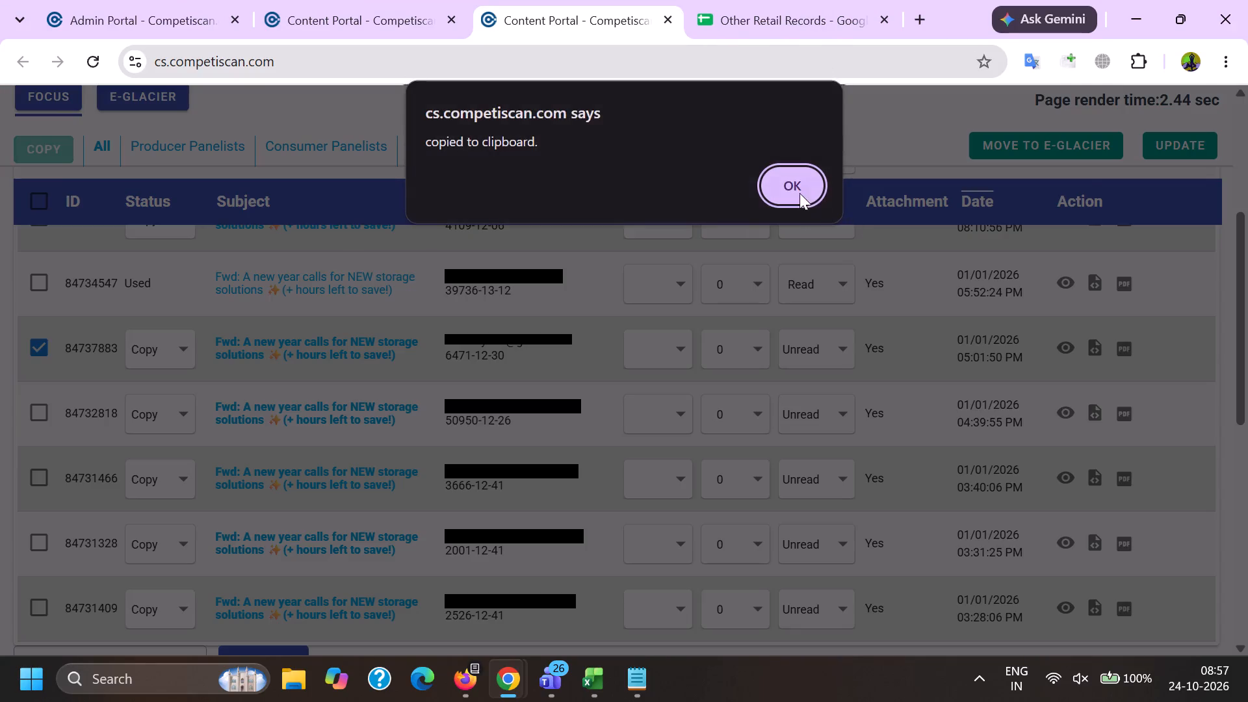
{"action": "left_click", "coordinate": [799, 194]}
Preview copy emails 84730587 and 84731113 and examine their banners and product recommendations.
{"action": "scroll", "coordinate": [684, 444], "scroll_direction": "up", "scroll_amount": 1}
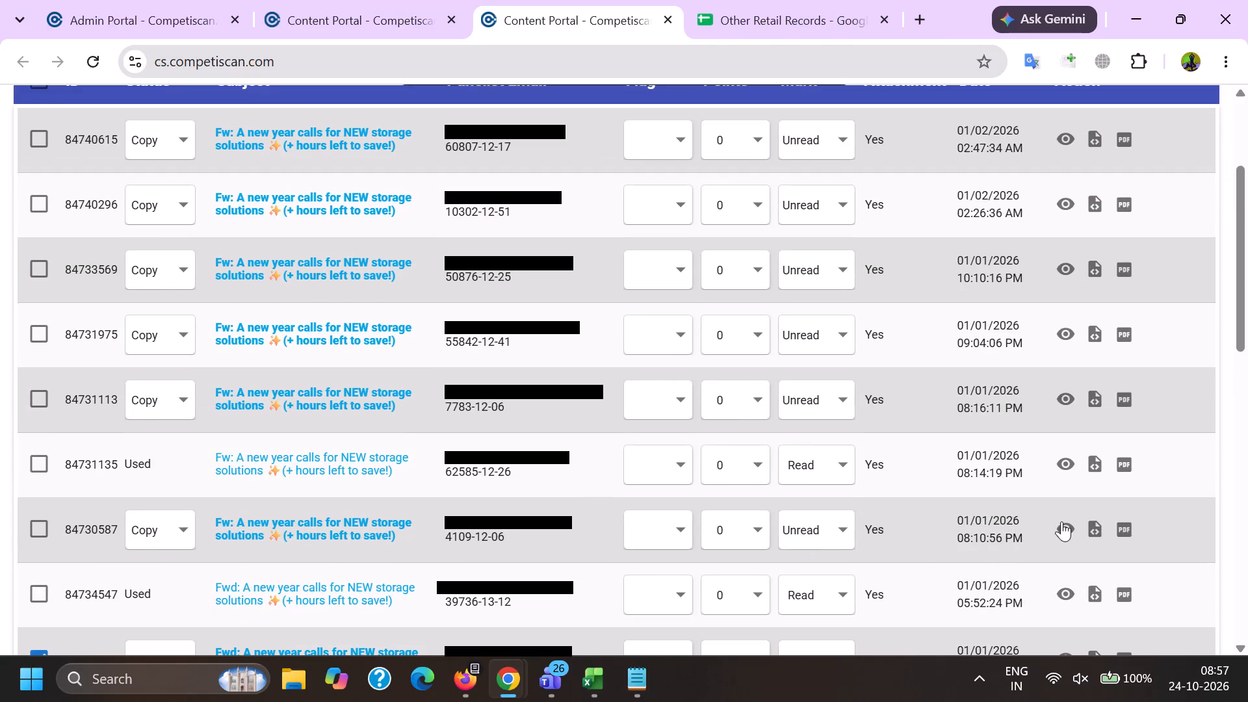
{"action": "left_click", "coordinate": [1061, 521]}
{"action": "left_click_drag", "start_coordinate": [780, 91], "coordinate": [762, 359]}
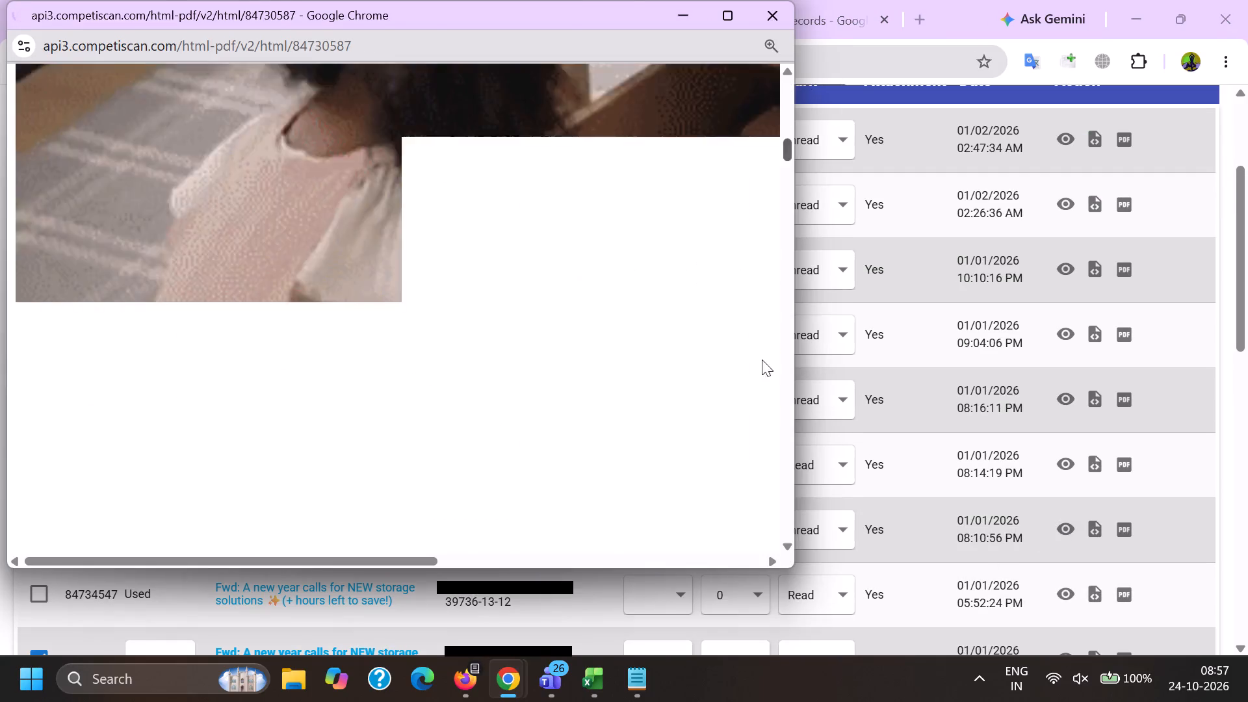
{"action": "left_click_drag", "start_coordinate": [762, 359], "coordinate": [757, 422]}
{"action": "left_click", "coordinate": [778, 10]}
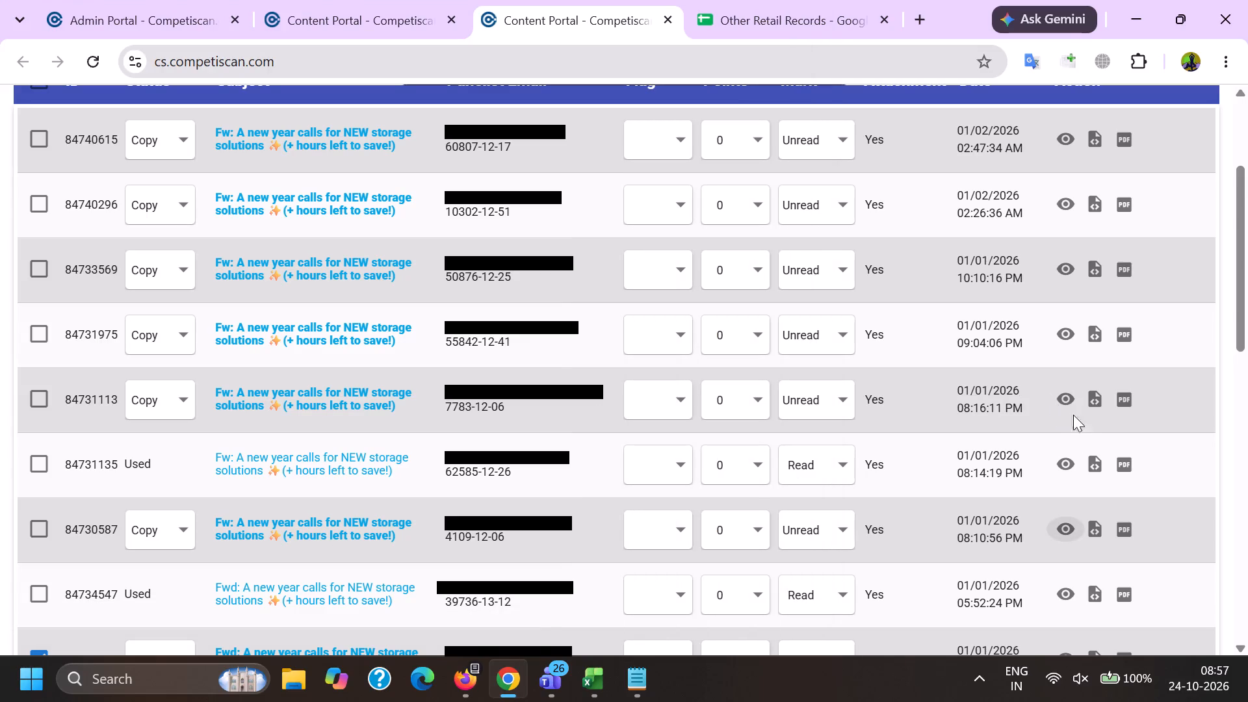
{"action": "left_click", "coordinate": [1070, 396]}
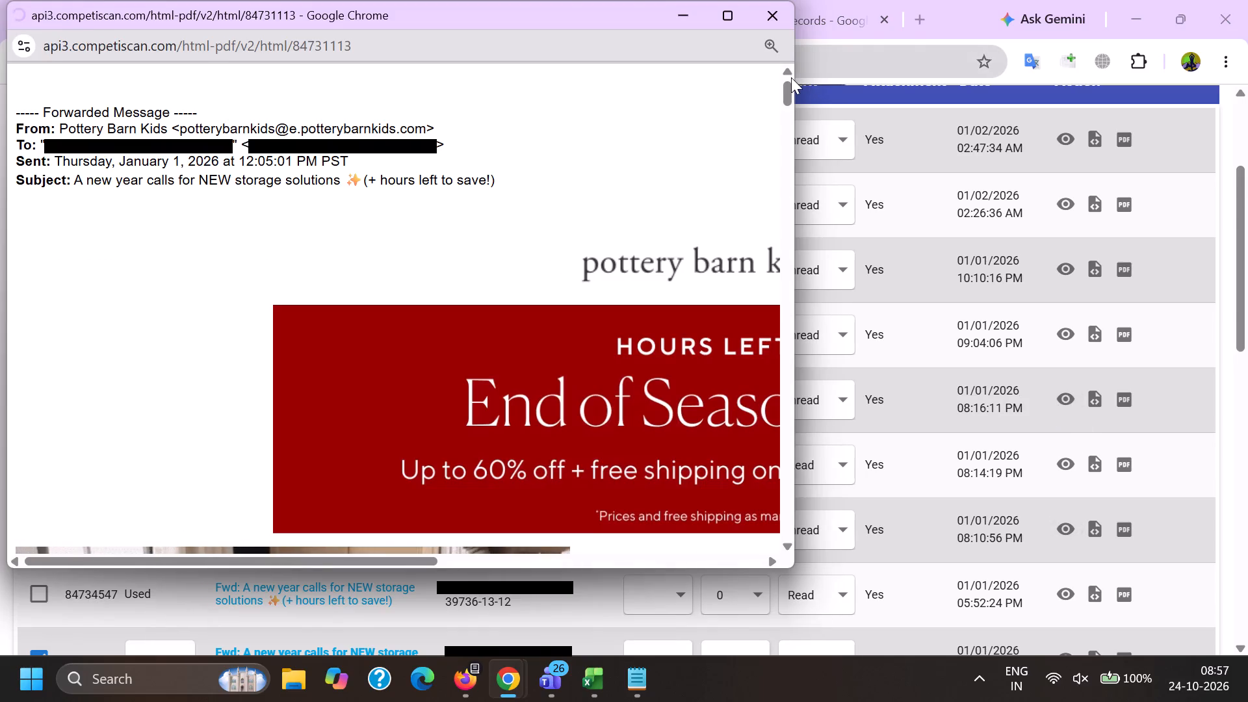
{"action": "left_click_drag", "start_coordinate": [791, 77], "coordinate": [779, 323]}
{"action": "left_click_drag", "start_coordinate": [788, 90], "coordinate": [775, 392]}
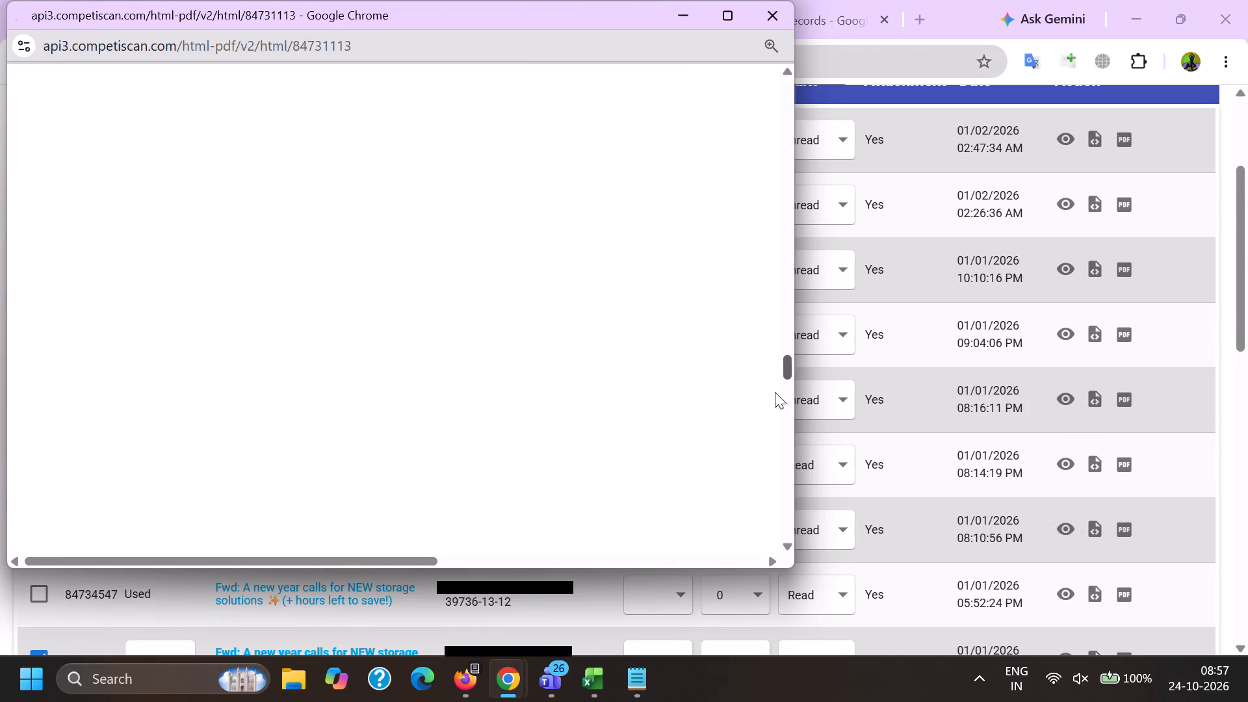
{"action": "left_click_drag", "start_coordinate": [775, 392], "coordinate": [773, 415]}
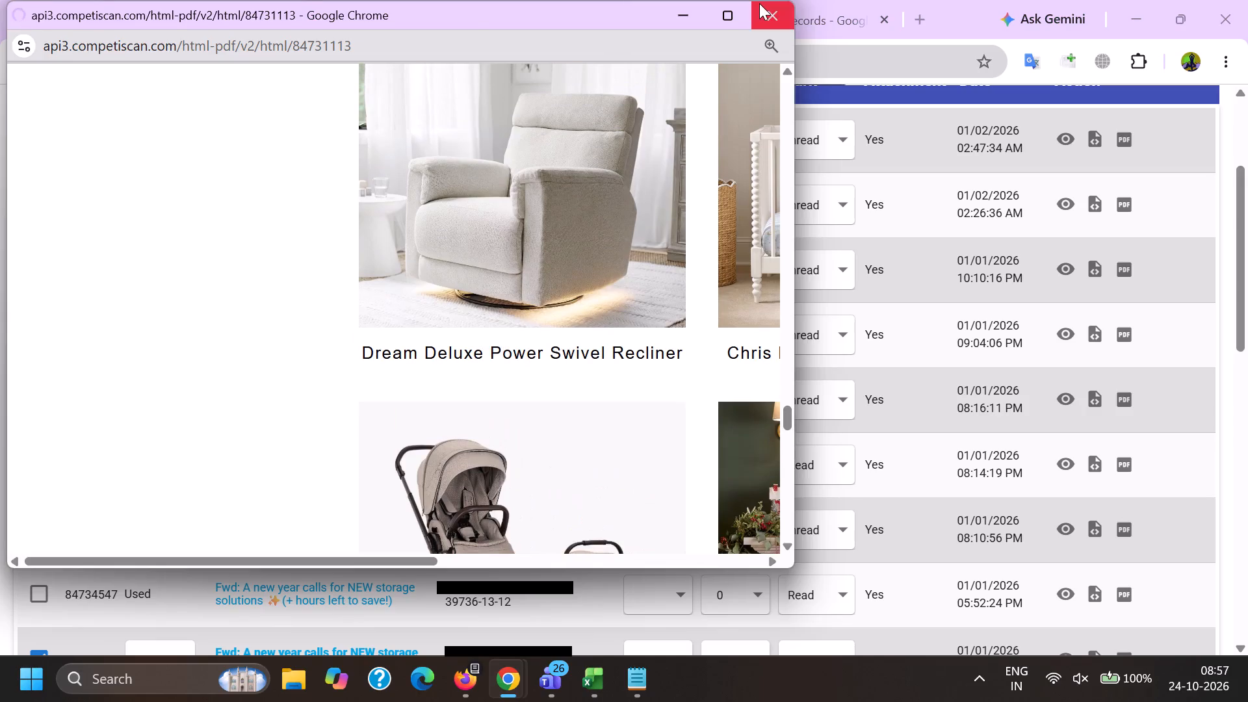
{"action": "left_click", "coordinate": [760, 6]}
Preview copy email 84731975, check its product recommendations, and add its record to the selection.
{"action": "left_click", "coordinate": [1066, 333]}
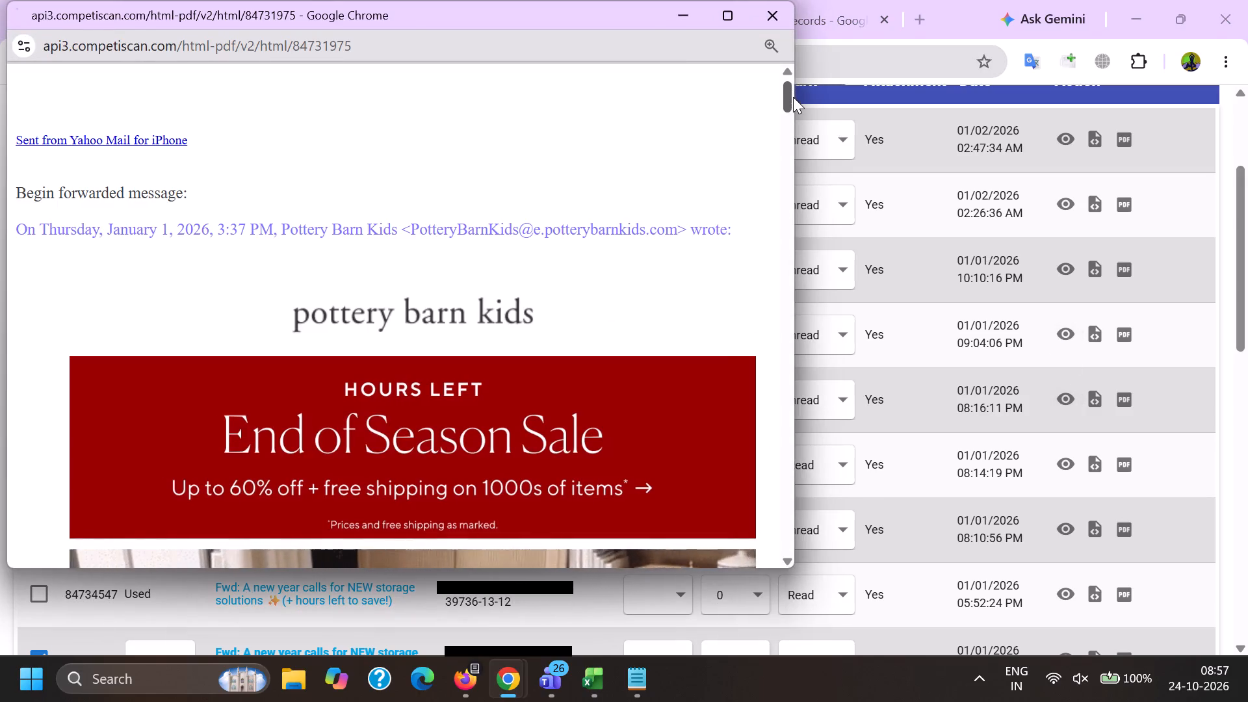
{"action": "left_click_drag", "start_coordinate": [789, 101], "coordinate": [785, 489]}
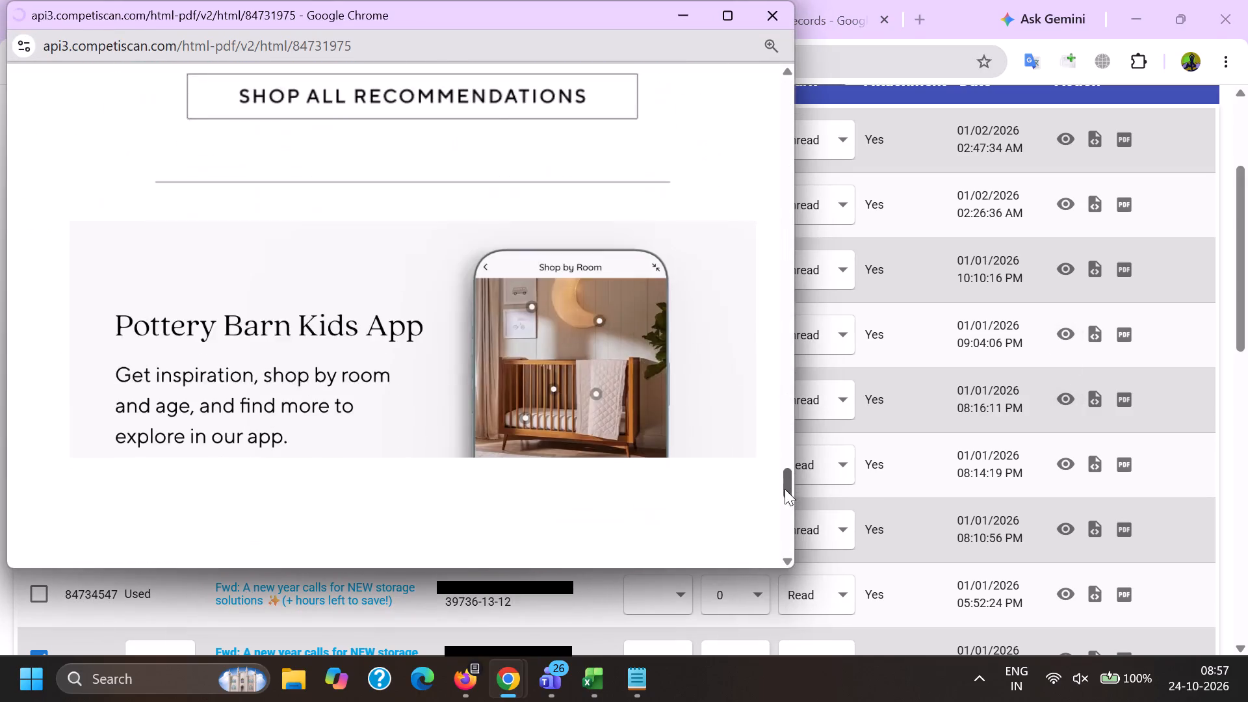
{"action": "left_click_drag", "start_coordinate": [785, 489], "coordinate": [786, 438]}
{"action": "left_click", "coordinate": [775, 12]}
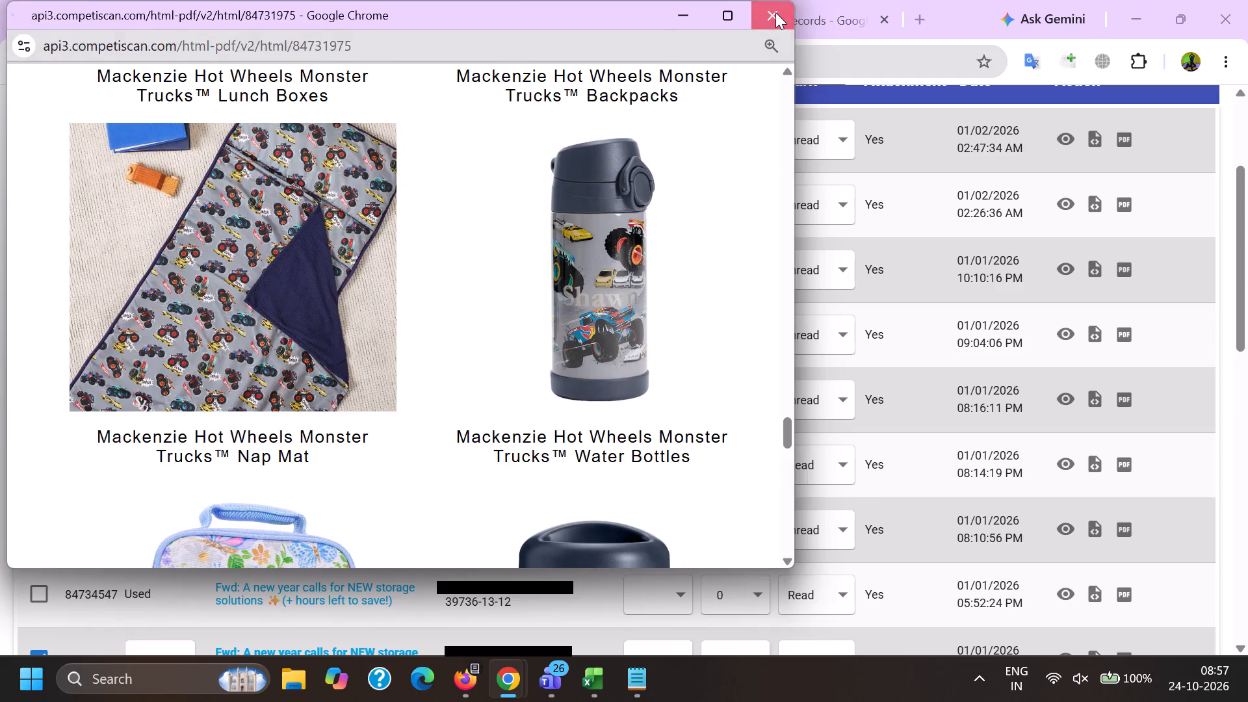
{"action": "left_click", "coordinate": [42, 330]}
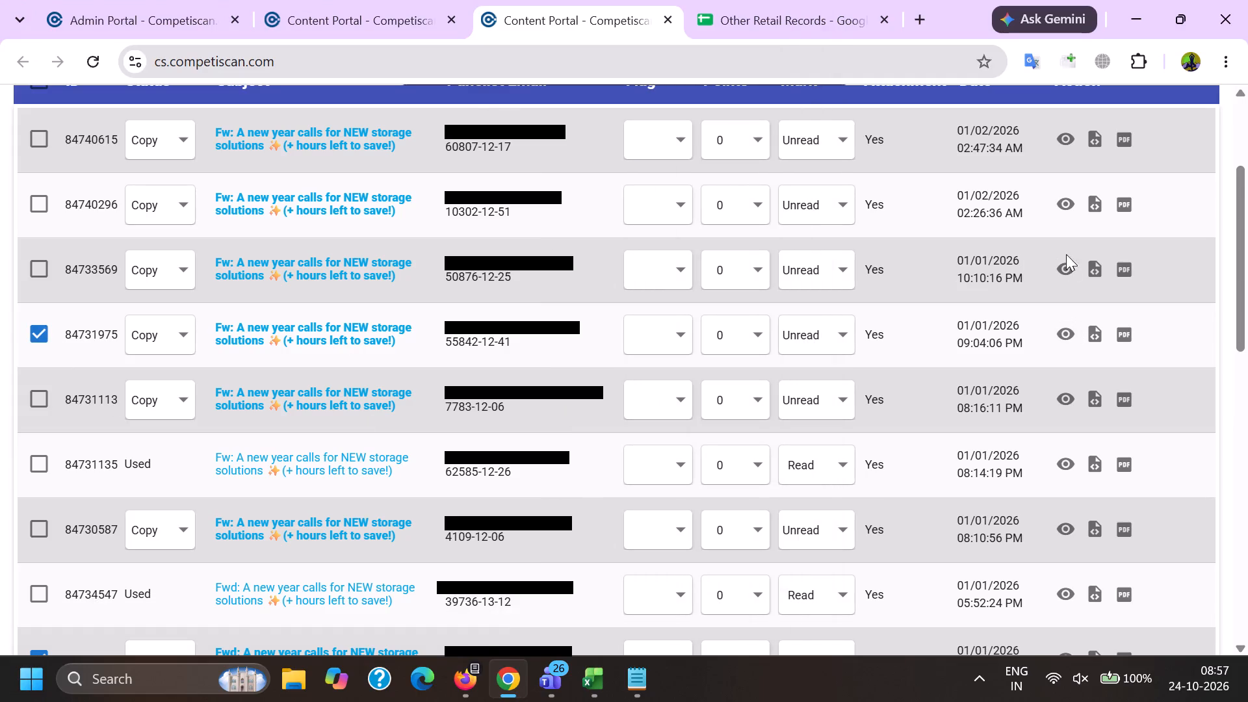
Preview copy emails 84733569 and 84740296 for differences, and add record 84740296 to the selection.
{"action": "left_click", "coordinate": [1072, 266]}
{"action": "left_click_drag", "start_coordinate": [789, 96], "coordinate": [760, 445]}
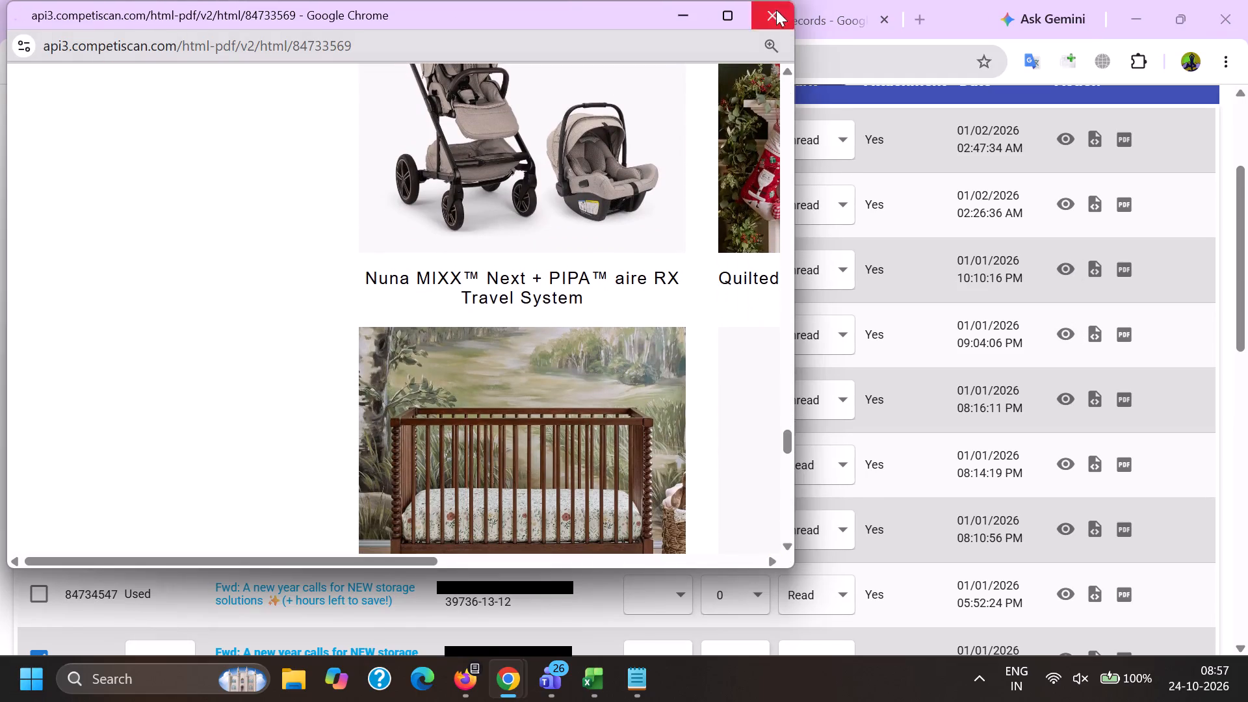
{"action": "left_click", "coordinate": [775, 8]}
{"action": "left_click", "coordinate": [1061, 214]}
{"action": "left_click", "coordinate": [1062, 197]}
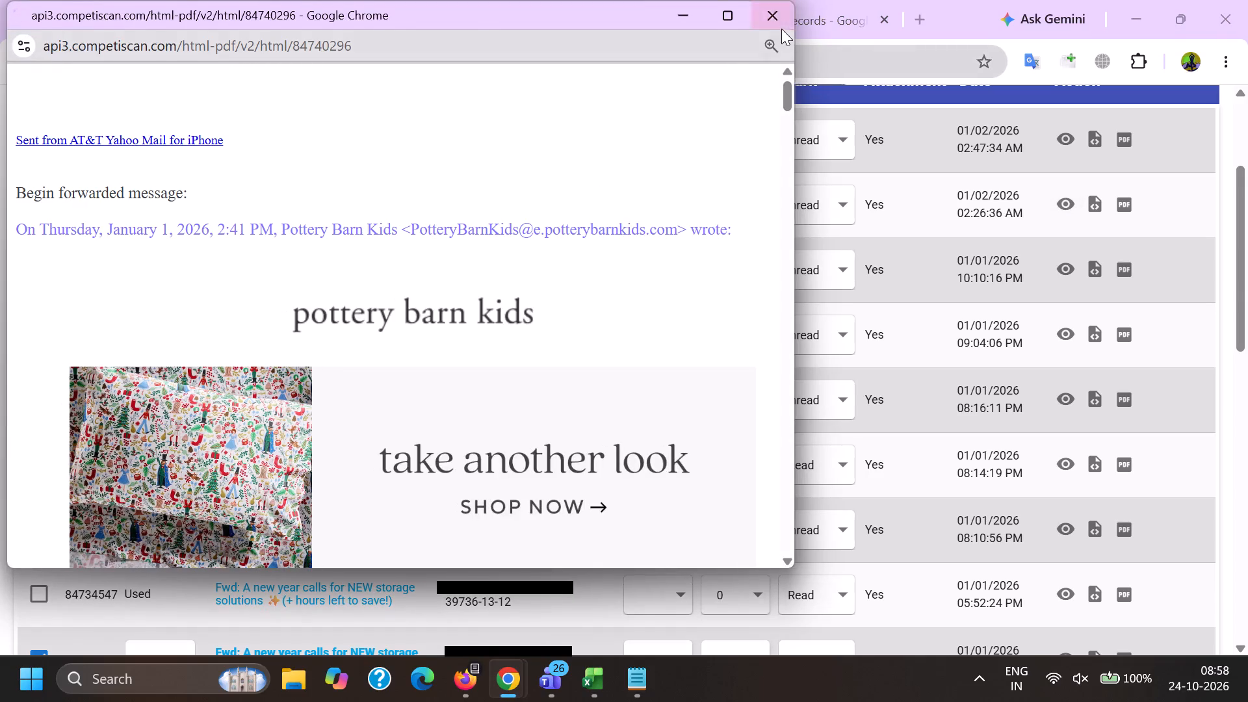
{"action": "left_click", "coordinate": [781, 25]}
{"action": "left_click", "coordinate": [53, 206]}
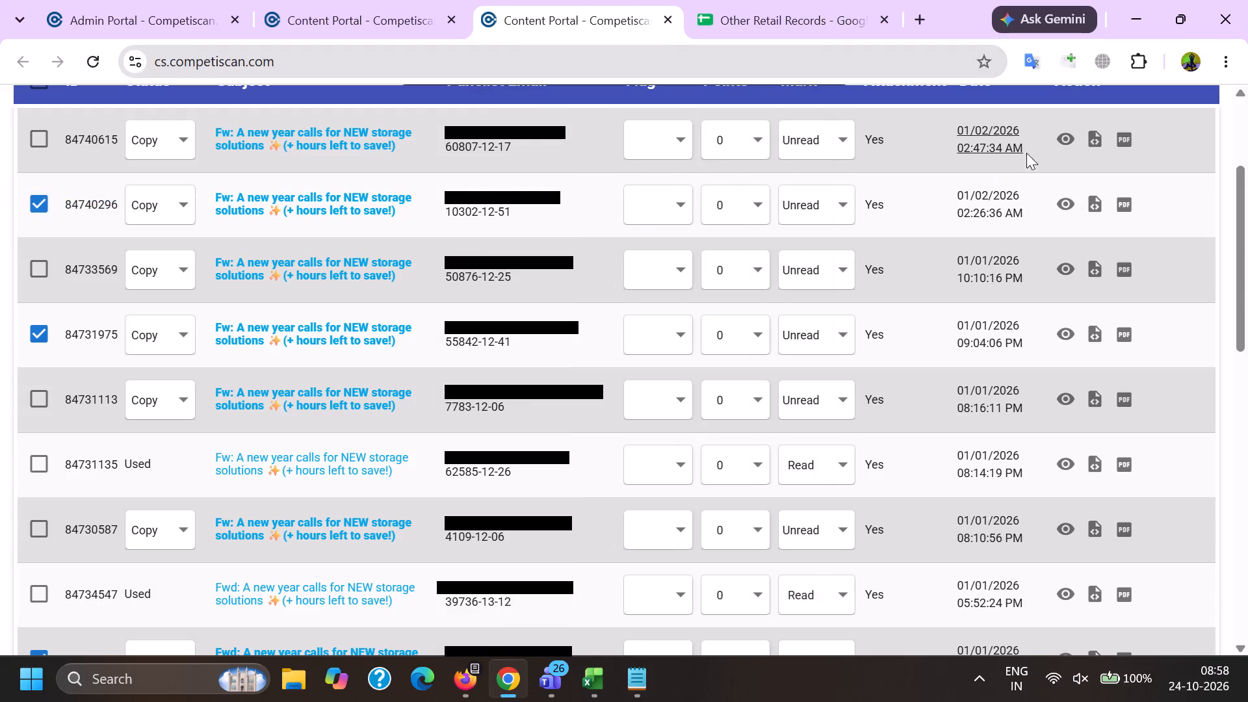
Preview copy email 84740615 and check its banner and product recommendations.
{"action": "left_click", "coordinate": [1061, 136]}
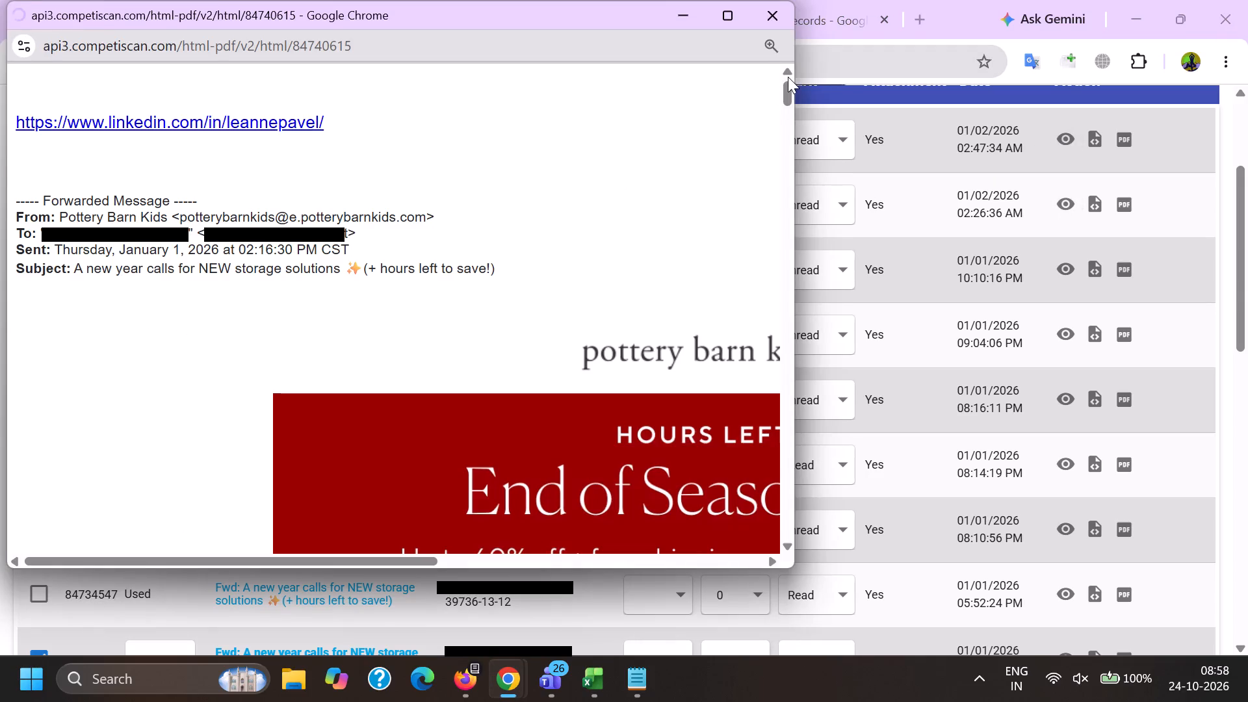
{"action": "left_click_drag", "start_coordinate": [788, 77], "coordinate": [766, 261]}
{"action": "left_click_drag", "start_coordinate": [782, 88], "coordinate": [765, 439]}
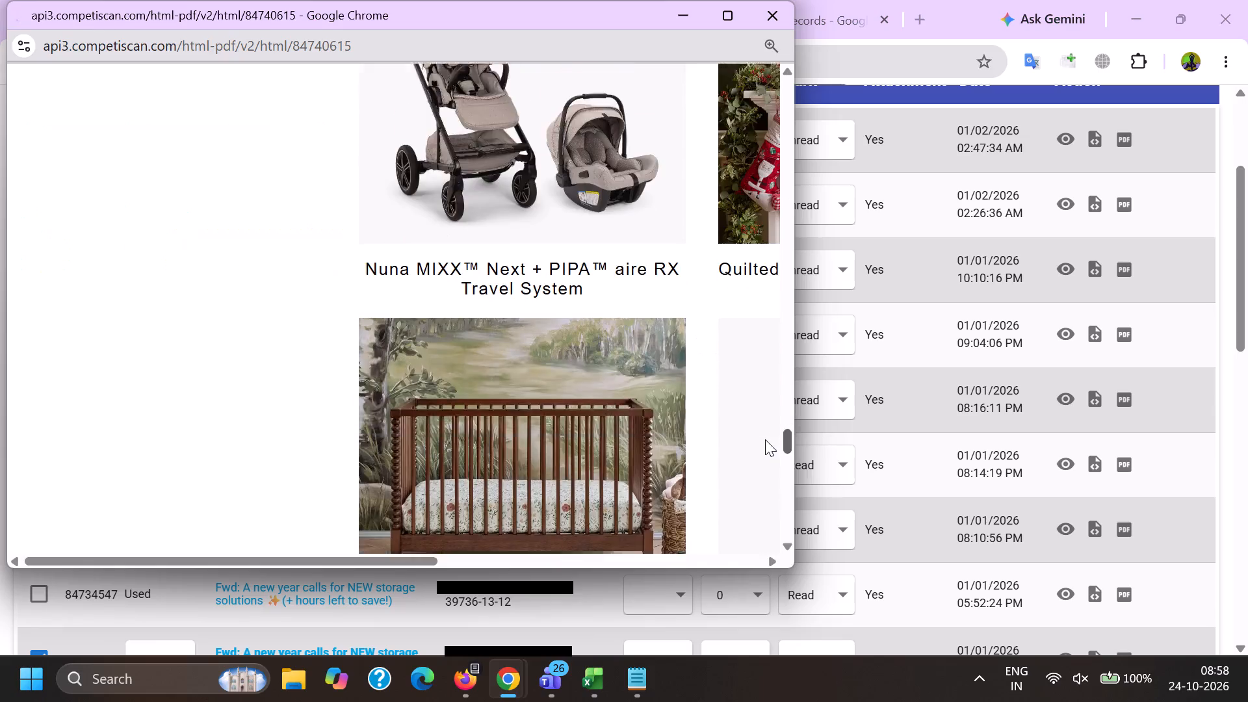
{"action": "left_click_drag", "start_coordinate": [765, 439], "coordinate": [766, 398]}
{"action": "left_click", "coordinate": [776, 10]}
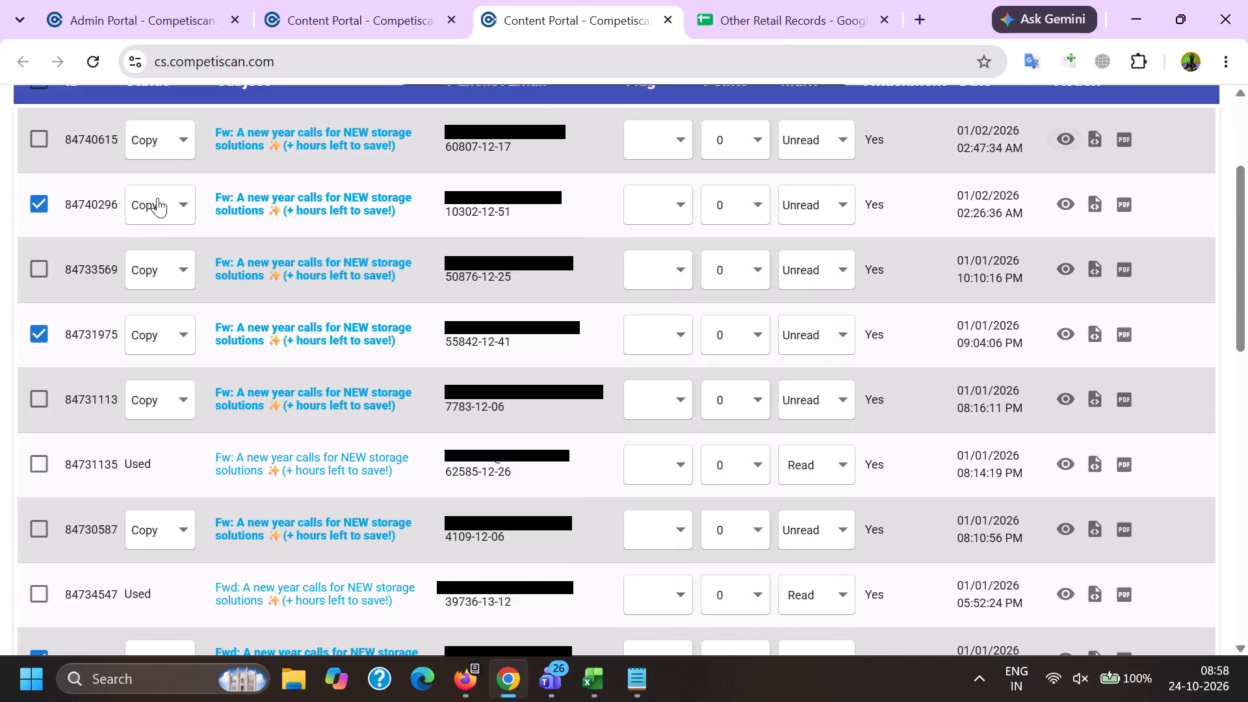
Copy the selected records 84737883, 84731975 and 84740296 and paste them in Notepad above the "Hello, new year" entry.
{"action": "scroll", "coordinate": [142, 224], "scroll_direction": "up", "scroll_amount": 2}
{"action": "left_click", "coordinate": [52, 235]}
{"action": "left_click", "coordinate": [776, 183]}
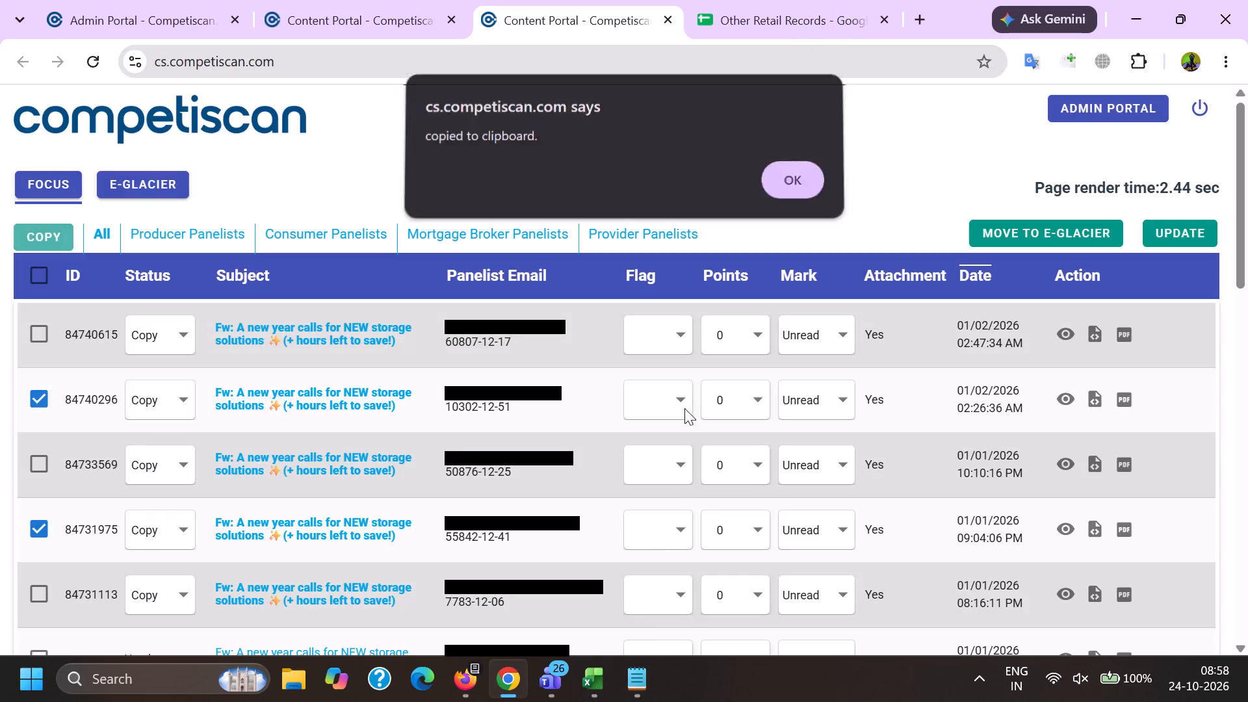
{"action": "left_click", "coordinate": [638, 683]}
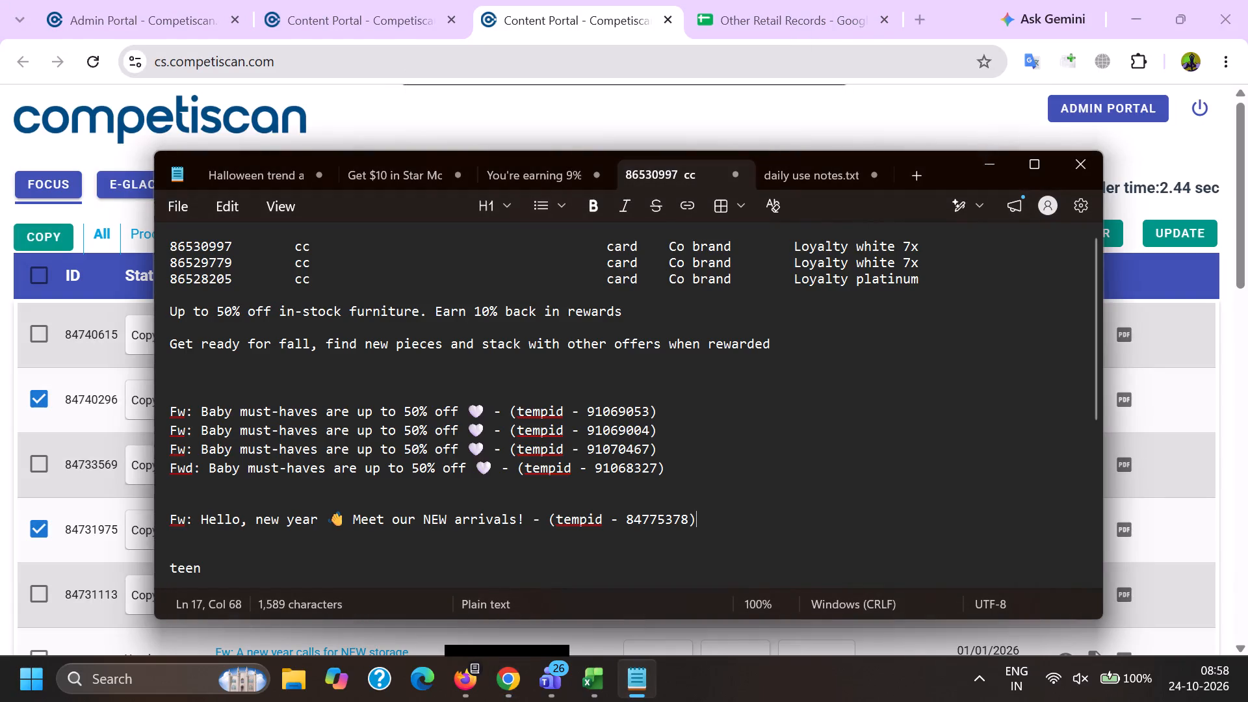
{"action": "left_click", "coordinate": [688, 495]}
{"action": "key", "text": "ctrl+v"}
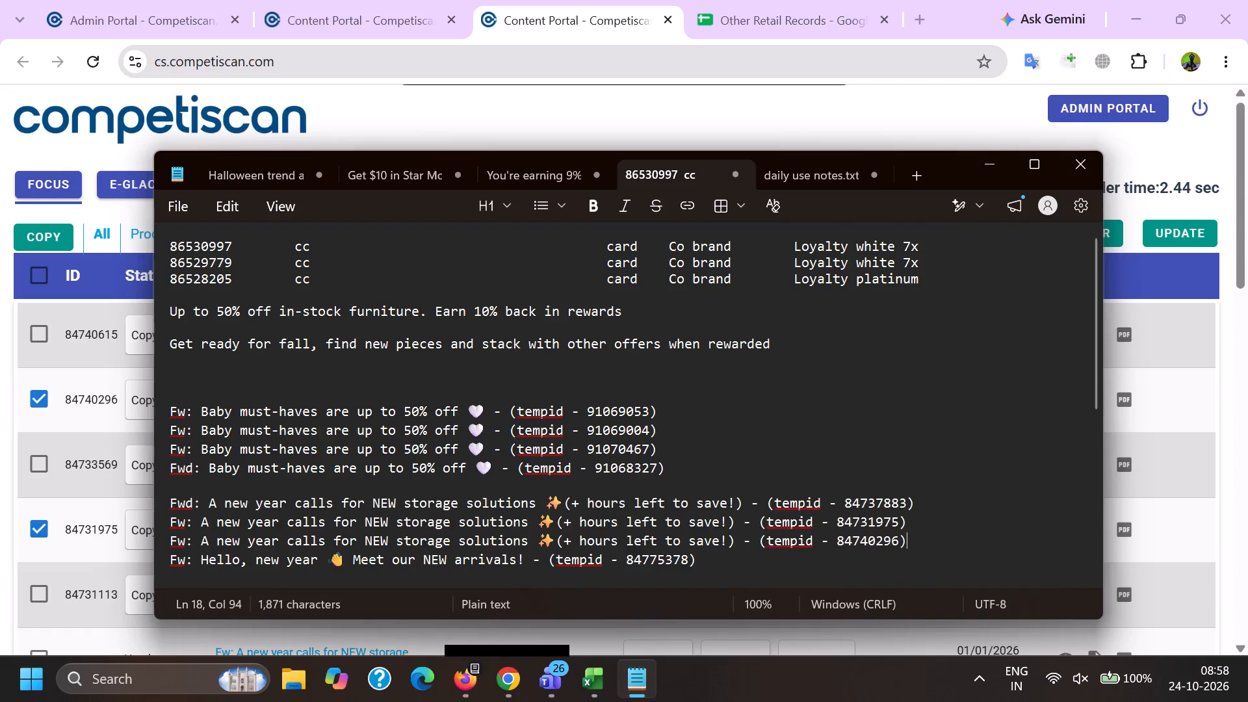
Select the "Baby must-haves" subject text in the first entry of that group in the Notepad notes.
{"action": "scroll", "coordinate": [679, 486], "scroll_direction": "down", "scroll_amount": 2}
{"action": "left_click_drag", "start_coordinate": [198, 281], "coordinate": [380, 290]}
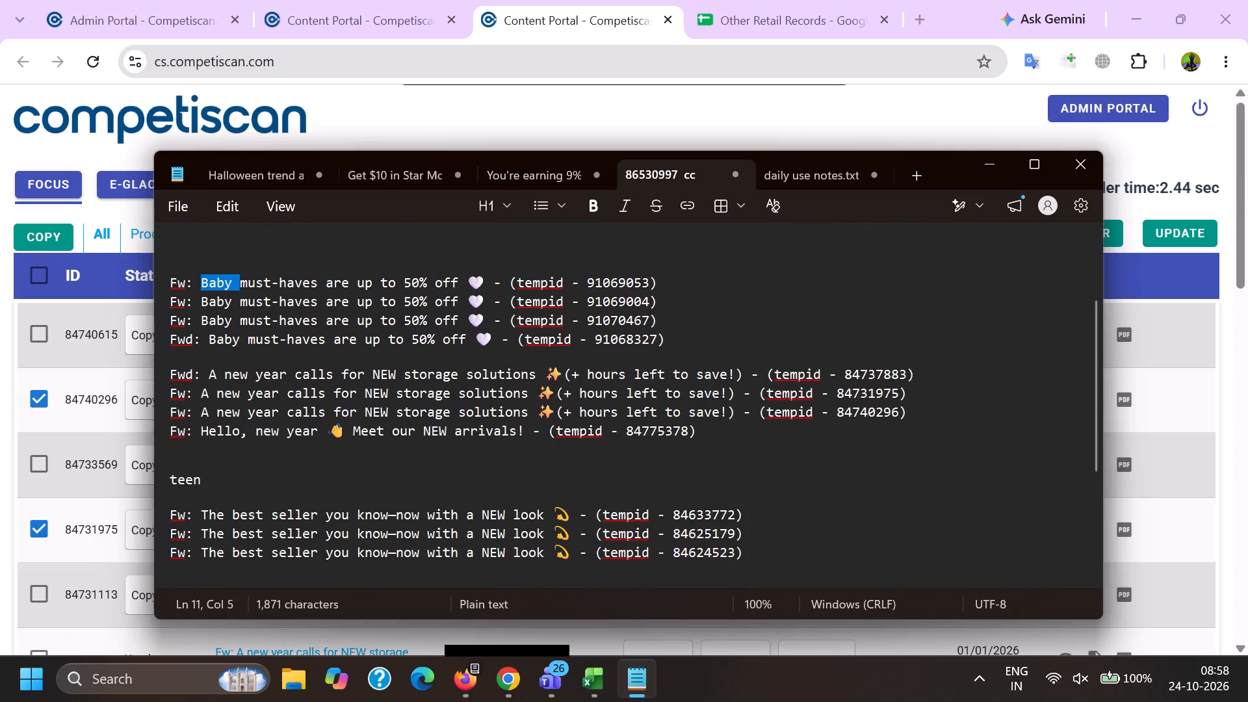
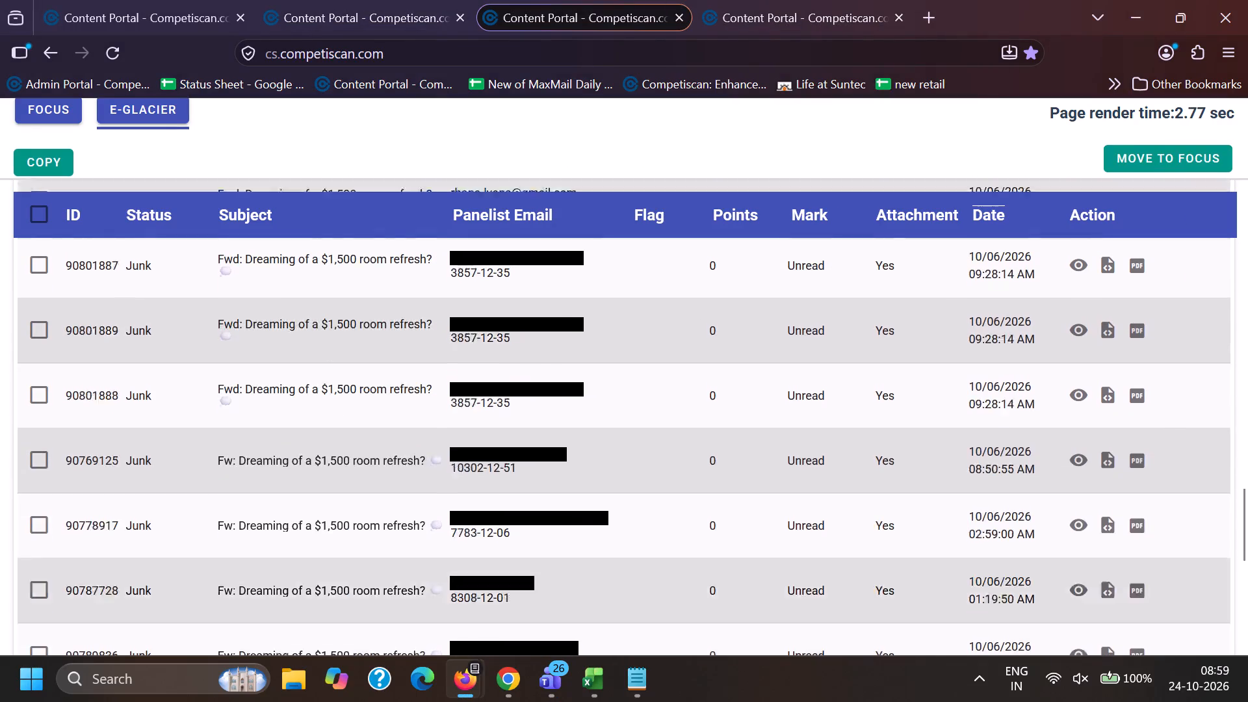
Look back through the E-Glacier results up to the most recent entries, checking the subjects around the "Baby must-haves are up to 50% off" emails.
{"action": "scroll", "coordinate": [326, 393], "scroll_direction": "up", "scroll_amount": 14}
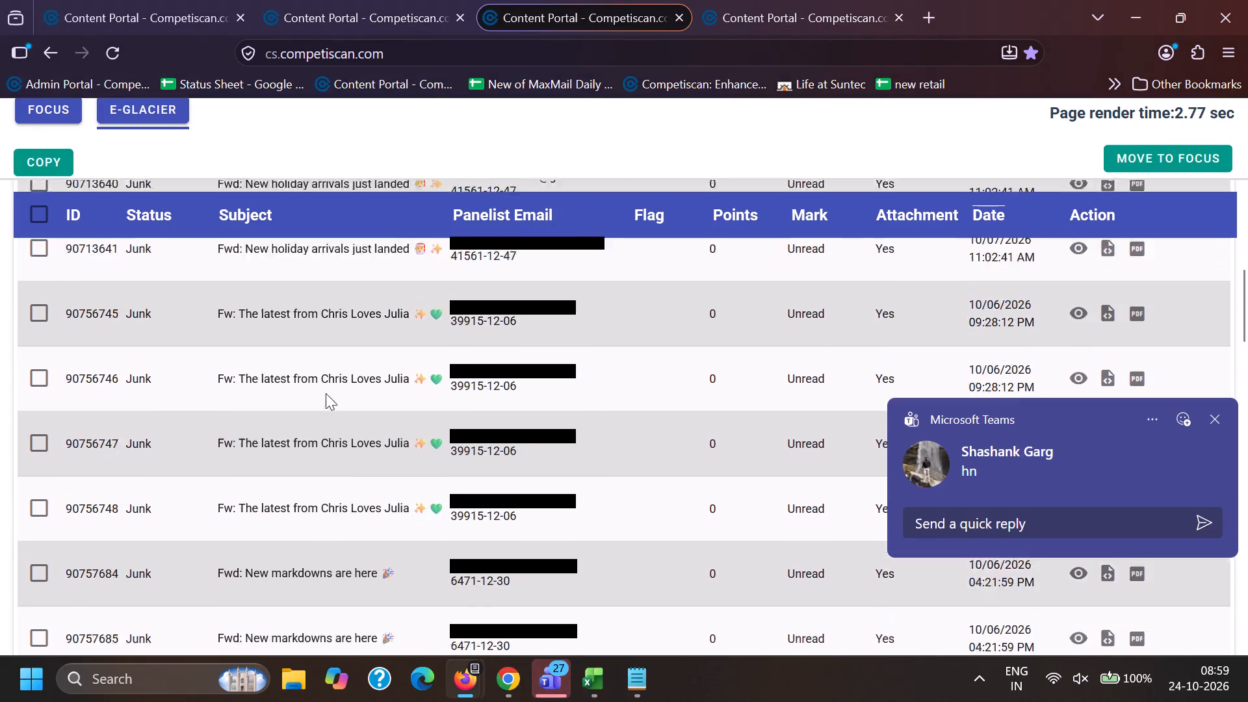
{"action": "scroll", "coordinate": [326, 393], "scroll_direction": "up", "scroll_amount": 12}
{"action": "scroll", "coordinate": [326, 393], "scroll_direction": "down", "scroll_amount": 4}
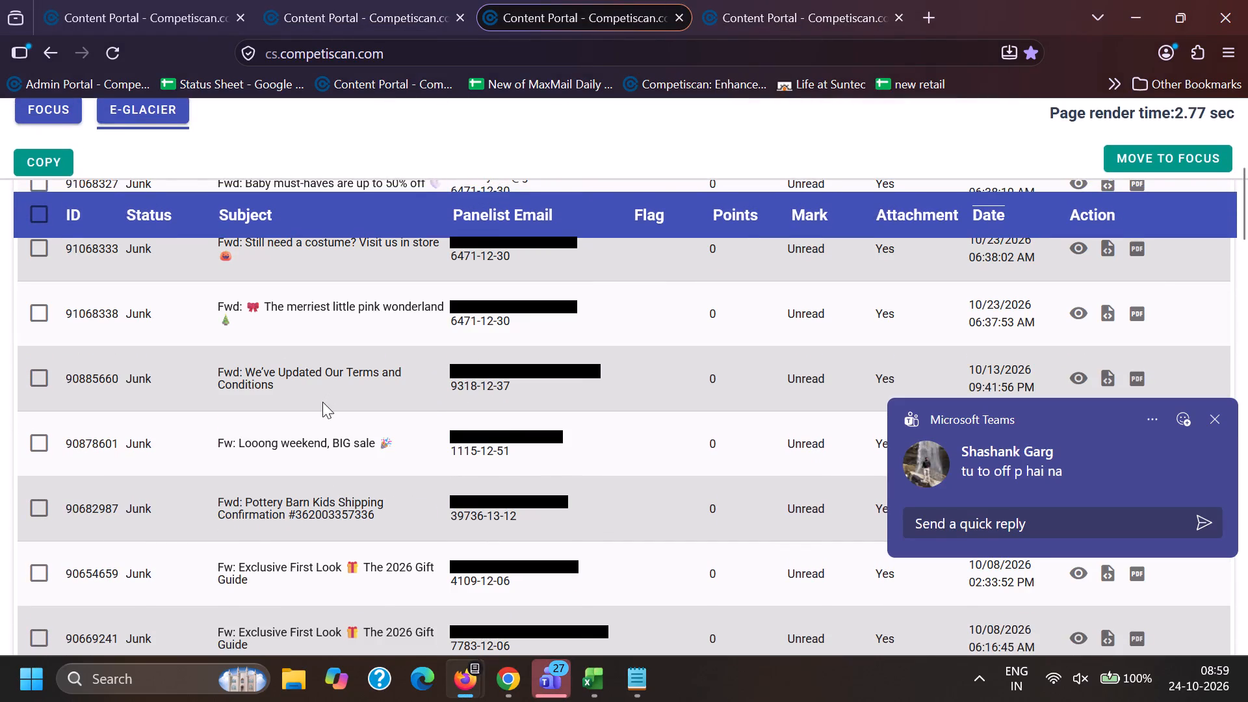
{"action": "scroll", "coordinate": [318, 451], "scroll_direction": "up", "scroll_amount": 1}
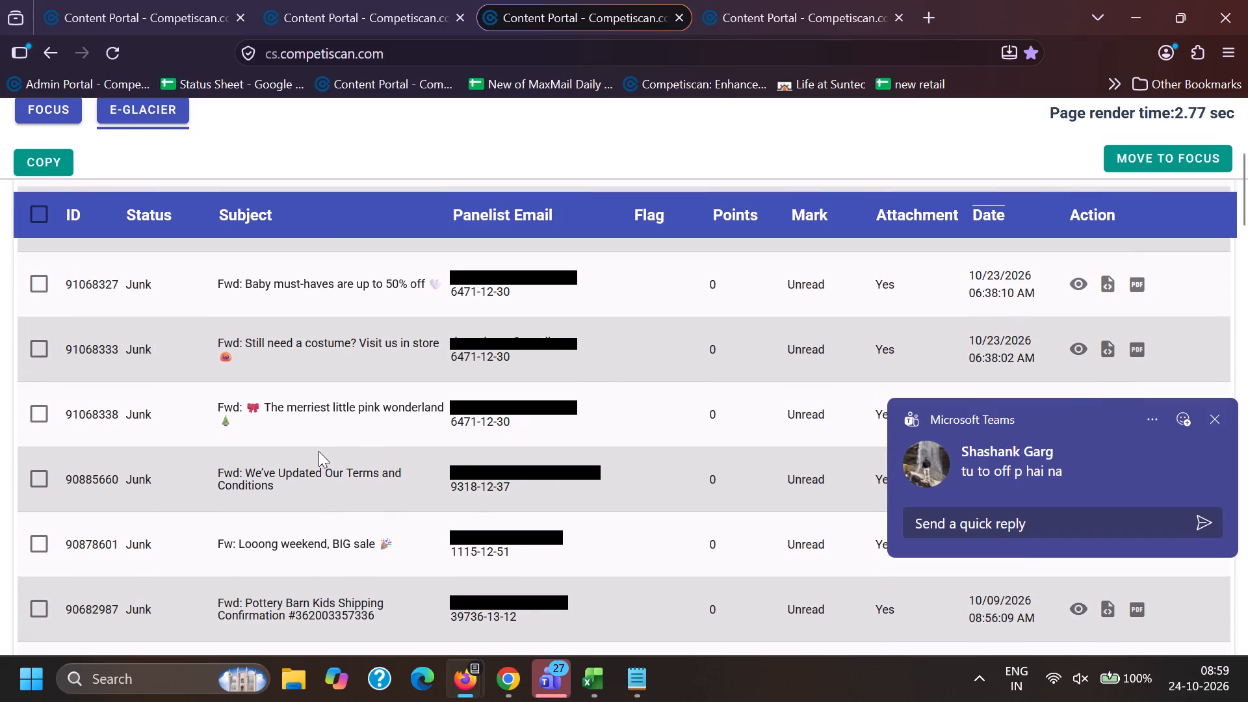
{"action": "scroll", "coordinate": [318, 451], "scroll_direction": "up", "scroll_amount": 1}
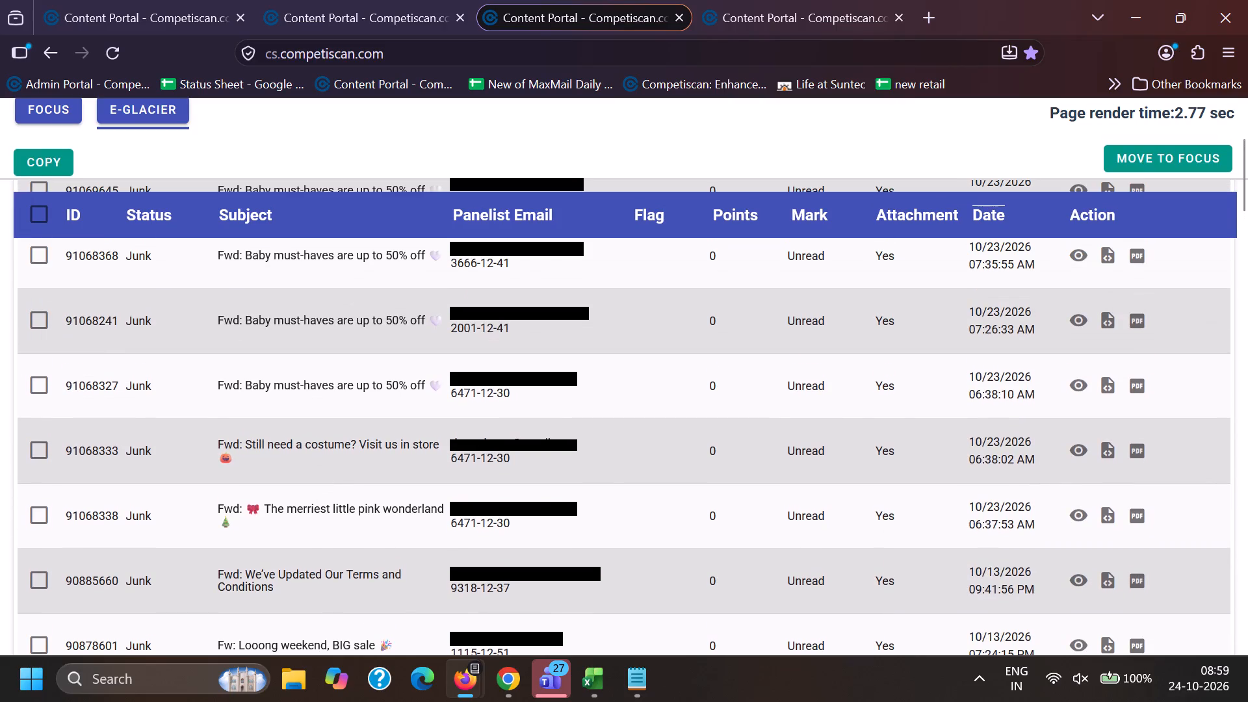
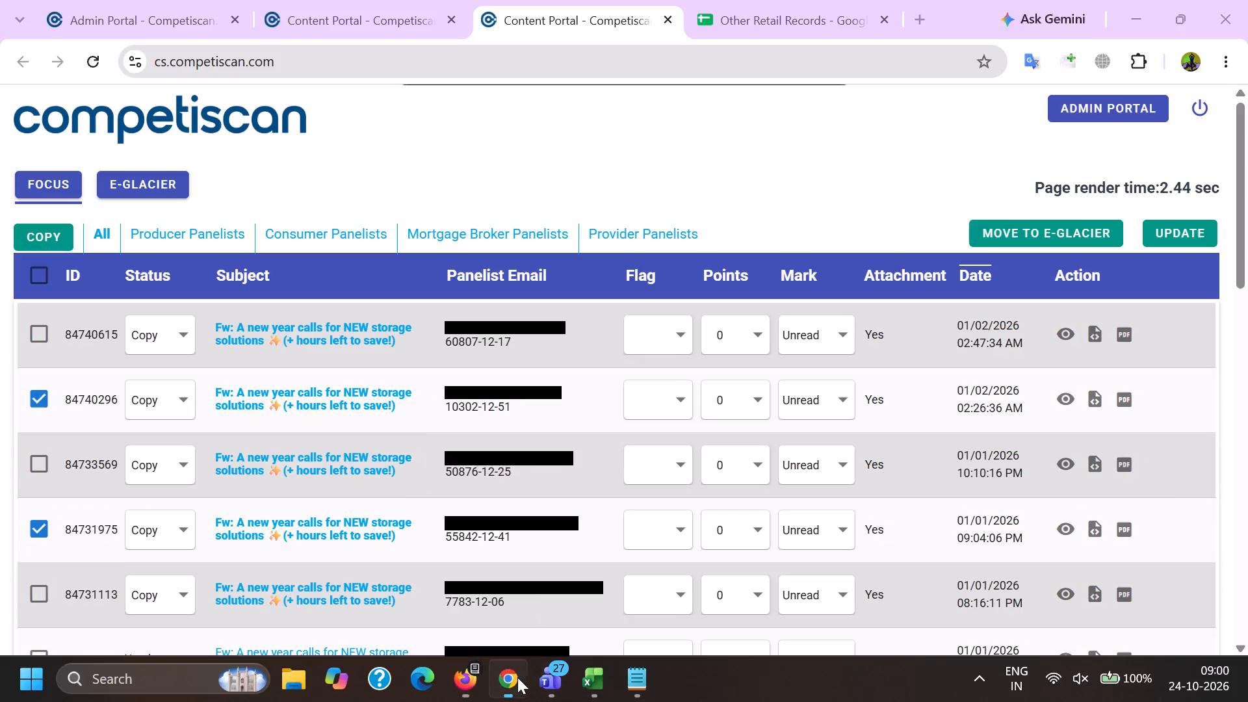
Move the selected "Baby must-haves are up to 50% off" emails from E-Glacier to Focus.
{"action": "left_click", "coordinate": [306, 0]}
{"action": "scroll", "coordinate": [324, 321], "scroll_direction": "down", "scroll_amount": 2}
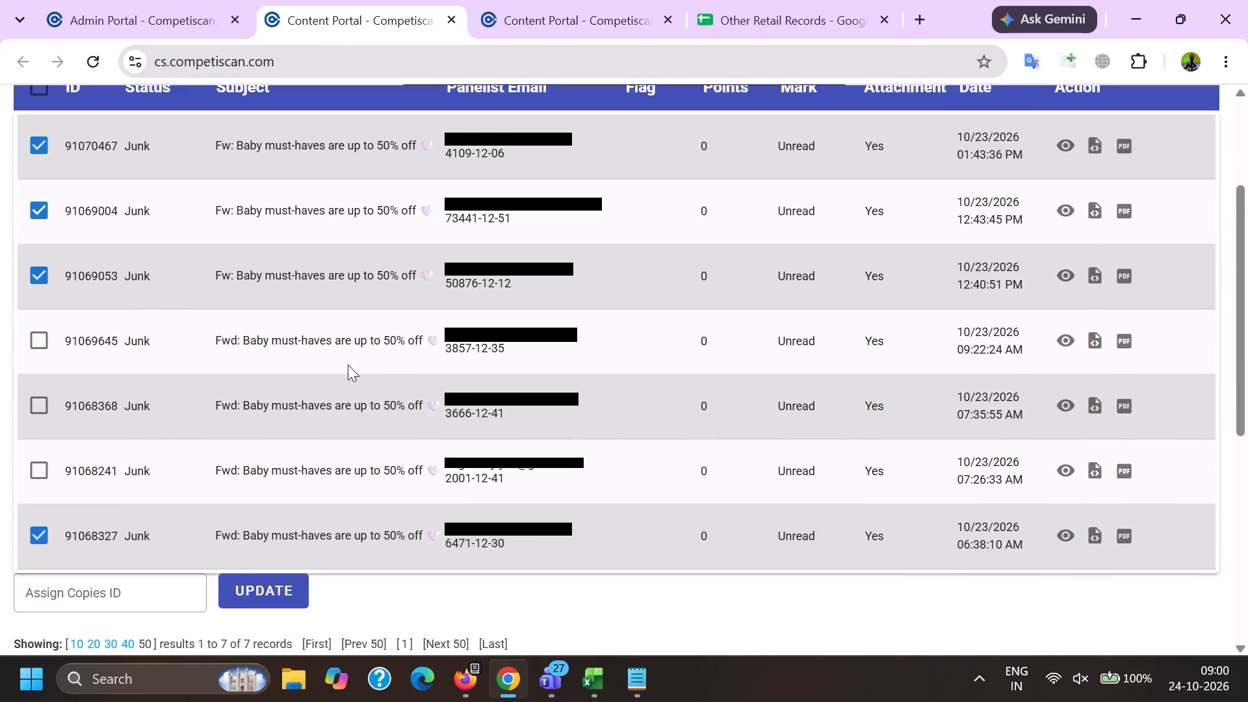
{"action": "scroll", "coordinate": [350, 374], "scroll_direction": "up", "scroll_amount": 4}
{"action": "left_click", "coordinate": [1119, 230]}
Search the Focus records by the quoted subject "Baby must-haves are up to 50% off" with copies excluded.
{"action": "left_click", "coordinate": [546, 0]}
{"action": "scroll", "coordinate": [359, 326], "scroll_direction": "down", "scroll_amount": 3}
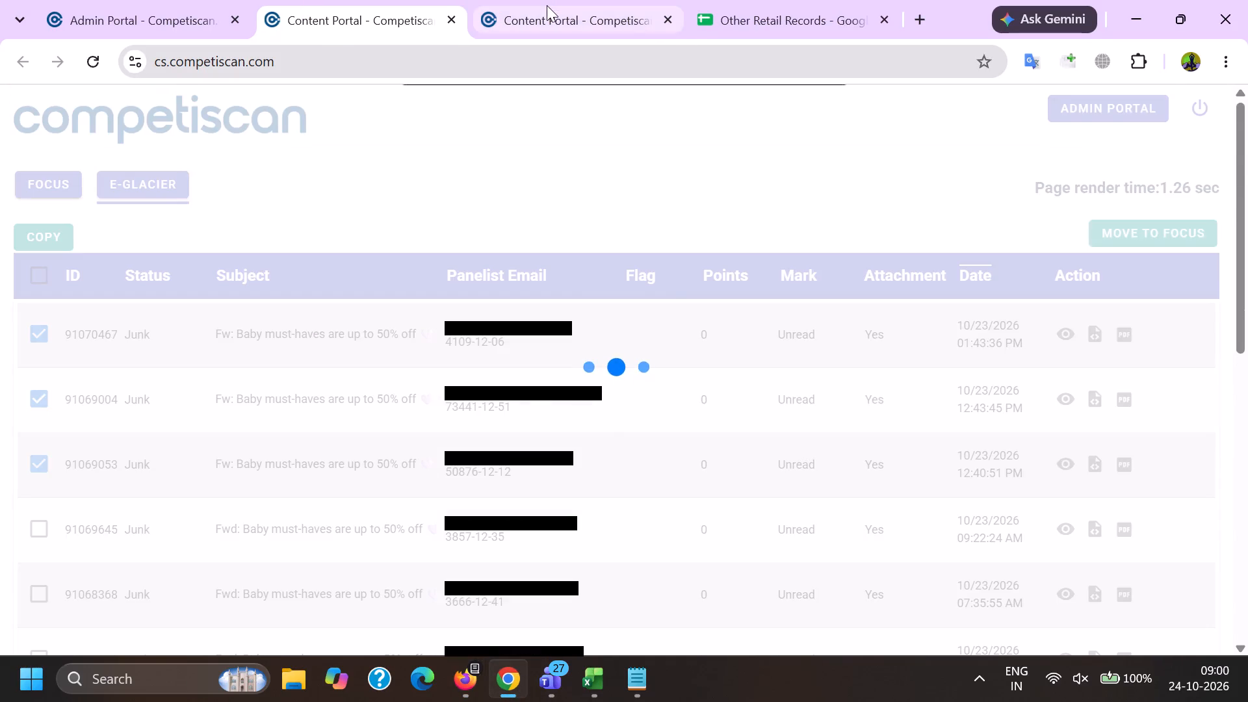
{"action": "scroll", "coordinate": [547, 5], "scroll_direction": "down", "scroll_amount": 7}
{"action": "scroll", "coordinate": [486, 386], "scroll_direction": "up", "scroll_amount": 1}
{"action": "left_click", "coordinate": [431, 467]}
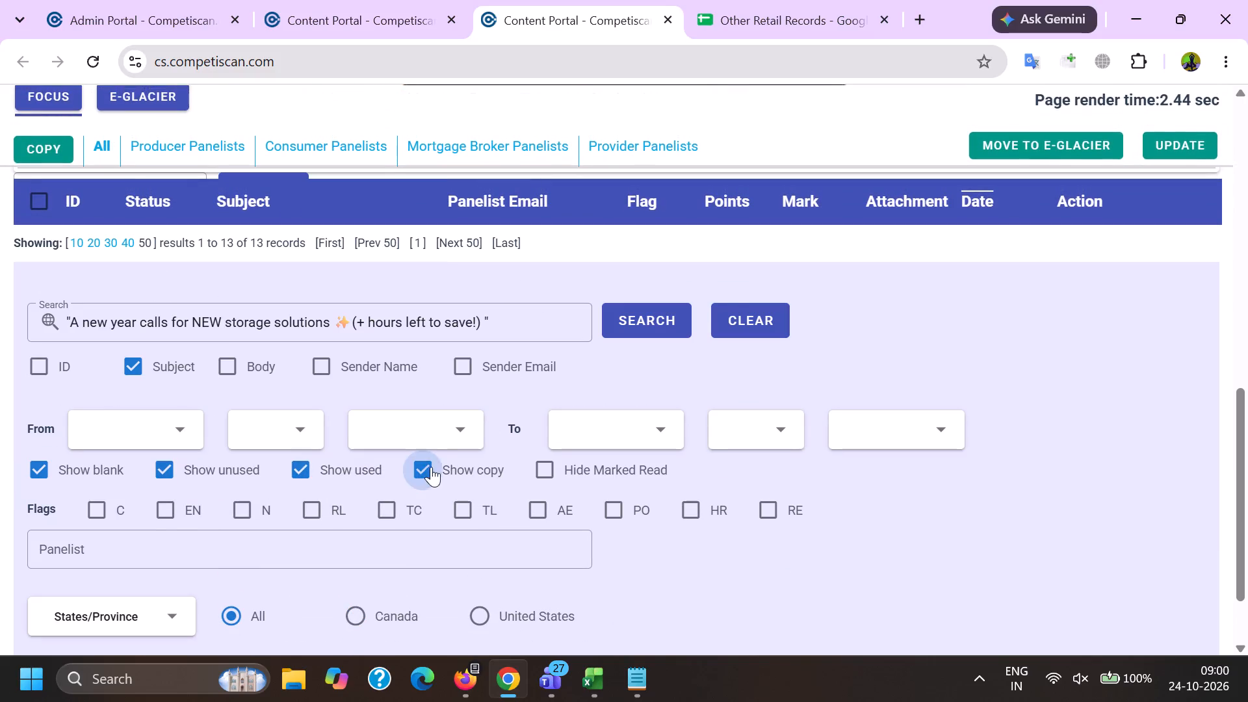
{"action": "left_click_drag", "start_coordinate": [505, 309], "coordinate": [1, 327]}
{"action": "key", "text": "BackSpace"}
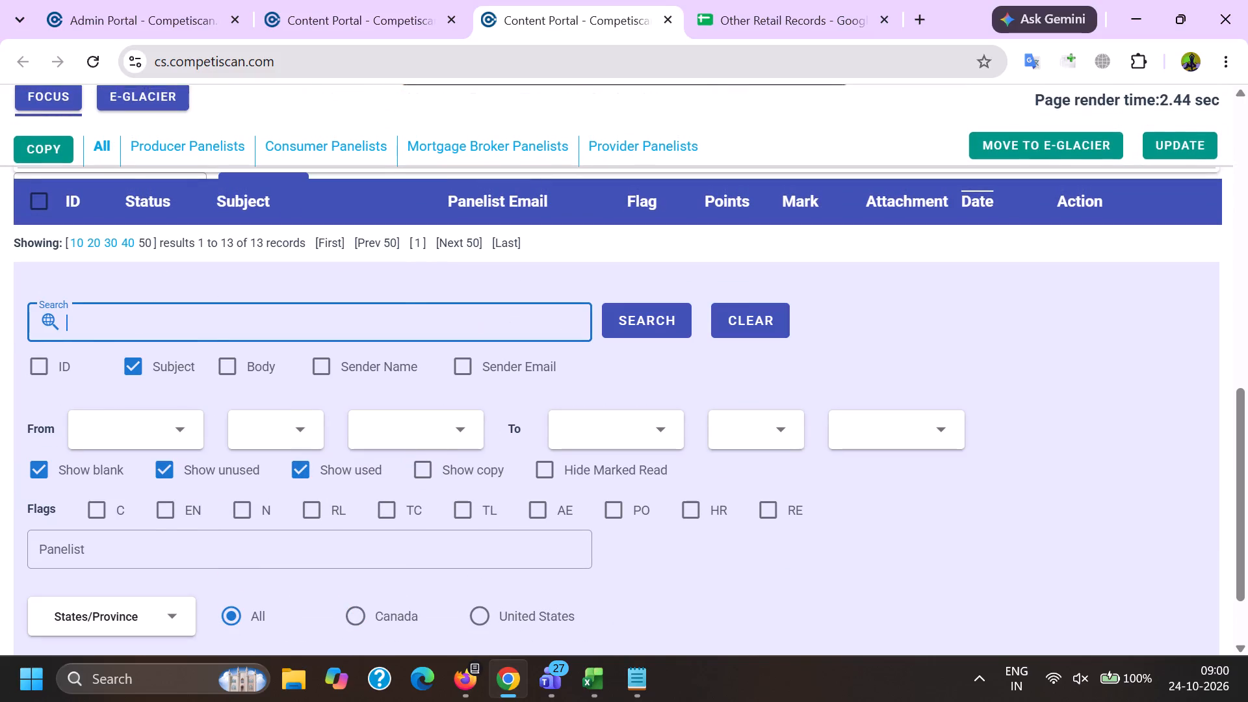
{"action": "key", "text": "shift+quotedbl"}
{"action": "key", "text": "ctrl+v"}
{"action": "key", "text": "shift+quotedbl"}
{"action": "key", "text": "Return"}
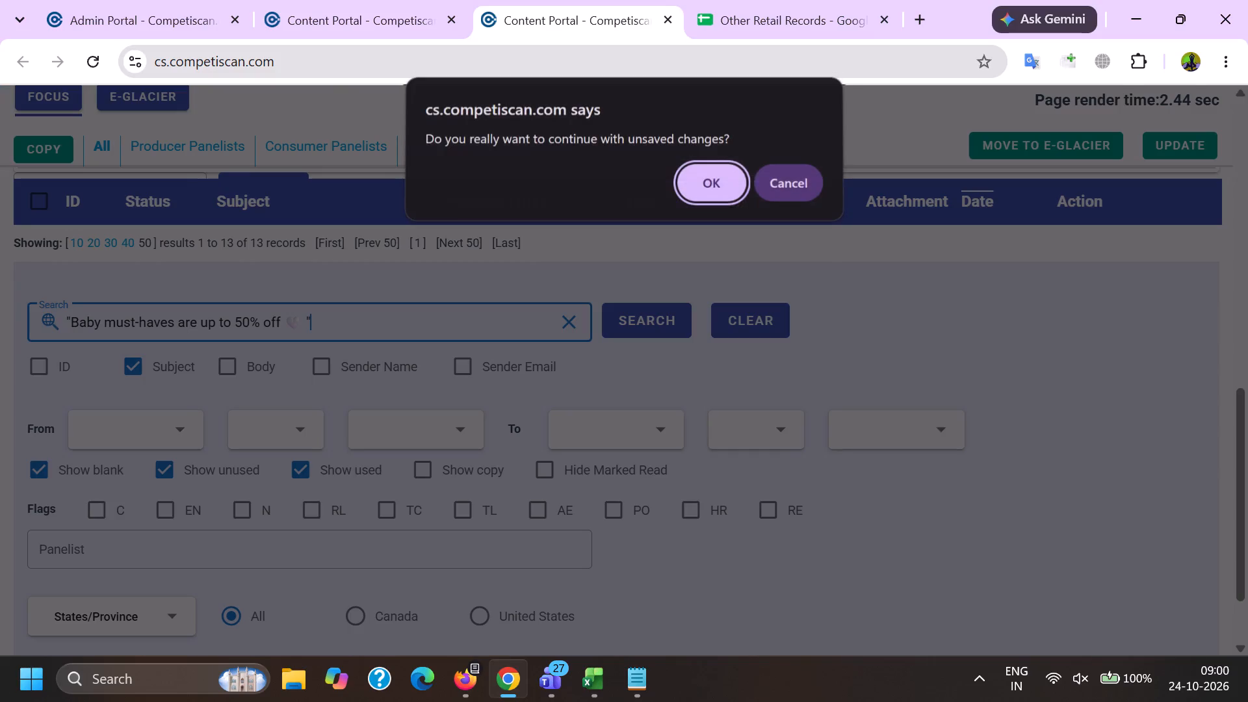
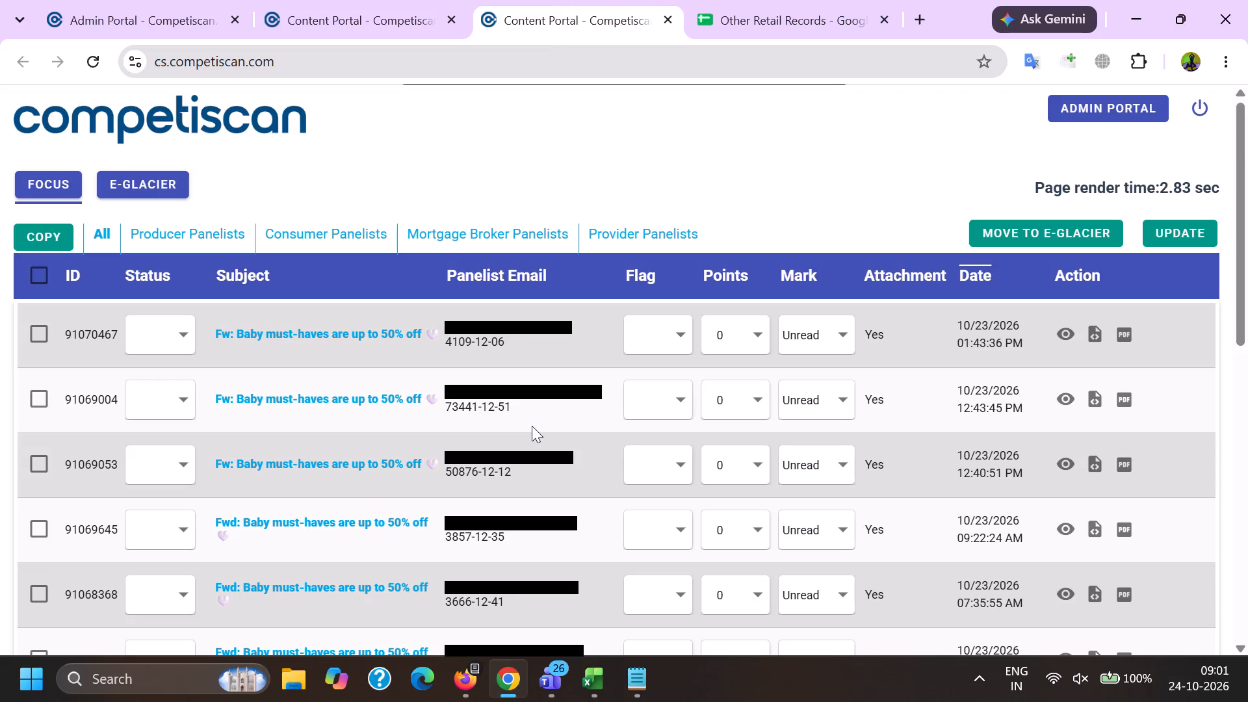
{"action": "left_click", "coordinate": [630, 690]}
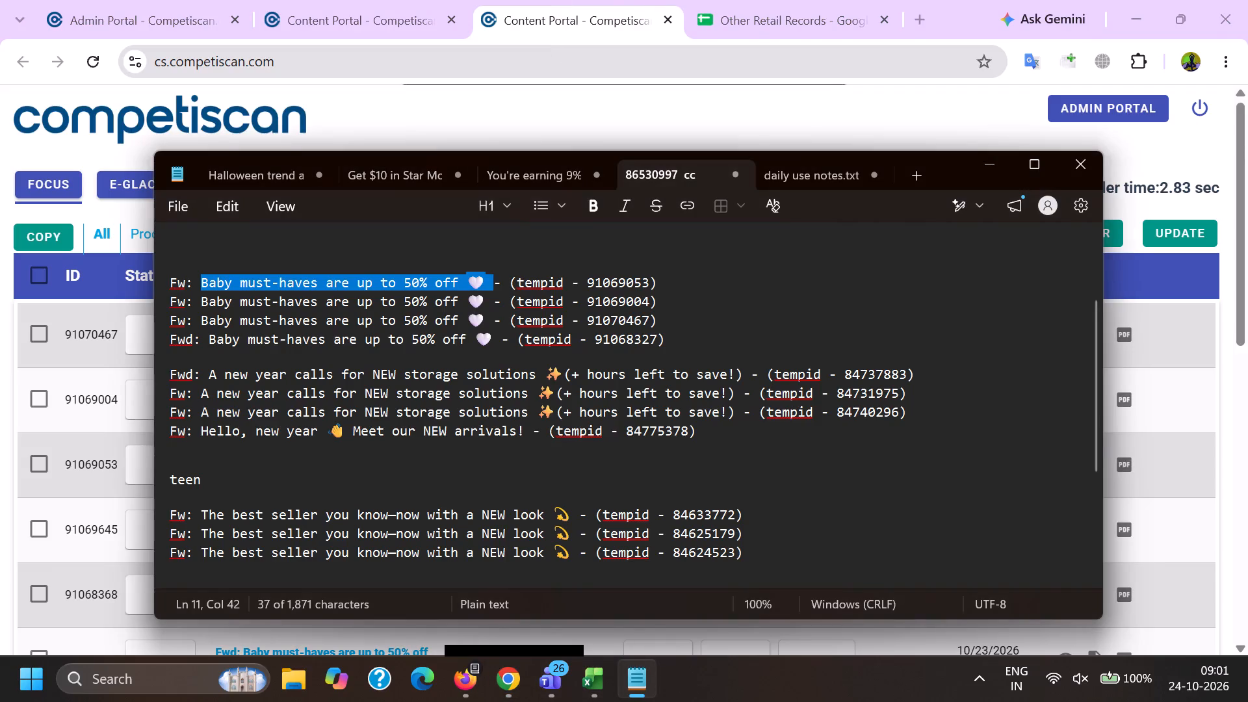
{"action": "double_click", "coordinate": [595, 281]}
{"action": "key", "text": "ctrl+c"}
{"action": "key", "text": "alt+Tab"}
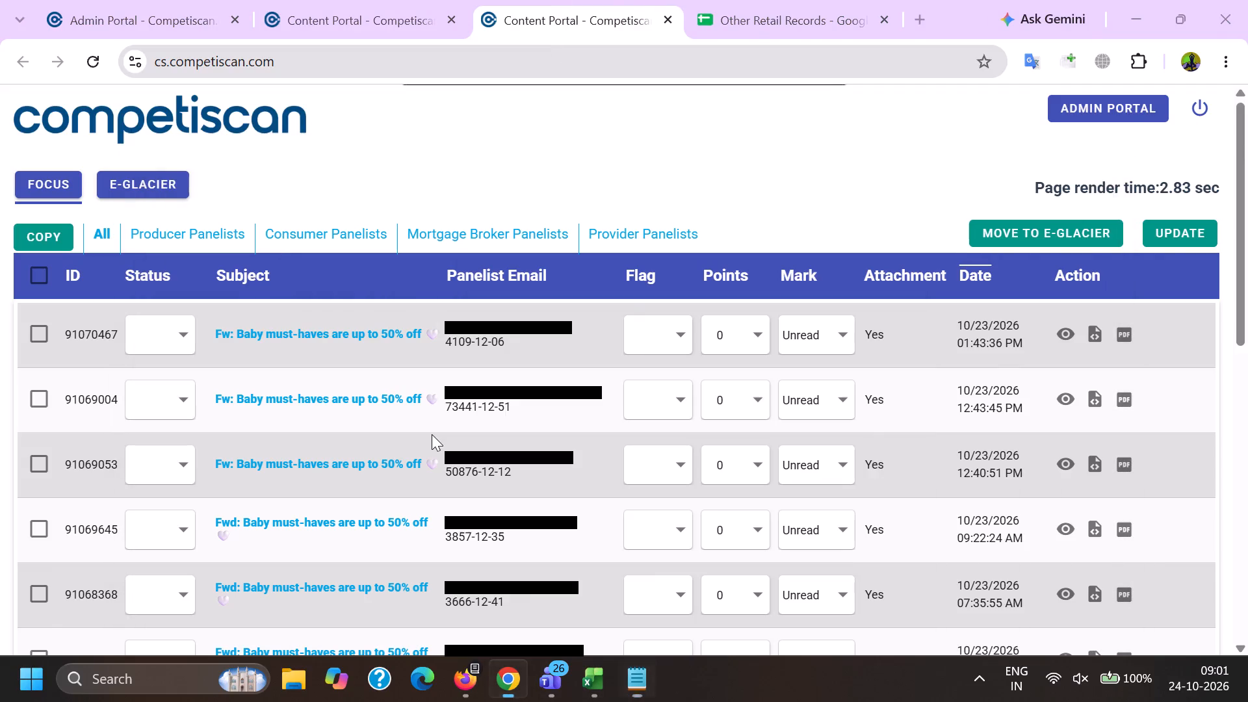
{"action": "key", "text": "ctrl+f"}
{"action": "key", "text": "ctrl+v"}
{"action": "left_click", "coordinate": [307, 465], "text": "ctrl"}
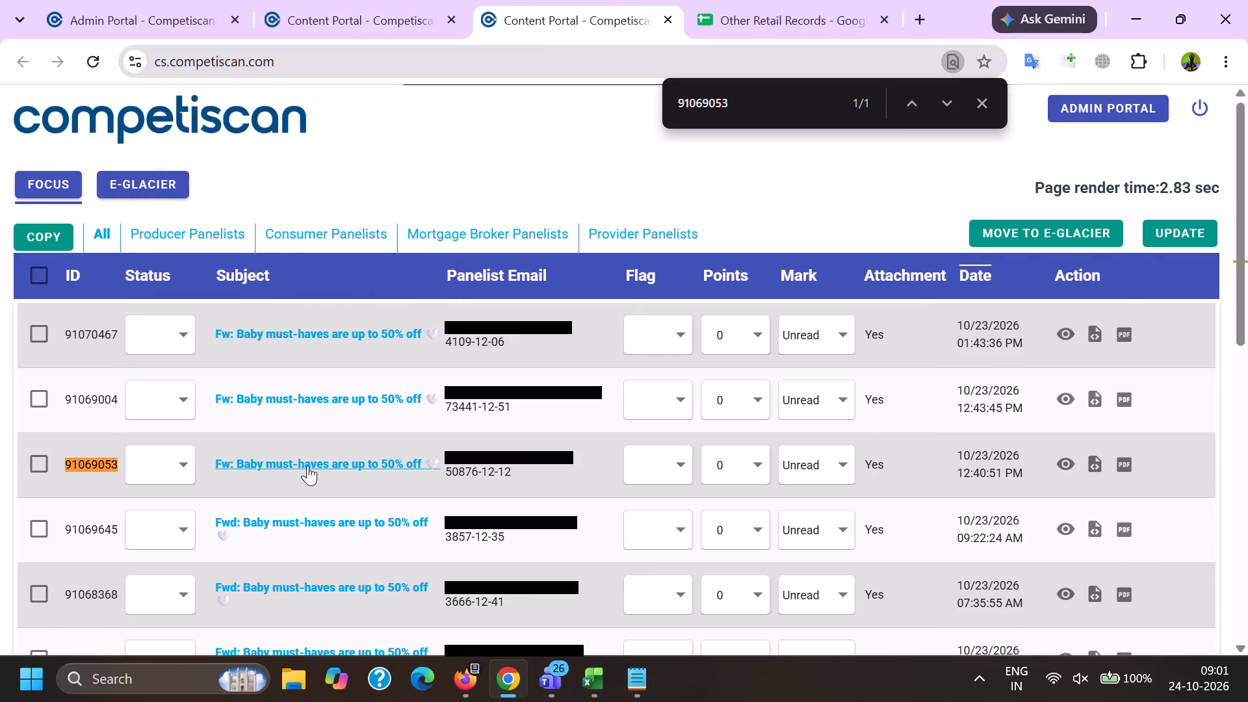
{"action": "key", "text": "alt+Tab"}
{"action": "double_click", "coordinate": [608, 302]}
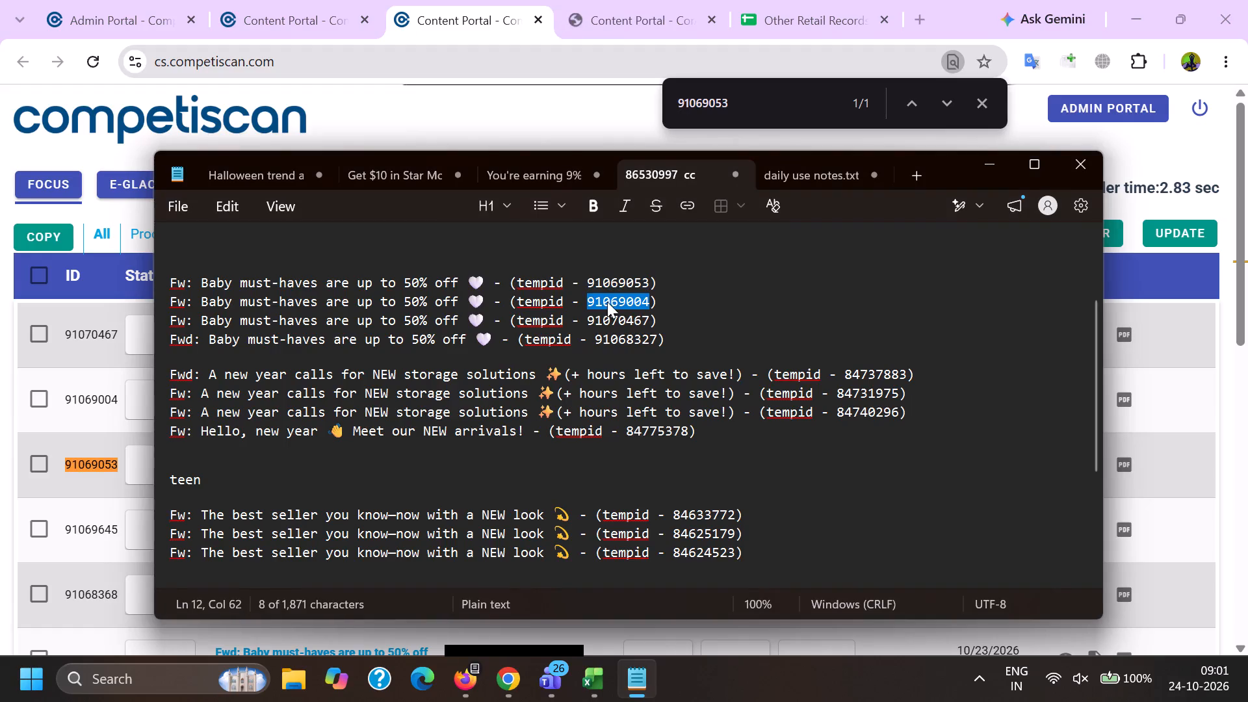
{"action": "key", "text": "ctrl+c"}
{"action": "key", "text": "alt+Tab"}
{"action": "key", "text": "ctrl+f"}
{"action": "key", "text": "ctrl+v"}
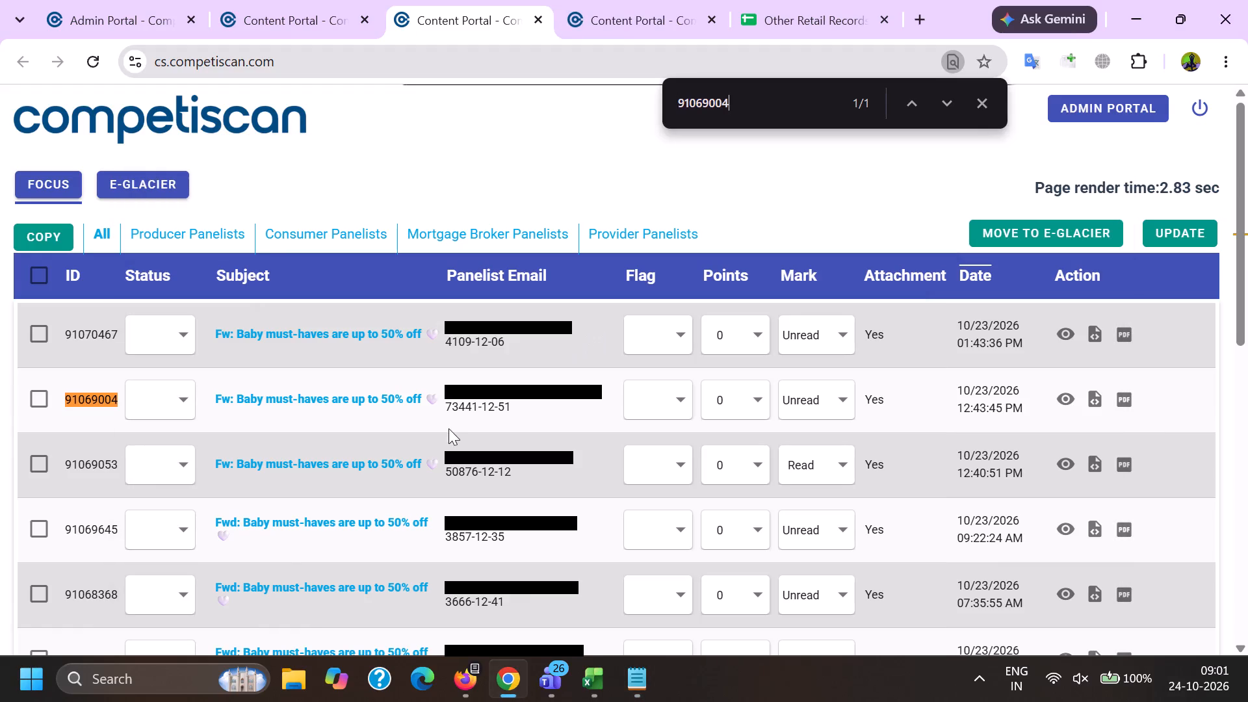
{"action": "left_click", "coordinate": [287, 396], "text": "ctrl"}
{"action": "key", "text": "alt+Tab"}
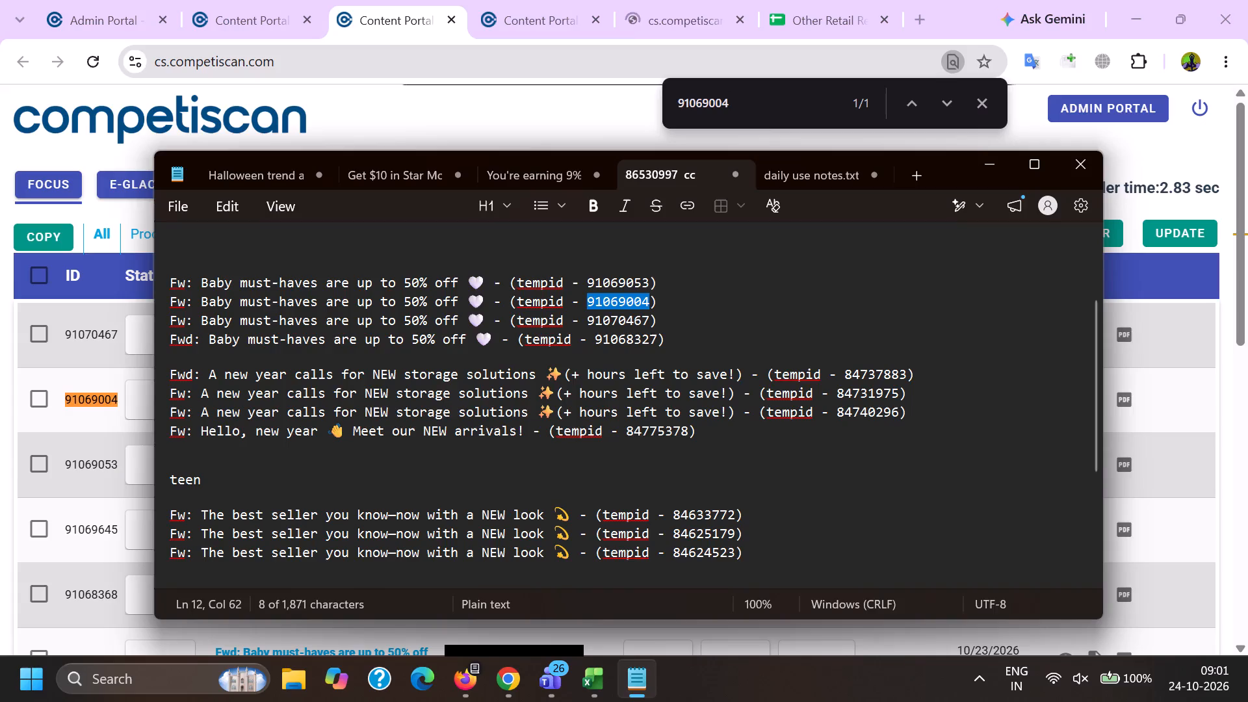
{"action": "double_click", "coordinate": [614, 319]}
{"action": "key", "text": "ctrl+c"}
{"action": "key", "text": "alt+Tab"}
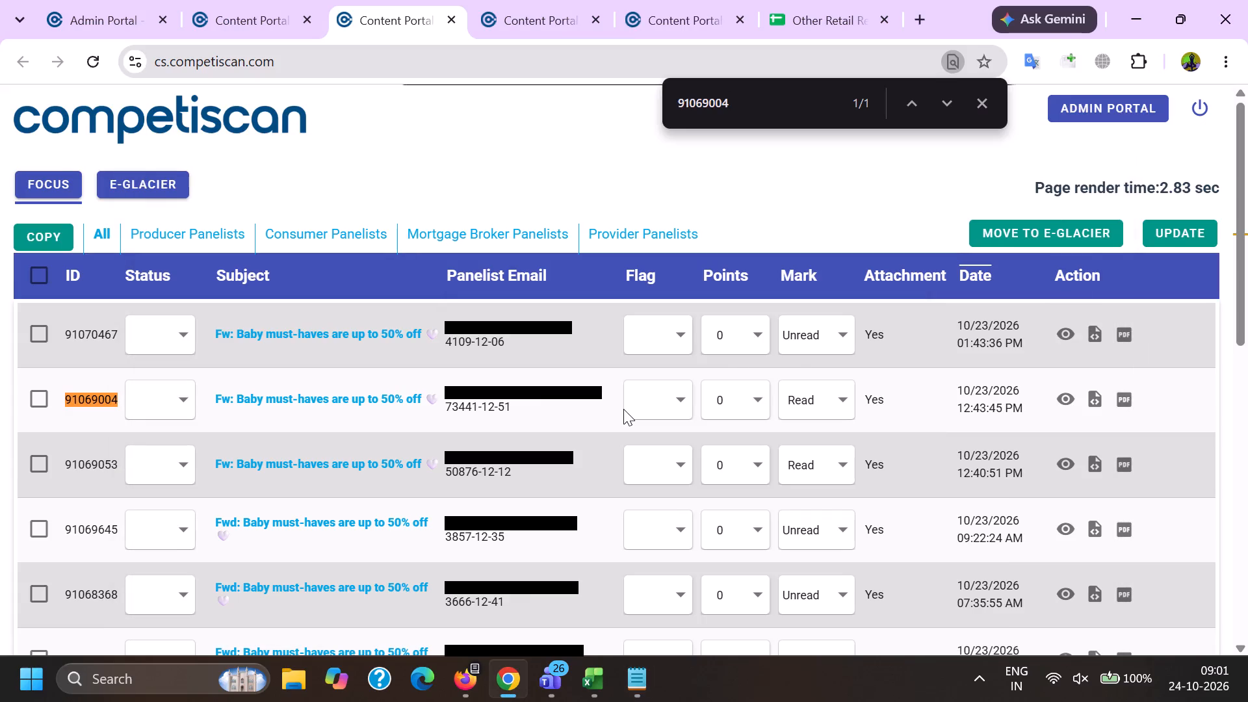
{"action": "key", "text": "ctrl+f"}
{"action": "key", "text": "ctrl+v"}
{"action": "left_click", "coordinate": [385, 331], "text": "ctrl"}
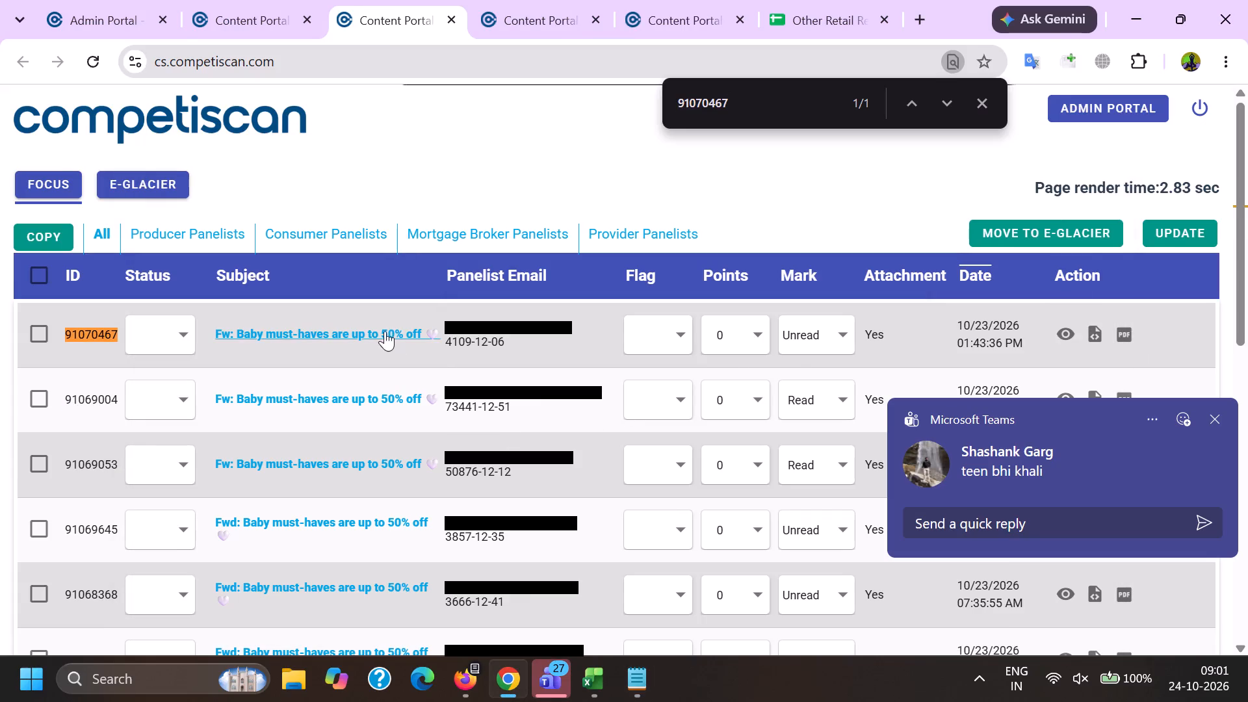
Look up the fourth noted "Baby must-haves" temp ID, 91068327, in the Focus results.
{"action": "key", "text": "alt+Tab"}
{"action": "left_click", "coordinate": [588, 205]}
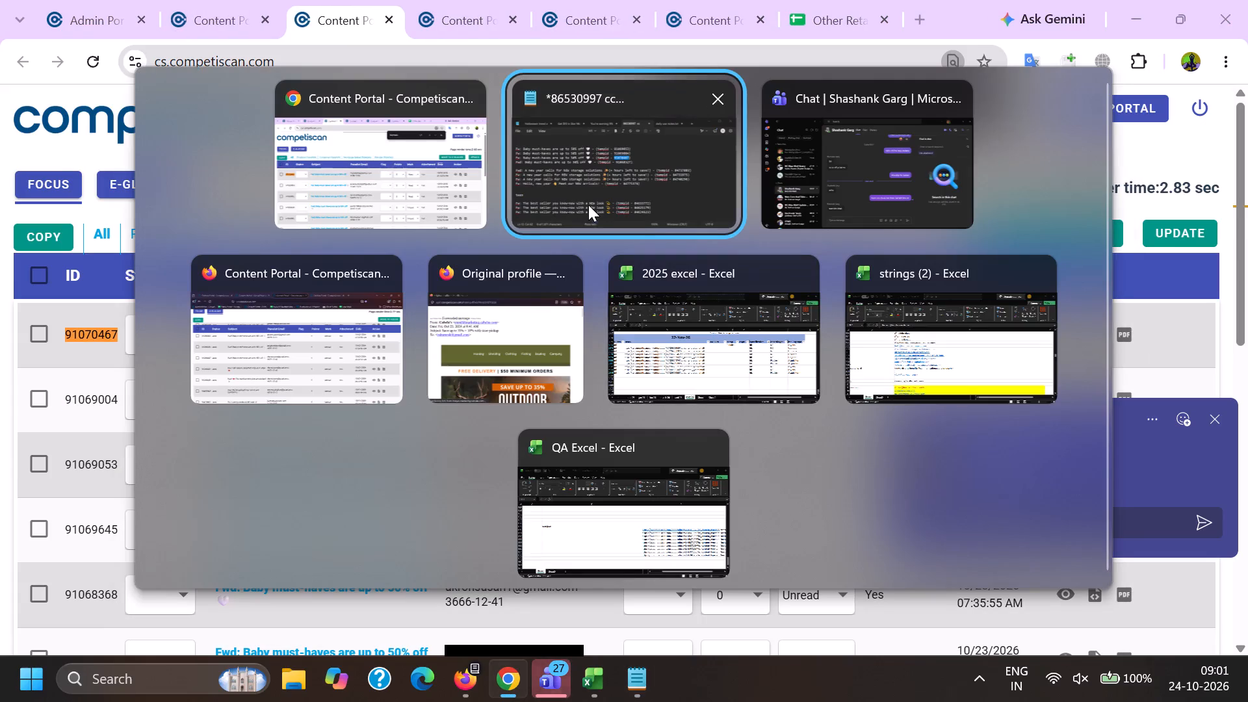
{"action": "double_click", "coordinate": [606, 342]}
{"action": "key", "text": "ctrl+c"}
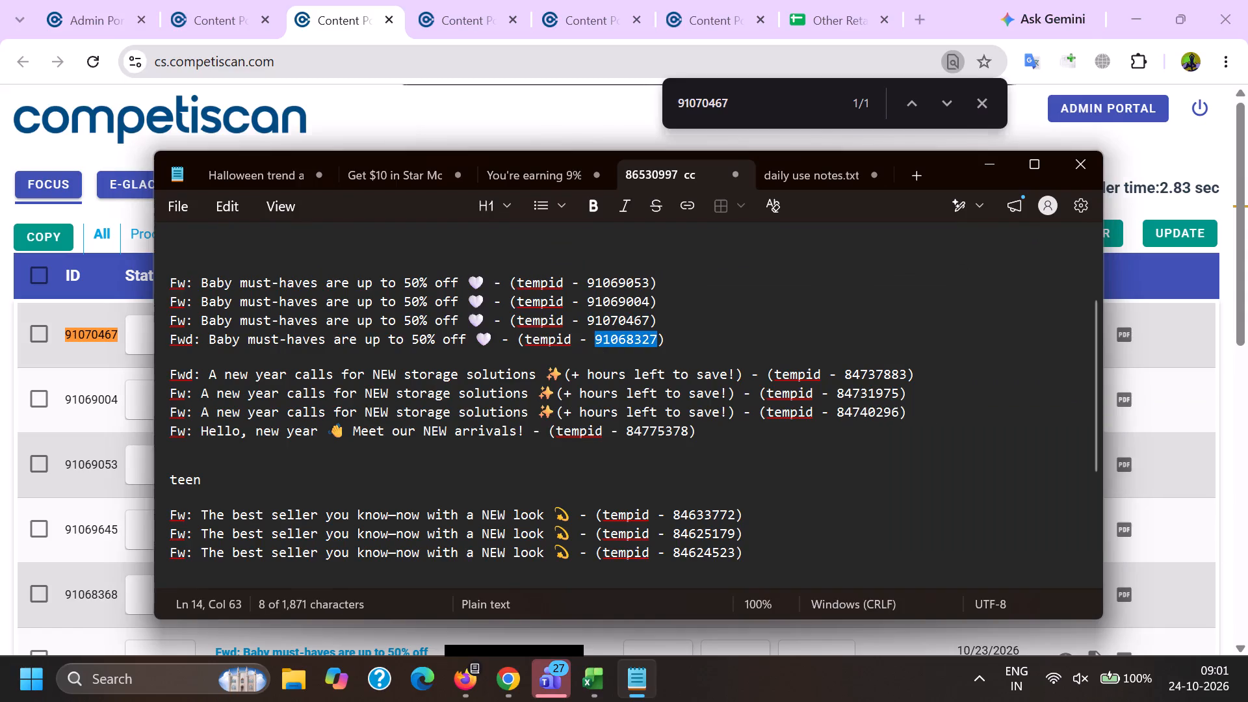
{"action": "key", "text": "alt+Tab"}
{"action": "key", "text": "ctrl+f"}
{"action": "key", "text": "ctrl+v"}
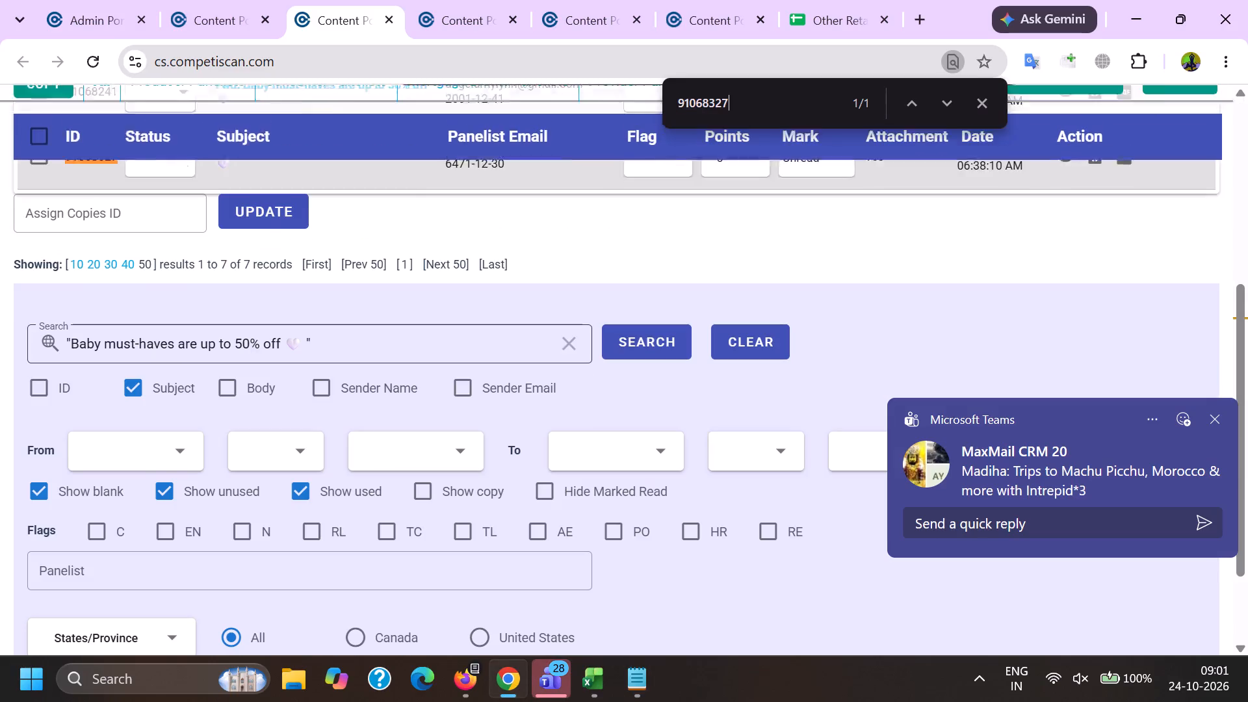
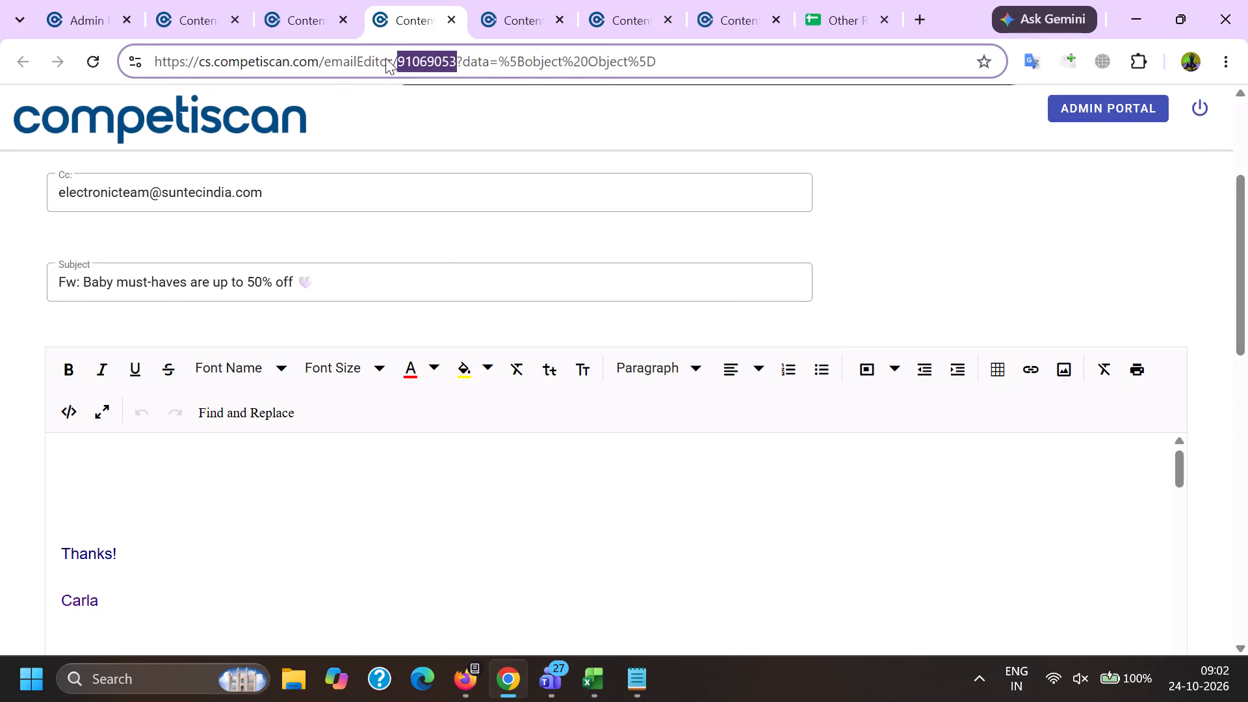
{"action": "key", "text": "ctrl+c"}
{"action": "left_click", "coordinate": [586, 683]}
{"action": "left_click", "coordinate": [744, 597]}
{"action": "scroll", "coordinate": [263, 356], "scroll_direction": "down", "scroll_amount": 4}
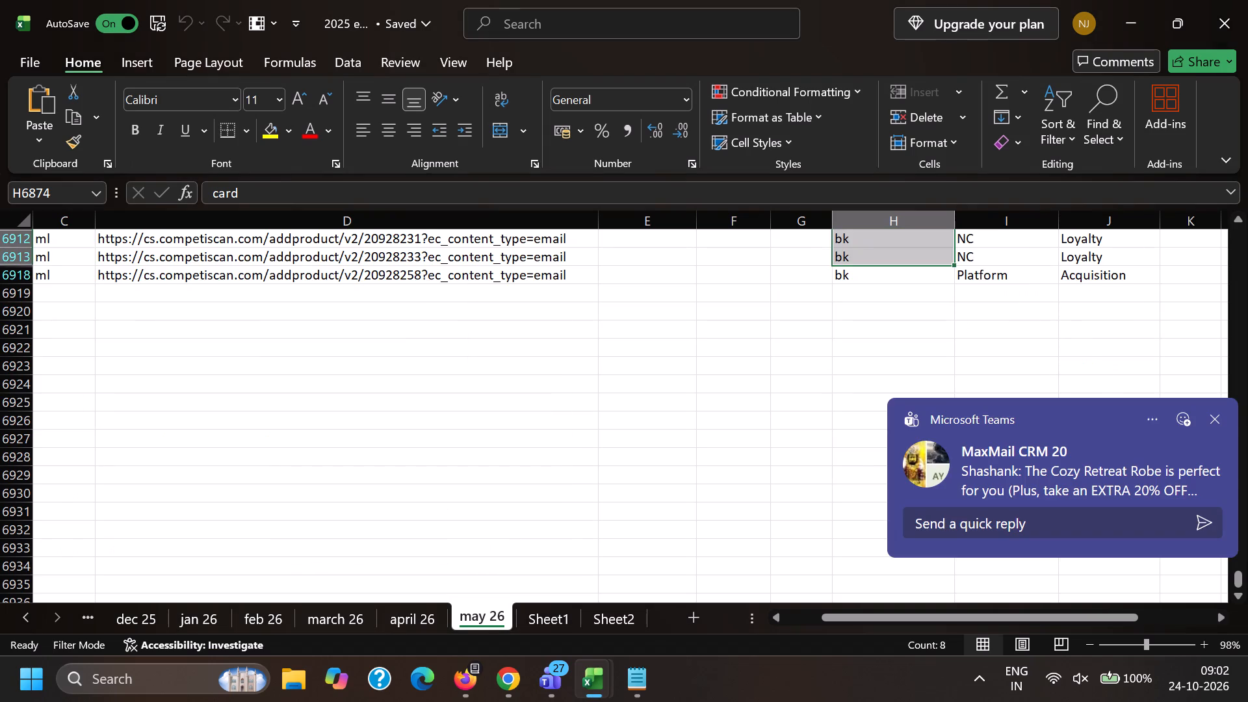
{"action": "left_click", "coordinate": [57, 435]}
{"action": "key", "text": "Left"}
{"action": "key", "text": "Left"}
{"action": "key", "text": "Left"}
{"action": "key", "text": "Left"}
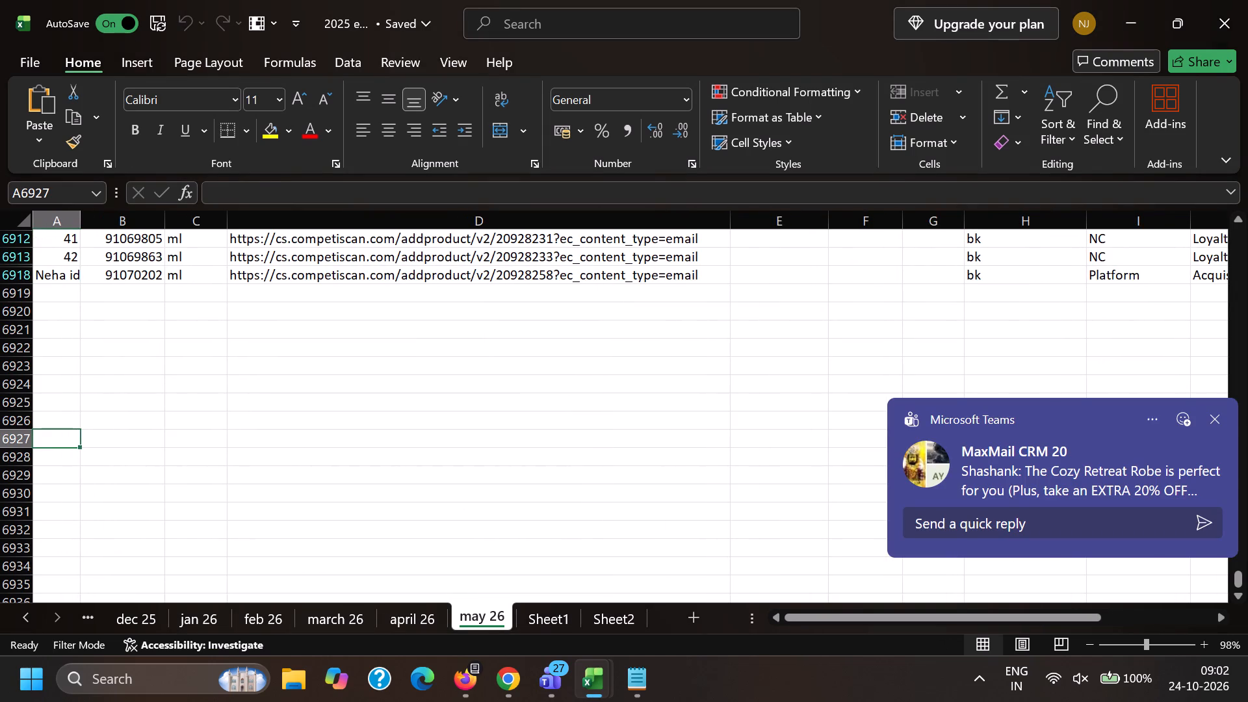
{"action": "key", "text": "ctrl+v"}
{"action": "key", "text": "ctrl+z"}
{"action": "left_click", "coordinate": [118, 454]}
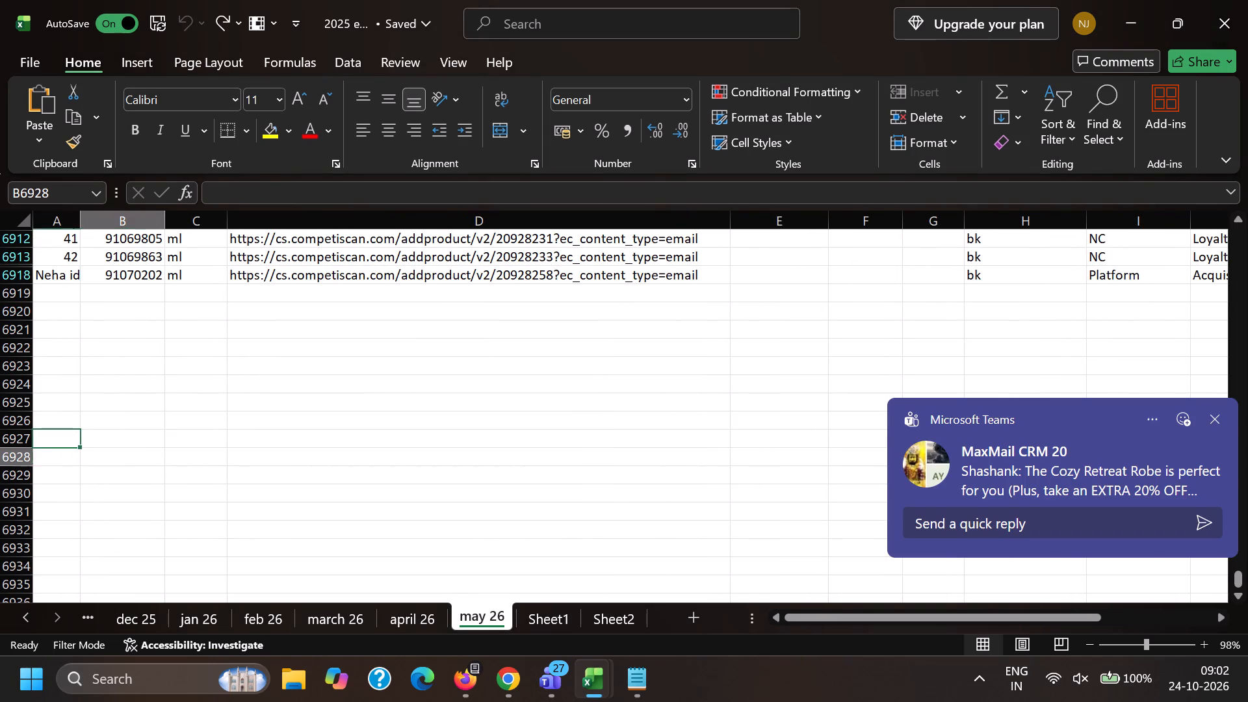
{"action": "key", "text": "ctrl+v"}
{"action": "left_click", "coordinate": [270, 378]}
Copy the 22-Nov-26 date and column-header block, including the row above it, to cell A6925, directly above the new temp ID.
{"action": "scroll", "coordinate": [191, 415], "scroll_direction": "up", "scroll_amount": 10}
{"action": "scroll", "coordinate": [143, 434], "scroll_direction": "down", "scroll_amount": 3}
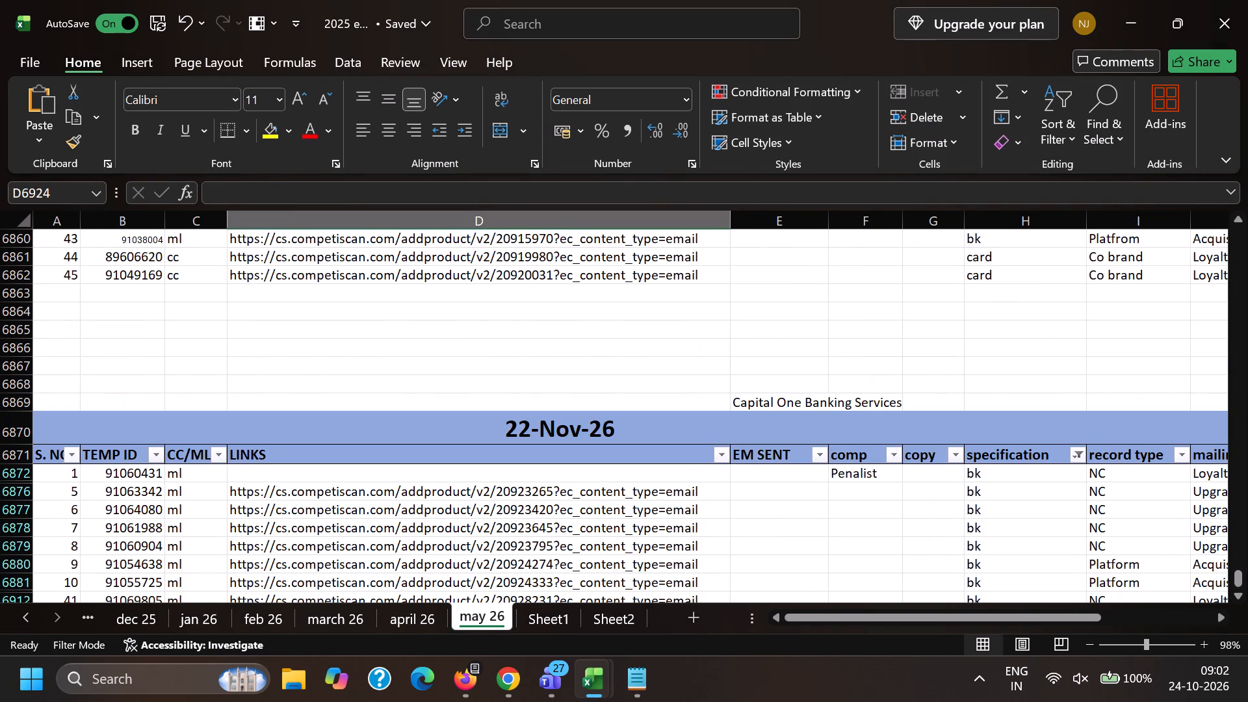
{"action": "left_click", "coordinate": [60, 403]}
{"action": "key", "text": "shift+Down"}
{"action": "key", "text": "shift+Down"}
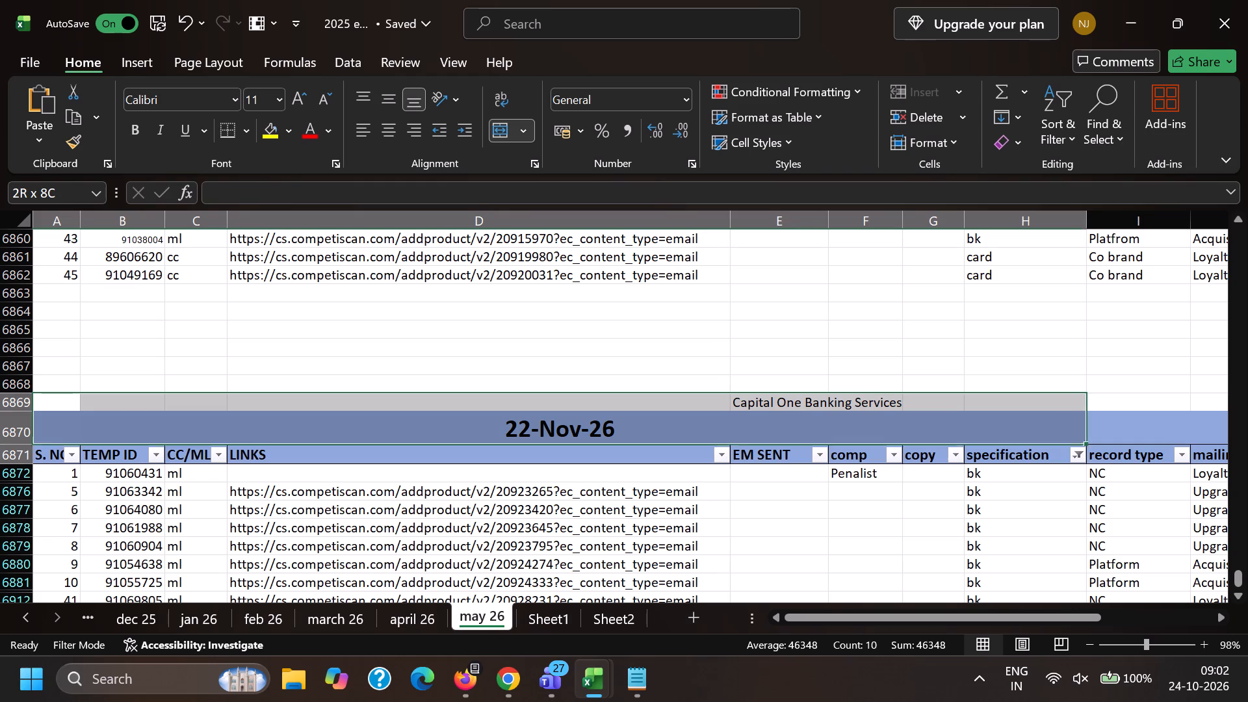
{"action": "key", "text": "shift+Right"}
{"action": "key", "text": "shift+Right"}
{"action": "key", "text": "ctrl+c"}
{"action": "scroll", "coordinate": [64, 402], "scroll_direction": "down", "scroll_amount": 6}
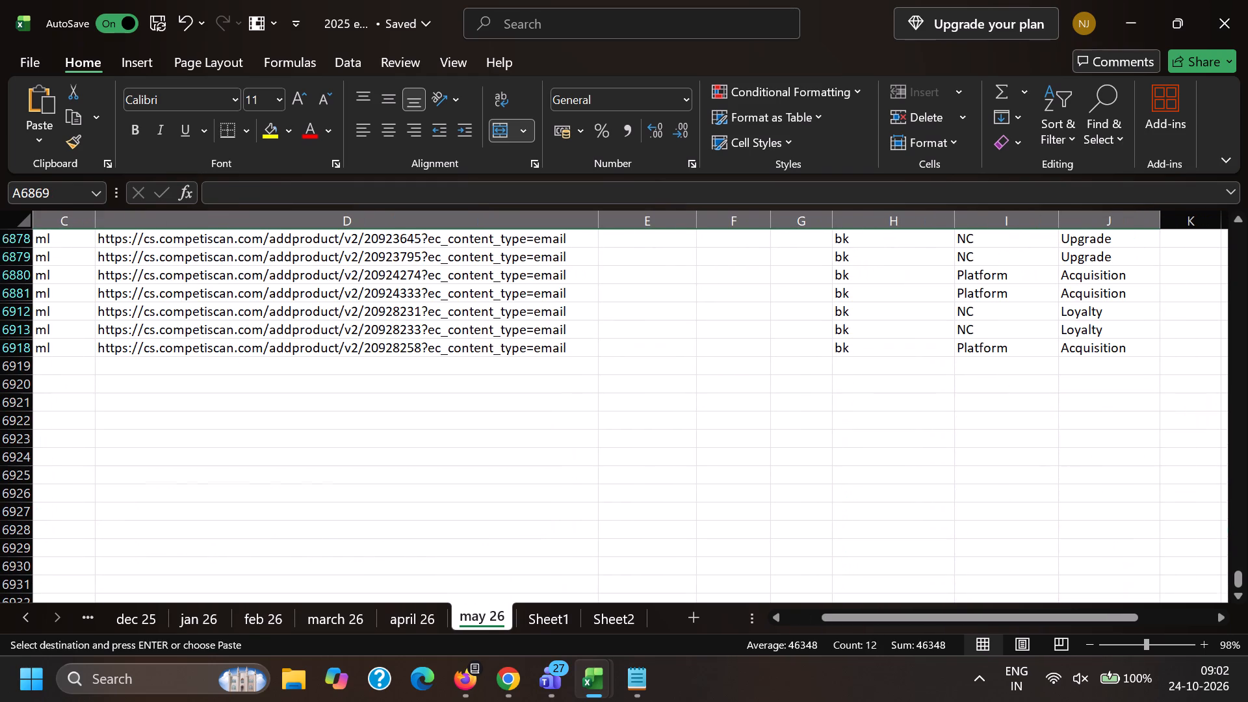
{"action": "left_click", "coordinate": [72, 432]}
{"action": "key", "text": "Left"}
{"action": "key", "text": "Left"}
{"action": "key", "text": "Left"}
{"action": "key", "text": "Left"}
{"action": "key", "text": "Left"}
{"action": "key", "text": "Left"}
{"action": "key", "text": "Left"}
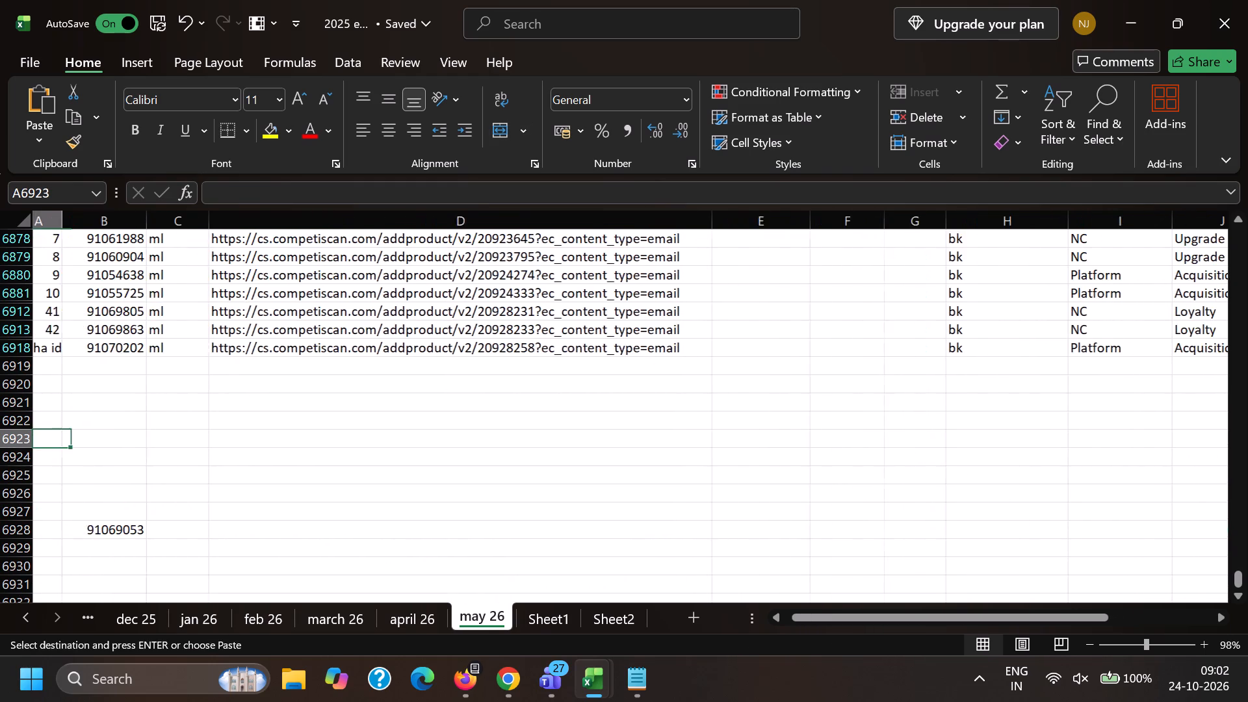
{"action": "key", "text": "Down"}
{"action": "key", "text": "Down"}
{"action": "key", "text": "ctrl+v"}
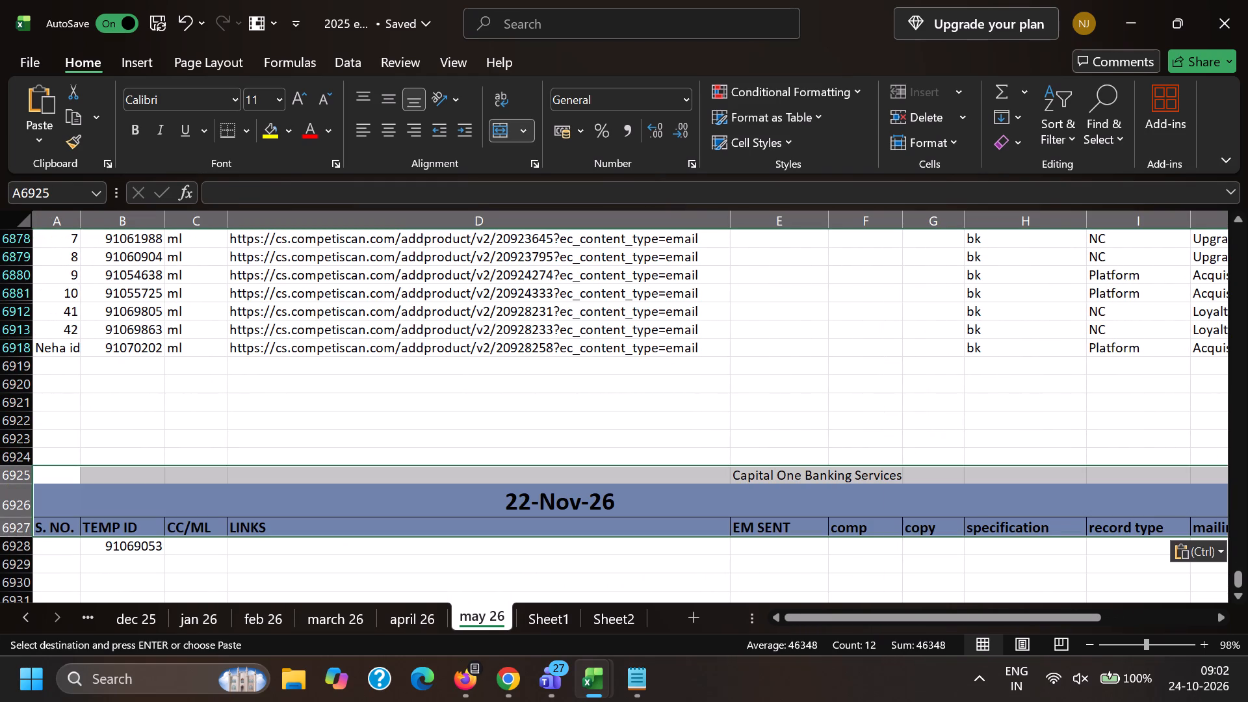
Change the date in the copied header block to 24-Nov-26.
{"action": "double_click", "coordinate": [525, 499]}
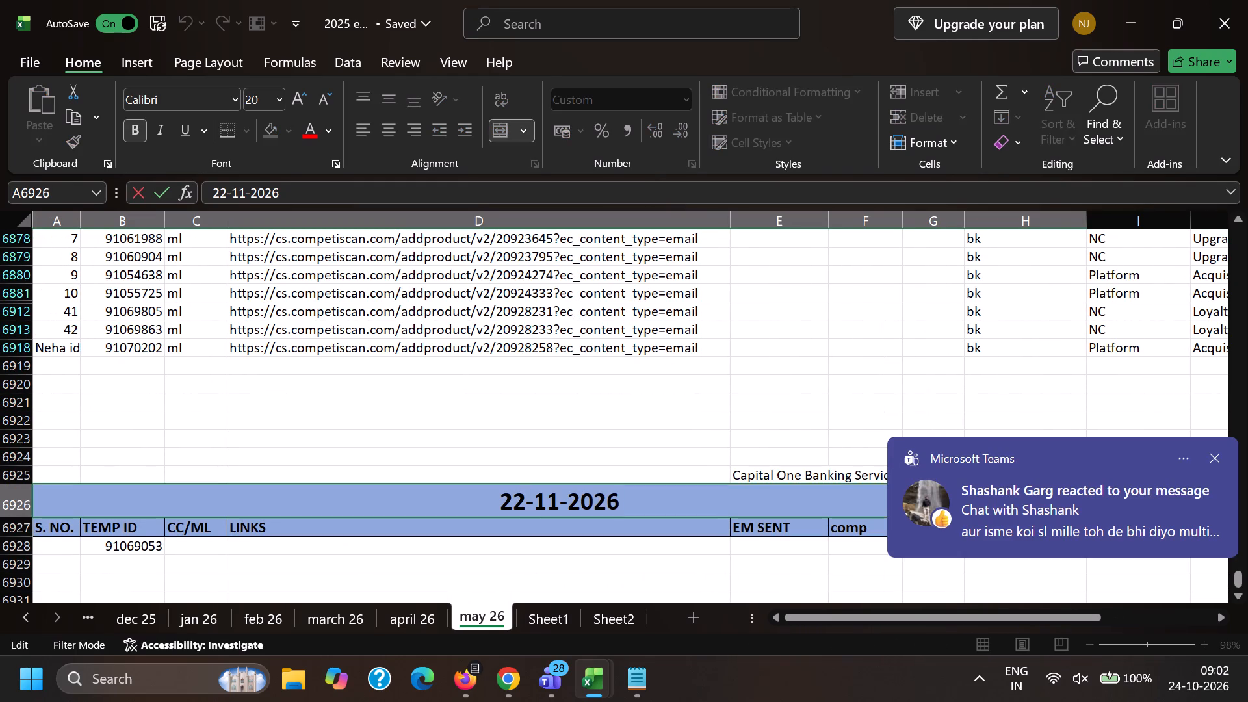
{"action": "key", "text": "BackSpace"}
{"action": "key", "text": "4"}
{"action": "key", "text": "Return"}
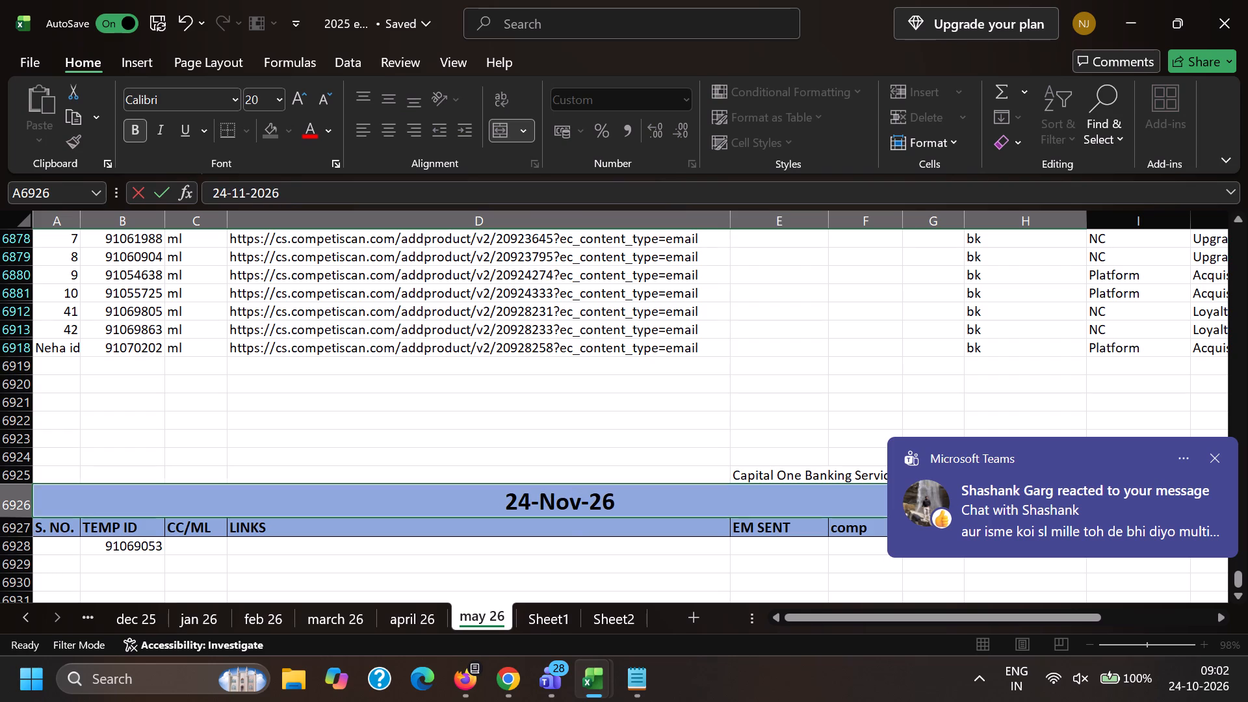
In email 91069053 in Chrome, delete the forwarding note, the sender's address and the recipient line above the message.
{"action": "key", "text": "alt+Tab"}
{"action": "left_click", "coordinate": [556, 142]}
{"action": "scroll", "coordinate": [314, 213], "scroll_direction": "down", "scroll_amount": 3}
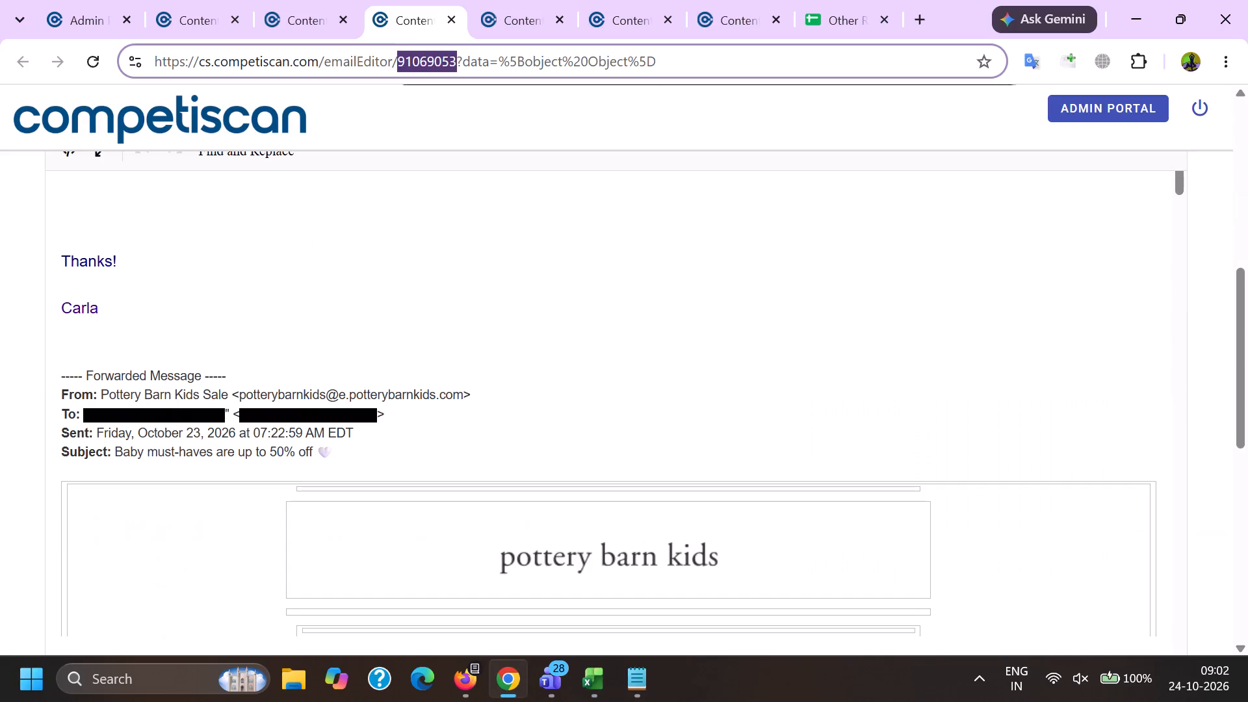
{"action": "left_click_drag", "start_coordinate": [251, 373], "coordinate": [1, 196]}
{"action": "key", "text": "BackSpace"}
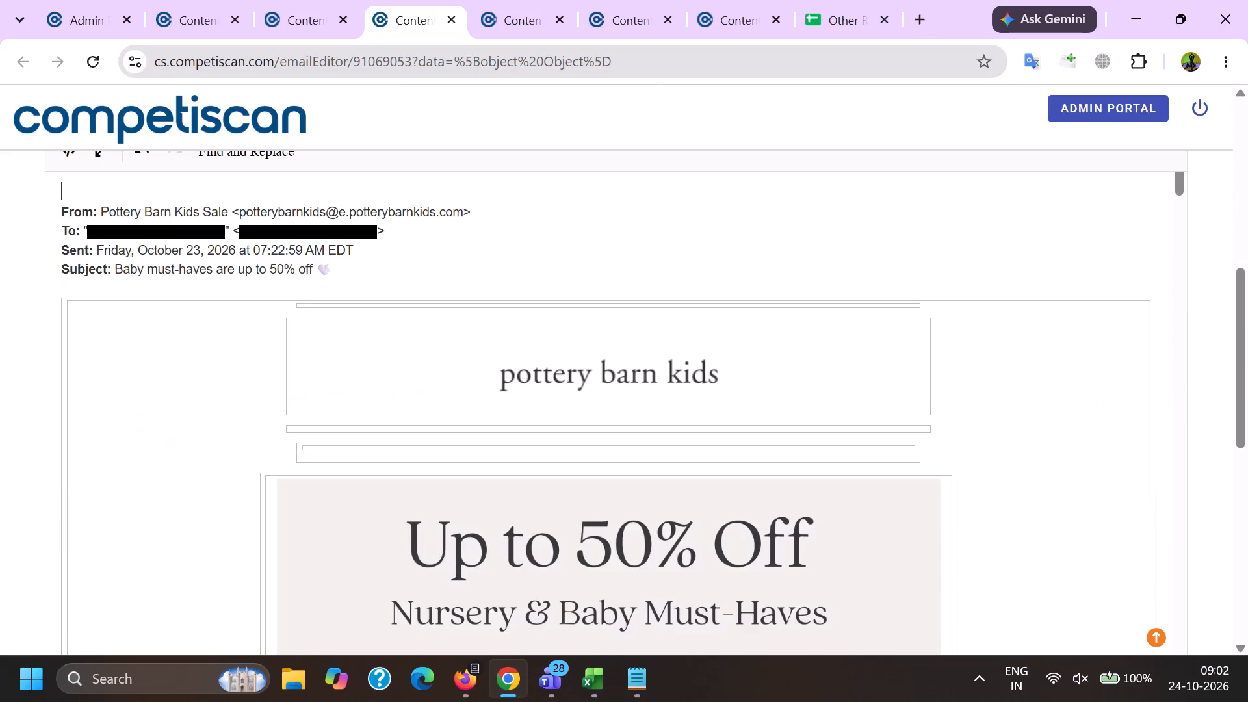
{"action": "left_click_drag", "start_coordinate": [235, 213], "coordinate": [454, 230]}
{"action": "key", "text": "BackSpace"}
Remove the links from the "Follow us" banner and the Instagram, Facebook, Pinterest and TikTok images near the email's end.
{"action": "scroll", "coordinate": [475, 406], "scroll_direction": "down", "scroll_amount": 11}
{"action": "scroll", "coordinate": [491, 413], "scroll_direction": "up", "scroll_amount": 1}
{"action": "scroll", "coordinate": [492, 413], "scroll_direction": "down", "scroll_amount": 9}
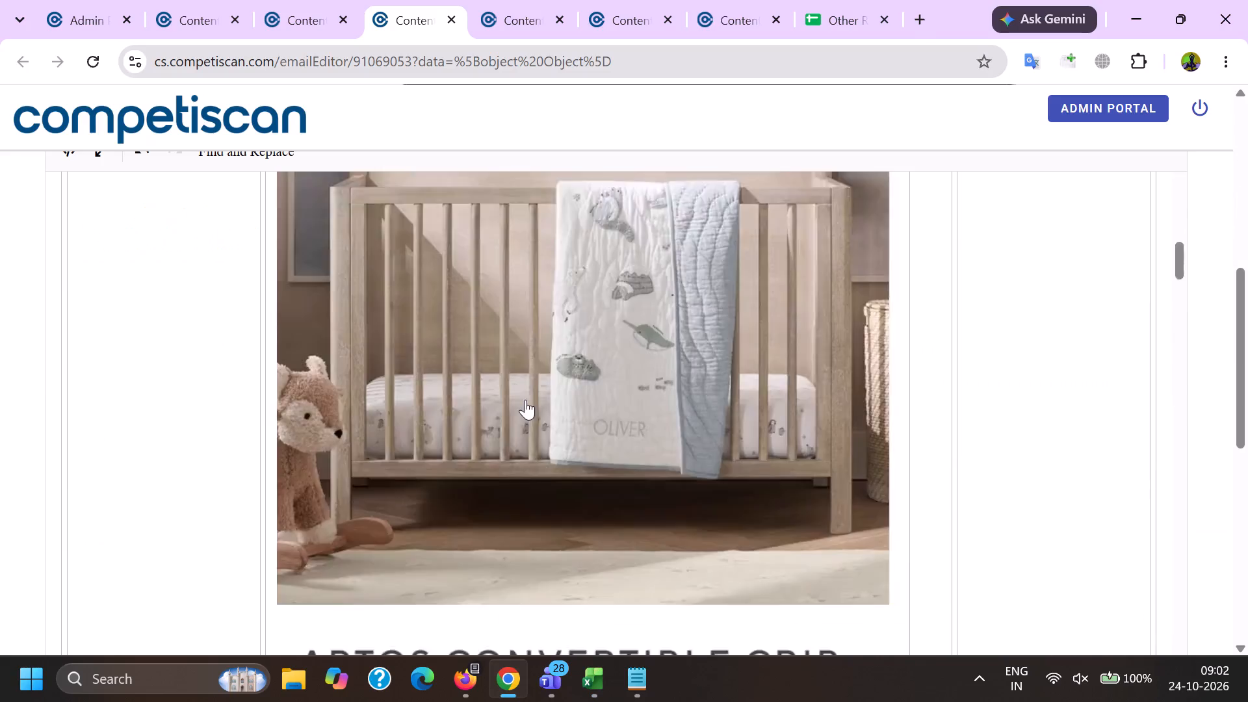
{"action": "scroll", "coordinate": [525, 400], "scroll_direction": "down", "scroll_amount": 20}
{"action": "scroll", "coordinate": [525, 400], "scroll_direction": "down", "scroll_amount": 20}
{"action": "scroll", "coordinate": [525, 400], "scroll_direction": "down", "scroll_amount": 7}
{"action": "scroll", "coordinate": [568, 423], "scroll_direction": "up", "scroll_amount": 1}
{"action": "scroll", "coordinate": [568, 423], "scroll_direction": "down", "scroll_amount": 19}
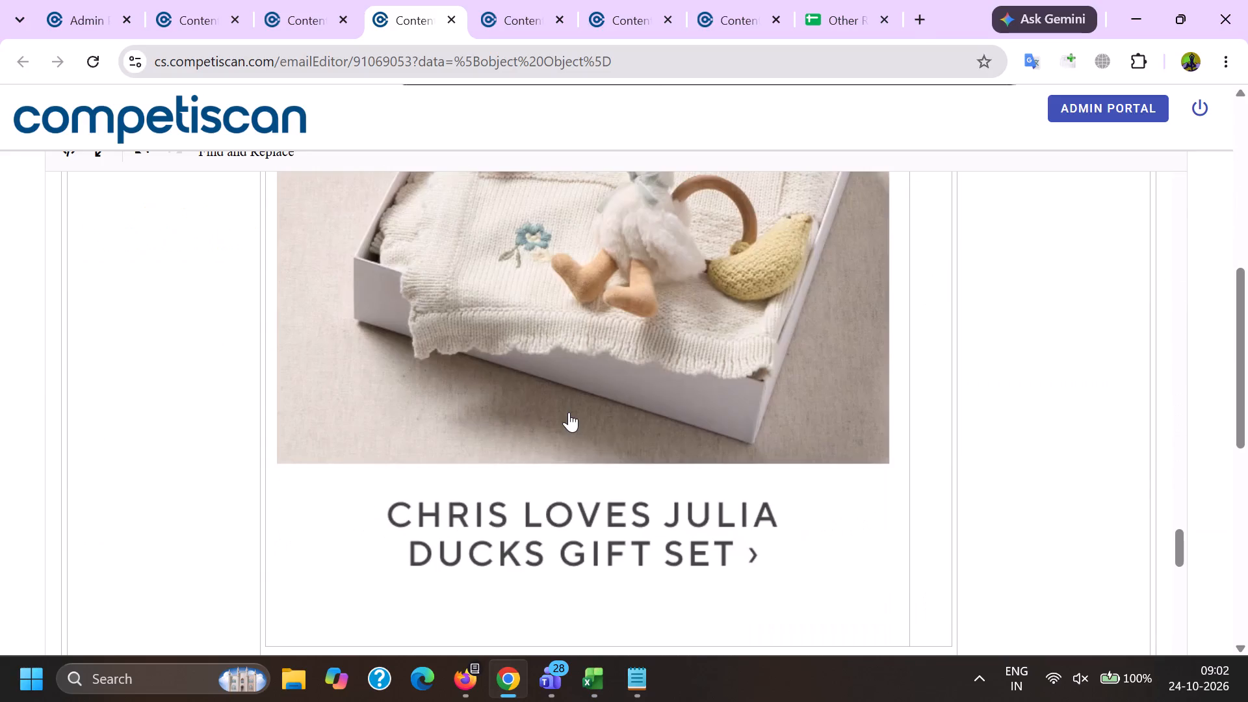
{"action": "scroll", "coordinate": [569, 412], "scroll_direction": "down", "scroll_amount": 3}
{"action": "scroll", "coordinate": [540, 452], "scroll_direction": "up", "scroll_amount": 5}
{"action": "left_click", "coordinate": [538, 458]}
{"action": "left_click", "coordinate": [564, 398]}
{"action": "scroll", "coordinate": [562, 406], "scroll_direction": "down", "scroll_amount": 6}
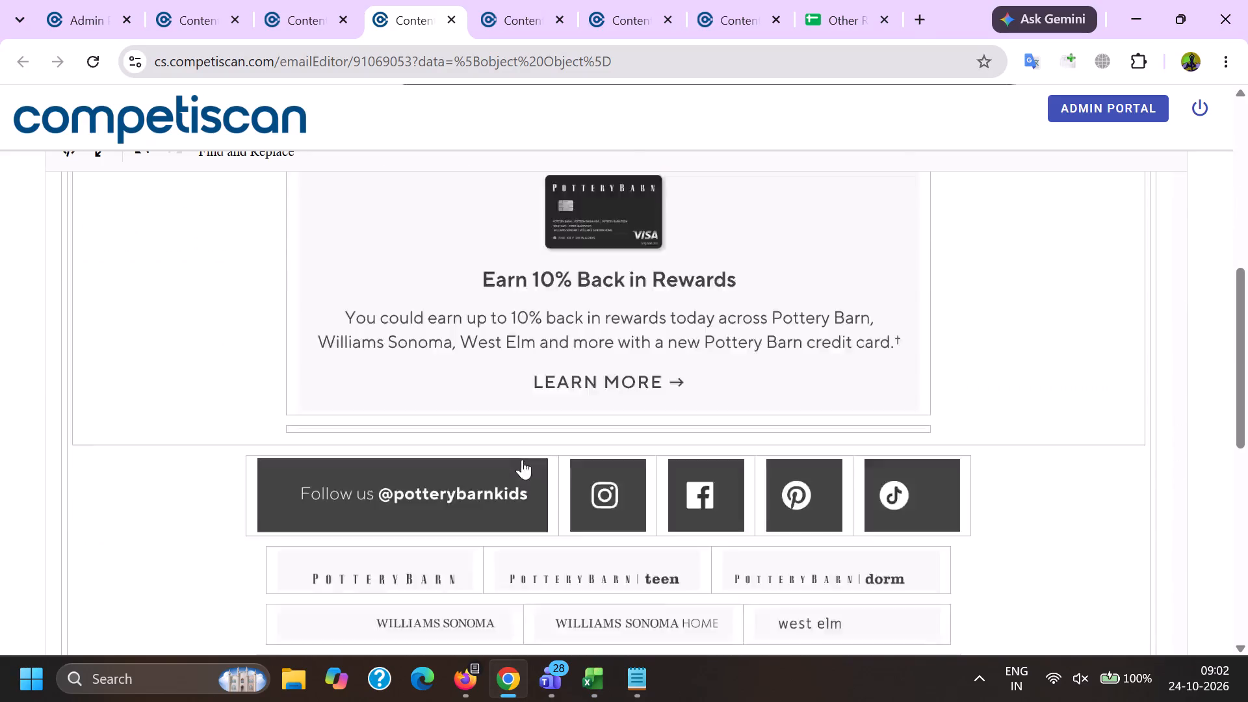
{"action": "left_click", "coordinate": [362, 426]}
{"action": "left_click", "coordinate": [350, 345]}
{"action": "left_click", "coordinate": [591, 442]}
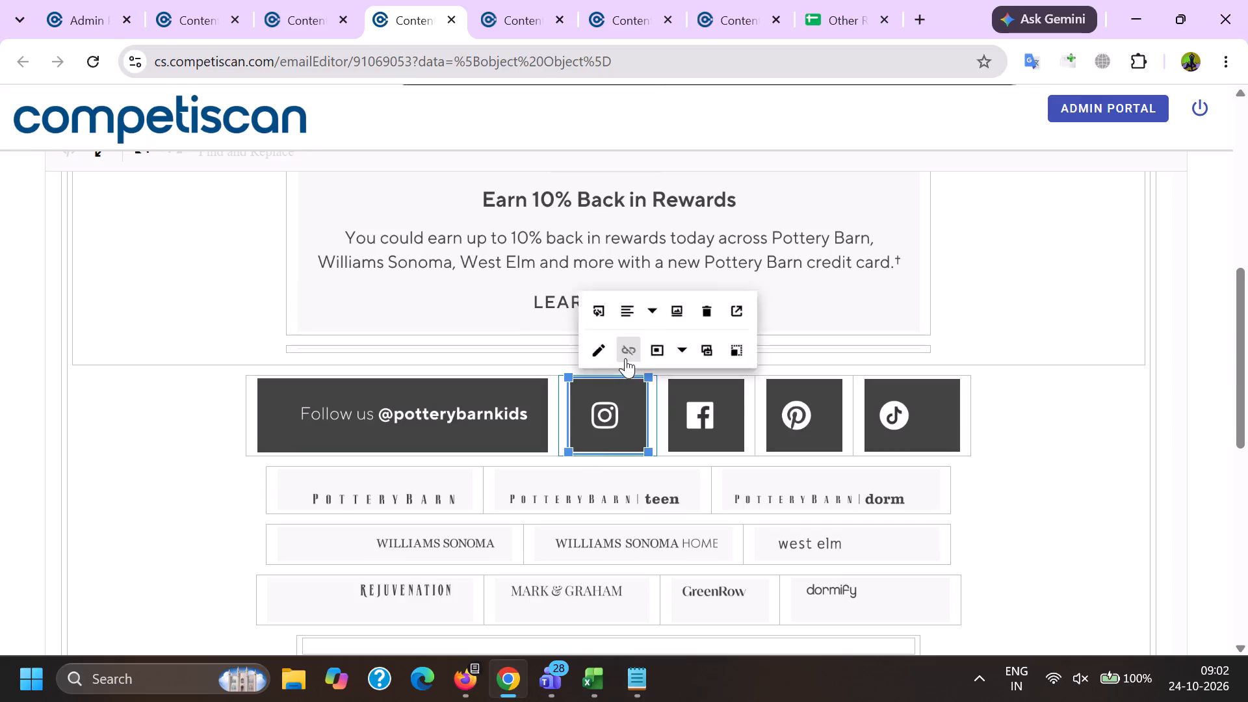
{"action": "left_click", "coordinate": [623, 354]}
{"action": "left_click", "coordinate": [702, 418]}
{"action": "left_click", "coordinate": [719, 356]}
{"action": "left_click", "coordinate": [786, 426]}
{"action": "left_click", "coordinate": [833, 355]}
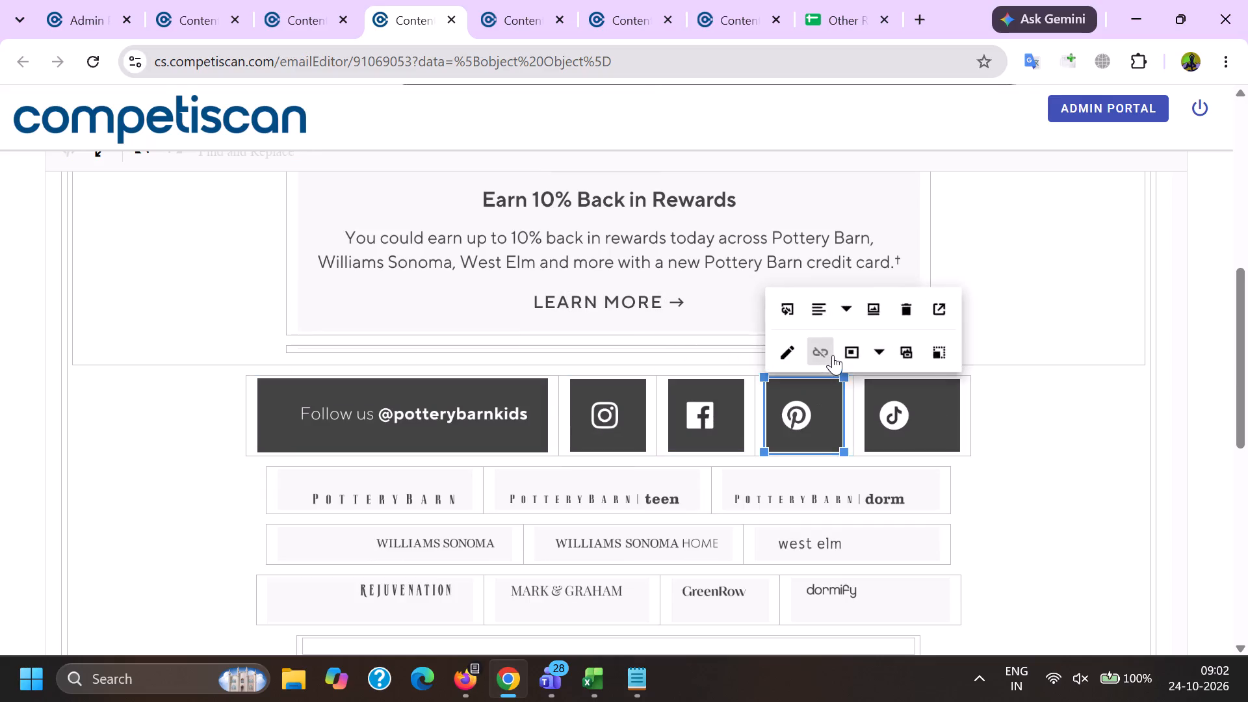
{"action": "left_click", "coordinate": [940, 408]}
{"action": "left_click", "coordinate": [909, 354]}
Unlink "View Images" and delete the recipient's address after "This message was sent to" in the footer.
{"action": "scroll", "coordinate": [591, 384], "scroll_direction": "down", "scroll_amount": 3}
{"action": "scroll", "coordinate": [508, 490], "scroll_direction": "down", "scroll_amount": 2}
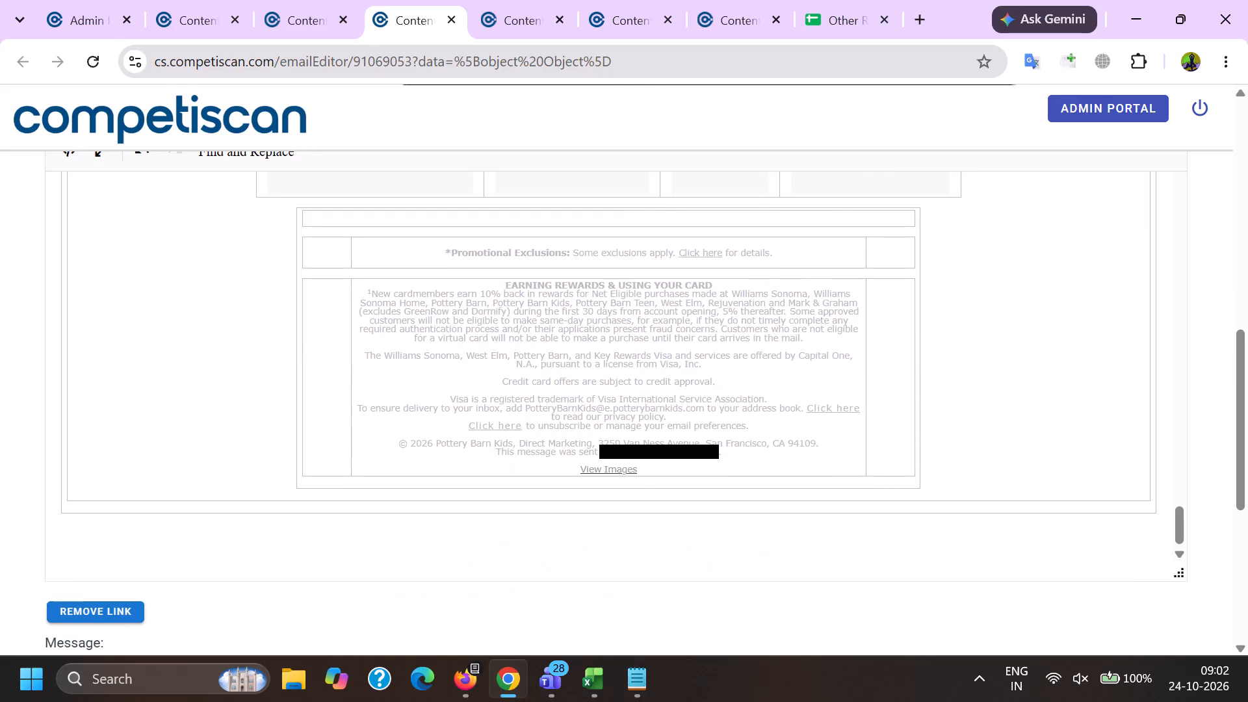
{"action": "left_click", "coordinate": [605, 467]}
{"action": "left_click", "coordinate": [707, 500]}
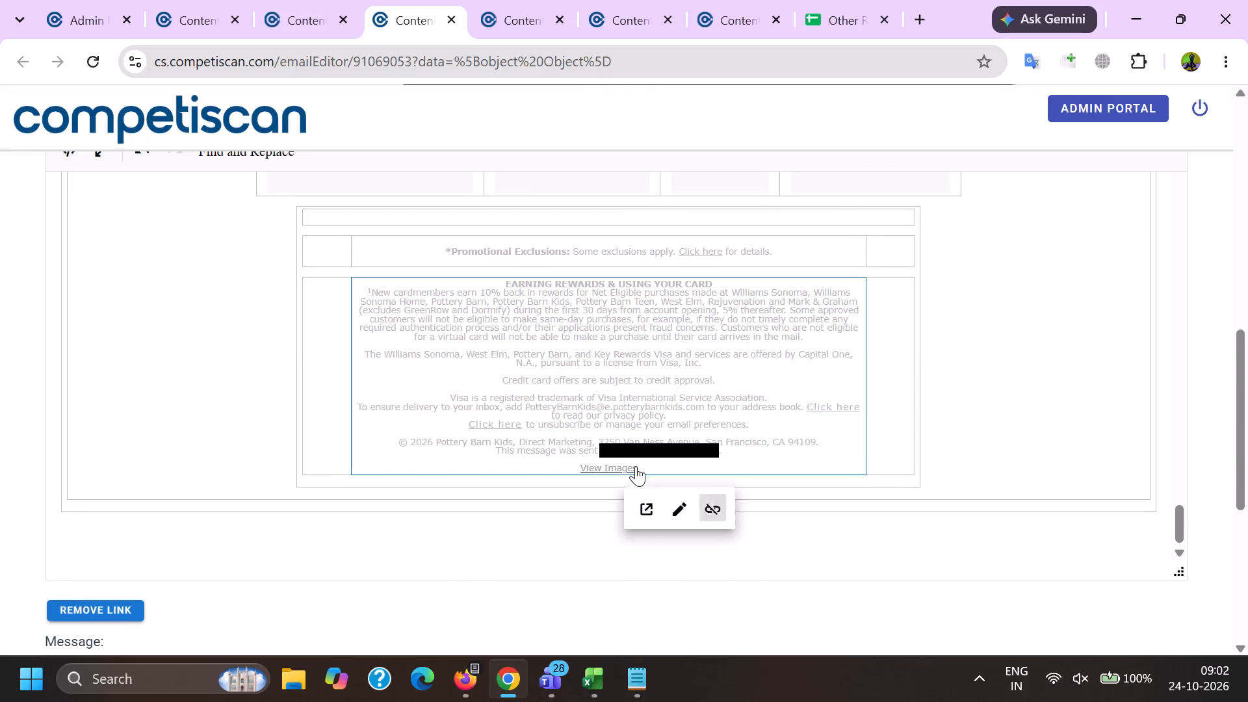
{"action": "left_click_drag", "start_coordinate": [616, 450], "coordinate": [735, 454]}
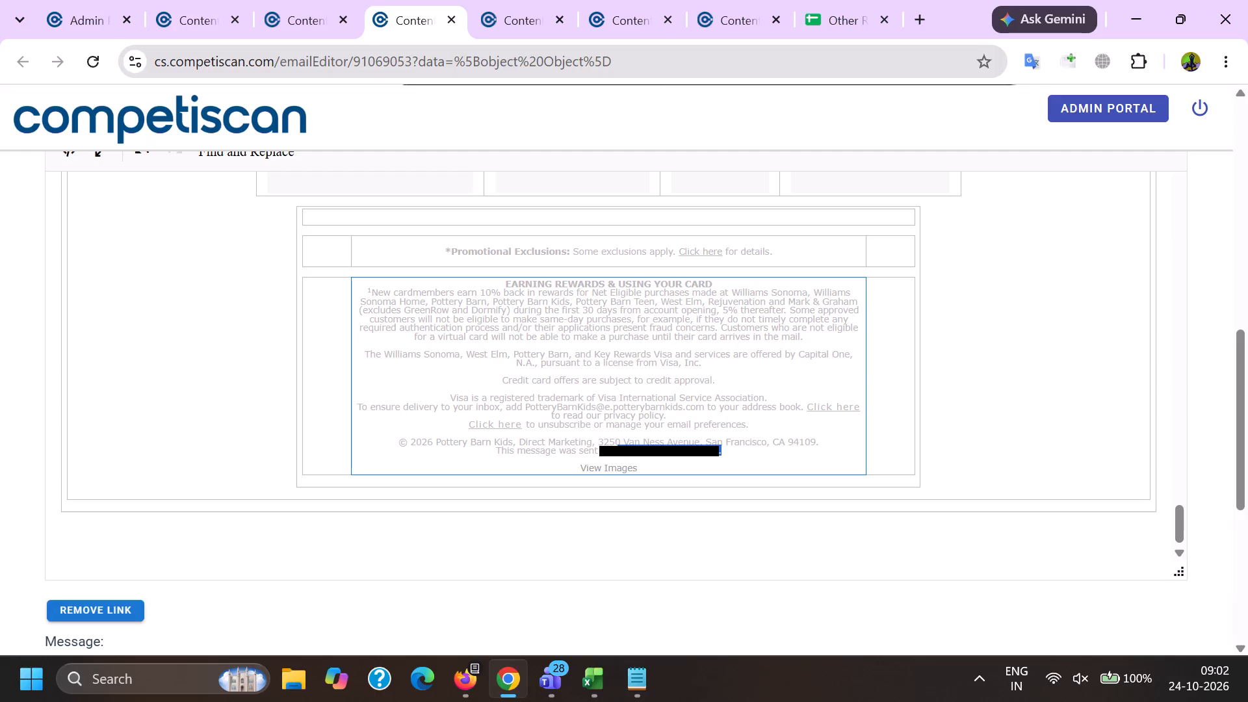
{"action": "key", "text": "BackSpace"}
{"action": "key", "text": "BackSpace"}
Remove the unsubscribe link and delete the sender's email address from the footer's address-book sentence.
{"action": "scroll", "coordinate": [555, 543], "scroll_direction": "up", "scroll_amount": 1}
{"action": "left_click", "coordinate": [483, 522]}
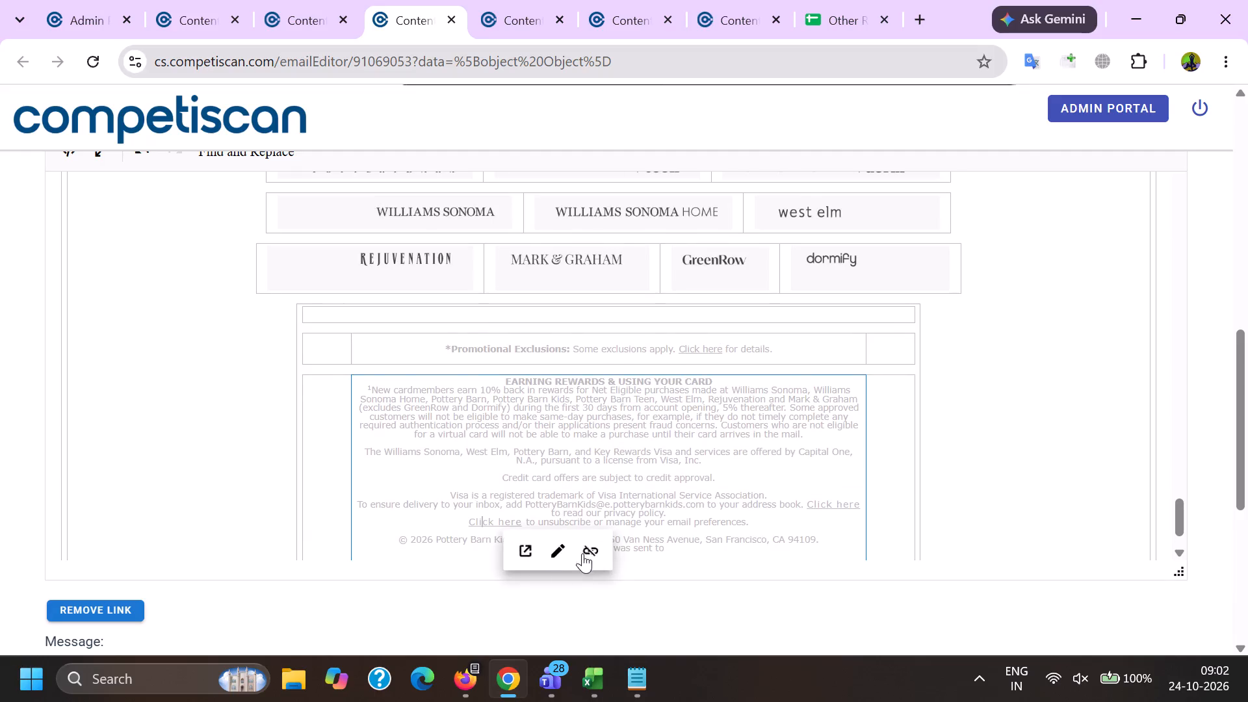
{"action": "left_click", "coordinate": [584, 549]}
{"action": "left_click_drag", "start_coordinate": [528, 504], "coordinate": [528, 503]}
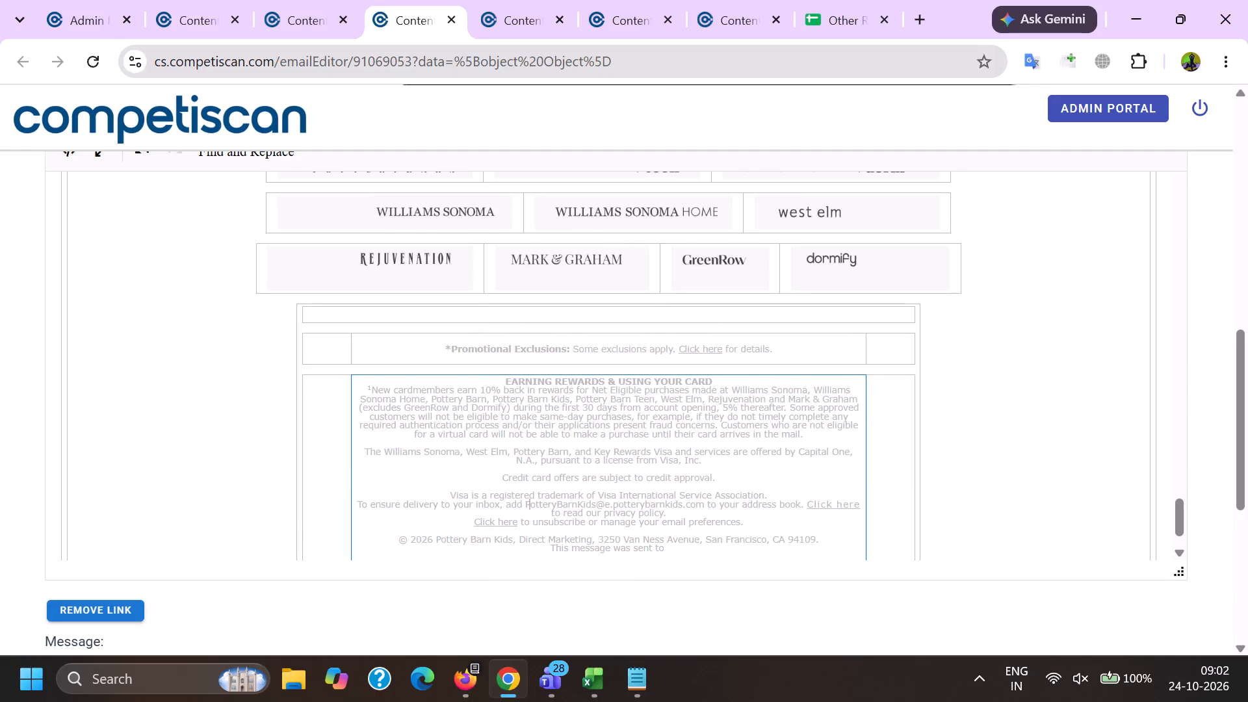
{"action": "left_click_drag", "start_coordinate": [528, 503], "coordinate": [701, 504]}
{"action": "key", "text": "BackSpace"}
{"action": "key", "text": "BackSpace"}
Save the cleaned email's product info and confirm saving the email.
{"action": "scroll", "coordinate": [573, 413], "scroll_direction": "down", "scroll_amount": 10}
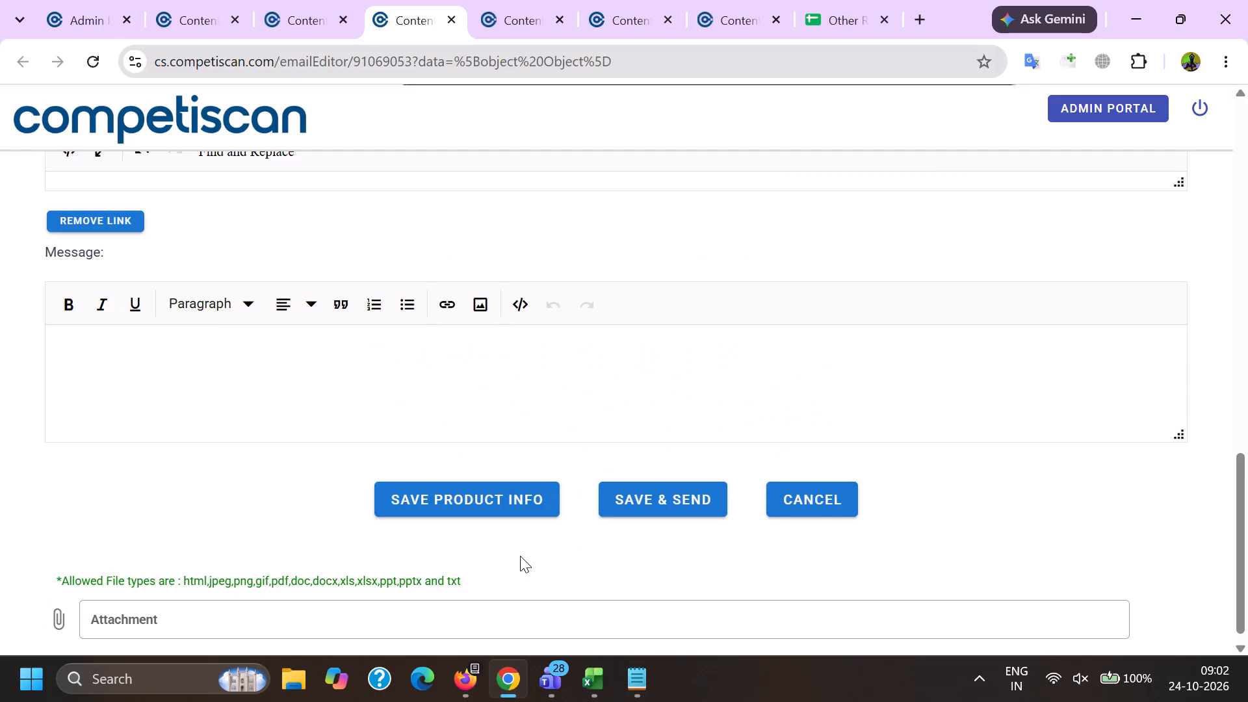
{"action": "scroll", "coordinate": [403, 534], "scroll_direction": "up", "scroll_amount": 3}
{"action": "scroll", "coordinate": [437, 491], "scroll_direction": "down", "scroll_amount": 10}
{"action": "left_click", "coordinate": [450, 480]}
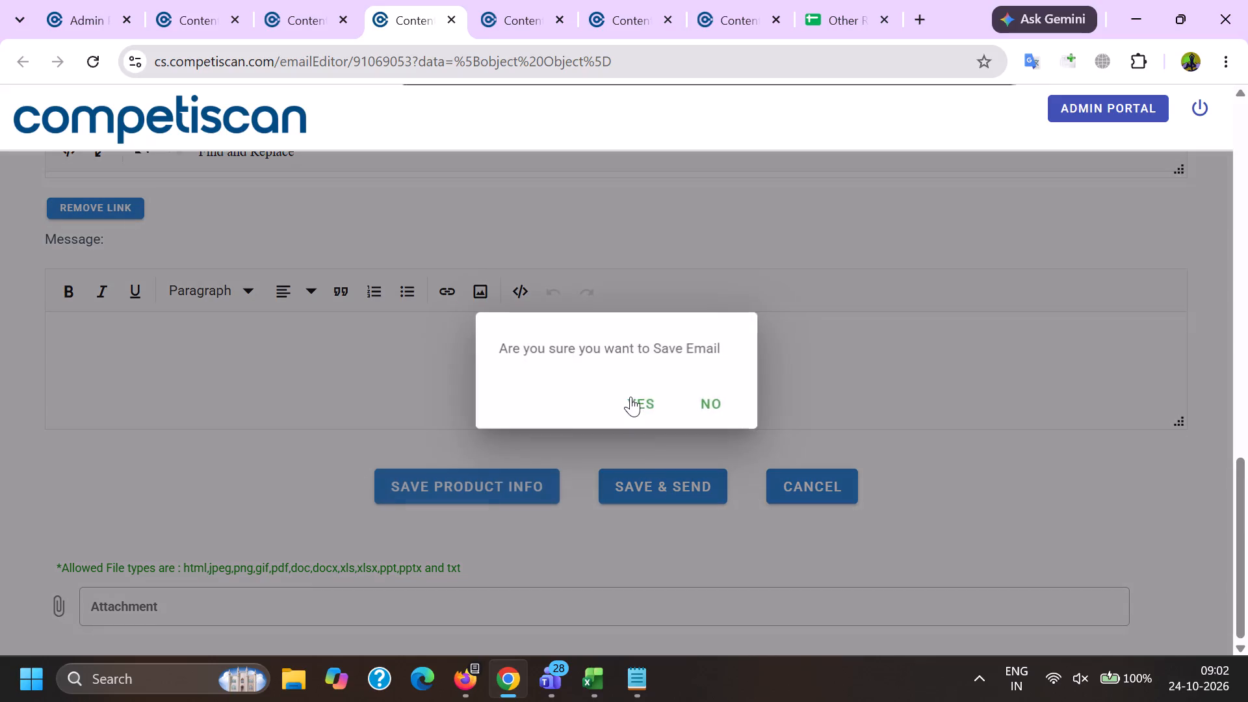
{"action": "left_click", "coordinate": [630, 395]}
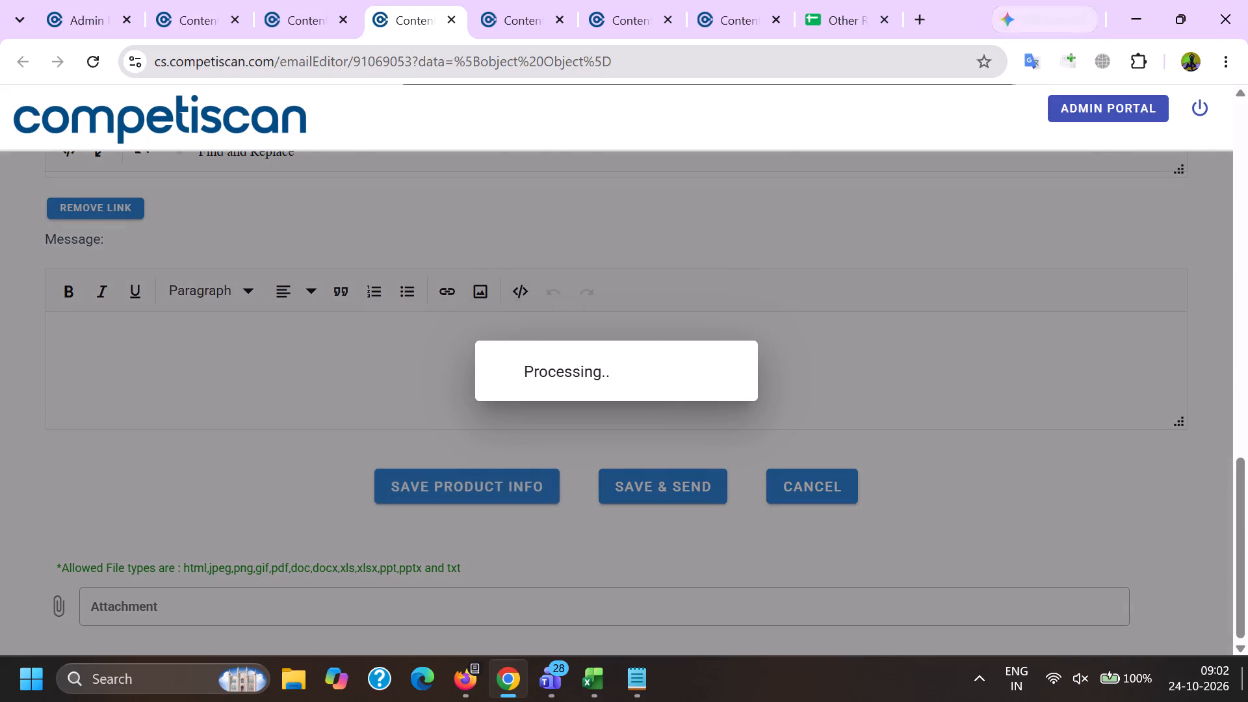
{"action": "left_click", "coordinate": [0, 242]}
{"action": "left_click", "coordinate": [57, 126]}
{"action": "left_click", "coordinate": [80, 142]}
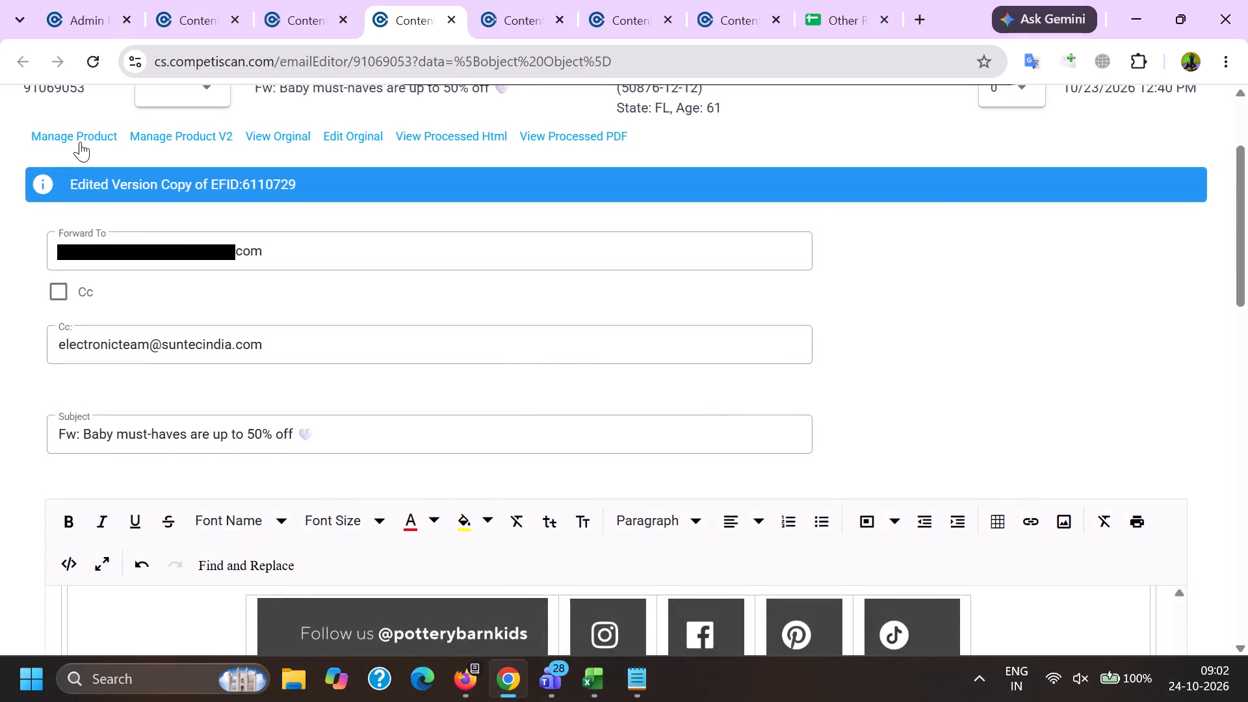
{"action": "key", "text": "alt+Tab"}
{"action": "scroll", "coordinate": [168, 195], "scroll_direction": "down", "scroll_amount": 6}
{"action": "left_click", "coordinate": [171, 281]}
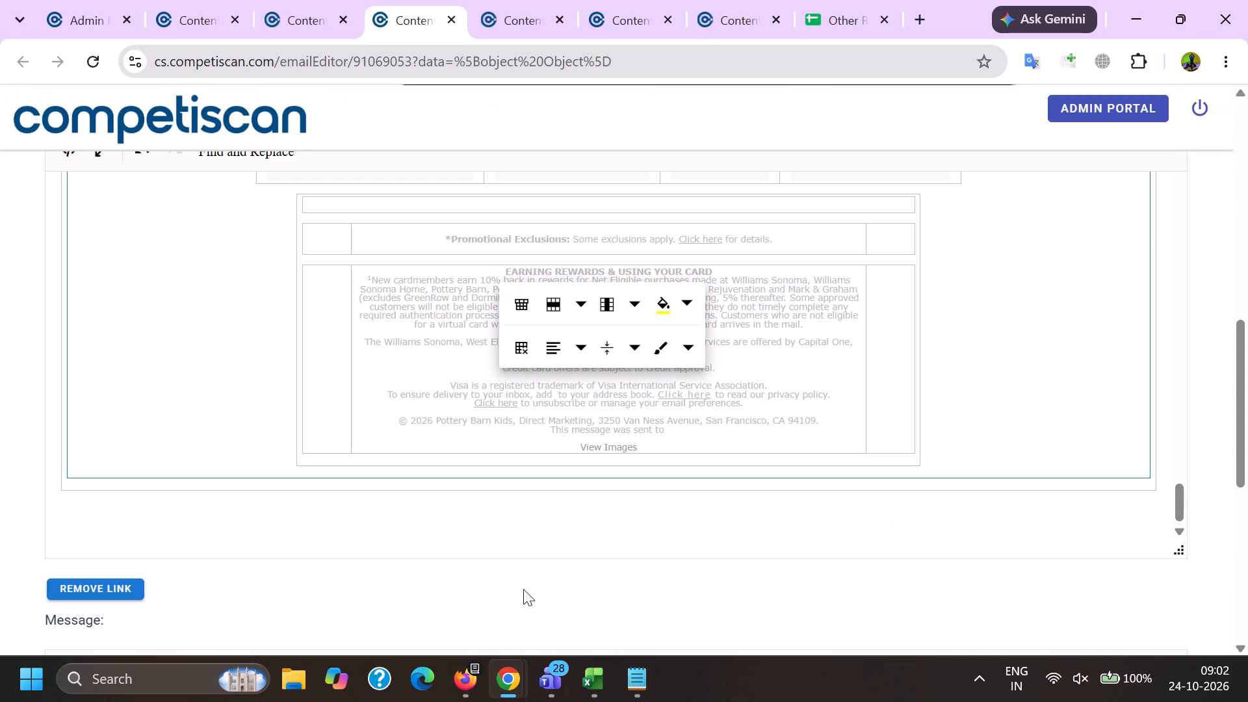
Copy the product link 20918140 from row 6843 of the Excel sheet and open it in a new browser tab.
{"action": "left_click", "coordinate": [608, 686]}
{"action": "left_click", "coordinate": [743, 608]}
{"action": "scroll", "coordinate": [706, 462], "scroll_direction": "up", "scroll_amount": 7}
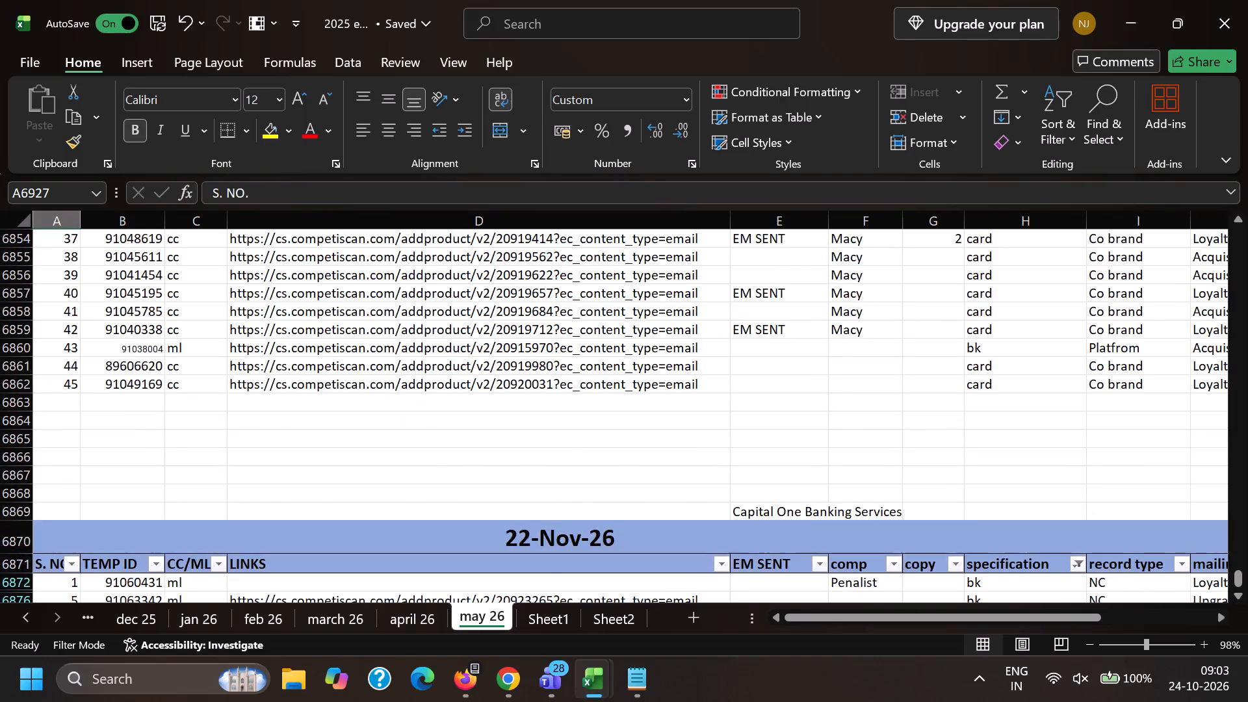
{"action": "scroll", "coordinate": [667, 380], "scroll_direction": "up", "scroll_amount": 2}
{"action": "scroll", "coordinate": [730, 352], "scroll_direction": "up", "scroll_amount": 3}
{"action": "left_click", "coordinate": [699, 302]}
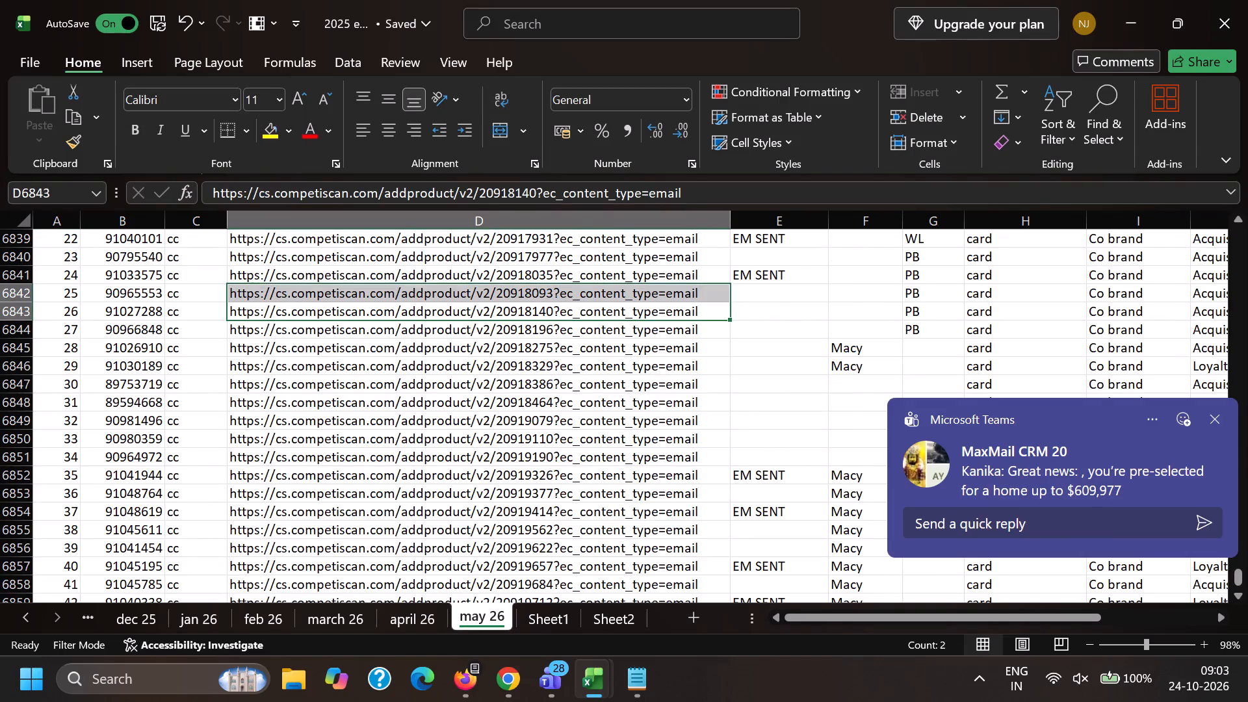
{"action": "left_click", "coordinate": [692, 310]}
{"action": "key", "text": "ctrl+c"}
{"action": "key", "text": "alt+Tab"}
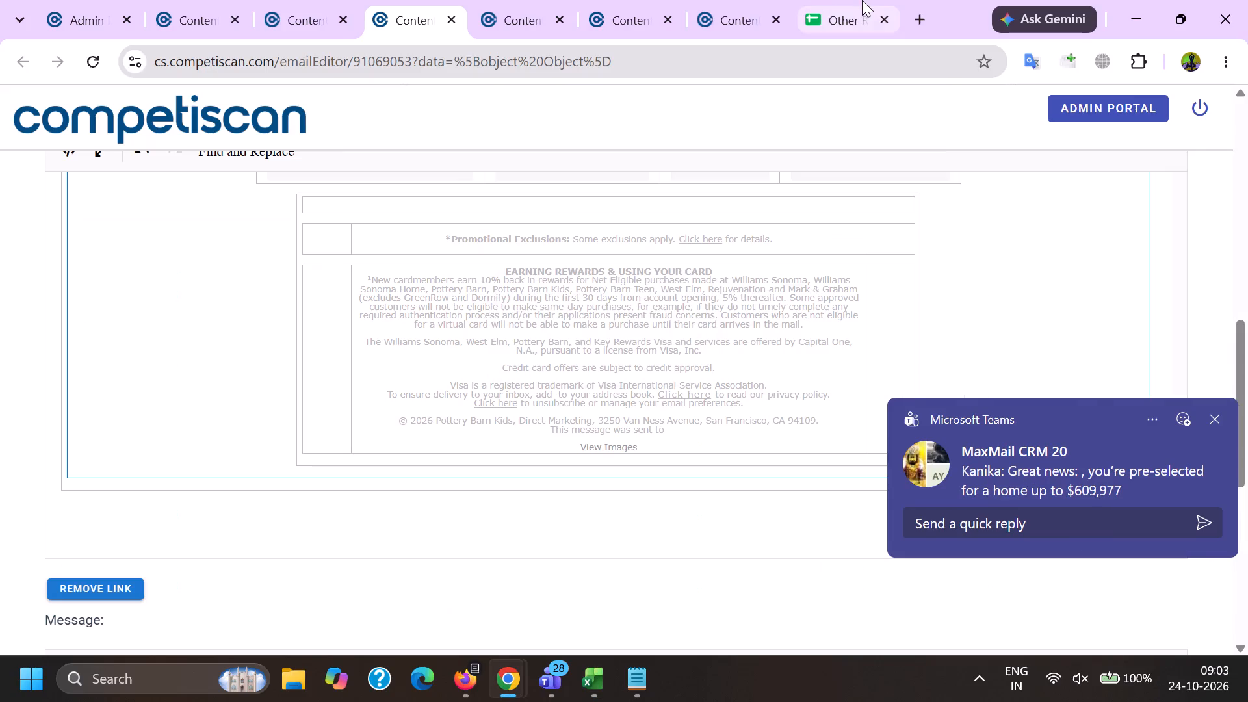
{"action": "left_click", "coordinate": [725, 3]}
{"action": "left_click", "coordinate": [917, 8]}
{"action": "key", "text": "ctrl+v"}
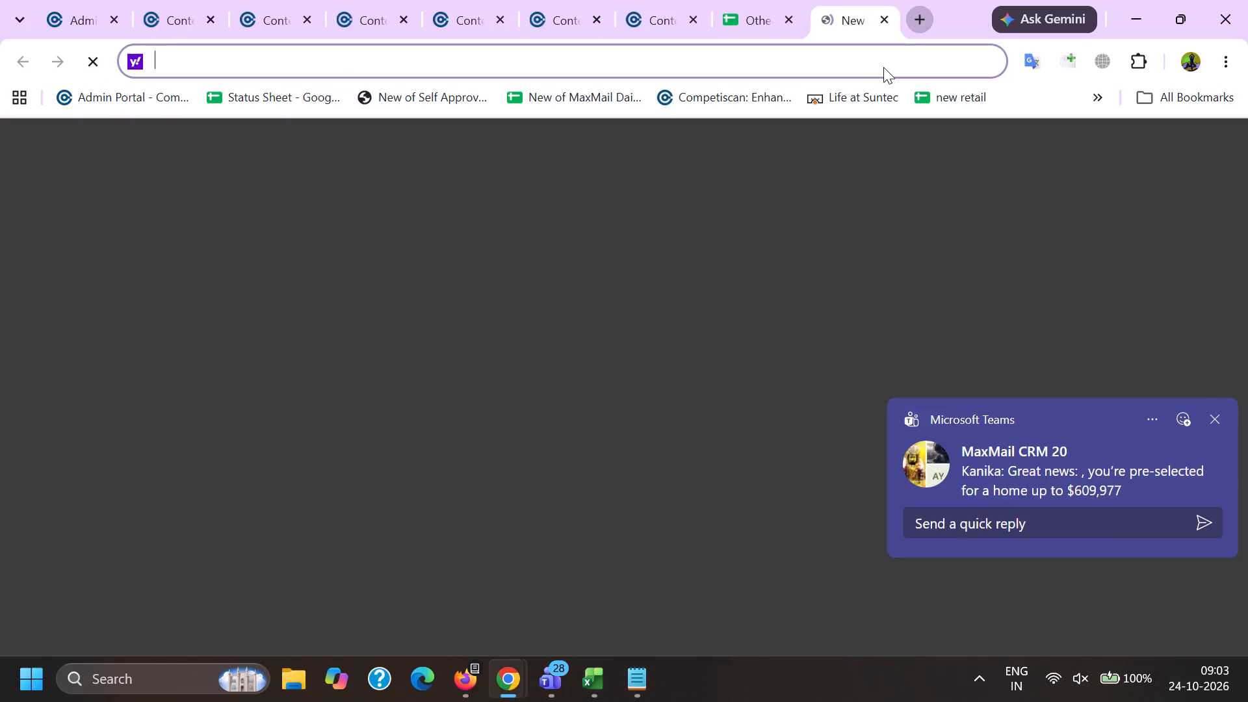
{"action": "key", "text": "Return"}
Copy the sender name "Pottery Barn Kids" from the From line of email 91069053.
{"action": "left_click", "coordinate": [359, 0]}
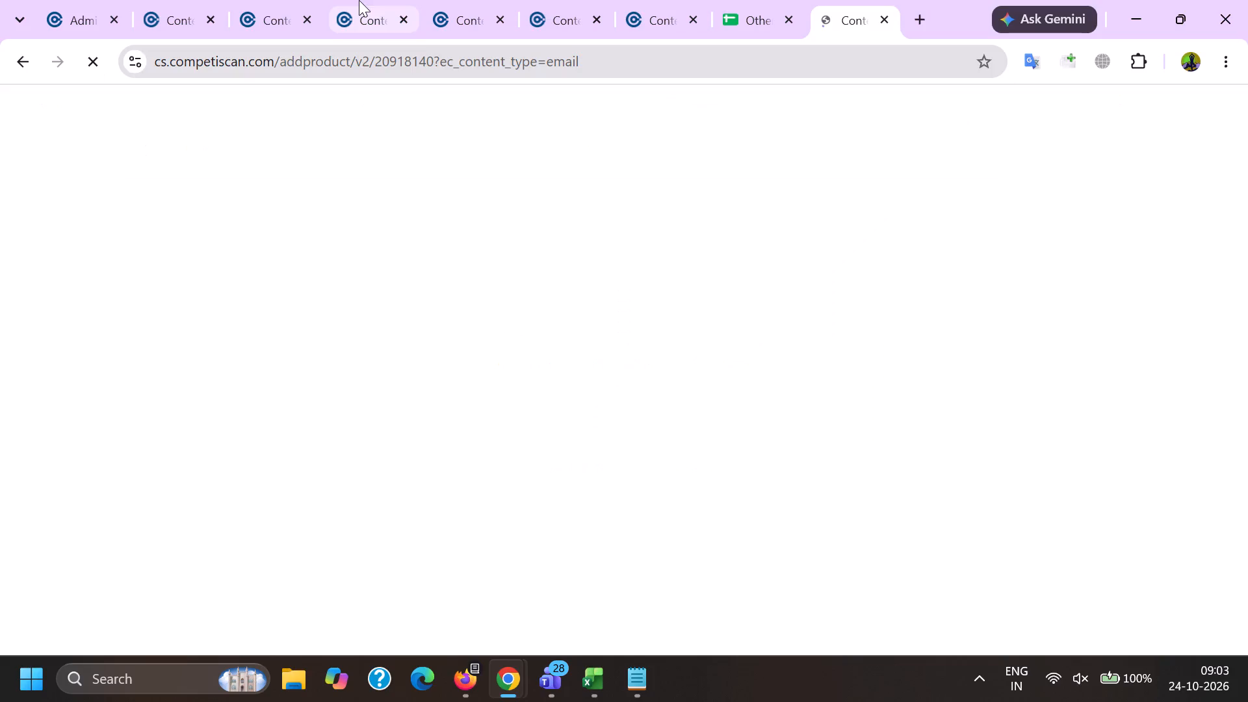
{"action": "scroll", "coordinate": [191, 310], "scroll_direction": "up", "scroll_amount": 5}
{"action": "left_click", "coordinate": [187, 319]}
{"action": "key", "text": "Page_Up"}
{"action": "key", "text": "Page_Up"}
{"action": "key", "text": "Page_Up"}
{"action": "key", "text": "Page_Up"}
{"action": "key", "text": "Page_Up"}
{"action": "key", "text": "Page_Up"}
{"action": "key", "text": "Page_Up"}
{"action": "key", "text": "Page_Up"}
{"action": "key", "text": "Page_Up"}
{"action": "key", "text": "Page_Up"}
{"action": "key", "text": "Page_Up"}
{"action": "key", "text": "Page_Up"}
{"action": "key", "text": "Page_Up"}
{"action": "key", "text": "Page_Up"}
{"action": "key", "text": "Page_Up"}
{"action": "key", "text": "Page_Up"}
{"action": "key", "text": "Page_Up"}
{"action": "key", "text": "Page_Up"}
{"action": "key", "text": "Page_Up"}
{"action": "key", "text": "Page_Up"}
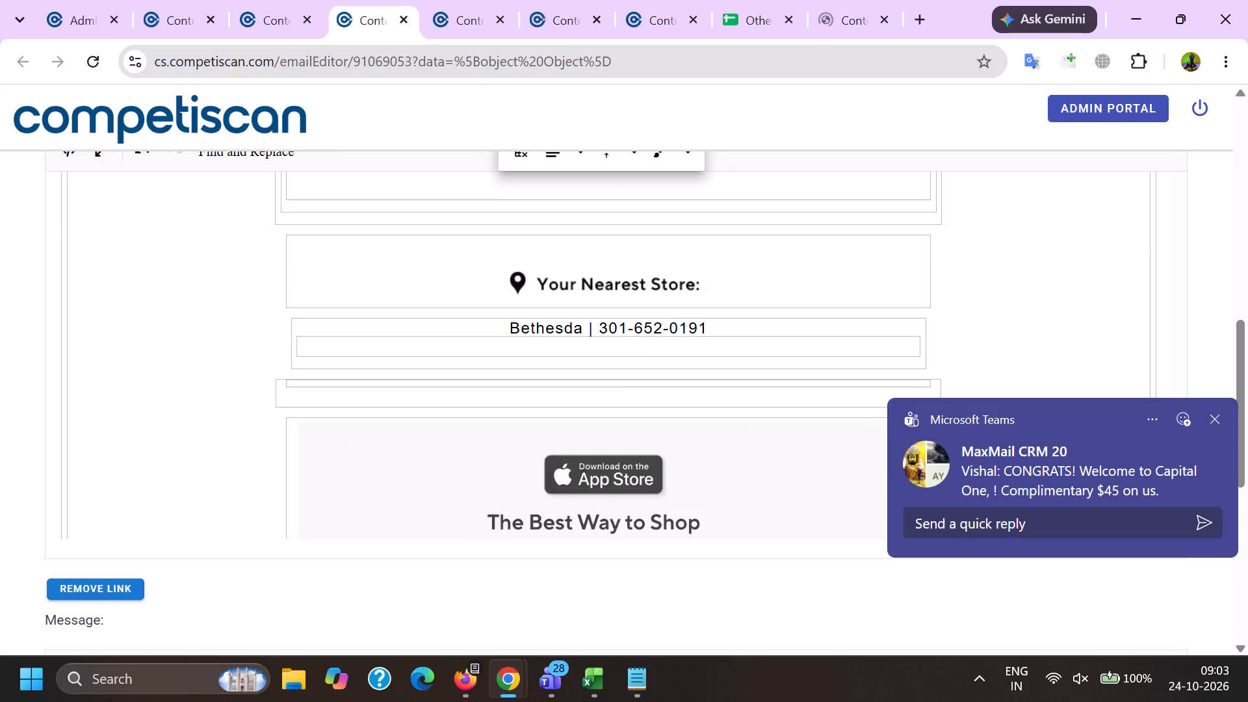
{"action": "scroll", "coordinate": [211, 285], "scroll_direction": "down", "scroll_amount": 4}
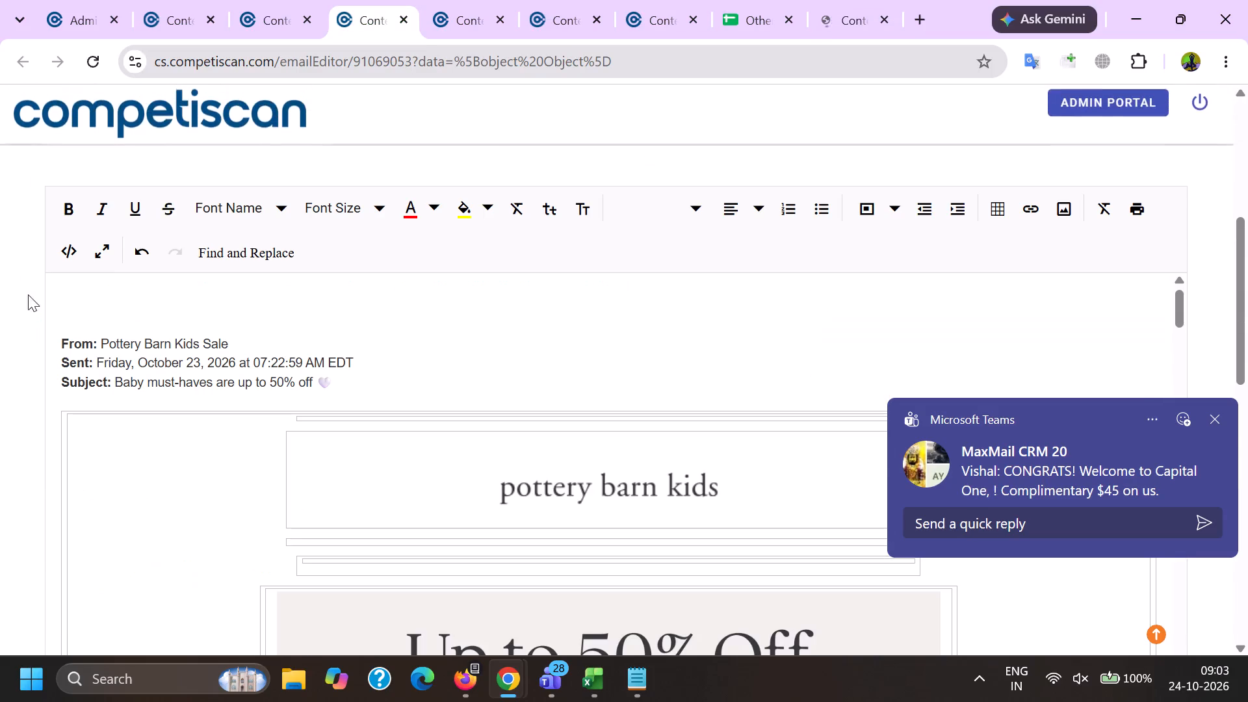
{"action": "double_click", "coordinate": [109, 350]}
{"action": "left_click", "coordinate": [191, 347], "text": "shift"}
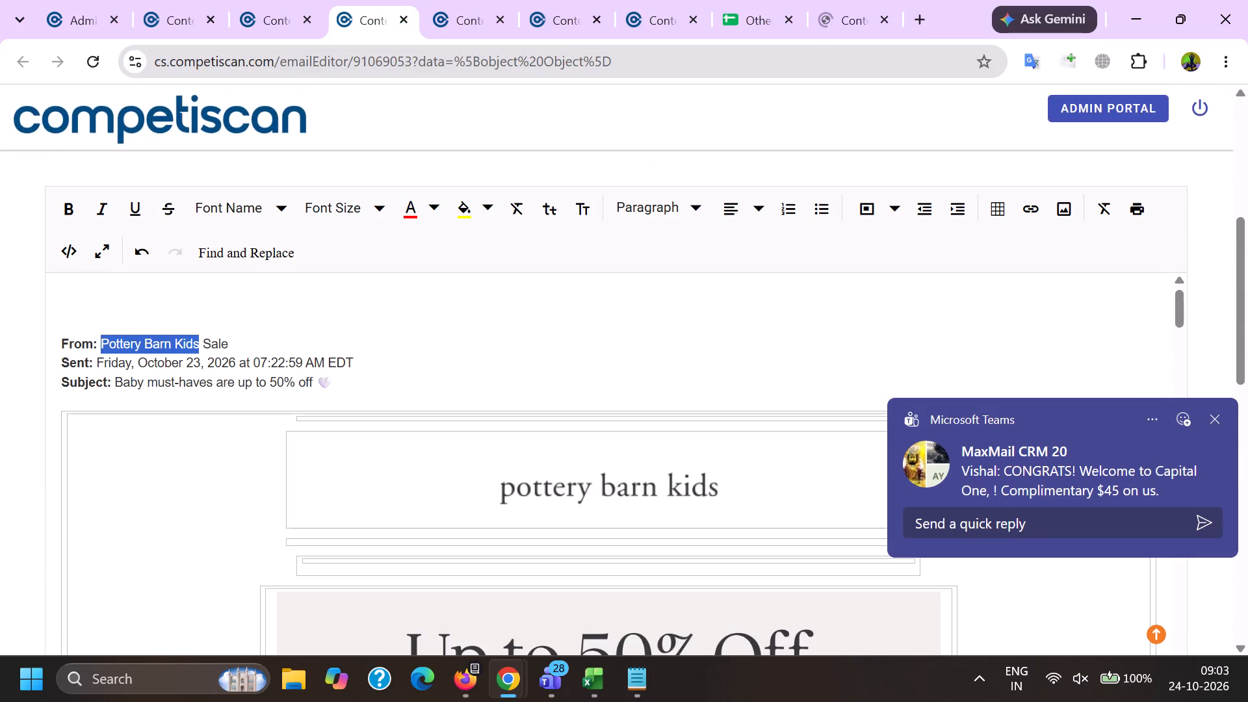
{"action": "key", "text": "ctrl+c"}
Add Capital One as a company on the product form for 91069053.
{"action": "key", "text": "alt+Tab"}
{"action": "key", "text": "alt+Tab"}
{"action": "key", "text": "alt+Tab"}
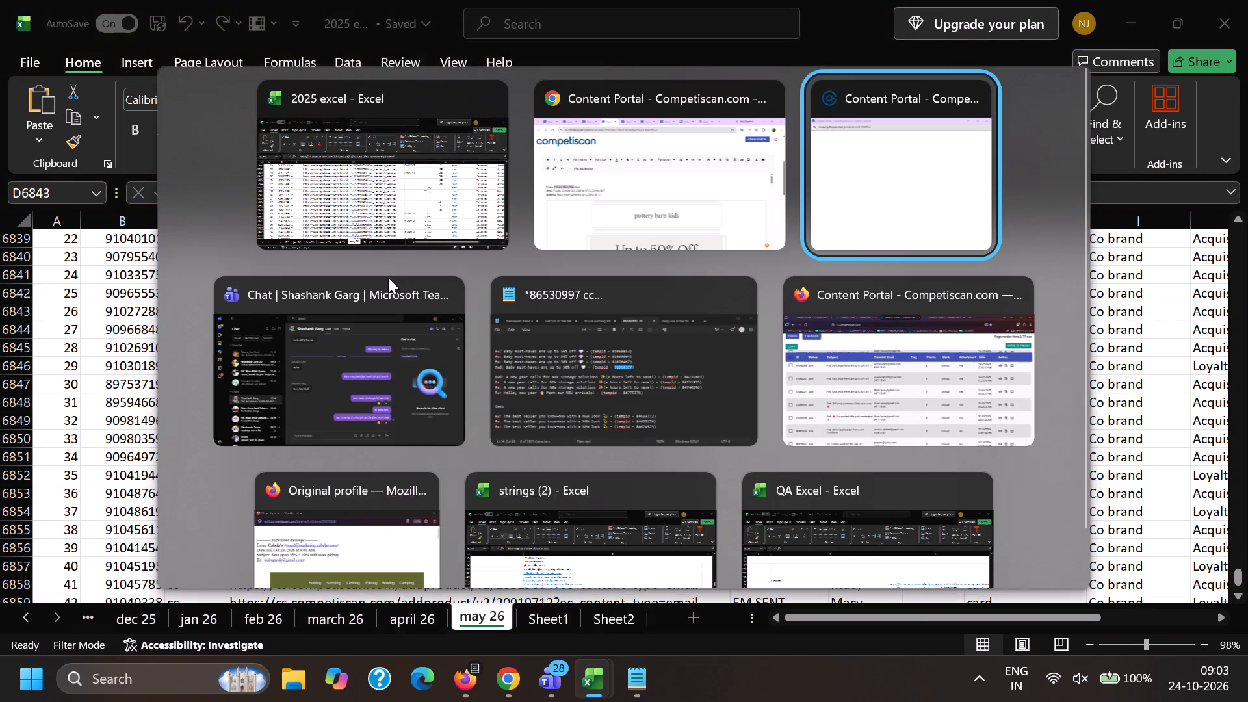
{"action": "scroll", "coordinate": [378, 292], "scroll_direction": "down", "scroll_amount": 6}
{"action": "left_click", "coordinate": [383, 238]}
{"action": "left_click", "coordinate": [391, 197]}
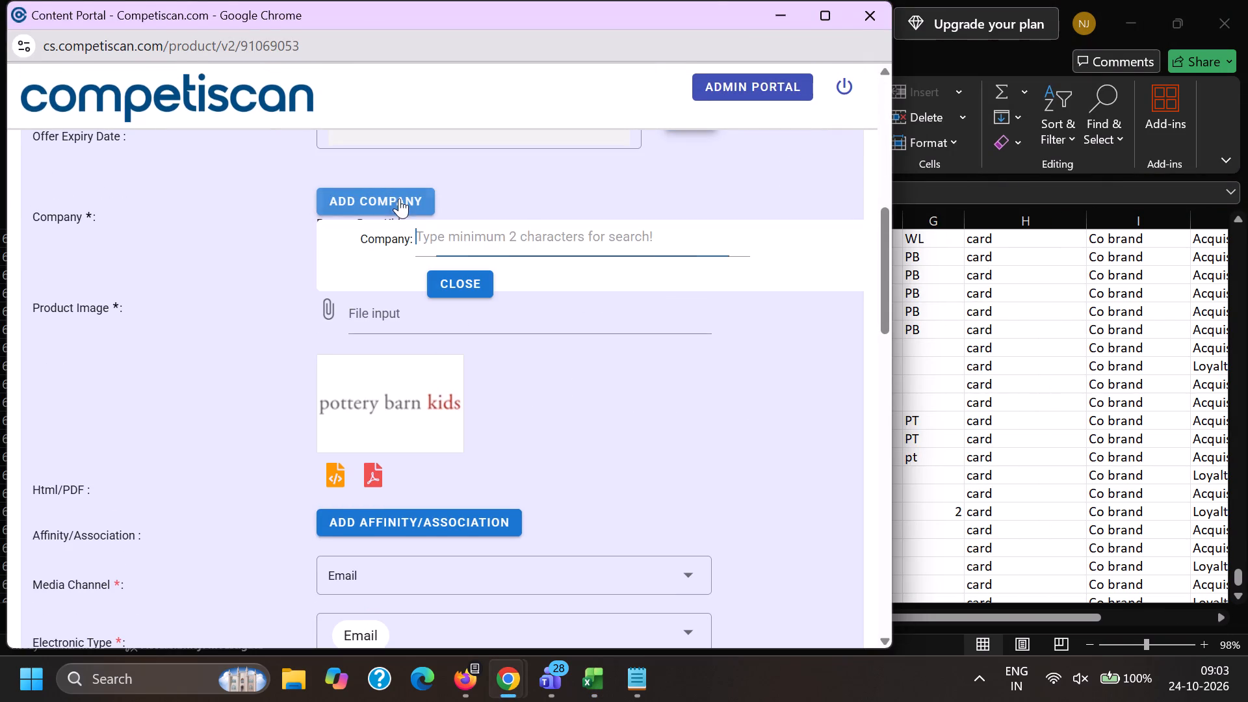
{"action": "key", "text": "c"}
{"action": "type", "text": "apital one"}
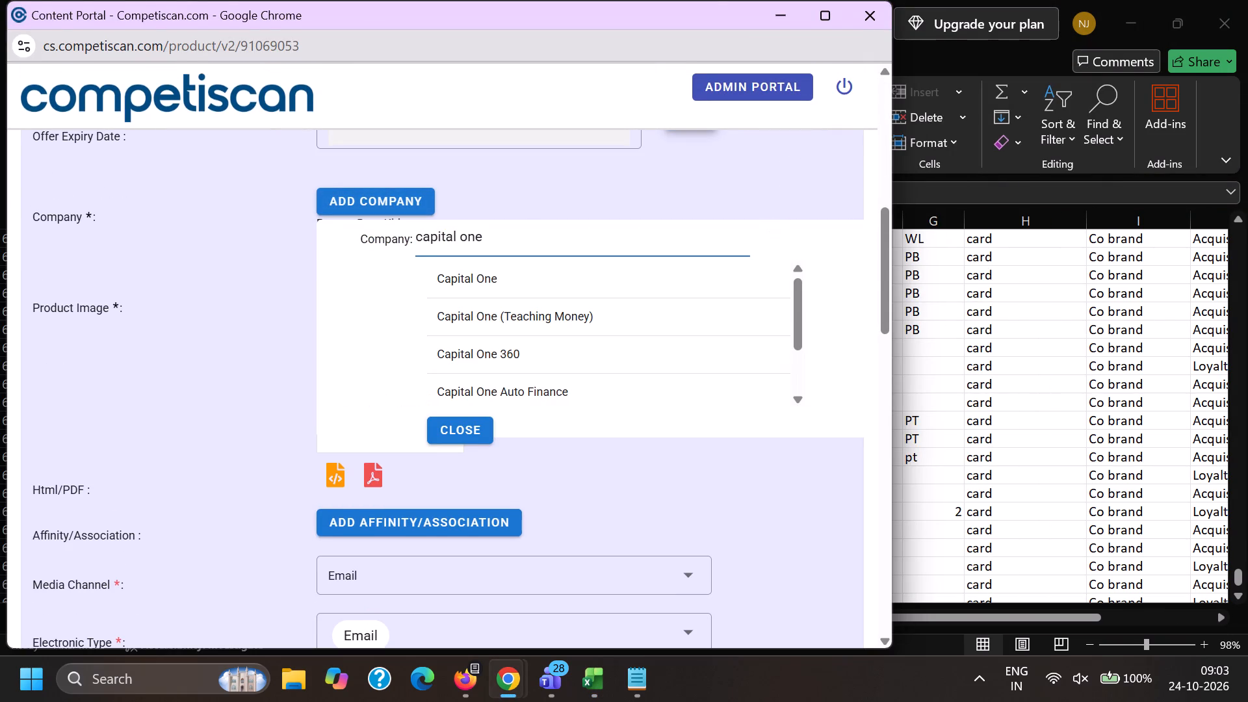
{"action": "left_click", "coordinate": [485, 283]}
Add the copied Pottery Barn Kids as the product's affinity/association.
{"action": "scroll", "coordinate": [466, 302], "scroll_direction": "down", "scroll_amount": 4}
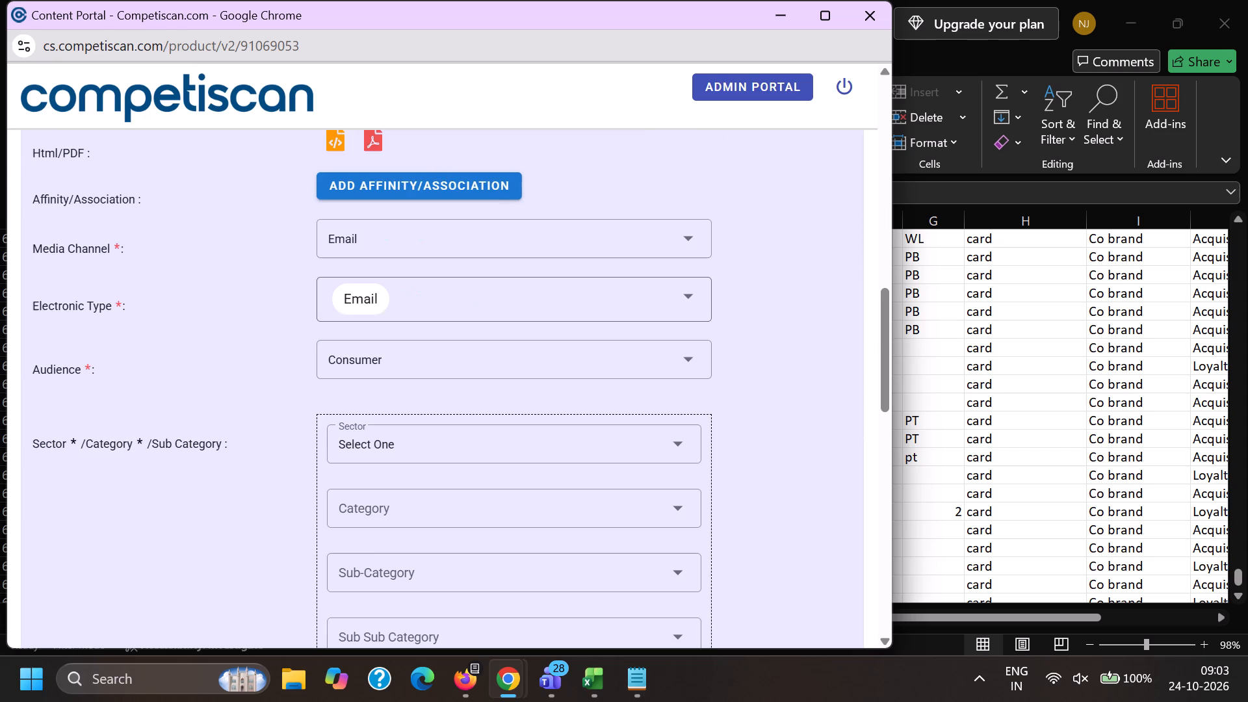
{"action": "scroll", "coordinate": [387, 454], "scroll_direction": "up", "scroll_amount": 3}
{"action": "left_click", "coordinate": [432, 482]}
{"action": "left_click", "coordinate": [517, 514]}
{"action": "key", "text": "ctrl+v"}
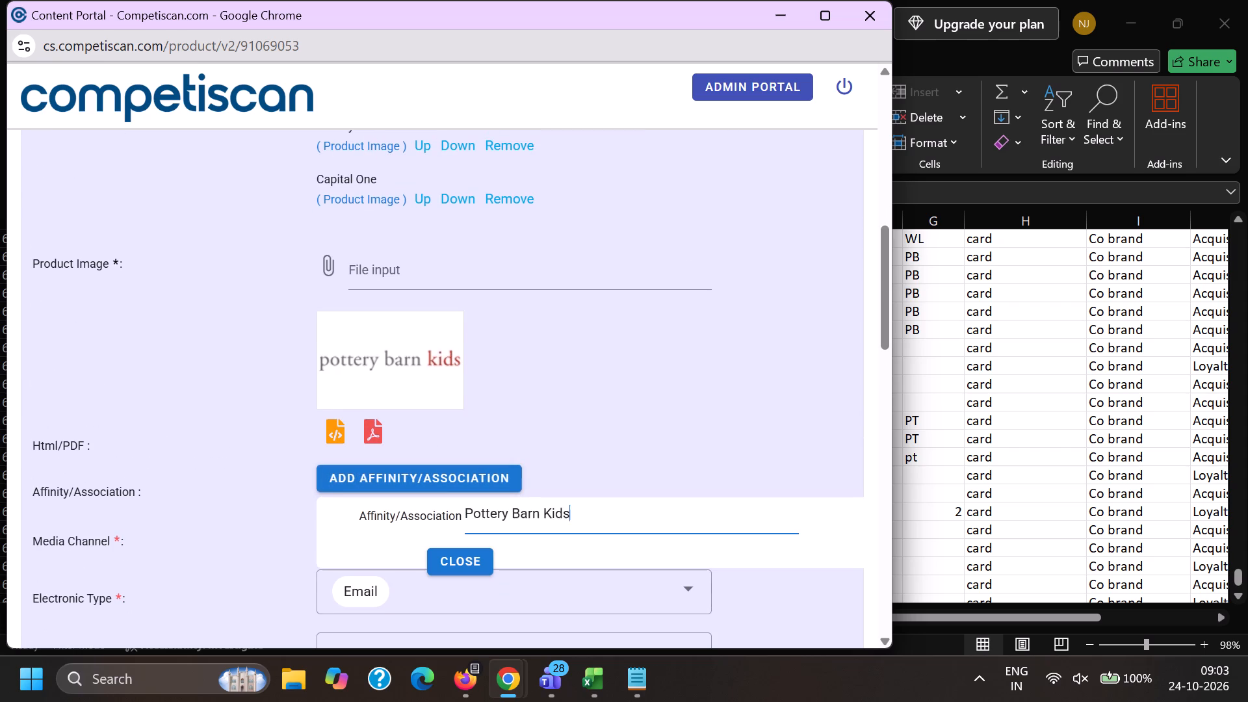
{"action": "scroll", "coordinate": [510, 390], "scroll_direction": "down", "scroll_amount": 3}
{"action": "left_click", "coordinate": [452, 266]}
Set the product's sector to Retail and its category to Home.
{"action": "scroll", "coordinate": [435, 191], "scroll_direction": "down", "scroll_amount": 2}
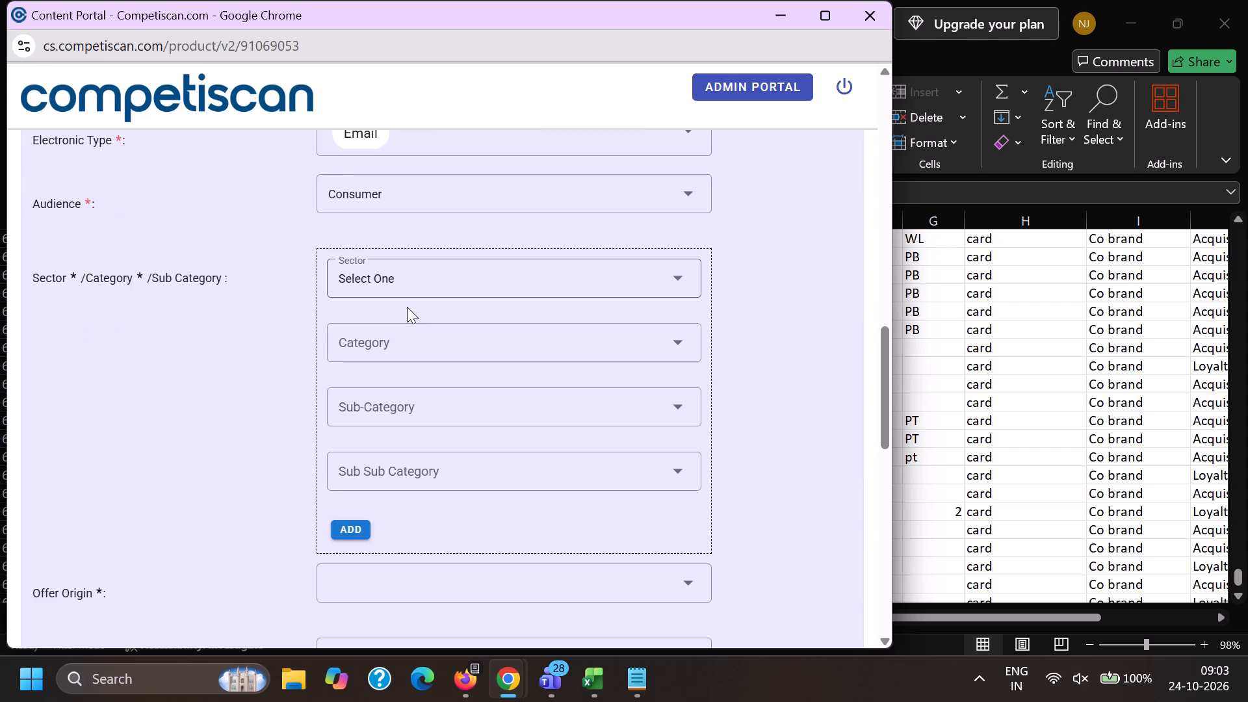
{"action": "left_click", "coordinate": [387, 283]}
{"action": "scroll", "coordinate": [387, 281], "scroll_direction": "down", "scroll_amount": 6}
{"action": "left_click", "coordinate": [399, 370]}
{"action": "left_click_drag", "start_coordinate": [295, 360], "coordinate": [330, 363]}
{"action": "left_click", "coordinate": [409, 341]}
{"action": "scroll", "coordinate": [397, 362], "scroll_direction": "down", "scroll_amount": 7}
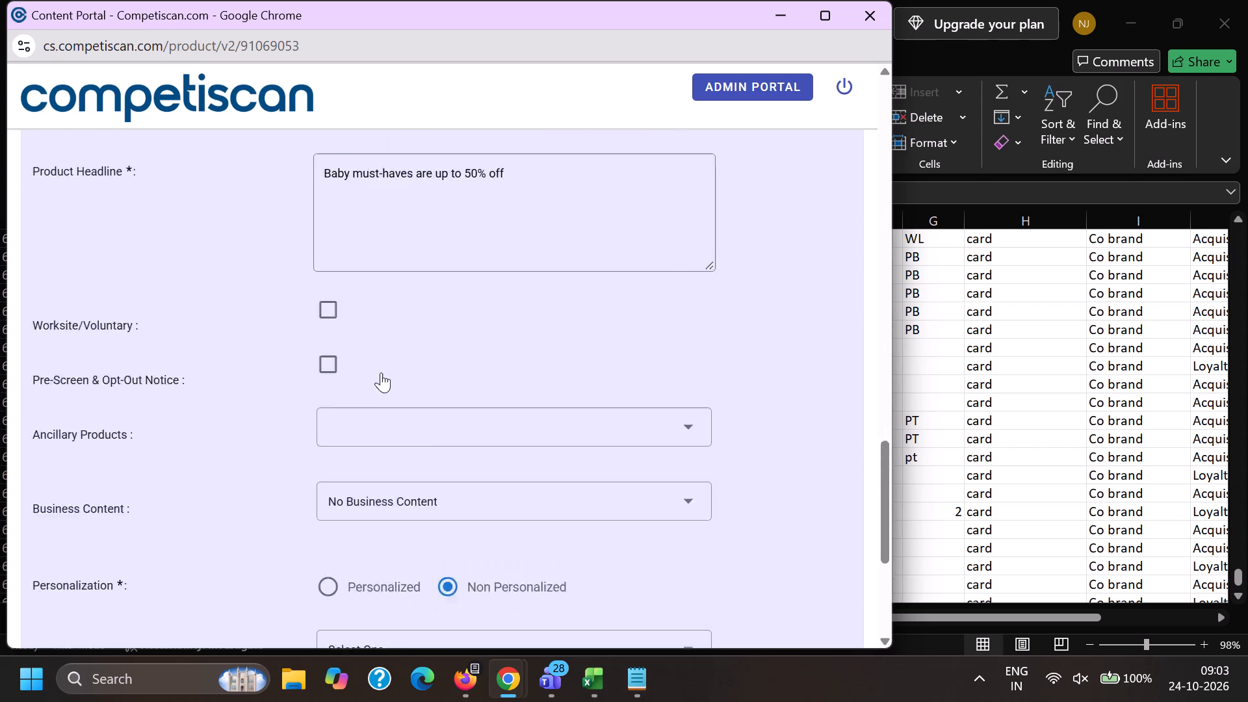
{"action": "scroll", "coordinate": [354, 432], "scroll_direction": "up", "scroll_amount": 6}
{"action": "scroll", "coordinate": [388, 345], "scroll_direction": "down", "scroll_amount": 6}
{"action": "left_click", "coordinate": [385, 269]}
{"action": "left_click_drag", "start_coordinate": [255, 279], "coordinate": [285, 292]}
Check the products shown in the email, choose Furniture as the sub-category and add the Retail / Home classification.
{"action": "left_click", "coordinate": [369, 311]}
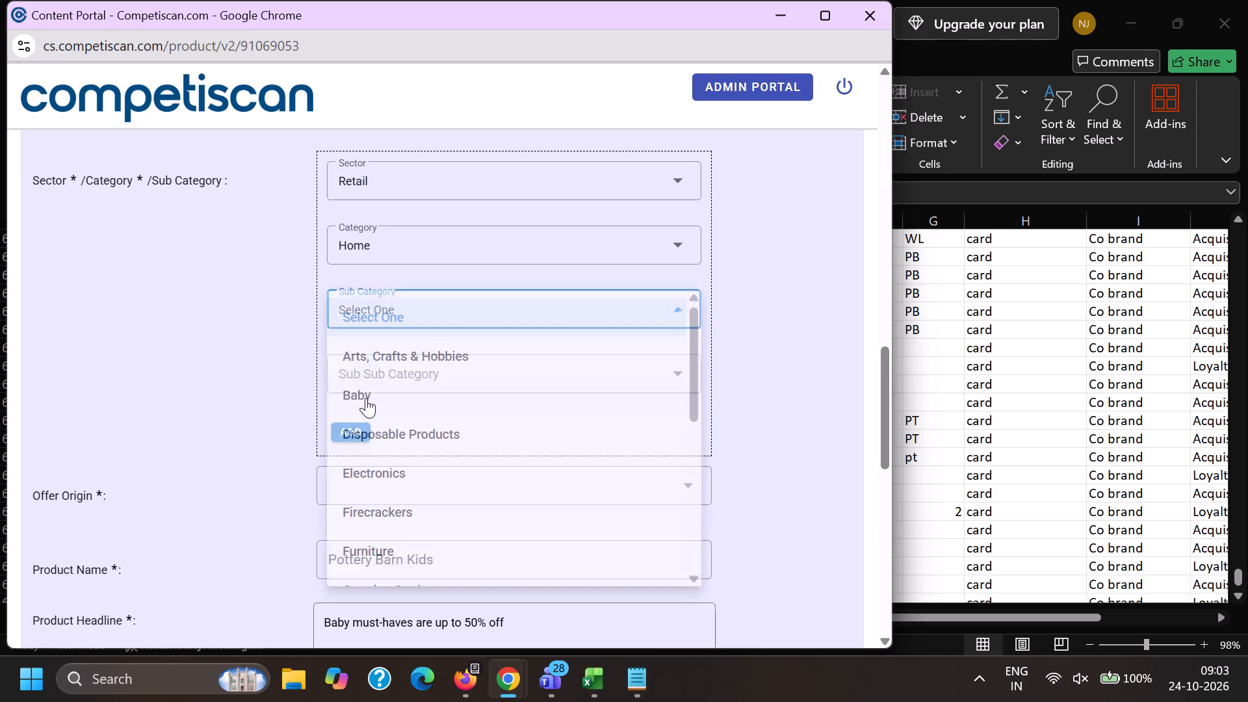
{"action": "key", "text": "alt+Tab"}
{"action": "key", "text": "alt+Tab"}
{"action": "scroll", "coordinate": [409, 430], "scroll_direction": "down", "scroll_amount": 9}
{"action": "scroll", "coordinate": [396, 424], "scroll_direction": "up", "scroll_amount": 1}
{"action": "scroll", "coordinate": [396, 425], "scroll_direction": "down", "scroll_amount": 6}
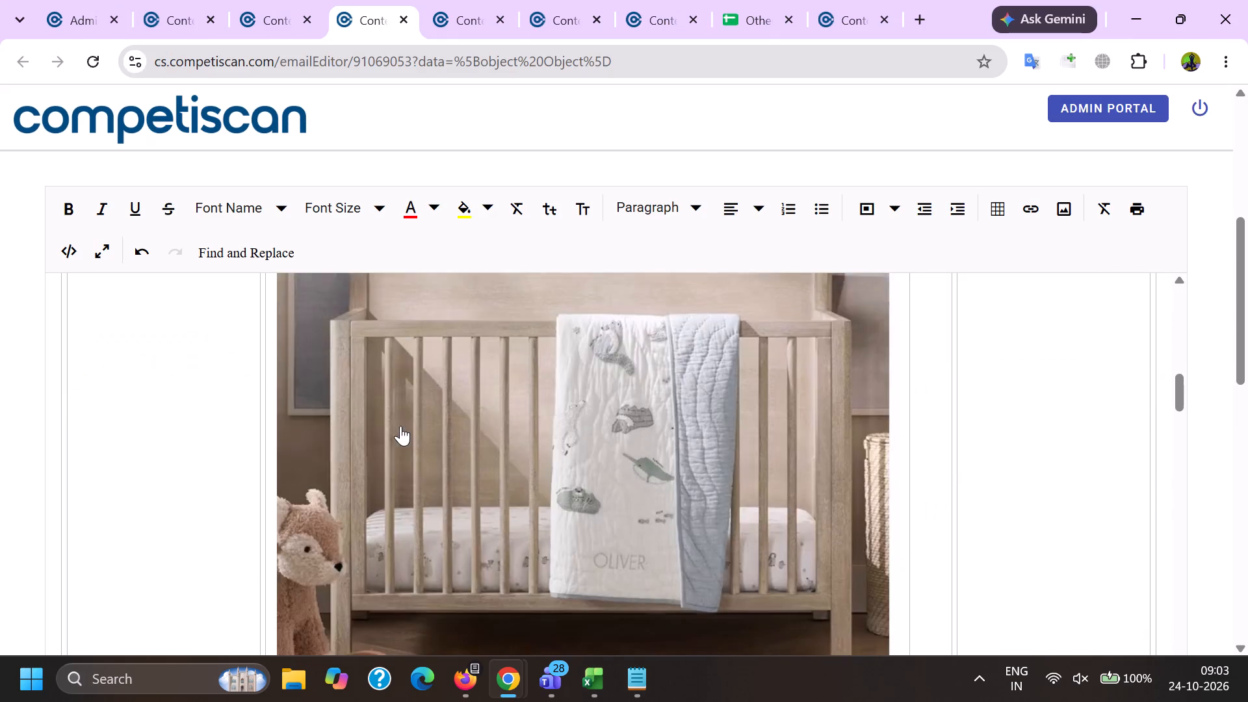
{"action": "key", "text": "alt+Tab"}
{"action": "left_click", "coordinate": [393, 553]}
{"action": "left_click_drag", "start_coordinate": [239, 523], "coordinate": [269, 520]}
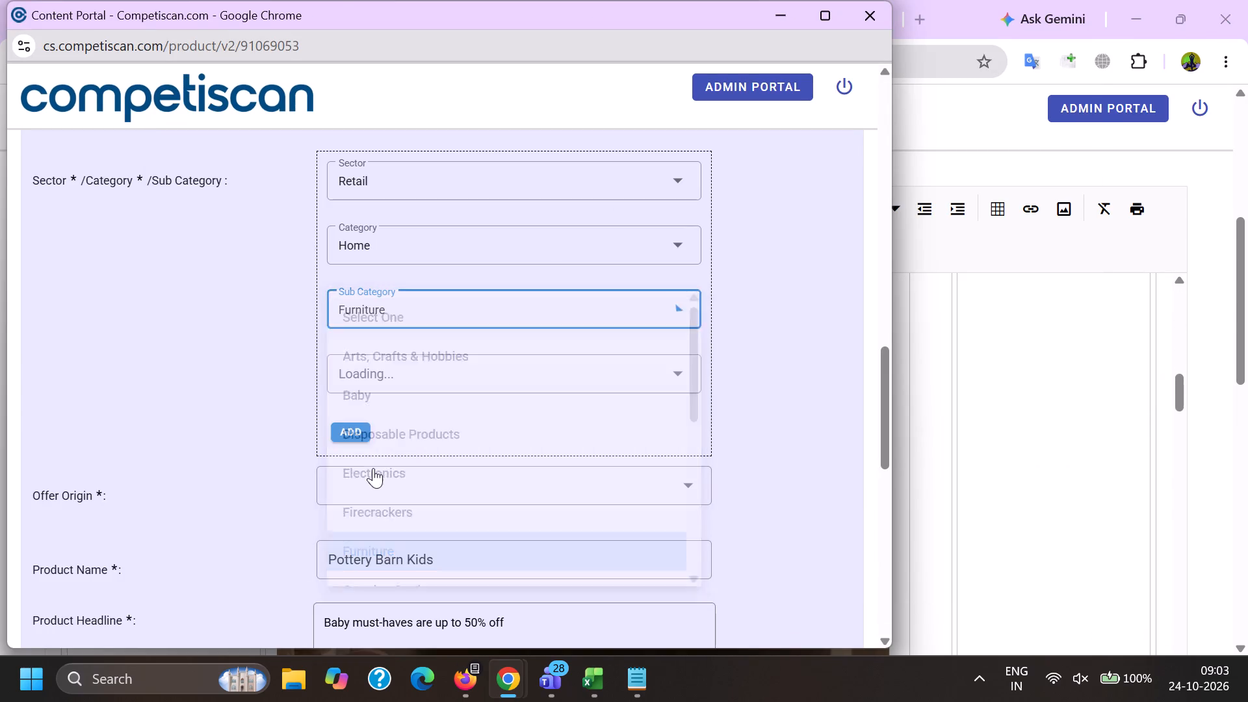
{"action": "left_click", "coordinate": [365, 422]}
Add a second classification with sector Credit Cards, category Payment Cards and sub-category Credit Cards.
{"action": "scroll", "coordinate": [369, 491], "scroll_direction": "up", "scroll_amount": 1}
{"action": "left_click", "coordinate": [382, 296]}
{"action": "scroll", "coordinate": [380, 456], "scroll_direction": "up", "scroll_amount": 7}
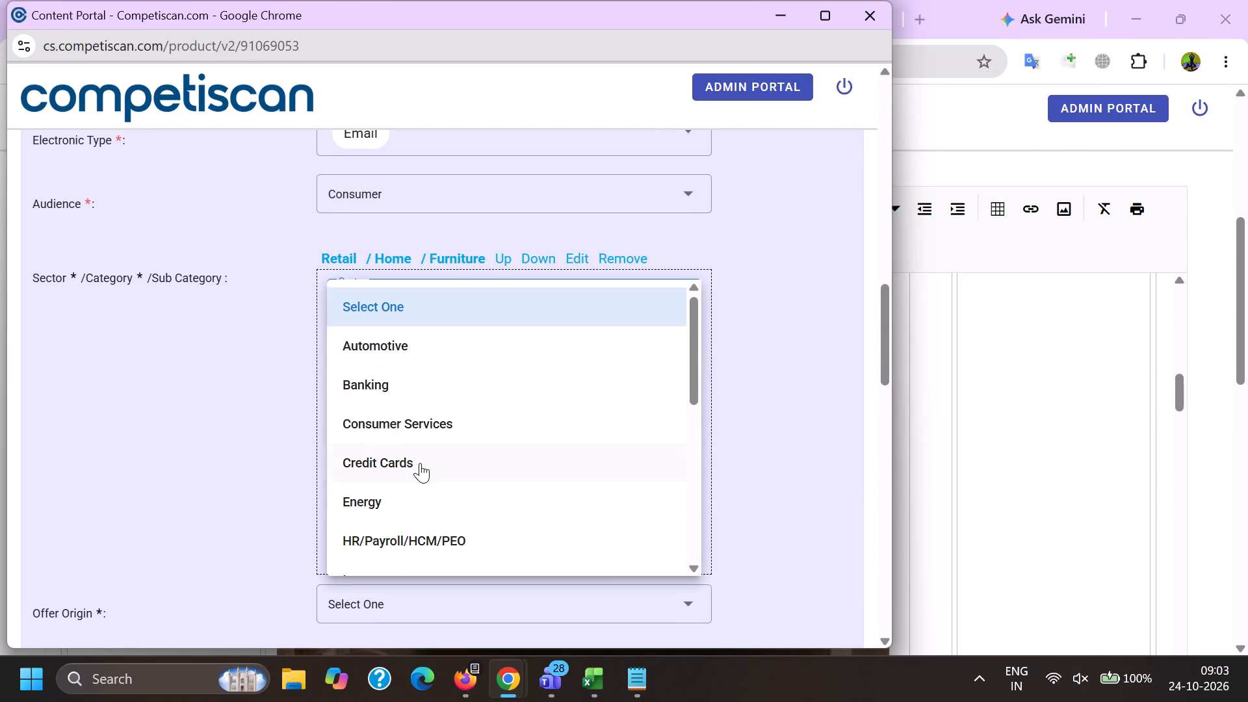
{"action": "left_click", "coordinate": [415, 456]}
{"action": "left_click", "coordinate": [261, 447]}
{"action": "left_click", "coordinate": [381, 348]}
{"action": "left_click", "coordinate": [389, 437]}
{"action": "left_click", "coordinate": [383, 439]}
{"action": "scroll", "coordinate": [379, 348], "scroll_direction": "down", "scroll_amount": 3}
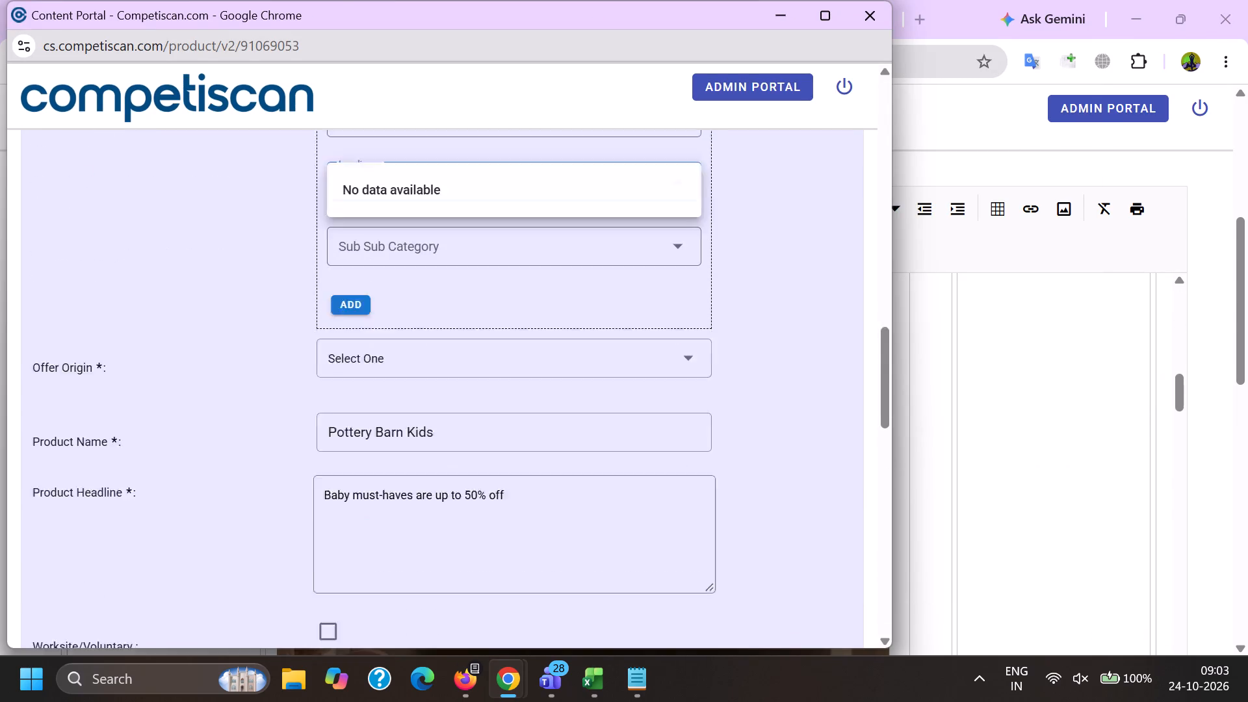
{"action": "left_click", "coordinate": [411, 328]}
{"action": "left_click", "coordinate": [278, 331]}
{"action": "left_click", "coordinate": [354, 255]}
{"action": "scroll", "coordinate": [397, 359], "scroll_direction": "up", "scroll_amount": 3}
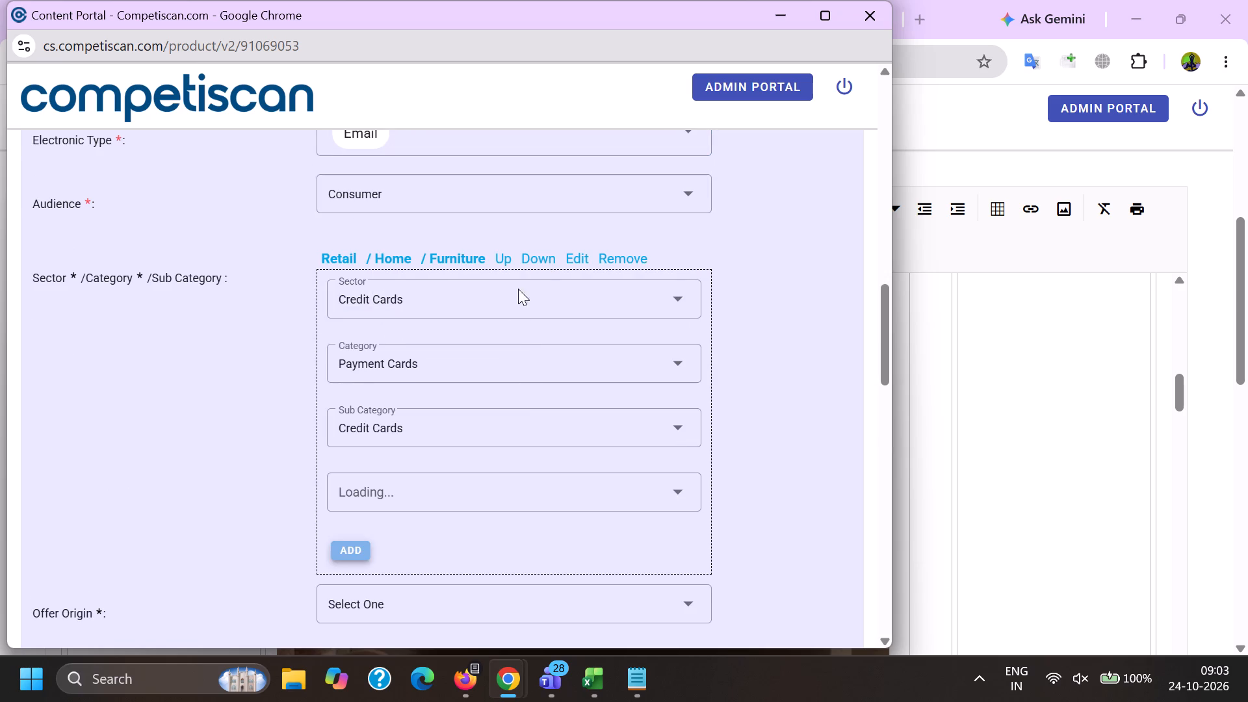
Move the Retail / Home / Furniture classification below the credit card classification.
{"action": "left_click", "coordinate": [536, 261]}
Set the offer origin to Provider/Bank and look up Pottery Barn Key Rewards Visa Credit Card as the product name.
{"action": "scroll", "coordinate": [532, 259], "scroll_direction": "up", "scroll_amount": 1}
{"action": "scroll", "coordinate": [512, 270], "scroll_direction": "down", "scroll_amount": 5}
{"action": "left_click", "coordinate": [389, 263]}
{"action": "double_click", "coordinate": [383, 329]}
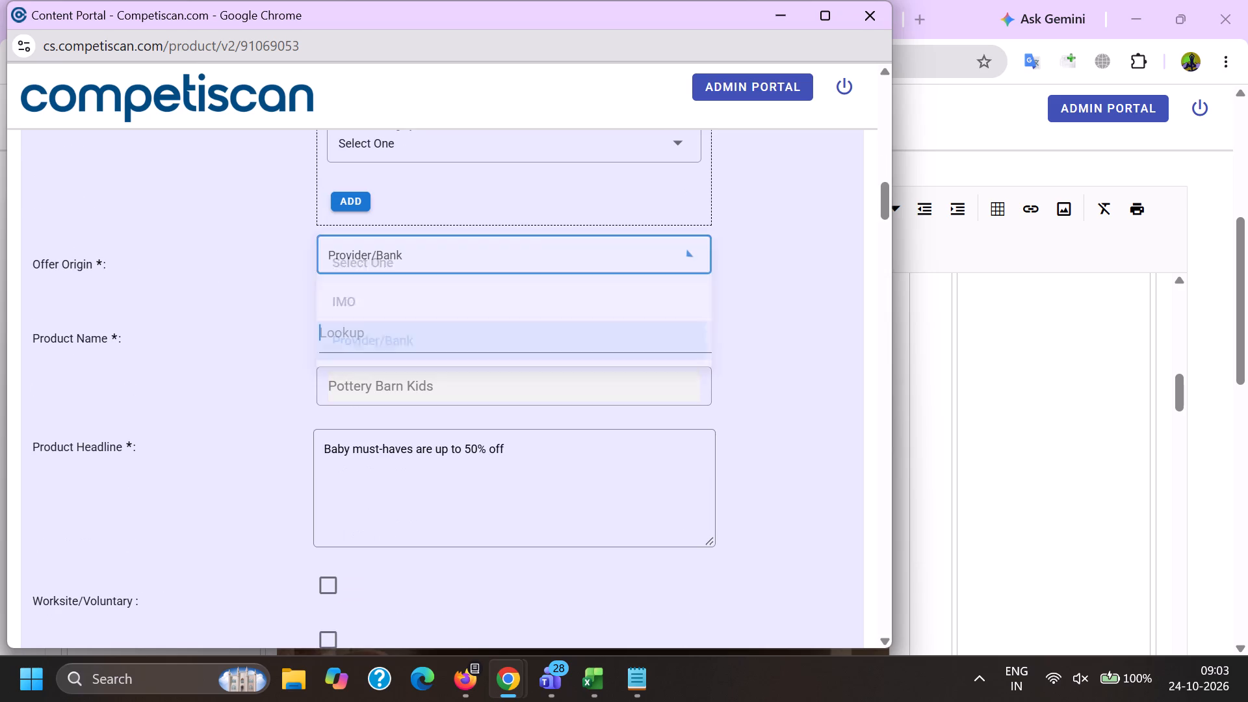
{"action": "key", "text": "ctrl+v"}
{"action": "left_click_drag", "start_coordinate": [400, 337], "coordinate": [637, 382]}
{"action": "key", "text": "BackSpace"}
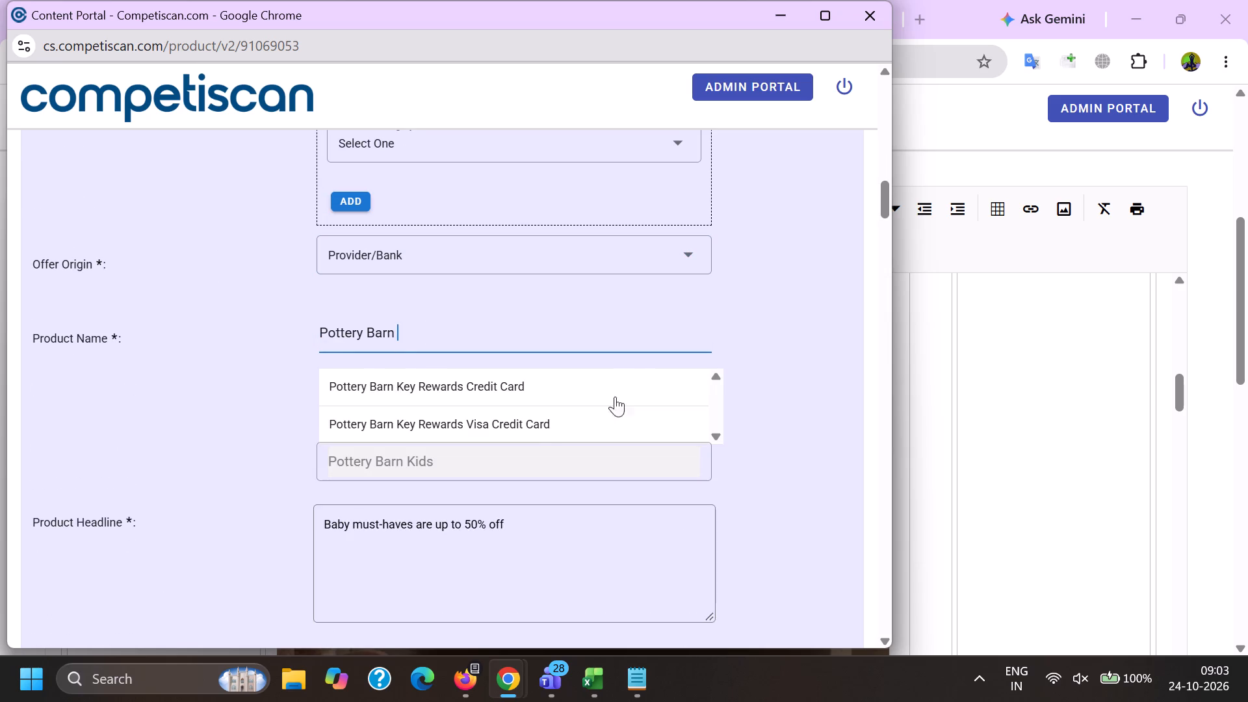
{"action": "left_click", "coordinate": [536, 432]}
Move the credit card classification back below Retail / Home / Furniture.
{"action": "scroll", "coordinate": [515, 432], "scroll_direction": "up", "scroll_amount": 5}
{"action": "left_click", "coordinate": [406, 381]}
Replace the product headline with the email's subject, without the heart emoji, as "Baby must-haves are up to 50% off.".
{"action": "scroll", "coordinate": [410, 348], "scroll_direction": "down", "scroll_amount": 5}
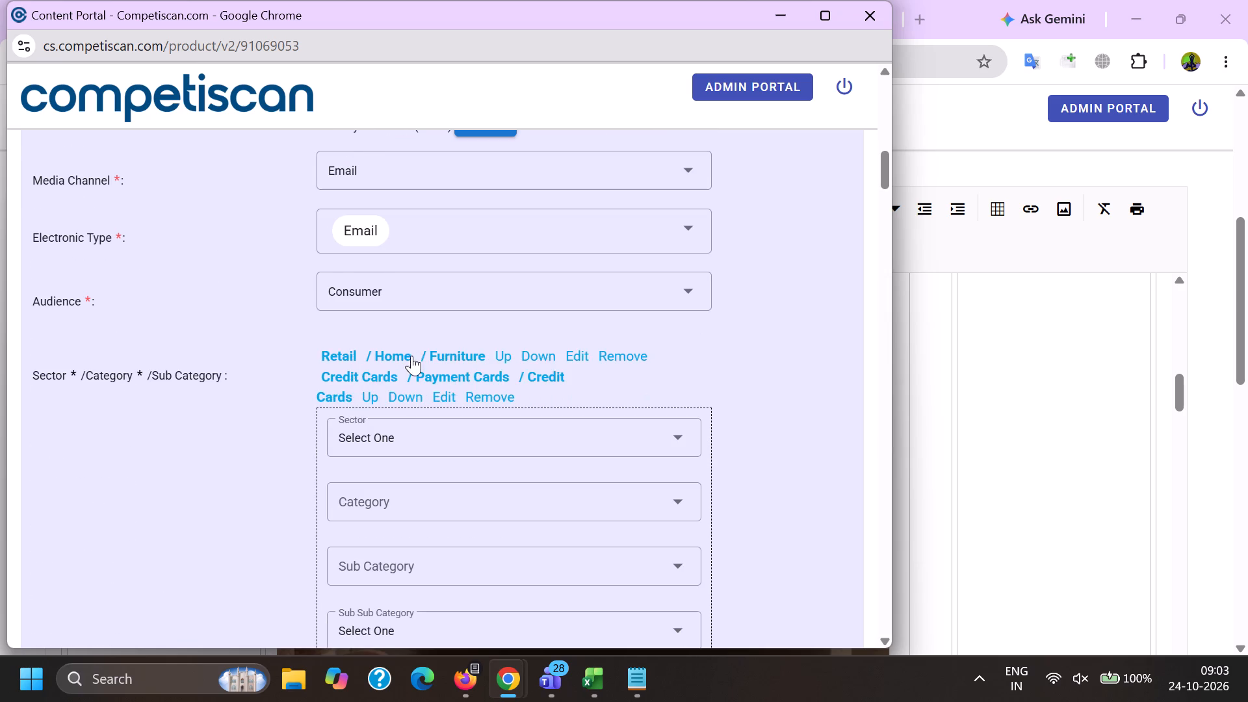
{"action": "left_click_drag", "start_coordinate": [588, 447], "coordinate": [0, 435]}
{"action": "key", "text": "BackSpace"}
{"action": "key", "text": "alt+Tab"}
{"action": "scroll", "coordinate": [177, 504], "scroll_direction": "up", "scroll_amount": 3}
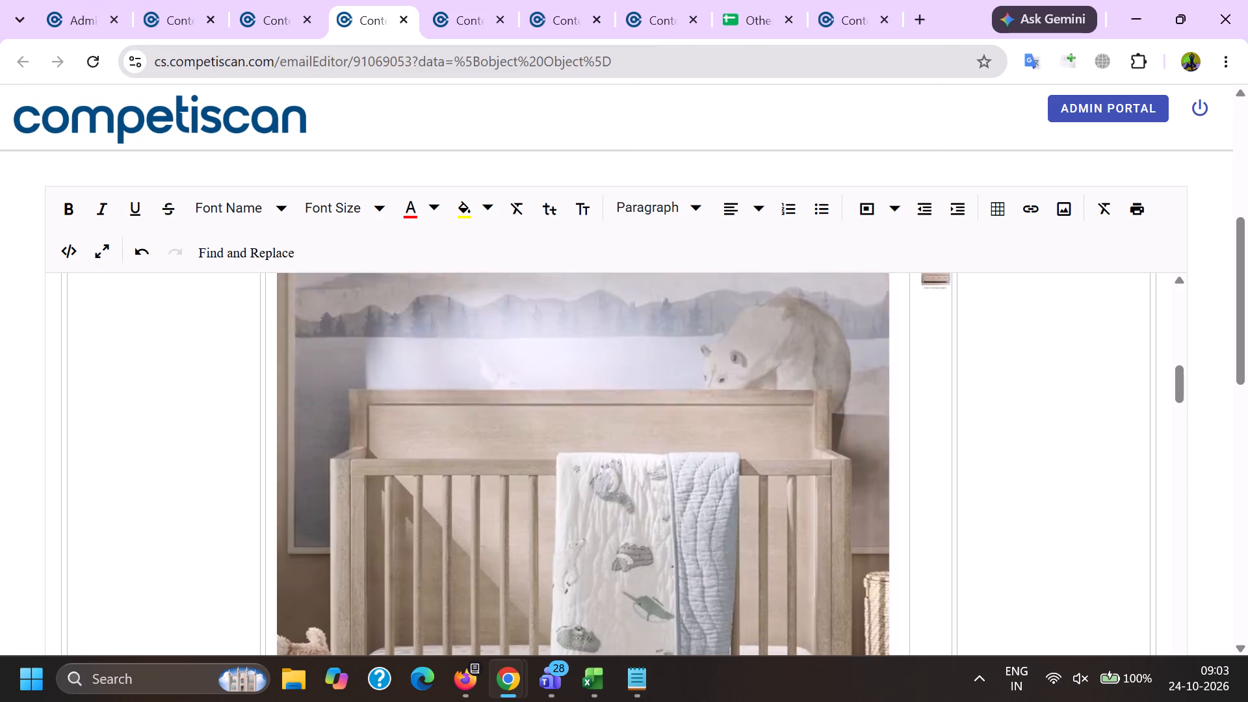
{"action": "scroll", "coordinate": [175, 484], "scroll_direction": "up", "scroll_amount": 8}
{"action": "scroll", "coordinate": [125, 393], "scroll_direction": "up", "scroll_amount": 3}
{"action": "left_click_drag", "start_coordinate": [117, 381], "coordinate": [135, 383]}
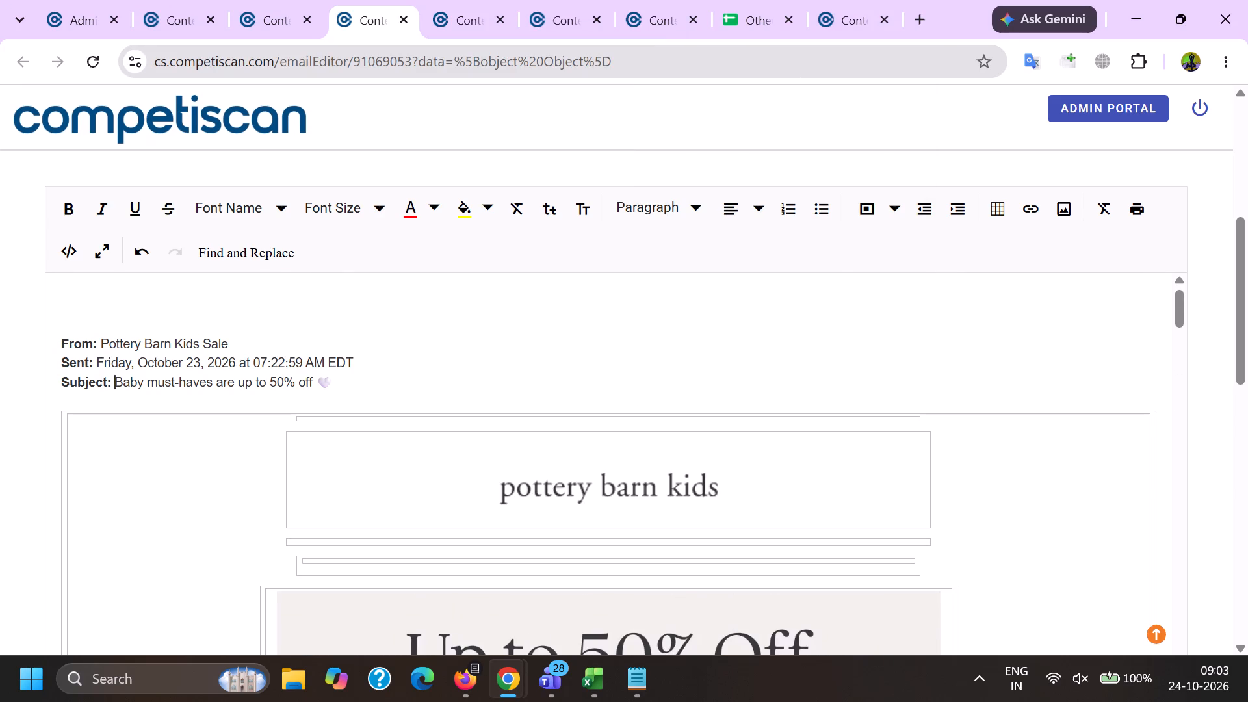
{"action": "left_click_drag", "start_coordinate": [135, 383], "coordinate": [352, 383]}
{"action": "key", "text": "ctrl+c"}
{"action": "key", "text": "alt+Tab"}
{"action": "key", "text": "ctrl+v"}
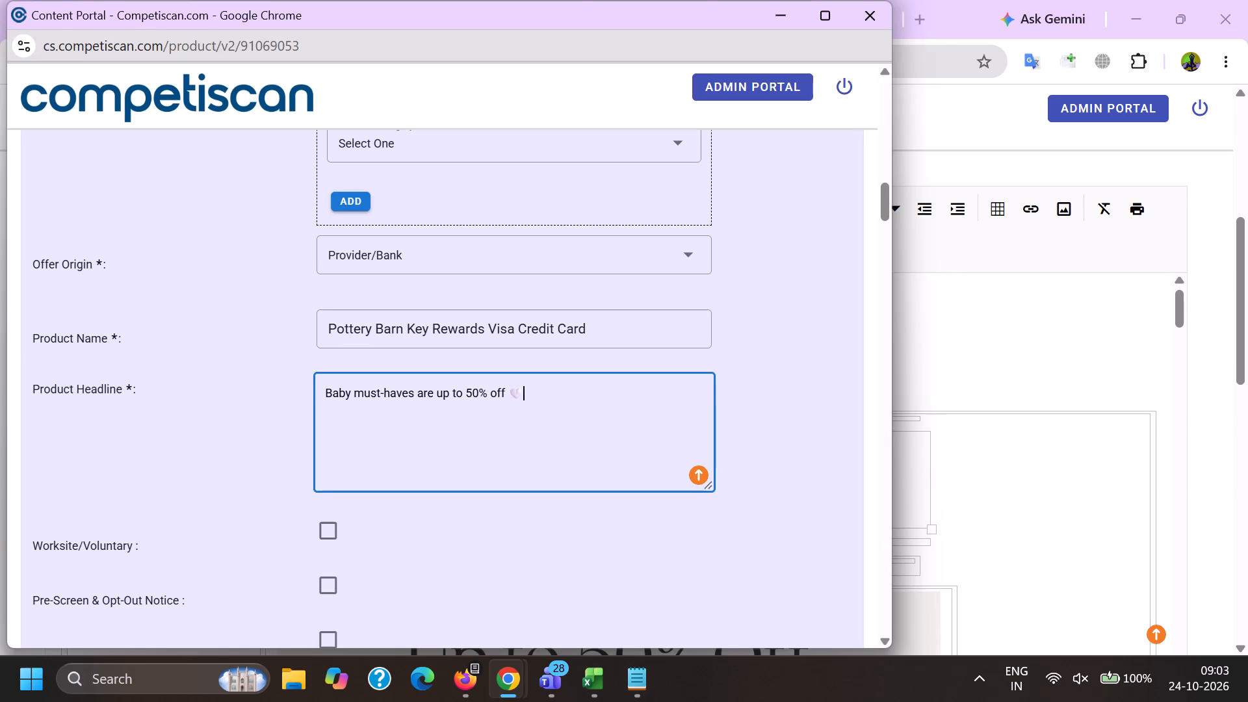
{"action": "key", "text": "BackSpace"}
{"action": "key", "text": "BackSpace"}
{"action": "type", "text": "."}
{"action": "key", "text": "space"}
Copy "Earn 10% back in rewards" from the headline of product 20918140 and append it to the new product's headline.
{"action": "key", "text": "alt+Tab"}
{"action": "left_click", "coordinate": [824, 0]}
{"action": "scroll", "coordinate": [767, 406], "scroll_direction": "up", "scroll_amount": 1}
{"action": "scroll", "coordinate": [769, 402], "scroll_direction": "down", "scroll_amount": 15}
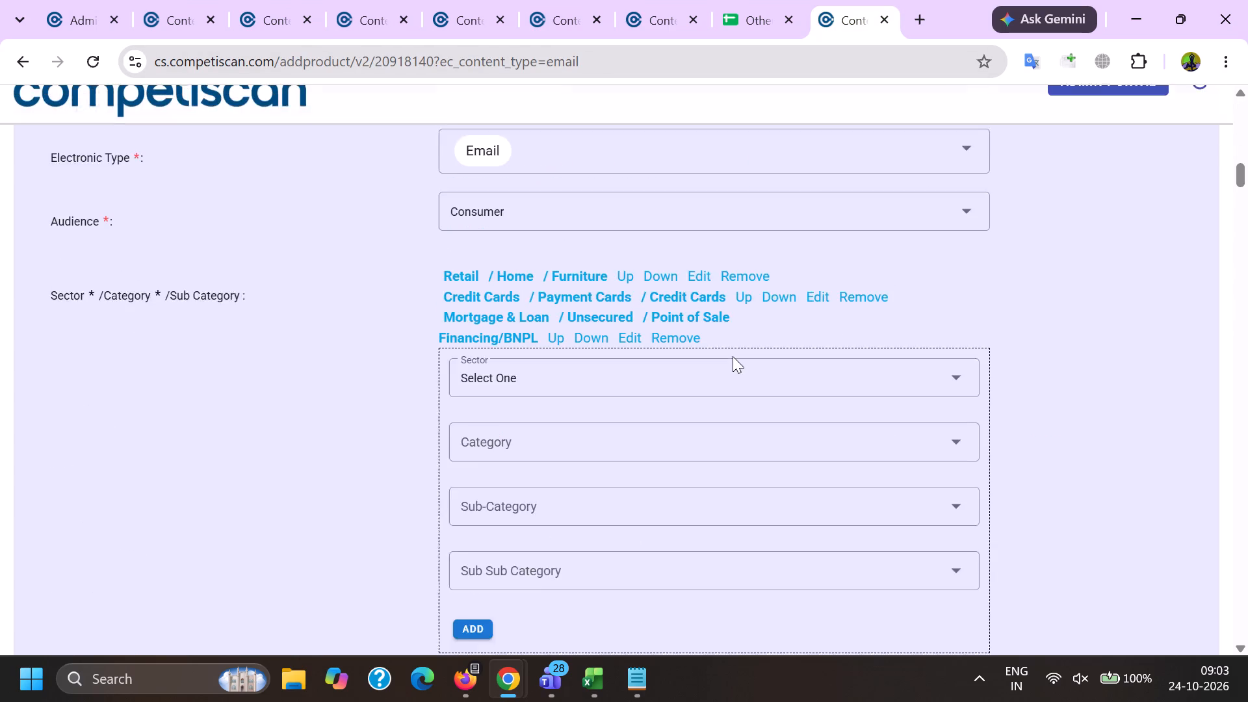
{"action": "scroll", "coordinate": [733, 356], "scroll_direction": "down", "scroll_amount": 5}
{"action": "double_click", "coordinate": [647, 327]}
{"action": "left_click", "coordinate": [799, 354], "text": "shift"}
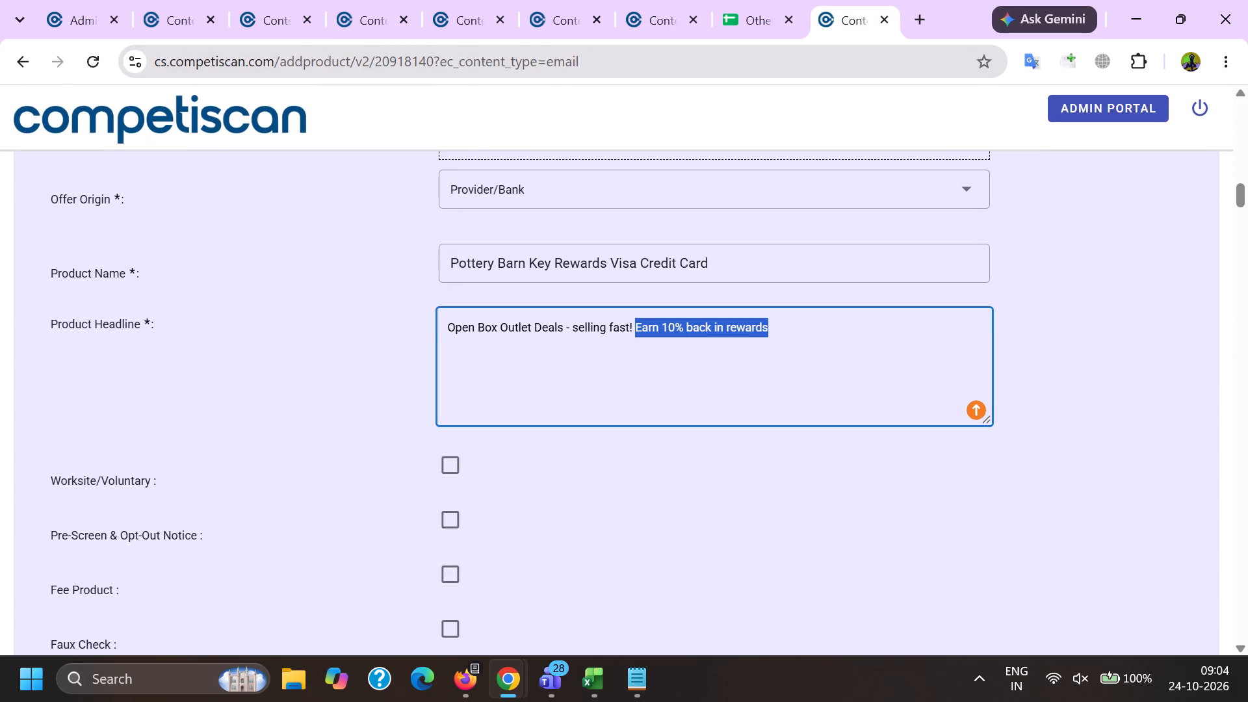
{"action": "key", "text": "ctrl+c"}
{"action": "key", "text": "alt+Tab"}
{"action": "key", "text": "ctrl+v"}
Set the response mechanism to URL/Website.
{"action": "scroll", "coordinate": [372, 404], "scroll_direction": "down", "scroll_amount": 4}
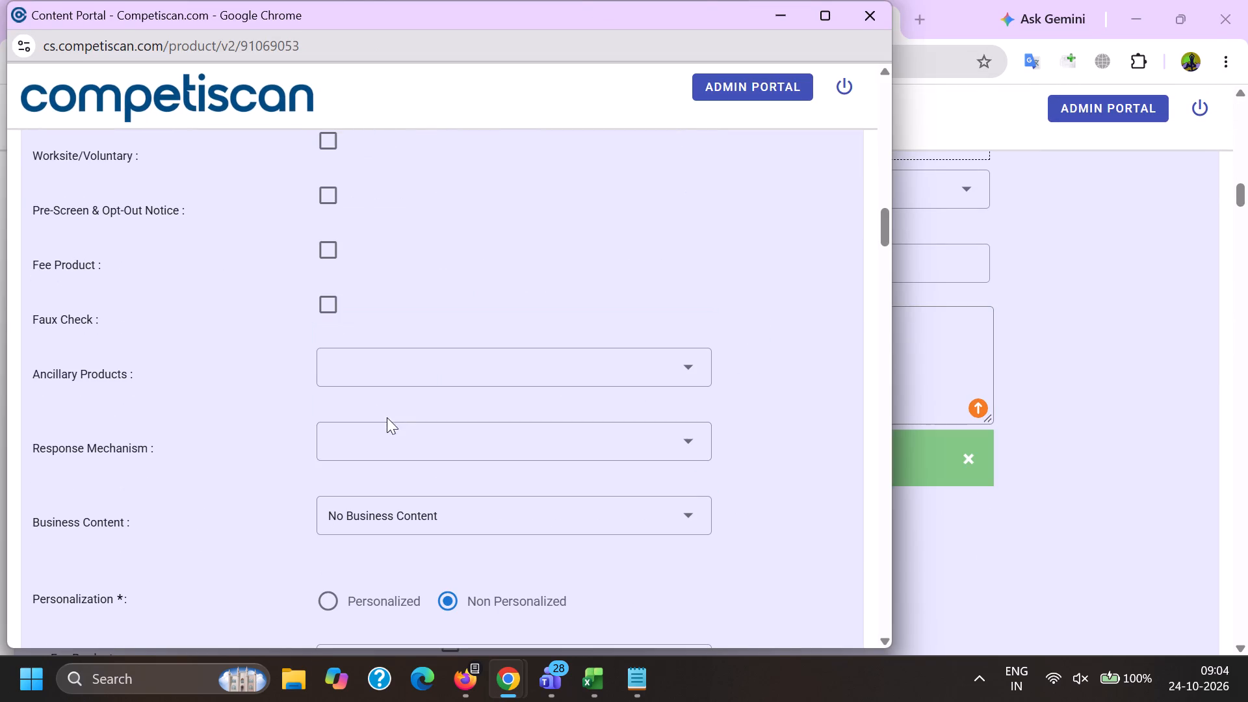
{"action": "left_click_drag", "start_coordinate": [387, 427], "coordinate": [387, 439]}
{"action": "scroll", "coordinate": [415, 274], "scroll_direction": "down", "scroll_amount": 3}
{"action": "scroll", "coordinate": [414, 343], "scroll_direction": "down", "scroll_amount": 7}
{"action": "left_click", "coordinate": [415, 378]}
{"action": "left_click_drag", "start_coordinate": [262, 373], "coordinate": [272, 375]}
Set the mailing type to Acquisition.
{"action": "left_click", "coordinate": [399, 374]}
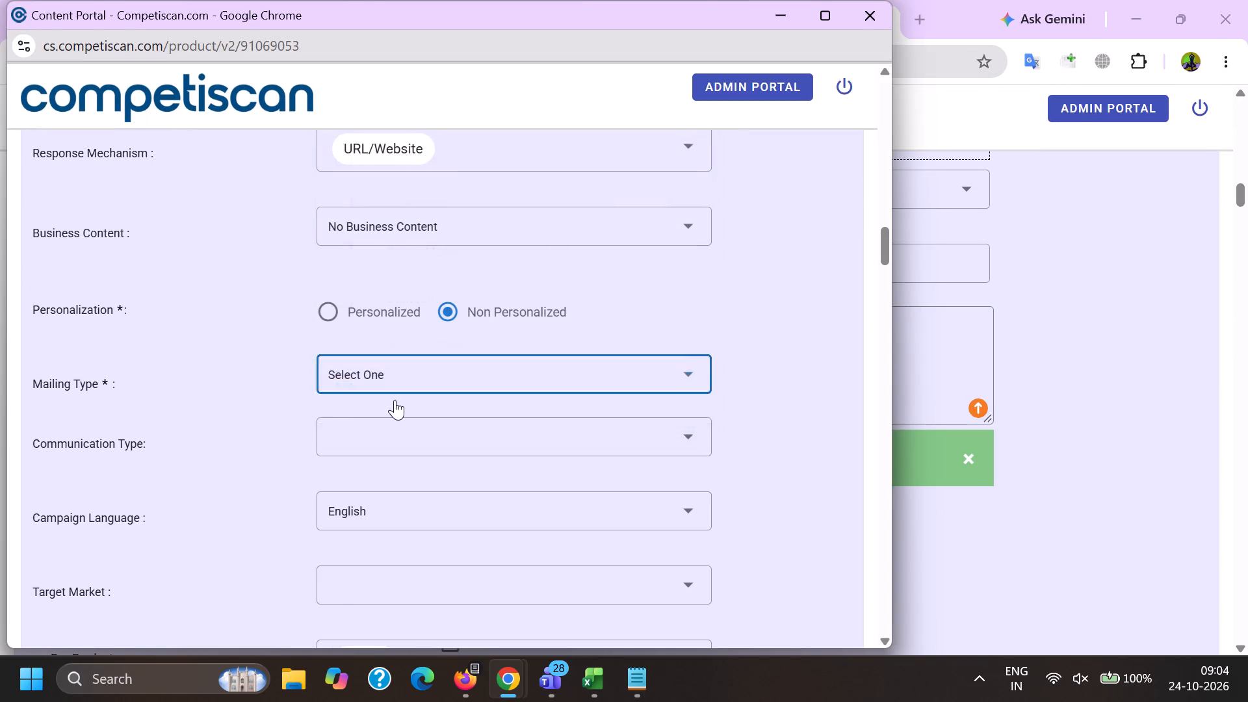
{"action": "left_click", "coordinate": [390, 430]}
{"action": "left_click_drag", "start_coordinate": [226, 437], "coordinate": [255, 439]}
Select the communication types Bonuses/Contests/Incentives, Co-Brand and Mobile Application.
{"action": "left_click", "coordinate": [413, 428]}
{"action": "scroll", "coordinate": [395, 309], "scroll_direction": "down", "scroll_amount": 2}
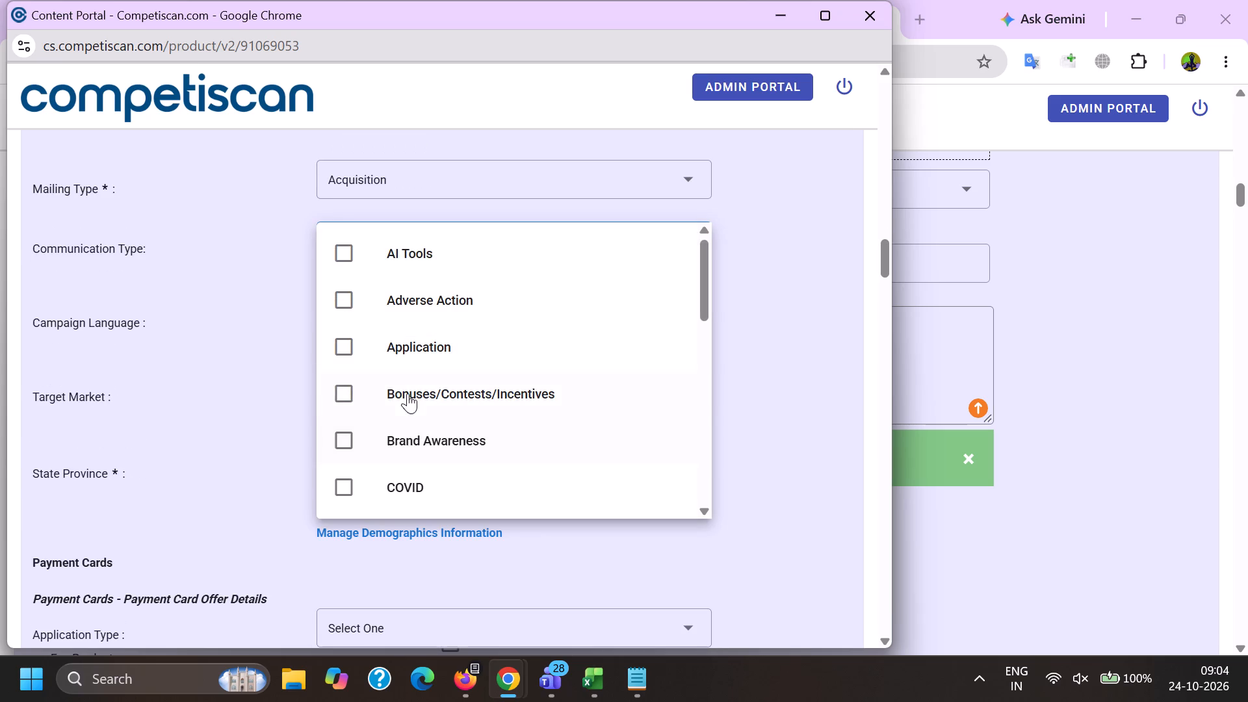
{"action": "left_click", "coordinate": [408, 393]}
{"action": "scroll", "coordinate": [407, 393], "scroll_direction": "down", "scroll_amount": 5}
{"action": "scroll", "coordinate": [421, 465], "scroll_direction": "down", "scroll_amount": 3}
{"action": "left_click", "coordinate": [409, 367]}
{"action": "scroll", "coordinate": [406, 383], "scroll_direction": "down", "scroll_amount": 5}
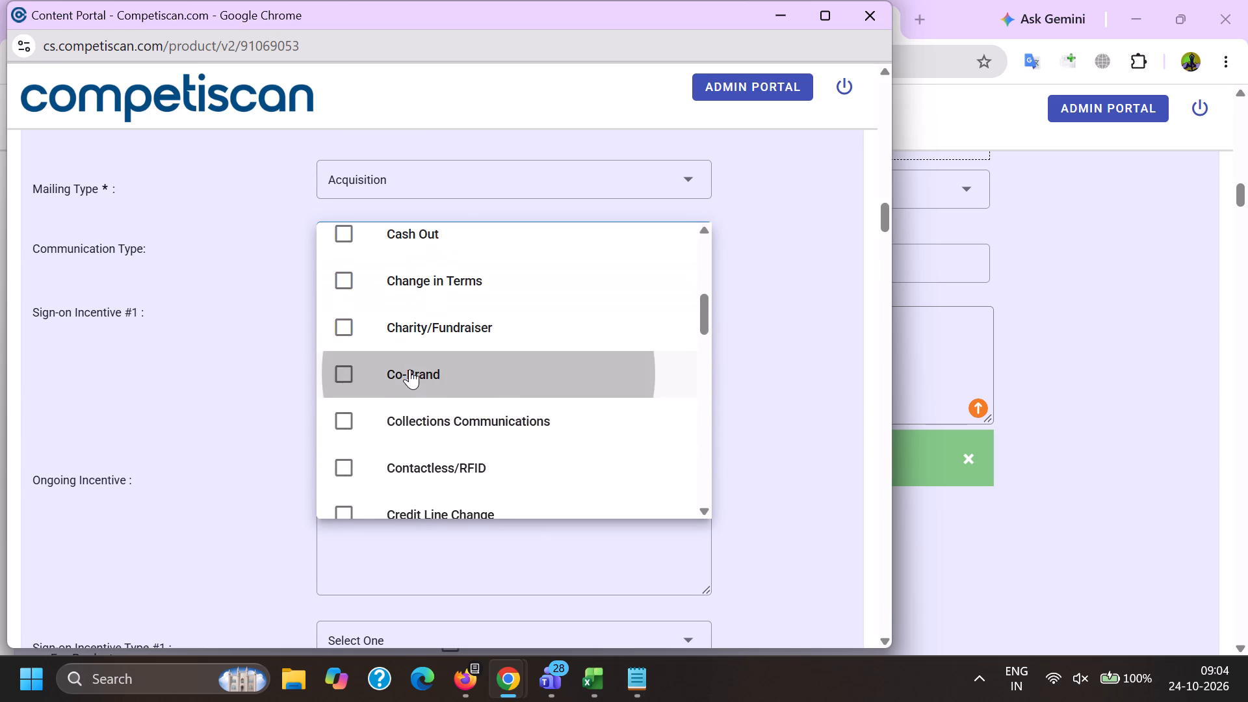
{"action": "scroll", "coordinate": [409, 369], "scroll_direction": "down", "scroll_amount": 5}
{"action": "scroll", "coordinate": [409, 424], "scroll_direction": "up", "scroll_amount": 1}
{"action": "left_click", "coordinate": [420, 244]}
{"action": "left_click", "coordinate": [251, 275]}
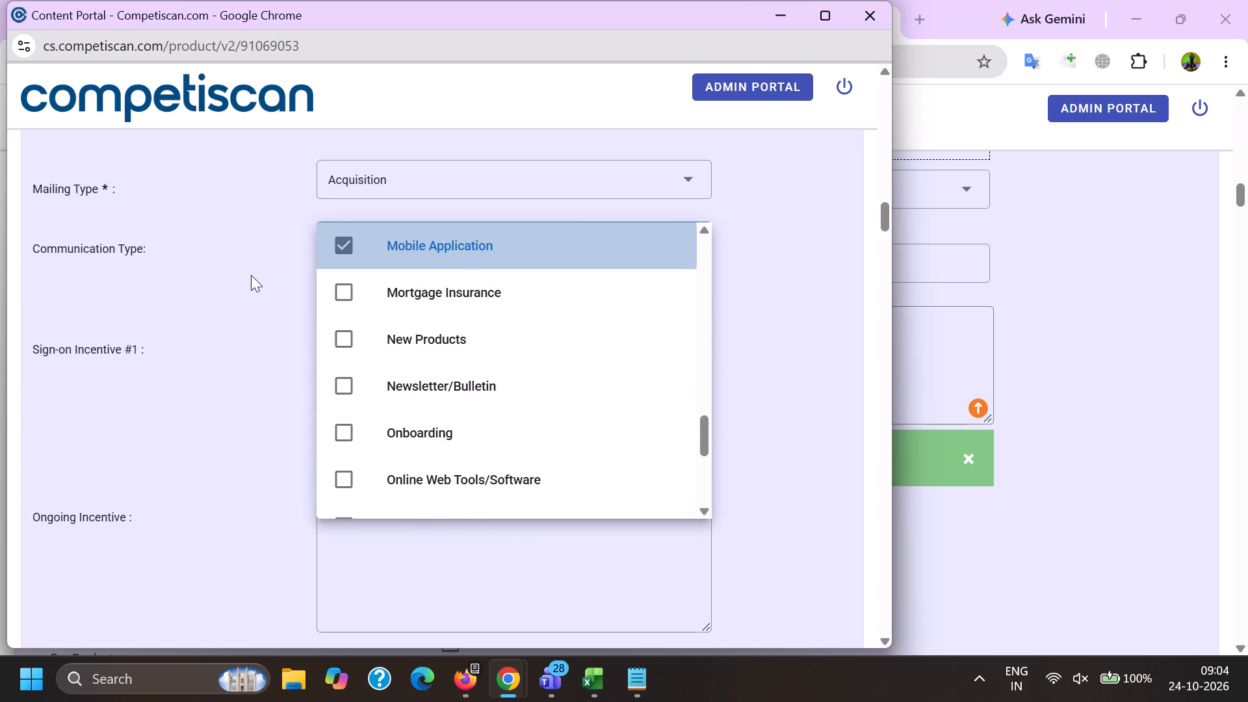
Copy the Sign-on Incentive #1 text about 10% back in rewards from product 20918140 into the new product's same field.
{"action": "key", "text": "alt+Tab"}
{"action": "scroll", "coordinate": [991, 391], "scroll_direction": "down", "scroll_amount": 8}
{"action": "left_click_drag", "start_coordinate": [926, 417], "coordinate": [309, 396]}
{"action": "key", "text": "ctrl+c"}
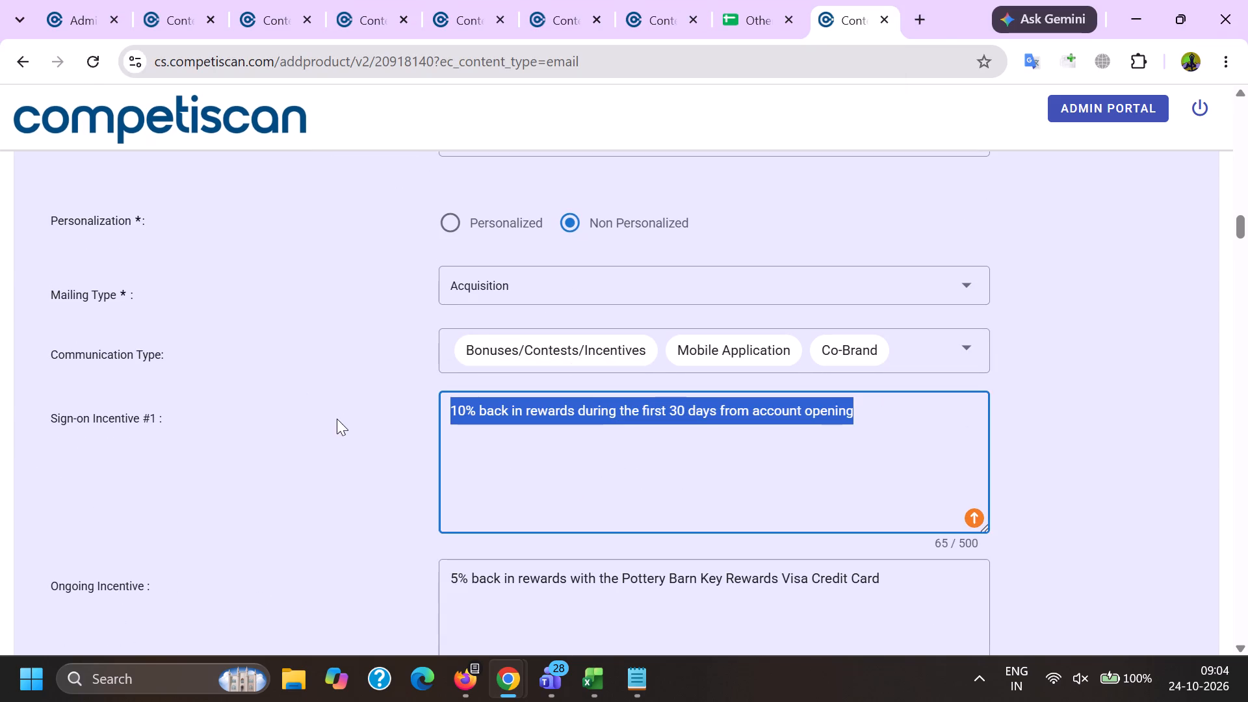
{"action": "key", "text": "alt+Tab"}
{"action": "left_click", "coordinate": [442, 380]}
{"action": "key", "text": "ctrl+v"}
Copy the Ongoing Incentive text about 5% back in rewards from product 20918140 into the new product's same field.
{"action": "left_click_drag", "start_coordinate": [486, 581], "coordinate": [486, 592], "text": "ctrl"}
{"action": "key", "text": "alt+Tab"}
{"action": "left_click_drag", "start_coordinate": [941, 604], "coordinate": [937, 604]}
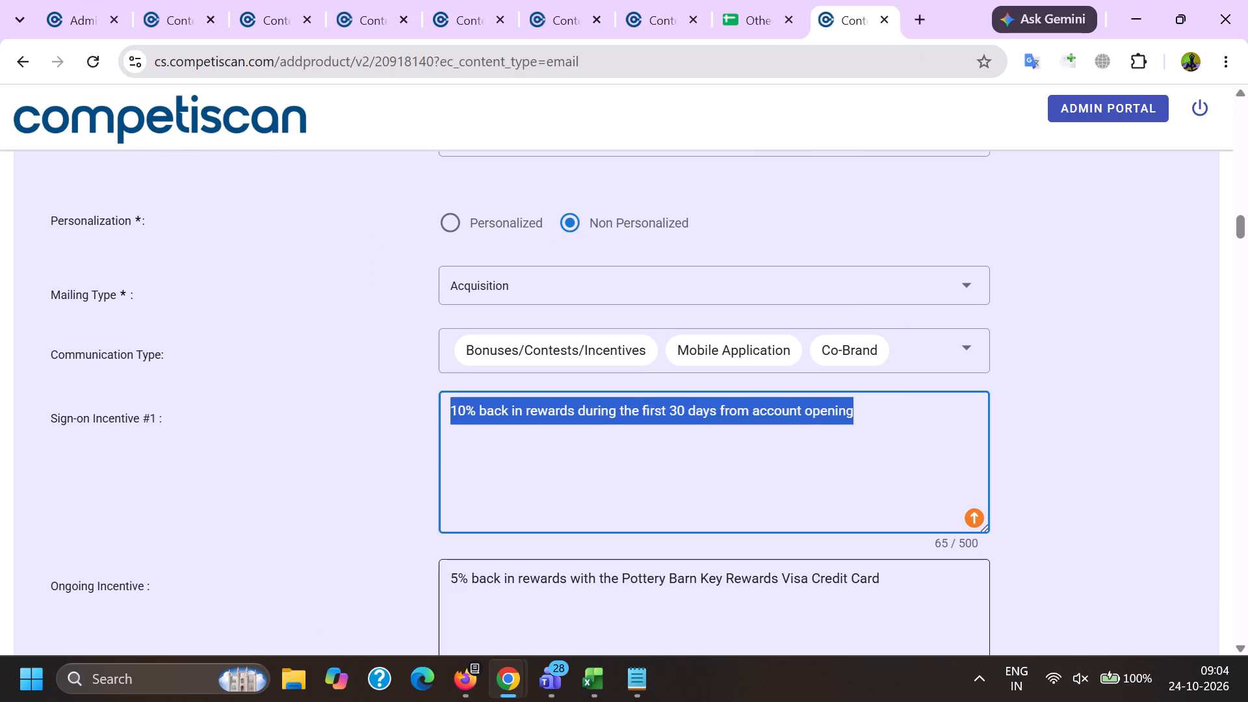
{"action": "left_click_drag", "start_coordinate": [937, 604], "coordinate": [285, 484]}
{"action": "key", "text": "ctrl+c"}
{"action": "key", "text": "alt+Tab"}
{"action": "key", "text": "ctrl+v"}
Set Sign-on Incentive Type #1 to Coupon/Discount.
{"action": "scroll", "coordinate": [338, 337], "scroll_direction": "down", "scroll_amount": 3}
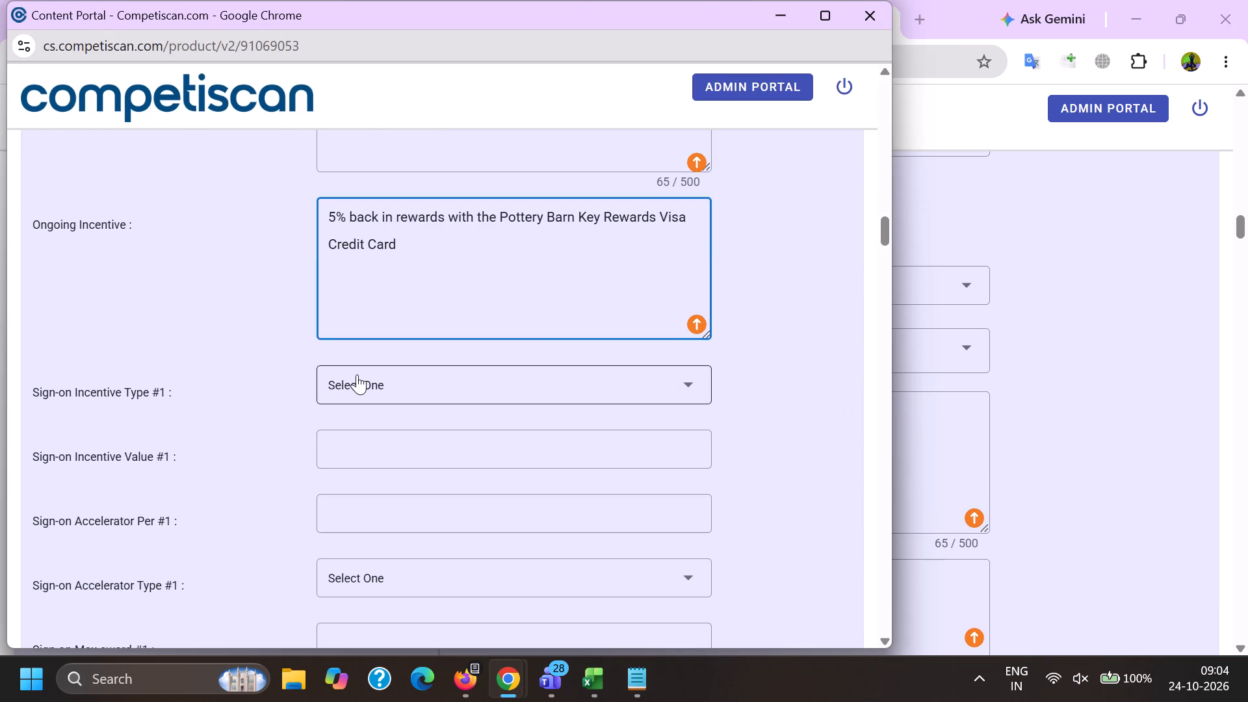
{"action": "left_click", "coordinate": [357, 374]}
{"action": "scroll", "coordinate": [357, 374], "scroll_direction": "down", "scroll_amount": 7}
{"action": "left_click", "coordinate": [385, 482]}
{"action": "left_click_drag", "start_coordinate": [235, 482], "coordinate": [266, 486]}
Set Sign-on Incentive Value #1 to 10.00, Max award #1 to 10.00, Incentive Window #1 to 1 month, and Sign-on Fixed date #1 to Yes.
{"action": "left_click", "coordinate": [395, 459]}
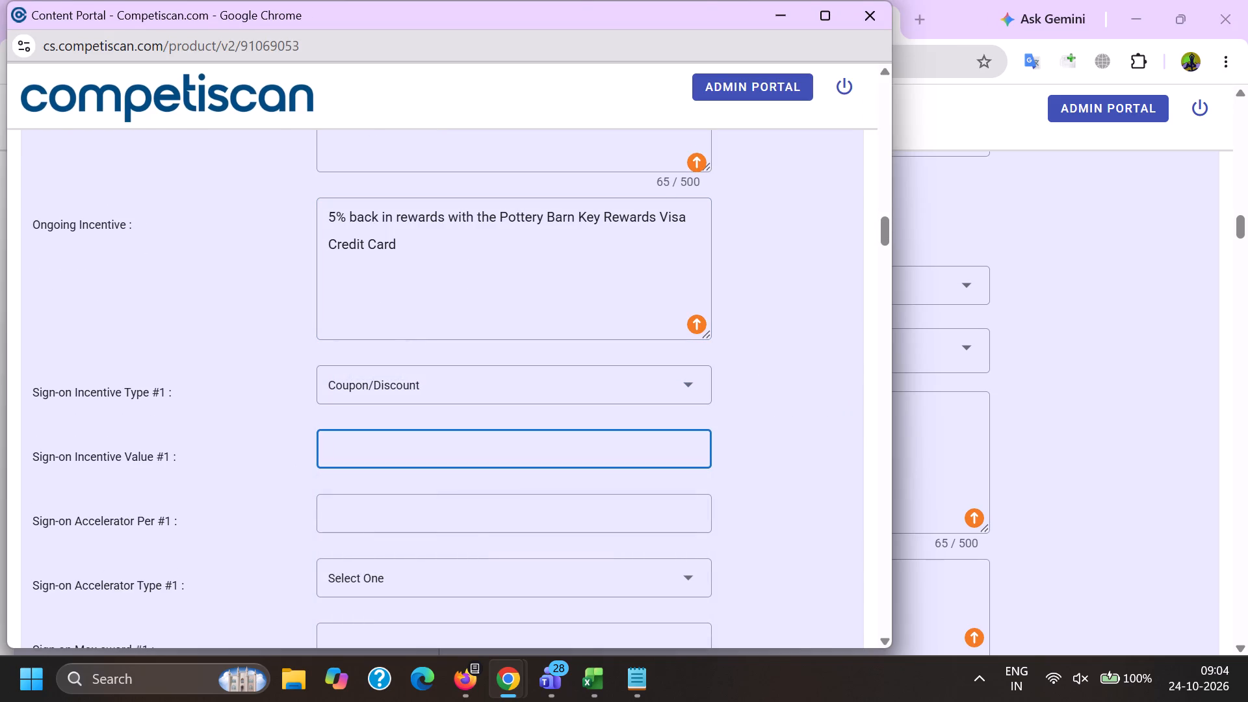
{"action": "key", "text": "1"}
{"action": "key", "text": "0"}
{"action": "type", "text": ".00"}
{"action": "key", "text": "Tab"}
{"action": "key", "text": "Tab"}
{"action": "key", "text": "Tab"}
{"action": "type", "text": "10."}
{"action": "type", "text": "00"}
{"action": "key", "text": "Tab"}
{"action": "key", "text": "Tab"}
{"action": "key", "text": "Tab"}
{"action": "key", "text": "1"}
{"action": "scroll", "coordinate": [402, 453], "scroll_direction": "down", "scroll_amount": 1}
{"action": "left_click", "coordinate": [337, 525]}
{"action": "scroll", "coordinate": [335, 499], "scroll_direction": "down", "scroll_amount": 7}
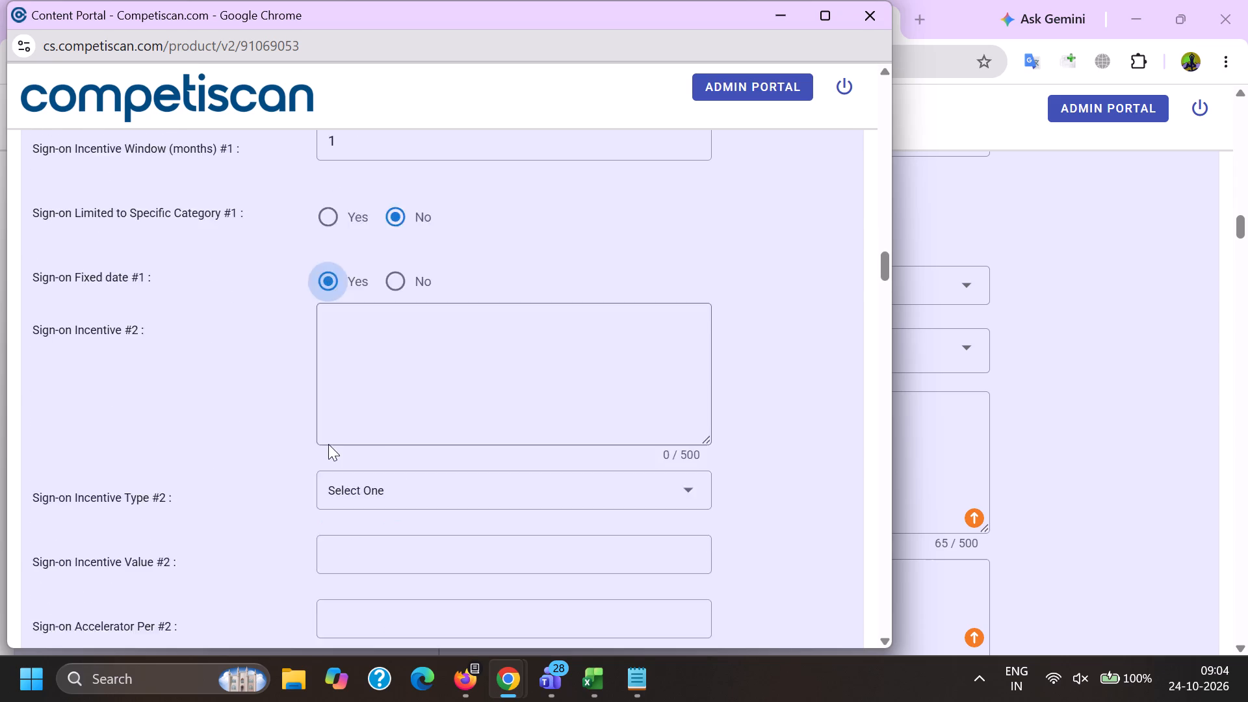
Fill the payment card offer details with Application Type Invitation to Apply, Card Network Visa, Primary Card Level Visa Signature, and Reward Program Yes.
{"action": "scroll", "coordinate": [328, 444], "scroll_direction": "down", "scroll_amount": 19}
{"action": "scroll", "coordinate": [316, 423], "scroll_direction": "up", "scroll_amount": 4}
{"action": "left_click", "coordinate": [357, 317]}
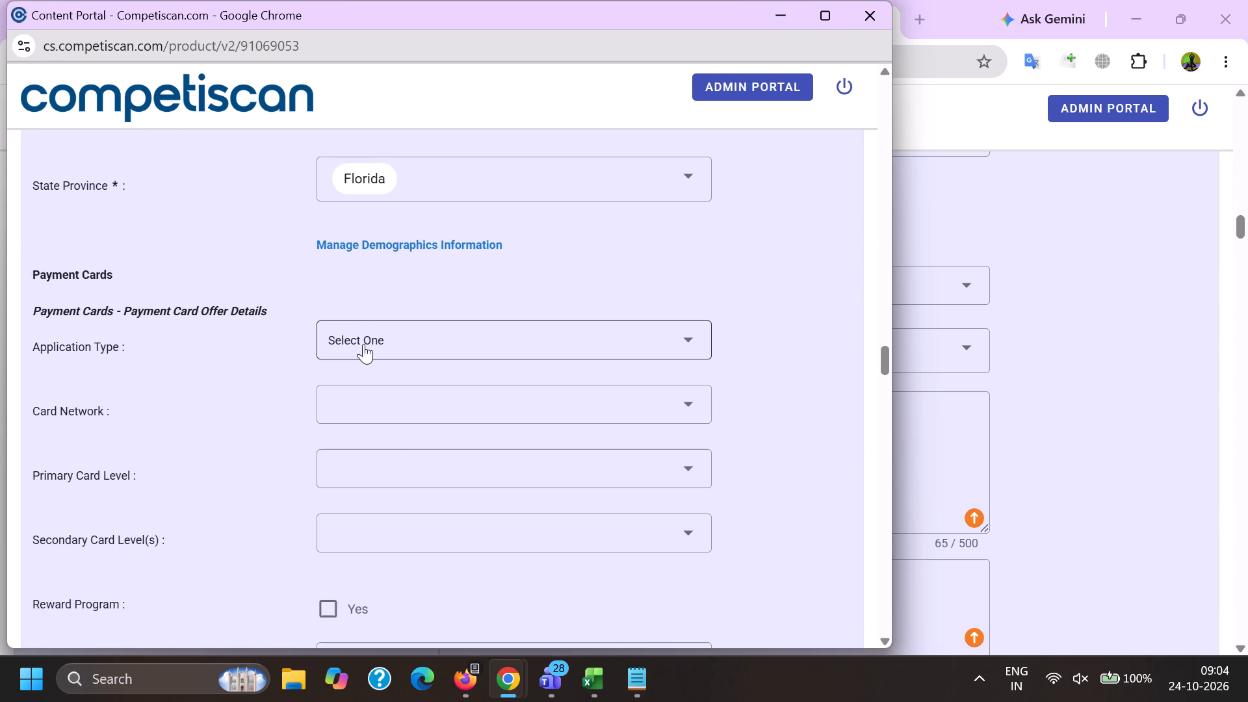
{"action": "left_click", "coordinate": [363, 344]}
{"action": "left_click", "coordinate": [393, 419]}
{"action": "left_click_drag", "start_coordinate": [166, 430], "coordinate": [190, 429]}
{"action": "left_click", "coordinate": [398, 399]}
{"action": "scroll", "coordinate": [395, 315], "scroll_direction": "down", "scroll_amount": 2}
{"action": "left_click", "coordinate": [403, 419]}
{"action": "left_click_drag", "start_coordinate": [139, 382], "coordinate": [176, 381]}
{"action": "left_click", "coordinate": [342, 275]}
{"action": "scroll", "coordinate": [365, 359], "scroll_direction": "down", "scroll_amount": 7}
{"action": "left_click", "coordinate": [411, 482]}
{"action": "left_click_drag", "start_coordinate": [207, 461], "coordinate": [231, 462]}
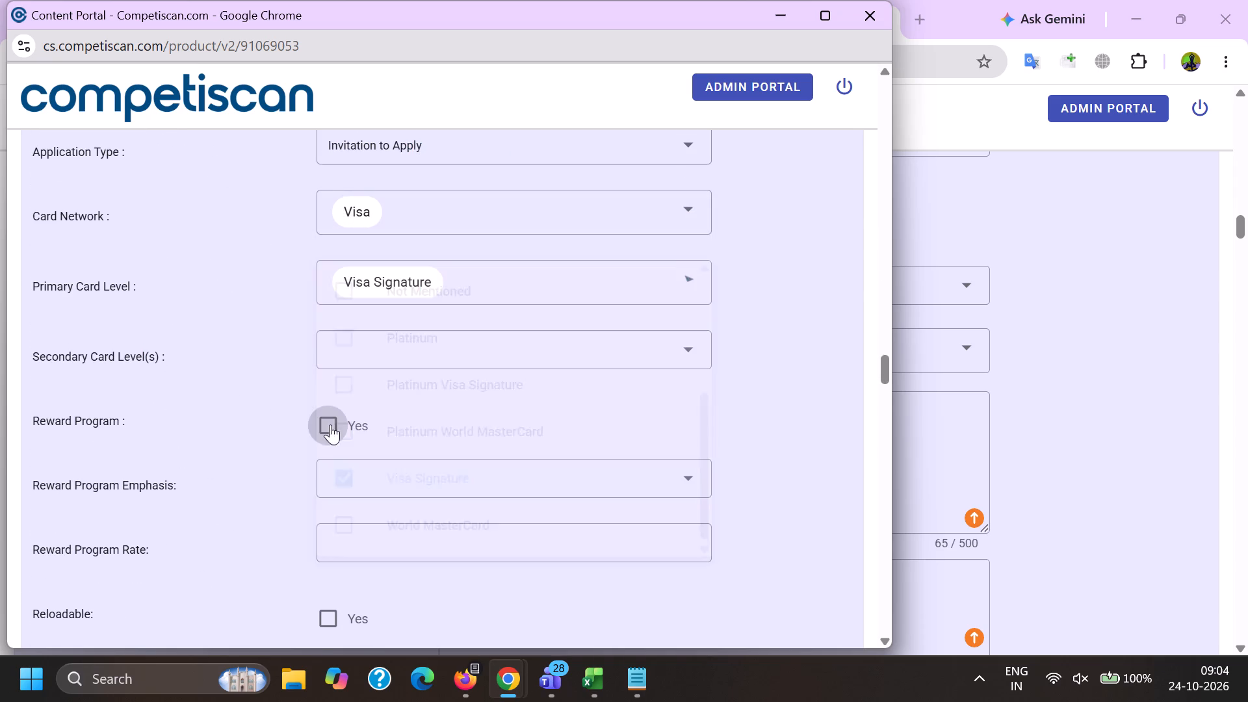
{"action": "left_click", "coordinate": [328, 421]}
{"action": "double_click", "coordinate": [242, 451]}
Mark Credit Card Mentioned under Non-Profit/Consumer Services/Retail and submit the product entry.
{"action": "key", "text": "End"}
{"action": "left_click", "coordinate": [339, 329]}
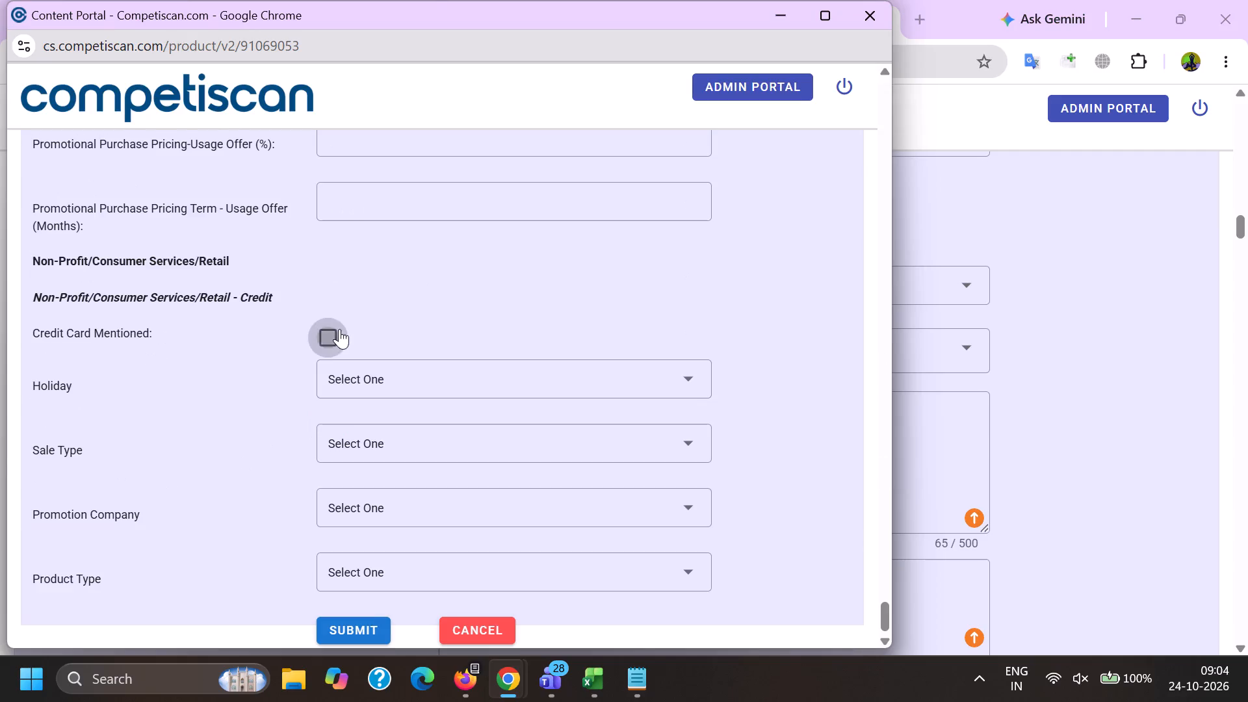
{"action": "left_click", "coordinate": [357, 621]}
Open the processed PDF of email 91069053 from its email editor page.
{"action": "key", "text": "alt+Tab"}
{"action": "left_click", "coordinate": [341, 0]}
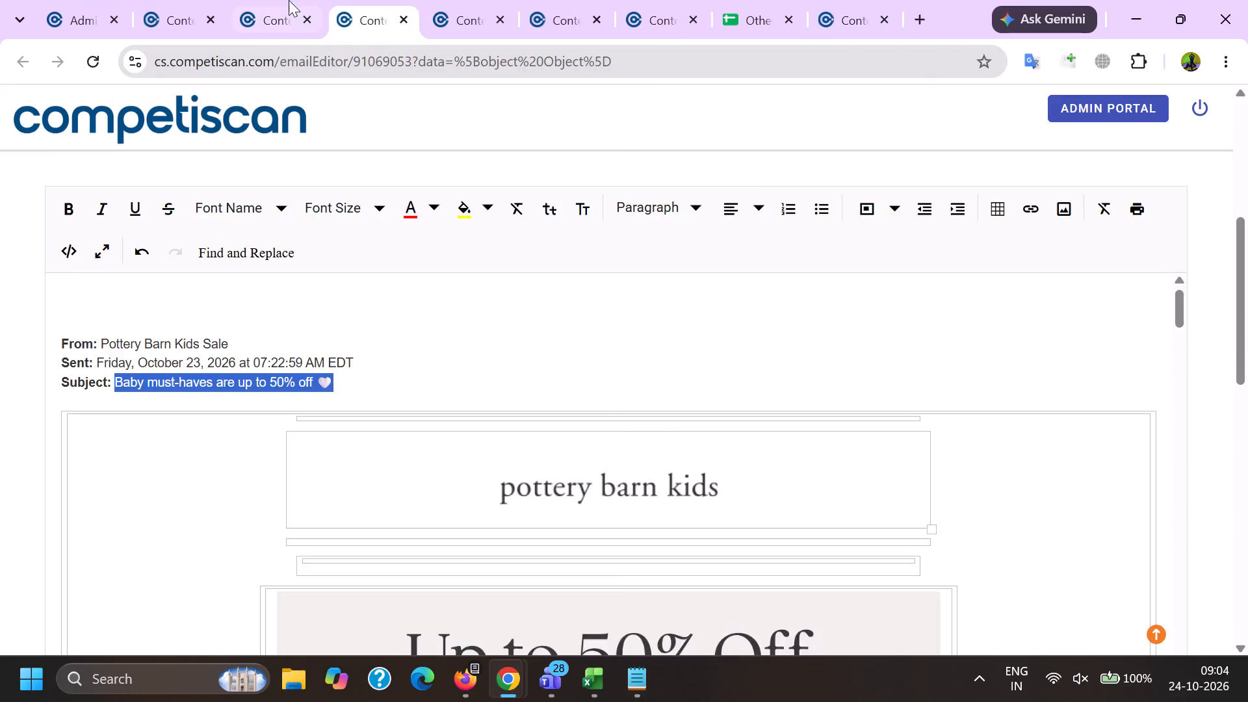
{"action": "left_click", "coordinate": [286, 0]}
{"action": "left_click", "coordinate": [347, 0]}
{"action": "scroll", "coordinate": [285, 296], "scroll_direction": "up", "scroll_amount": 12}
{"action": "left_click_drag", "start_coordinate": [536, 292], "coordinate": [532, 299], "text": "ctrl"}
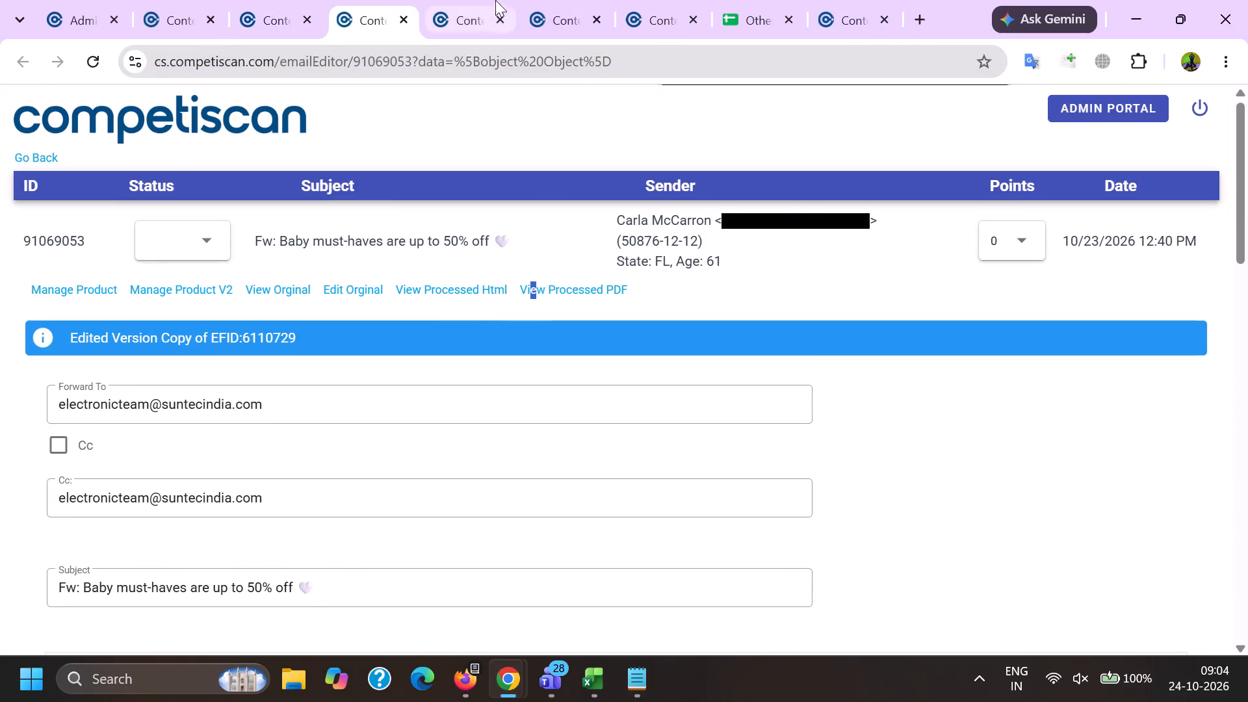
{"action": "left_click", "coordinate": [466, 0]}
{"action": "left_click", "coordinate": [395, 0]}
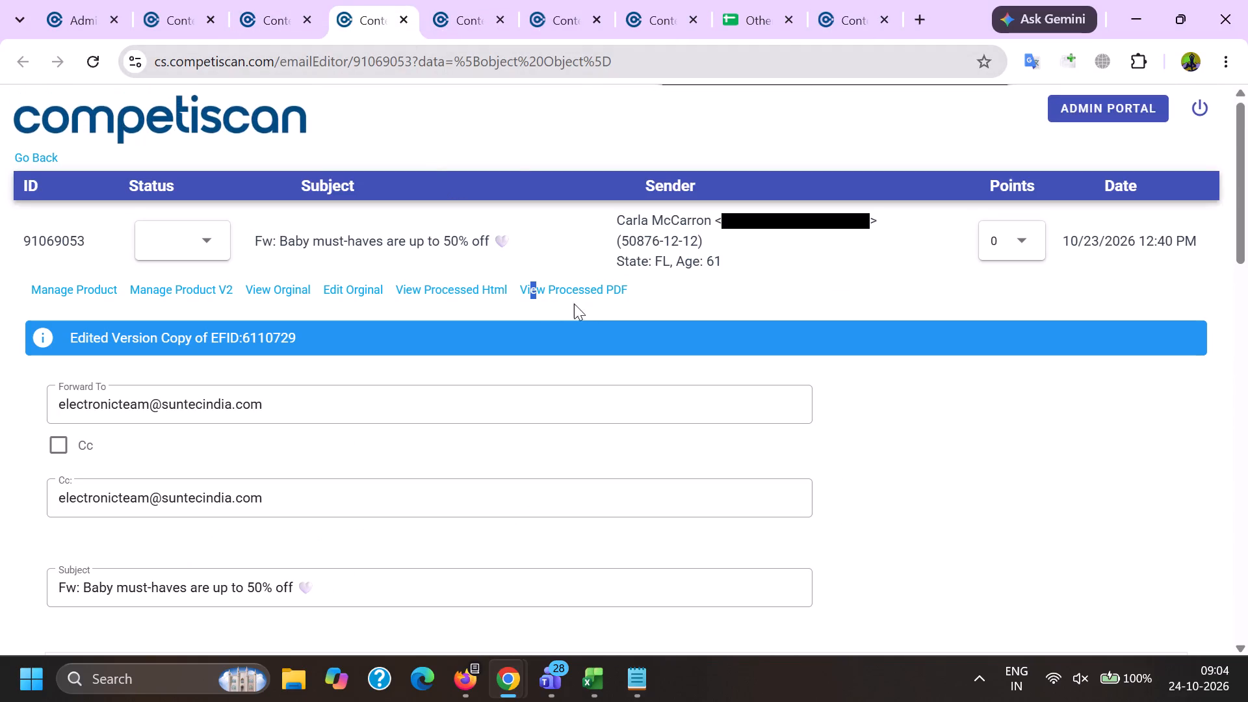
{"action": "left_click", "coordinate": [559, 291], "text": "ctrl"}
{"action": "left_click", "coordinate": [519, 0]}
{"action": "double_click", "coordinate": [388, 63]}
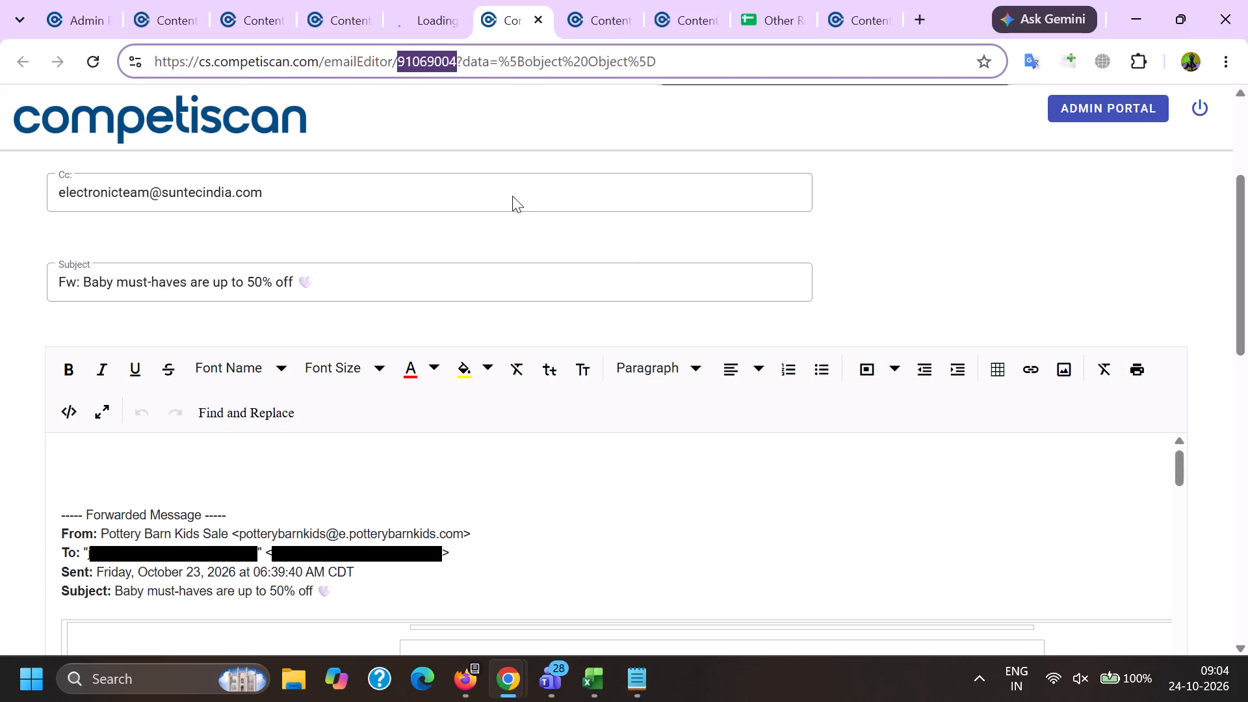
{"action": "key", "text": "ctrl+c"}
{"action": "scroll", "coordinate": [562, 437], "scroll_direction": "down", "scroll_amount": 9}
{"action": "scroll", "coordinate": [524, 304], "scroll_direction": "down", "scroll_amount": 5}
{"action": "left_click", "coordinate": [584, 672]}
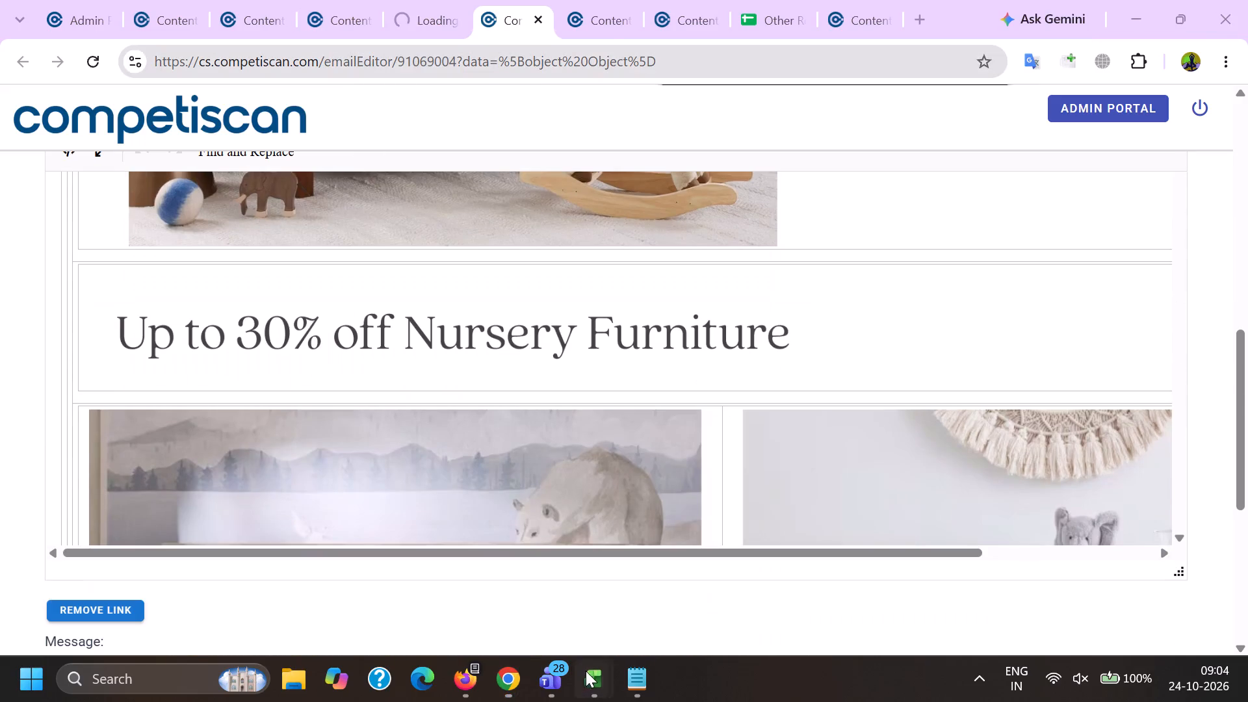
{"action": "left_click", "coordinate": [764, 595]}
{"action": "scroll", "coordinate": [140, 389], "scroll_direction": "down", "scroll_amount": 11}
{"action": "scroll", "coordinate": [116, 526], "scroll_direction": "down", "scroll_amount": 6}
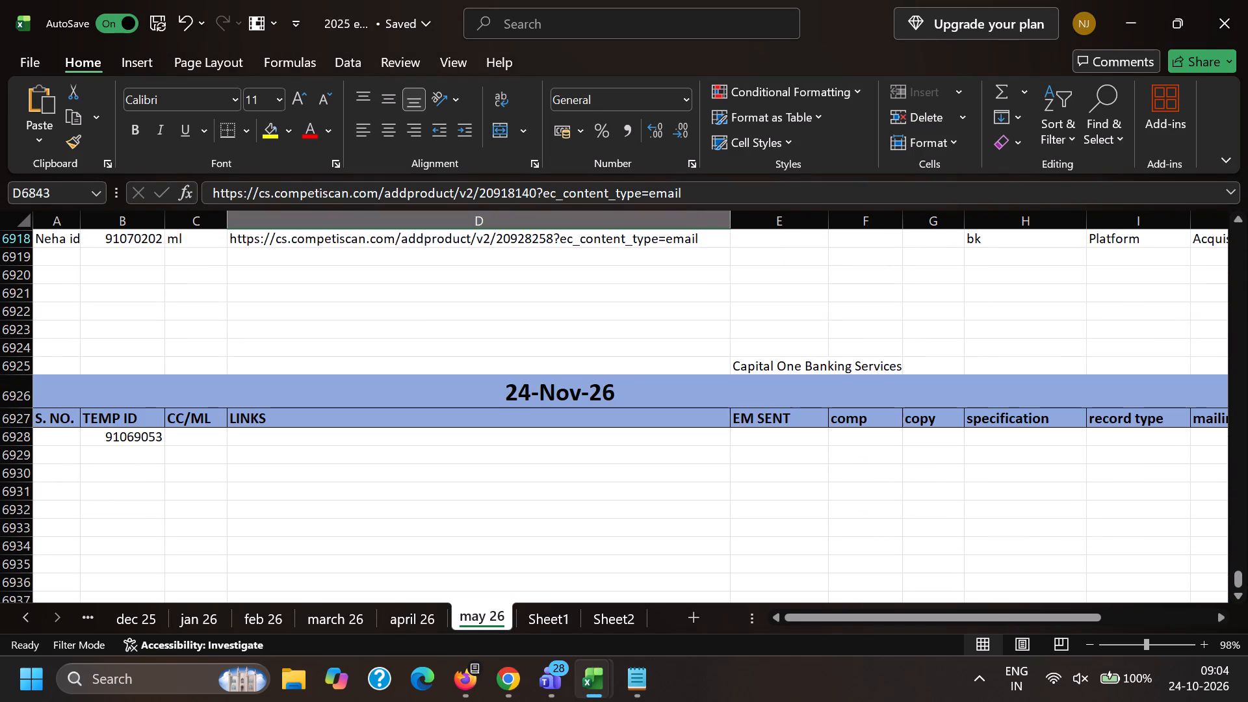
{"action": "left_click", "coordinate": [131, 401]}
{"action": "key", "text": "ctrl+v"}
Enter cc in the CC/ML column for both 91069053 and 91069004.
{"action": "left_click", "coordinate": [190, 396]}
{"action": "type", "text": "cc"}
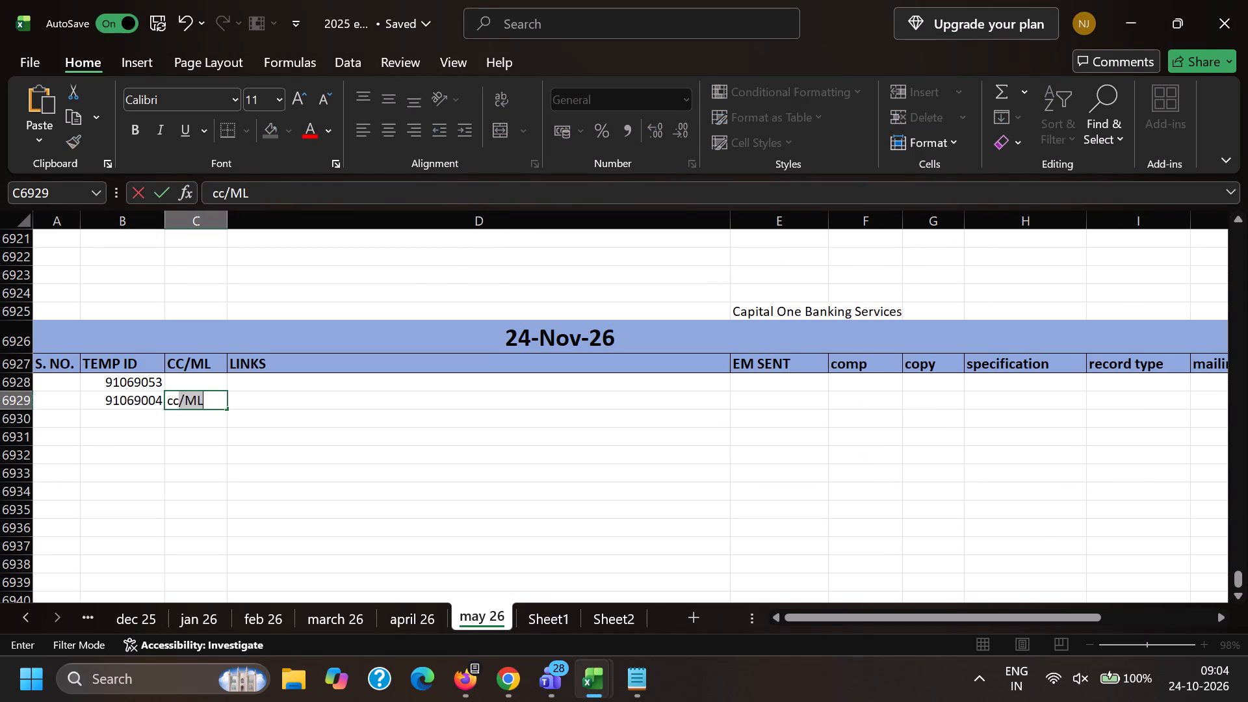
{"action": "key", "text": "Up"}
{"action": "type", "text": "cc"}
{"action": "key", "text": "BackSpace"}
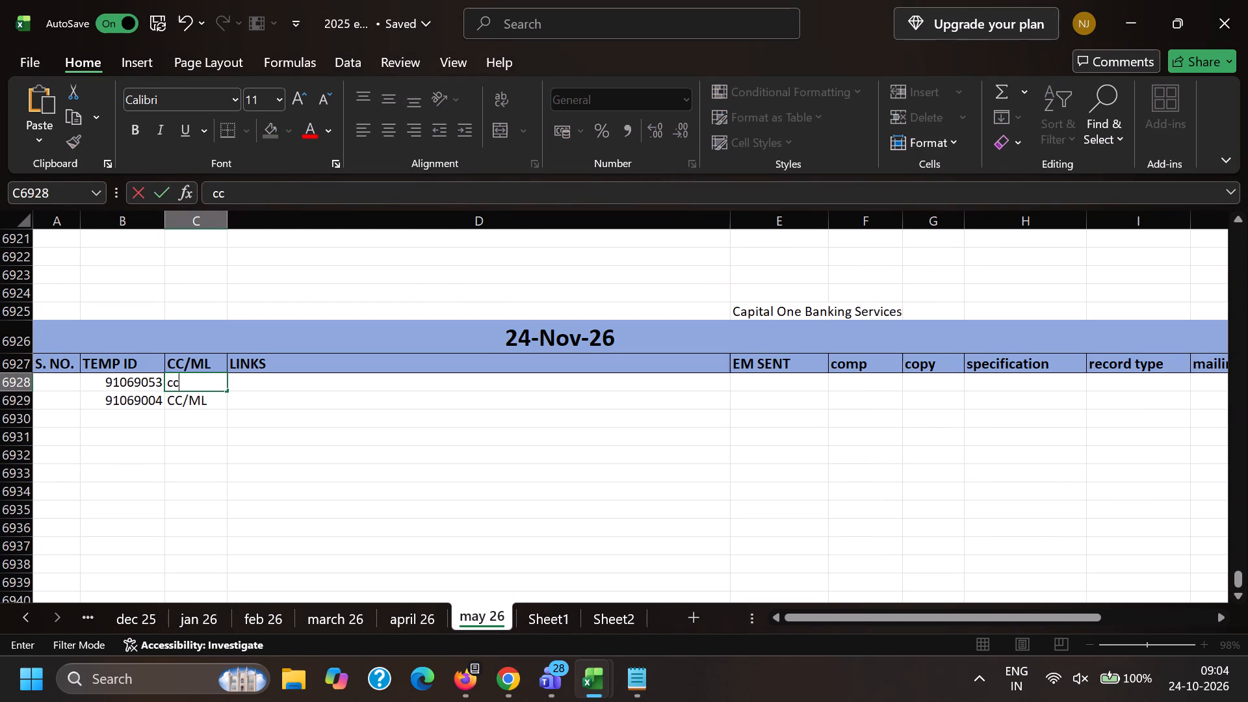
{"action": "key", "text": "Down"}
{"action": "type", "text": "cc"}
Enter Card as the specification for 91069053.
{"action": "key", "text": "Right"}
{"action": "key", "text": "Right"}
{"action": "key", "text": "Right"}
{"action": "key", "text": "Right"}
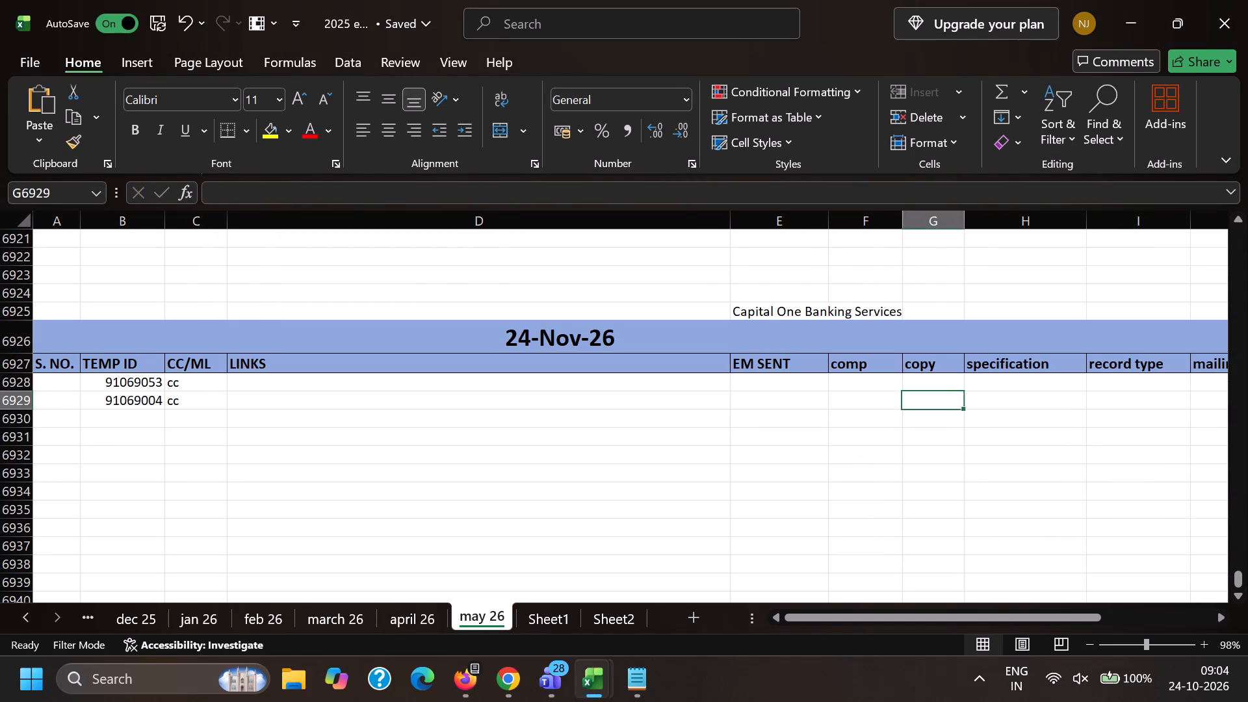
{"action": "key", "text": "Right"}
{"action": "key", "text": "Up"}
{"action": "key", "text": "c"}
{"action": "key", "text": "r"}
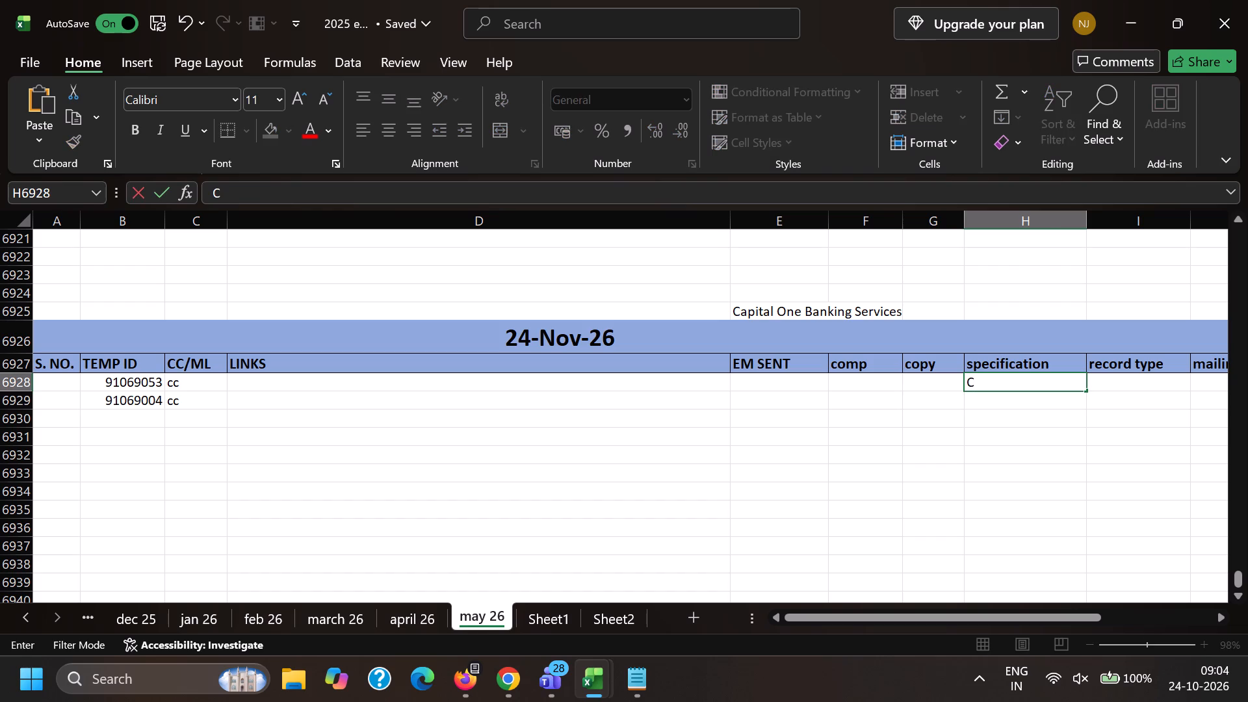
{"action": "key", "text": "BackSpace"}
{"action": "type", "text": "ard"}
{"action": "key", "text": "Right"}
{"action": "scroll", "coordinate": [192, 400], "scroll_direction": "up", "scroll_amount": 4}
{"action": "scroll", "coordinate": [1097, 329], "scroll_direction": "up", "scroll_amount": 8}
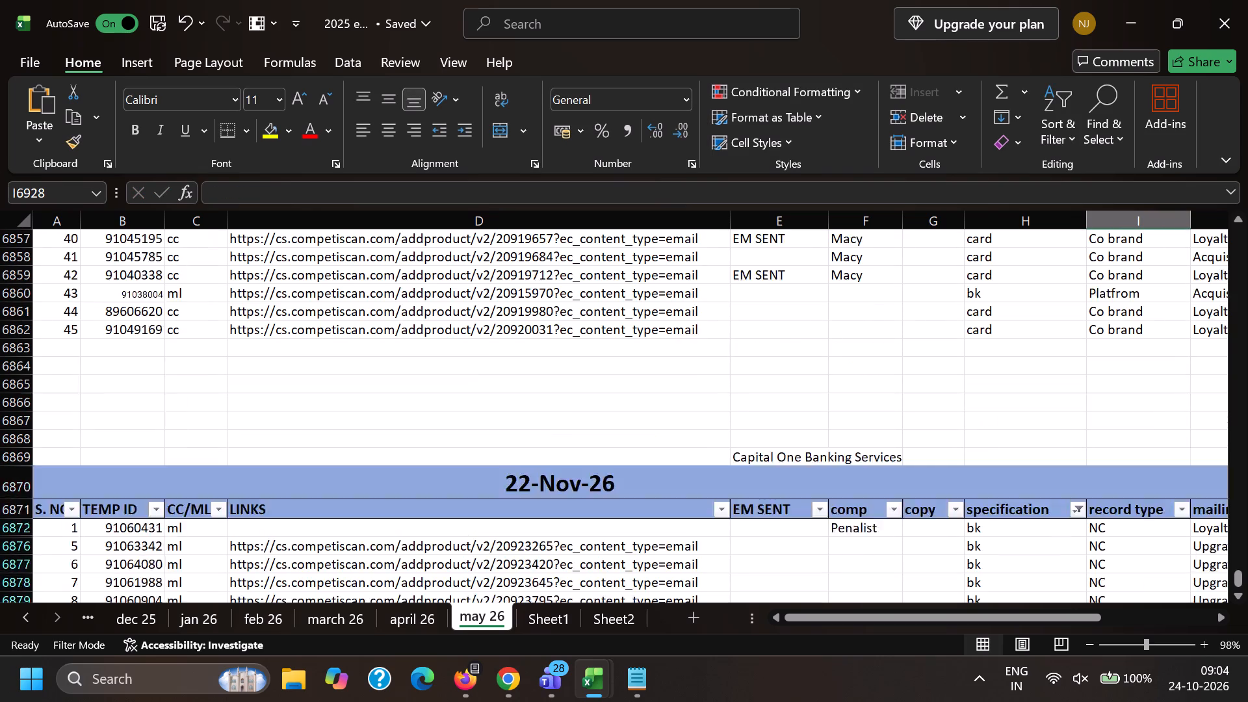
{"action": "scroll", "coordinate": [1130, 365], "scroll_direction": "up", "scroll_amount": 1}
{"action": "left_click", "coordinate": [1113, 357]}
{"action": "left_click", "coordinate": [1102, 321]}
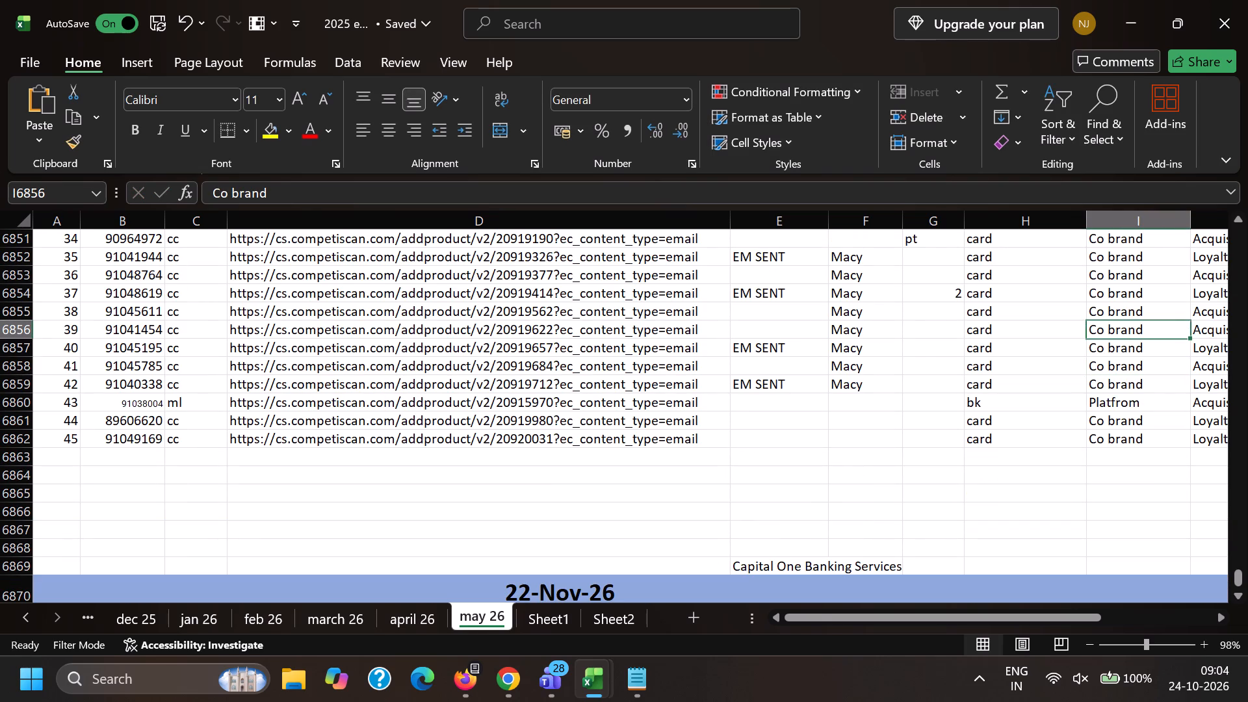
{"action": "key", "text": "shift+Right"}
{"action": "key", "text": "ctrl+c"}
{"action": "scroll", "coordinate": [1100, 324], "scroll_direction": "down", "scroll_amount": 6}
{"action": "scroll", "coordinate": [1005, 311], "scroll_direction": "down", "scroll_amount": 1}
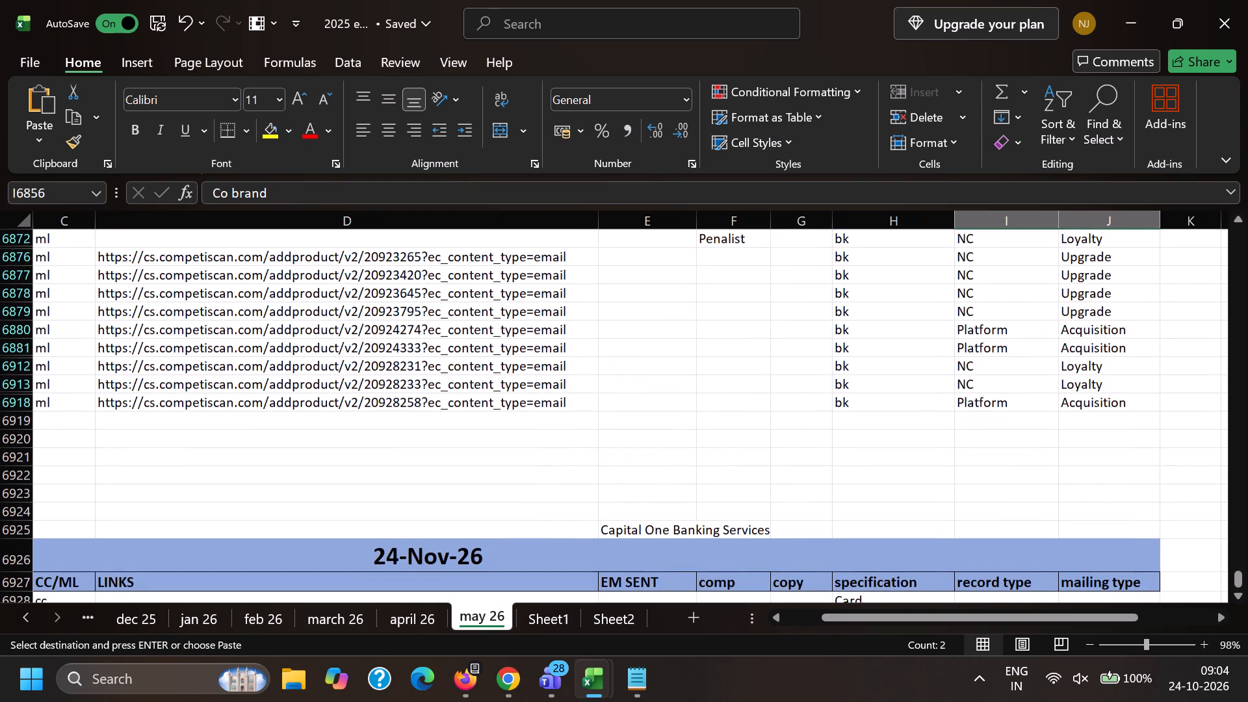
{"action": "scroll", "coordinate": [988, 443], "scroll_direction": "down", "scroll_amount": 3}
{"action": "left_click", "coordinate": [970, 469]}
{"action": "key", "text": "ctrl+v"}
{"action": "left_click", "coordinate": [883, 525]}
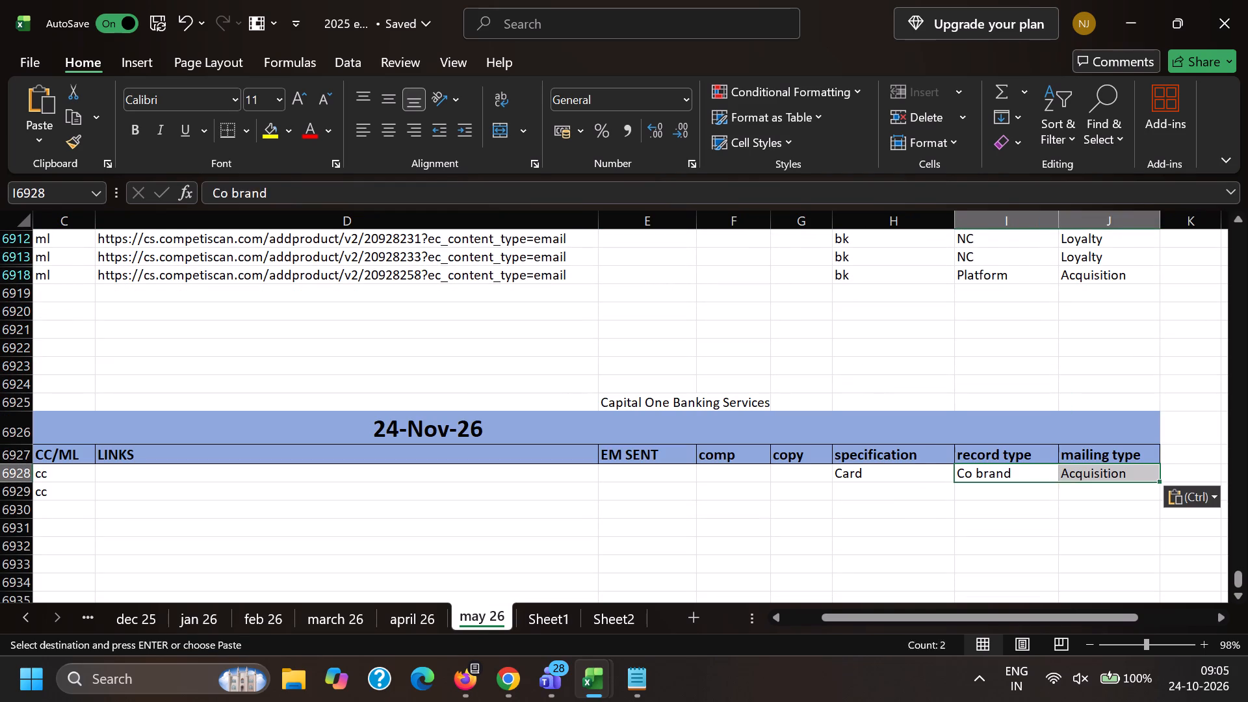
In Chrome, delete the Forwarded Message line, the sender's email address and the To line from the header of email 91069004.
{"action": "key", "text": "alt+Tab"}
{"action": "scroll", "coordinate": [430, 367], "scroll_direction": "up", "scroll_amount": 12}
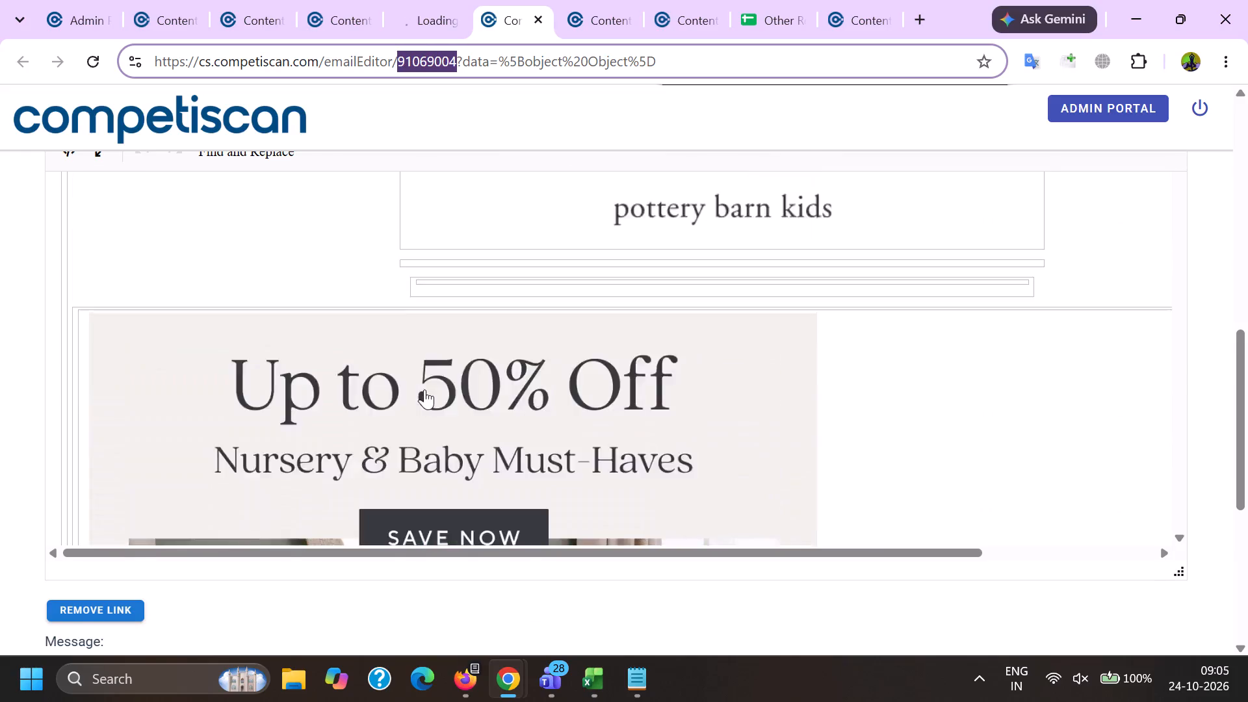
{"action": "scroll", "coordinate": [424, 389], "scroll_direction": "up", "scroll_amount": 4}
{"action": "scroll", "coordinate": [413, 289], "scroll_direction": "down", "scroll_amount": 2}
{"action": "left_click_drag", "start_coordinate": [260, 322], "coordinate": [0, 323]}
{"action": "key", "text": "BackSpace"}
{"action": "left_click_drag", "start_coordinate": [234, 335], "coordinate": [474, 348]}
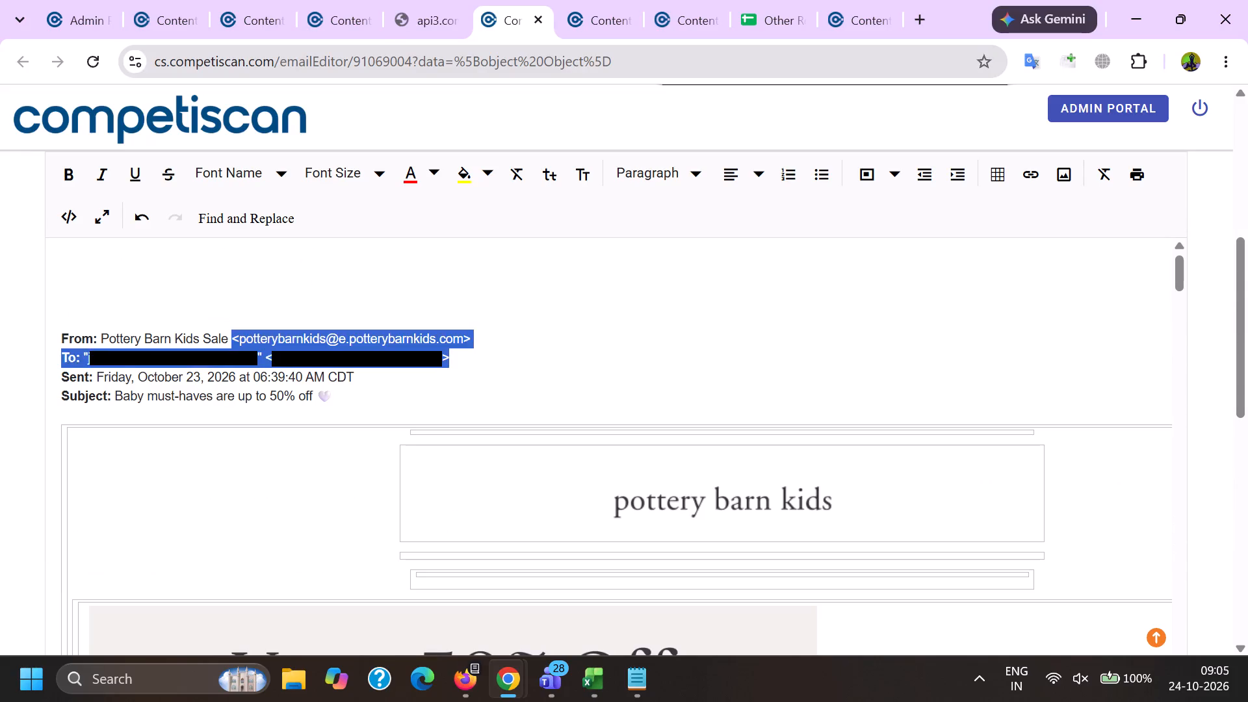
{"action": "left_click_drag", "start_coordinate": [474, 348], "coordinate": [493, 348]}
{"action": "key", "text": "BackSpace"}
{"action": "scroll", "coordinate": [558, 417], "scroll_direction": "down", "scroll_amount": 20}
{"action": "scroll", "coordinate": [558, 417], "scroll_direction": "down", "scroll_amount": 20}
{"action": "scroll", "coordinate": [558, 417], "scroll_direction": "down", "scroll_amount": 8}
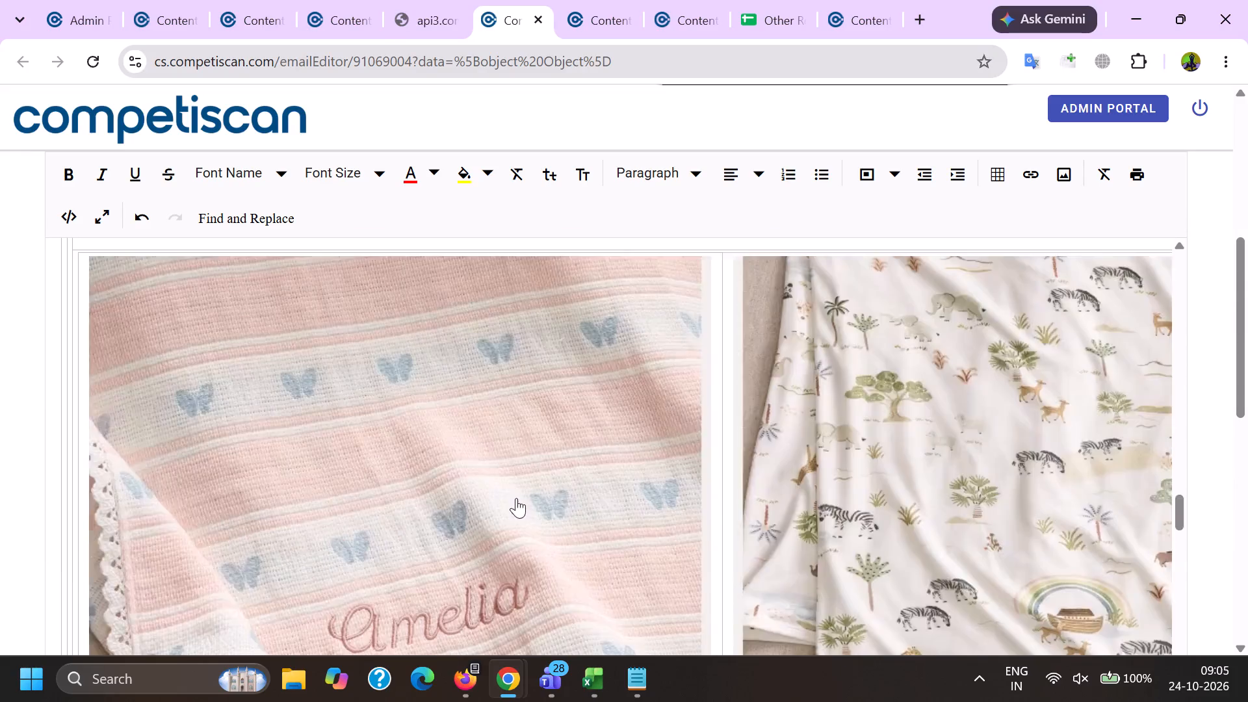
{"action": "scroll", "coordinate": [516, 498], "scroll_direction": "down", "scroll_amount": 20}
{"action": "scroll", "coordinate": [516, 498], "scroll_direction": "down", "scroll_amount": 19}
{"action": "scroll", "coordinate": [616, 495], "scroll_direction": "up", "scroll_amount": 4}
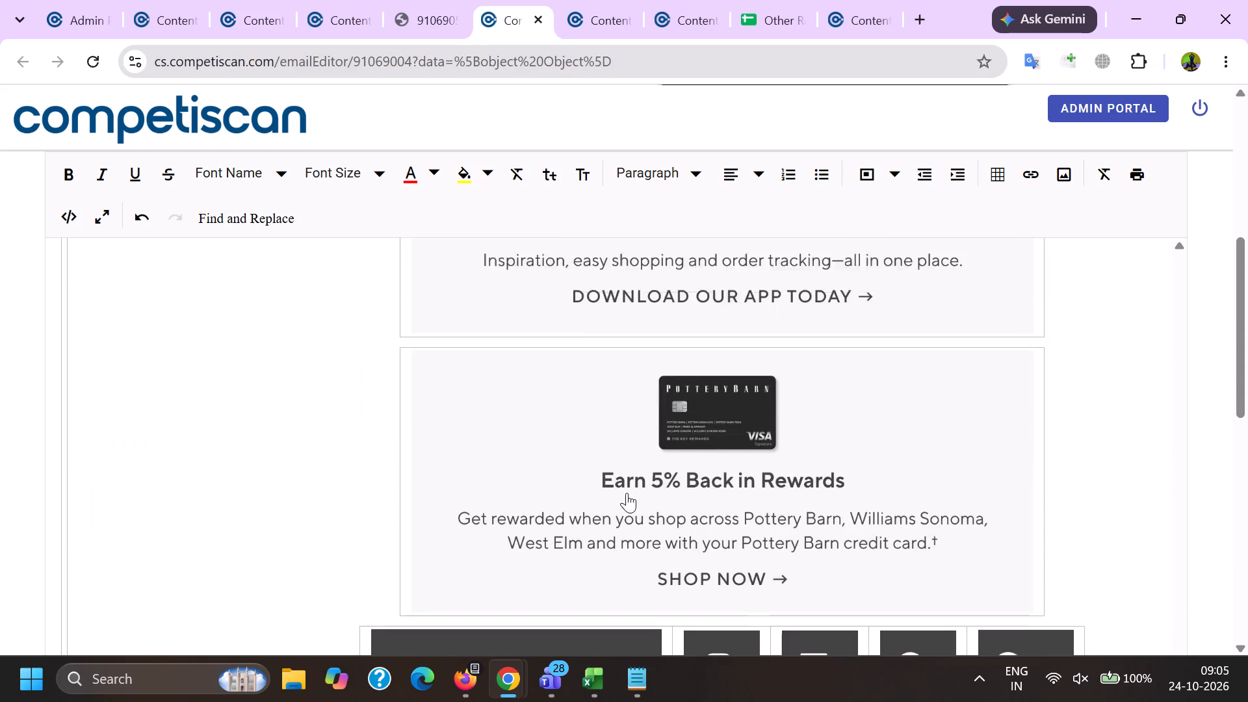
{"action": "left_click", "coordinate": [627, 482]}
{"action": "left_click", "coordinate": [673, 413]}
{"action": "scroll", "coordinate": [671, 415], "scroll_direction": "down", "scroll_amount": 5}
{"action": "left_click", "coordinate": [503, 520]}
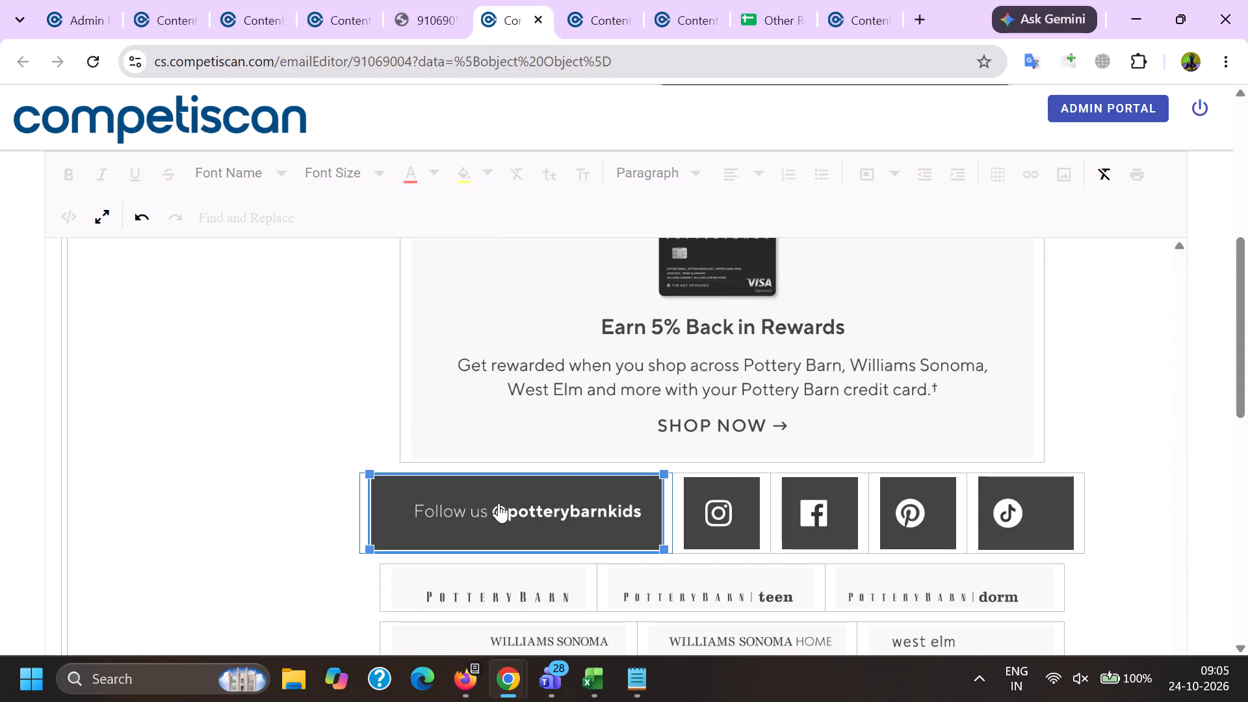
{"action": "left_click", "coordinate": [487, 456]}
{"action": "left_click", "coordinate": [703, 515]}
{"action": "left_click", "coordinate": [727, 448]}
{"action": "left_click", "coordinate": [797, 519]}
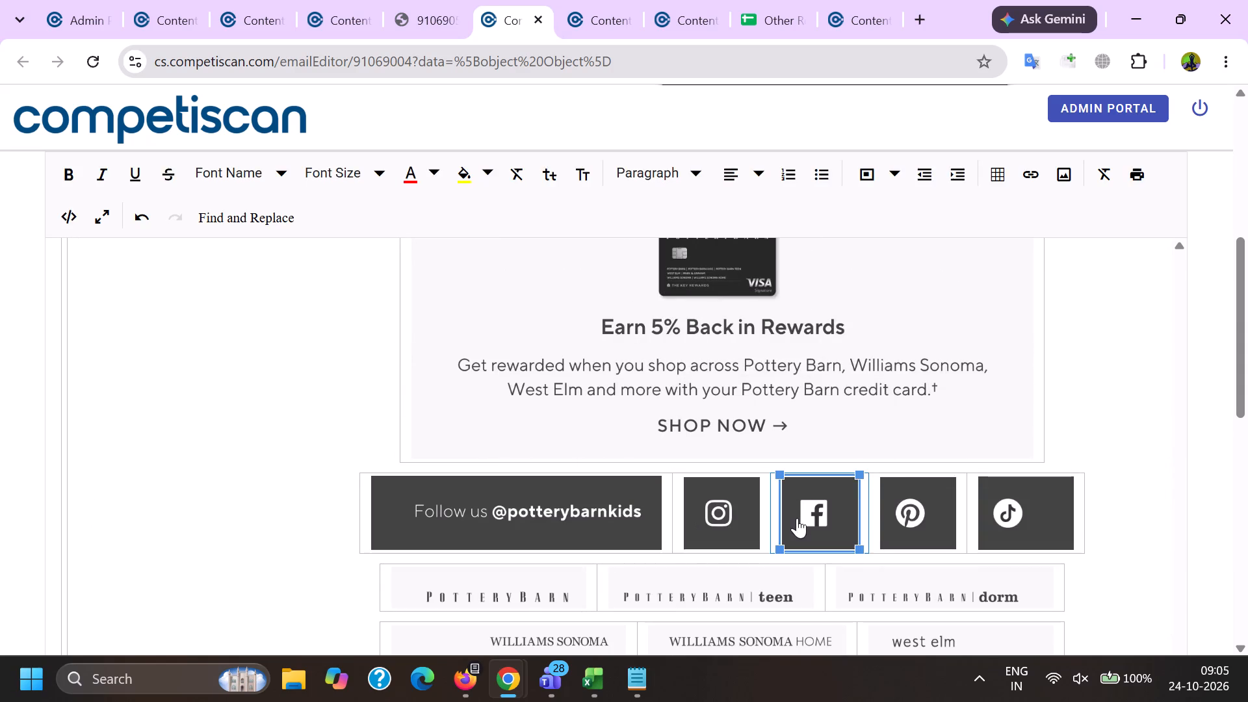
{"action": "left_click", "coordinate": [849, 448]}
{"action": "left_click", "coordinate": [930, 528]}
{"action": "left_click", "coordinate": [944, 462]}
{"action": "left_click", "coordinate": [979, 520]}
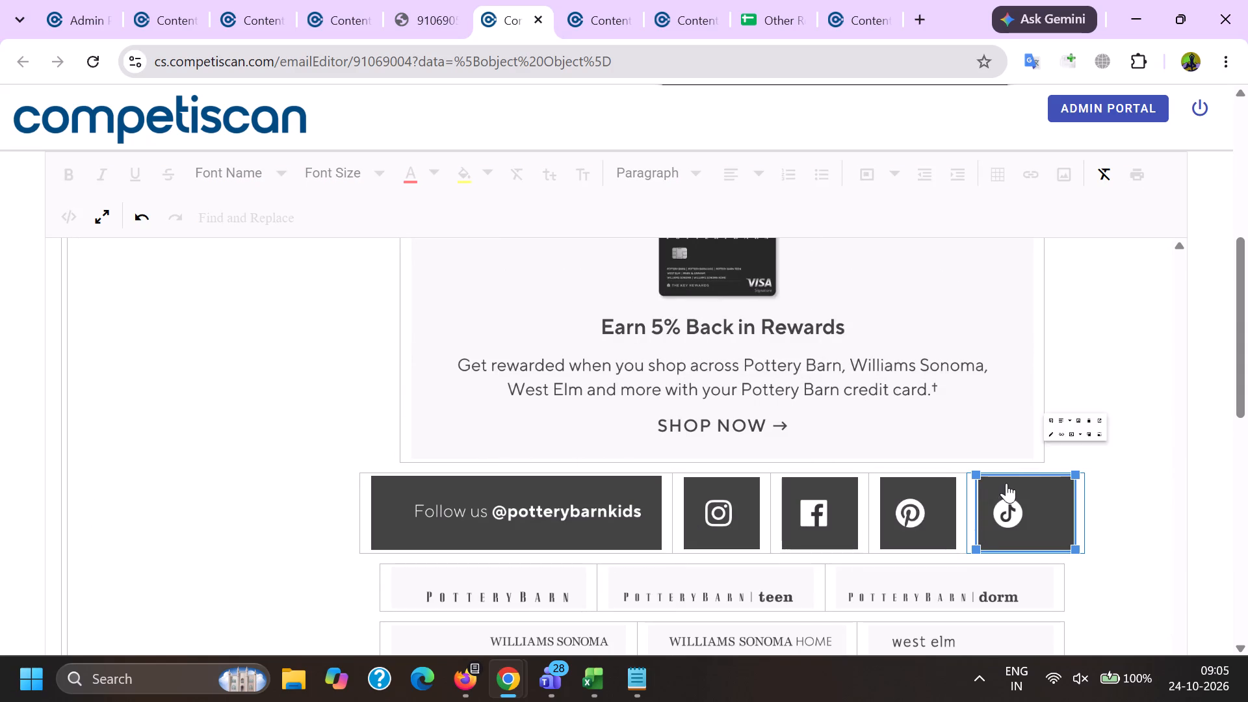
{"action": "left_click", "coordinate": [1018, 450]}
{"action": "left_click", "coordinate": [913, 526]}
{"action": "scroll", "coordinate": [626, 415], "scroll_direction": "down", "scroll_amount": 3}
{"action": "left_click", "coordinate": [918, 280]}
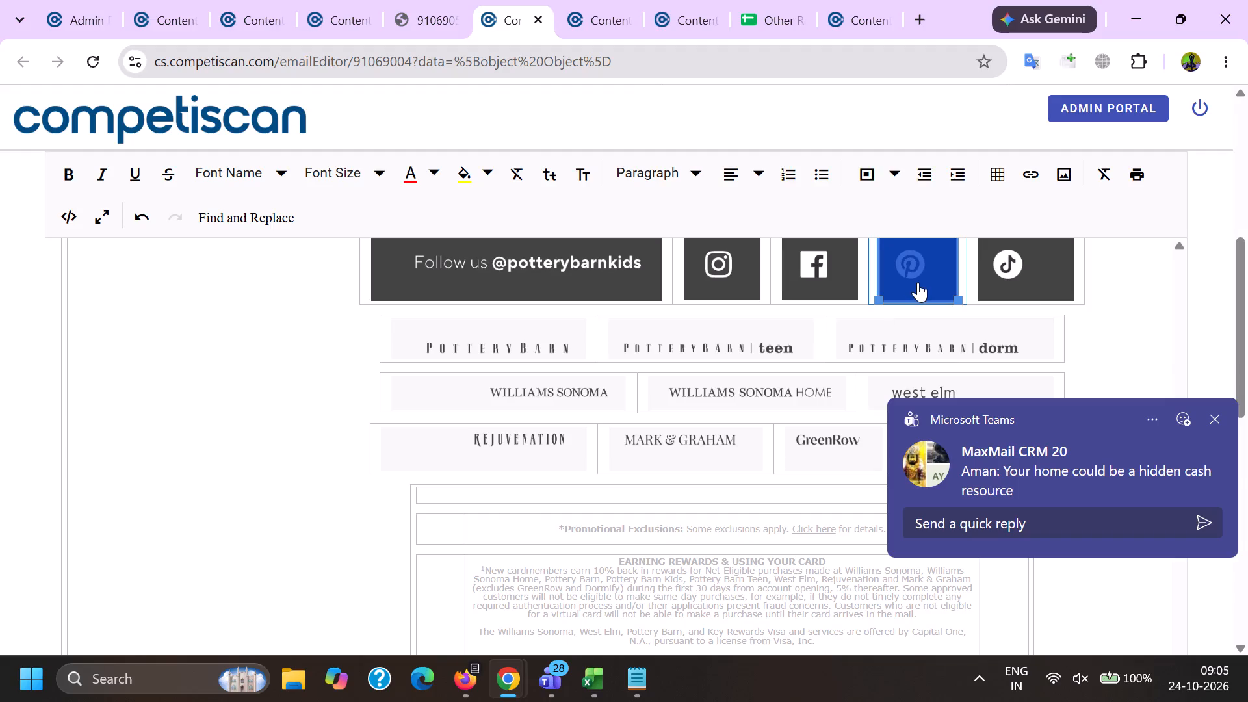
Remove the View Images link in the email footer and delete the recipient's address after "This message was sent to".
{"action": "scroll", "coordinate": [670, 382], "scroll_direction": "down", "scroll_amount": 3}
{"action": "scroll", "coordinate": [610, 442], "scroll_direction": "down", "scroll_amount": 1}
{"action": "left_click", "coordinate": [714, 355]}
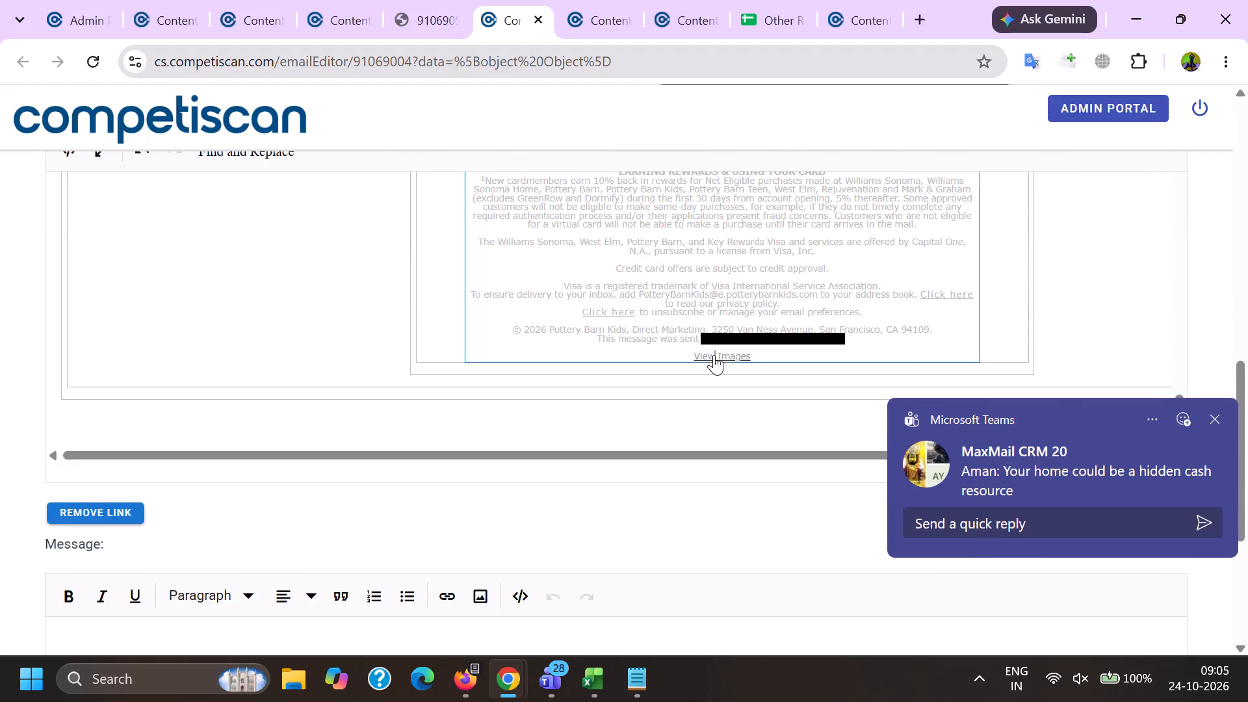
{"action": "left_click", "coordinate": [824, 388]}
{"action": "left_click_drag", "start_coordinate": [713, 343], "coordinate": [822, 348]}
{"action": "left_click_drag", "start_coordinate": [822, 348], "coordinate": [849, 337]}
{"action": "key", "text": "BackSpace"}
Remove the footer's unsubscribe link and delete the sender's email address from the inbox delivery sentence.
{"action": "scroll", "coordinate": [715, 495], "scroll_direction": "up", "scroll_amount": 2}
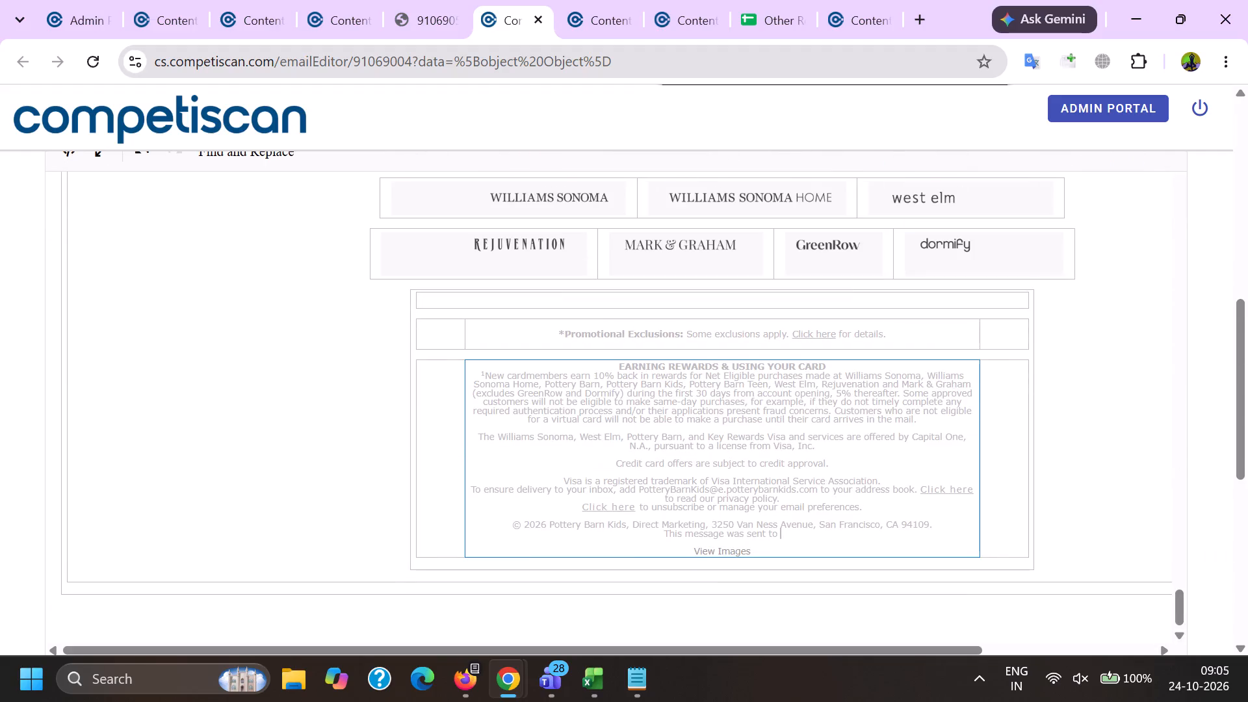
{"action": "left_click", "coordinate": [613, 512]}
{"action": "left_click", "coordinate": [721, 555]}
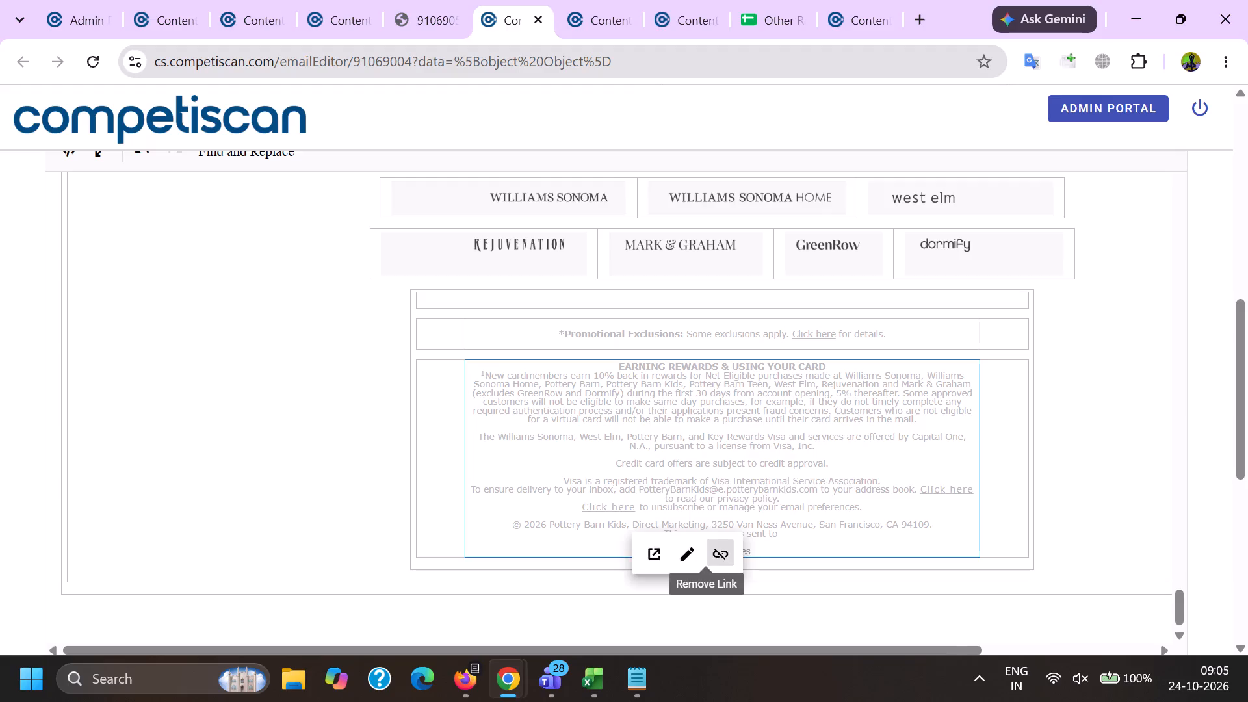
{"action": "left_click_drag", "start_coordinate": [636, 486], "coordinate": [819, 487]}
{"action": "key", "text": "BackSpace"}
{"action": "scroll", "coordinate": [683, 499], "scroll_direction": "down", "scroll_amount": 6}
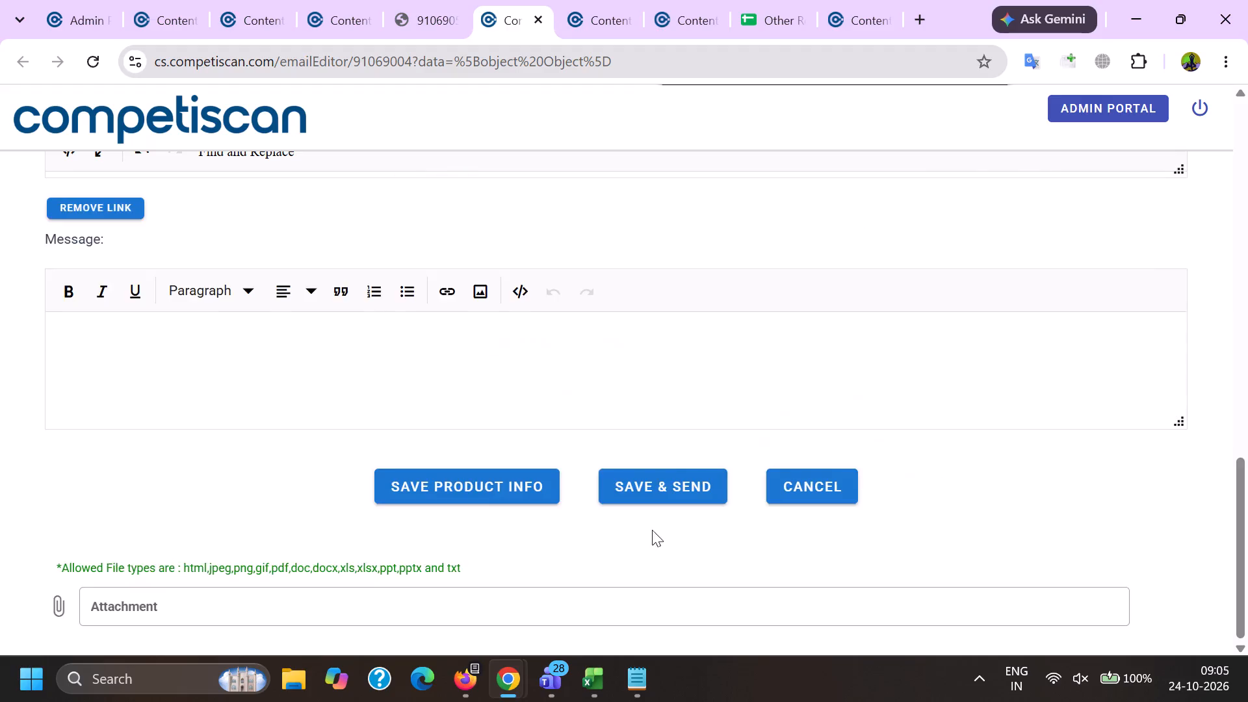
{"action": "scroll", "coordinate": [641, 530], "scroll_direction": "up", "scroll_amount": 4}
{"action": "left_click", "coordinate": [625, 403]}
{"action": "left_click", "coordinate": [603, 391]}
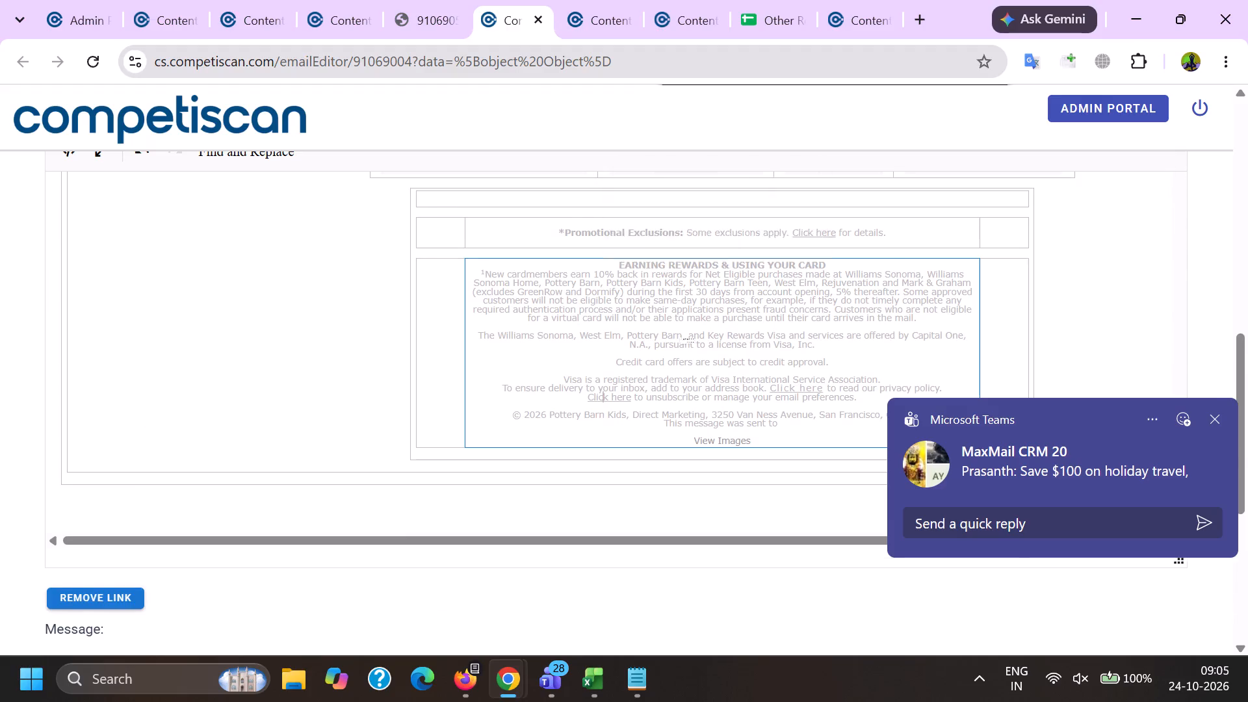
Save the product info for the cleaned email 91069004.
{"action": "scroll", "coordinate": [603, 393], "scroll_direction": "down", "scroll_amount": 11}
{"action": "left_click", "coordinate": [514, 483]}
{"action": "left_click", "coordinate": [658, 398]}
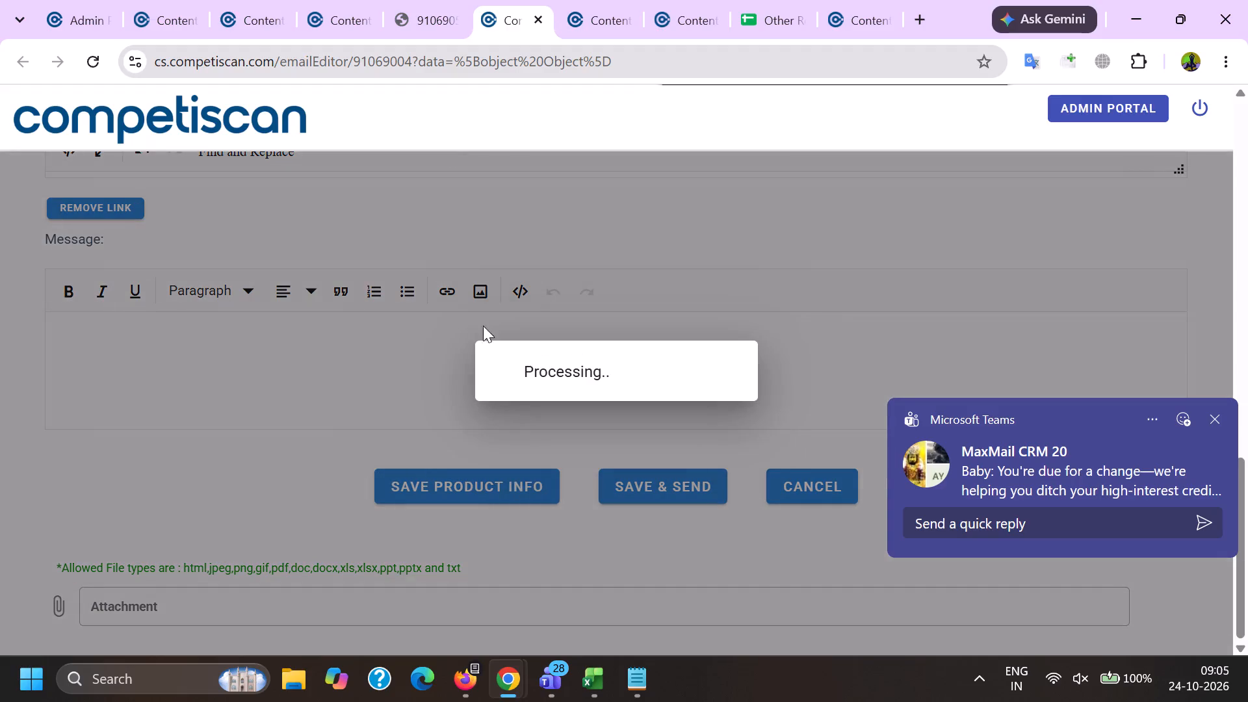
Copy the email ID 91069004 from the address and open the email's product form.
{"action": "double_click", "coordinate": [400, 66]}
{"action": "key", "text": "ctrl+c"}
{"action": "key", "text": "ctrl+c"}
{"action": "key", "text": "ctrl+c"}
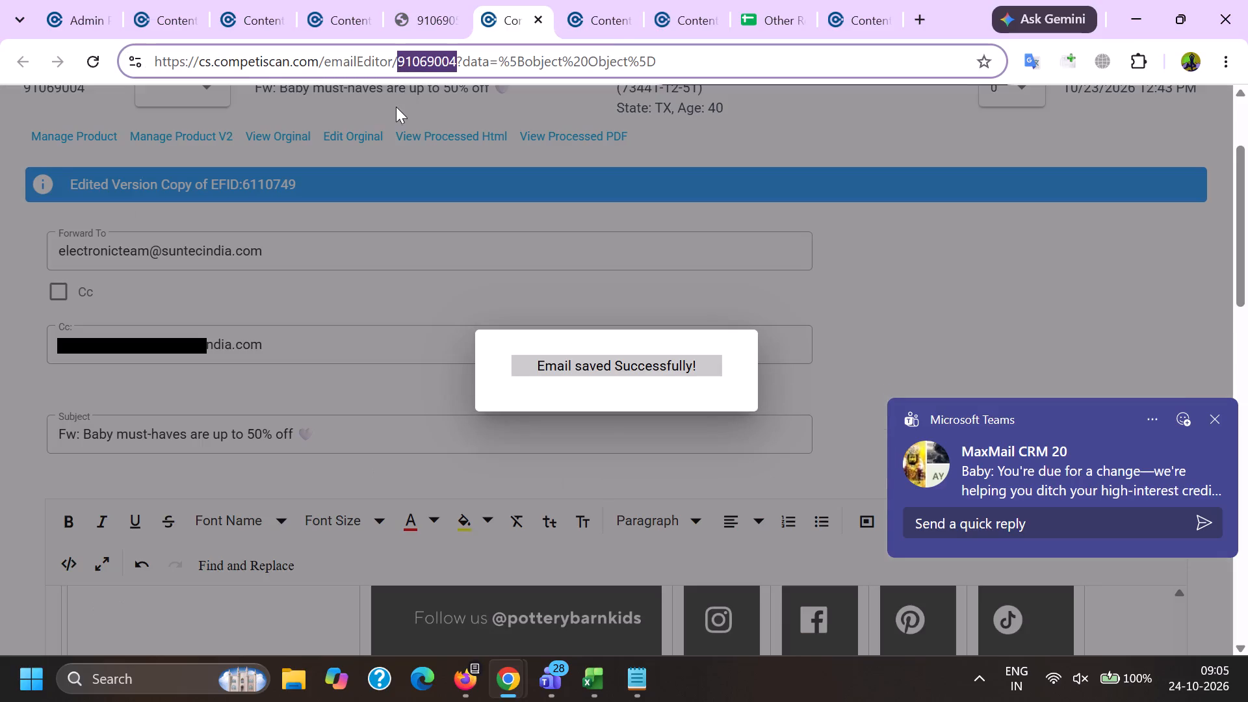
{"action": "left_click_drag", "start_coordinate": [0, 316], "coordinate": [0, 310]}
{"action": "left_click", "coordinate": [49, 134]}
{"action": "key", "text": "alt+Tab"}
Copy the sender name Pottery Barn Kids from the email's From line.
{"action": "scroll", "coordinate": [341, 249], "scroll_direction": "down", "scroll_amount": 6}
{"action": "left_click", "coordinate": [196, 387]}
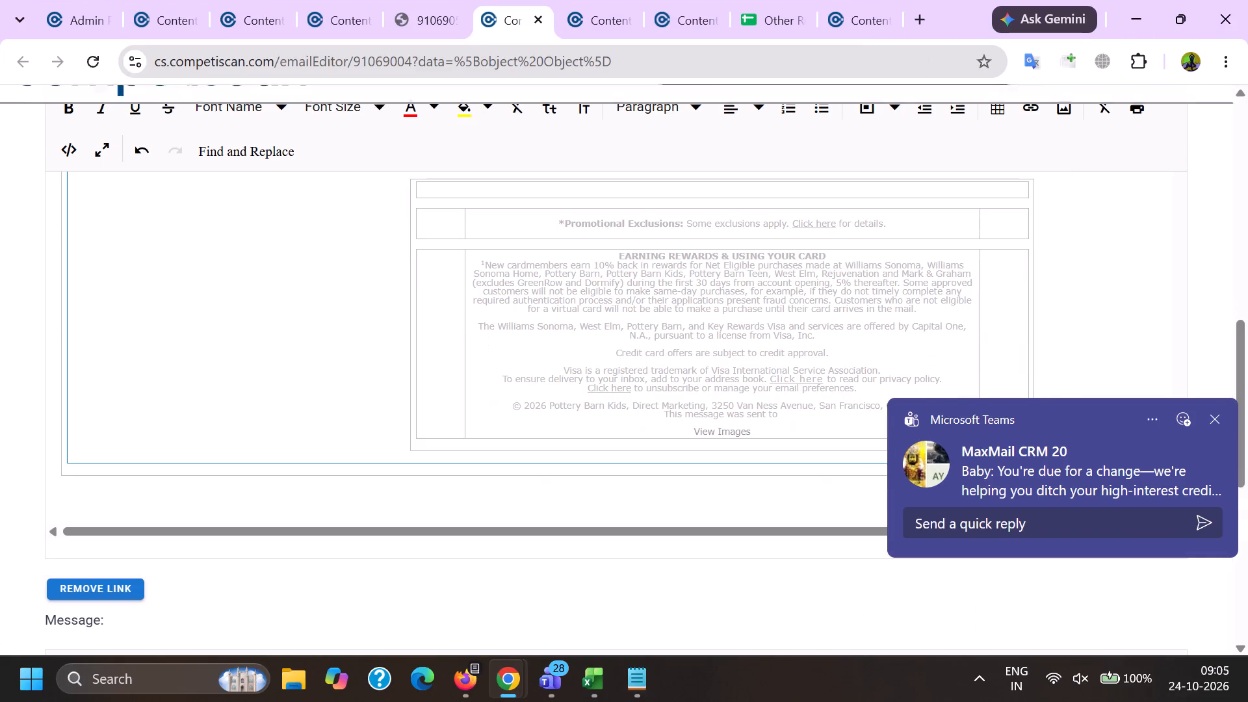
{"action": "key", "text": "Page_Up"}
{"action": "key", "text": "Page_Up"}
{"action": "key", "text": "Page_Up"}
{"action": "key", "text": "Page_Up"}
{"action": "key", "text": "Page_Up"}
{"action": "key", "text": "Page_Up"}
{"action": "key", "text": "Page_Up"}
{"action": "key", "text": "Page_Up"}
{"action": "key", "text": "Page_Up"}
{"action": "key", "text": "Page_Up"}
{"action": "key", "text": "Page_Up"}
{"action": "key", "text": "Page_Up"}
{"action": "key", "text": "Page_Up"}
{"action": "key", "text": "Page_Up"}
{"action": "key", "text": "Page_Up"}
{"action": "key", "text": "Page_Up"}
{"action": "key", "text": "Page_Up"}
{"action": "key", "text": "Page_Up"}
{"action": "key", "text": "Page_Up"}
{"action": "key", "text": "Page_Up"}
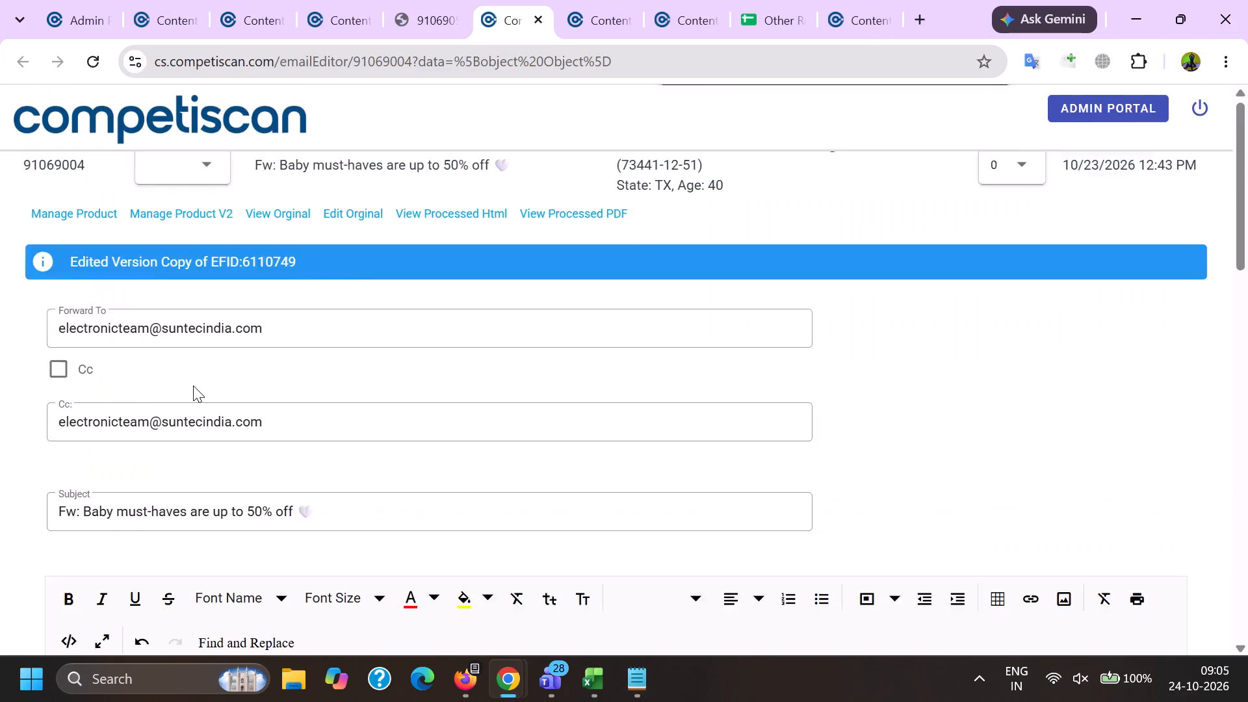
{"action": "scroll", "coordinate": [194, 258], "scroll_direction": "down", "scroll_amount": 4}
{"action": "double_click", "coordinate": [113, 370]}
{"action": "left_click", "coordinate": [177, 369], "text": "shift"}
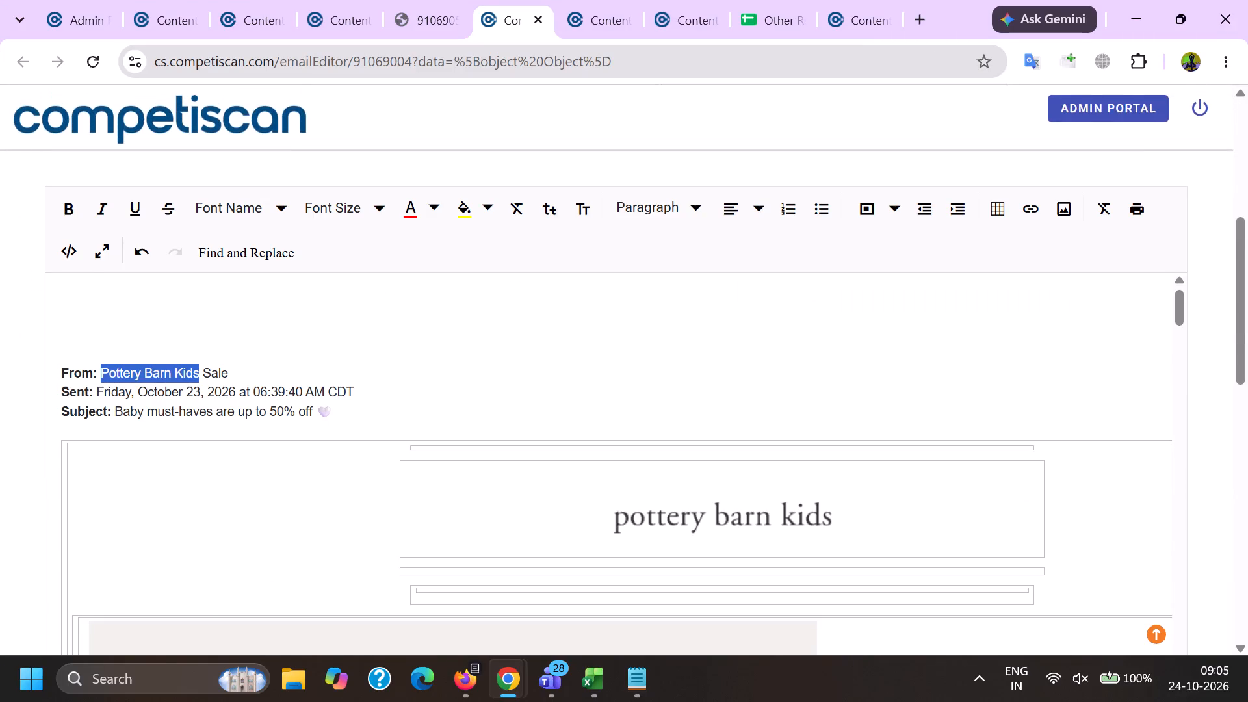
{"action": "key", "text": "ctrl+c"}
Add Capital One as a company and Pottery Barn Kids as the affinity/association on the product form.
{"action": "key", "text": "alt+Tab"}
{"action": "scroll", "coordinate": [315, 260], "scroll_direction": "down", "scroll_amount": 7}
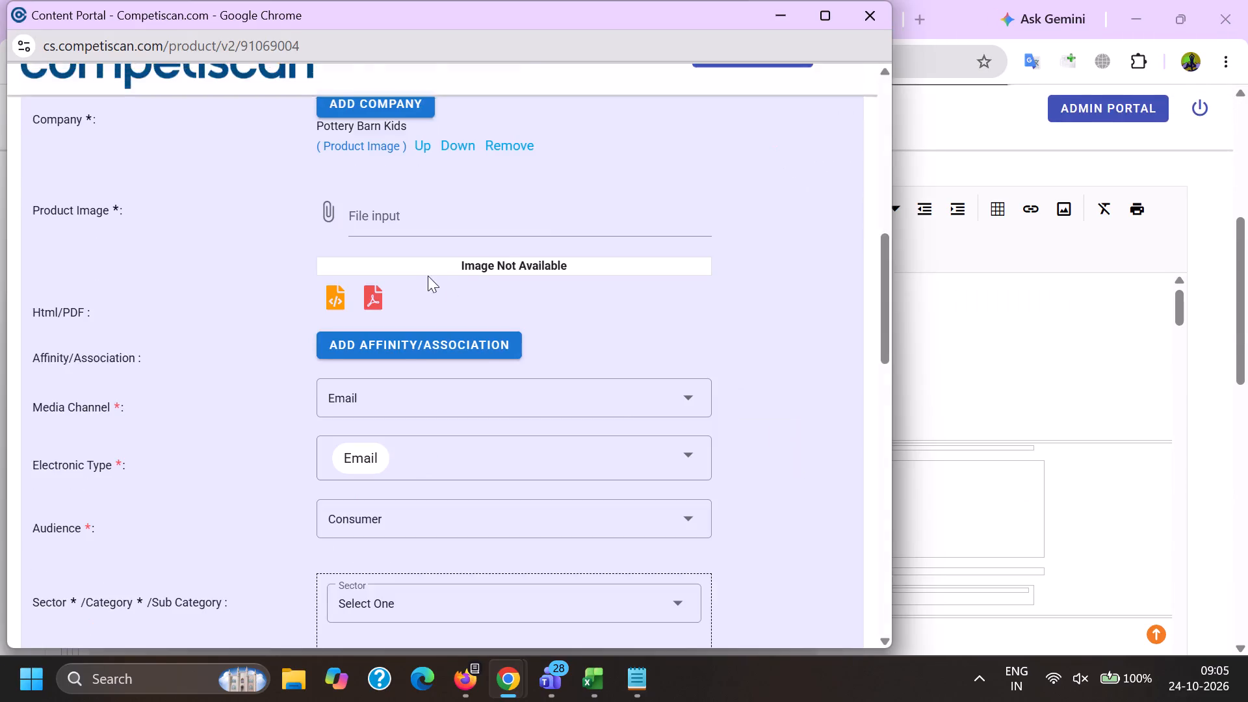
{"action": "scroll", "coordinate": [385, 359], "scroll_direction": "up", "scroll_amount": 2}
{"action": "left_click", "coordinate": [374, 338]}
{"action": "left_click", "coordinate": [381, 309]}
{"action": "key", "text": "c"}
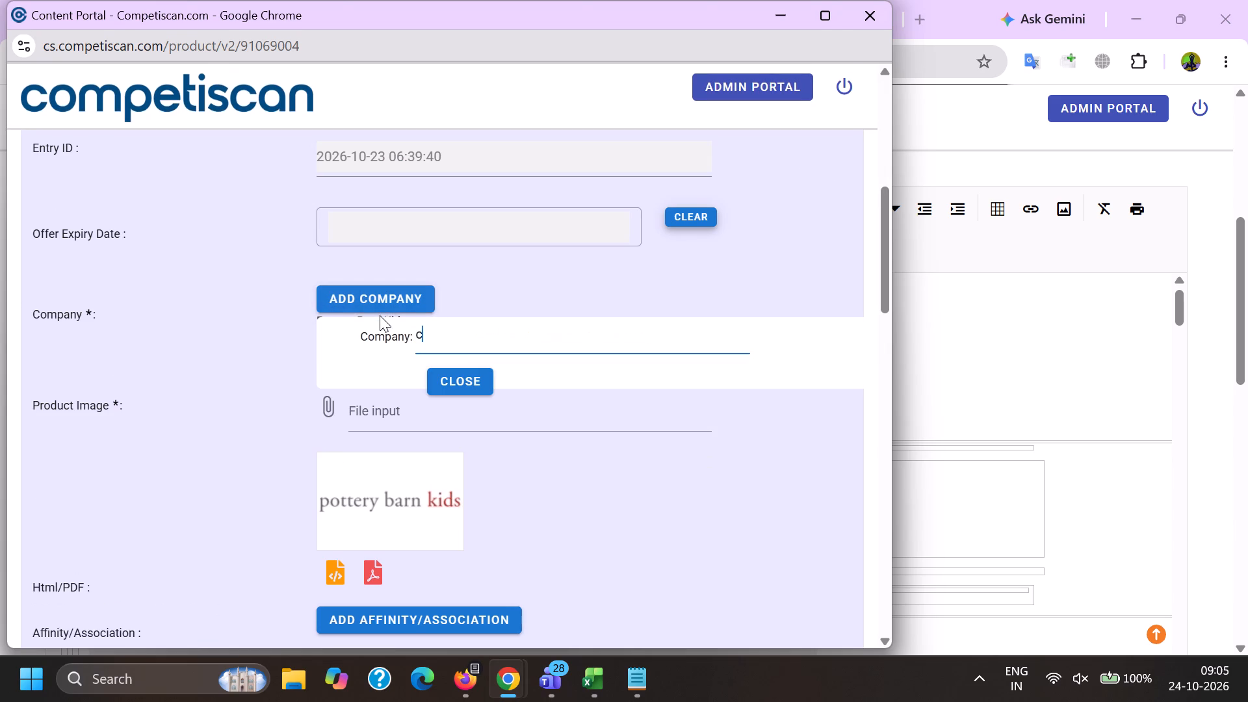
{"action": "key", "text": "a"}
{"action": "type", "text": "pit"}
{"action": "key", "text": "a"}
{"action": "type", "text": "l one"}
{"action": "scroll", "coordinate": [382, 297], "scroll_direction": "down", "scroll_amount": 3}
{"action": "left_click", "coordinate": [409, 336]}
{"action": "left_click", "coordinate": [518, 346]}
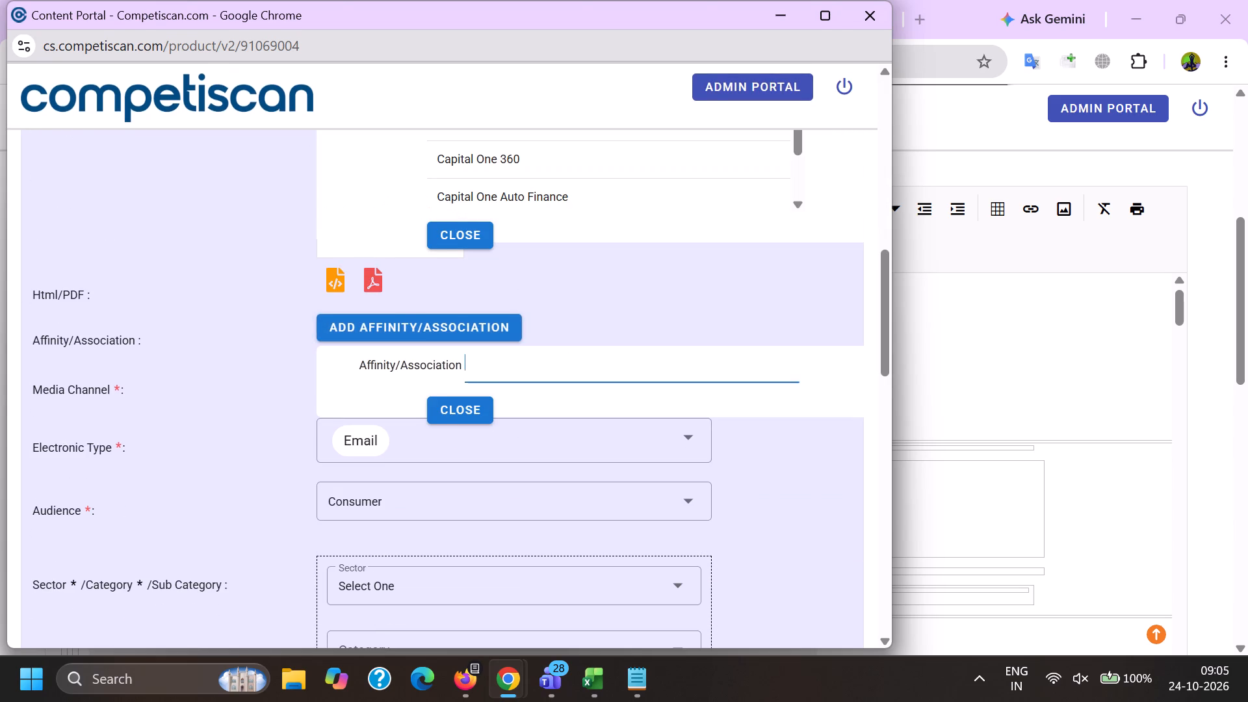
{"action": "key", "text": "ctrl+v"}
{"action": "scroll", "coordinate": [499, 450], "scroll_direction": "up", "scroll_amount": 3}
{"action": "left_click", "coordinate": [474, 377]}
{"action": "left_click", "coordinate": [390, 298]}
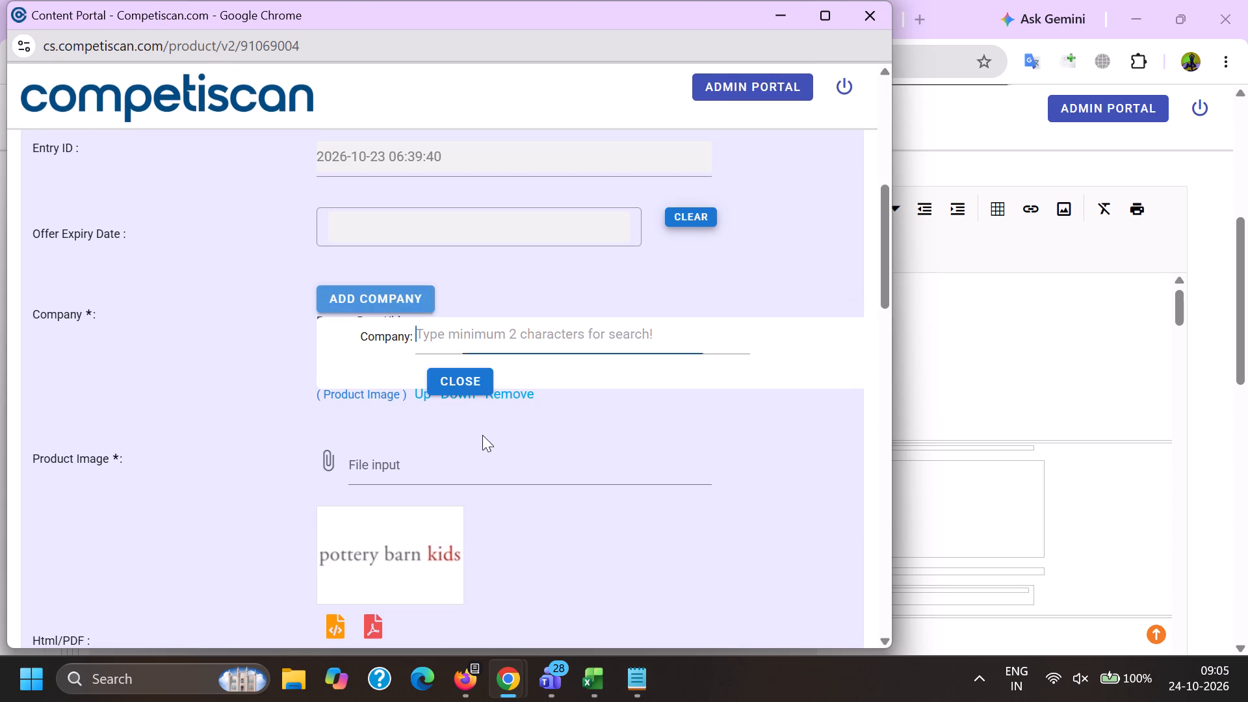
{"action": "left_click", "coordinate": [454, 379]}
{"action": "scroll", "coordinate": [453, 251], "scroll_direction": "down", "scroll_amount": 4}
{"action": "left_click", "coordinate": [467, 370]}
Add the sector classification Retail / Home / Furniture, checking the email's products for the sub category.
{"action": "scroll", "coordinate": [435, 242], "scroll_direction": "down", "scroll_amount": 3}
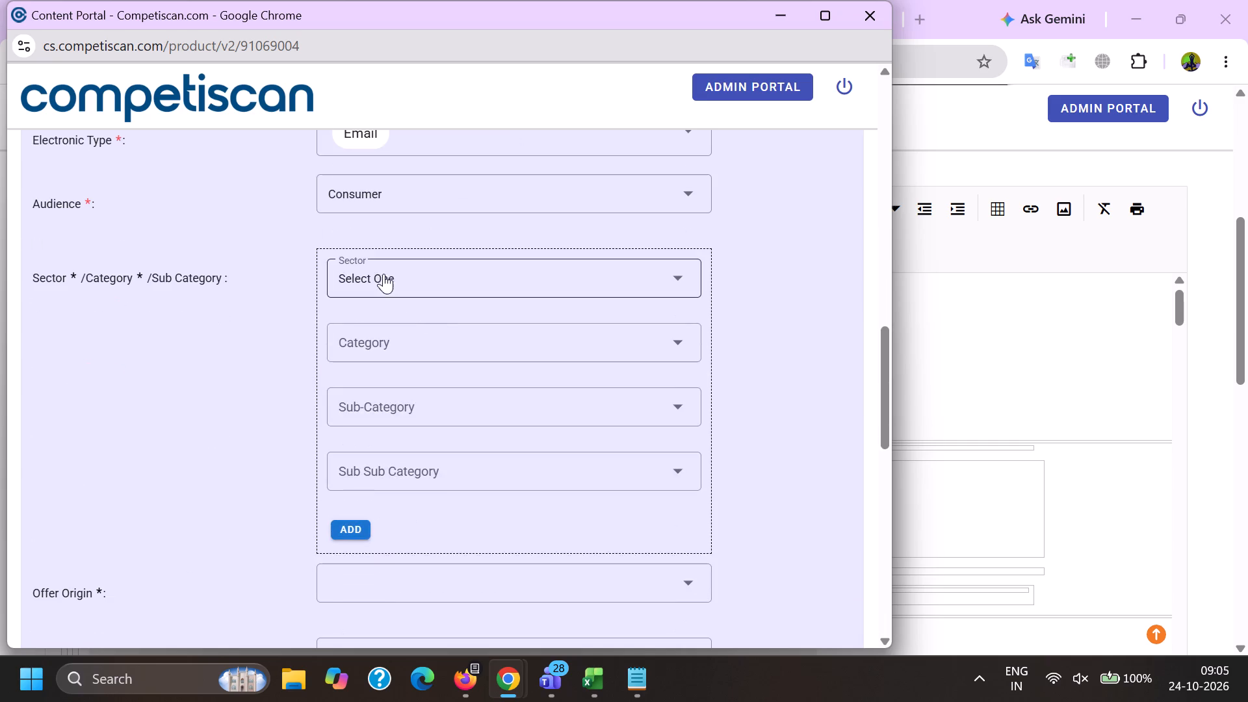
{"action": "left_click", "coordinate": [383, 274]}
{"action": "scroll", "coordinate": [383, 271], "scroll_direction": "down", "scroll_amount": 7}
{"action": "left_click", "coordinate": [390, 368]}
{"action": "left_click_drag", "start_coordinate": [261, 359], "coordinate": [307, 365]}
{"action": "left_click", "coordinate": [436, 335]}
{"action": "scroll", "coordinate": [436, 335], "scroll_direction": "down", "scroll_amount": 7}
{"action": "left_click_drag", "start_coordinate": [396, 357], "coordinate": [391, 367]}
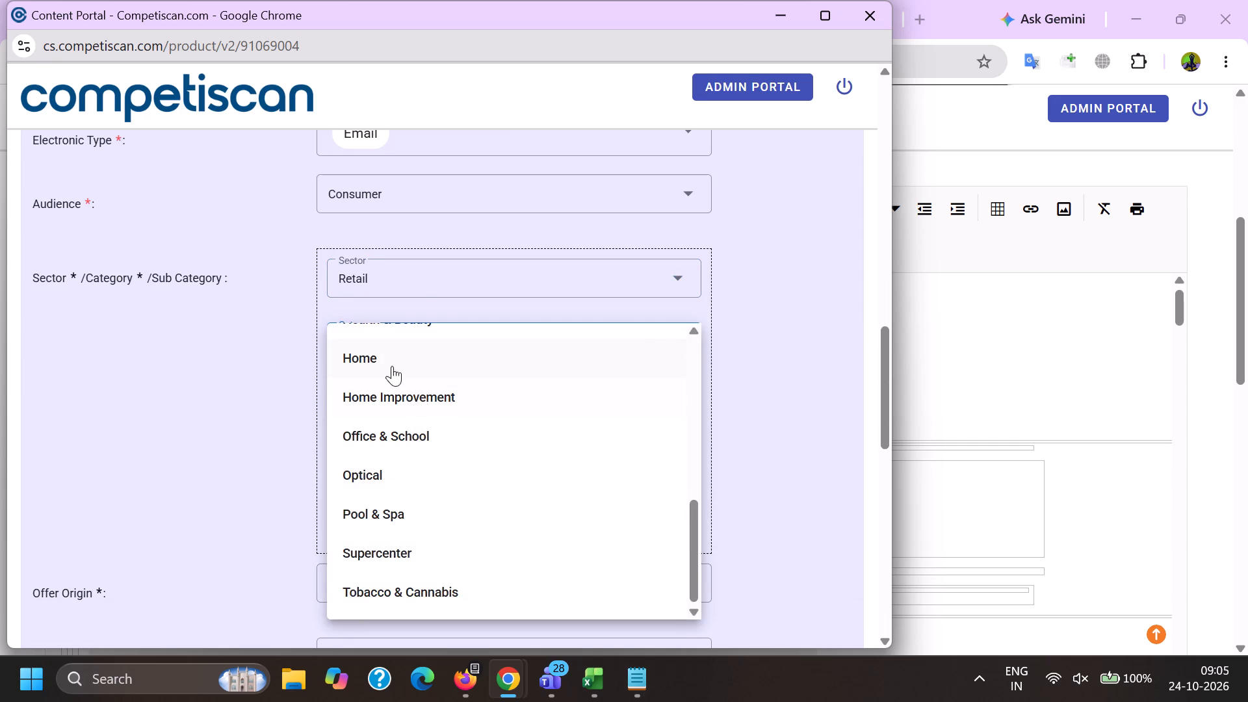
{"action": "left_click_drag", "start_coordinate": [211, 394], "coordinate": [250, 402]}
{"action": "left_click", "coordinate": [448, 397]}
{"action": "key", "text": "alt+Tab"}
{"action": "scroll", "coordinate": [442, 416], "scroll_direction": "down", "scroll_amount": 18}
{"action": "key", "text": "alt+Tab"}
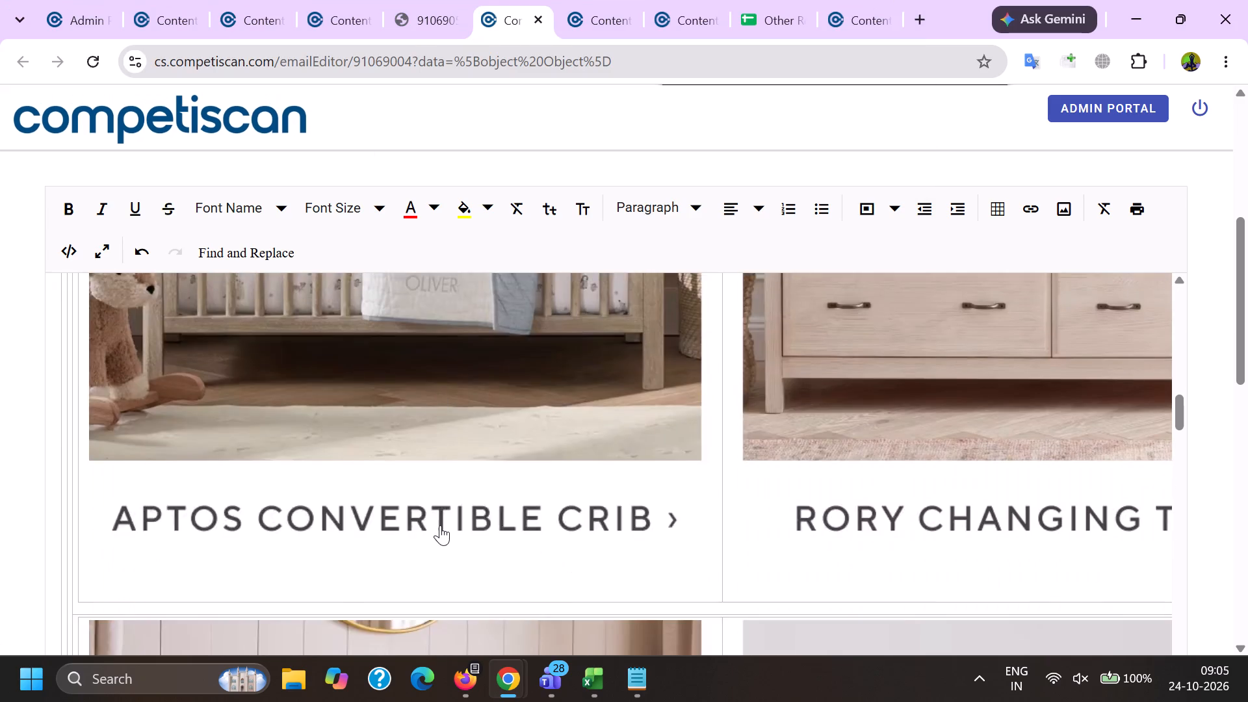
{"action": "left_click", "coordinate": [391, 602]}
{"action": "left_click_drag", "start_coordinate": [225, 560], "coordinate": [281, 564]}
{"action": "left_click", "coordinate": [359, 528]}
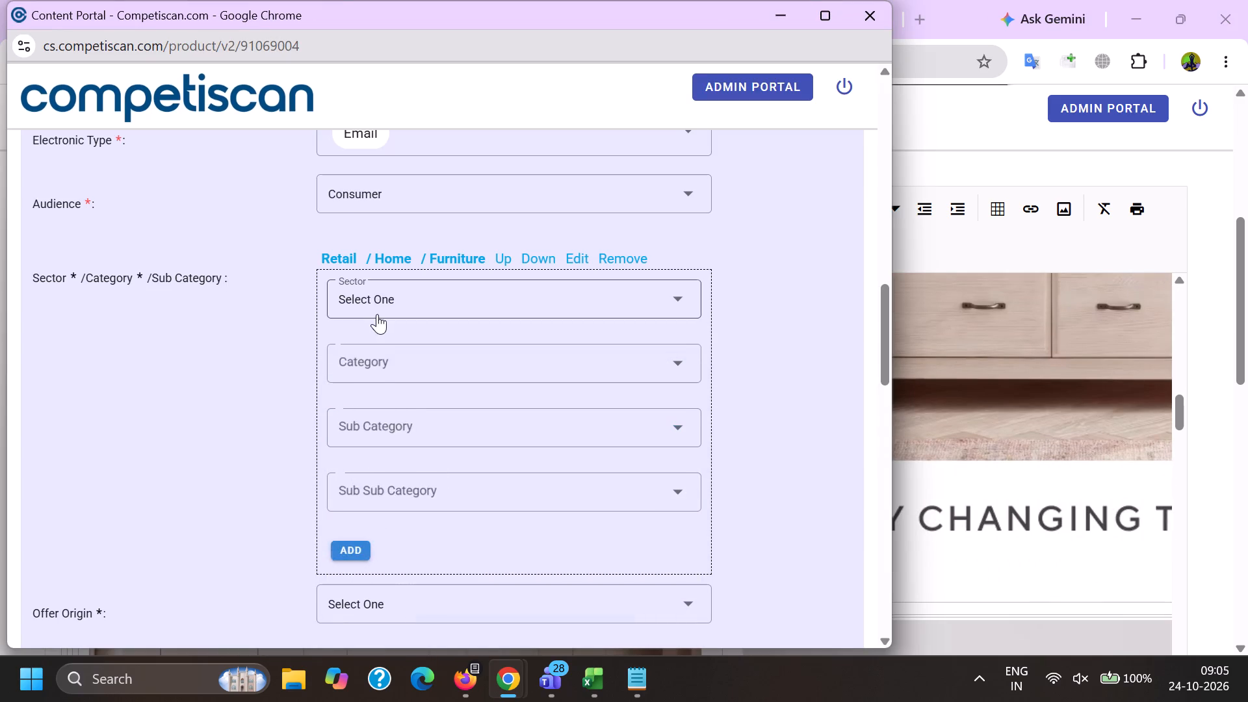
Add a second sector classification, Credit Cards / Payment Cards / Credit Cards.
{"action": "left_click", "coordinate": [377, 313]}
{"action": "scroll", "coordinate": [361, 426], "scroll_direction": "up", "scroll_amount": 6}
{"action": "left_click", "coordinate": [396, 470]}
{"action": "left_click_drag", "start_coordinate": [266, 448], "coordinate": [296, 448]}
{"action": "left_click", "coordinate": [386, 361]}
{"action": "left_click", "coordinate": [385, 438]}
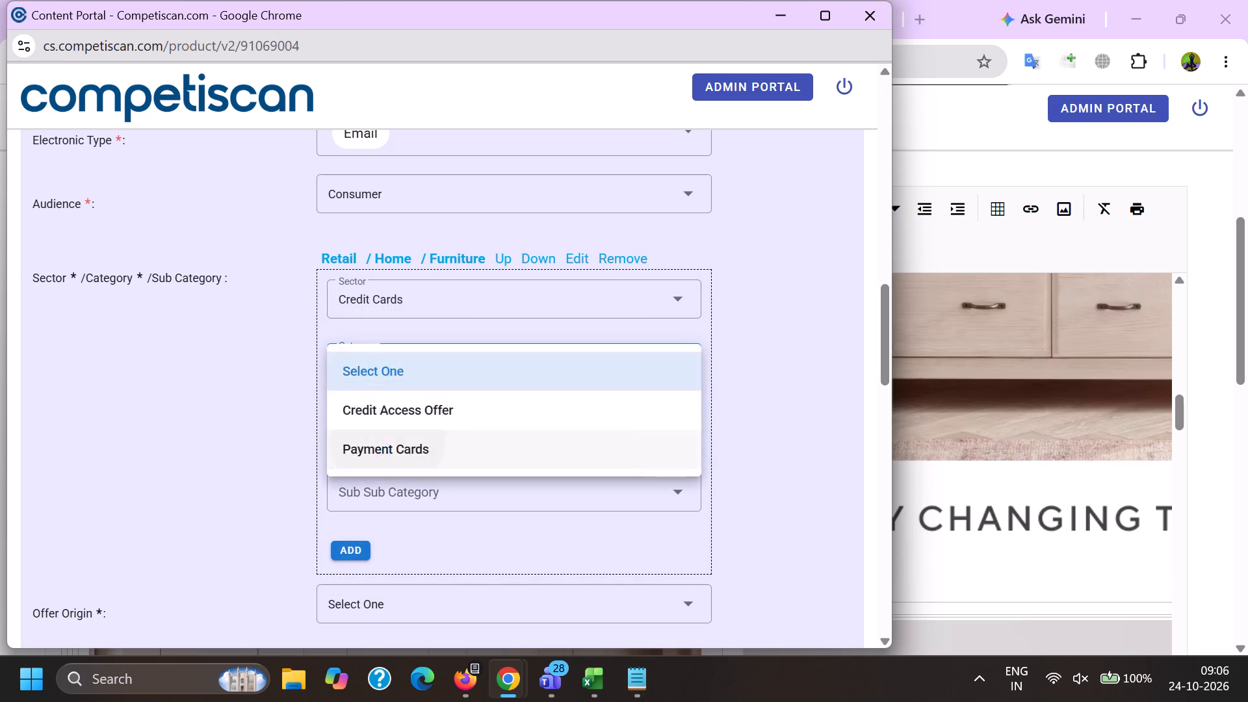
{"action": "left_click", "coordinate": [376, 438]}
{"action": "scroll", "coordinate": [378, 335], "scroll_direction": "down", "scroll_amount": 2}
{"action": "left_click", "coordinate": [406, 439]}
{"action": "left_click_drag", "start_coordinate": [251, 427], "coordinate": [266, 429]}
{"action": "left_click", "coordinate": [366, 354]}
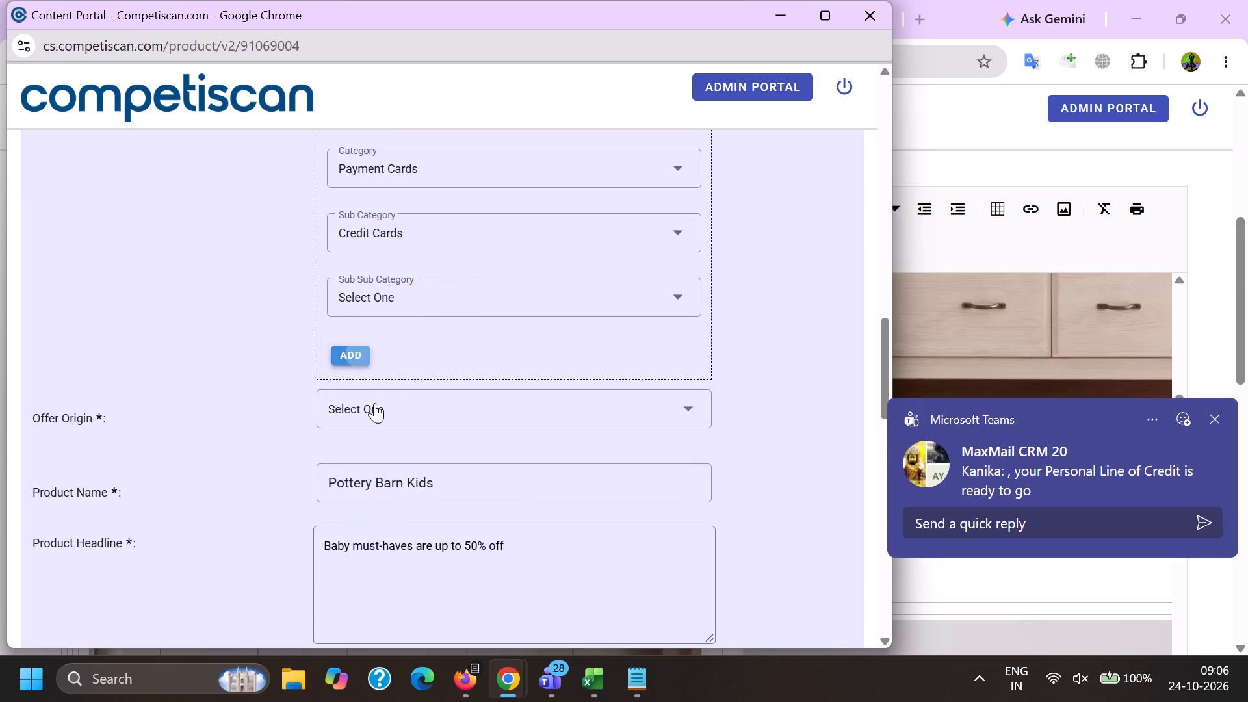
Move the Retail / Home / Furniture classification below the Credit Cards one.
{"action": "scroll", "coordinate": [374, 408], "scroll_direction": "up", "scroll_amount": 3}
{"action": "left_click", "coordinate": [537, 356]}
Set the offer origin to Provider/Bank and look up the product name Pottery Barn Key Rewards Visa Credit Card.
{"action": "scroll", "coordinate": [402, 367], "scroll_direction": "down", "scroll_amount": 5}
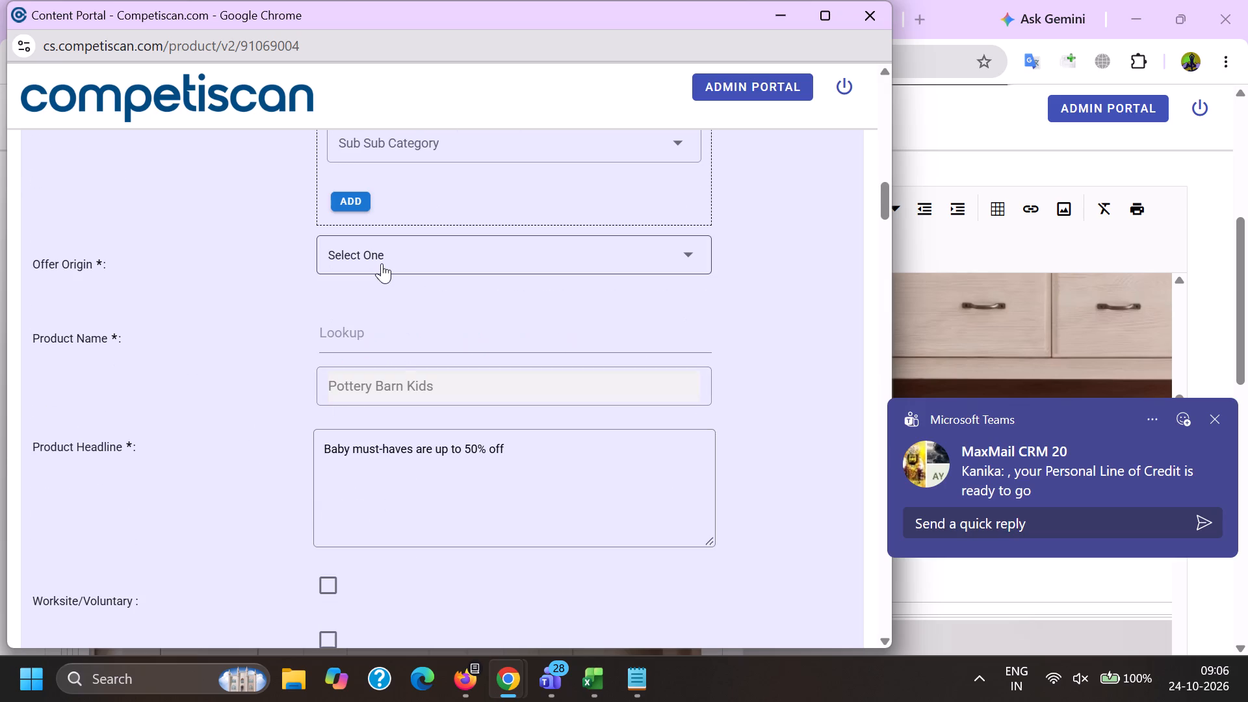
{"action": "left_click", "coordinate": [381, 261]}
{"action": "double_click", "coordinate": [385, 348]}
{"action": "key", "text": "ctrl+v"}
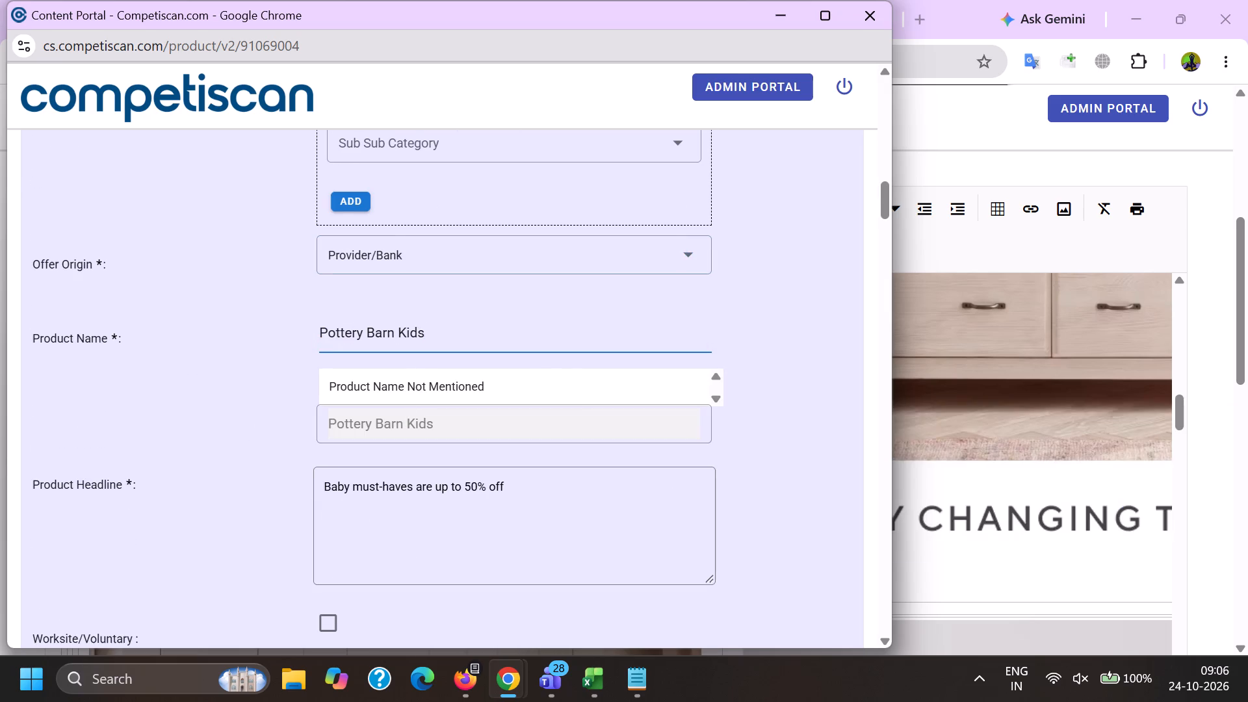
{"action": "left_click_drag", "start_coordinate": [398, 336], "coordinate": [572, 369]}
{"action": "key", "text": "BackSpace"}
{"action": "left_click", "coordinate": [488, 427]}
Move the Credit Cards / Payment Cards / Credit Cards classification down one place.
{"action": "scroll", "coordinate": [471, 428], "scroll_direction": "up", "scroll_amount": 5}
{"action": "left_click", "coordinate": [409, 378]}
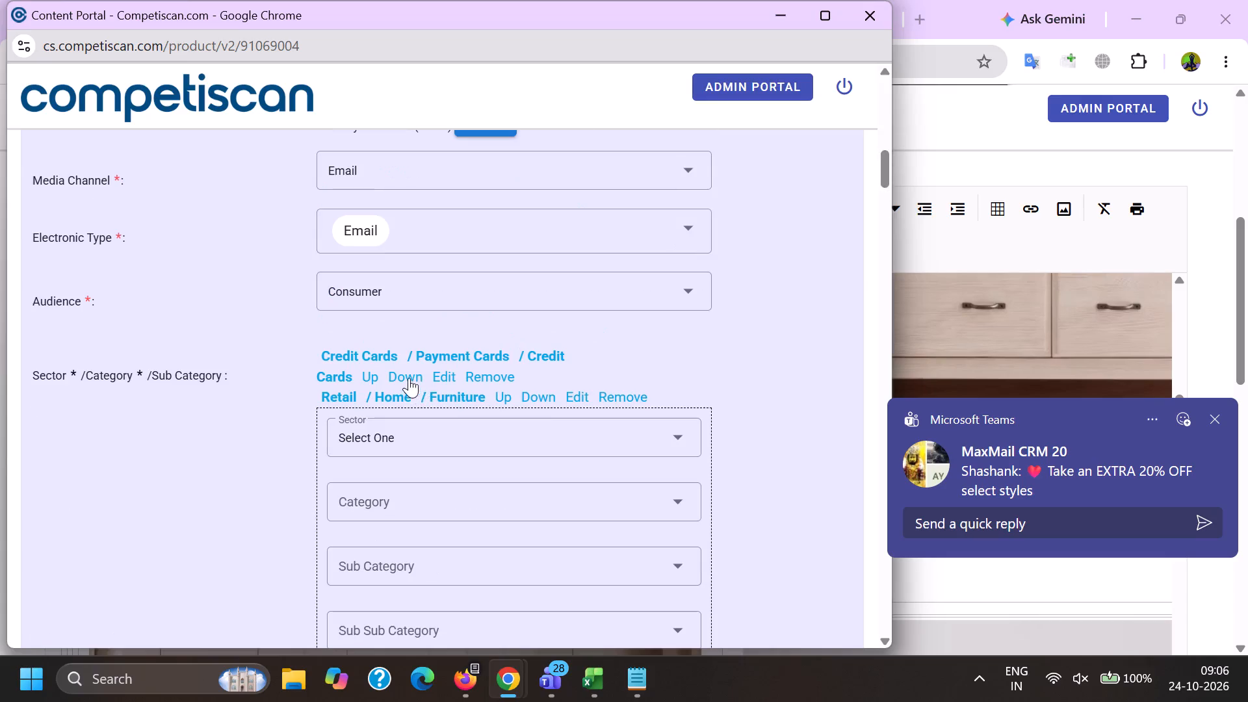
Replace the product headline with the email's subject, "Baby must-haves are up to 50% off", without the heart emoji.
{"action": "scroll", "coordinate": [408, 357], "scroll_direction": "down", "scroll_amount": 6}
{"action": "left_click_drag", "start_coordinate": [593, 343], "coordinate": [1, 326]}
{"action": "key", "text": "BackSpace"}
{"action": "key", "text": "alt+Tab"}
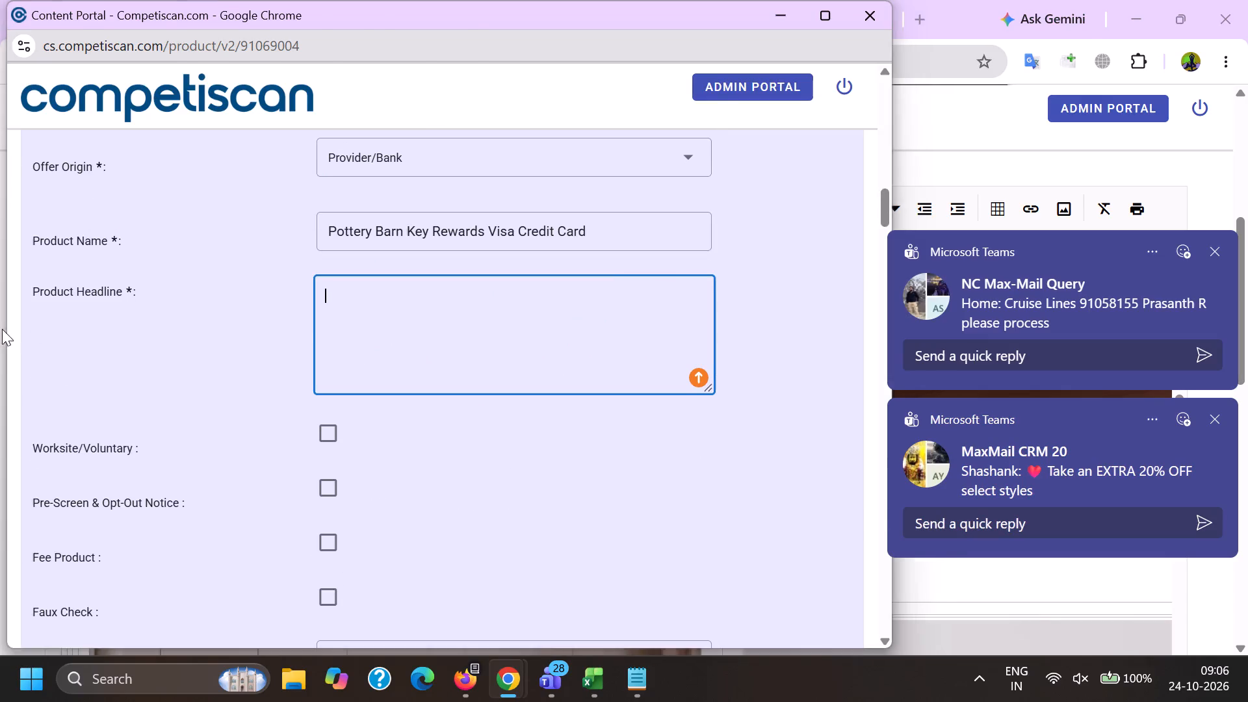
{"action": "scroll", "coordinate": [136, 429], "scroll_direction": "up", "scroll_amount": 14}
{"action": "scroll", "coordinate": [109, 384], "scroll_direction": "up", "scroll_amount": 9}
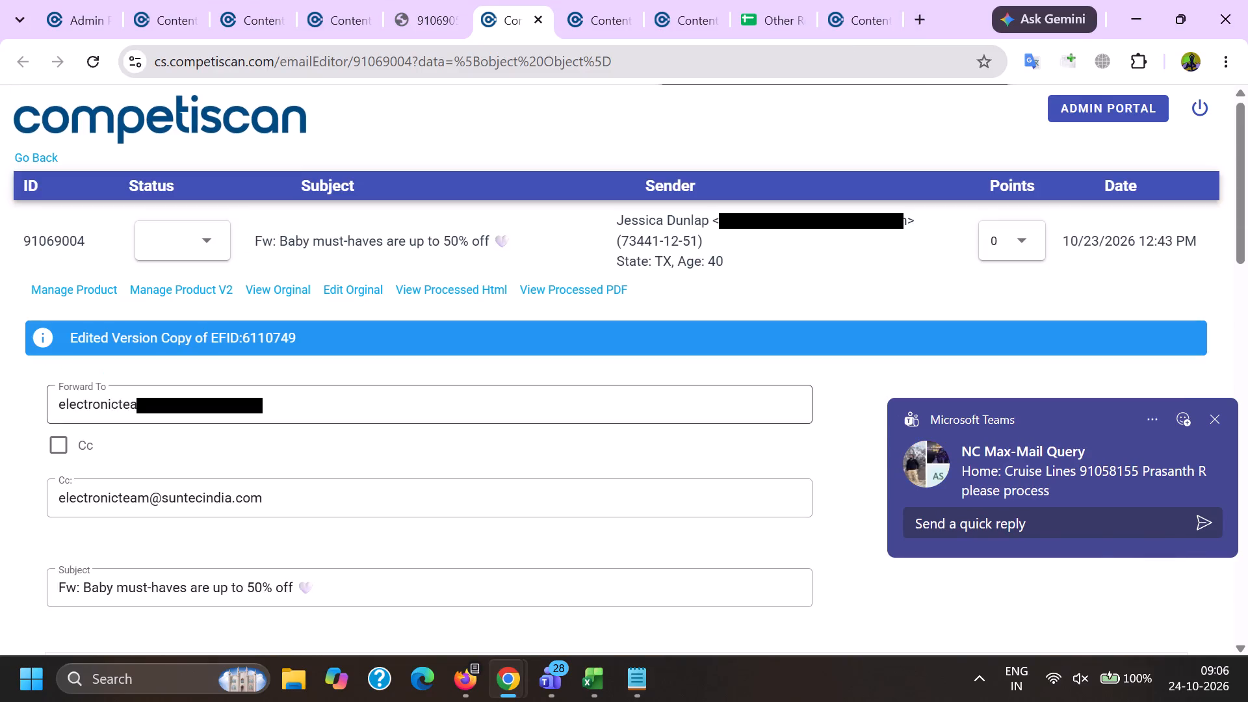
{"action": "scroll", "coordinate": [106, 432], "scroll_direction": "down", "scroll_amount": 4}
{"action": "left_click_drag", "start_coordinate": [119, 413], "coordinate": [177, 413]}
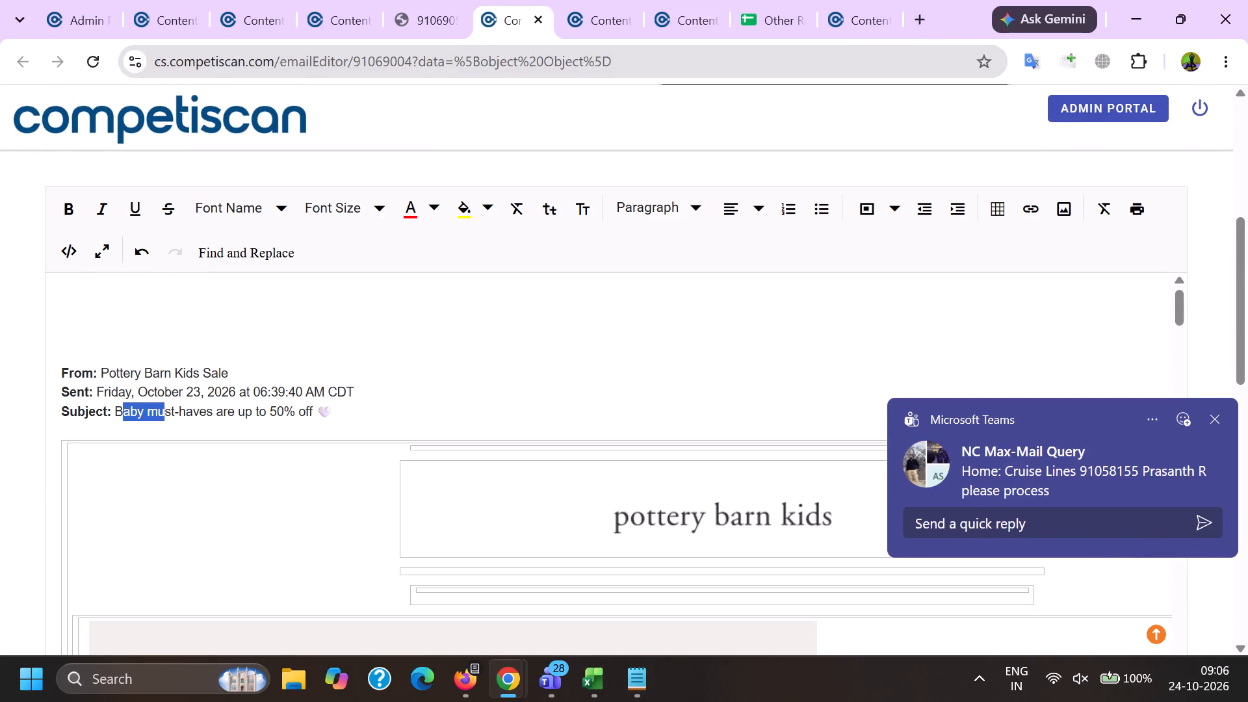
{"action": "left_click_drag", "start_coordinate": [177, 413], "coordinate": [180, 413]}
{"action": "double_click", "coordinate": [132, 409]}
{"action": "left_click", "coordinate": [388, 410], "text": "shift"}
{"action": "key", "text": "ctrl+c"}
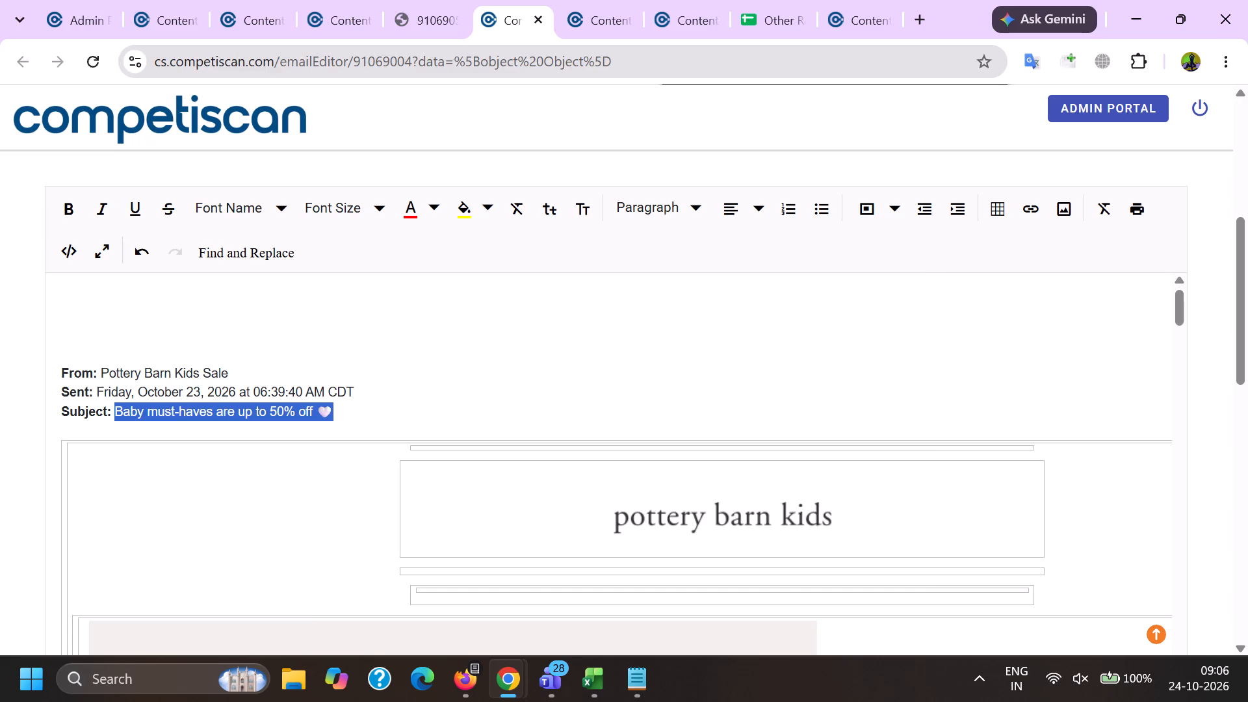
{"action": "key", "text": "alt+Tab"}
{"action": "key", "text": "ctrl+v"}
{"action": "key", "text": "BackSpace"}
{"action": "key", "text": "BackSpace"}
{"action": "key", "text": "BackSpace"}
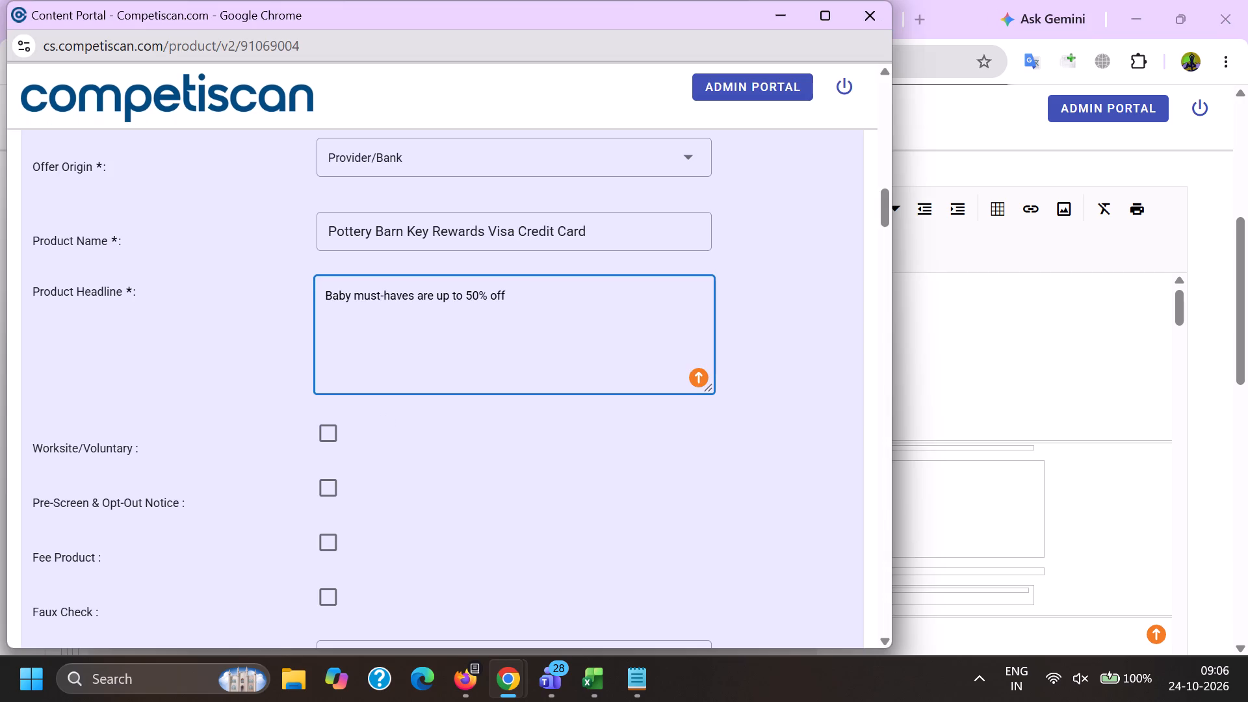
Append a period and "Earn 10% back in rewards" to the headline, copying the phrase from the Open Box Outlet Deals product record.
{"action": "key", "text": "period"}
{"action": "key", "text": "space"}
{"action": "key", "text": "alt+Tab"}
{"action": "left_click", "coordinate": [880, 5]}
{"action": "scroll", "coordinate": [734, 460], "scroll_direction": "up", "scroll_amount": 8}
{"action": "left_click", "coordinate": [639, 328]}
{"action": "left_click_drag", "start_coordinate": [639, 328], "coordinate": [702, 340]}
{"action": "left_click", "coordinate": [883, 328], "text": "shift"}
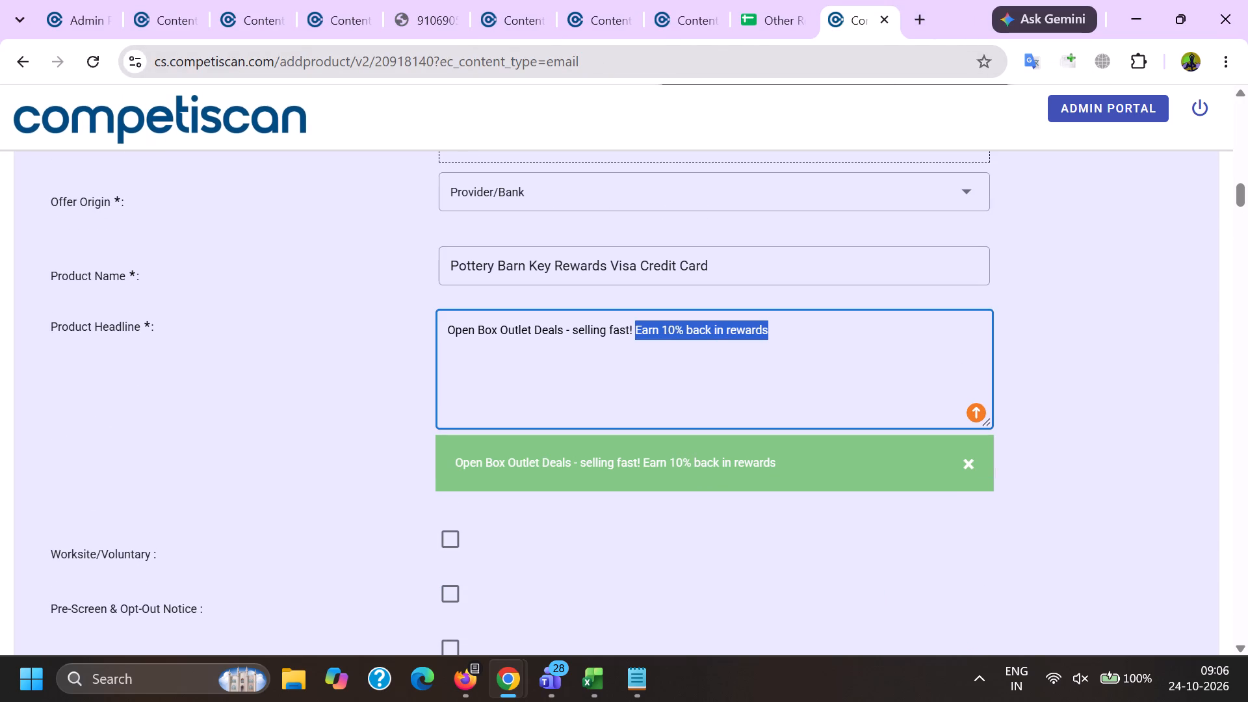
{"action": "key", "text": "ctrl+c"}
{"action": "key", "text": "alt+Tab"}
{"action": "key", "text": "ctrl+v"}
Set the response mechanism to URL/Website and the mailing type to Acquisition.
{"action": "scroll", "coordinate": [317, 352], "scroll_direction": "down", "scroll_amount": 4}
{"action": "left_click", "coordinate": [388, 338]}
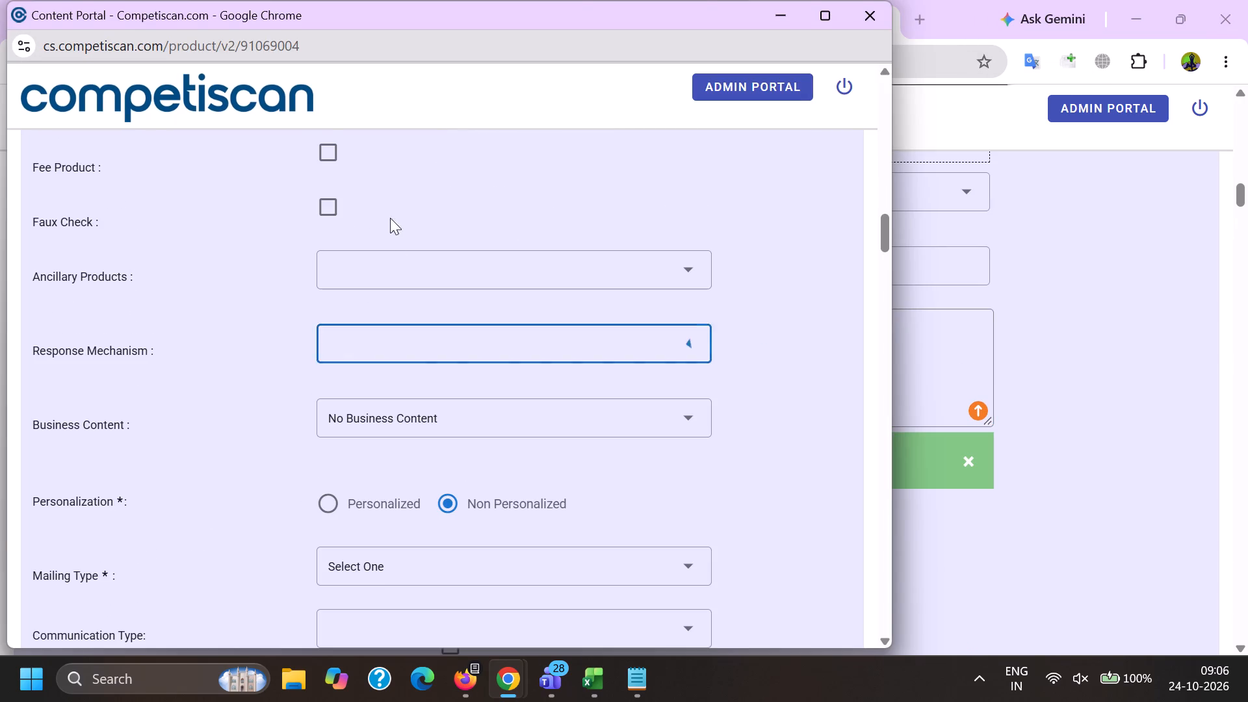
{"action": "scroll", "coordinate": [391, 229], "scroll_direction": "down", "scroll_amount": 7}
{"action": "left_click", "coordinate": [387, 491]}
{"action": "left_click_drag", "start_coordinate": [252, 474], "coordinate": [263, 478]}
{"action": "left_click", "coordinate": [363, 480]}
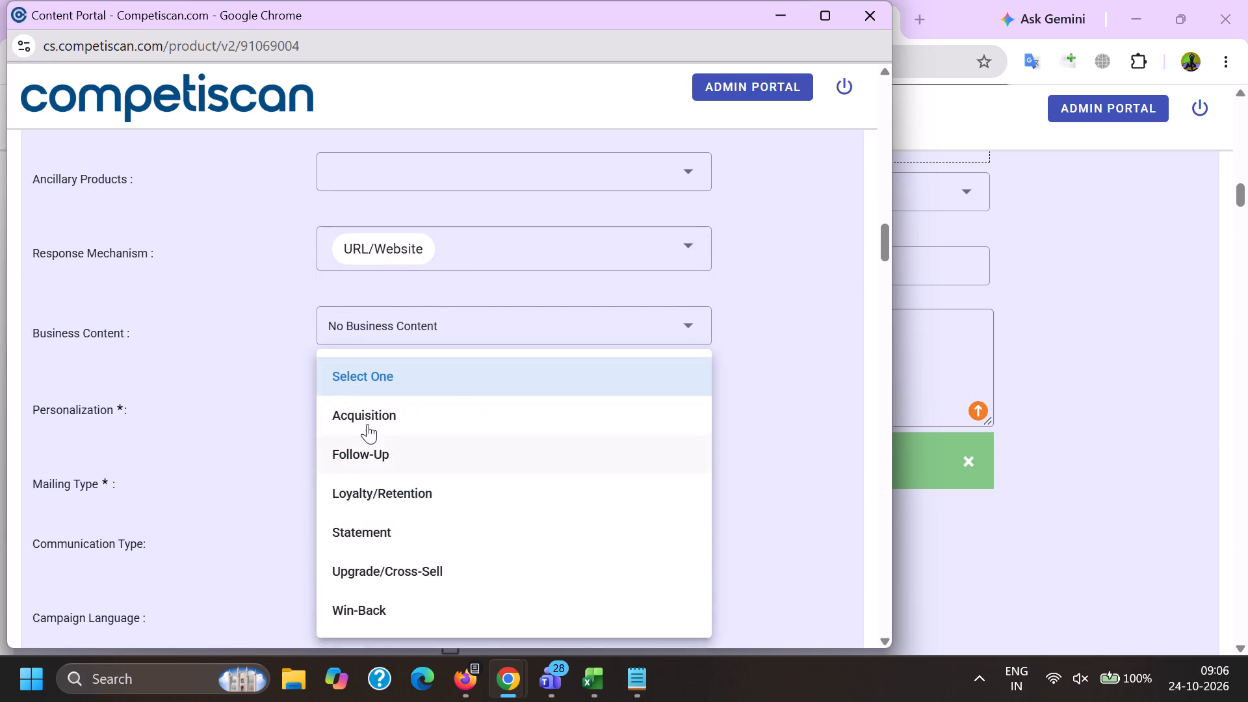
{"action": "left_click", "coordinate": [367, 424]}
{"action": "left_click_drag", "start_coordinate": [246, 450], "coordinate": [263, 456]}
Select Bonuses/Contests/Incentives, Co-Brand and Mobile Application as the communication types.
{"action": "left_click", "coordinate": [371, 524]}
{"action": "scroll", "coordinate": [403, 375], "scroll_direction": "down", "scroll_amount": 3}
{"action": "left_click", "coordinate": [409, 393]}
{"action": "scroll", "coordinate": [408, 396], "scroll_direction": "down", "scroll_amount": 5}
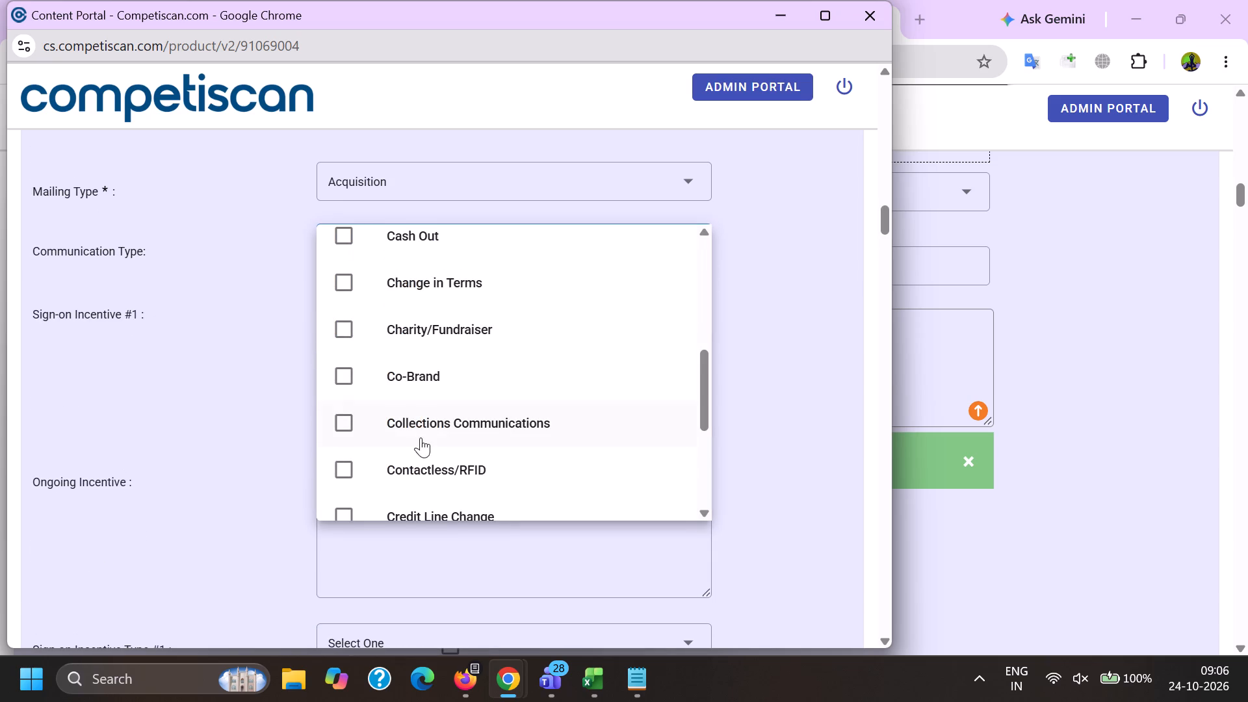
{"action": "left_click", "coordinate": [407, 365]}
{"action": "scroll", "coordinate": [402, 374], "scroll_direction": "down", "scroll_amount": 10}
{"action": "left_click", "coordinate": [406, 394]}
{"action": "left_click_drag", "start_coordinate": [168, 402], "coordinate": [213, 428]}
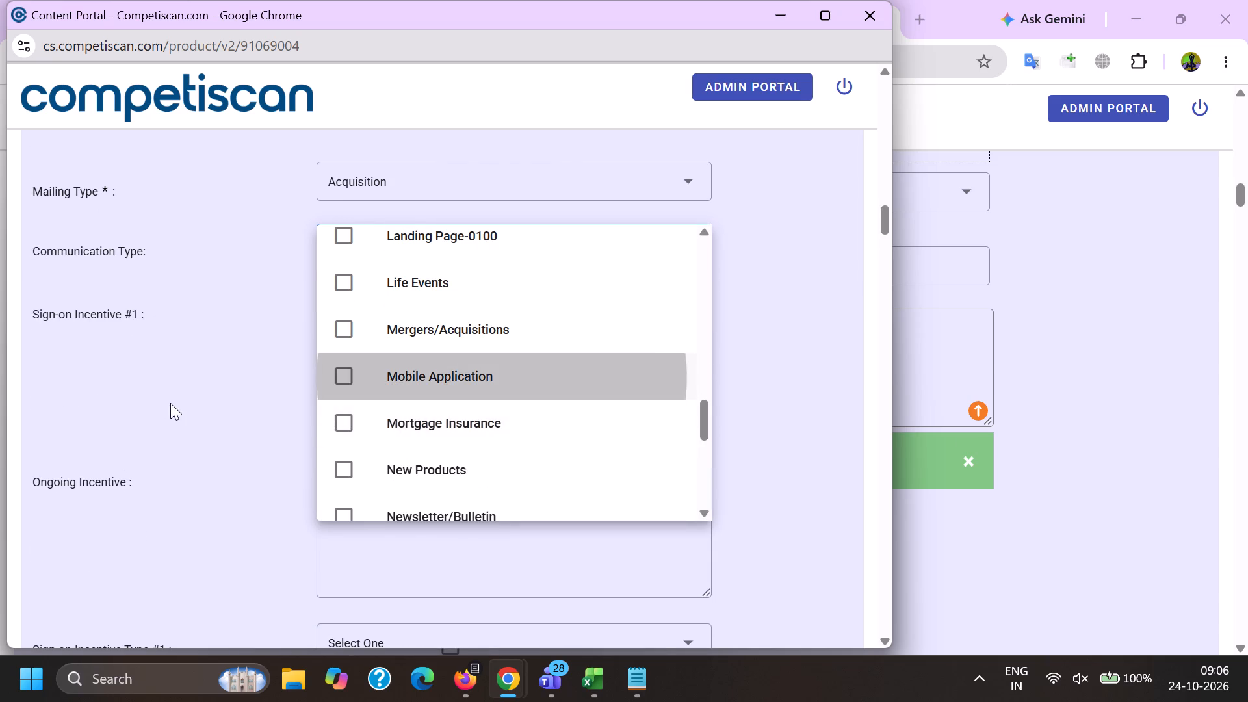
Copy "10% back in rewards during the first 30 days from account opening" from the reference product into Sign-on Incentive #1.
{"action": "key", "text": "alt+Tab"}
{"action": "scroll", "coordinate": [886, 407], "scroll_direction": "down", "scroll_amount": 9}
{"action": "left_click_drag", "start_coordinate": [905, 372], "coordinate": [315, 344]}
{"action": "key", "text": "ctrl+c"}
{"action": "key", "text": "alt+Tab"}
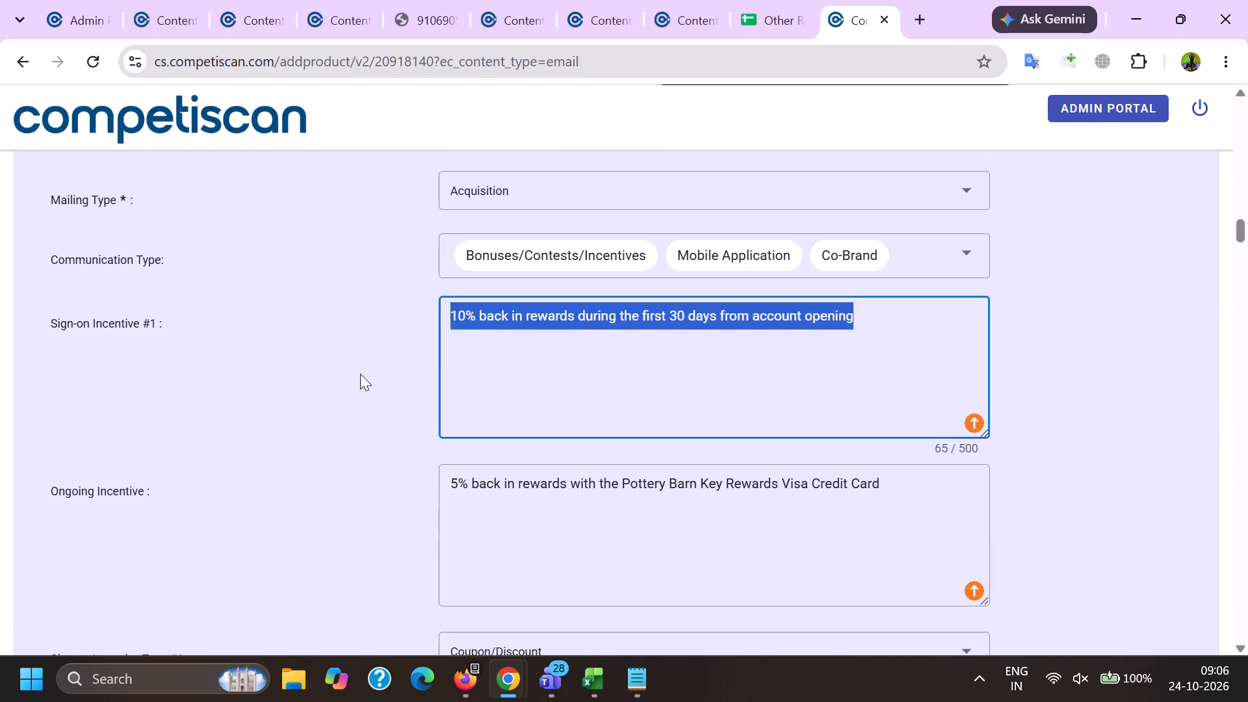
{"action": "left_click", "coordinate": [427, 395], "text": "ctrl"}
{"action": "key", "text": "ctrl+v"}
Copy "5% back in rewards with the Pottery Barn Key Rewards Visa Credit Card" from the reference product into Ongoing Incentive.
{"action": "left_click", "coordinate": [460, 518], "text": "ctrl"}
{"action": "key", "text": "alt+Tab"}
{"action": "left_click_drag", "start_coordinate": [937, 506], "coordinate": [162, 458]}
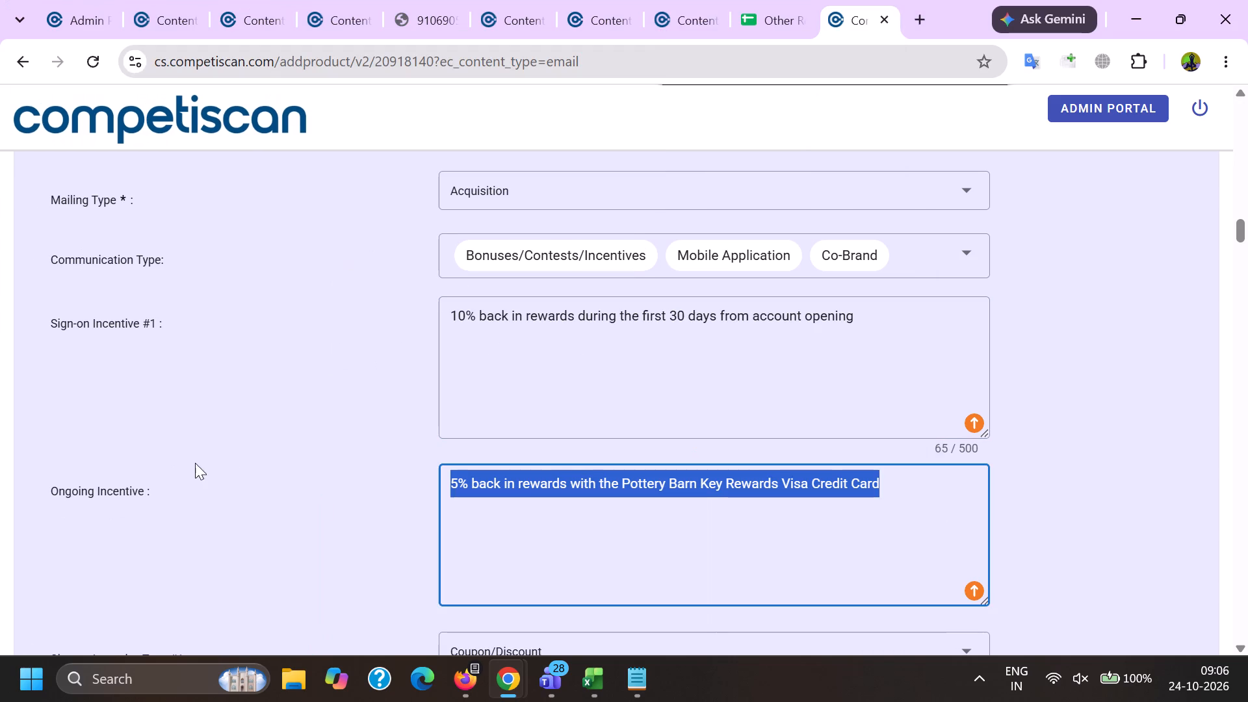
{"action": "key", "text": "ctrl+c"}
{"action": "key", "text": "alt+Tab"}
{"action": "key", "text": "ctrl+v"}
Set Sign-on Incentive Type #1 to Coupon/Discount.
{"action": "scroll", "coordinate": [296, 356], "scroll_direction": "down", "scroll_amount": 4}
{"action": "left_click", "coordinate": [344, 311]}
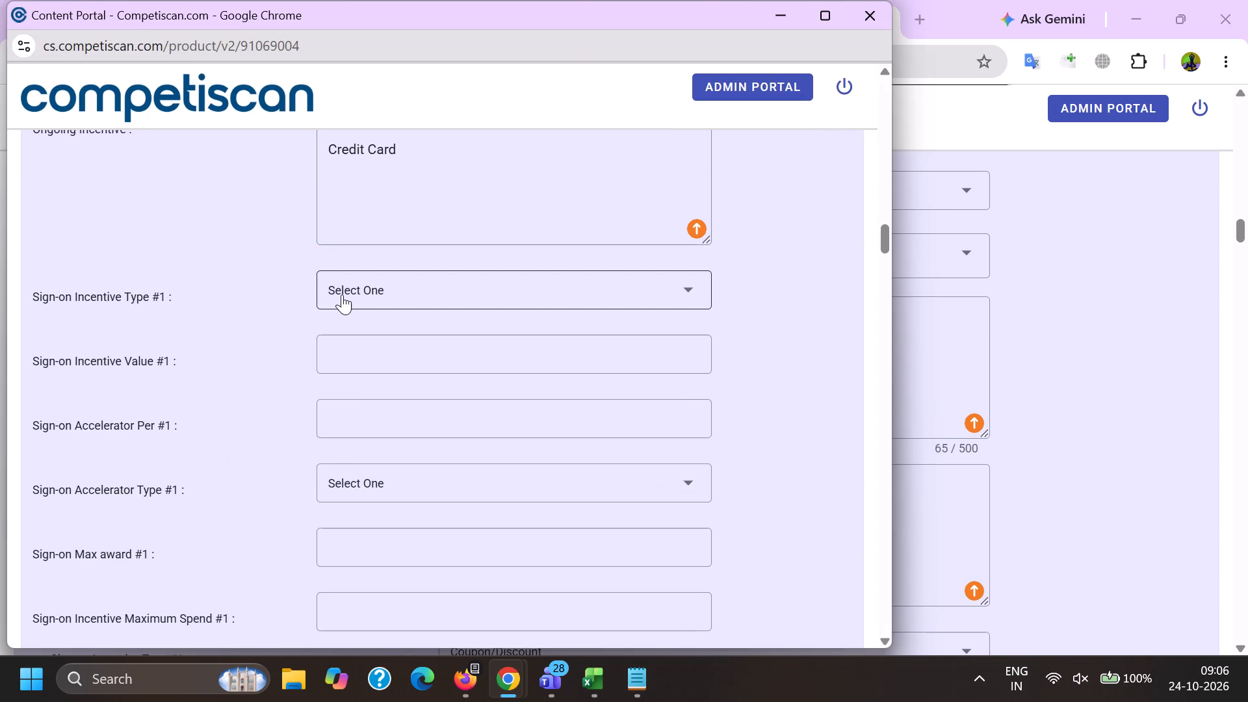
{"action": "left_click", "coordinate": [342, 294]}
{"action": "scroll", "coordinate": [342, 294], "scroll_direction": "down", "scroll_amount": 6}
{"action": "left_click", "coordinate": [383, 420]}
{"action": "left_click_drag", "start_coordinate": [225, 410], "coordinate": [256, 413]}
Set Sign-on Incentive Value #1 and Sign-on Max award #1 to 10.00, and the sign-on incentive window to 1 month.
{"action": "left_click", "coordinate": [389, 353]}
{"action": "key", "text": "1"}
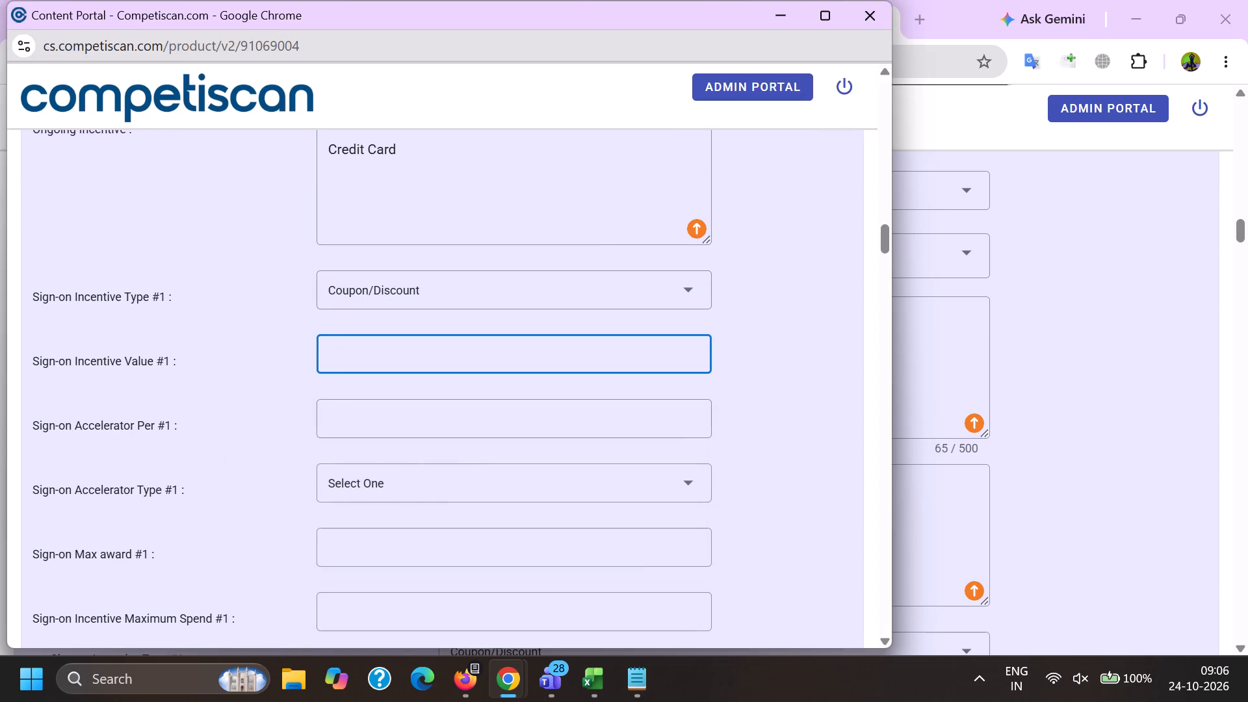
{"action": "type", "text": "0.00"}
{"action": "key", "text": "Tab"}
{"action": "key", "text": "Tab"}
{"action": "key", "text": "Tab"}
{"action": "type", "text": "10.00"}
{"action": "key", "text": "Tab"}
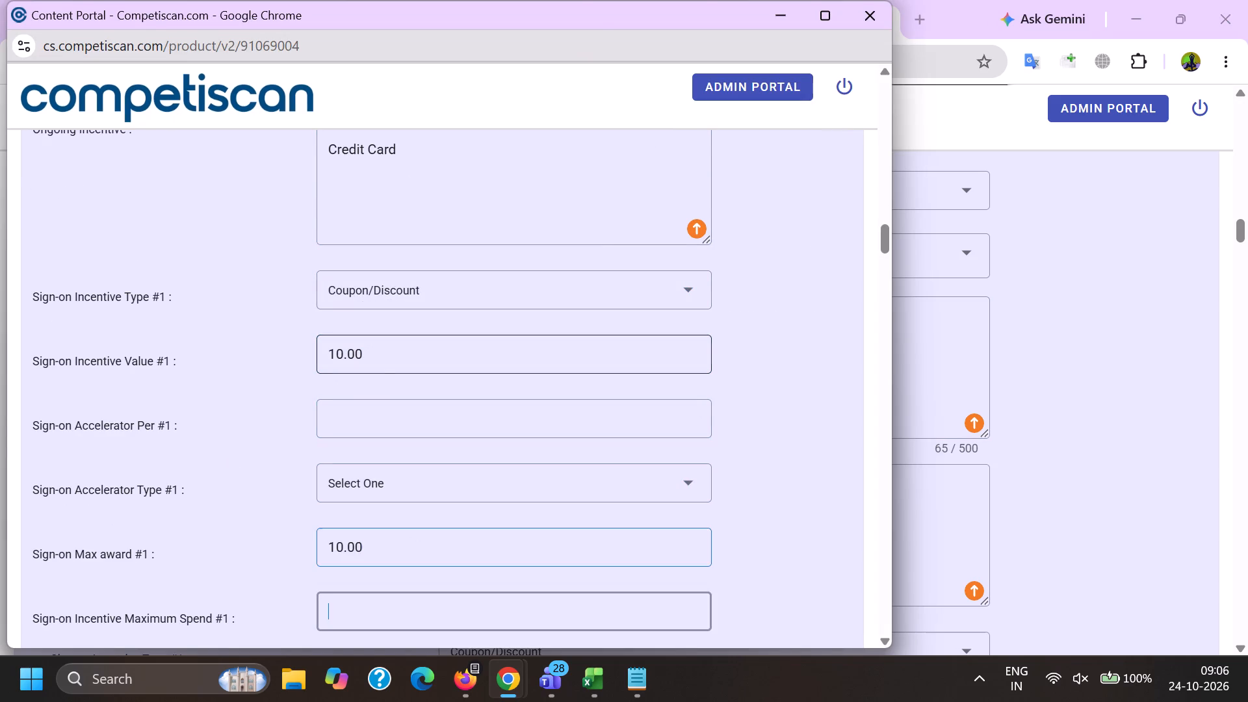
{"action": "key", "text": "Tab"}
{"action": "key", "text": "Tab"}
{"action": "key", "text": "1"}
{"action": "scroll", "coordinate": [385, 355], "scroll_direction": "down", "scroll_amount": 3}
{"action": "left_click", "coordinate": [322, 271]}
{"action": "scroll", "coordinate": [322, 271], "scroll_direction": "down", "scroll_amount": 13}
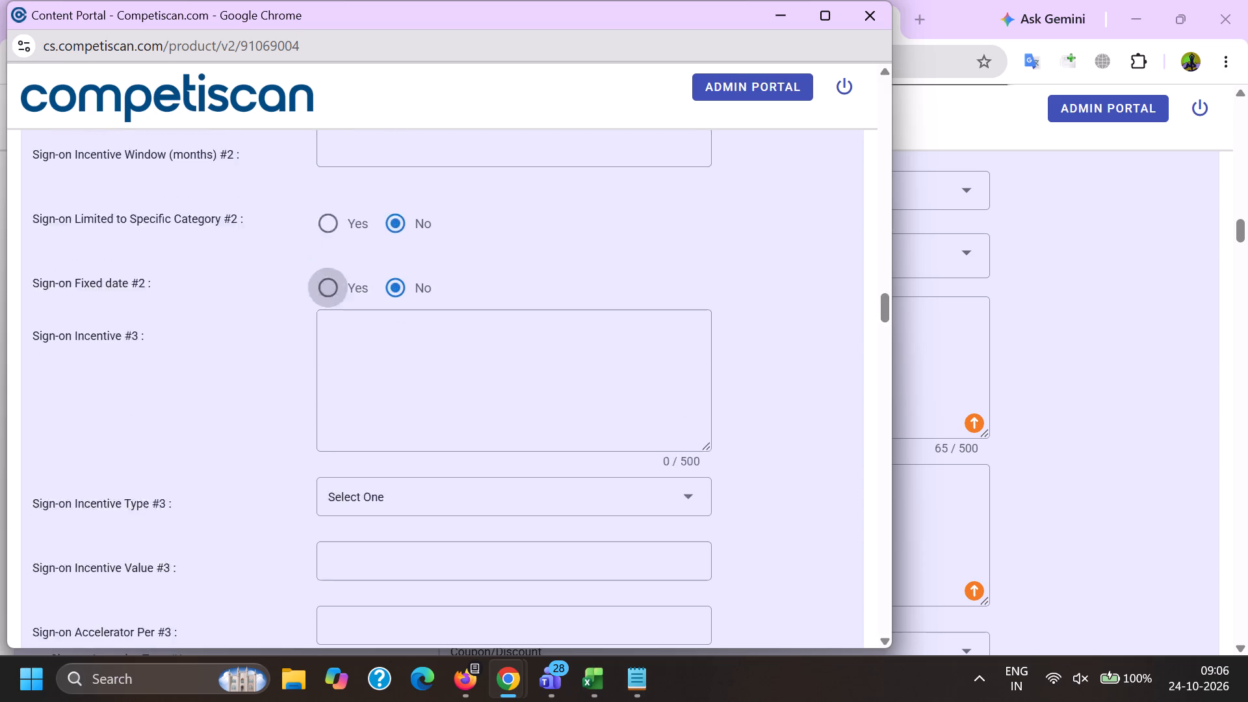
Fill in the payment card offer details: Invitation to Apply, Visa network, Visa Signature primary level, and Reward Program Yes.
{"action": "scroll", "coordinate": [350, 317], "scroll_direction": "down", "scroll_amount": 7}
{"action": "left_click", "coordinate": [346, 286]}
{"action": "left_click", "coordinate": [404, 374]}
{"action": "left_click_drag", "start_coordinate": [235, 357], "coordinate": [257, 366]}
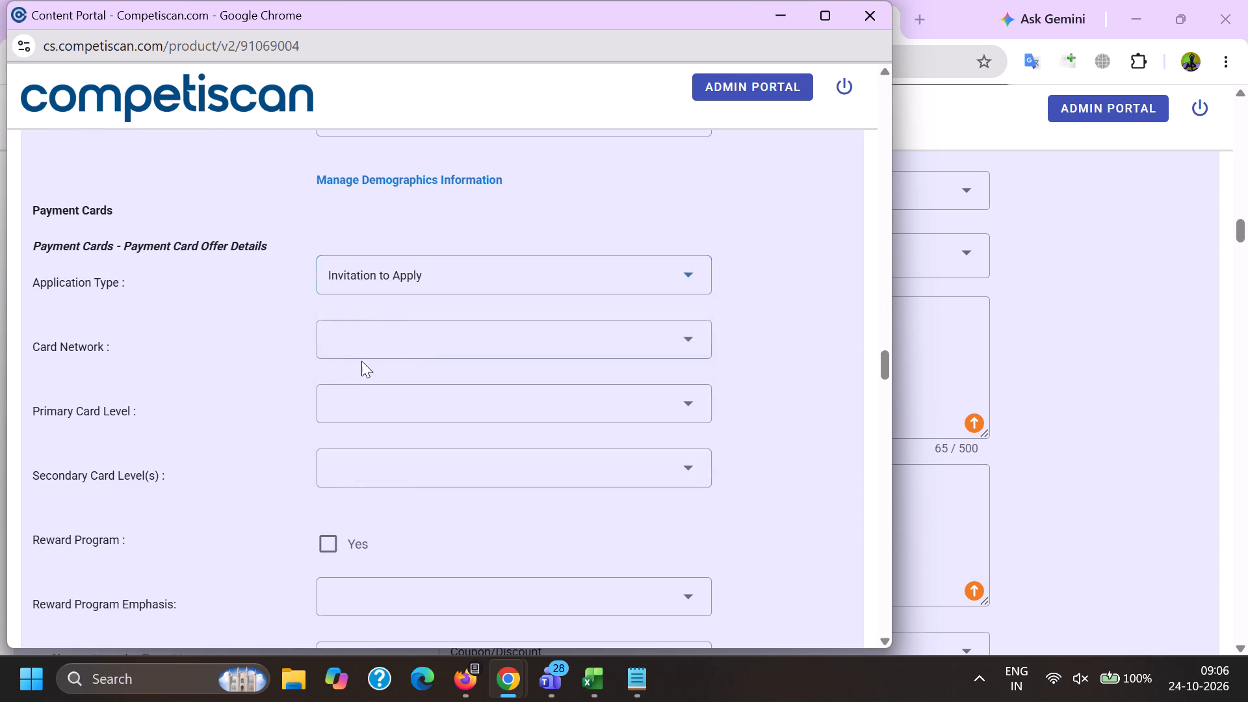
{"action": "left_click", "coordinate": [367, 339]}
{"action": "scroll", "coordinate": [411, 236], "scroll_direction": "down", "scroll_amount": 1}
{"action": "left_click_drag", "start_coordinate": [432, 429], "coordinate": [426, 430]}
{"action": "left_click", "coordinate": [252, 398]}
{"action": "left_click", "coordinate": [356, 298]}
{"action": "scroll", "coordinate": [367, 414], "scroll_direction": "down", "scroll_amount": 7}
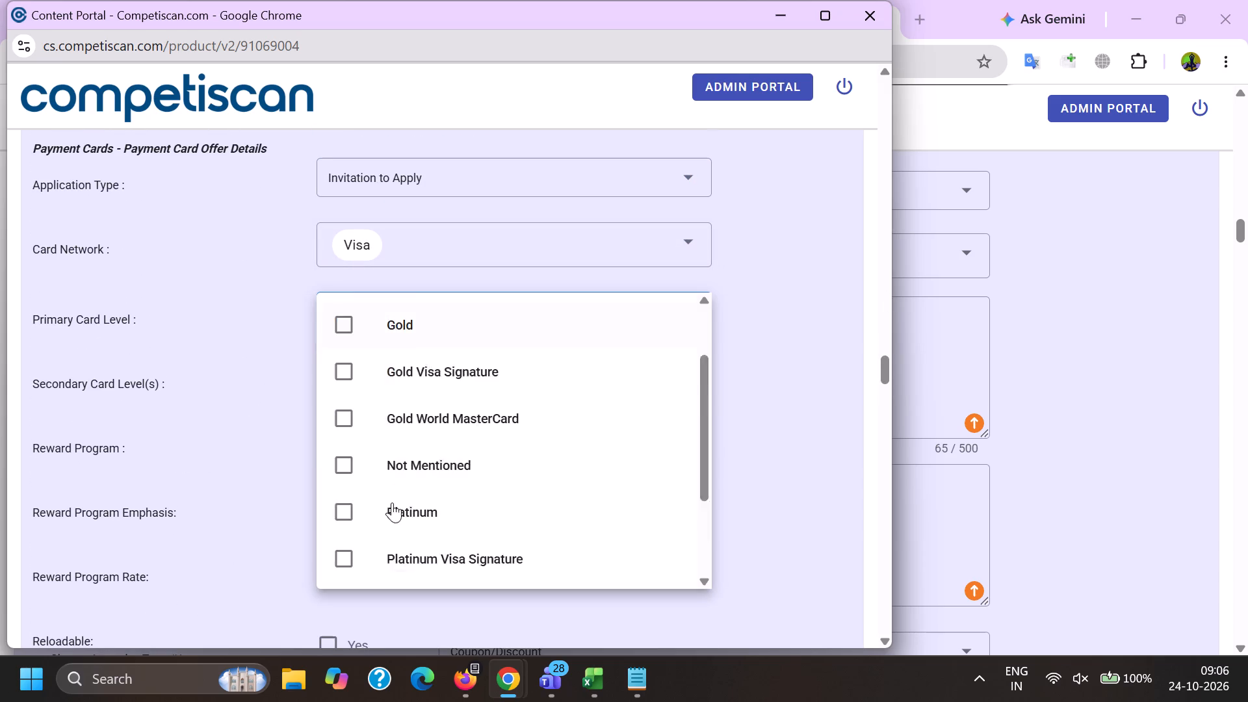
{"action": "left_click", "coordinate": [418, 500]}
{"action": "left_click_drag", "start_coordinate": [242, 488], "coordinate": [256, 487]}
{"action": "left_click", "coordinate": [323, 443]}
{"action": "double_click", "coordinate": [267, 486]}
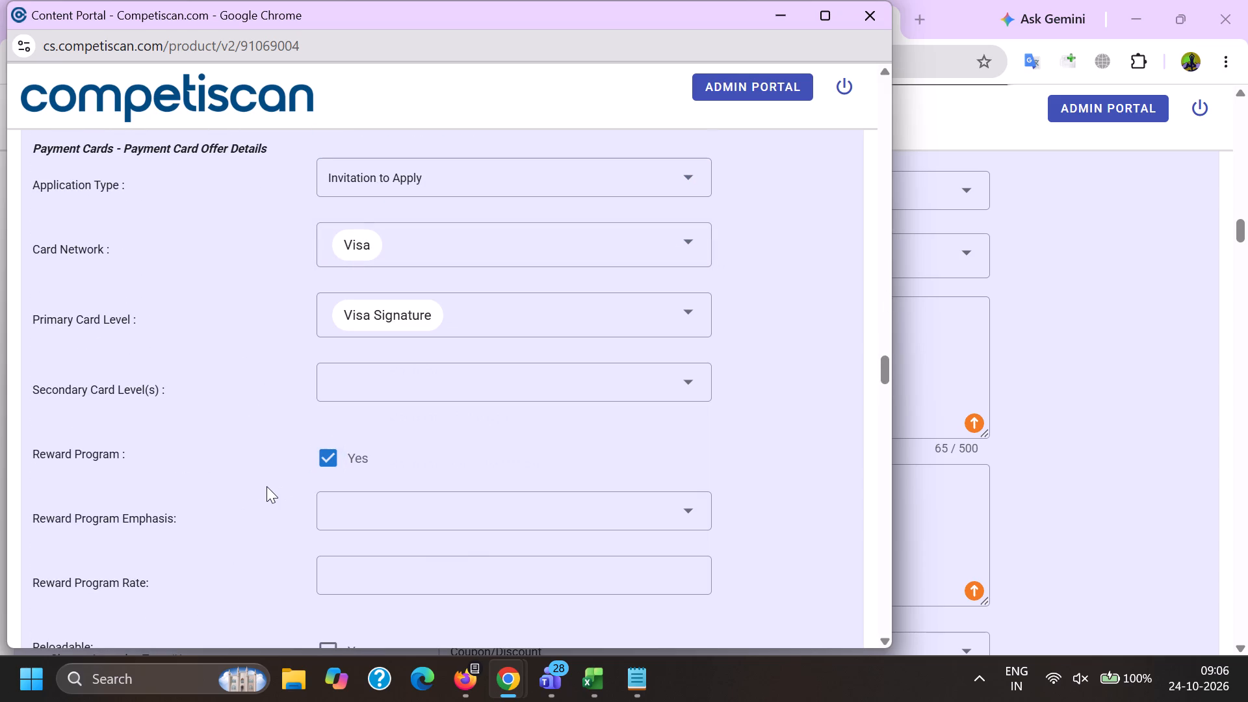
Mark Credit Card Mentioned at the end of the form and submit product 91069004.
{"action": "key", "text": "End"}
{"action": "left_click", "coordinate": [321, 349]}
{"action": "left_click", "coordinate": [331, 629]}
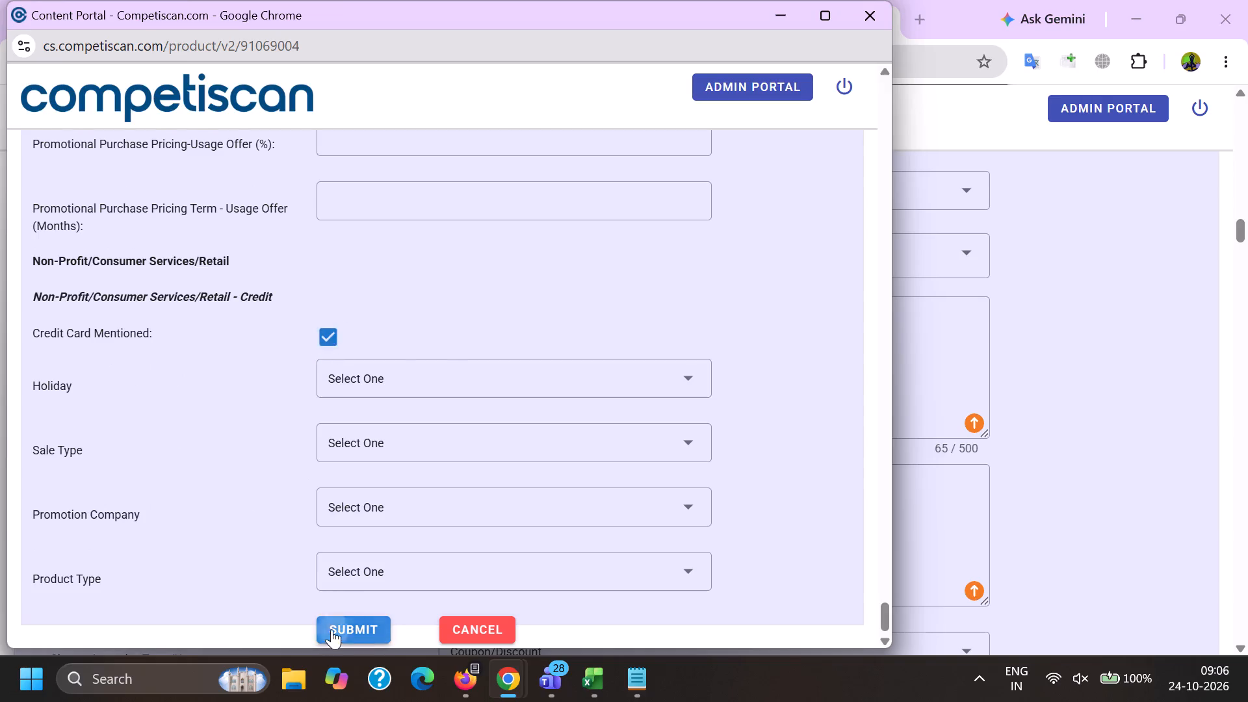
Return to the main browser window and close the 91069053 PDF tab and the finished tab beside it.
{"action": "key", "text": "alt+Tab"}
{"action": "left_click", "coordinate": [359, 0]}
{"action": "left_click", "coordinate": [426, 0]}
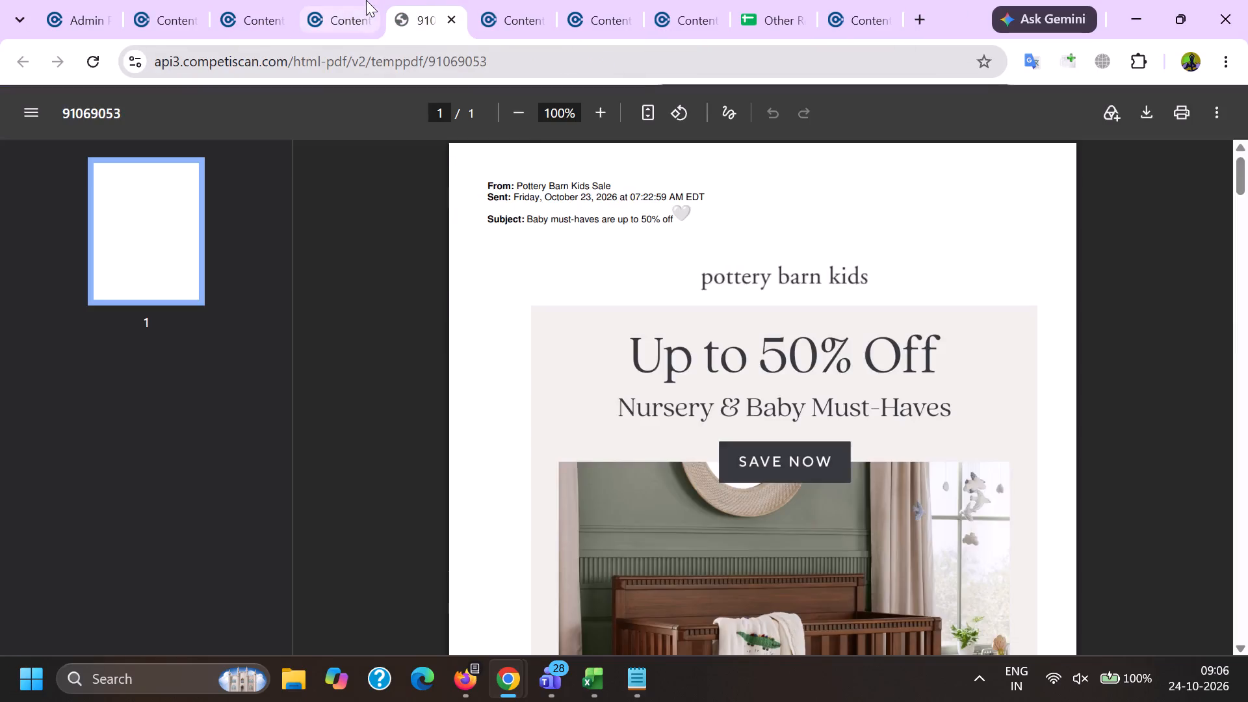
{"action": "left_click", "coordinate": [366, 0]}
{"action": "left_click", "coordinate": [361, 21]}
{"action": "left_click", "coordinate": [361, 22]}
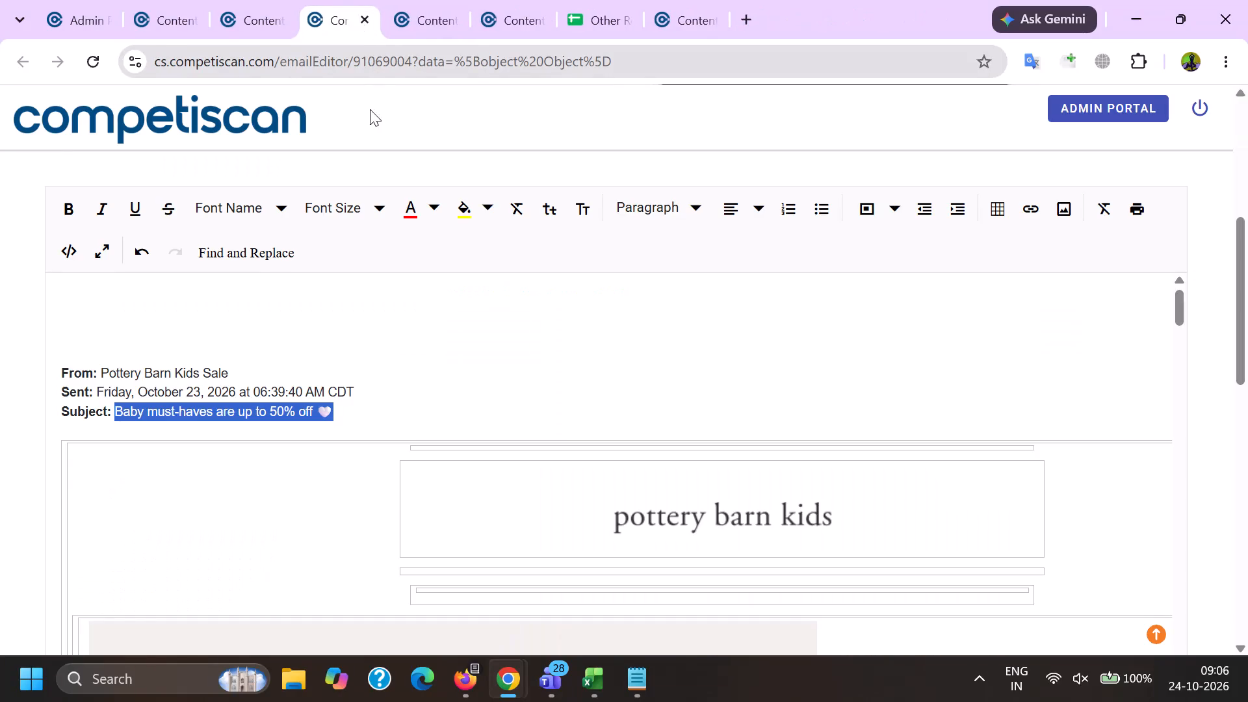
{"action": "scroll", "coordinate": [417, 315], "scroll_direction": "up", "scroll_amount": 5}
{"action": "left_click", "coordinate": [528, 0]}
{"action": "double_click", "coordinate": [389, 58]}
{"action": "key", "text": "ctrl+c"}
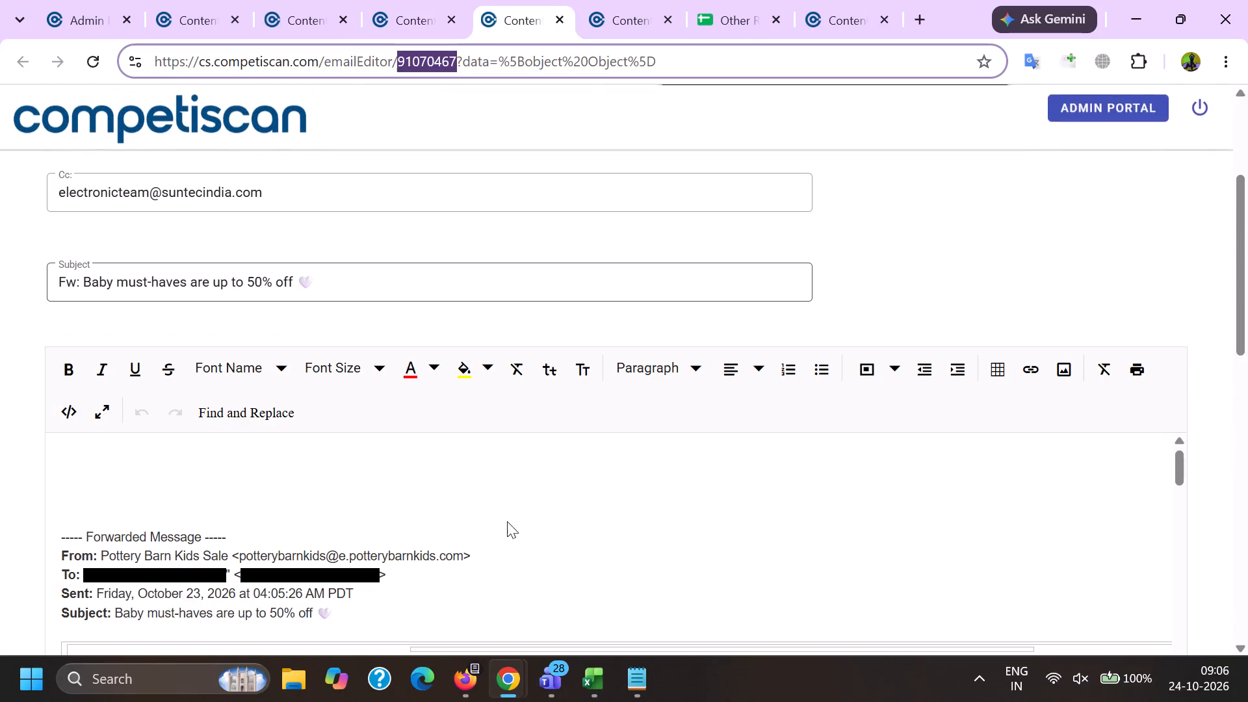
{"action": "left_click", "coordinate": [596, 685]}
{"action": "left_click", "coordinate": [768, 601]}
{"action": "scroll", "coordinate": [330, 409], "scroll_direction": "down", "scroll_amount": 2}
{"action": "left_click", "coordinate": [58, 417]}
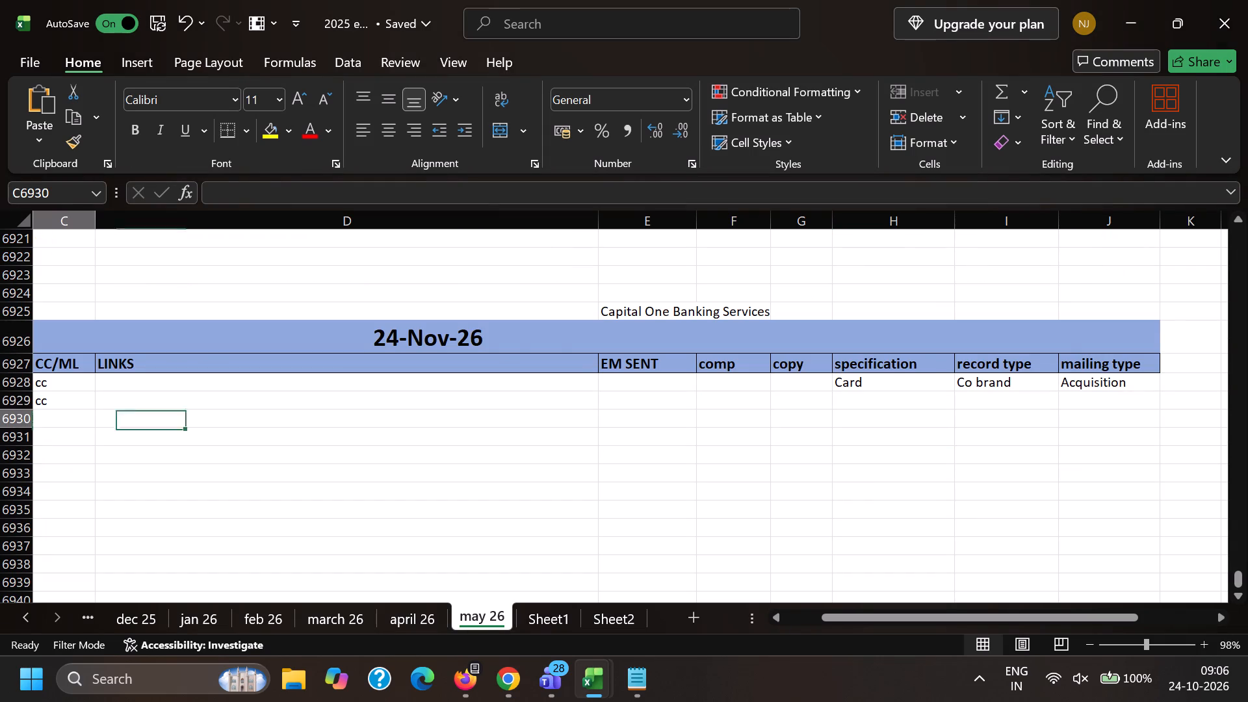
{"action": "key", "text": "Left"}
{"action": "key", "text": "ctrl+v"}
{"action": "key", "text": "Right"}
{"action": "type", "text": "cc"}
{"action": "key", "text": "Right"}
{"action": "key", "text": "Up"}
{"action": "key", "text": "Right"}
{"action": "key", "text": "Right"}
{"action": "key", "text": "Left"}
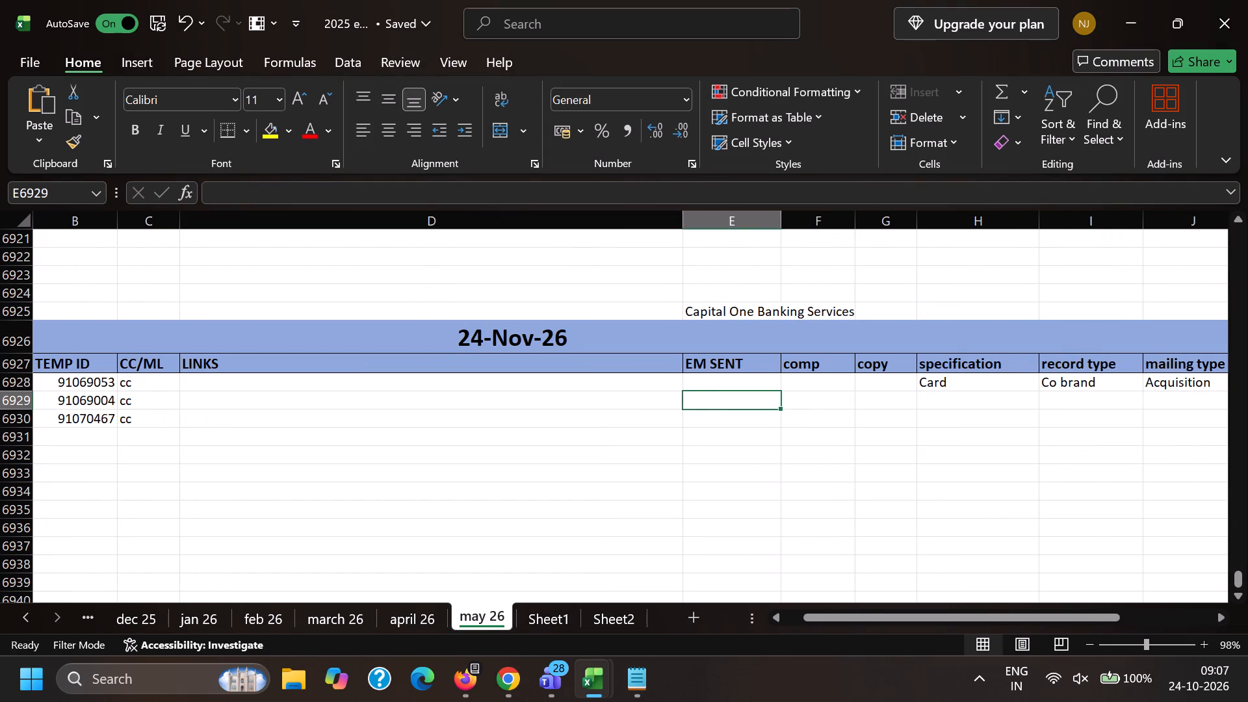
{"action": "type", "text": "E,"}
{"action": "key", "text": "BackSpace"}
{"action": "type", "text": "M SENT"}
{"action": "key", "text": "Return"}
In the 91070467 email editor, delete the Forwarded Message line, the sender's address and the To line from the header.
{"action": "key", "text": "alt+Tab"}
{"action": "scroll", "coordinate": [190, 315], "scroll_direction": "down", "scroll_amount": 1}
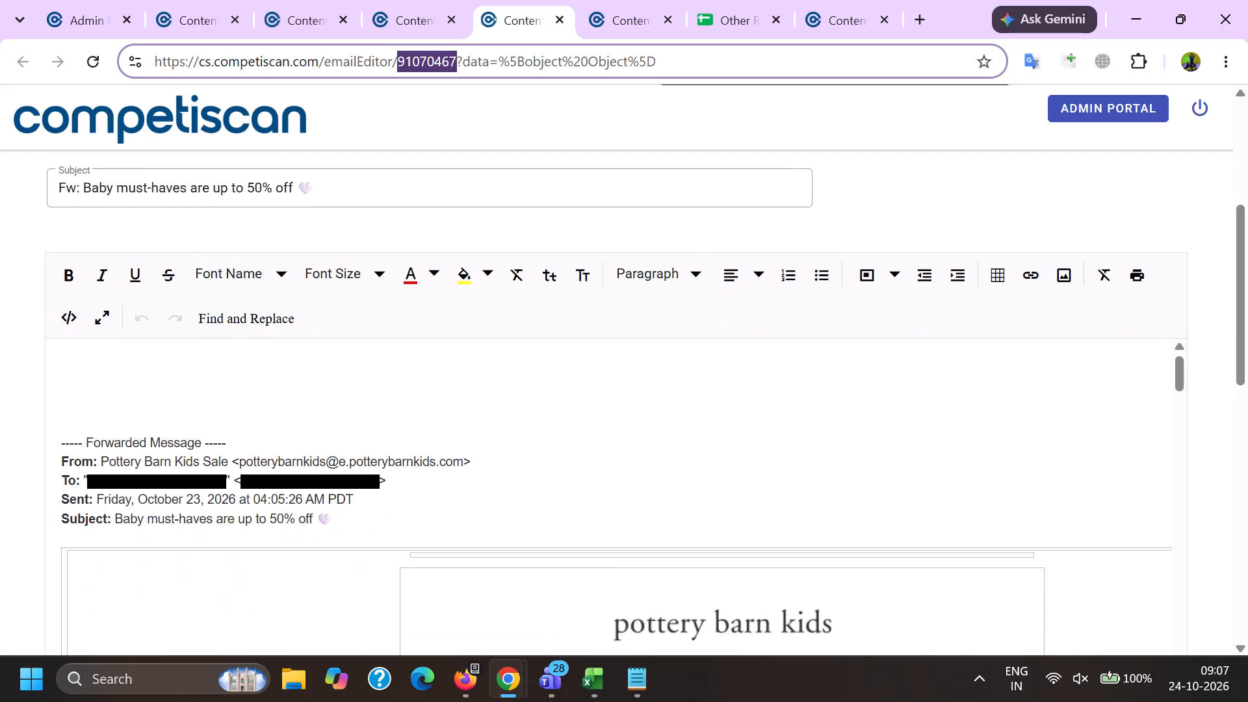
{"action": "left_click_drag", "start_coordinate": [253, 437], "coordinate": [0, 403]}
{"action": "key", "text": "BackSpace"}
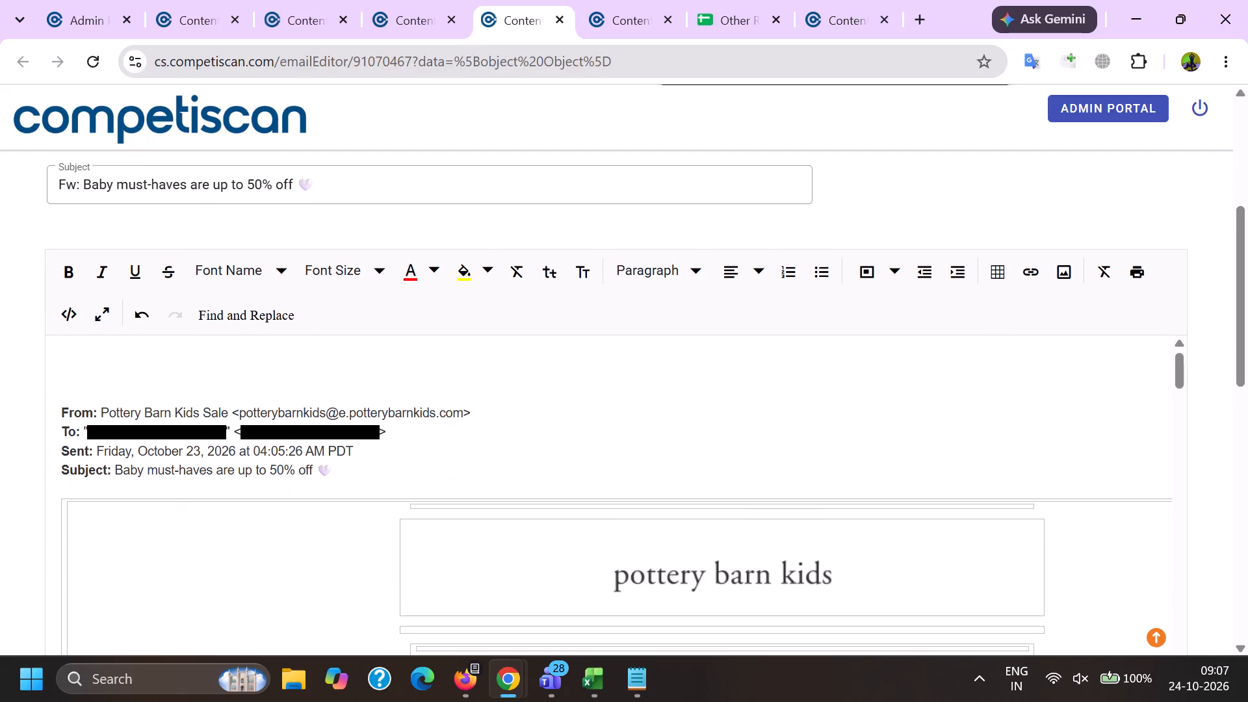
{"action": "left_click_drag", "start_coordinate": [232, 411], "coordinate": [411, 427]}
{"action": "key", "text": "BackSpace"}
Check the rest of the 91070467 email body down to its footer and open its product form.
{"action": "scroll", "coordinate": [446, 288], "scroll_direction": "down", "scroll_amount": 2}
{"action": "scroll", "coordinate": [662, 430], "scroll_direction": "down", "scroll_amount": 6}
{"action": "scroll", "coordinate": [590, 415], "scroll_direction": "up", "scroll_amount": 1}
{"action": "scroll", "coordinate": [575, 435], "scroll_direction": "down", "scroll_amount": 9}
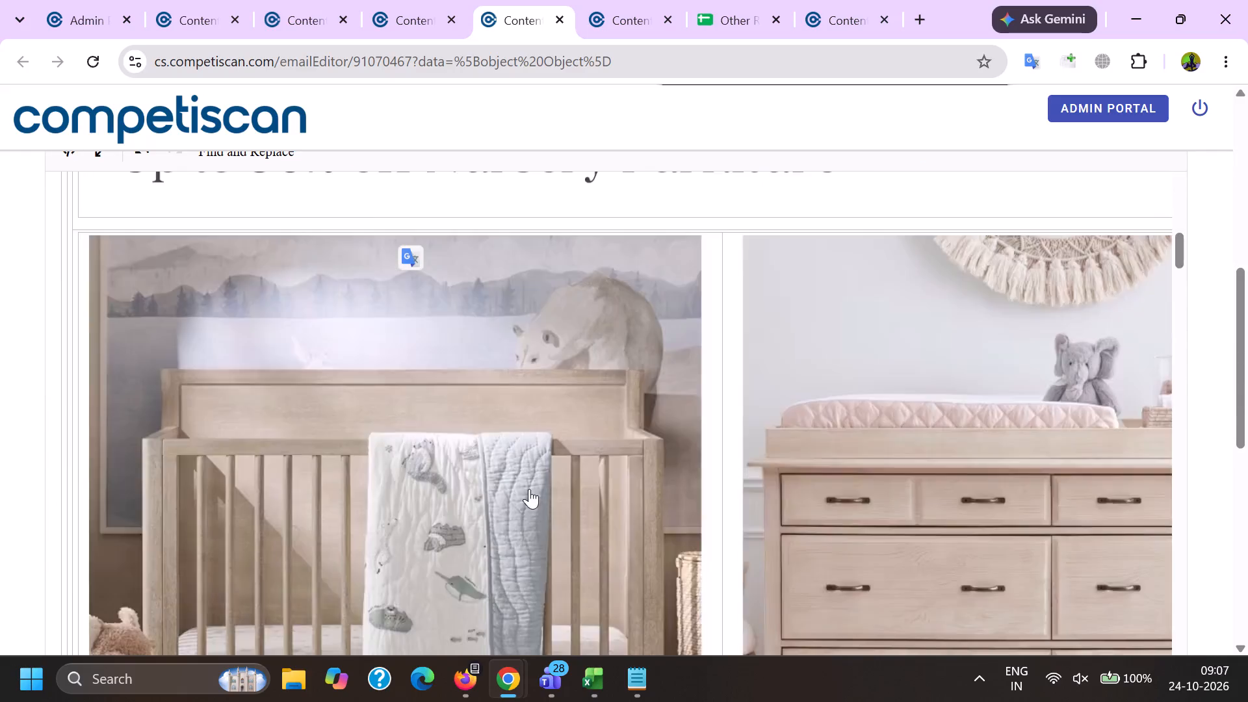
{"action": "scroll", "coordinate": [529, 489], "scroll_direction": "down", "scroll_amount": 20}
{"action": "scroll", "coordinate": [529, 489], "scroll_direction": "down", "scroll_amount": 20}
{"action": "scroll", "coordinate": [529, 489], "scroll_direction": "down", "scroll_amount": 20}
{"action": "scroll", "coordinate": [627, 354], "scroll_direction": "up", "scroll_amount": 1}
{"action": "scroll", "coordinate": [627, 354], "scroll_direction": "down", "scroll_amount": 3}
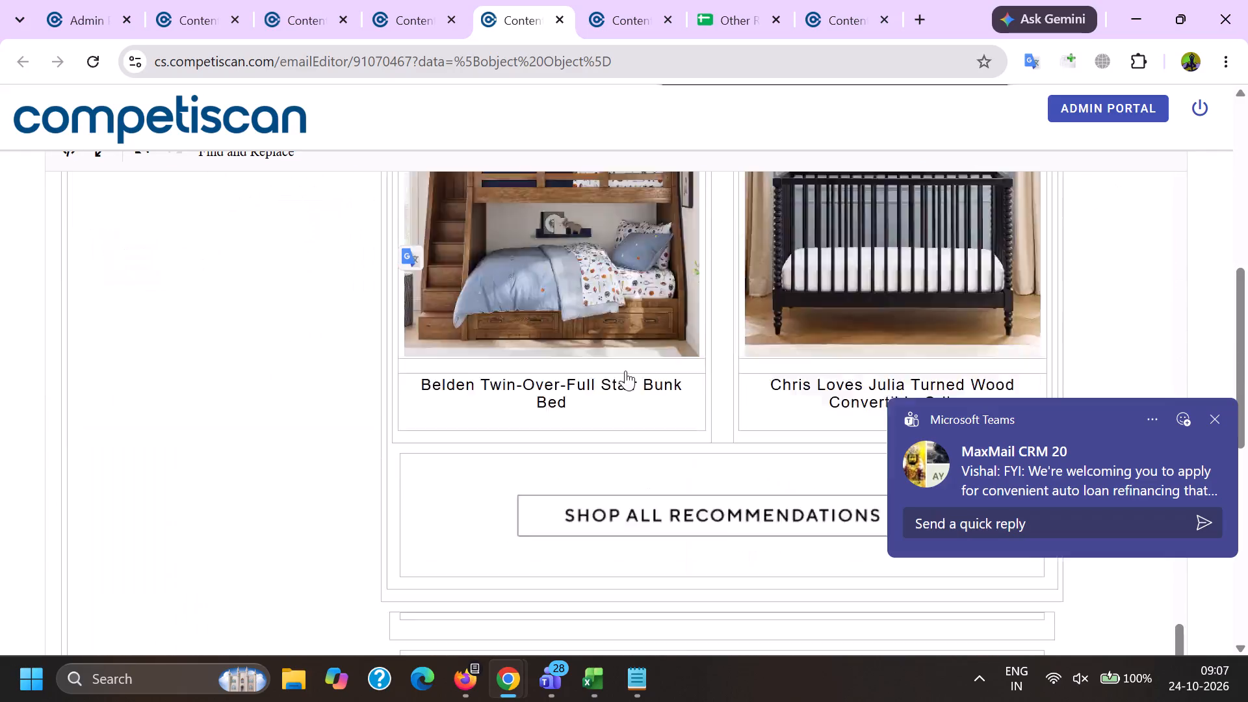
{"action": "scroll", "coordinate": [656, 385], "scroll_direction": "down", "scroll_amount": 2}
{"action": "left_click", "coordinate": [672, 408]}
{"action": "left_click", "coordinate": [675, 322]}
{"action": "scroll", "coordinate": [675, 325], "scroll_direction": "down", "scroll_amount": 5}
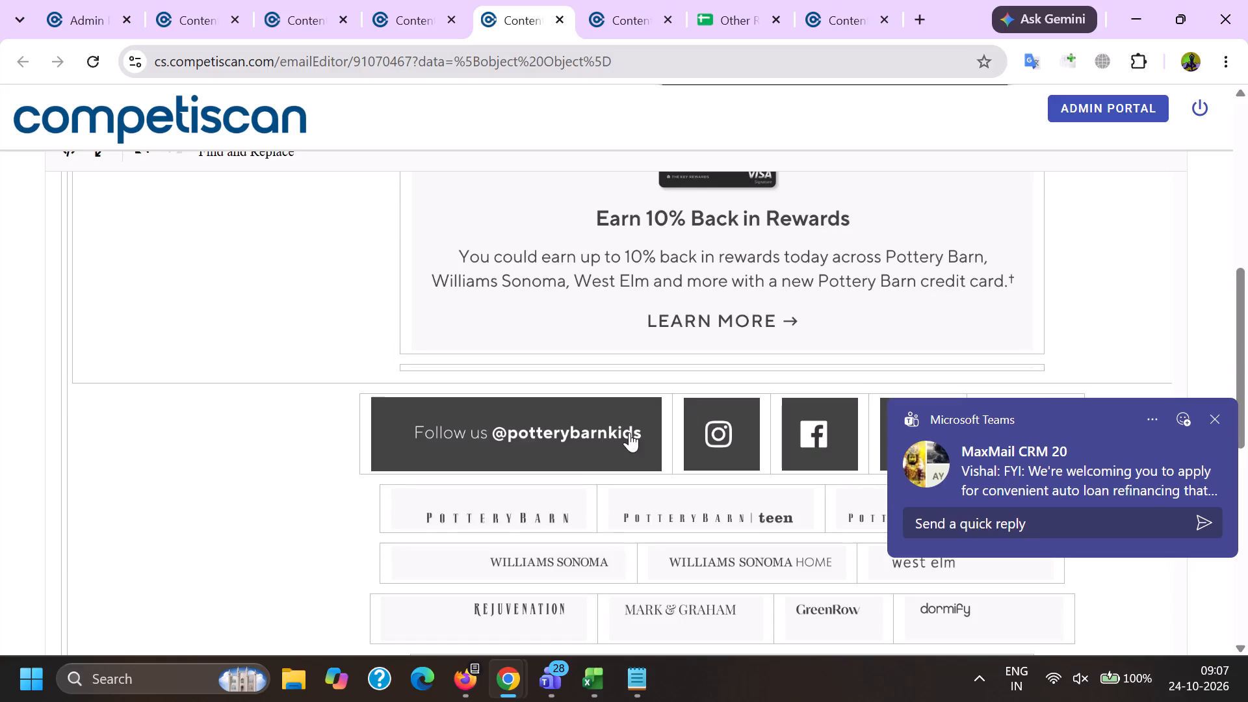
{"action": "left_click", "coordinate": [502, 439]}
{"action": "left_click", "coordinate": [464, 366]}
{"action": "left_click", "coordinate": [701, 413]}
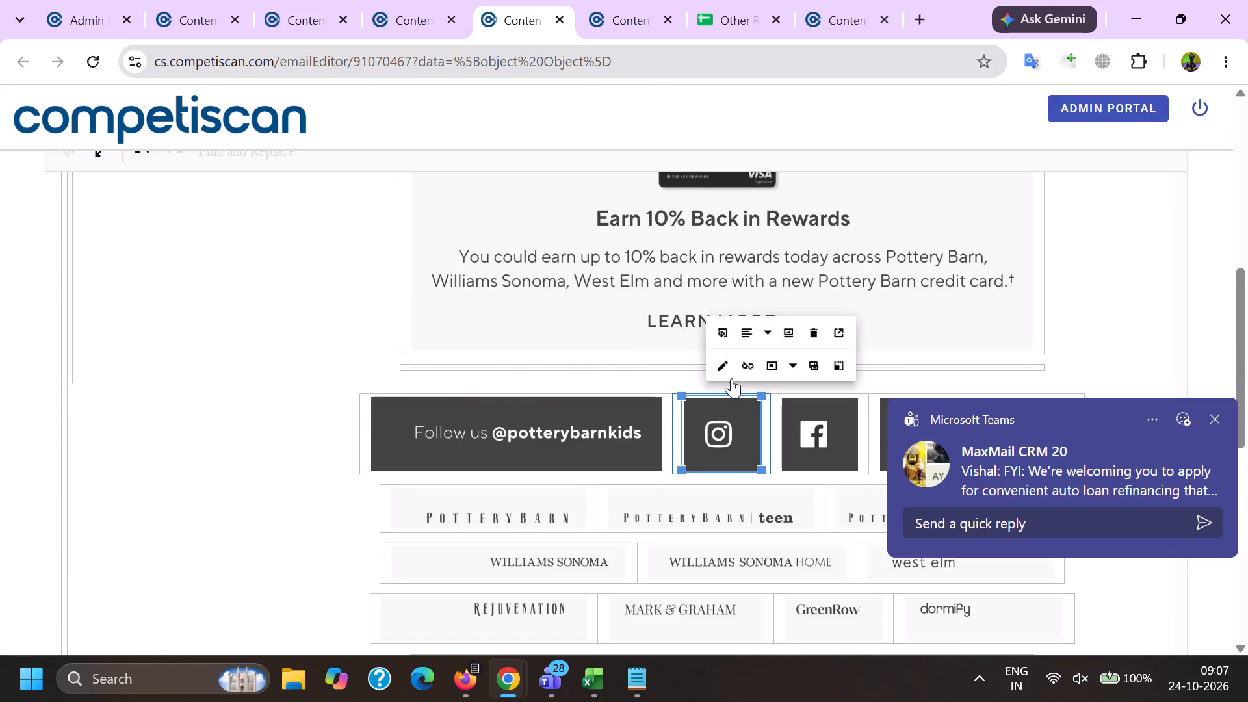
Remove the links from the Instagram, Facebook, Pinterest and TikTok icons in the 91070467 email body.
{"action": "left_click", "coordinate": [731, 376]}
{"action": "left_click", "coordinate": [818, 482]}
{"action": "left_click", "coordinate": [816, 442]}
{"action": "left_click", "coordinate": [829, 378]}
{"action": "left_click", "coordinate": [888, 445]}
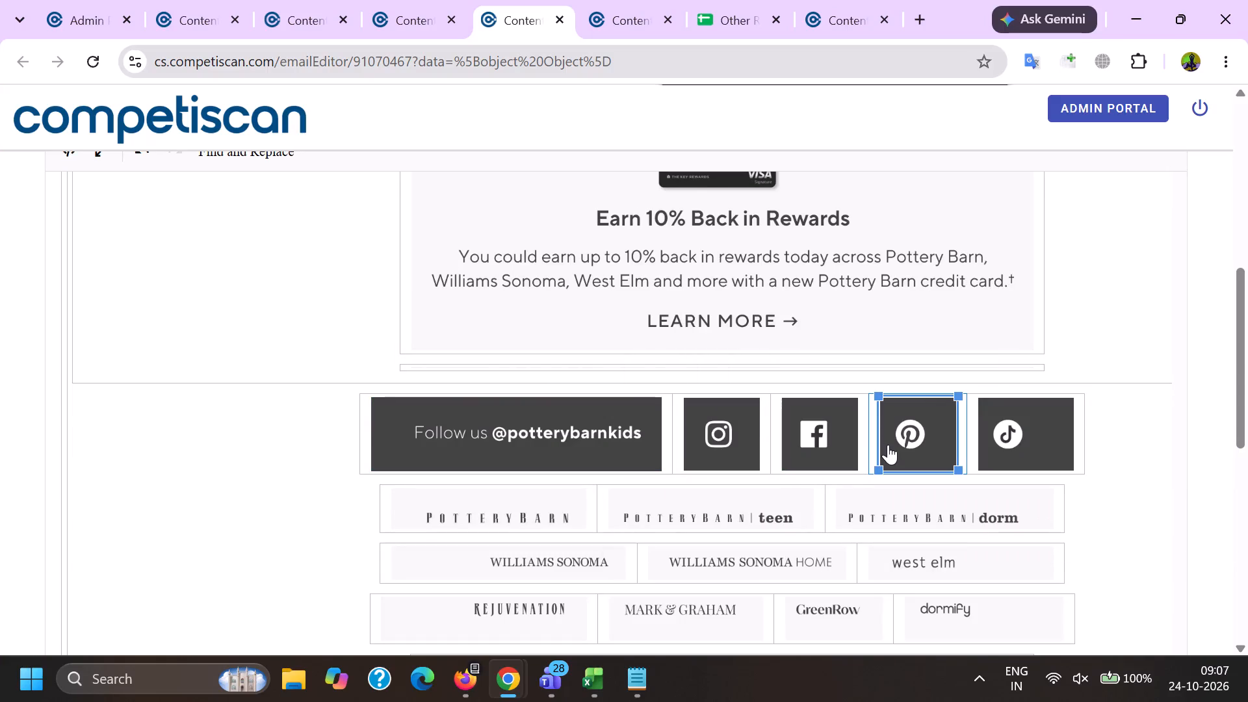
{"action": "left_click", "coordinate": [934, 372]}
{"action": "left_click", "coordinate": [1013, 437]}
{"action": "left_click", "coordinate": [1025, 375]}
In the email footer, remove the link from View Images and delete the recipient's address after "This message was sent to".
{"action": "scroll", "coordinate": [846, 298], "scroll_direction": "down", "scroll_amount": 2}
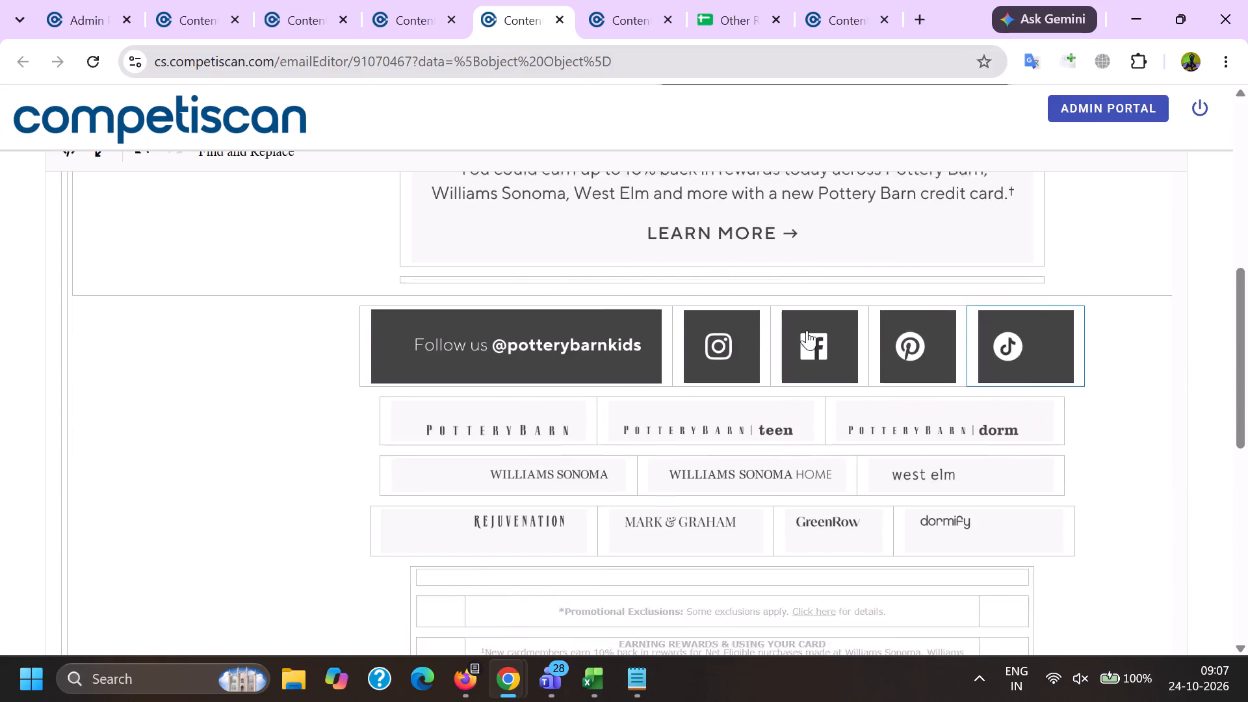
{"action": "scroll", "coordinate": [807, 330], "scroll_direction": "down", "scroll_amount": 5}
{"action": "left_click", "coordinate": [705, 356]}
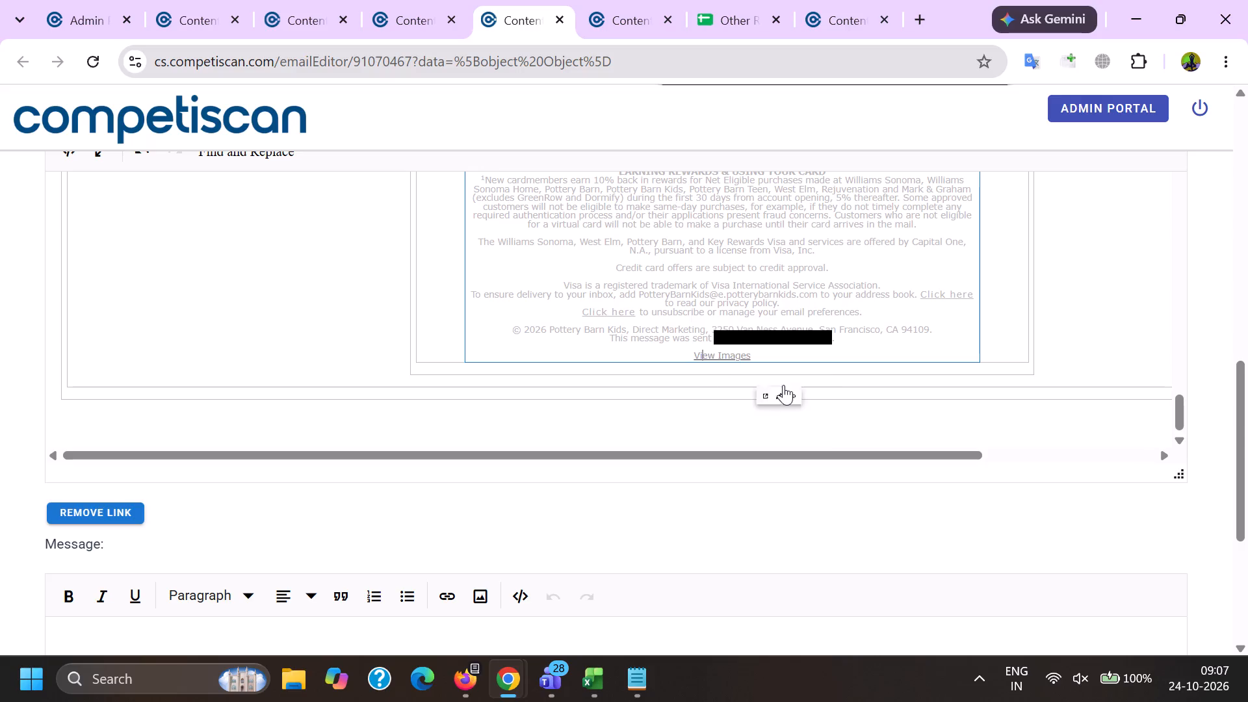
{"action": "left_click", "coordinate": [811, 391]}
{"action": "left_click_drag", "start_coordinate": [728, 343], "coordinate": [842, 341]}
{"action": "key", "text": "BackSpace"}
Unlink the unsubscribe "Click here" text and delete the sender's e-mail address from the "To ensure delivery to your inbox" line.
{"action": "scroll", "coordinate": [726, 492], "scroll_direction": "up", "scroll_amount": 2}
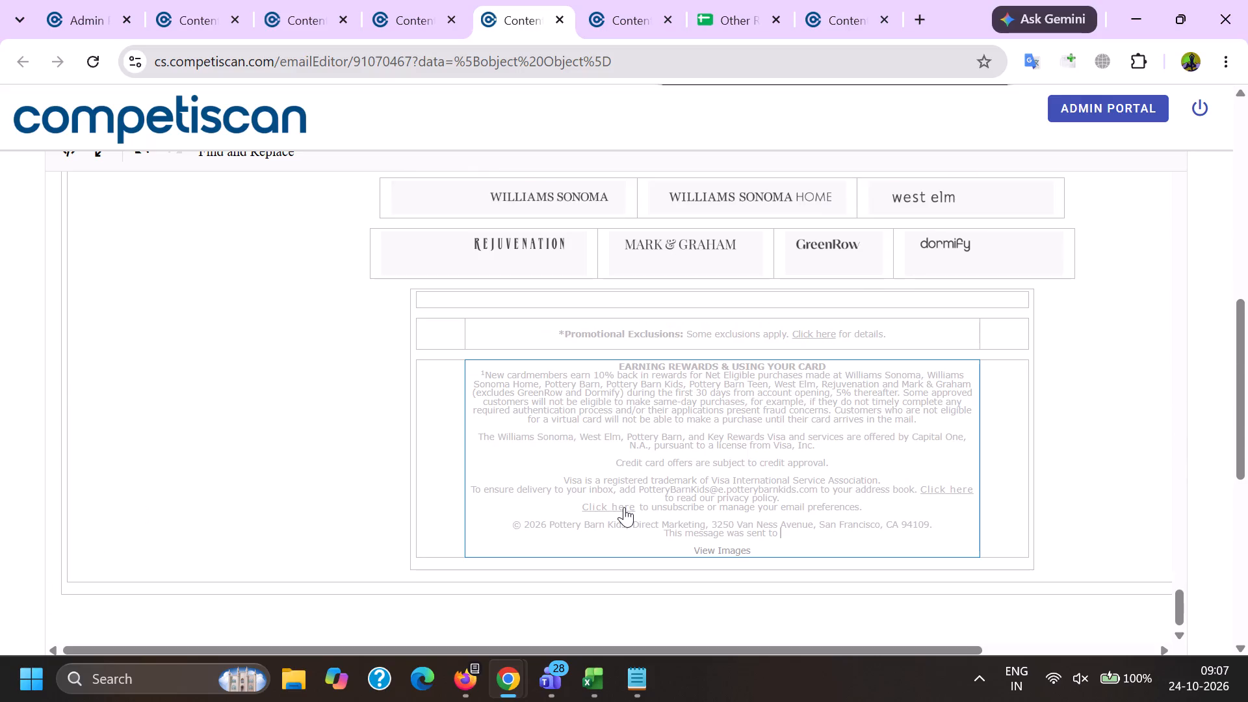
{"action": "left_click", "coordinate": [624, 507]}
{"action": "left_click", "coordinate": [731, 544]}
{"action": "left_click_drag", "start_coordinate": [643, 491], "coordinate": [690, 492]}
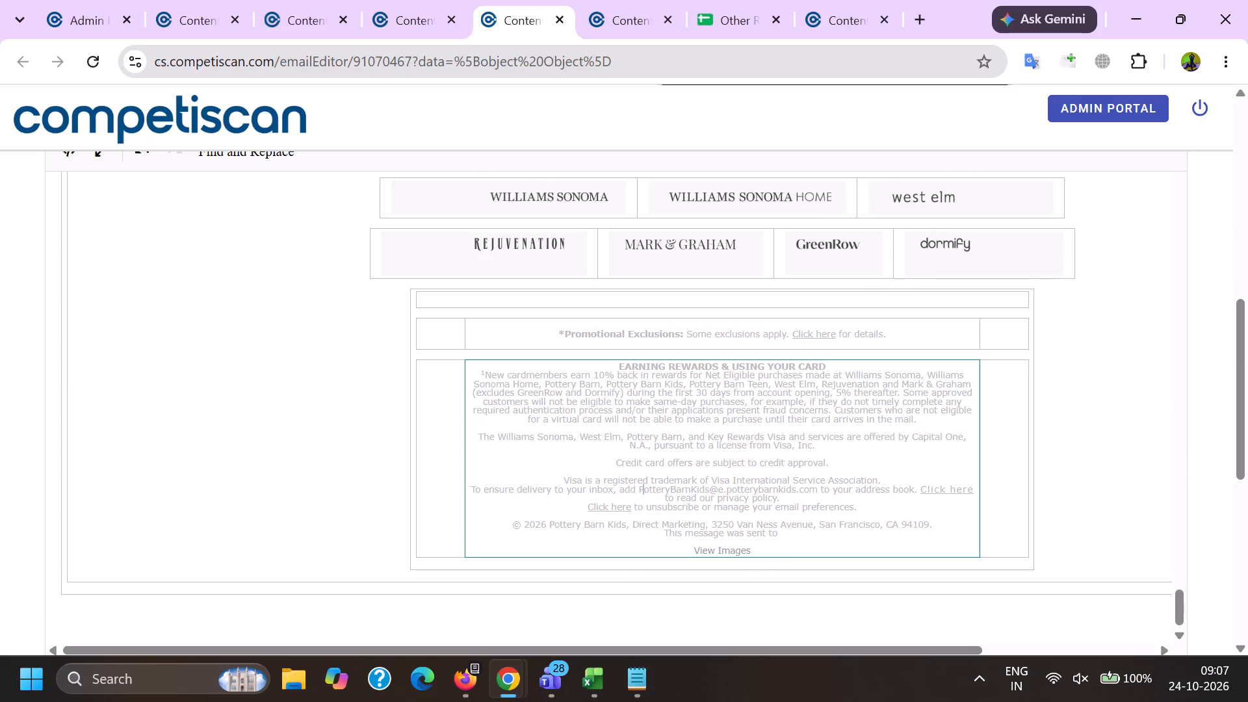
{"action": "left_click_drag", "start_coordinate": [690, 492], "coordinate": [817, 489]}
{"action": "key", "text": "BackSpace"}
{"action": "key", "text": "BackSpace"}
Save the product info of email 91070467 and confirm saving the email.
{"action": "scroll", "coordinate": [670, 408], "scroll_direction": "down", "scroll_amount": 5}
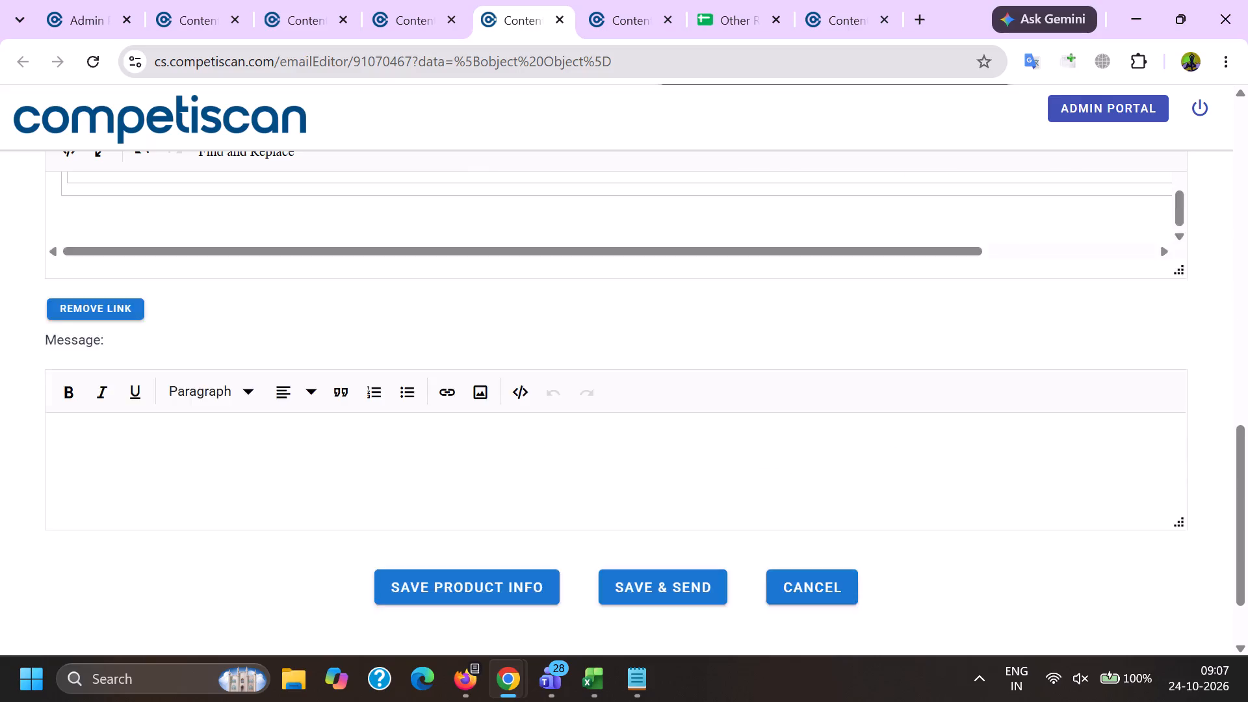
{"action": "scroll", "coordinate": [644, 455], "scroll_direction": "down", "scroll_amount": 4}
{"action": "scroll", "coordinate": [421, 552], "scroll_direction": "up", "scroll_amount": 4}
{"action": "scroll", "coordinate": [445, 509], "scroll_direction": "down", "scroll_amount": 11}
{"action": "left_click", "coordinate": [467, 488]}
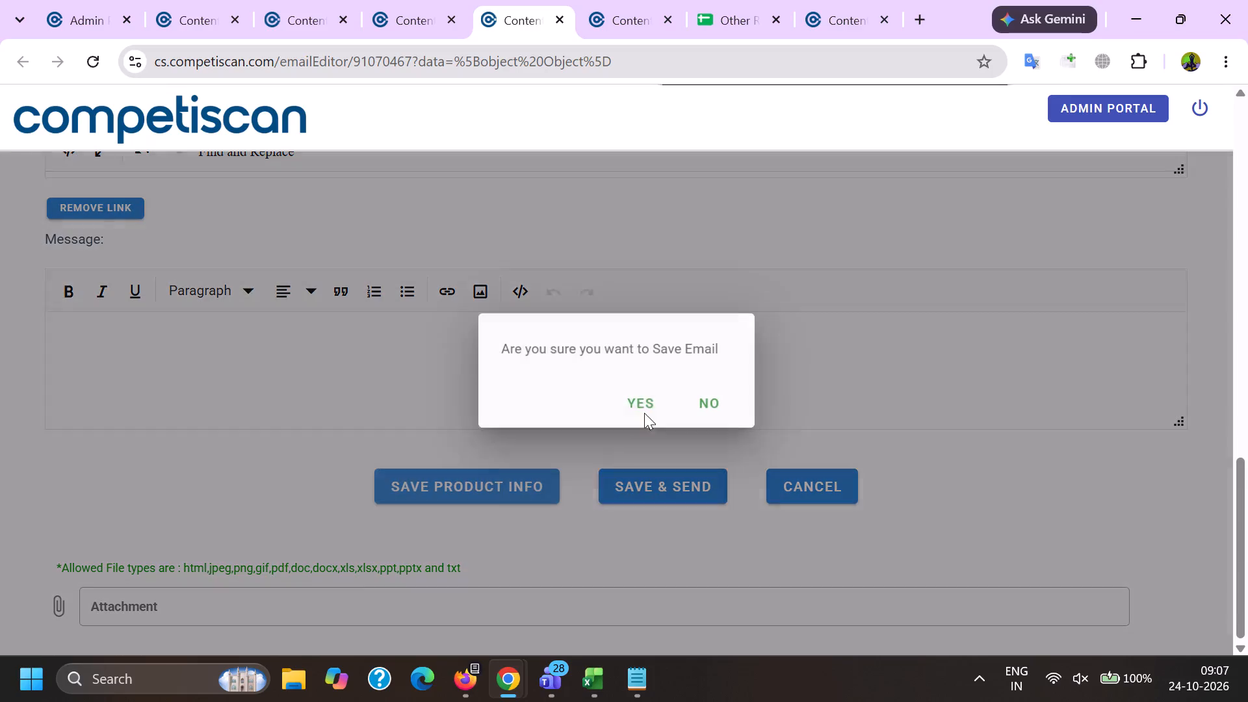
{"action": "left_click", "coordinate": [642, 409]}
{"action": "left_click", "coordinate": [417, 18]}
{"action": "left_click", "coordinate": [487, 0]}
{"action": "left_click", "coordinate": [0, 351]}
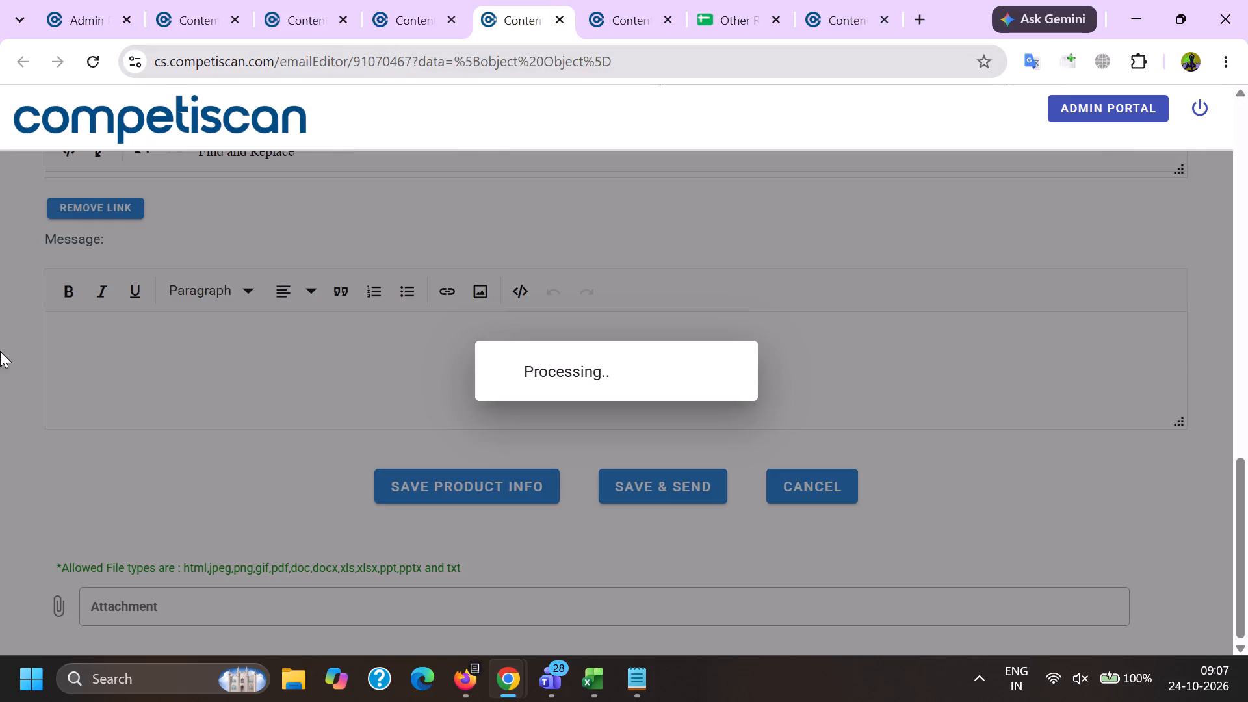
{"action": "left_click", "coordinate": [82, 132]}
Copy the sender name Pottery Barn Kids Sale from the From line in the email header and switch to the 91070467 product form.
{"action": "key", "text": "alt+Tab"}
{"action": "scroll", "coordinate": [195, 293], "scroll_direction": "down", "scroll_amount": 5}
{"action": "left_click", "coordinate": [191, 385]}
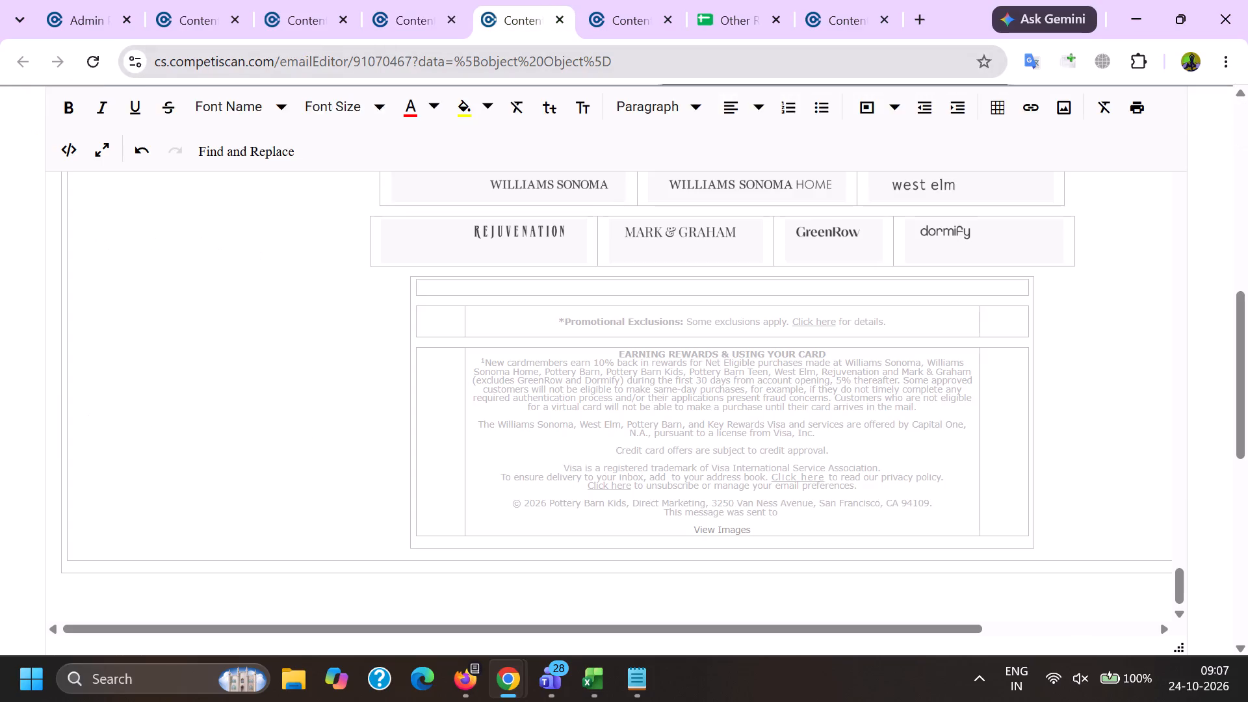
{"action": "key", "text": "Page_Up"}
{"action": "key", "text": "Page_Up"}
{"action": "key", "text": "Page_Up"}
{"action": "key", "text": "Page_Up"}
{"action": "key", "text": "Page_Up"}
{"action": "key", "text": "Page_Up"}
{"action": "key", "text": "Page_Up"}
{"action": "key", "text": "Page_Up"}
{"action": "key", "text": "Page_Up"}
{"action": "key", "text": "Page_Up"}
{"action": "key", "text": "Page_Up"}
{"action": "key", "text": "Page_Up"}
{"action": "key", "text": "Page_Up"}
{"action": "key", "text": "Page_Up"}
{"action": "key", "text": "Page_Up"}
{"action": "key", "text": "Page_Up"}
{"action": "key", "text": "Page_Up"}
{"action": "key", "text": "Page_Up"}
{"action": "key", "text": "Page_Up"}
{"action": "key", "text": "Page_Up"}
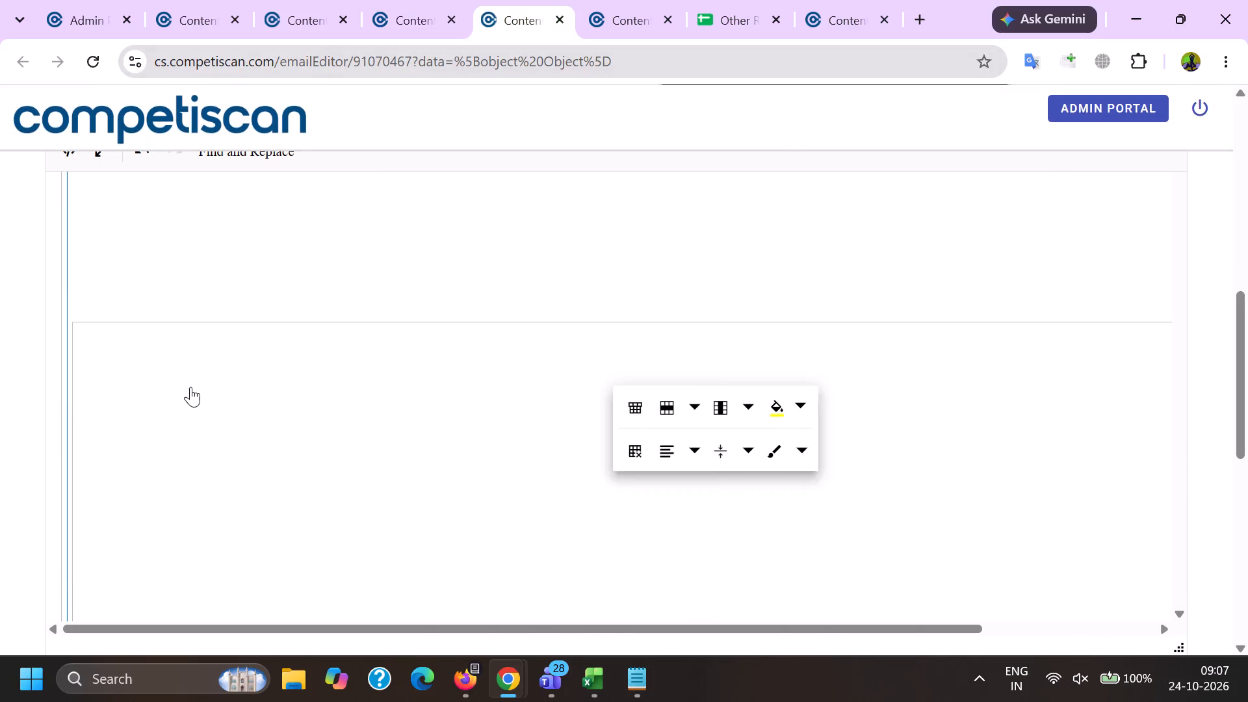
{"action": "scroll", "coordinate": [190, 387], "scroll_direction": "down", "scroll_amount": 4}
{"action": "left_click", "coordinate": [132, 347]}
{"action": "left_click_drag", "start_coordinate": [132, 346], "coordinate": [139, 348]}
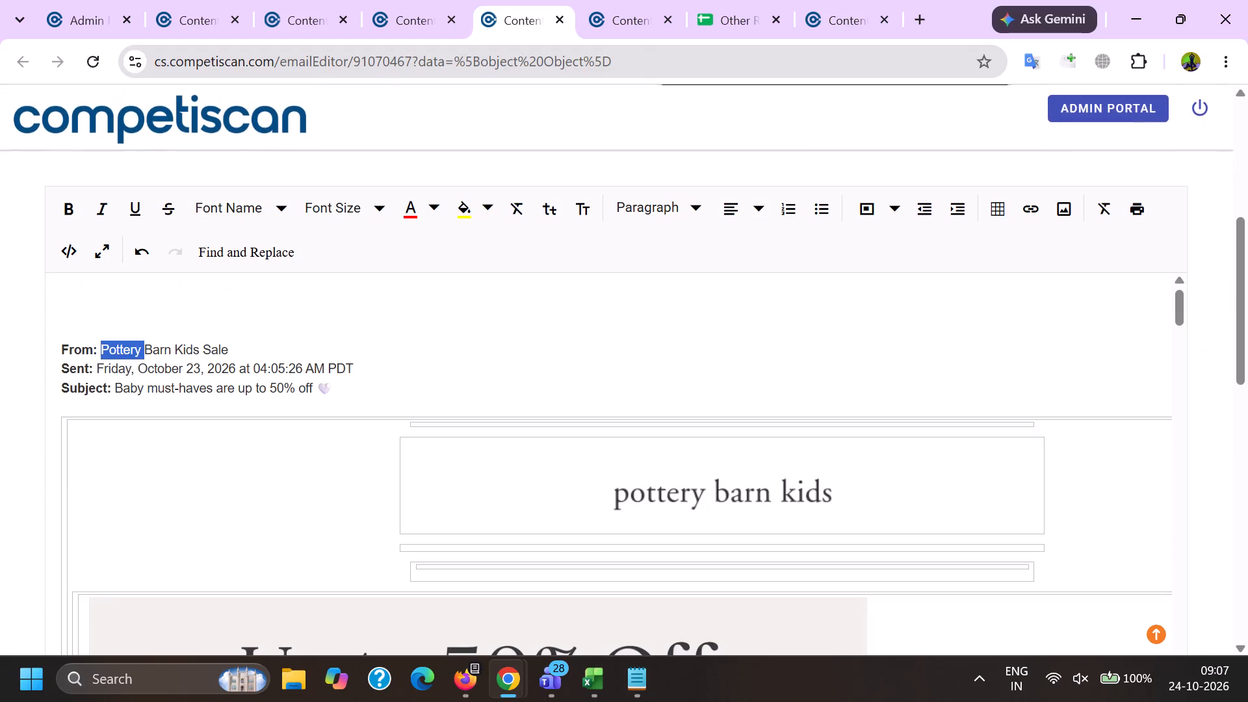
{"action": "left_click", "coordinate": [183, 349], "text": "shift"}
{"action": "key", "text": "ctrl+c"}
{"action": "key", "text": "alt+Tab"}
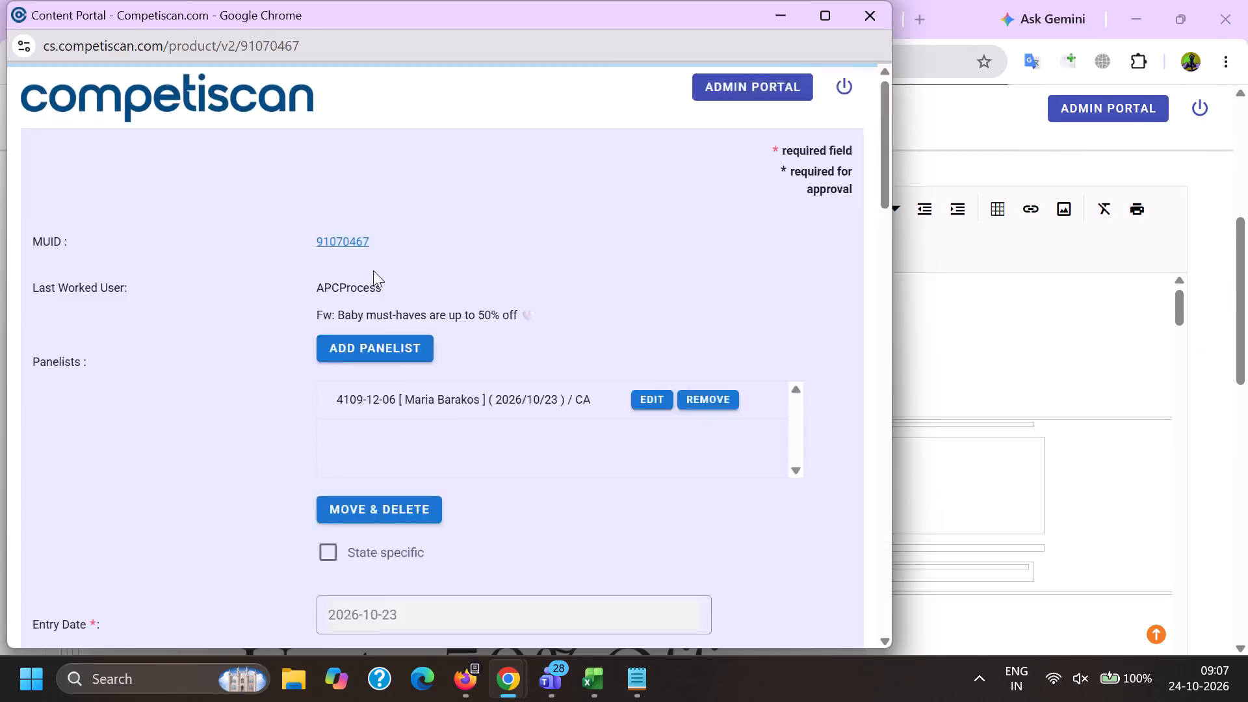
Search for CAPITAL ONE to add the company, and add Pottery Barn Kids (Retail) as the affinity/association.
{"action": "scroll", "coordinate": [373, 270], "scroll_direction": "down", "scroll_amount": 7}
{"action": "scroll", "coordinate": [392, 363], "scroll_direction": "up", "scroll_amount": 2}
{"action": "left_click", "coordinate": [384, 341]}
{"action": "left_click", "coordinate": [382, 291]}
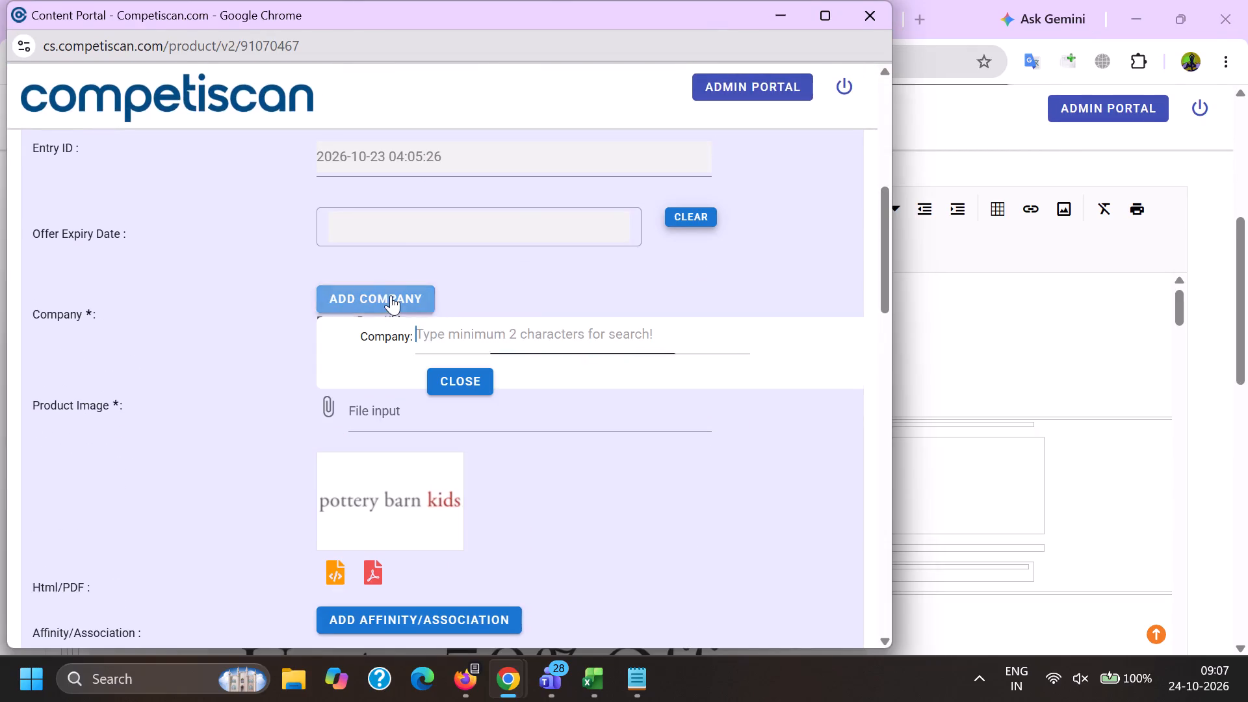
{"action": "key", "text": "c"}
{"action": "type", "text": "APITA"}
{"action": "type", "text": "L ONE"}
{"action": "scroll", "coordinate": [391, 291], "scroll_direction": "down", "scroll_amount": 2}
{"action": "left_click", "coordinate": [448, 412]}
{"action": "left_click", "coordinate": [518, 445]}
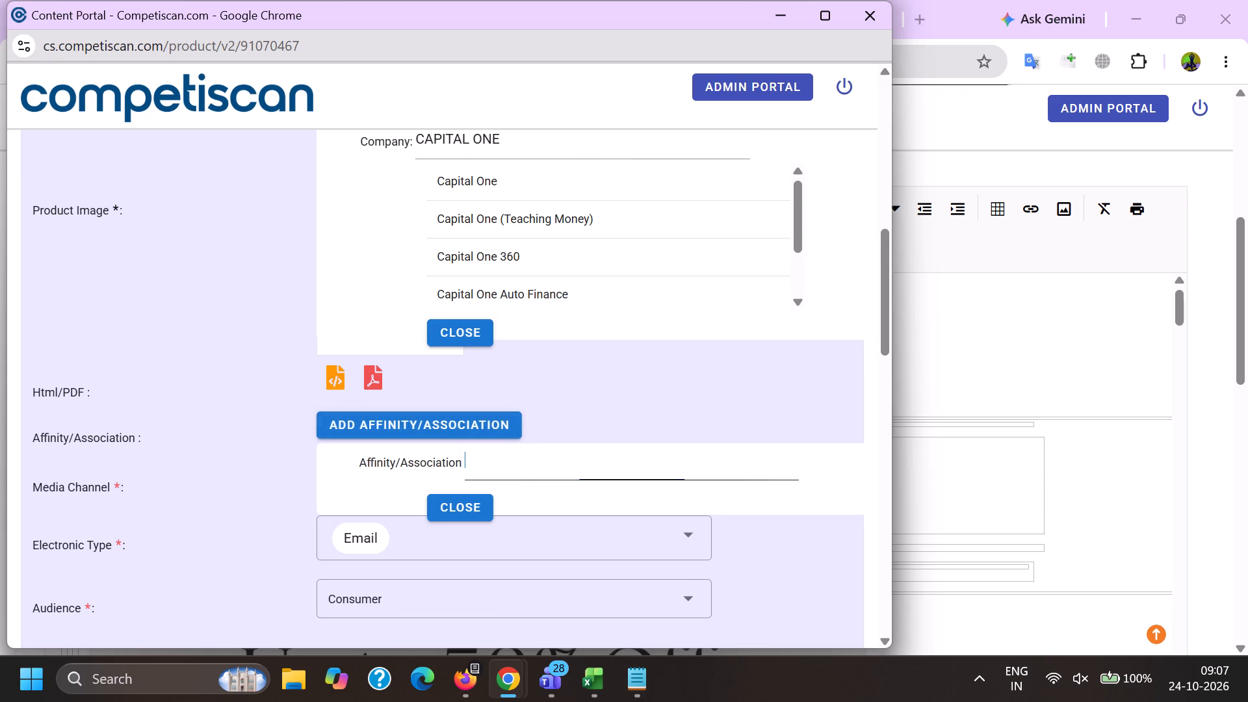
{"action": "key", "text": "ctrl+v"}
{"action": "scroll", "coordinate": [495, 487], "scroll_direction": "up", "scroll_amount": 3}
{"action": "left_click", "coordinate": [486, 483]}
{"action": "scroll", "coordinate": [445, 359], "scroll_direction": "down", "scroll_amount": 5}
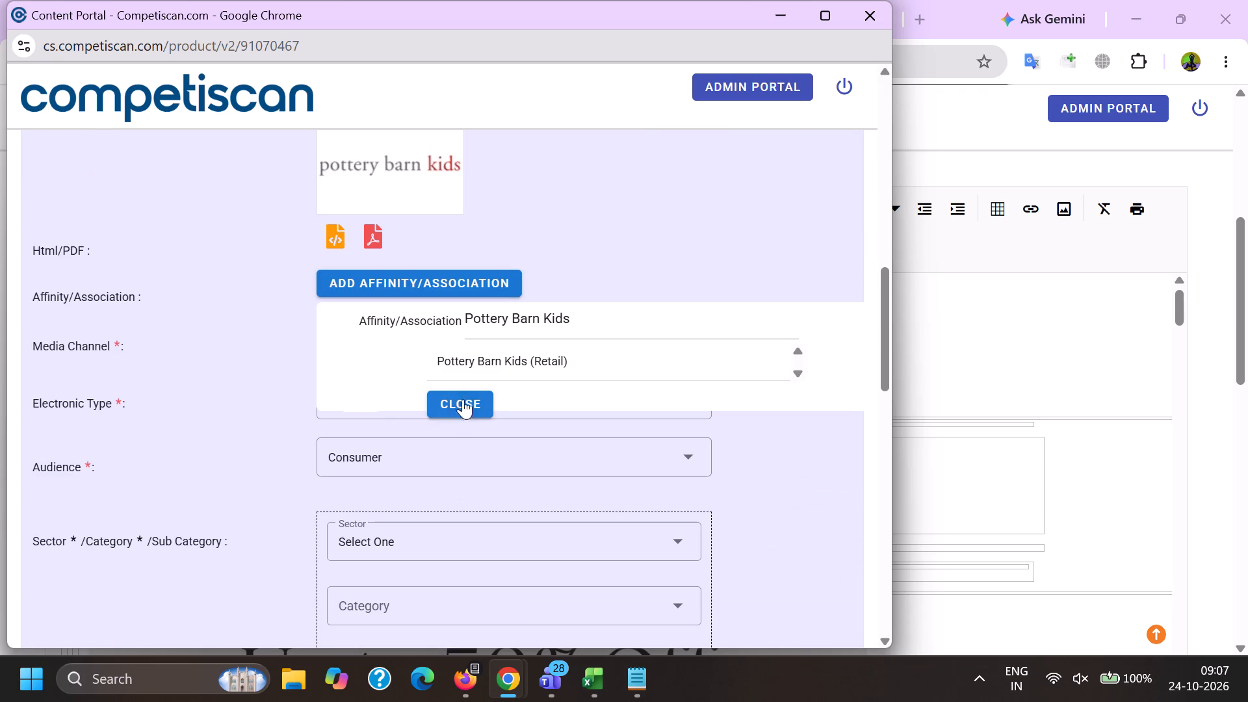
{"action": "left_click", "coordinate": [460, 363]}
Add the classification Retail / Home / Furniture to the product's sector and category list.
{"action": "scroll", "coordinate": [439, 257], "scroll_direction": "down", "scroll_amount": 2}
{"action": "left_click", "coordinate": [377, 374]}
{"action": "scroll", "coordinate": [376, 372], "scroll_direction": "down", "scroll_amount": 7}
{"action": "left_click", "coordinate": [389, 430]}
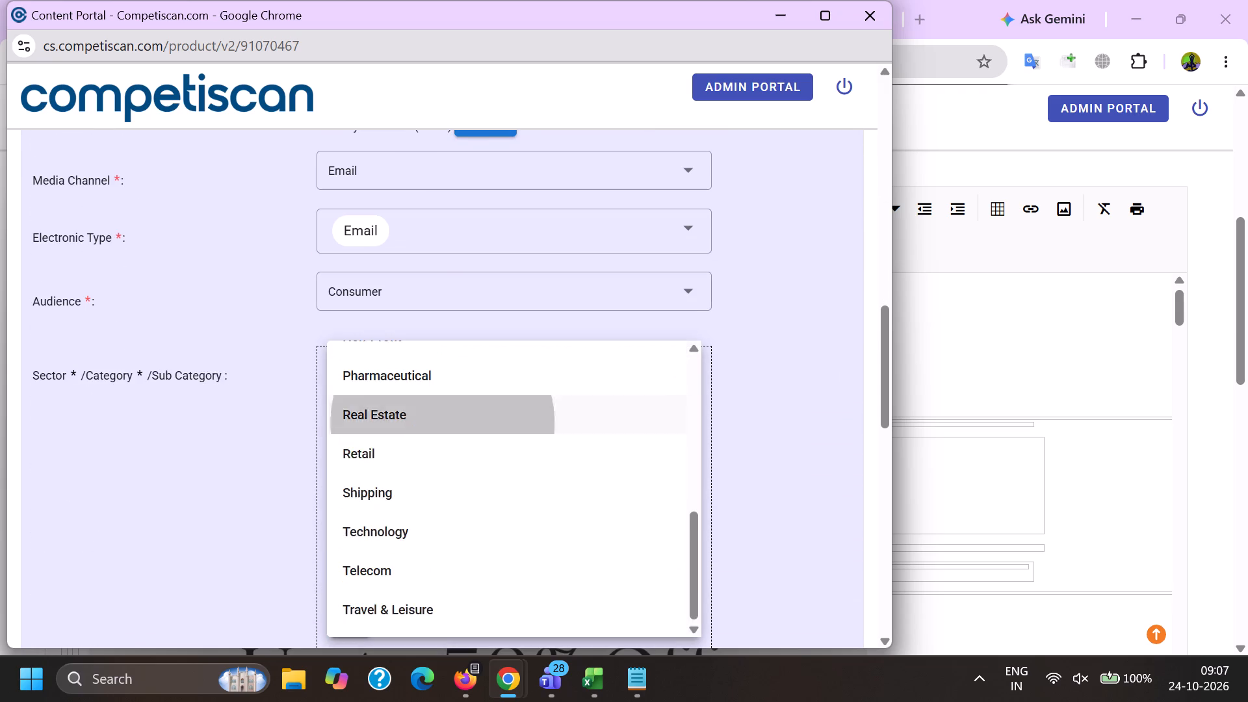
{"action": "left_click", "coordinate": [394, 374]}
{"action": "left_click", "coordinate": [393, 453]}
{"action": "left_click_drag", "start_coordinate": [255, 451], "coordinate": [294, 456]}
{"action": "left_click", "coordinate": [404, 445]}
{"action": "scroll", "coordinate": [387, 314], "scroll_direction": "down", "scroll_amount": 2}
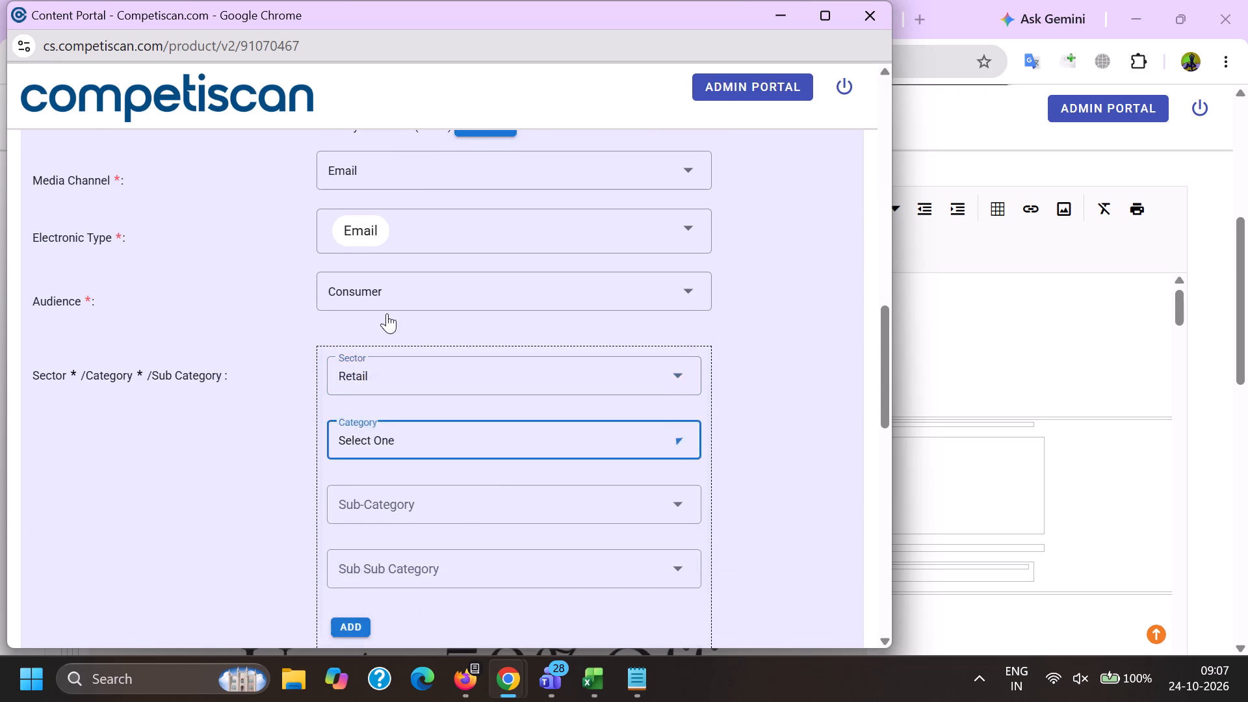
{"action": "scroll", "coordinate": [387, 313], "scroll_direction": "down", "scroll_amount": 6}
{"action": "left_click", "coordinate": [396, 275]}
{"action": "left_click_drag", "start_coordinate": [248, 323], "coordinate": [283, 342]}
{"action": "left_click", "coordinate": [365, 402]}
{"action": "scroll", "coordinate": [411, 268], "scroll_direction": "down", "scroll_amount": 1}
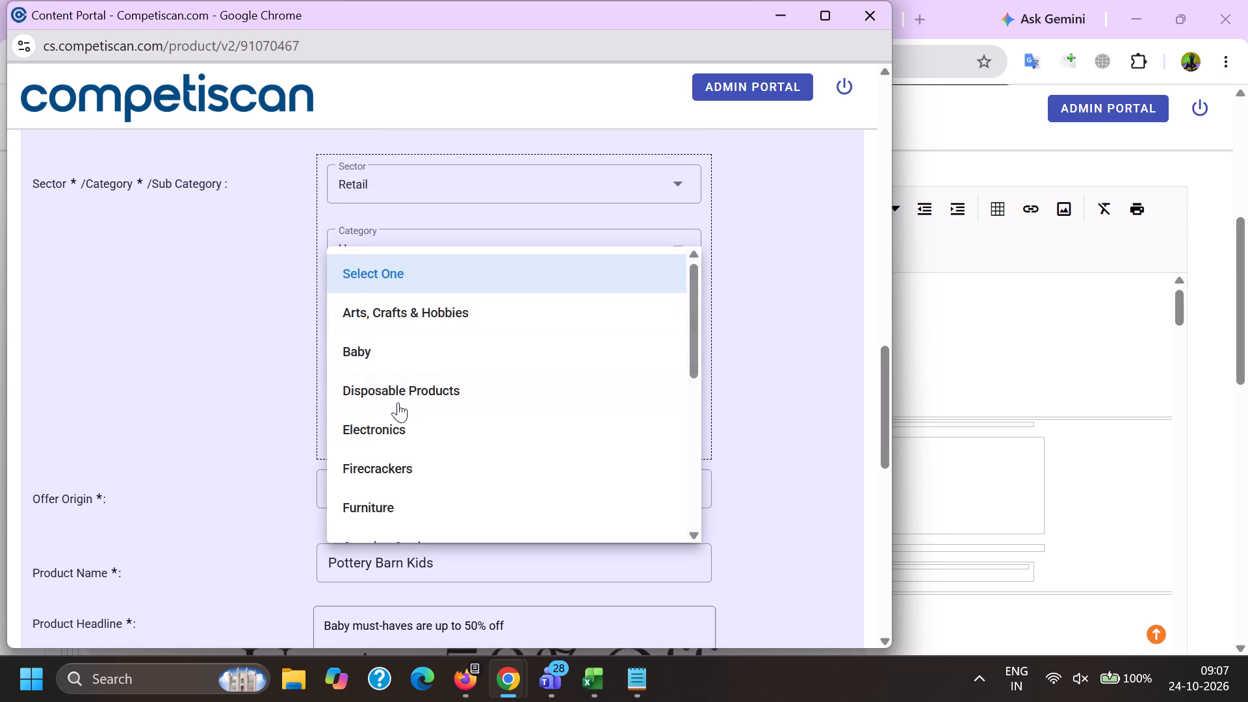
{"action": "left_click", "coordinate": [405, 504]}
{"action": "left_click_drag", "start_coordinate": [274, 472], "coordinate": [291, 476]}
{"action": "left_click", "coordinate": [358, 431]}
Add the classification Credit Cards / Payment Cards / Credit Cards and move Retail / Home / Furniture below it.
{"action": "scroll", "coordinate": [376, 478], "scroll_direction": "up", "scroll_amount": 2}
{"action": "left_click", "coordinate": [389, 394]}
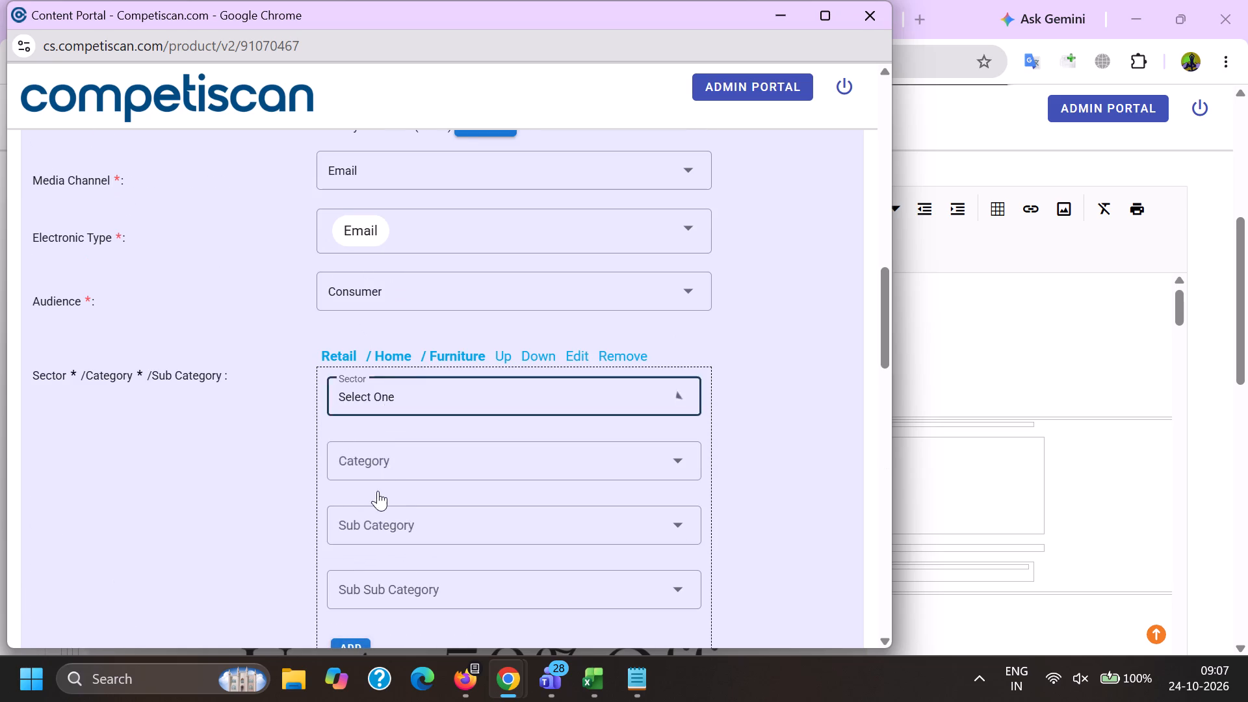
{"action": "scroll", "coordinate": [376, 489], "scroll_direction": "up", "scroll_amount": 6}
{"action": "left_click", "coordinate": [406, 520]}
{"action": "left_click_drag", "start_coordinate": [289, 503], "coordinate": [320, 505]}
{"action": "left_click", "coordinate": [402, 440]}
{"action": "scroll", "coordinate": [408, 317], "scroll_direction": "down", "scroll_amount": 1}
{"action": "left_click", "coordinate": [383, 351]}
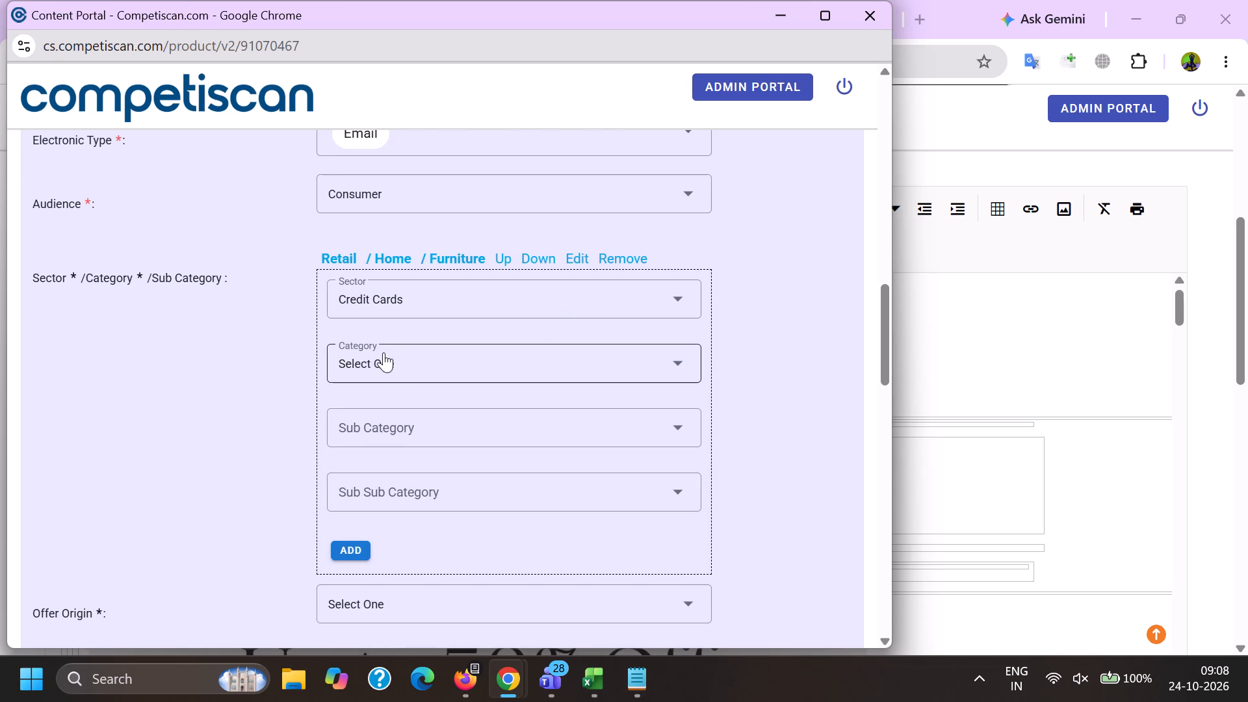
{"action": "left_click", "coordinate": [393, 451]}
{"action": "left_click", "coordinate": [373, 430]}
{"action": "left_click", "coordinate": [402, 627]}
{"action": "left_click_drag", "start_coordinate": [255, 582], "coordinate": [269, 584]}
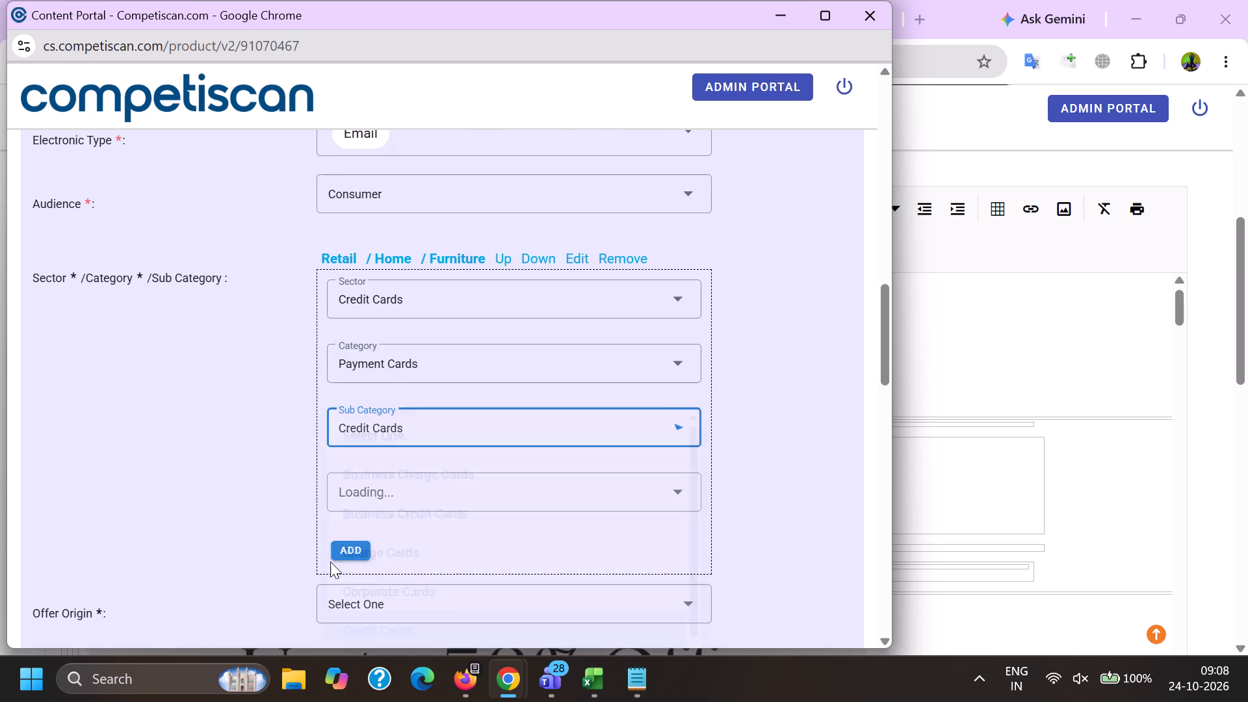
{"action": "left_click", "coordinate": [344, 545]}
{"action": "left_click", "coordinate": [538, 263]}
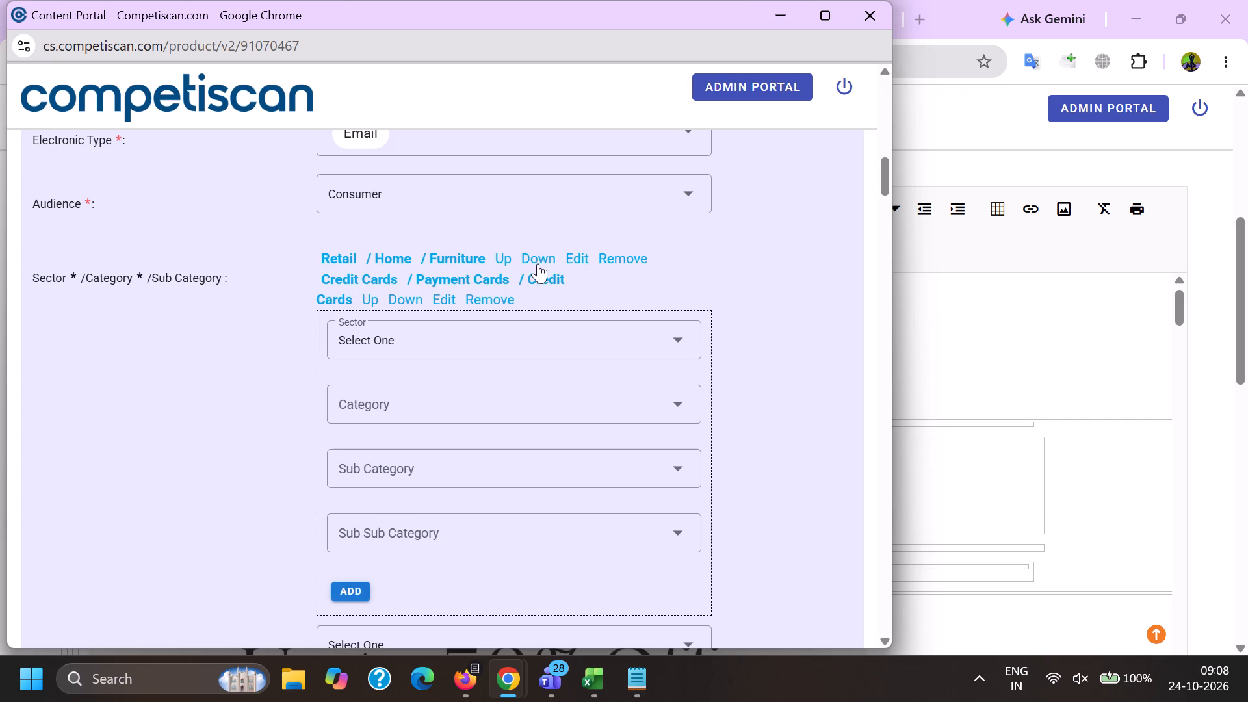
Set Offer Origin to Provider/Bank and choose Pottery Barn Key Rewards Visa Credit Card as the product name.
{"action": "scroll", "coordinate": [537, 263], "scroll_direction": "up", "scroll_amount": 1}
{"action": "scroll", "coordinate": [537, 263], "scroll_direction": "down", "scroll_amount": 3}
{"action": "left_click", "coordinate": [361, 461]}
{"action": "double_click", "coordinate": [372, 539]}
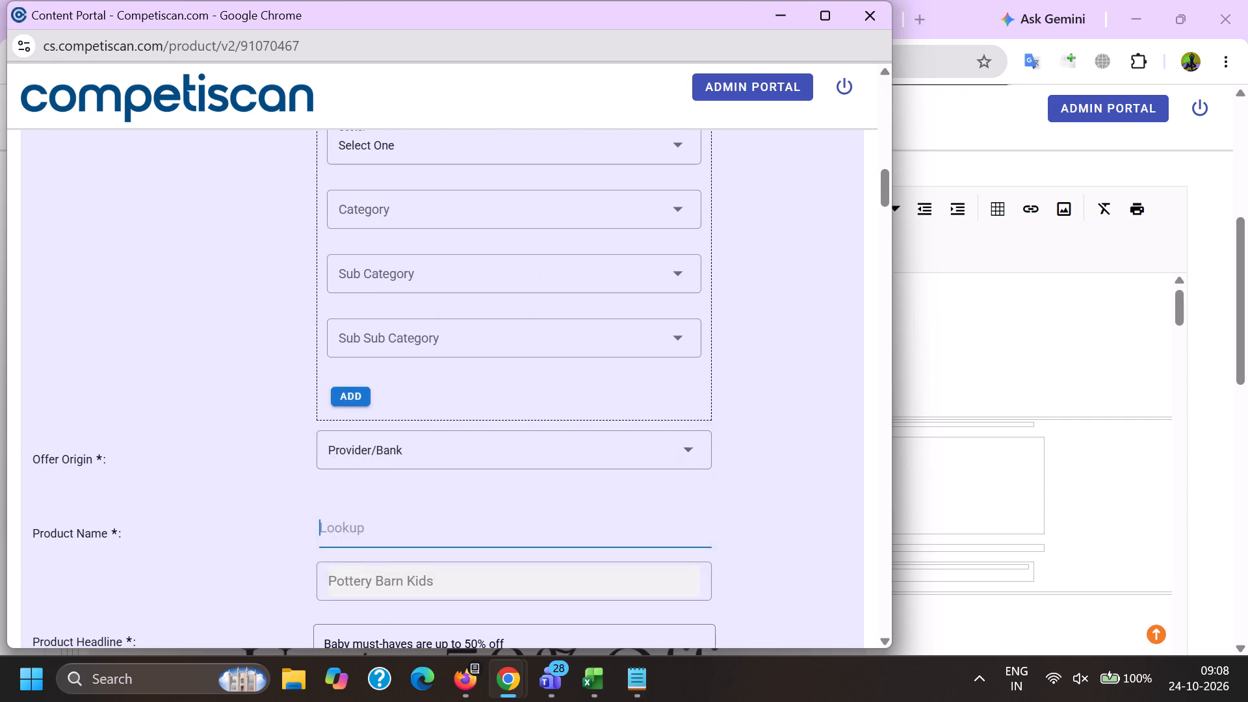
{"action": "key", "text": "ctrl+v"}
{"action": "scroll", "coordinate": [395, 324], "scroll_direction": "down", "scroll_amount": 2}
{"action": "left_click_drag", "start_coordinate": [399, 337], "coordinate": [562, 361]}
{"action": "key", "text": "BackSpace"}
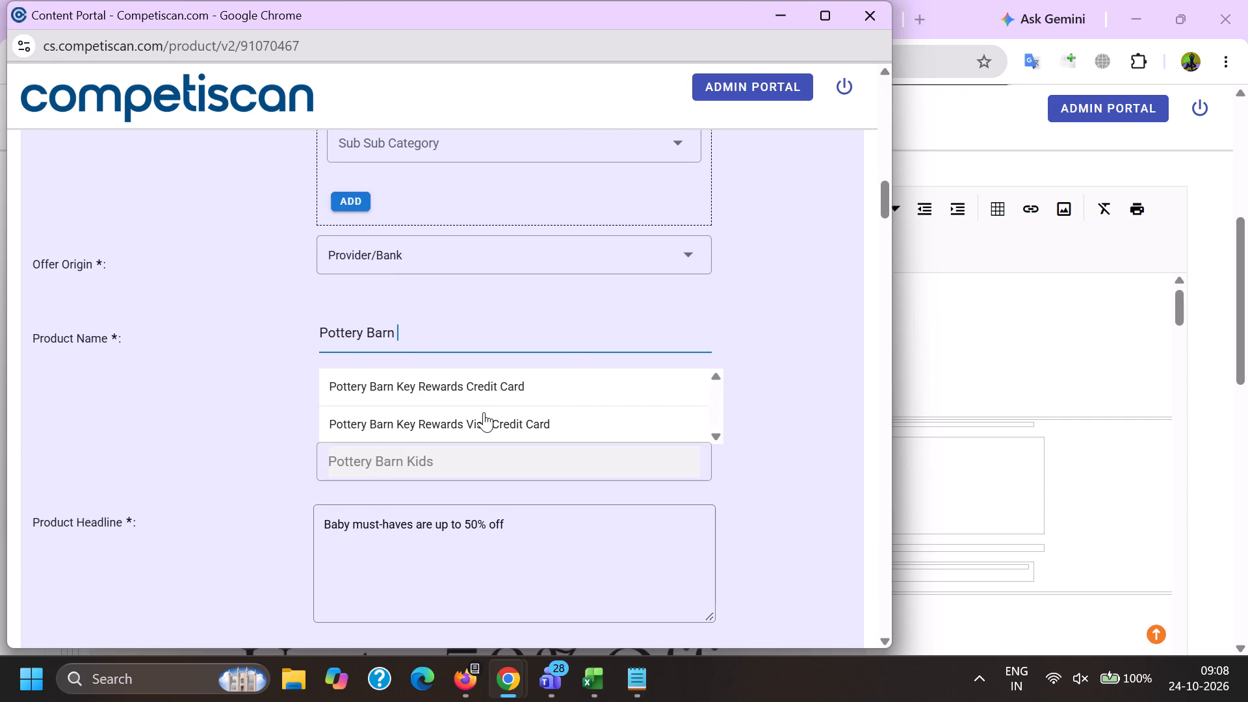
{"action": "left_click", "coordinate": [479, 413]}
{"action": "scroll", "coordinate": [468, 428], "scroll_direction": "up", "scroll_amount": 4}
{"action": "left_click", "coordinate": [415, 279]}
Replace the product headline with the email's subject text, without the heart emoji, as "Baby must-haves are up to 50% off.".
{"action": "scroll", "coordinate": [415, 278], "scroll_direction": "up", "scroll_amount": 1}
{"action": "scroll", "coordinate": [415, 278], "scroll_direction": "down", "scroll_amount": 5}
{"action": "left_click_drag", "start_coordinate": [627, 423], "coordinate": [7, 420]}
{"action": "key", "text": "BackSpace"}
{"action": "key", "text": "alt+Tab"}
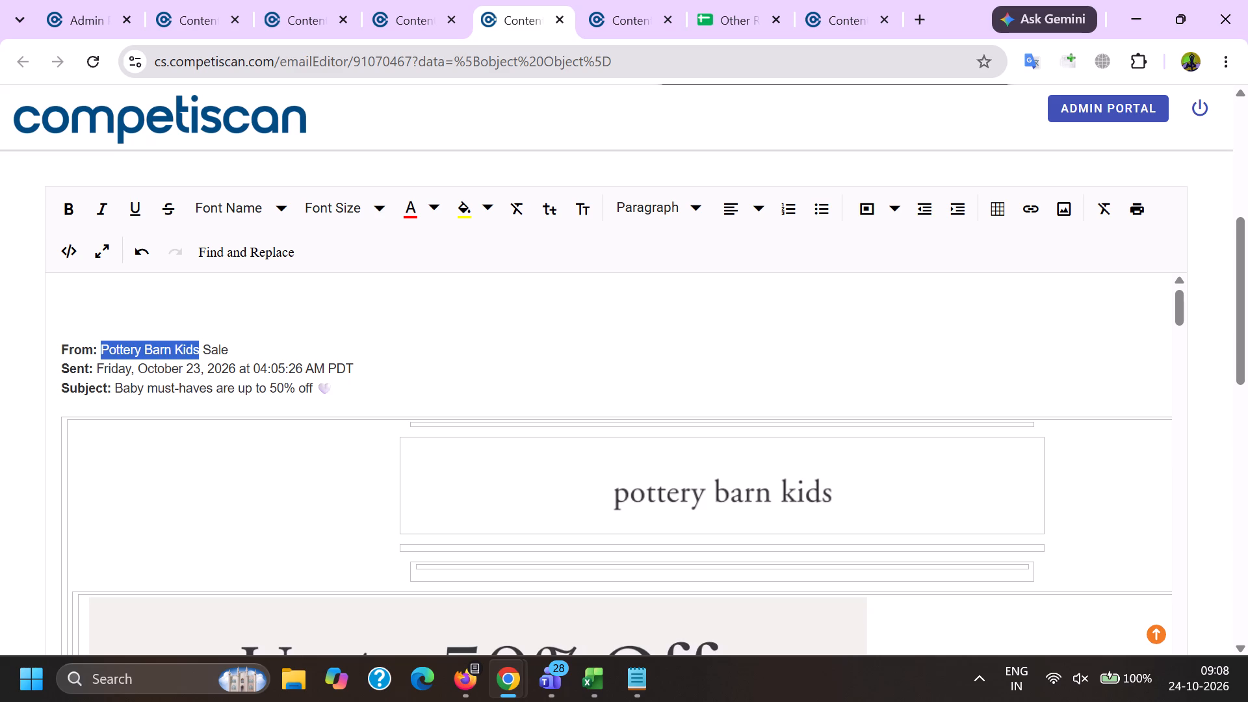
{"action": "left_click_drag", "start_coordinate": [114, 395], "coordinate": [338, 388]}
{"action": "key", "text": "ctrl+c"}
{"action": "key", "text": "alt+Tab"}
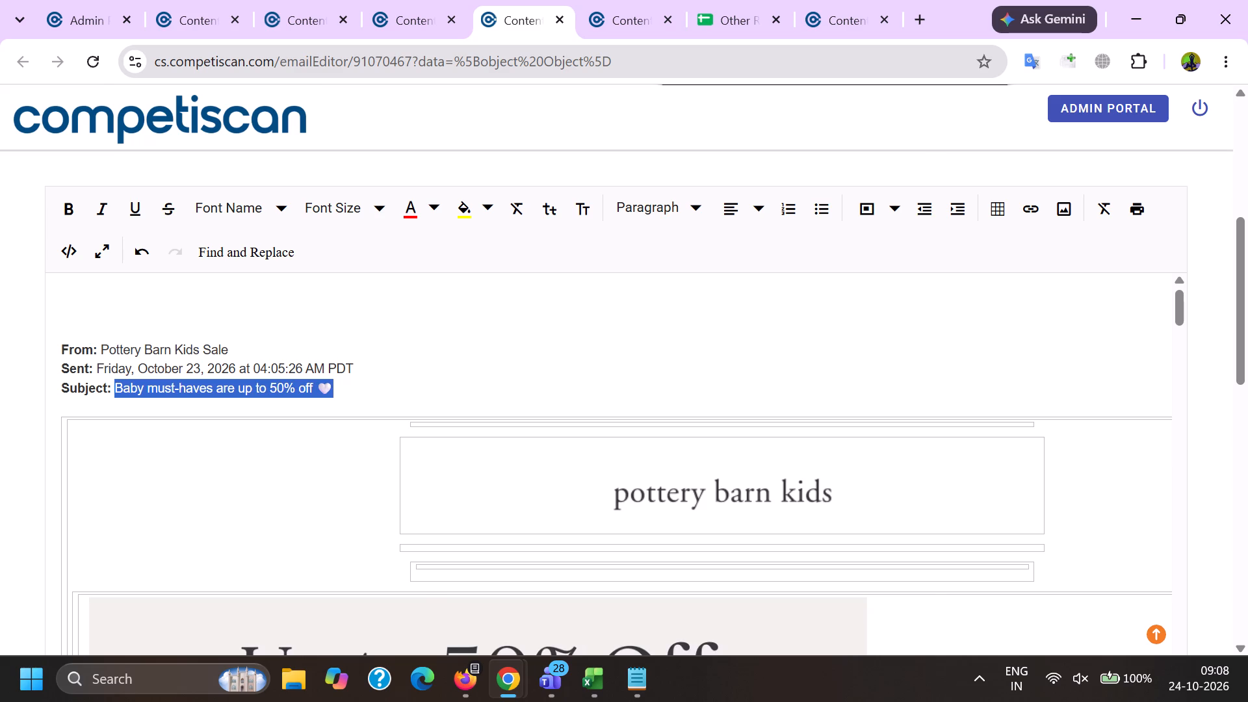
{"action": "key", "text": "ctrl+v"}
{"action": "key", "text": "BackSpace"}
{"action": "key", "text": "BackSpace"}
{"action": "type", "text": "."}
{"action": "key", "text": "space"}
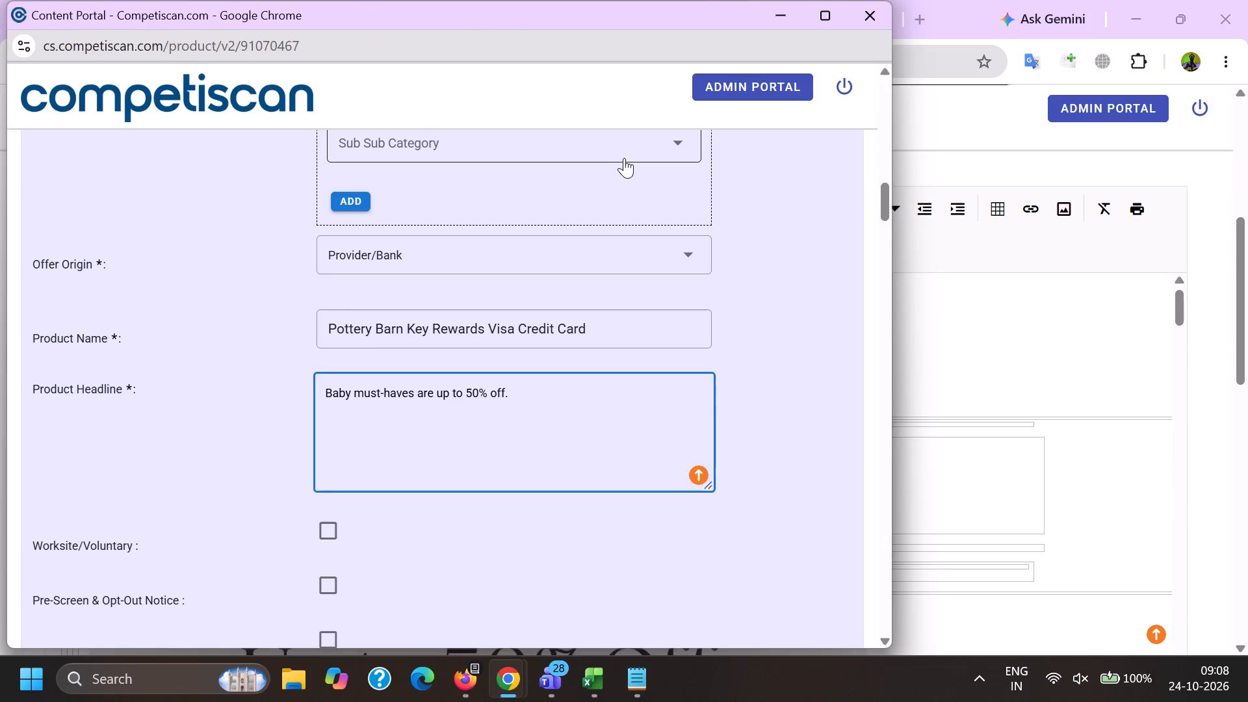
Append "Earn 10% back in rewards" from the reference product's headline to the product headline.
{"action": "key", "text": "alt+Tab"}
{"action": "left_click", "coordinate": [837, 0]}
{"action": "scroll", "coordinate": [744, 425], "scroll_direction": "up", "scroll_amount": 10}
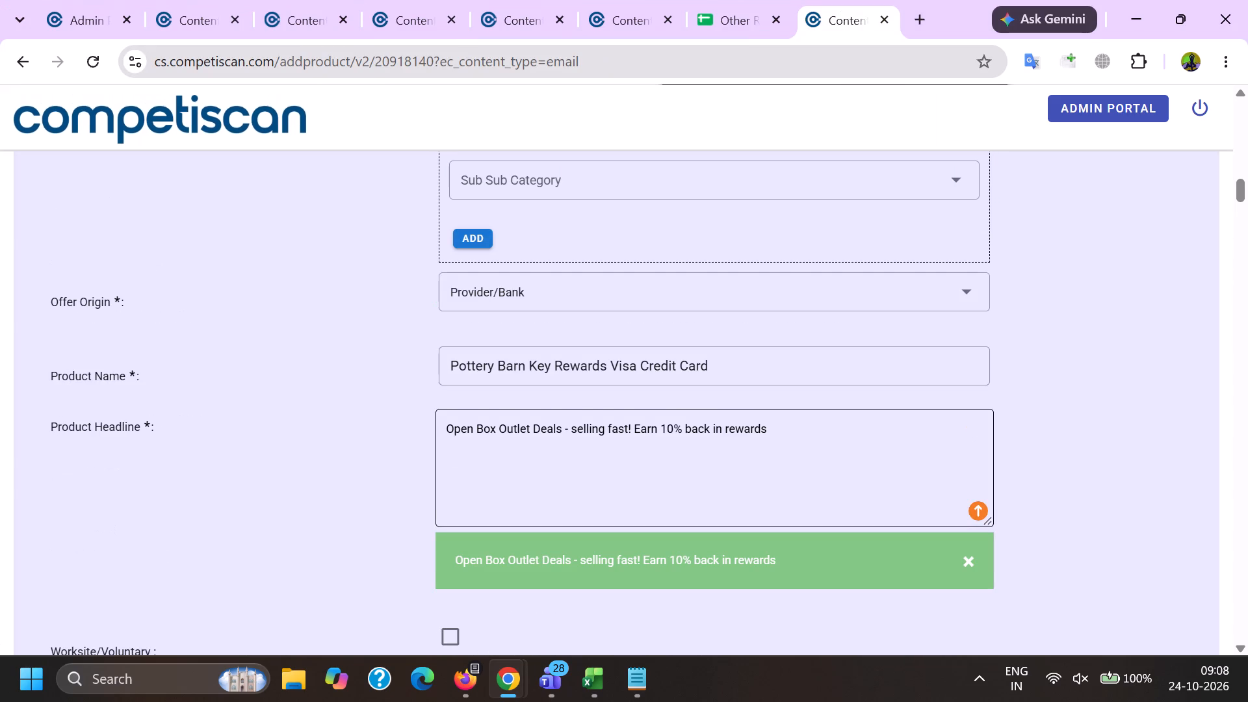
{"action": "double_click", "coordinate": [652, 424]}
{"action": "left_click", "coordinate": [925, 440], "text": "shift"}
{"action": "key", "text": "ctrl+c"}
{"action": "key", "text": "alt+Tab"}
{"action": "key", "text": "ctrl+v"}
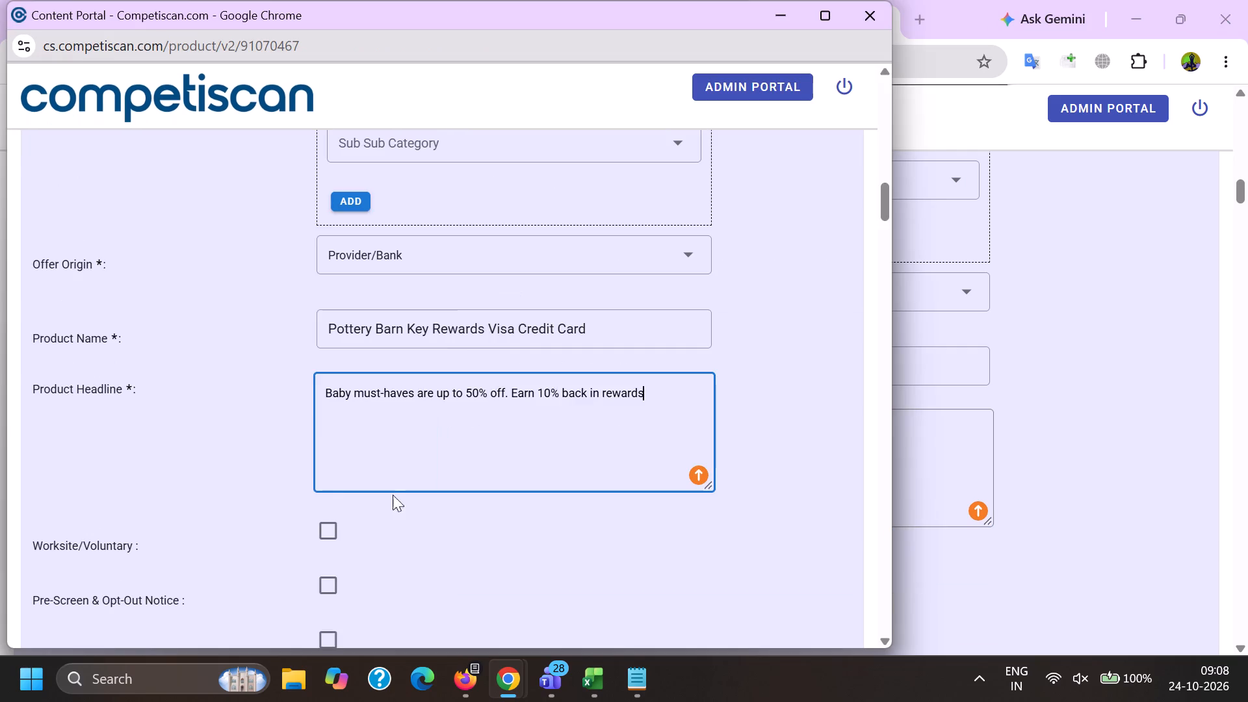
In the product form, set Response Mechanism to URL/Website and Mailing Type to Acquisition.
{"action": "scroll", "coordinate": [400, 362], "scroll_direction": "down", "scroll_amount": 4}
{"action": "left_click", "coordinate": [399, 441]}
{"action": "scroll", "coordinate": [453, 263], "scroll_direction": "down", "scroll_amount": 9}
{"action": "left_click", "coordinate": [407, 500]}
{"action": "left_click_drag", "start_coordinate": [300, 484], "coordinate": [317, 493]}
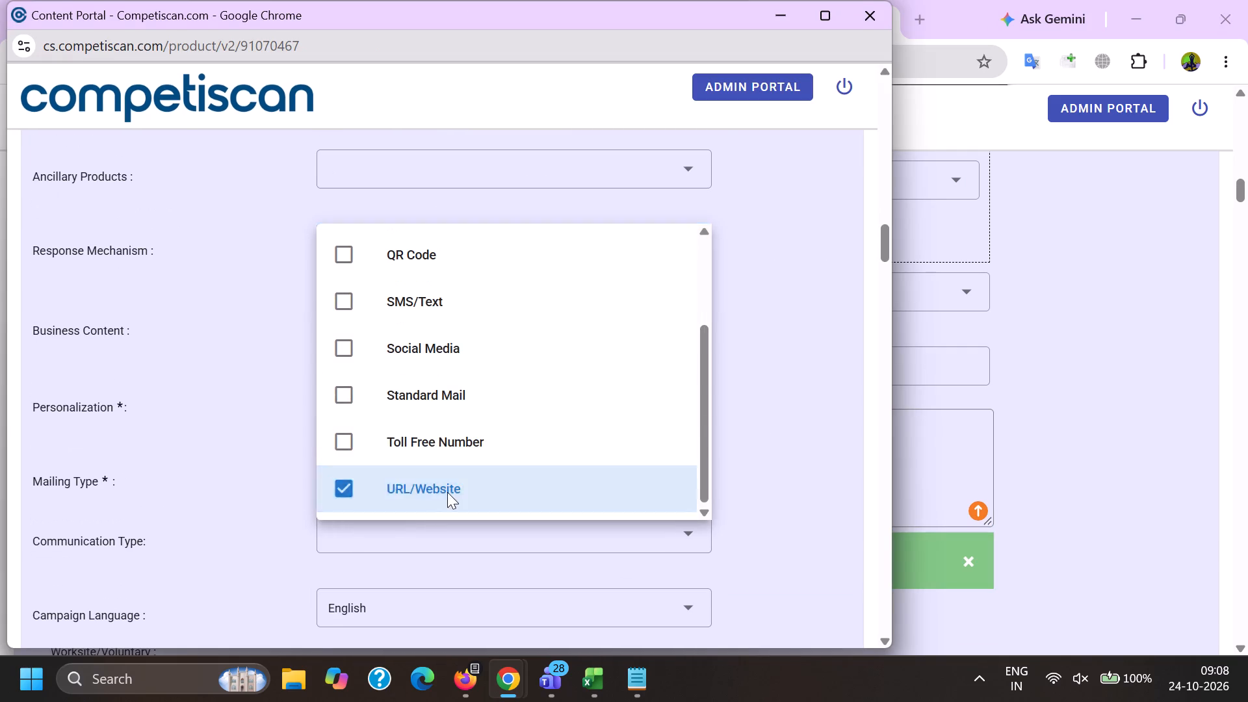
{"action": "left_click", "coordinate": [447, 492]}
{"action": "left_click", "coordinate": [414, 478]}
{"action": "left_click_drag", "start_coordinate": [393, 413], "coordinate": [387, 421]}
{"action": "left_click_drag", "start_coordinate": [288, 448], "coordinate": [305, 465]}
Set Communication Type to Bonuses/Contests/Incentives, Co-Brand and Mobile Application.
{"action": "left_click", "coordinate": [411, 530]}
{"action": "scroll", "coordinate": [410, 344], "scroll_direction": "down", "scroll_amount": 2}
{"action": "left_click", "coordinate": [441, 474]}
{"action": "scroll", "coordinate": [440, 482], "scroll_direction": "down", "scroll_amount": 5}
{"action": "left_click", "coordinate": [425, 380]}
{"action": "scroll", "coordinate": [412, 510], "scroll_direction": "down", "scroll_amount": 3}
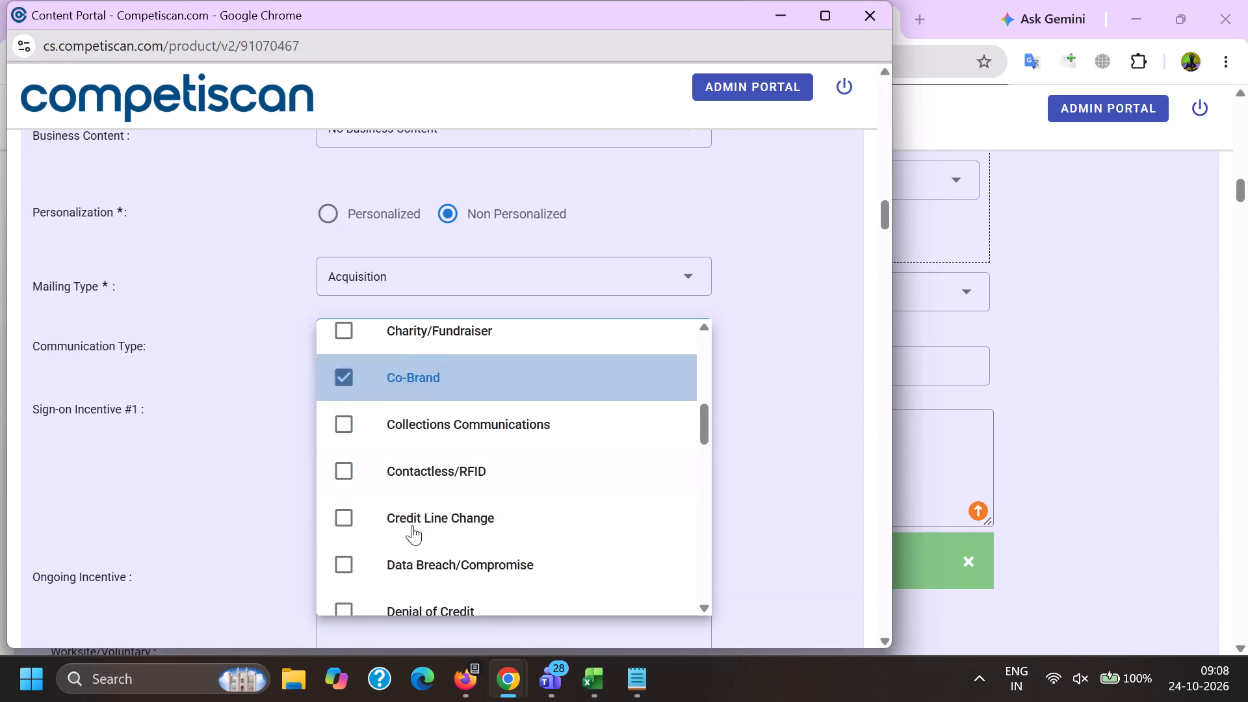
{"action": "scroll", "coordinate": [412, 525], "scroll_direction": "down", "scroll_amount": 8}
{"action": "scroll", "coordinate": [415, 553], "scroll_direction": "up", "scroll_amount": 3}
{"action": "left_click", "coordinate": [430, 346]}
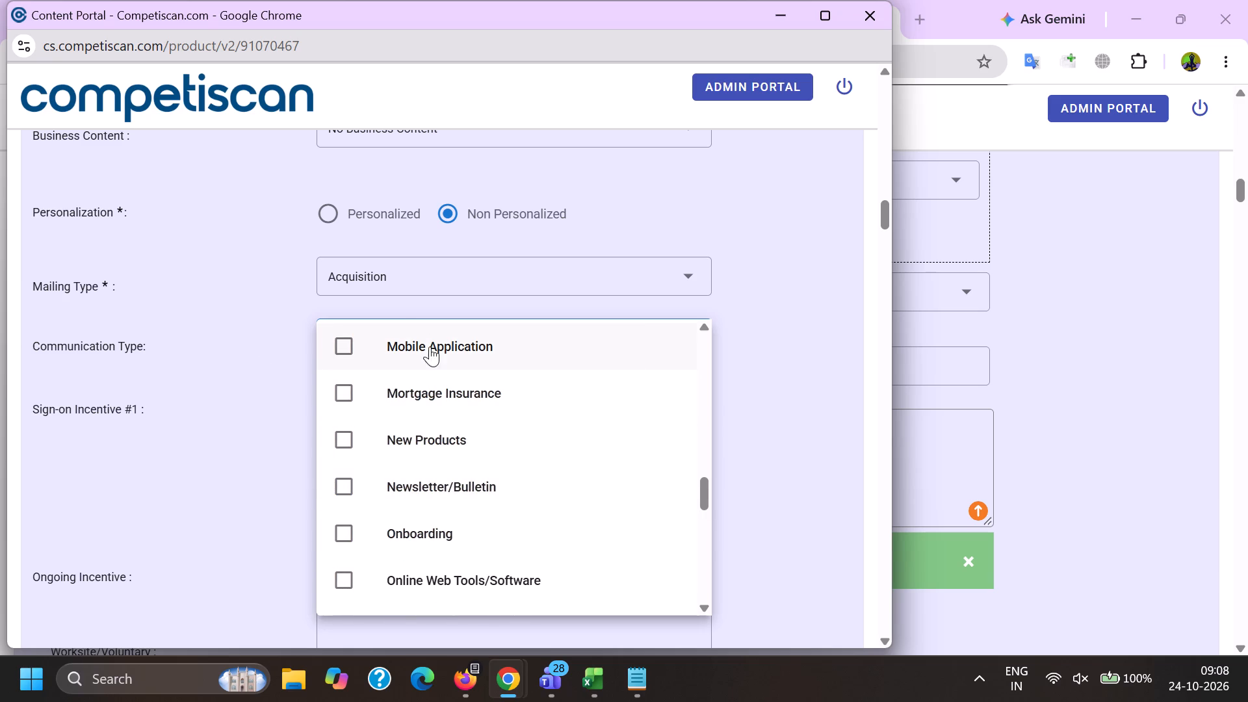
{"action": "left_click", "coordinate": [261, 357]}
Copy "10% back in rewards during the first 30 days from account opening" from the reference product into Sign-on Incentive #1.
{"action": "key", "text": "alt+Tab"}
{"action": "scroll", "coordinate": [981, 395], "scroll_direction": "down", "scroll_amount": 8}
{"action": "left_click_drag", "start_coordinate": [909, 526], "coordinate": [244, 481]}
{"action": "key", "text": "ctrl+c"}
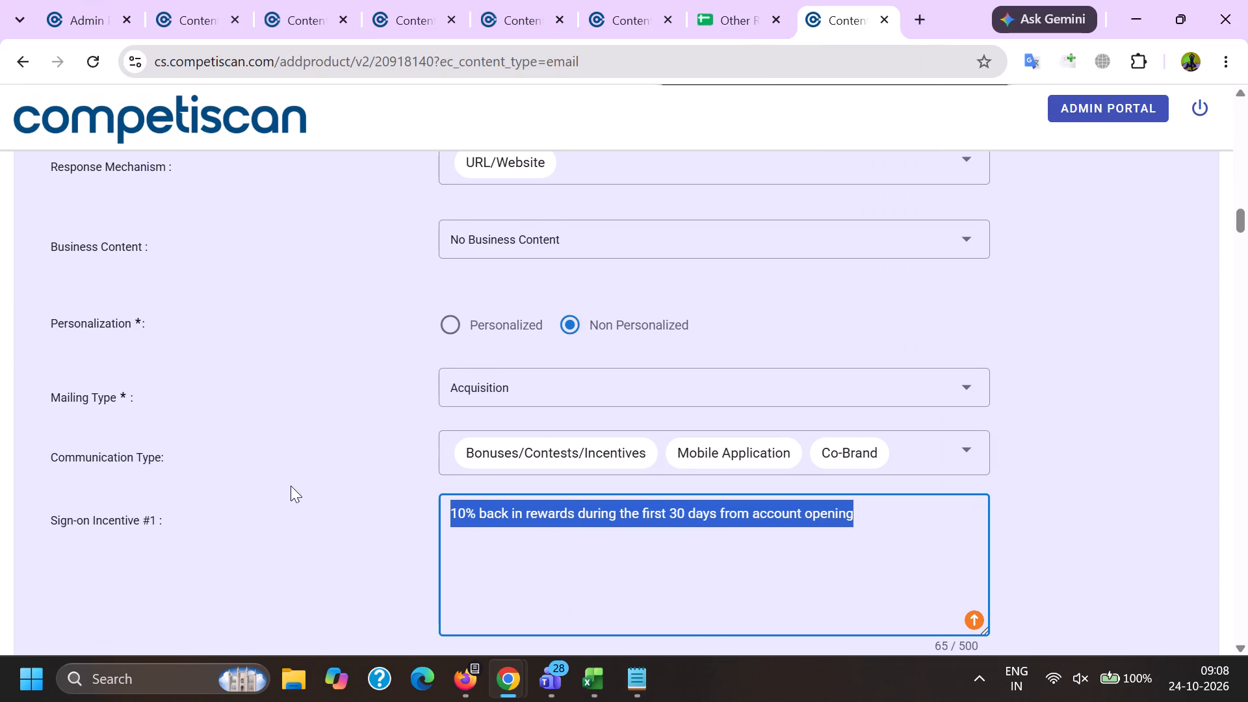
{"action": "key", "text": "alt+Tab"}
{"action": "left_click", "coordinate": [413, 485], "text": "ctrl"}
{"action": "key", "text": "ctrl+v"}
Copy "5% back in rewards with the Pottery Barn Key Rewards Visa Credit Card" from the reference product into Ongoing Incentive.
{"action": "scroll", "coordinate": [452, 302], "scroll_direction": "down", "scroll_amount": 3}
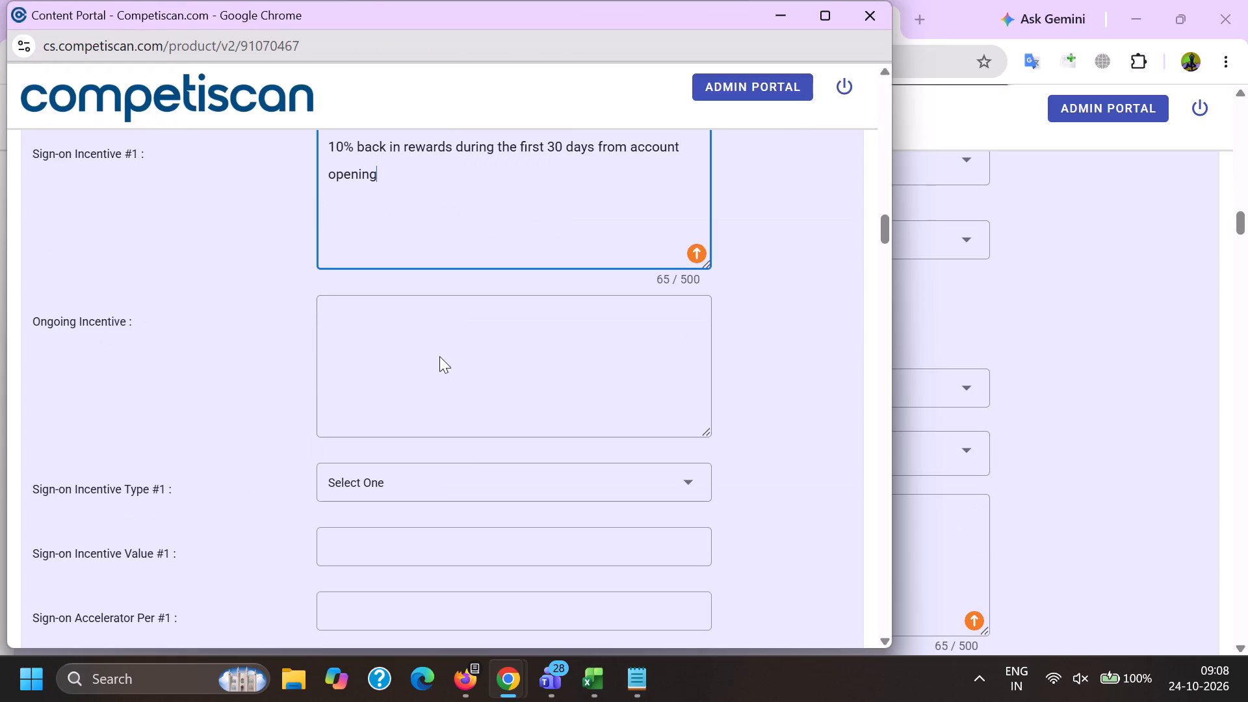
{"action": "left_click", "coordinate": [439, 357]}
{"action": "key", "text": "alt+Tab"}
{"action": "scroll", "coordinate": [855, 391], "scroll_direction": "down", "scroll_amount": 3}
{"action": "left_click_drag", "start_coordinate": [931, 422], "coordinate": [373, 305]}
{"action": "key", "text": "ctrl+c"}
{"action": "key", "text": "alt+Tab"}
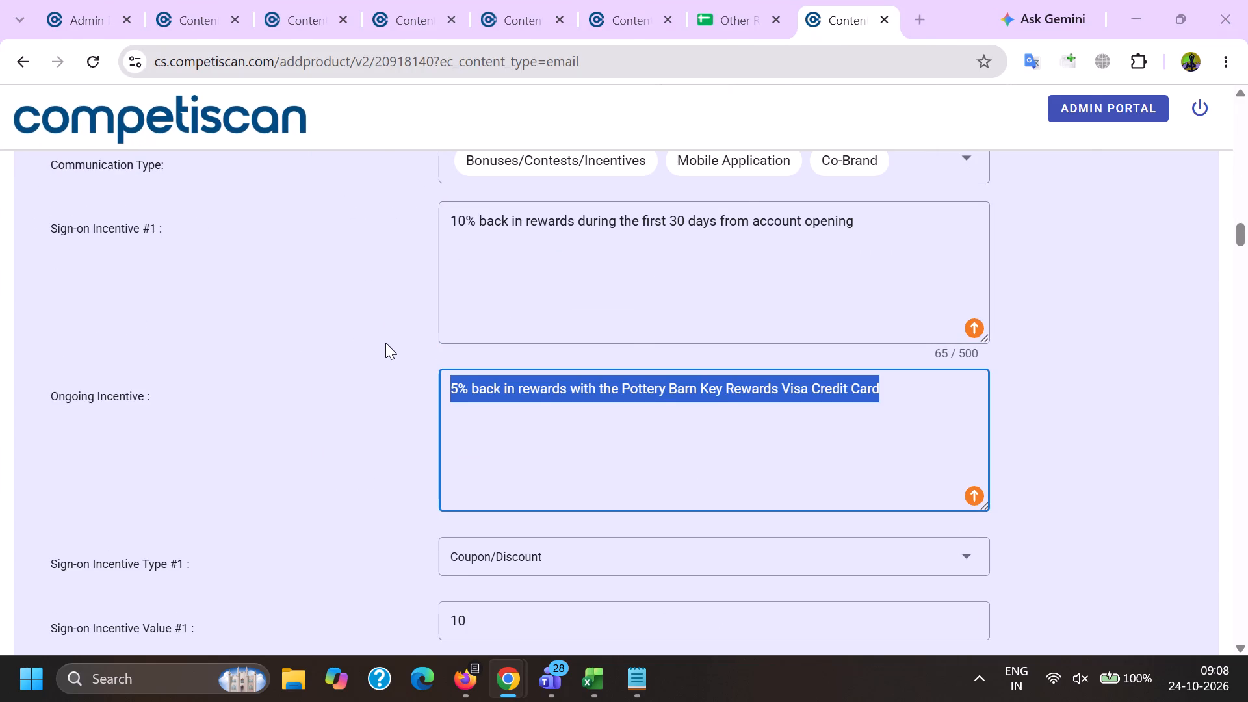
{"action": "key", "text": "ctrl+v"}
{"action": "left_click", "coordinate": [597, 219]}
{"action": "key", "text": "ctrl+v"}
Set Sign-on Incentive Type #1 to Coupon/Discount and Sign-on Incentive Value #1 to 10.00.
{"action": "scroll", "coordinate": [411, 286], "scroll_direction": "down", "scroll_amount": 3}
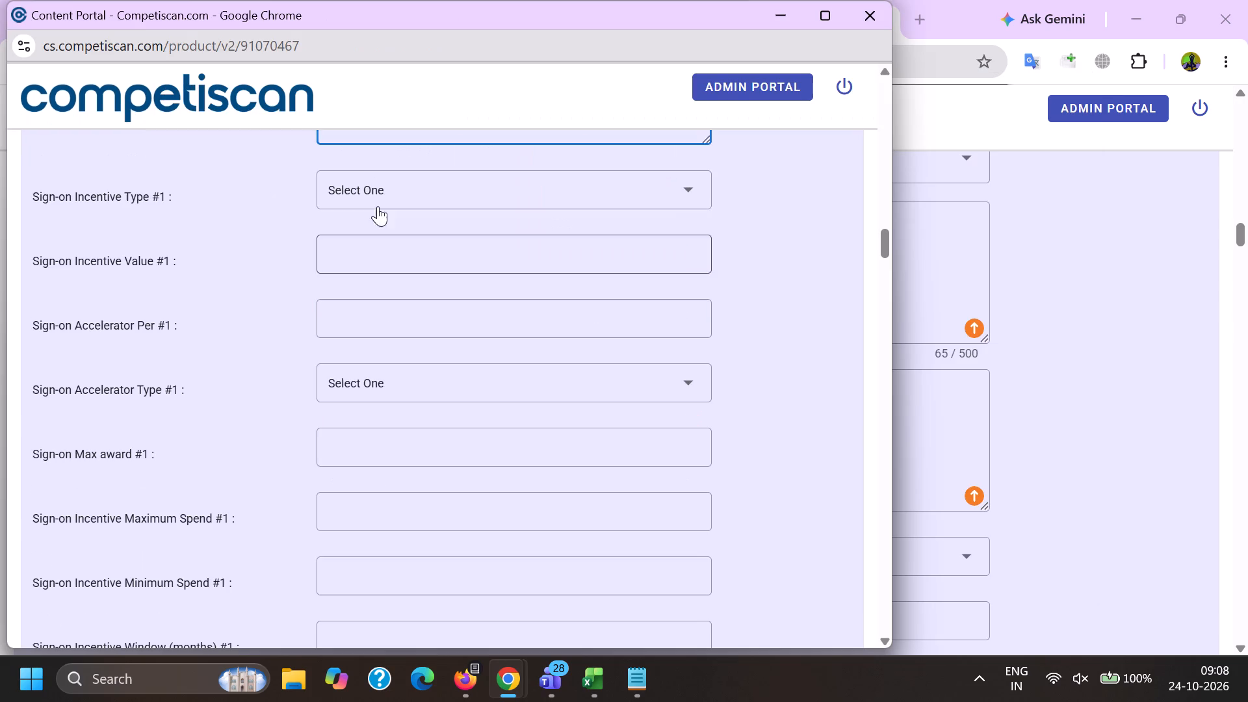
{"action": "left_click", "coordinate": [372, 196]}
{"action": "scroll", "coordinate": [372, 194], "scroll_direction": "down", "scroll_amount": 5}
{"action": "left_click", "coordinate": [404, 322]}
{"action": "left_click_drag", "start_coordinate": [253, 317], "coordinate": [259, 316]}
{"action": "left_click", "coordinate": [367, 257]}
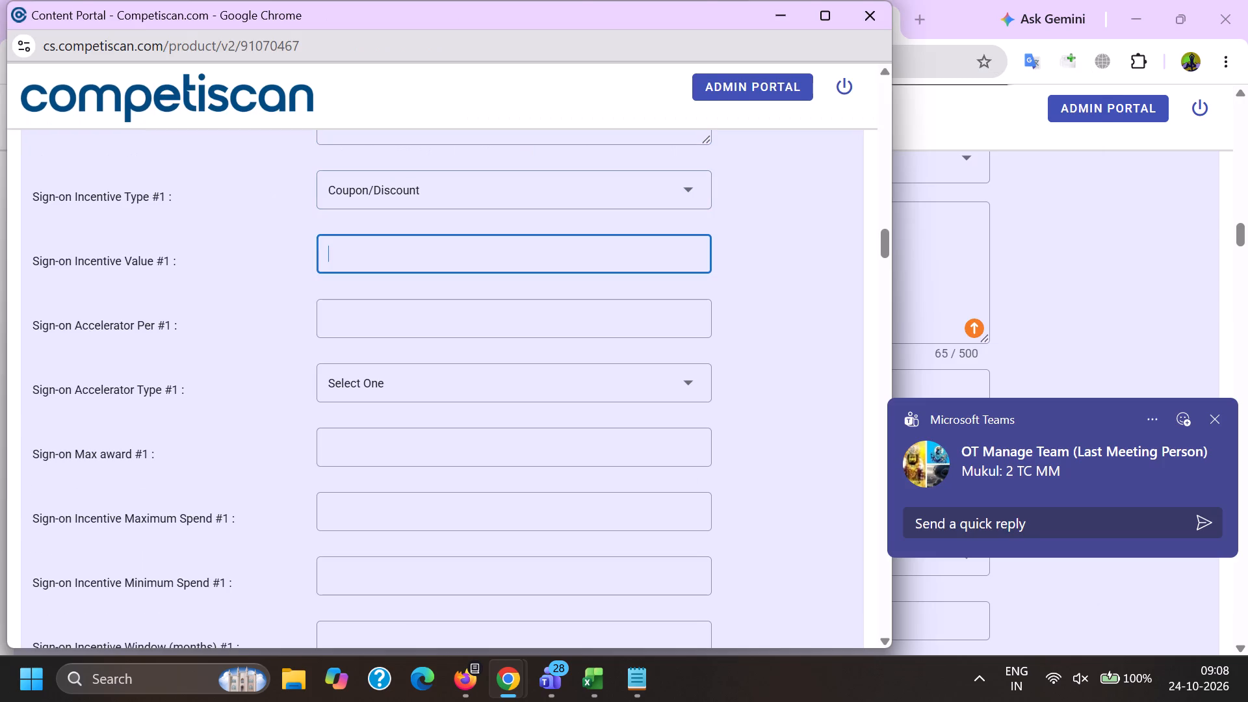
{"action": "type", "text": "10.00"}
Set Sign-on Max award #1 to 10.00, Sign-on Incentive Window #1 to 1 month and Sign-on Fixed date #1 to Yes.
{"action": "key", "text": "Tab"}
{"action": "key", "text": "Tab"}
{"action": "key", "text": "Tab"}
{"action": "type", "text": "10.00"}
{"action": "key", "text": "Tab"}
{"action": "key", "text": "Tab"}
{"action": "key", "text": "Tab"}
{"action": "key", "text": "1"}
{"action": "scroll", "coordinate": [377, 257], "scroll_direction": "down", "scroll_amount": 2}
{"action": "left_click", "coordinate": [322, 577]}
In the payment card offer details, choose the Application Type and set Card Network to Visa.
{"action": "scroll", "coordinate": [340, 283], "scroll_direction": "down", "scroll_amount": 2}
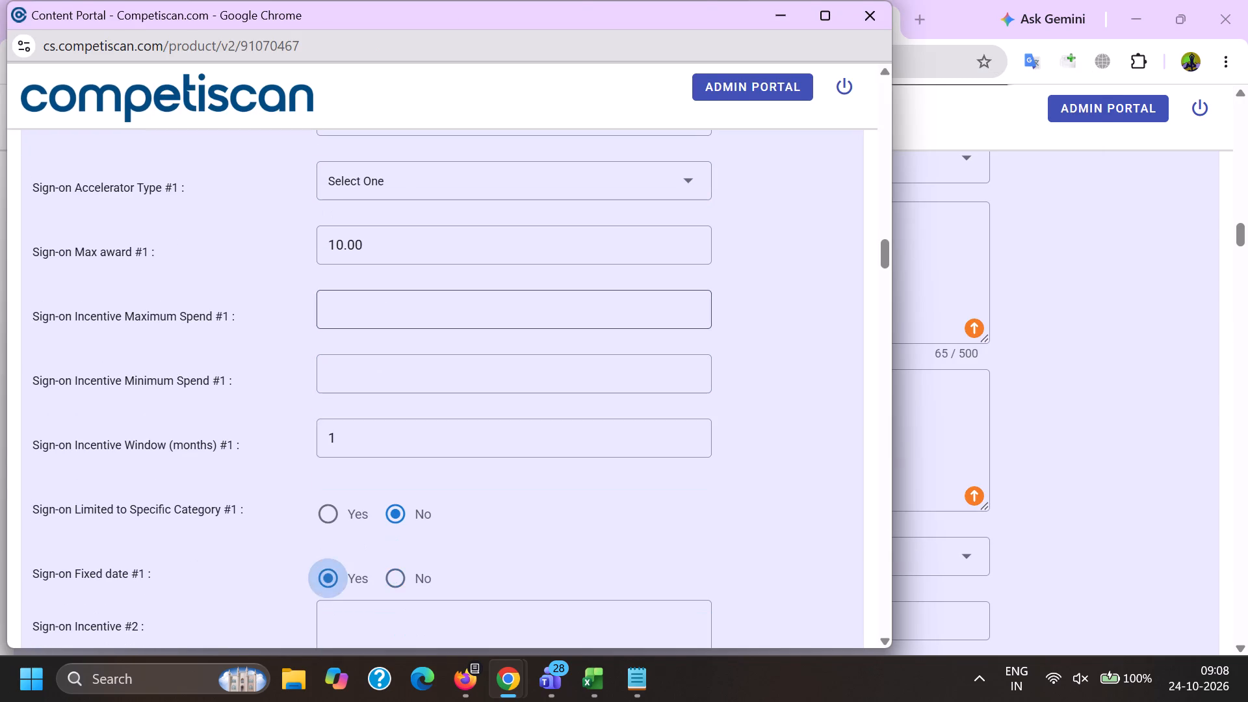
{"action": "scroll", "coordinate": [340, 283], "scroll_direction": "down", "scroll_amount": 17}
{"action": "scroll", "coordinate": [329, 342], "scroll_direction": "down", "scroll_amount": 4}
{"action": "left_click", "coordinate": [337, 296]}
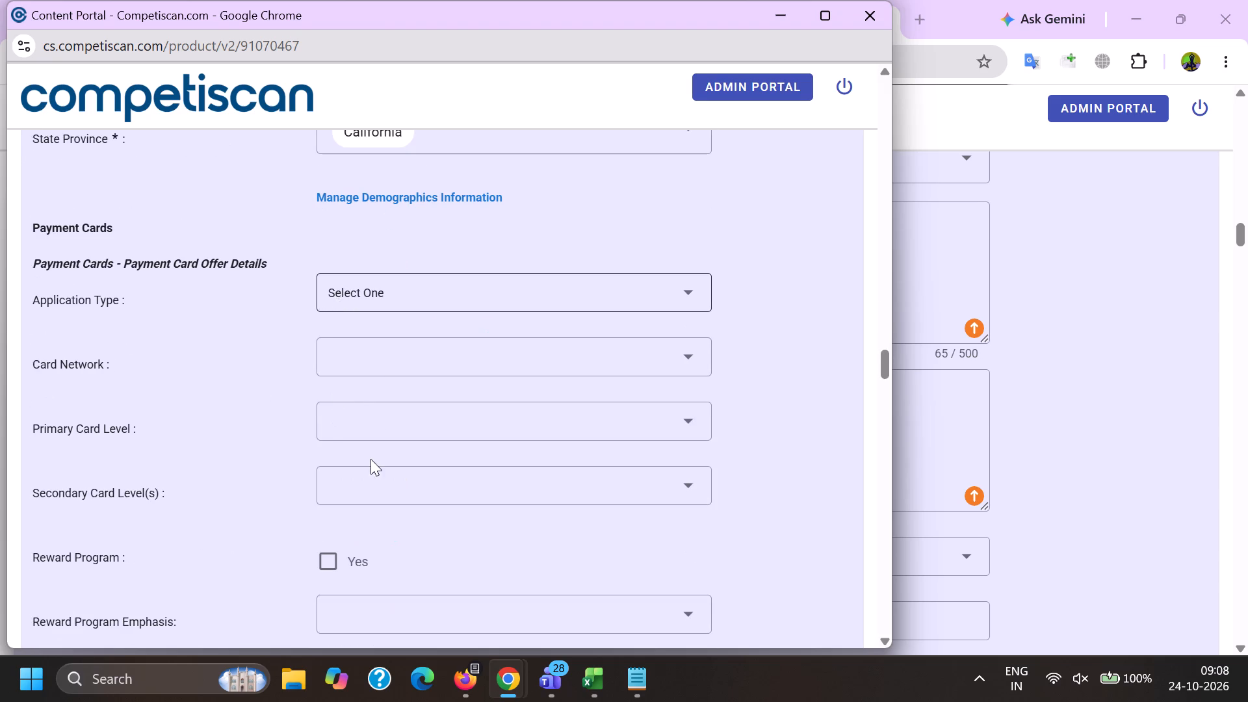
{"action": "left_click_drag", "start_coordinate": [419, 378], "coordinate": [411, 387]}
{"action": "left_click_drag", "start_coordinate": [180, 393], "coordinate": [221, 395]}
{"action": "left_click", "coordinate": [388, 356]}
{"action": "scroll", "coordinate": [389, 224], "scroll_direction": "down", "scroll_amount": 2}
{"action": "left_click", "coordinate": [420, 369]}
{"action": "left_click_drag", "start_coordinate": [201, 344], "coordinate": [240, 346]}
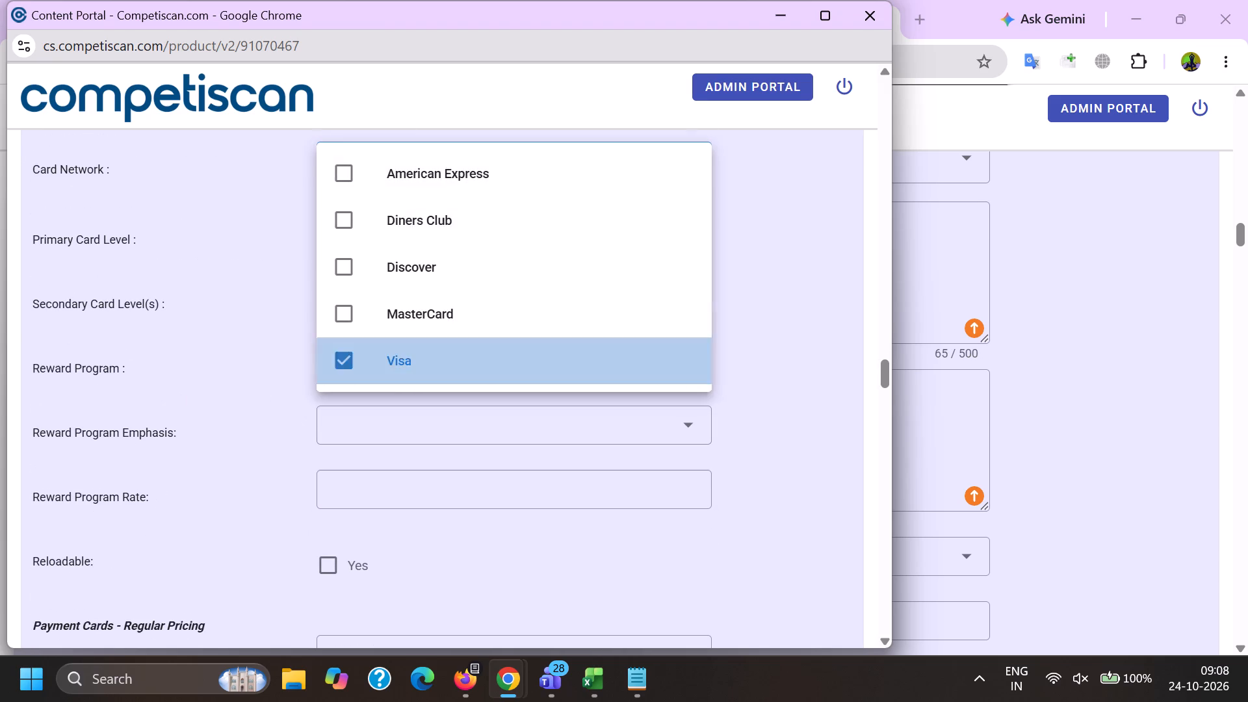
Set Primary Card Level to Visa Signature and mark Reward Program as Yes.
{"action": "left_click", "coordinate": [370, 231]}
{"action": "scroll", "coordinate": [396, 404], "scroll_direction": "down", "scroll_amount": 6}
{"action": "left_click", "coordinate": [429, 434]}
{"action": "left_click", "coordinate": [239, 408]}
{"action": "left_click", "coordinate": [326, 368]}
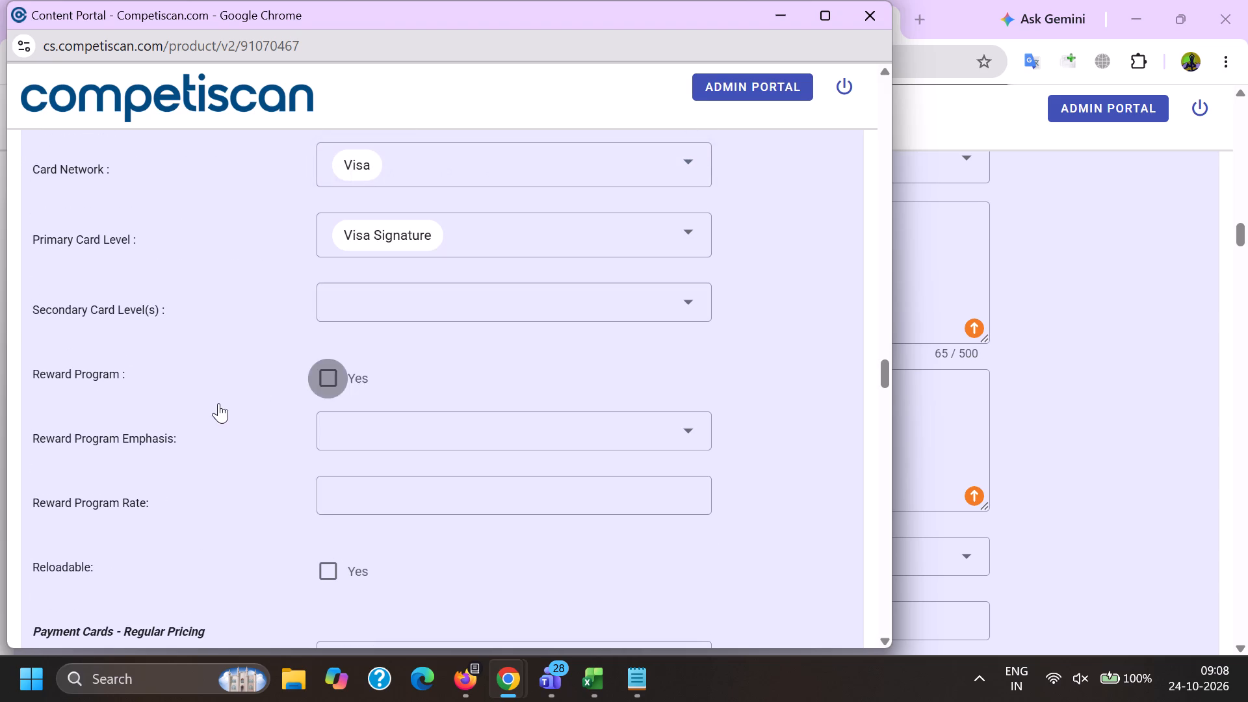
{"action": "left_click", "coordinate": [218, 402]}
Mark Credit Card Mentioned in the retail section and submit the product form for 91070467.
{"action": "key", "text": "End"}
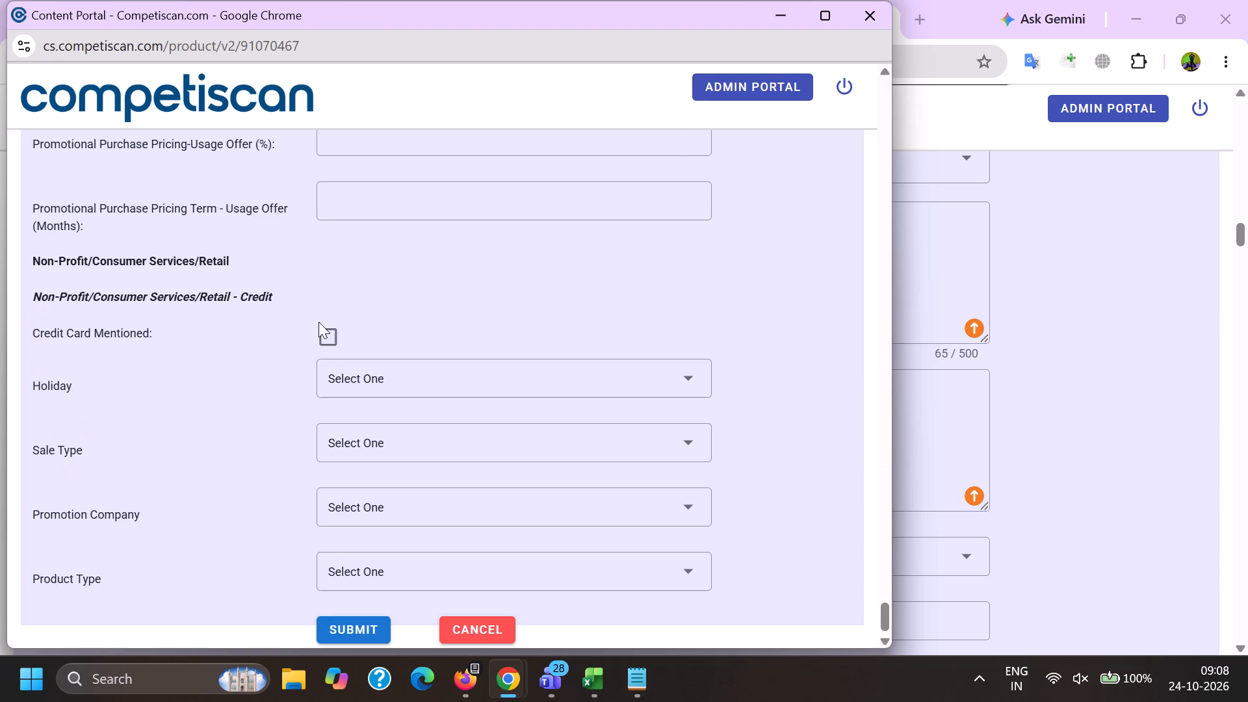
{"action": "left_click", "coordinate": [319, 322]}
{"action": "left_click", "coordinate": [339, 618]}
Copy the email ID 91068327 from the address of its editor page.
{"action": "key", "text": "alt+Tab"}
{"action": "left_click", "coordinate": [318, 0]}
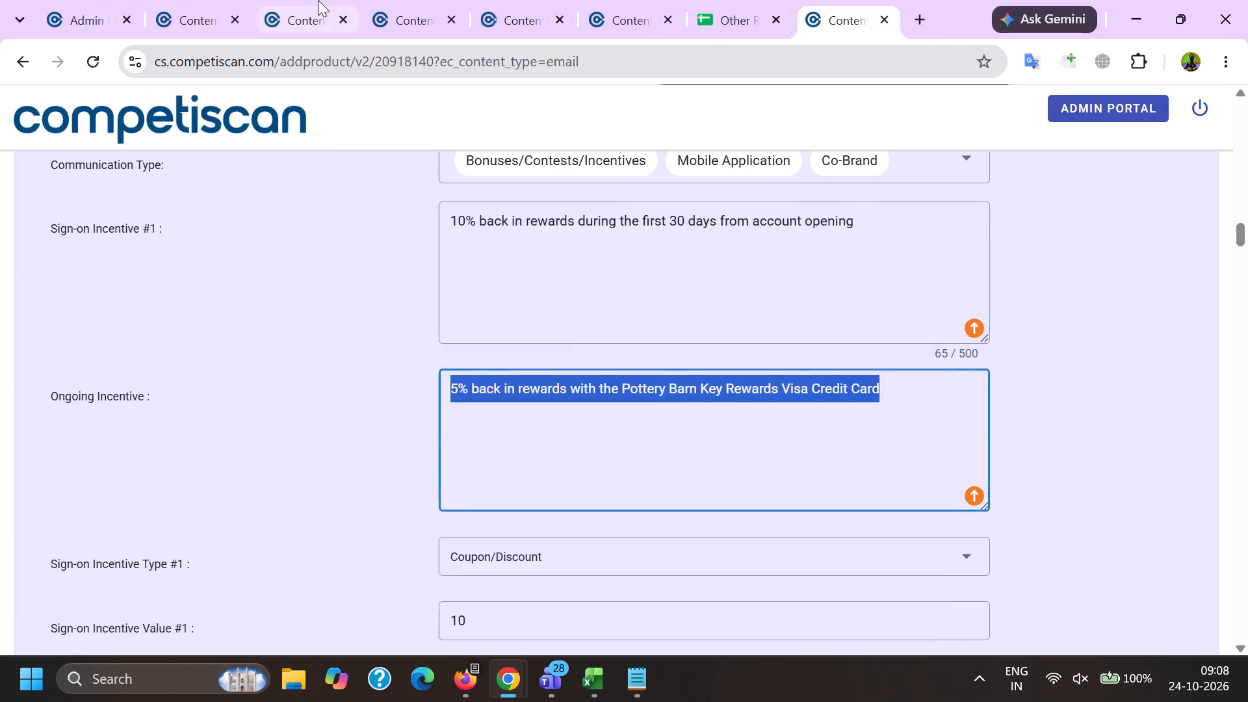
{"action": "left_click", "coordinate": [379, 0]}
{"action": "left_click", "coordinate": [512, 0]}
{"action": "left_click", "coordinate": [590, 0]}
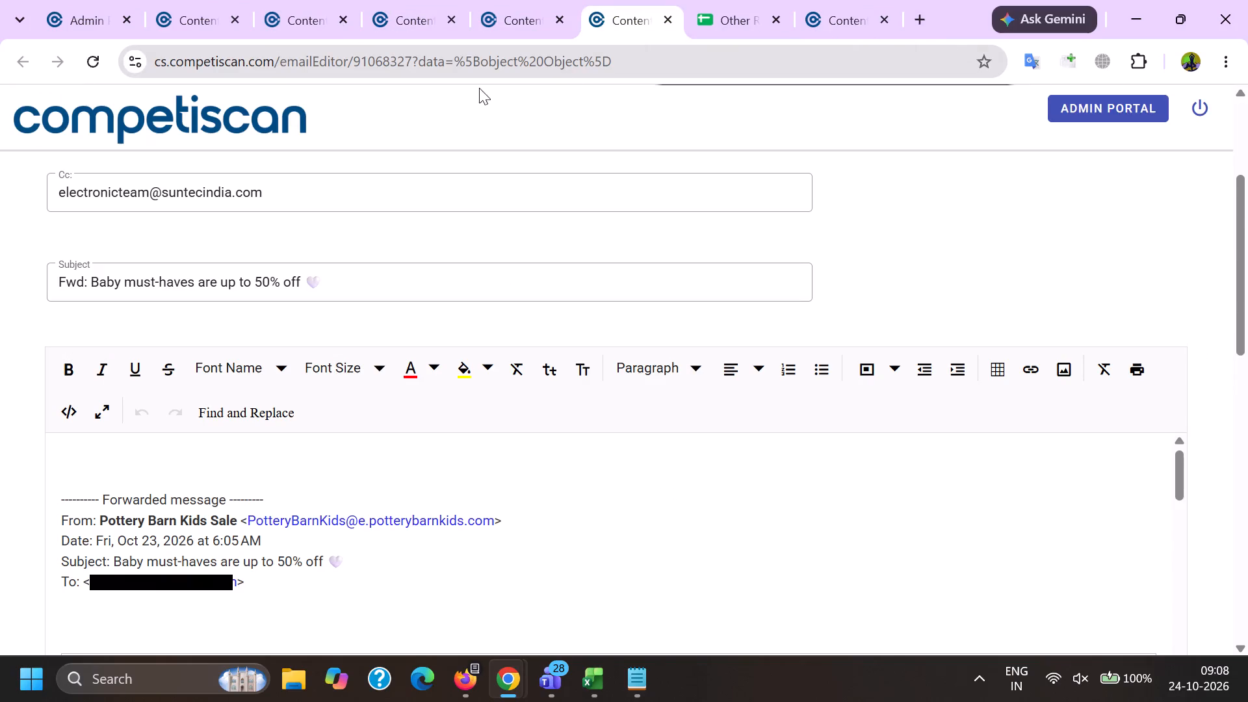
{"action": "double_click", "coordinate": [392, 64]}
{"action": "key", "text": "ctrl+c"}
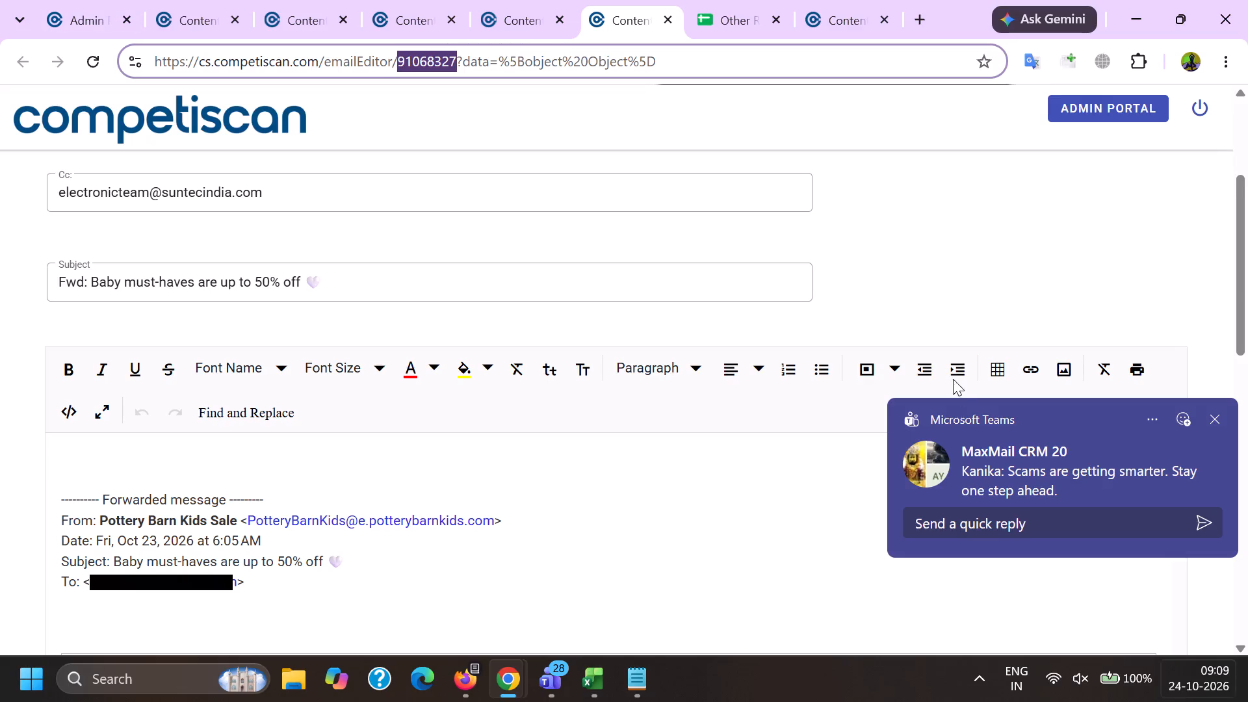
In email 91068327, delete the forwarded-message line, the sender's address and the recipient line from the header.
{"action": "left_click", "coordinate": [402, 3]}
{"action": "scroll", "coordinate": [252, 354], "scroll_direction": "down", "scroll_amount": 2}
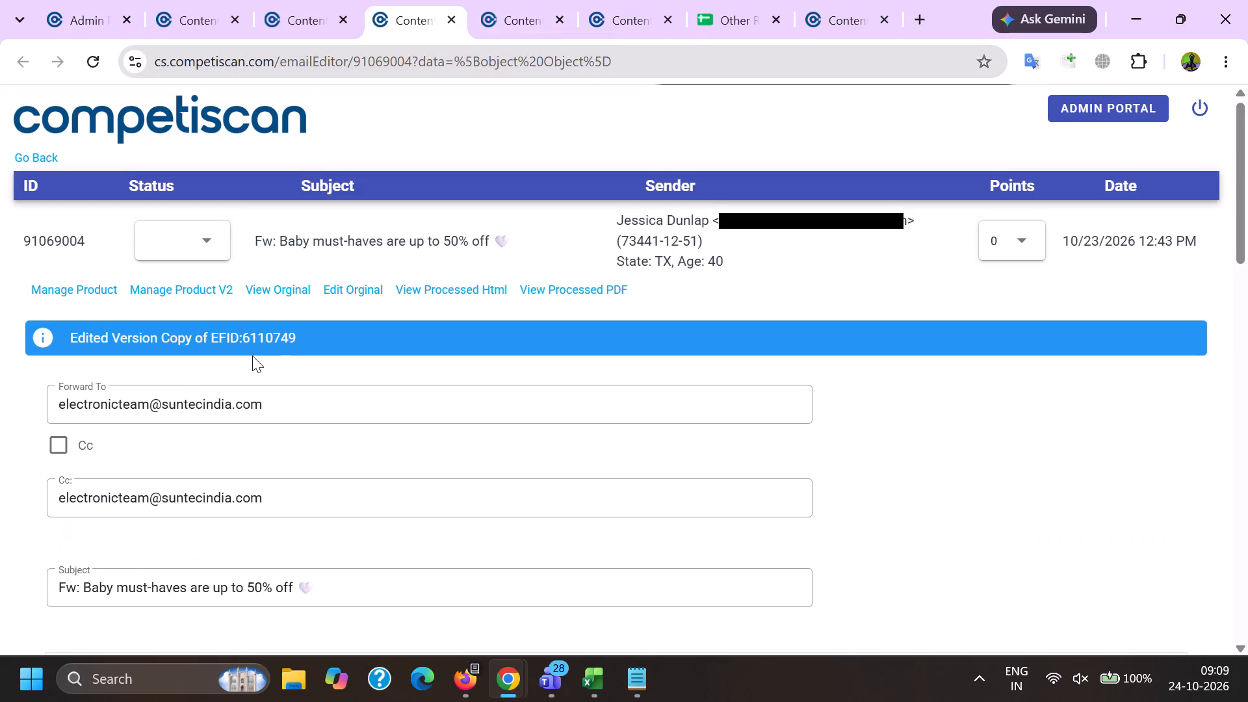
{"action": "scroll", "coordinate": [252, 356], "scroll_direction": "down", "scroll_amount": 10}
{"action": "left_click", "coordinate": [526, 0]}
{"action": "scroll", "coordinate": [301, 424], "scroll_direction": "down", "scroll_amount": 8}
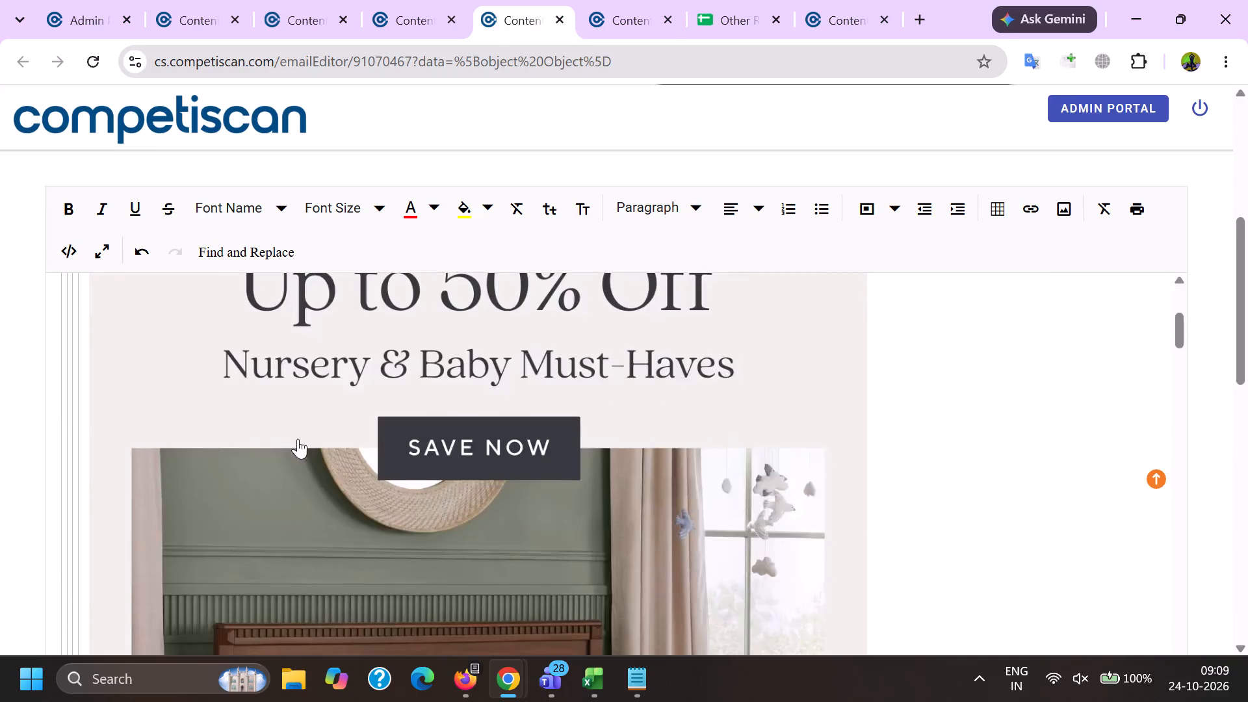
{"action": "left_click", "coordinate": [633, 0]}
{"action": "left_click_drag", "start_coordinate": [331, 500], "coordinate": [0, 470]}
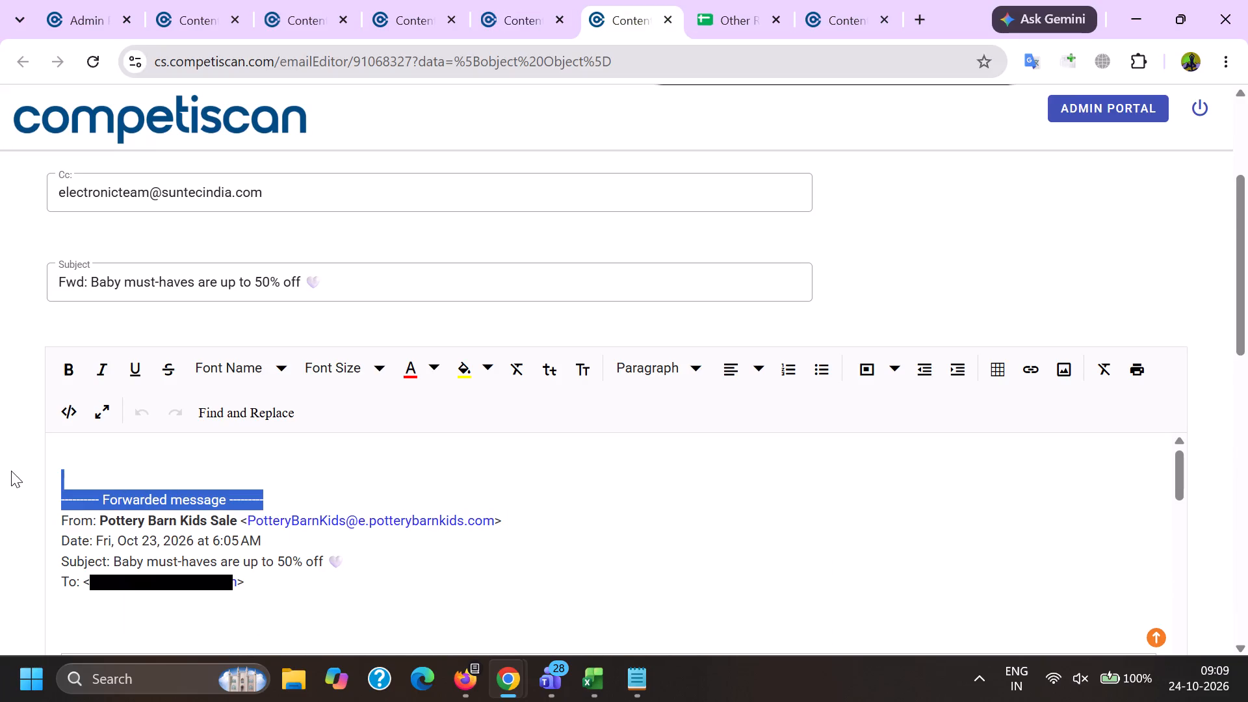
{"action": "key", "text": "BackSpace"}
{"action": "left_click_drag", "start_coordinate": [242, 490], "coordinate": [572, 505]}
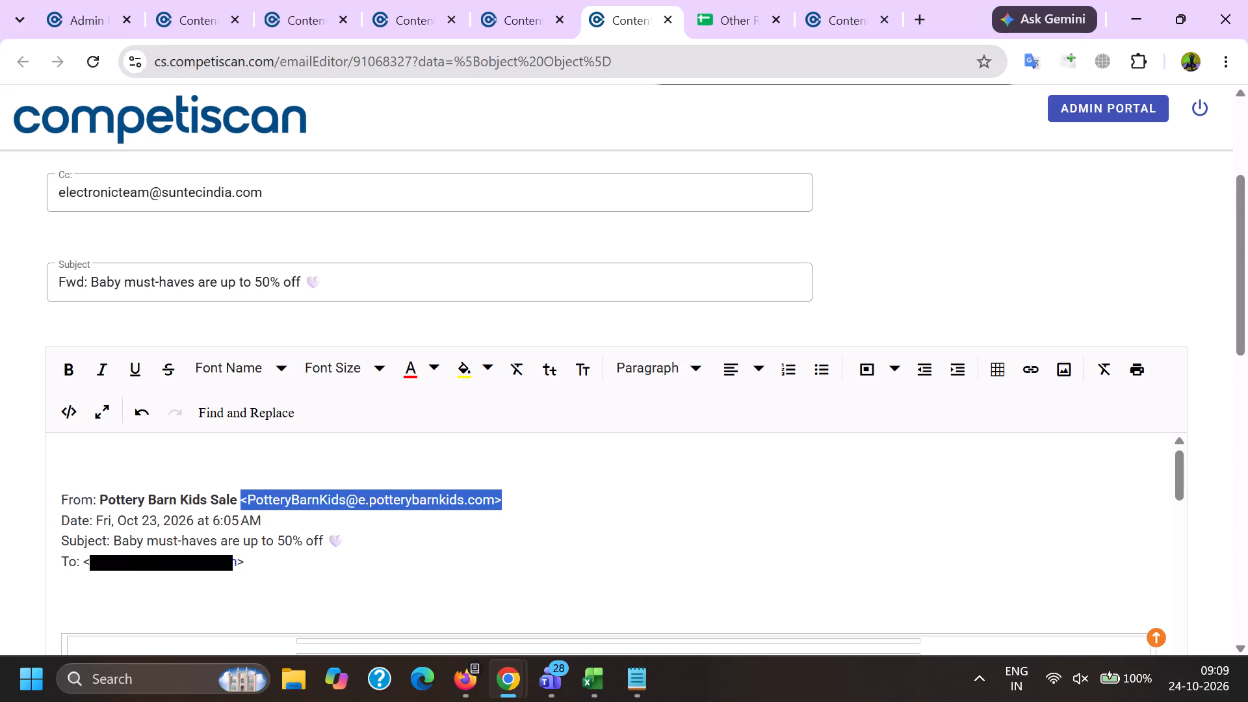
{"action": "left_click_drag", "start_coordinate": [572, 505], "coordinate": [574, 509]}
{"action": "key", "text": "BackSpace"}
{"action": "left_click_drag", "start_coordinate": [422, 628], "coordinate": [0, 568]}
{"action": "key", "text": "BackSpace"}
Examine the body of email 91068327 down to the nearest-store contact details.
{"action": "scroll", "coordinate": [414, 344], "scroll_direction": "down", "scroll_amount": 14}
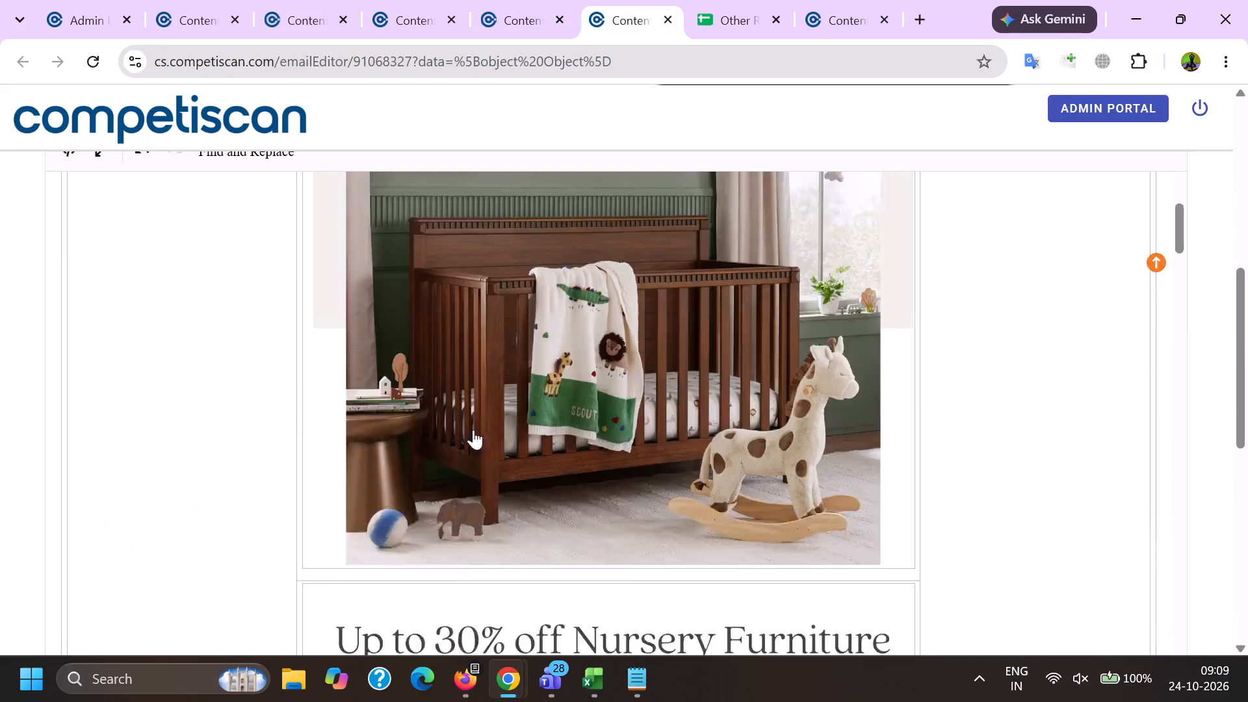
{"action": "scroll", "coordinate": [473, 430], "scroll_direction": "down", "scroll_amount": 17}
{"action": "scroll", "coordinate": [483, 500], "scroll_direction": "up", "scroll_amount": 1}
{"action": "scroll", "coordinate": [489, 507], "scroll_direction": "down", "scroll_amount": 20}
{"action": "scroll", "coordinate": [489, 507], "scroll_direction": "down", "scroll_amount": 7}
{"action": "scroll", "coordinate": [523, 444], "scroll_direction": "down", "scroll_amount": 1}
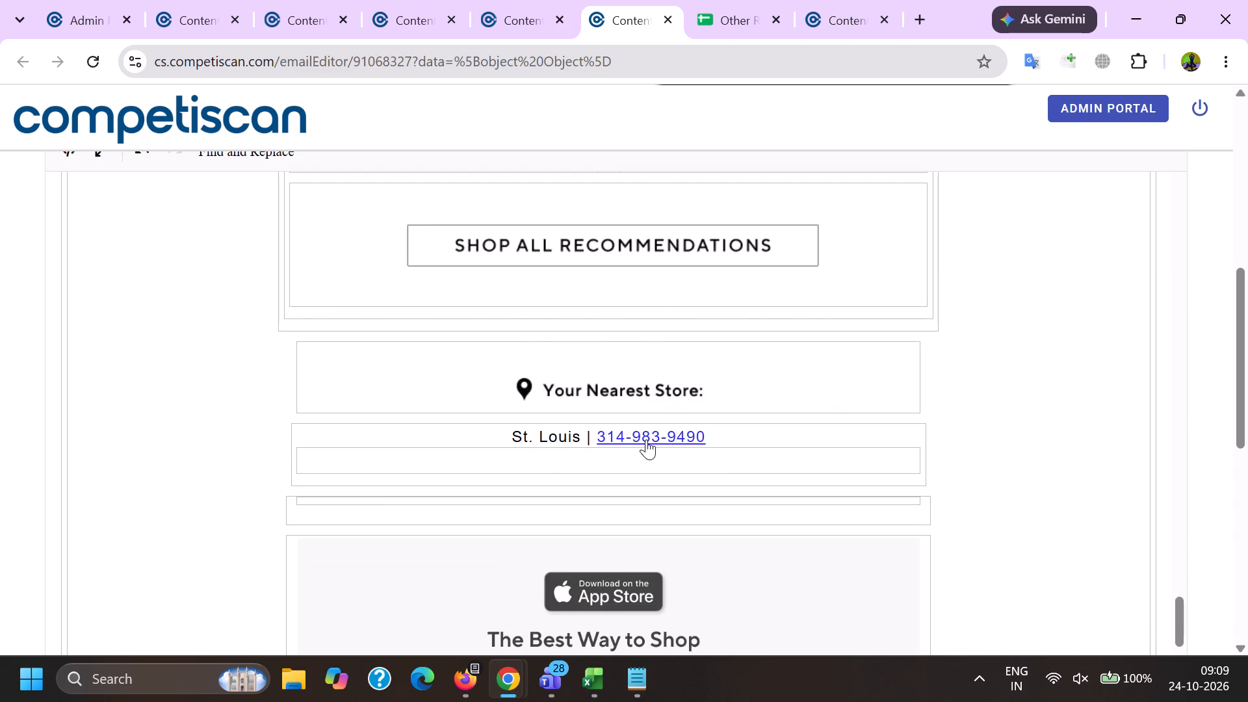
{"action": "left_click", "coordinate": [646, 439]}
{"action": "left_click", "coordinate": [754, 474]}
Remove the link from the app download banner below the nearest-store section of email 91068327.
{"action": "scroll", "coordinate": [673, 328], "scroll_direction": "down", "scroll_amount": 4}
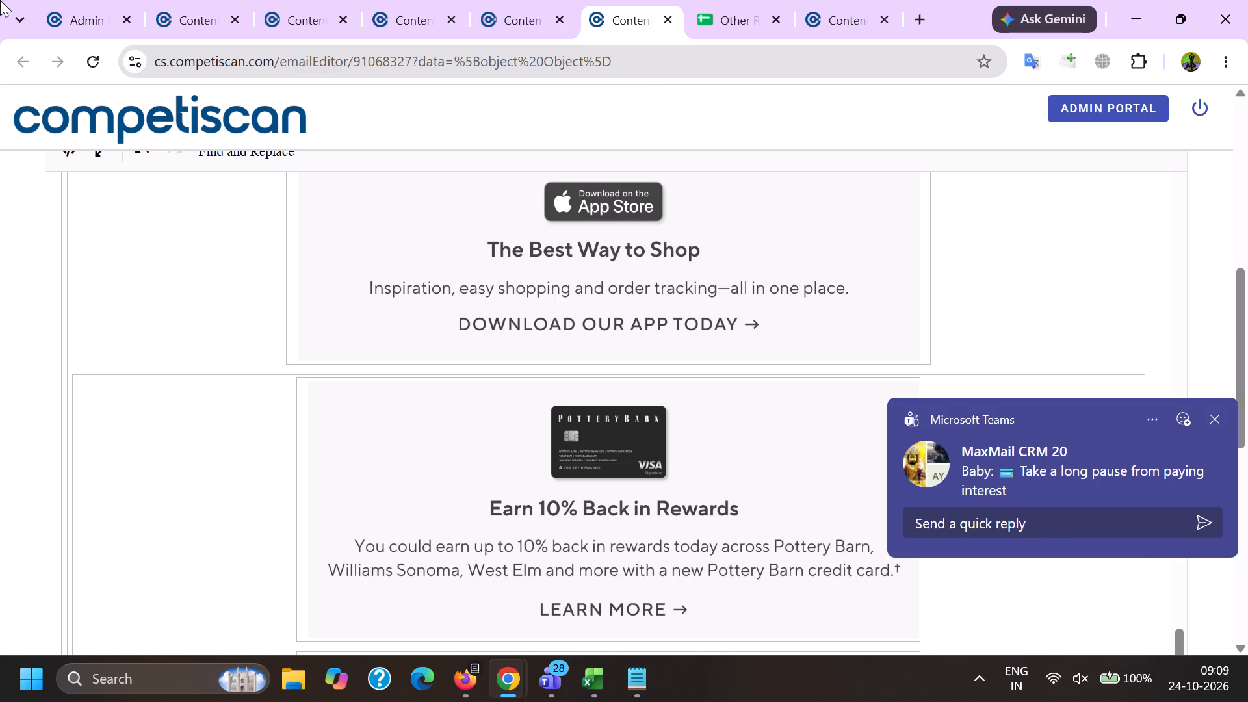
{"action": "left_click", "coordinate": [474, 314]}
{"action": "scroll", "coordinate": [450, 454], "scroll_direction": "up", "scroll_amount": 2}
{"action": "left_click", "coordinate": [463, 460]}
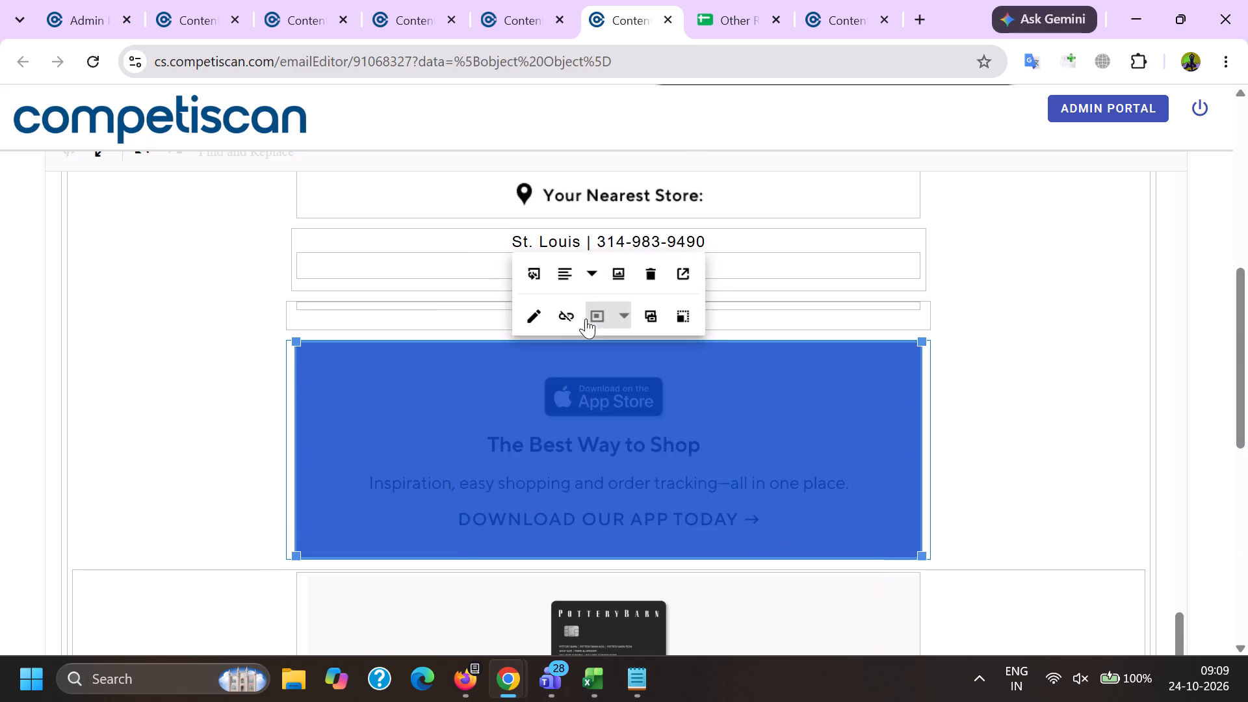
{"action": "left_click", "coordinate": [570, 307]}
{"action": "scroll", "coordinate": [550, 395], "scroll_direction": "down", "scroll_amount": 4}
{"action": "left_click", "coordinate": [363, 537]}
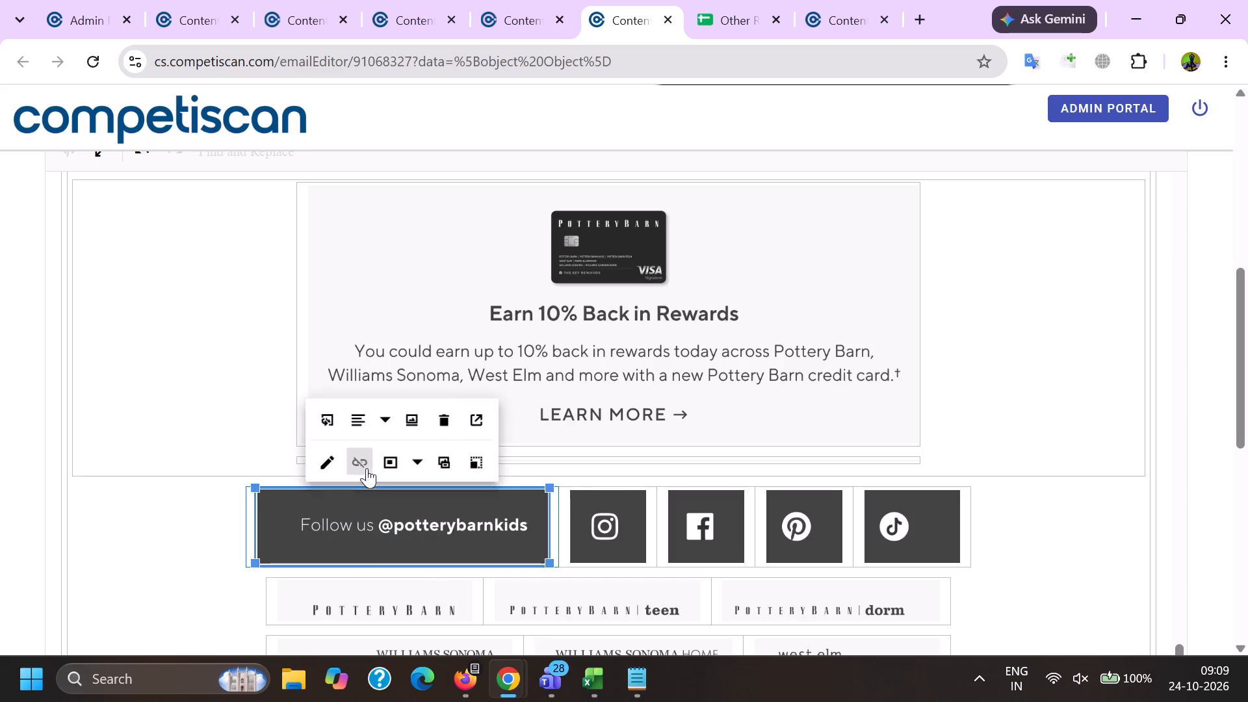
{"action": "left_click", "coordinate": [365, 463]}
{"action": "left_click", "coordinate": [610, 508]}
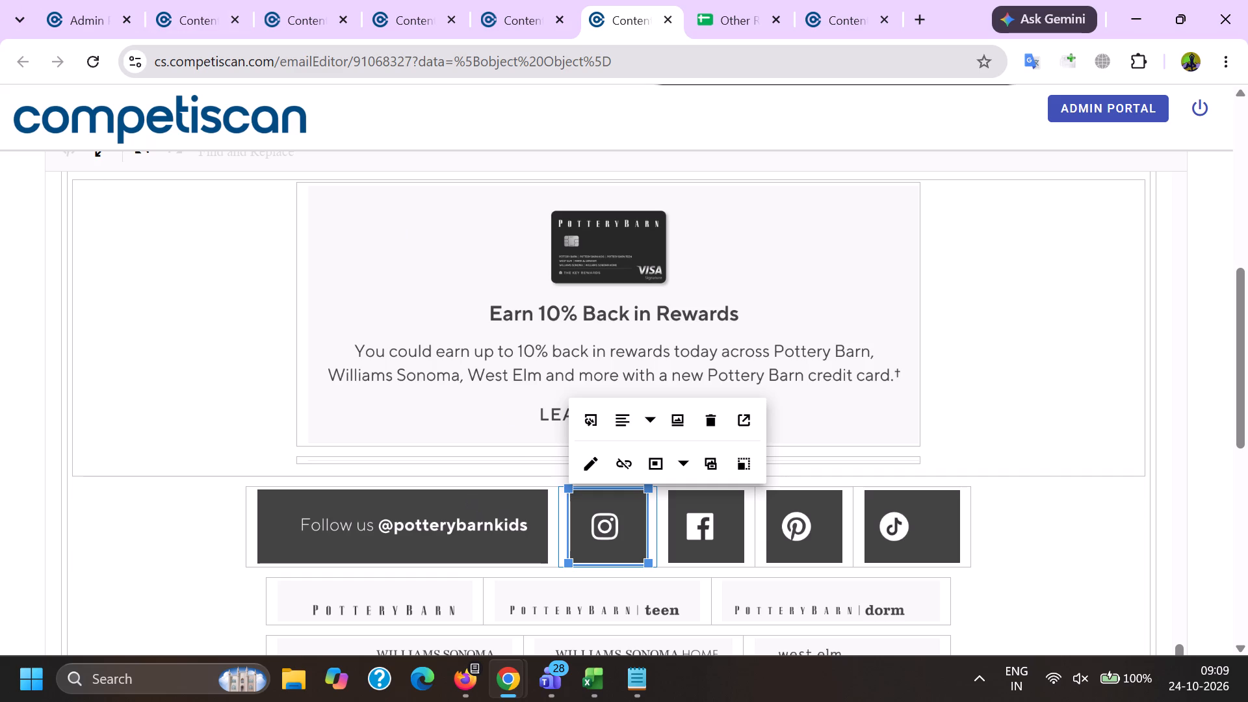
{"action": "left_click", "coordinate": [625, 469]}
{"action": "left_click", "coordinate": [705, 509]}
{"action": "left_click", "coordinate": [713, 456]}
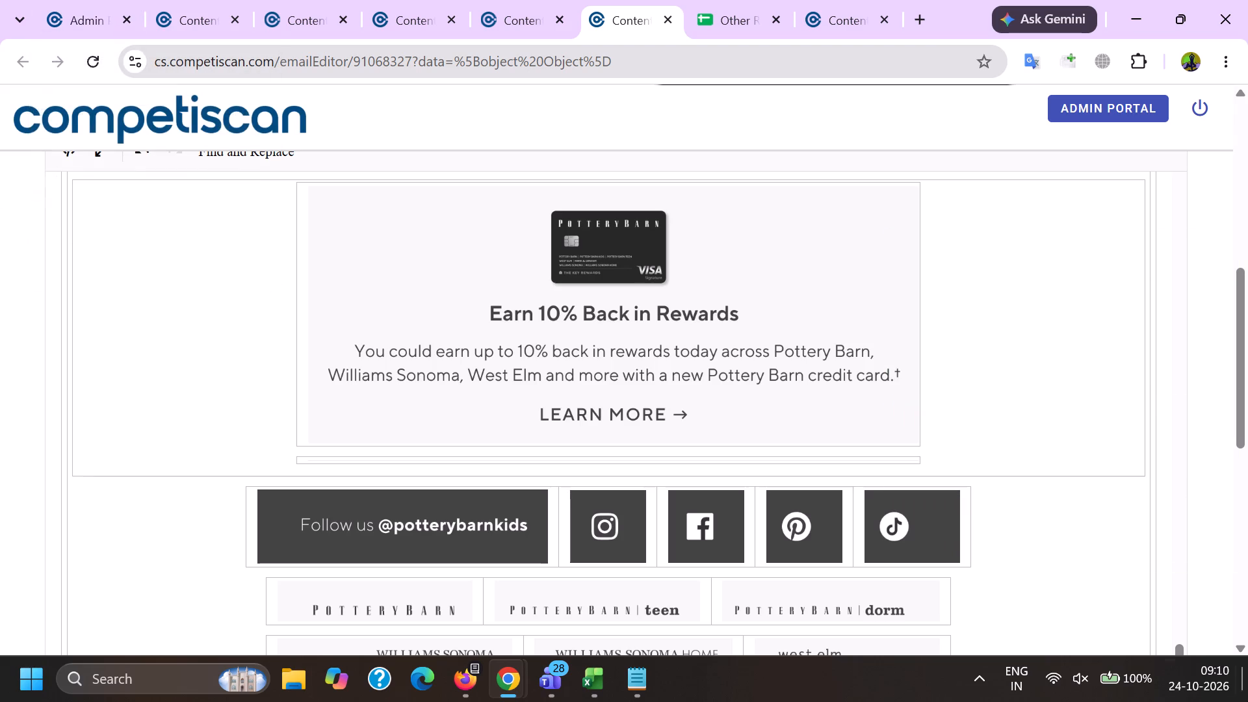
{"action": "left_click", "coordinate": [730, 534]}
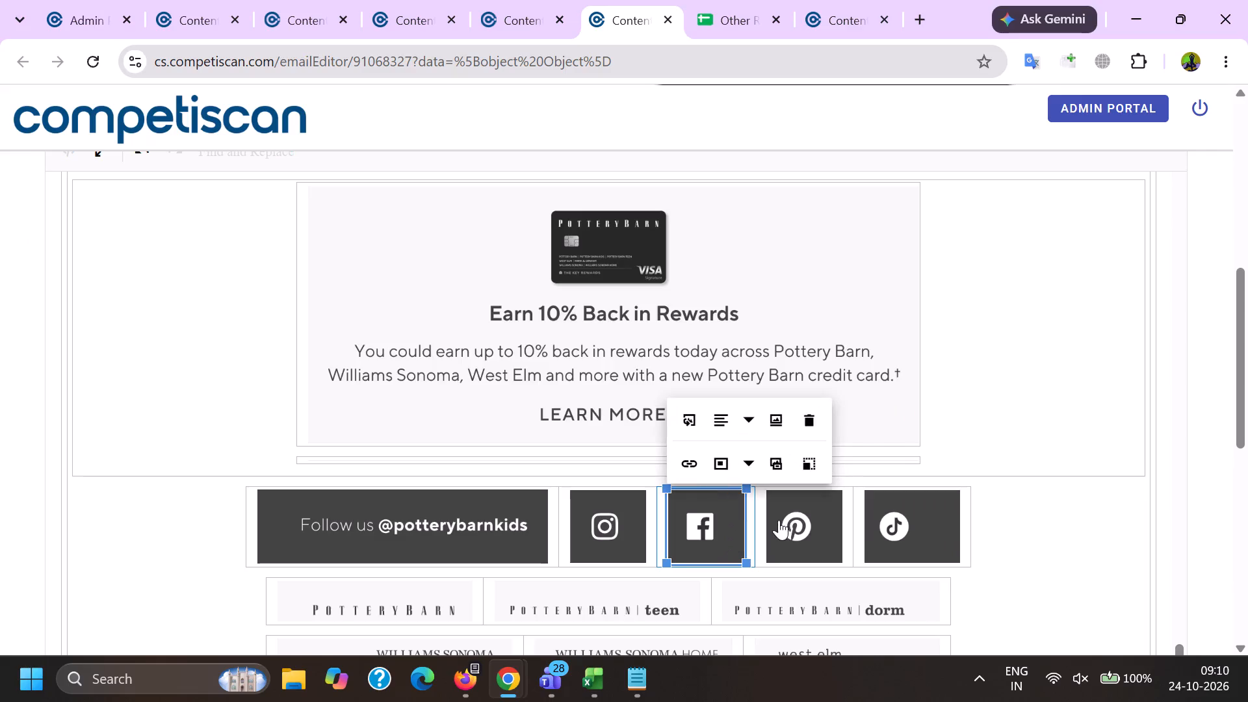
{"action": "left_click", "coordinate": [779, 520]}
{"action": "left_click", "coordinate": [910, 497]}
{"action": "left_click", "coordinate": [922, 476]}
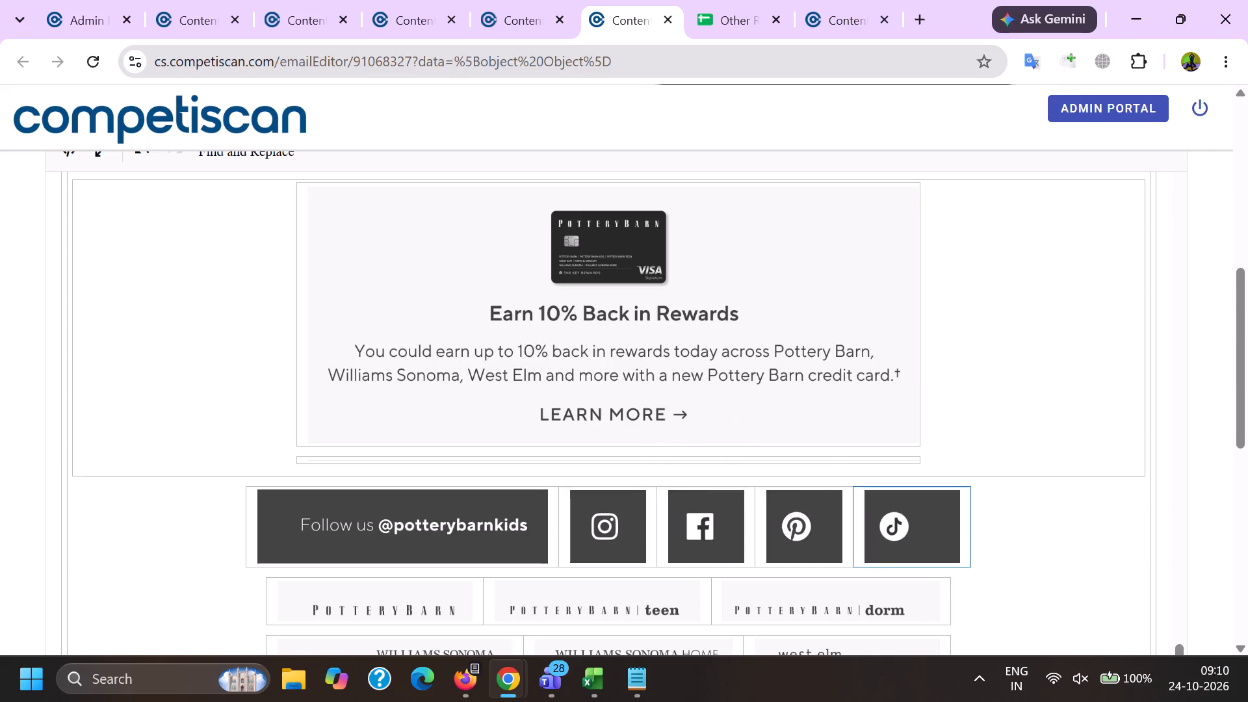
{"action": "left_click", "coordinate": [799, 540]}
{"action": "left_click", "coordinate": [818, 458]}
{"action": "left_click", "coordinate": [382, 515]}
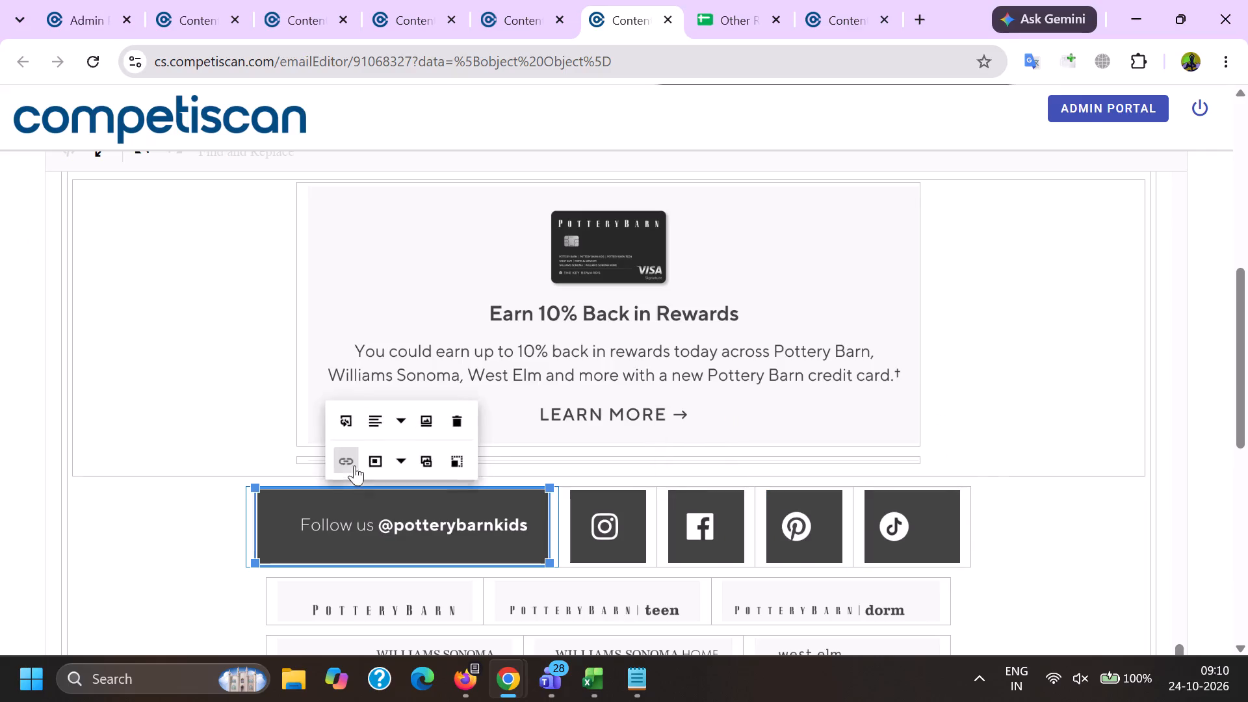
In the email footer, delete the sender's address from the delivery line and the recipient's address from "This message was sent to".
{"action": "scroll", "coordinate": [411, 352], "scroll_direction": "down", "scroll_amount": 3}
{"action": "scroll", "coordinate": [518, 360], "scroll_direction": "down", "scroll_amount": 3}
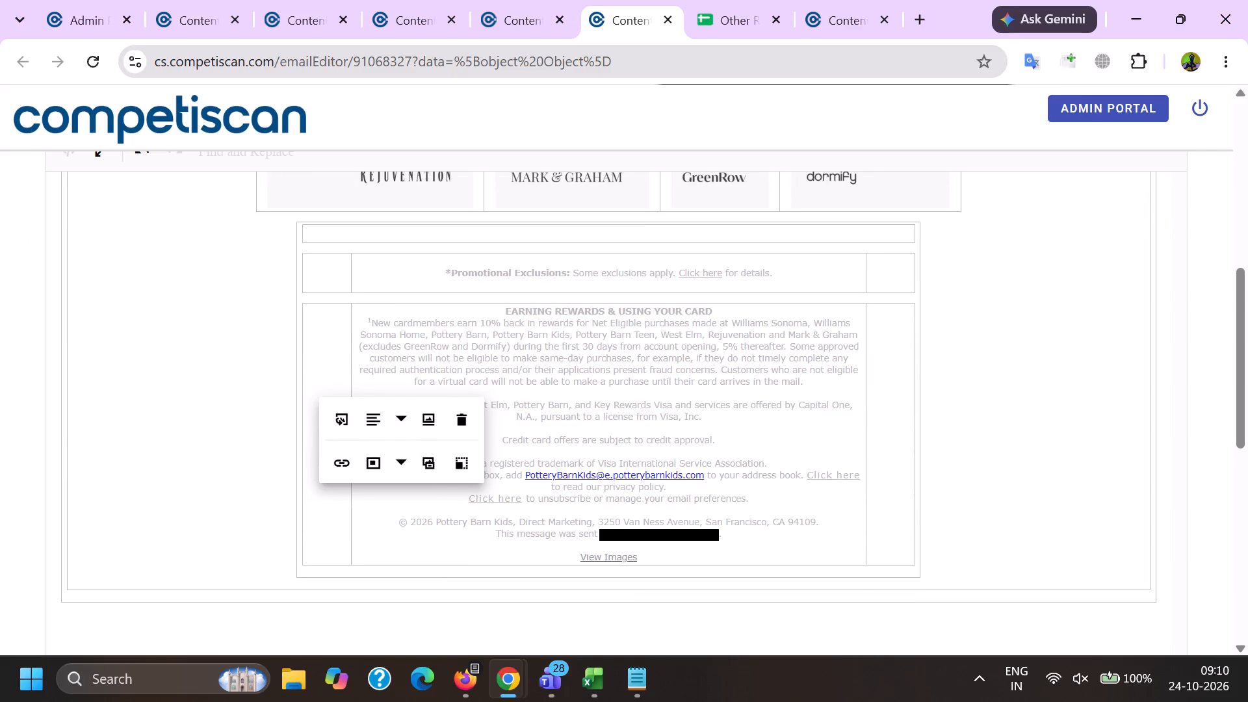
{"action": "left_click_drag", "start_coordinate": [527, 474], "coordinate": [704, 476]}
{"action": "key", "text": "BackSpace"}
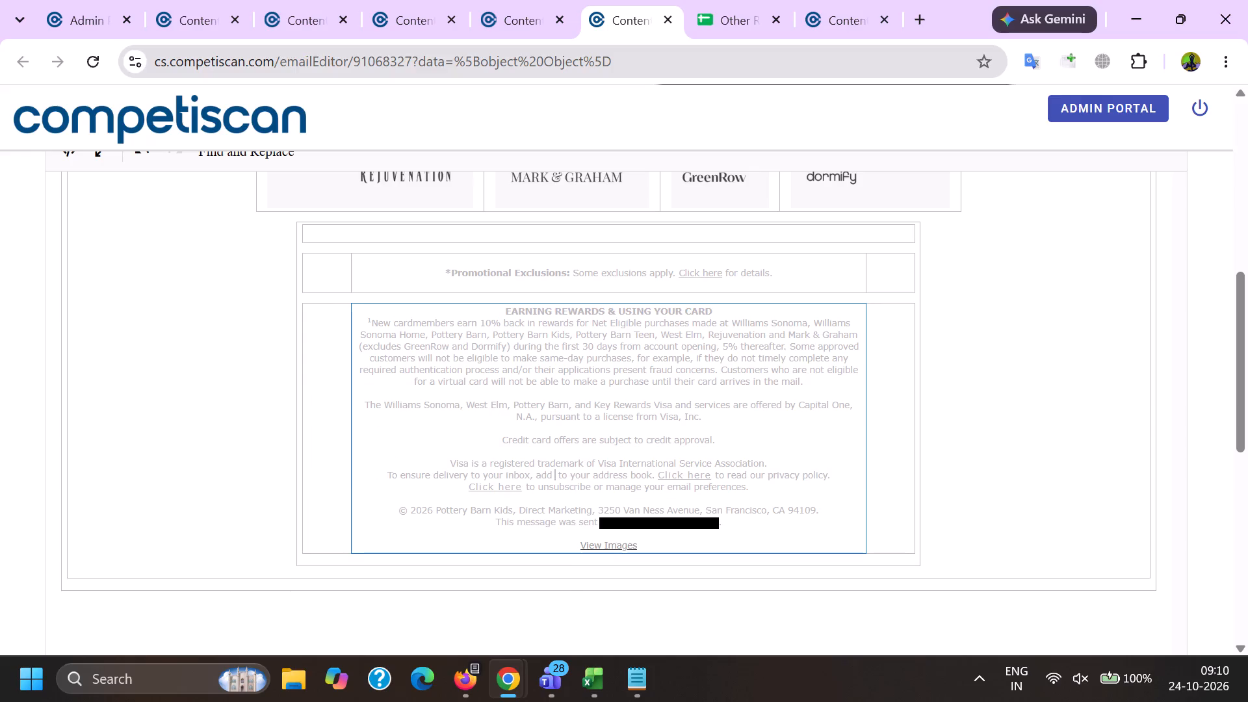
{"action": "left_click", "coordinate": [611, 528]}
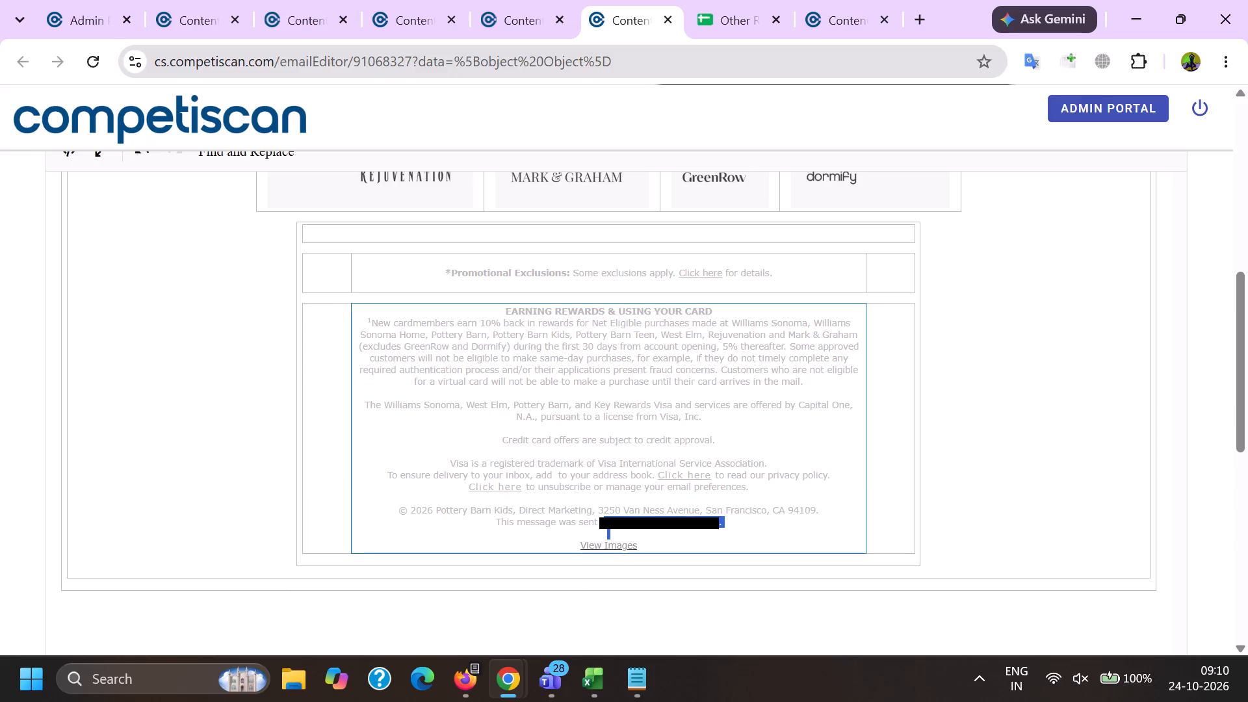
{"action": "key", "text": "BackSpace"}
Remove the links from the footer's "View Images" text and the unsubscribe "Click here" text.
{"action": "left_click", "coordinate": [603, 528]}
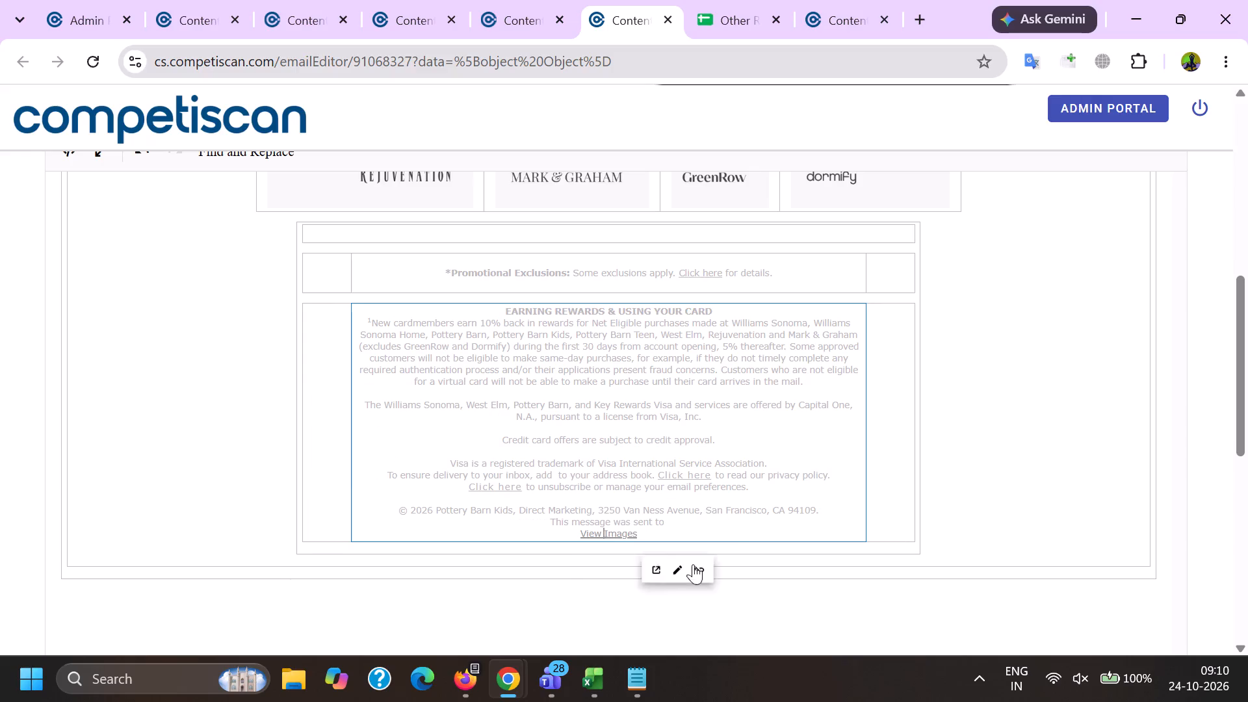
{"action": "left_click", "coordinate": [728, 564]}
{"action": "left_click", "coordinate": [711, 565]}
{"action": "left_click", "coordinate": [495, 480]}
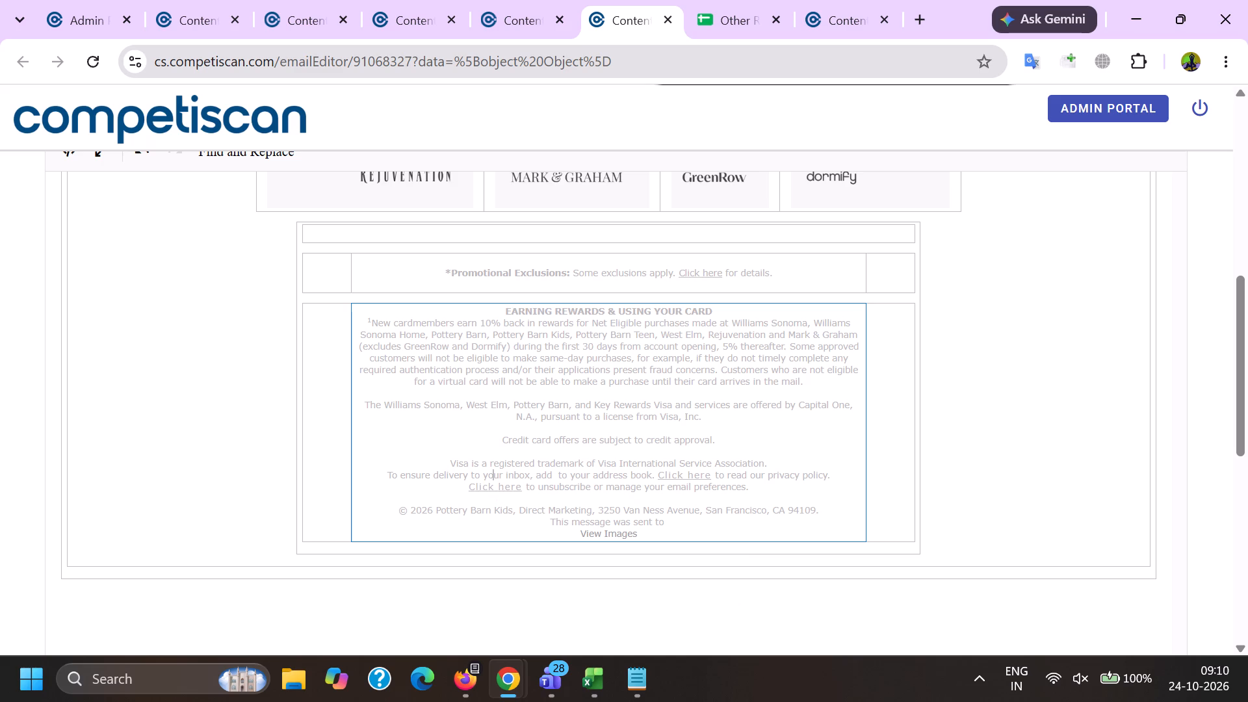
{"action": "left_click", "coordinate": [506, 488]}
{"action": "left_click", "coordinate": [618, 529]}
Delete the panelist's signature at the end of email 91068327 and save its product info.
{"action": "scroll", "coordinate": [580, 409], "scroll_direction": "down", "scroll_amount": 5}
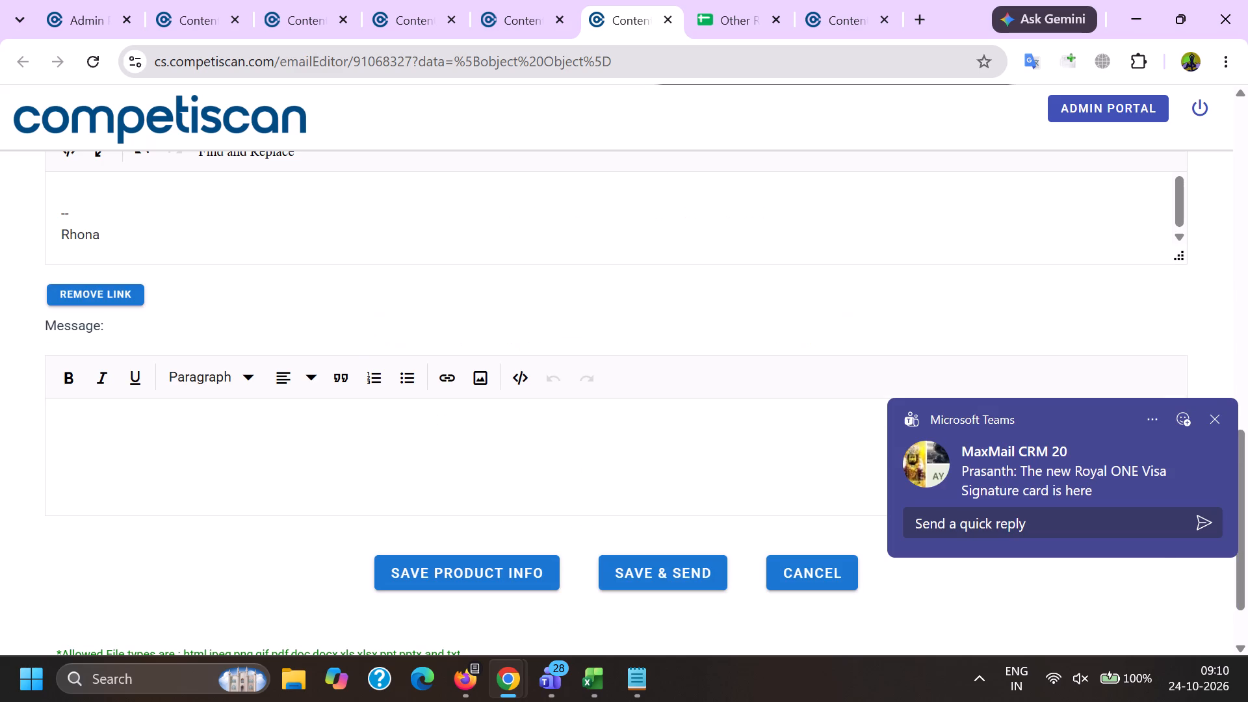
{"action": "left_click_drag", "start_coordinate": [185, 242], "coordinate": [0, 166]}
{"action": "key", "text": "BackSpace"}
{"action": "scroll", "coordinate": [382, 339], "scroll_direction": "down", "scroll_amount": 6}
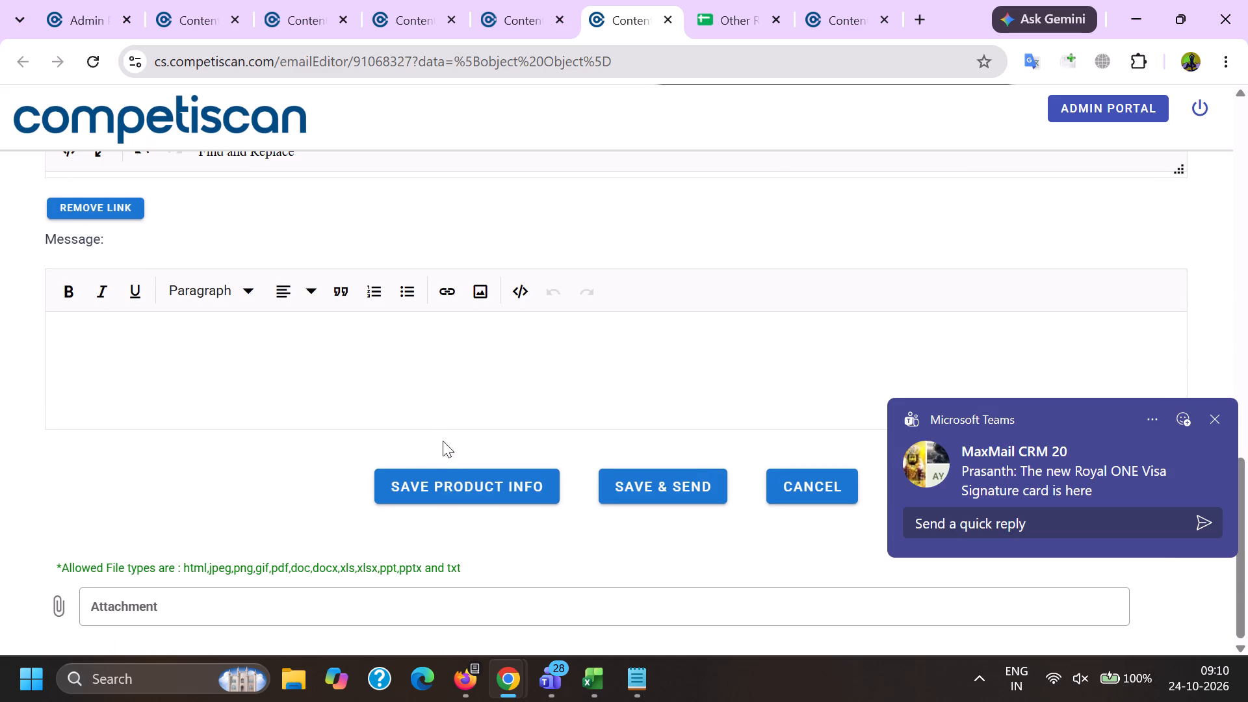
{"action": "left_click", "coordinate": [443, 475]}
{"action": "left_click", "coordinate": [637, 403]}
In email 91069004, replace Forward To with the forwarding address copied from the Notepad notes, enable Cc and enter the same address there.
{"action": "left_click", "coordinate": [408, 0]}
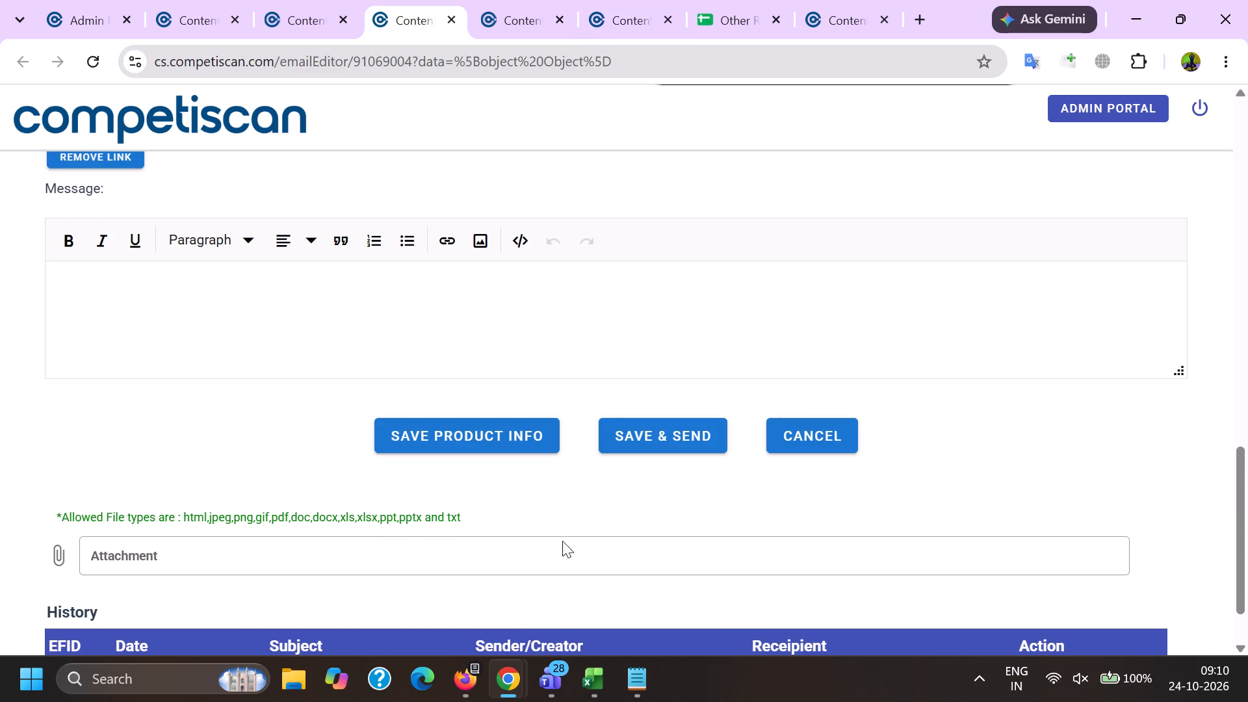
{"action": "left_click", "coordinate": [648, 701]}
{"action": "left_click", "coordinate": [248, 175]}
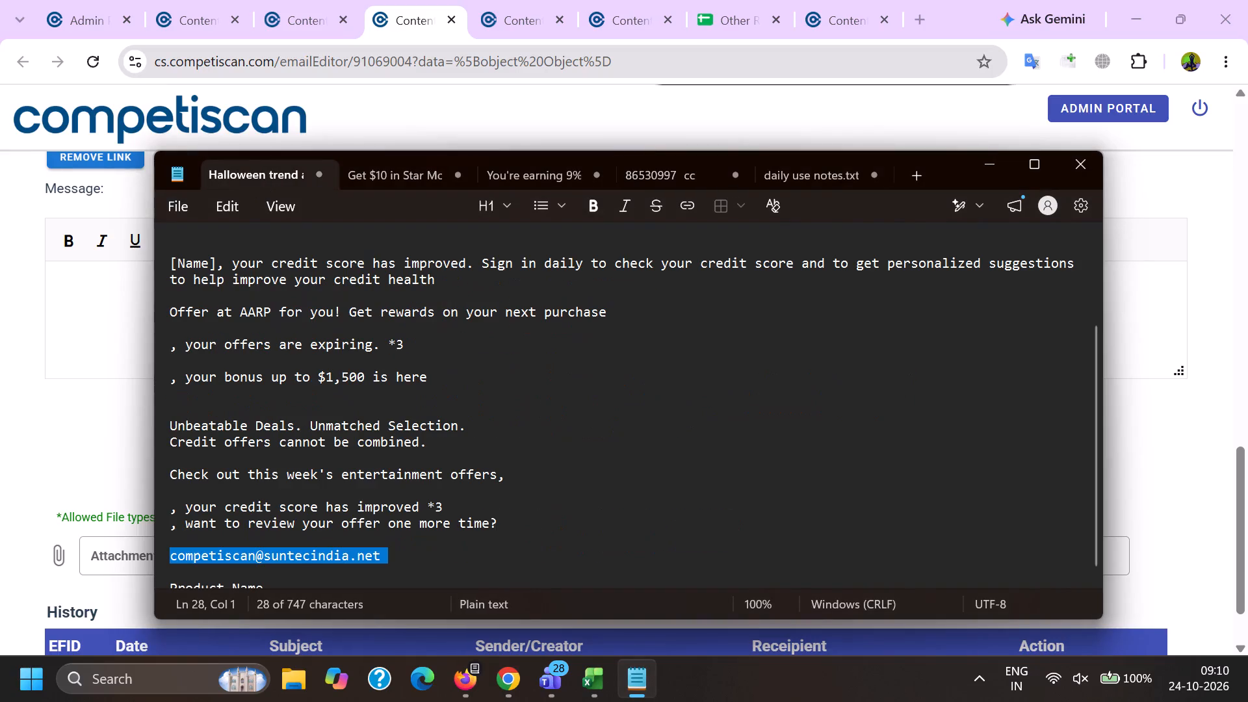
{"action": "key", "text": "ctrl+c"}
{"action": "key", "text": "alt+Tab"}
{"action": "scroll", "coordinate": [260, 443], "scroll_direction": "up", "scroll_amount": 18}
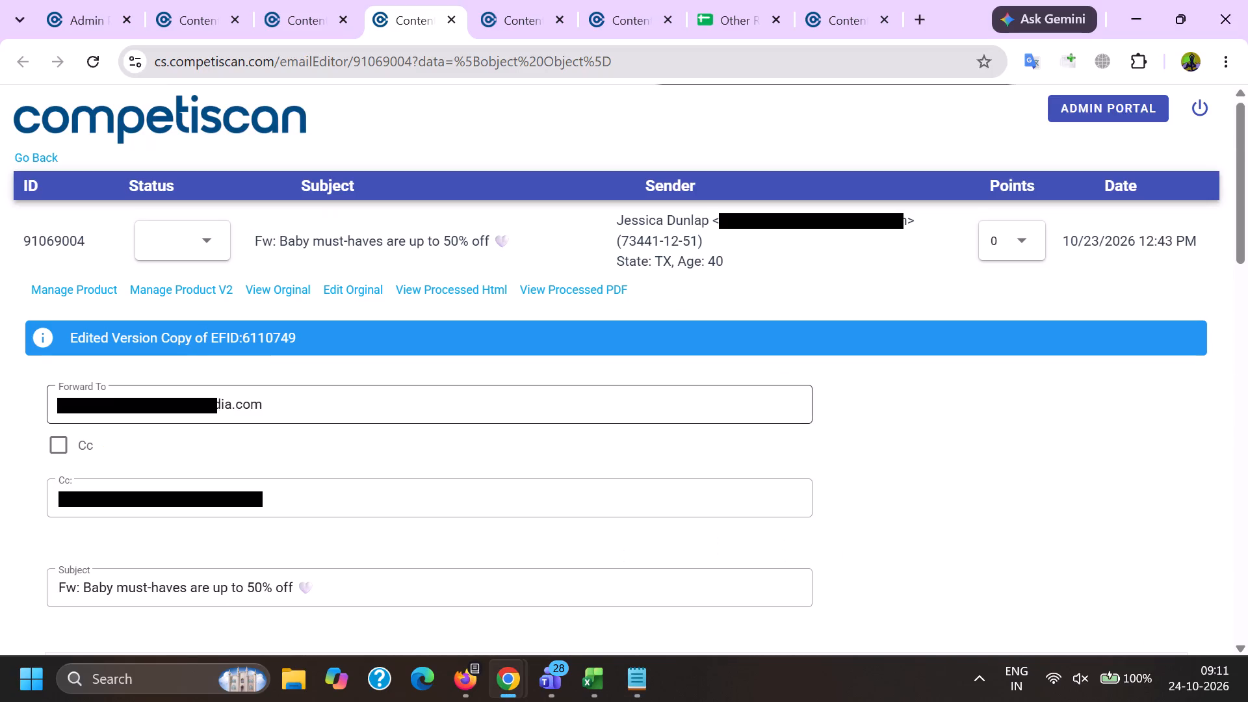
{"action": "left_click_drag", "start_coordinate": [304, 391], "coordinate": [7, 410]}
{"action": "key", "text": "ctrl+v"}
{"action": "left_click", "coordinate": [70, 442]}
{"action": "left_click_drag", "start_coordinate": [491, 501], "coordinate": [14, 514]}
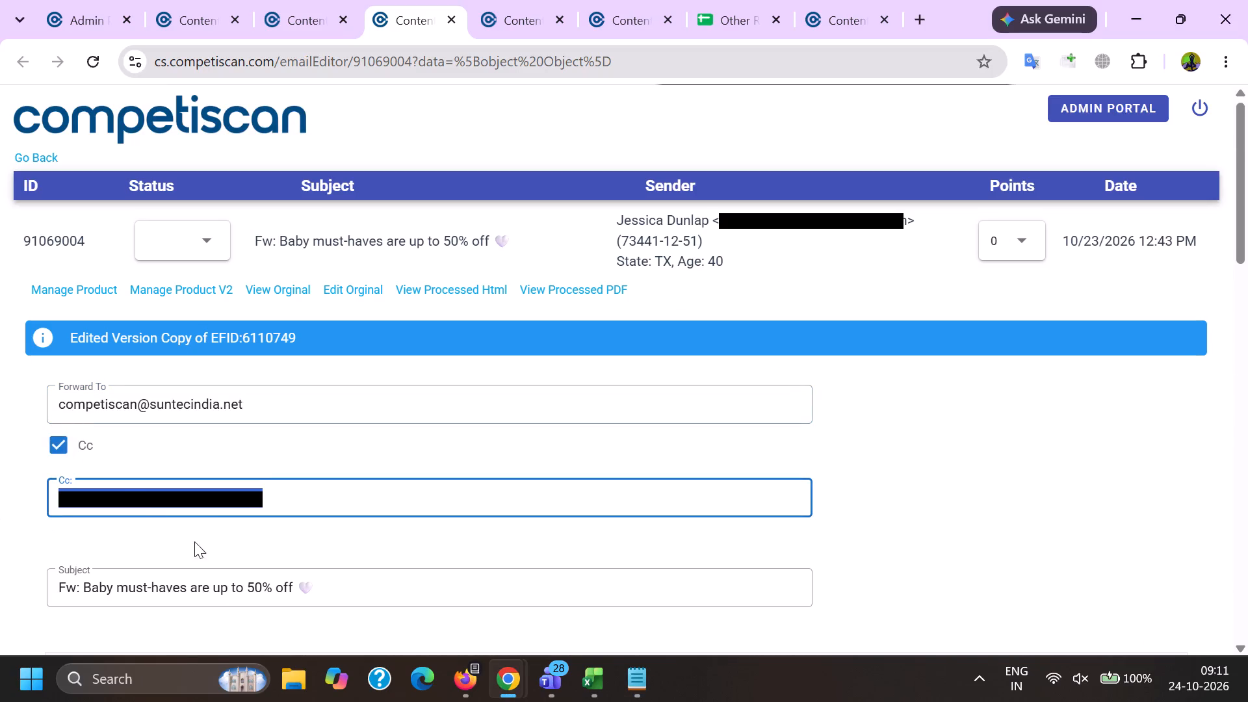
{"action": "key", "text": "ctrl+v"}
Append "++hp" to the subject of email 91069004.
{"action": "left_click", "coordinate": [393, 580]}
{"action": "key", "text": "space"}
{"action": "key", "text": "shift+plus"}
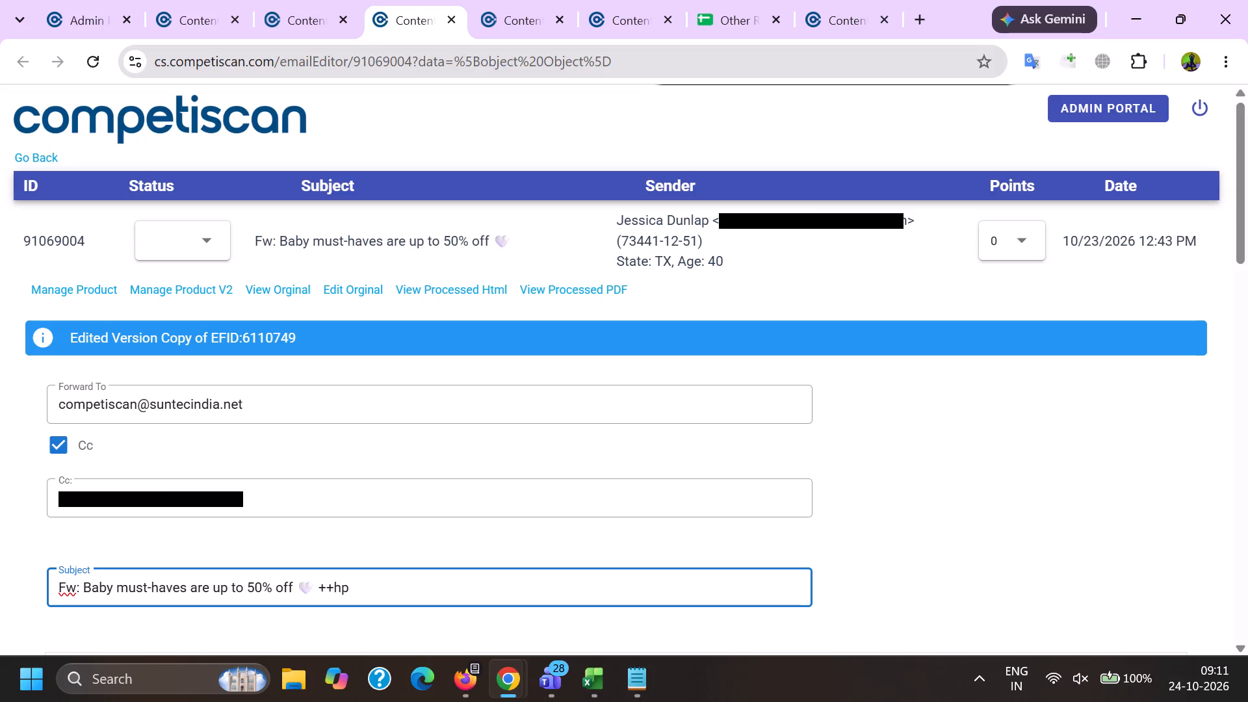
Enter the message "FIX THE ALIGNMENT !" for email 91069004, then save and send it.
{"action": "scroll", "coordinate": [0, 541], "scroll_direction": "down", "scroll_amount": 11}
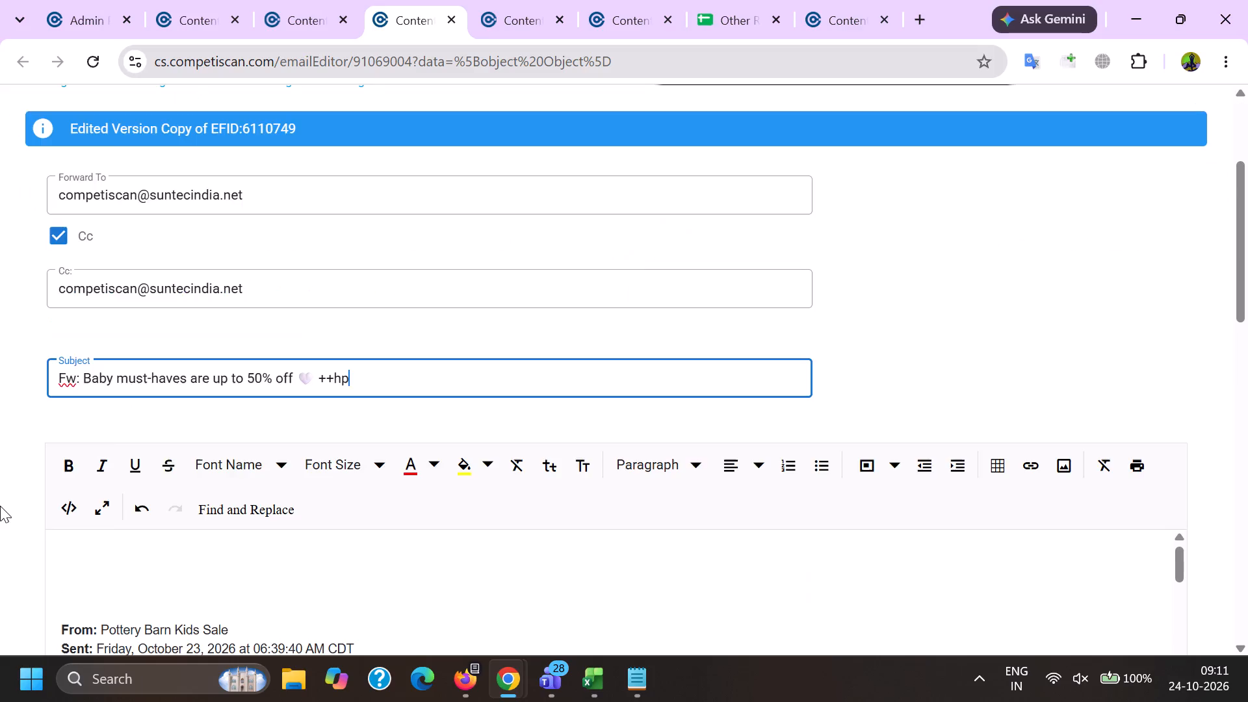
{"action": "scroll", "coordinate": [0, 506], "scroll_direction": "down", "scroll_amount": 9}
{"action": "left_click", "coordinate": [656, 346]}
{"action": "left_click", "coordinate": [281, 271]}
{"action": "left_click", "coordinate": [249, 241]}
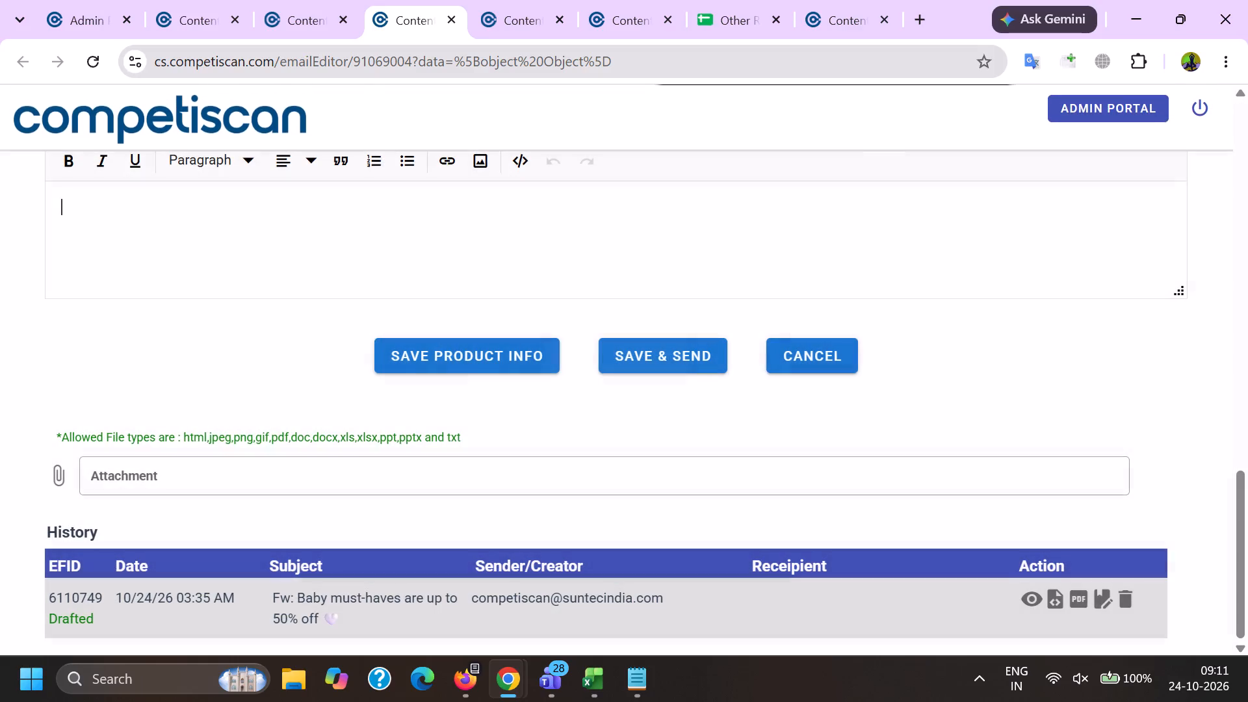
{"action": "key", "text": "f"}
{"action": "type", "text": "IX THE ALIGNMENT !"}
{"action": "left_click", "coordinate": [656, 347]}
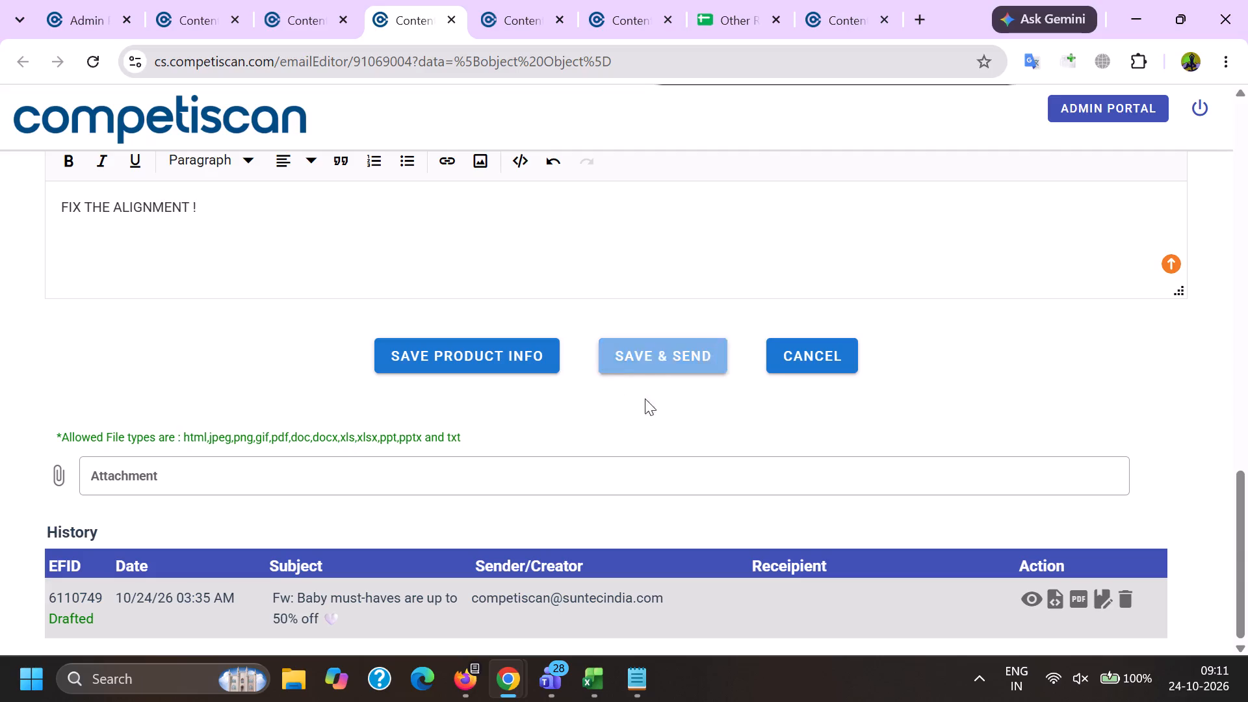
{"action": "left_click", "coordinate": [645, 398]}
In email 91070467, replace the Forward To and Cc addresses with the copied team address and enable Cc.
{"action": "left_click", "coordinate": [531, 0]}
{"action": "scroll", "coordinate": [0, 452], "scroll_direction": "up", "scroll_amount": 10}
{"action": "left_click_drag", "start_coordinate": [299, 408], "coordinate": [6, 386]}
{"action": "key", "text": "ctrl+v"}
{"action": "left_click", "coordinate": [53, 442]}
{"action": "left_click_drag", "start_coordinate": [328, 496], "coordinate": [4, 462]}
{"action": "key", "text": "ctrl+v"}
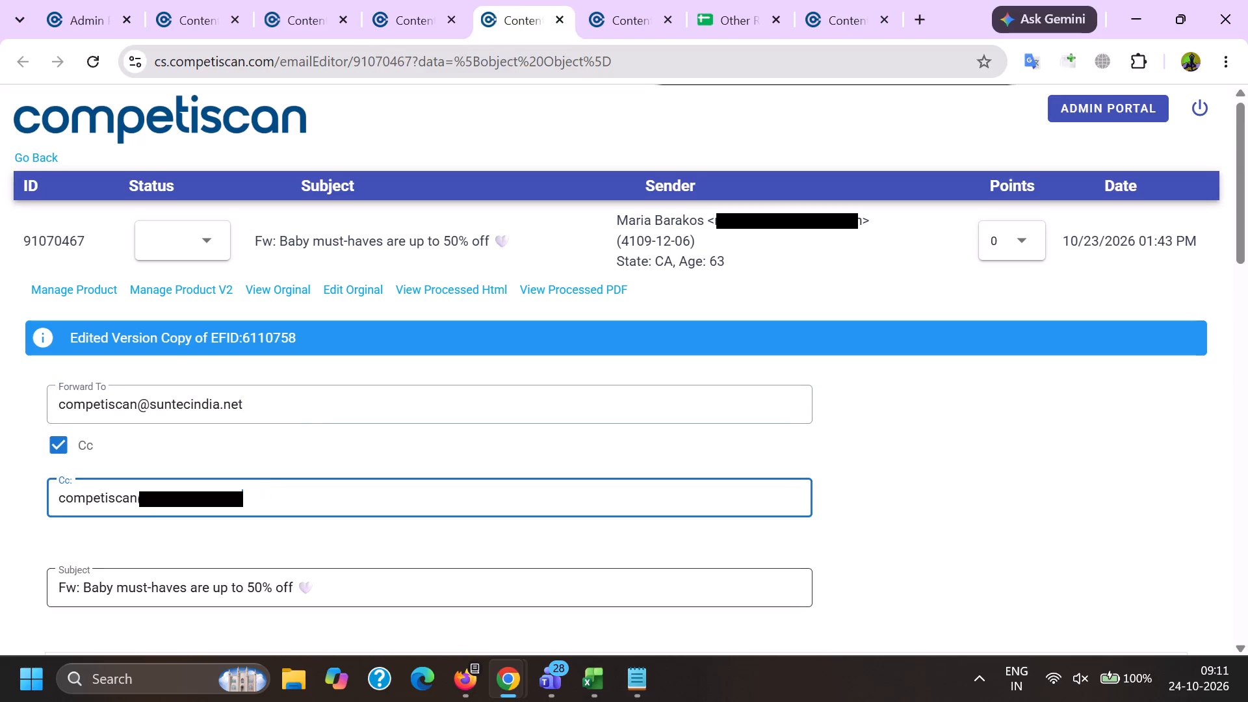
Append "++hp" to the subject of email 91070467.
{"action": "left_click", "coordinate": [390, 582]}
{"action": "key", "text": "space"}
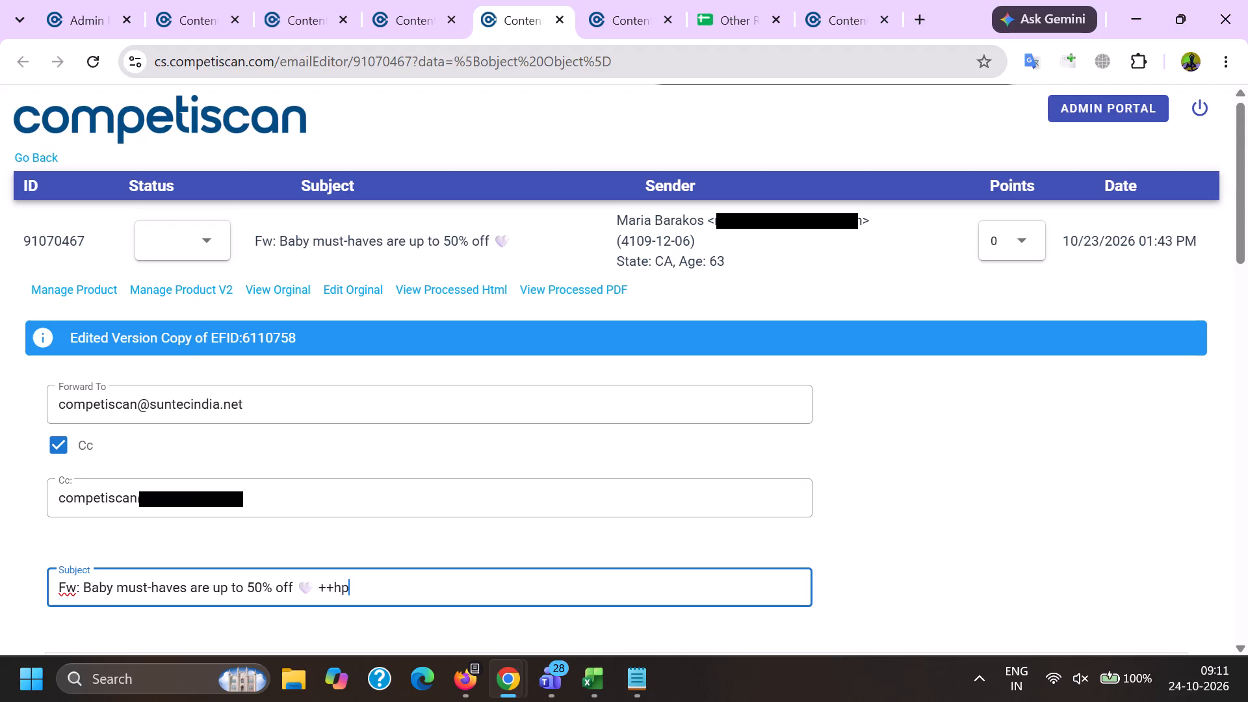
Enter "FIX THE ALIGNMENT !" as the message of email 91070467.
{"action": "scroll", "coordinate": [260, 565], "scroll_direction": "down", "scroll_amount": 4}
{"action": "scroll", "coordinate": [0, 567], "scroll_direction": "down", "scroll_amount": 5}
{"action": "left_click", "coordinate": [137, 570]}
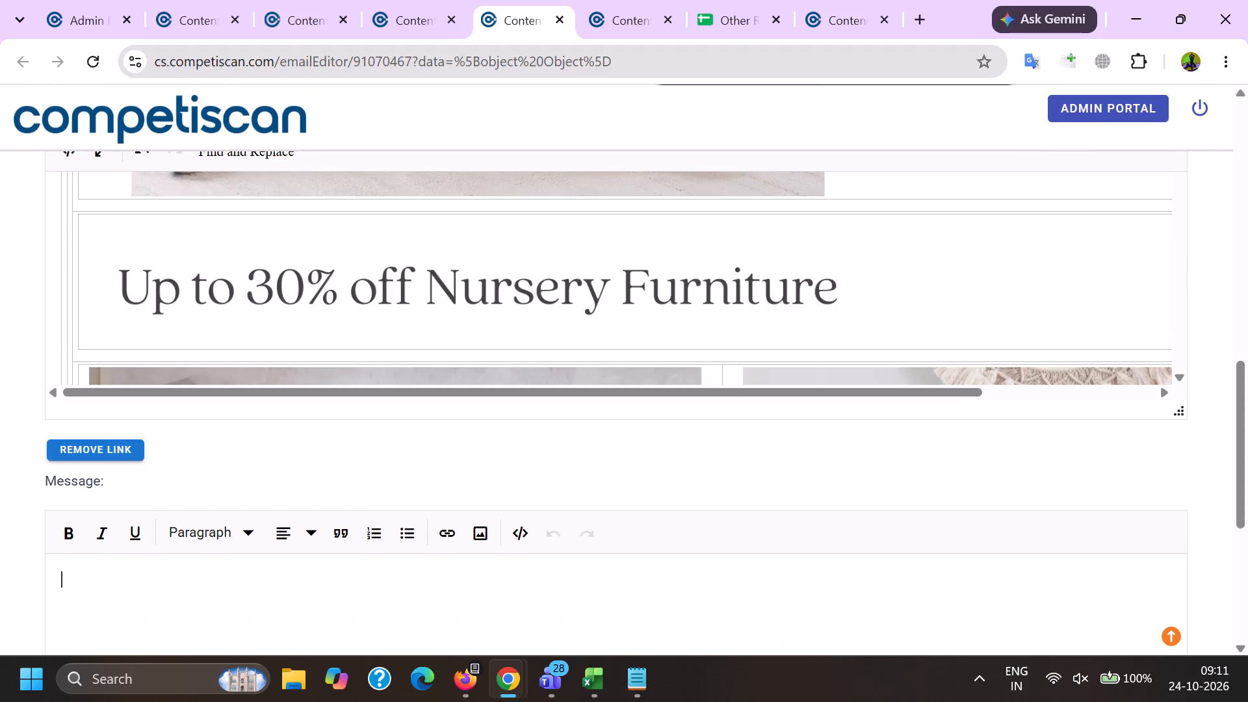
{"action": "key", "text": "f"}
{"action": "key", "text": "i"}
{"action": "type", "text": "X THE"}
{"action": "key", "text": "space"}
{"action": "type", "text": "ALI"}
{"action": "type", "text": "GN"}
{"action": "type", "text": "MENT !"}
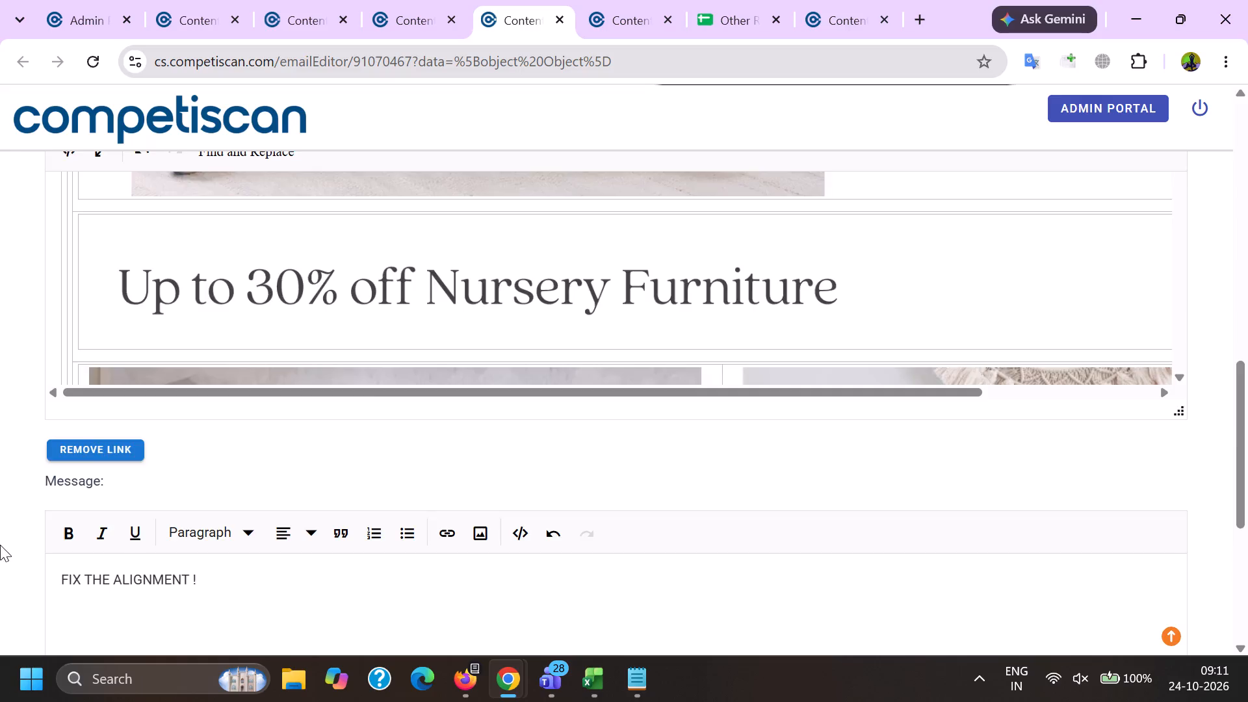
Save and send email 91070467.
{"action": "scroll", "coordinate": [0, 528], "scroll_direction": "down", "scroll_amount": 13}
{"action": "left_click", "coordinate": [637, 354]}
{"action": "left_click", "coordinate": [644, 400]}
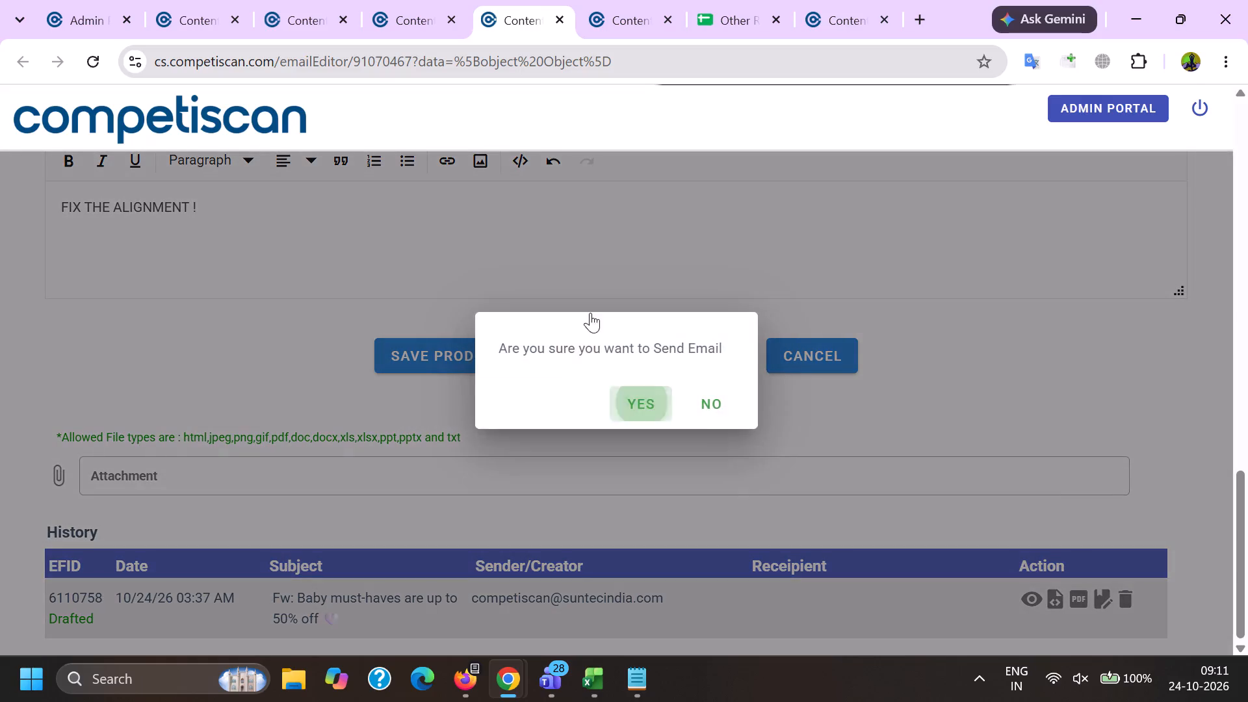
Open Manage Product for email 91068327 and return to the email's editor page.
{"action": "left_click_drag", "start_coordinate": [405, 0], "coordinate": [412, 1]}
{"action": "left_click", "coordinate": [611, 0]}
{"action": "scroll", "coordinate": [0, 337], "scroll_direction": "down", "scroll_amount": 12}
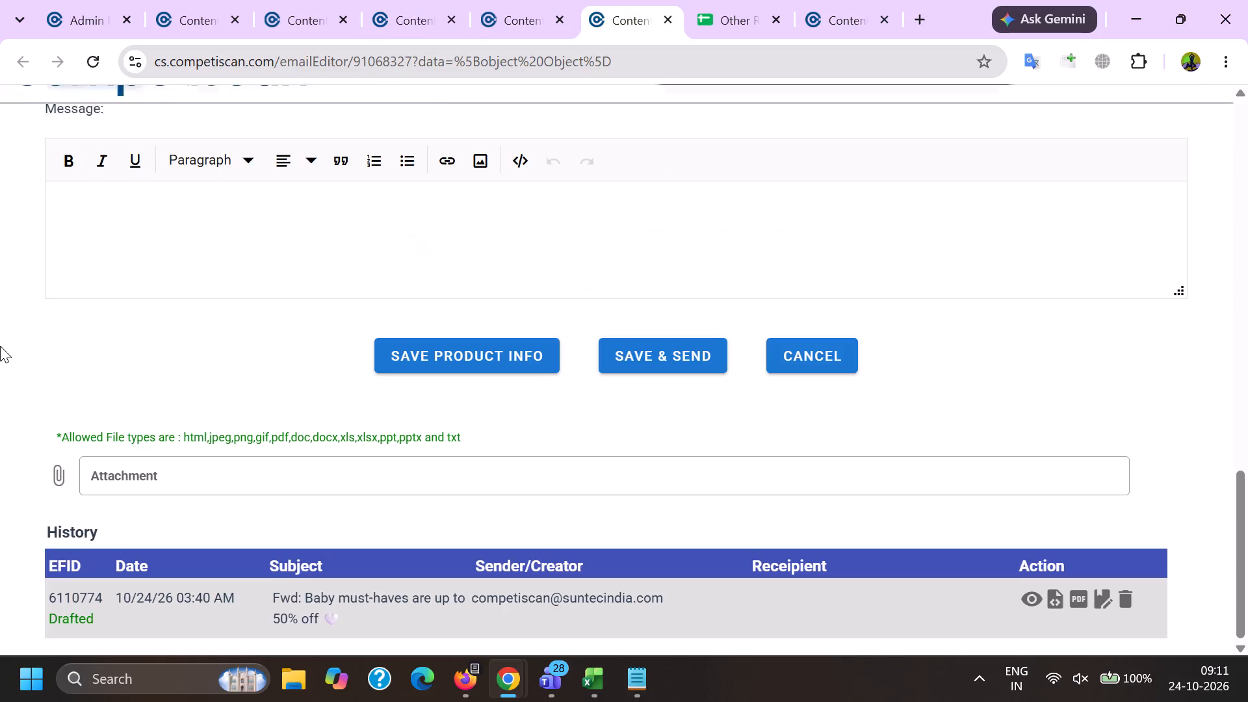
{"action": "scroll", "coordinate": [0, 346], "scroll_direction": "down", "scroll_amount": 4}
{"action": "scroll", "coordinate": [31, 365], "scroll_direction": "up", "scroll_amount": 18}
{"action": "left_click", "coordinate": [102, 292]}
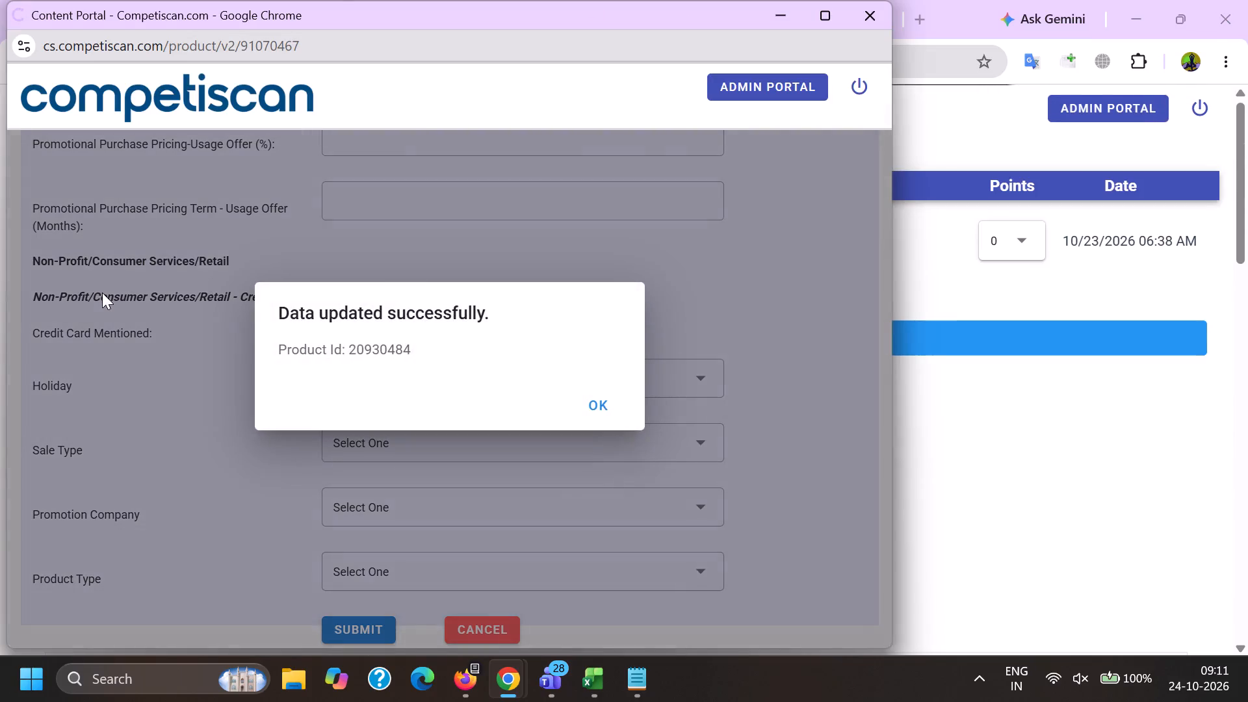
{"action": "key", "text": "alt+Tab"}
Examine the edited copy of email 91068327, including the brand links and card terms in its footer.
{"action": "scroll", "coordinate": [116, 318], "scroll_direction": "down", "scroll_amount": 5}
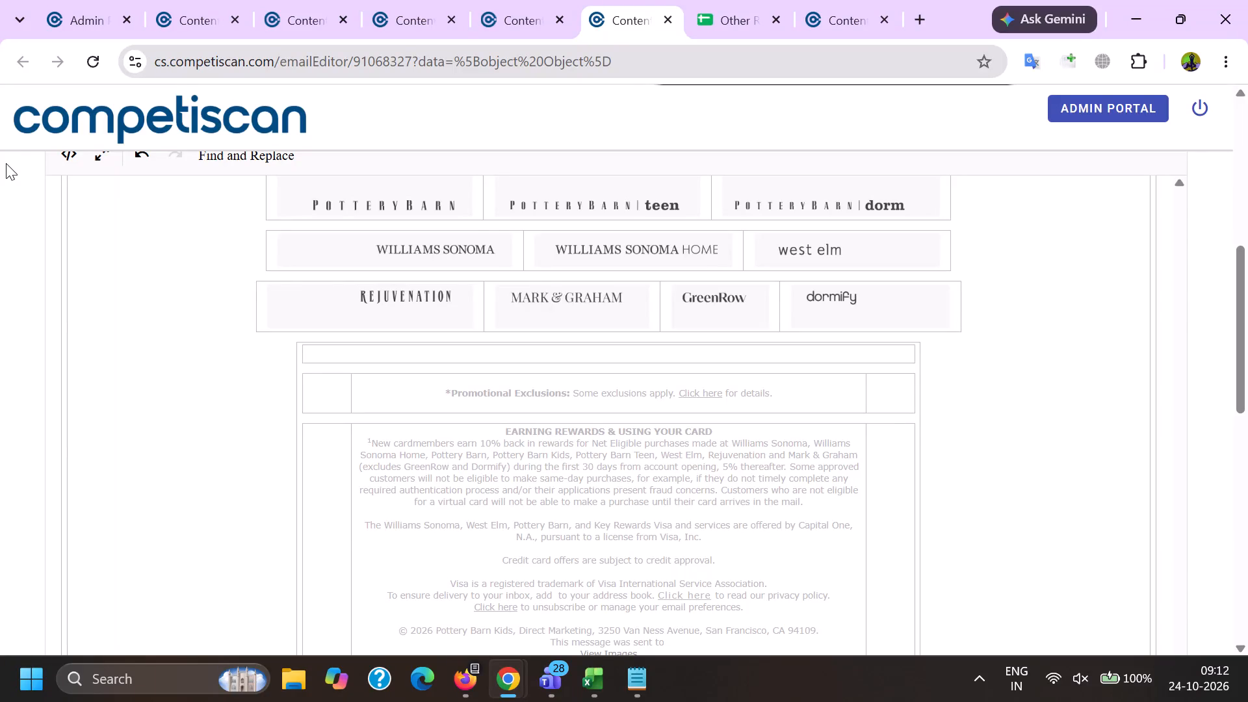
{"action": "scroll", "coordinate": [30, 384], "scroll_direction": "up", "scroll_amount": 11}
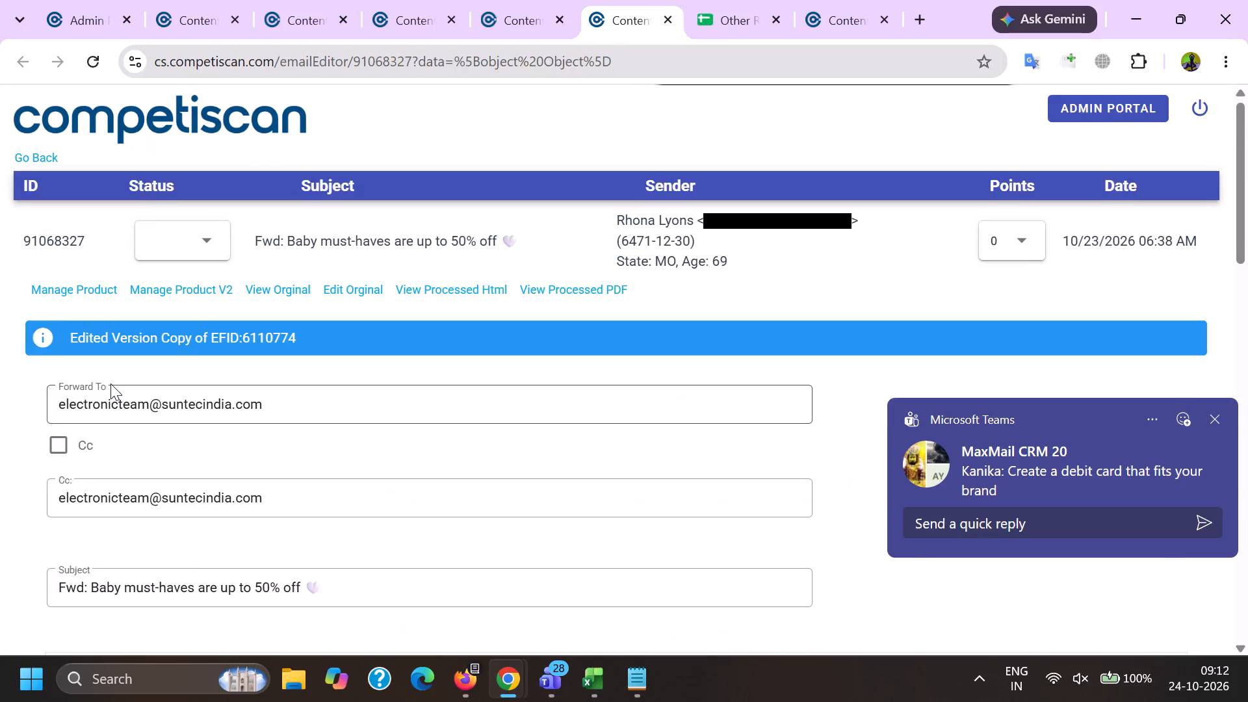
{"action": "scroll", "coordinate": [181, 343], "scroll_direction": "down", "scroll_amount": 6}
{"action": "scroll", "coordinate": [142, 428], "scroll_direction": "up", "scroll_amount": 6}
{"action": "left_click", "coordinate": [142, 426]}
{"action": "key", "text": "Page_Up"}
{"action": "key", "text": "Page_Up"}
{"action": "key", "text": "Page_Up"}
{"action": "key", "text": "Page_Up"}
{"action": "key", "text": "Page_Up"}
{"action": "key", "text": "Page_Up"}
{"action": "key", "text": "Page_Up"}
{"action": "key", "text": "Page_Up"}
{"action": "key", "text": "Page_Up"}
{"action": "key", "text": "Page_Up"}
{"action": "key", "text": "Page_Up"}
{"action": "key", "text": "Page_Up"}
{"action": "key", "text": "Page_Up"}
{"action": "key", "text": "Page_Up"}
{"action": "key", "text": "Page_Up"}
{"action": "key", "text": "Page_Up"}
{"action": "key", "text": "Page_Up"}
{"action": "key", "text": "Page_Up"}
{"action": "key", "text": "Page_Up"}
{"action": "key", "text": "Page_Up"}
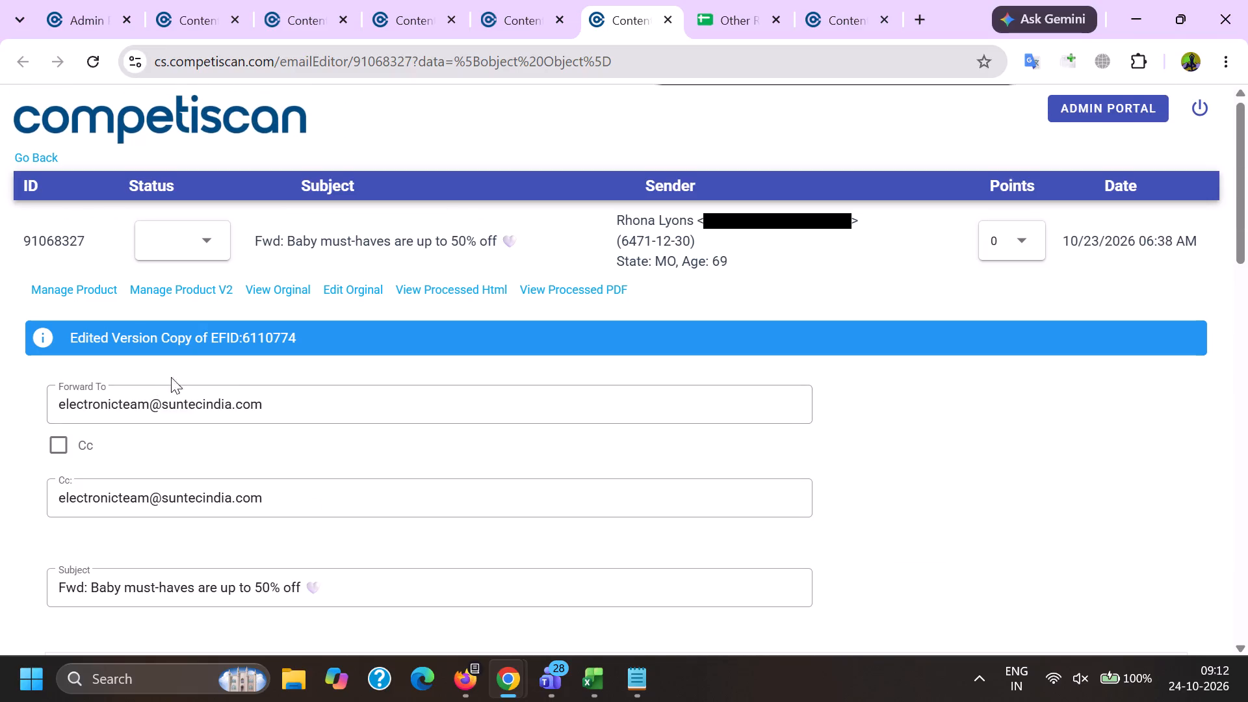
Copy the brand name "Pottery Barn Kids" from the From line in the edited copy of email 91068327.
{"action": "scroll", "coordinate": [220, 361], "scroll_direction": "down", "scroll_amount": 5}
{"action": "left_click", "coordinate": [120, 232]}
{"action": "left_click_drag", "start_coordinate": [120, 232], "coordinate": [126, 233]}
{"action": "left_click", "coordinate": [189, 237], "text": "shift"}
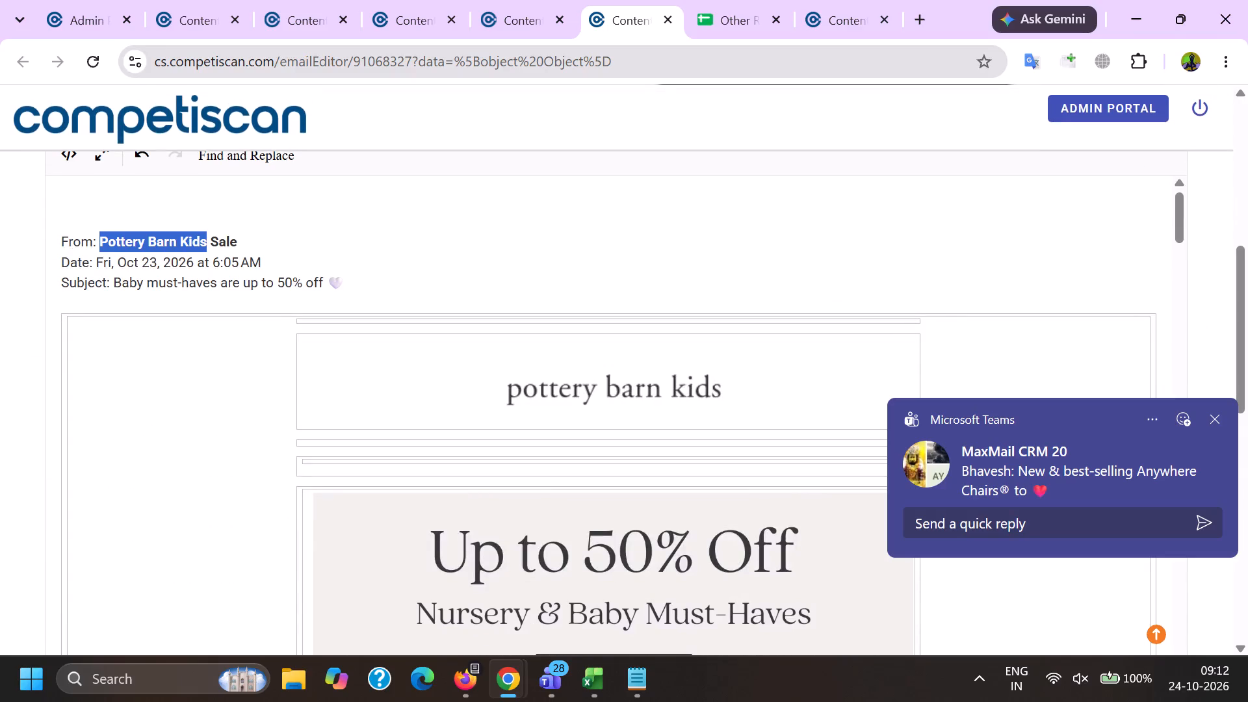
{"action": "key", "text": "ctrl+c"}
{"action": "key", "text": "alt+Tab"}
{"action": "scroll", "coordinate": [396, 219], "scroll_direction": "down", "scroll_amount": 2}
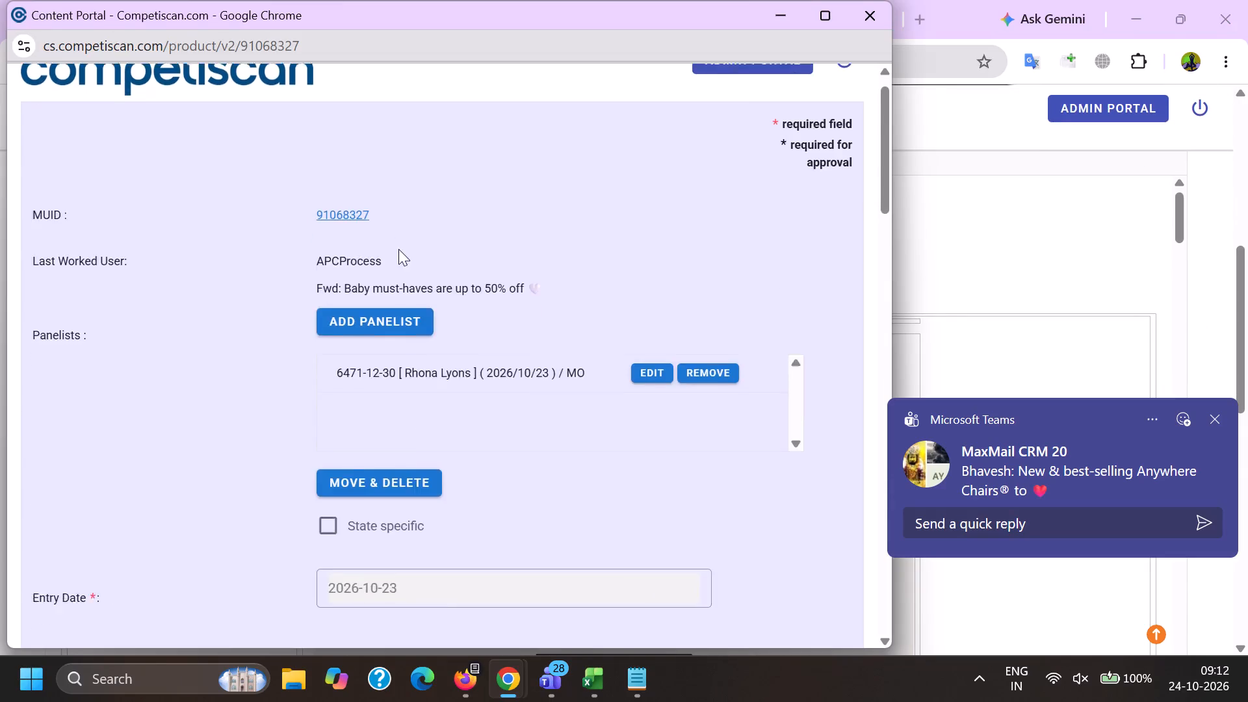
{"action": "scroll", "coordinate": [398, 249], "scroll_direction": "down", "scroll_amount": 2}
{"action": "left_click", "coordinate": [387, 437]}
{"action": "left_click", "coordinate": [382, 394]}
{"action": "type", "text": "CAP"}
{"action": "type", "text": "ITAL"}
{"action": "key", "text": "space"}
{"action": "type", "text": "ONE"}
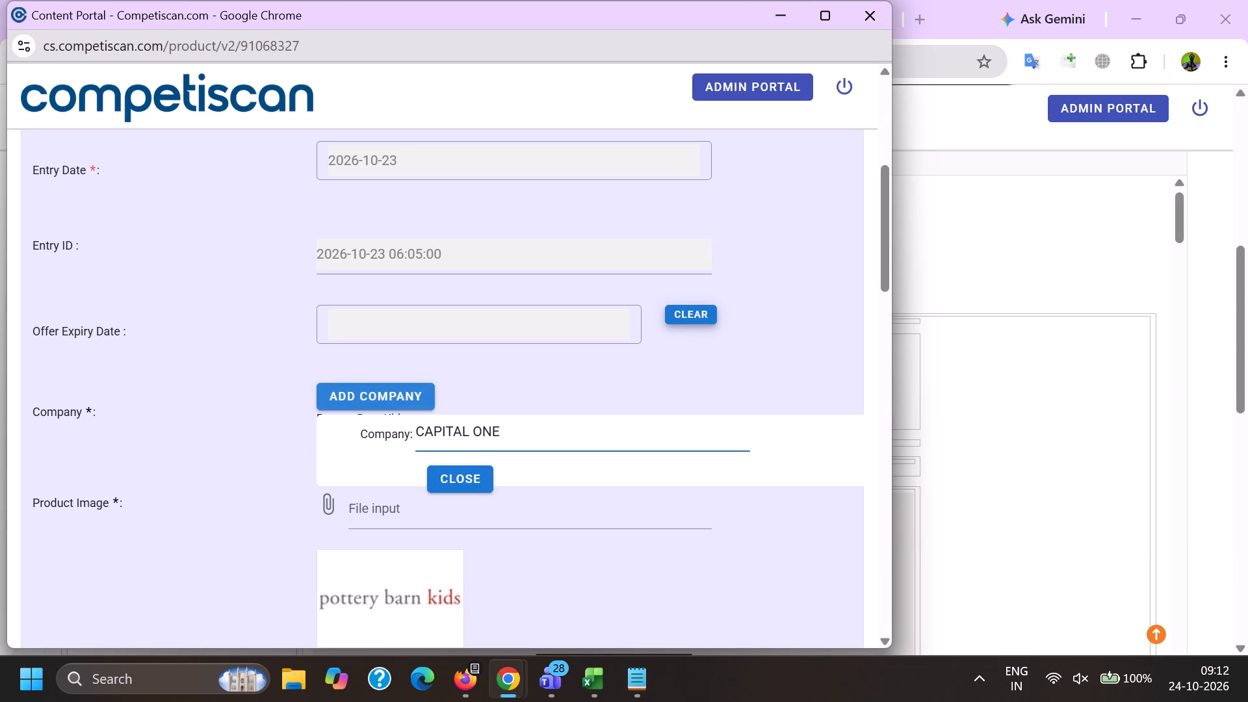
Copy the subject "Hello, new year 👋 Meet our NEW arrivals!" from the 86530997 cc note in Notepad and switch to Microsoft Teams.
{"action": "left_click", "coordinate": [648, 687]}
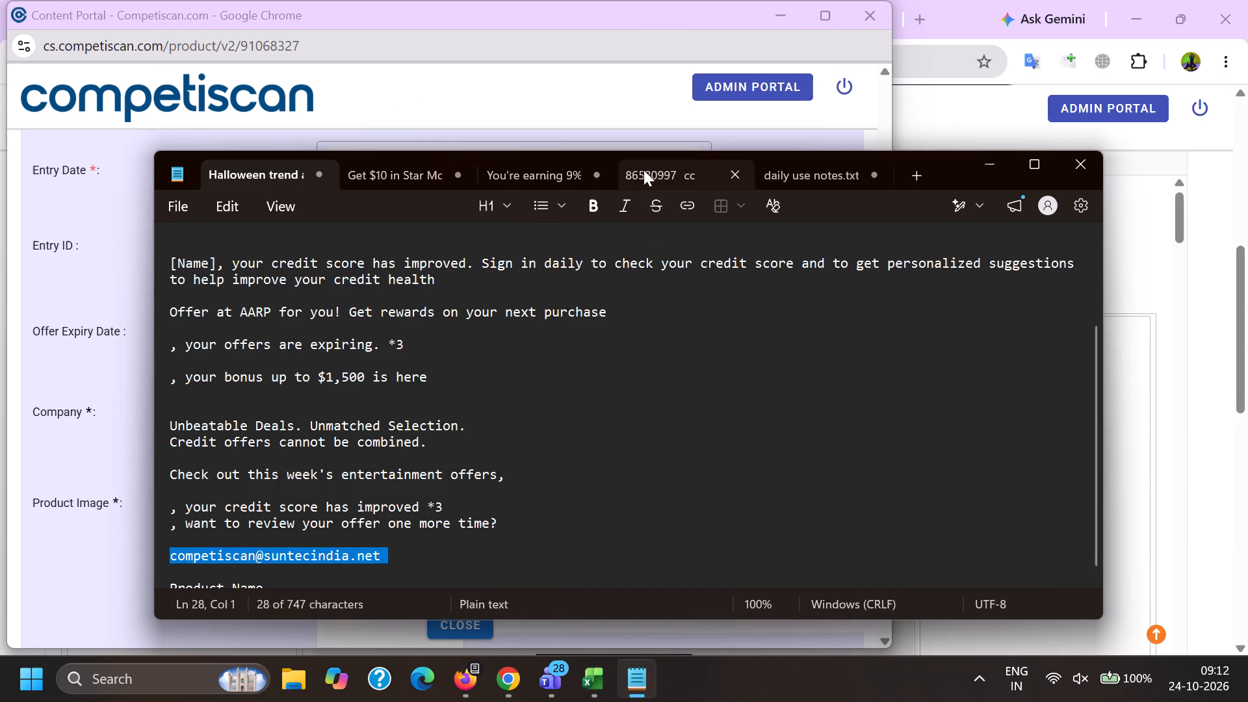
{"action": "left_click", "coordinate": [643, 169]}
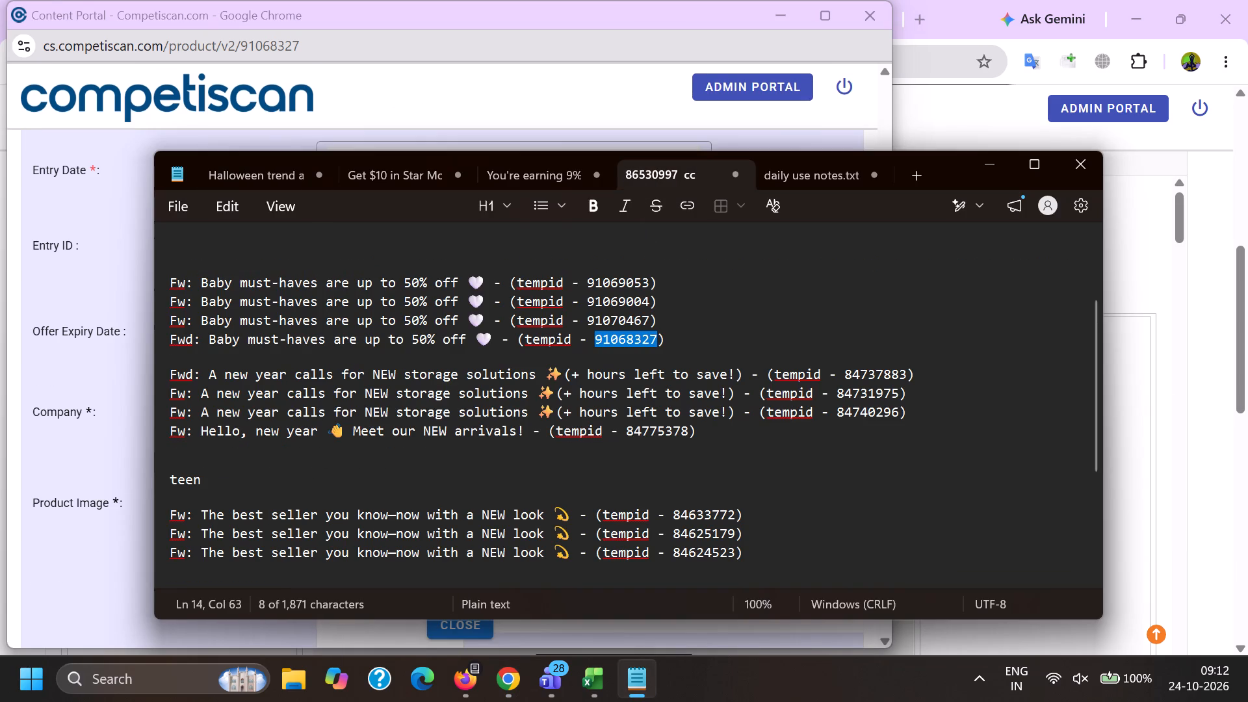
{"action": "left_click_drag", "start_coordinate": [203, 428], "coordinate": [539, 432]}
{"action": "left_click", "coordinate": [521, 433], "text": "shift"}
{"action": "key", "text": "ctrl+c"}
{"action": "left_click", "coordinate": [547, 687]}
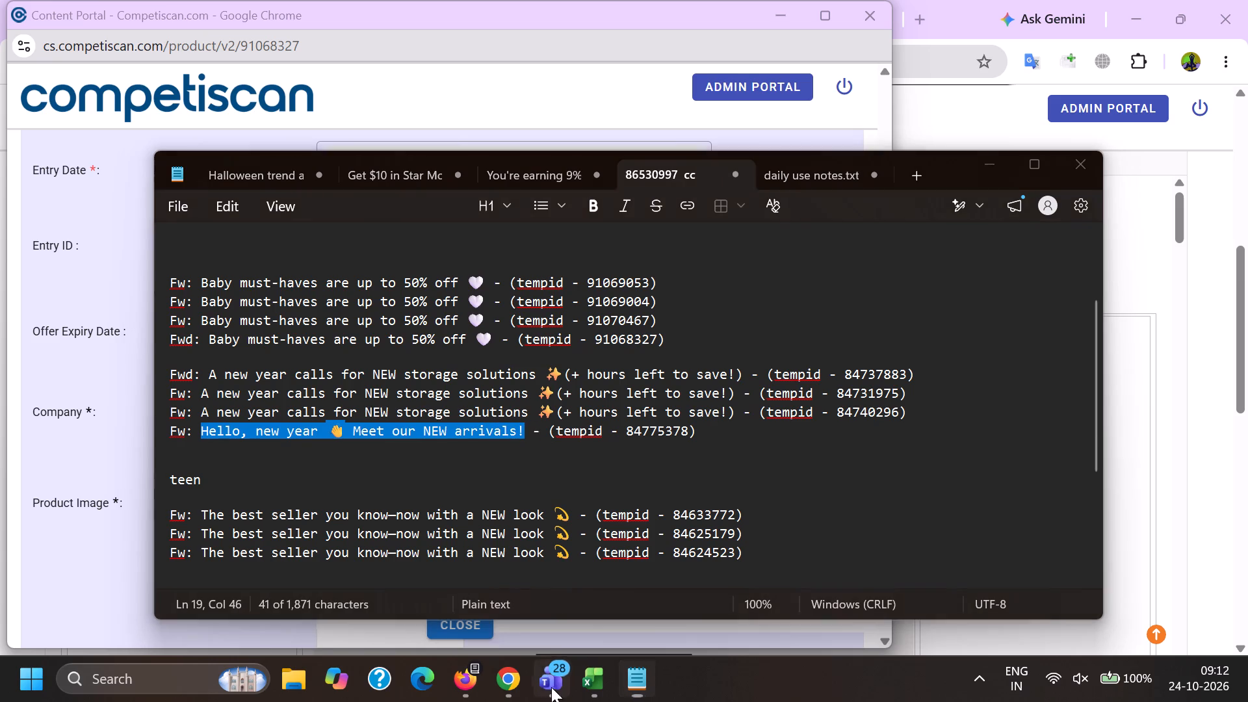
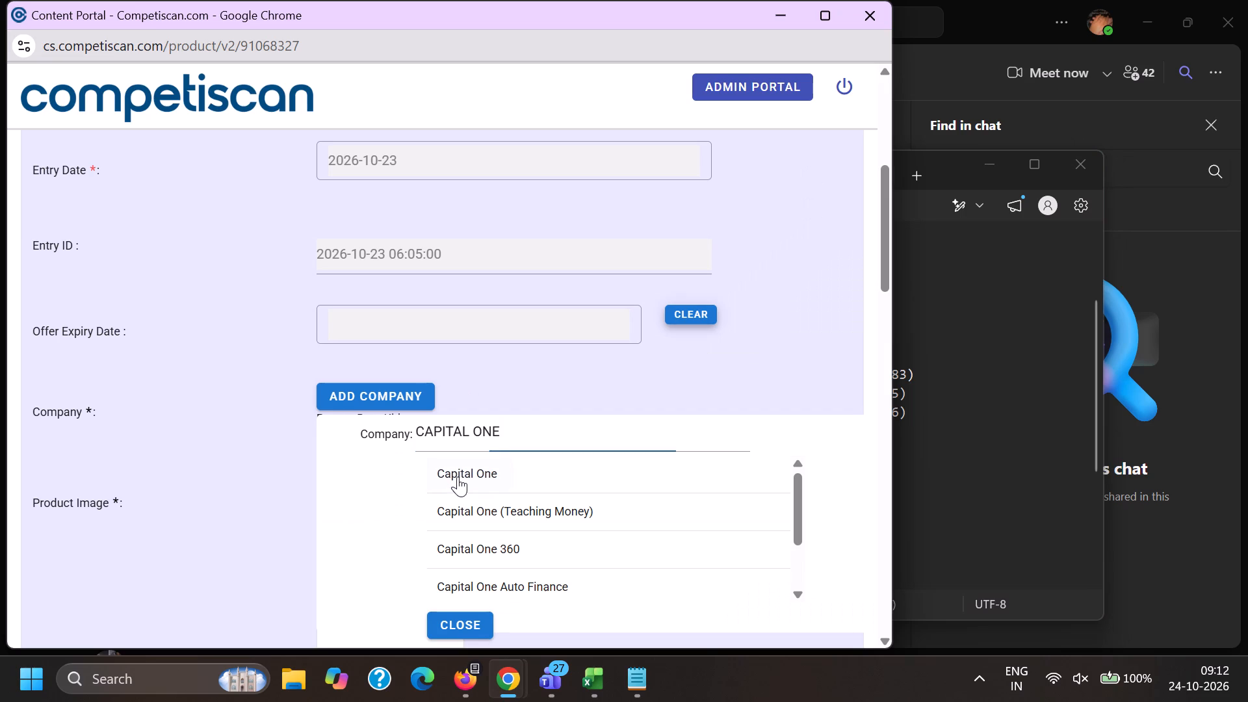
Add "Pottery Barn (Retail)" as the affinity/association in the product form for email 91068327.
{"action": "scroll", "coordinate": [436, 385], "scroll_direction": "down", "scroll_amount": 2}
{"action": "scroll", "coordinate": [432, 444], "scroll_direction": "down", "scroll_amount": 3}
{"action": "left_click", "coordinate": [422, 278]}
{"action": "scroll", "coordinate": [426, 291], "scroll_direction": "down", "scroll_amount": 6}
{"action": "scroll", "coordinate": [452, 435], "scroll_direction": "up", "scroll_amount": 3}
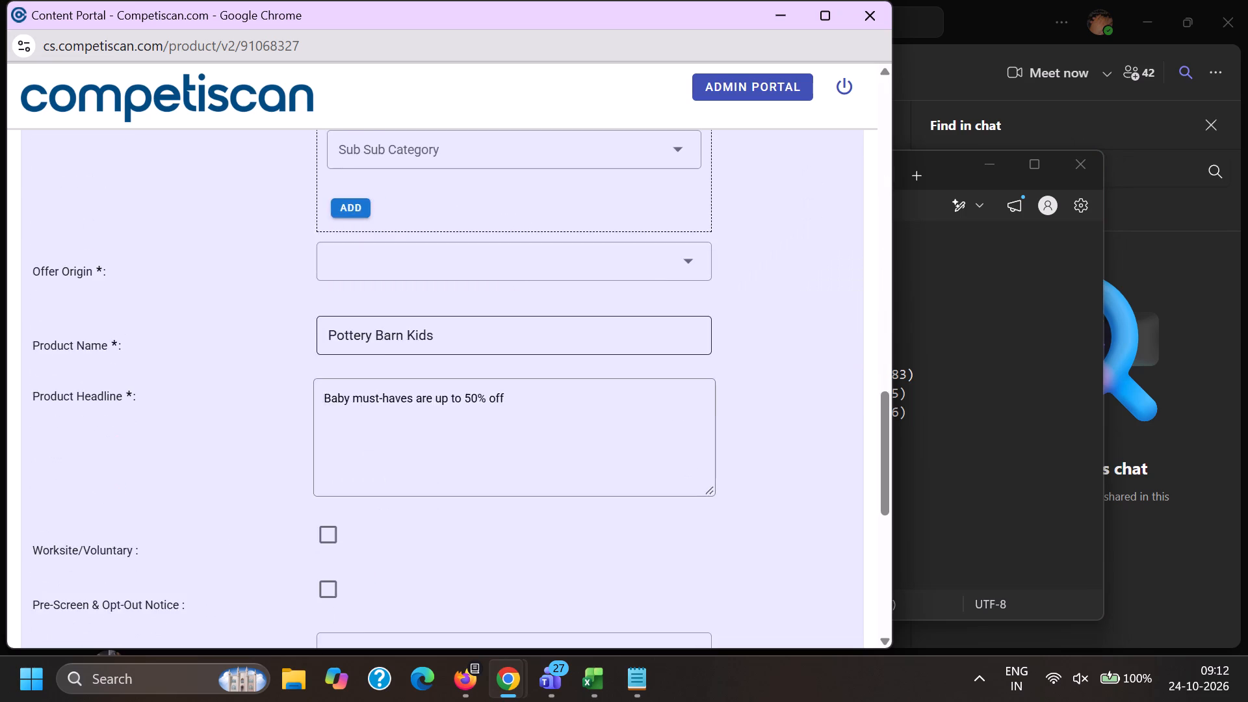
{"action": "scroll", "coordinate": [471, 354], "scroll_direction": "up", "scroll_amount": 2}
{"action": "left_click", "coordinate": [473, 229]}
{"action": "type", "text": "POTTERY"}
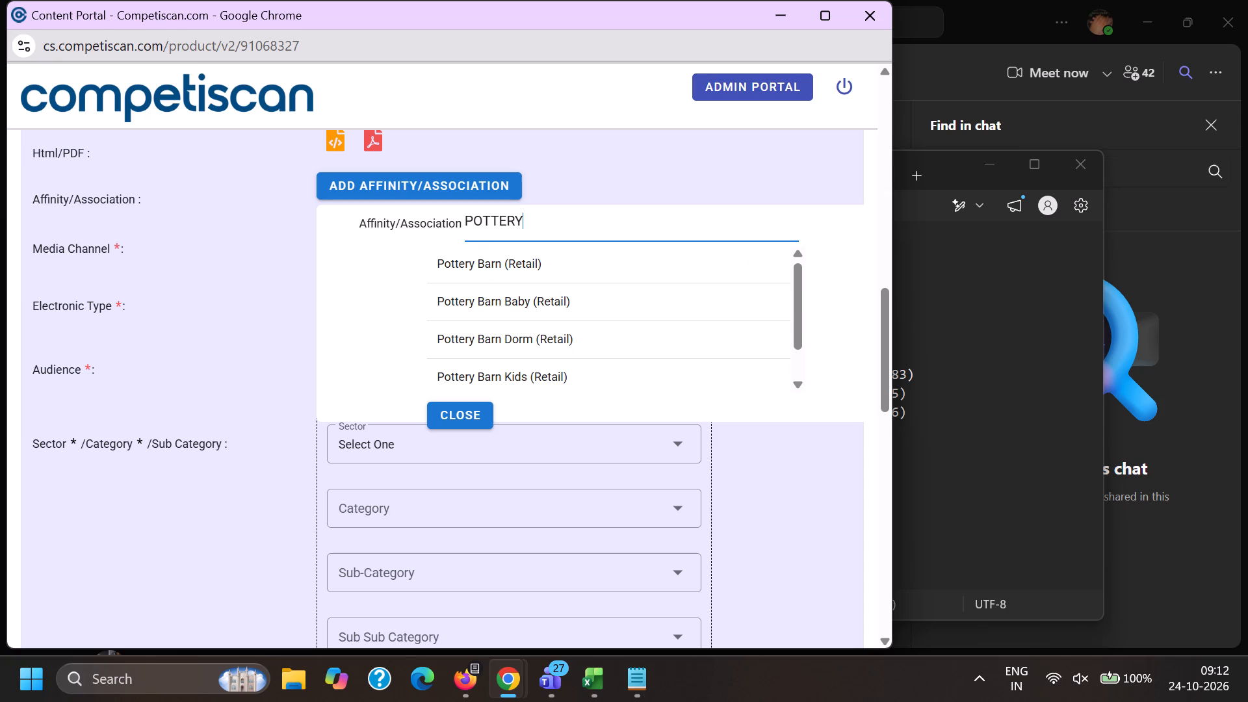
{"action": "left_click", "coordinate": [461, 260]}
Add a sector entry with sector Retail, category Home and sub category Furniture.
{"action": "scroll", "coordinate": [452, 227], "scroll_direction": "down", "scroll_amount": 4}
{"action": "scroll", "coordinate": [443, 291], "scroll_direction": "up", "scroll_amount": 2}
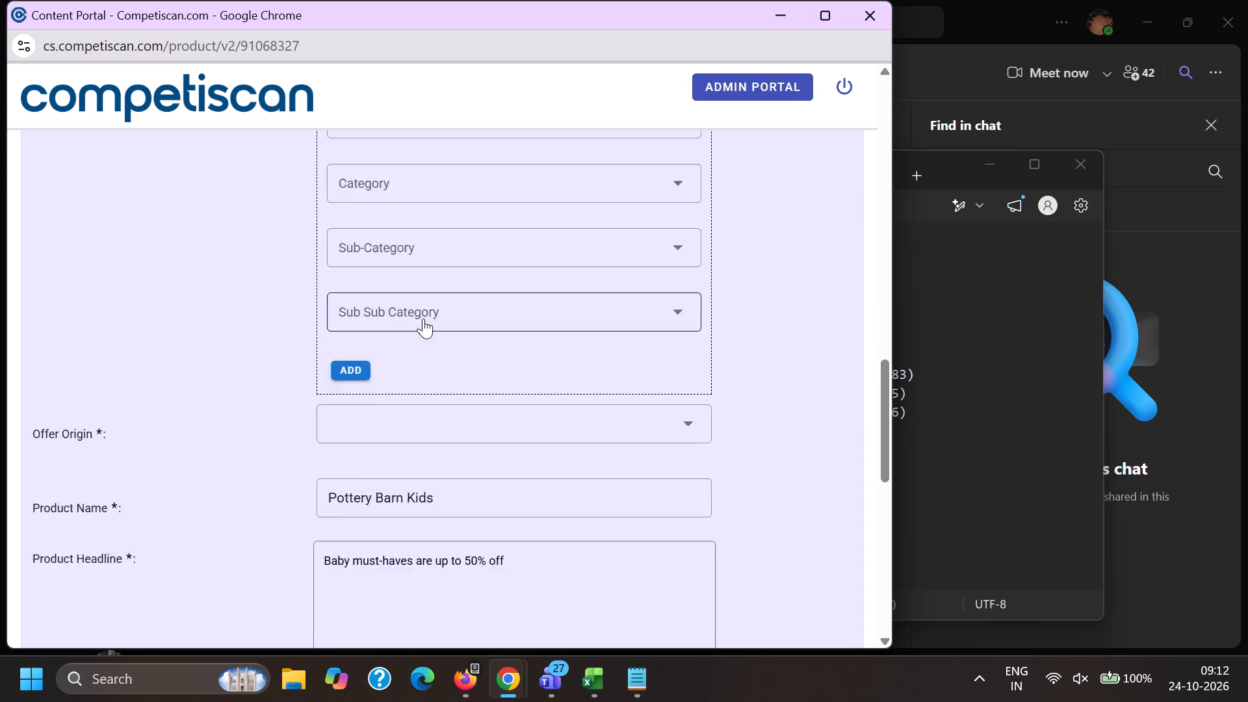
{"action": "scroll", "coordinate": [423, 318], "scroll_direction": "up", "scroll_amount": 1}
{"action": "left_click", "coordinate": [360, 378]}
{"action": "scroll", "coordinate": [360, 370], "scroll_direction": "down", "scroll_amount": 7}
{"action": "left_click", "coordinate": [374, 453]}
{"action": "left_click_drag", "start_coordinate": [277, 443], "coordinate": [320, 447]}
{"action": "left_click", "coordinate": [404, 434]}
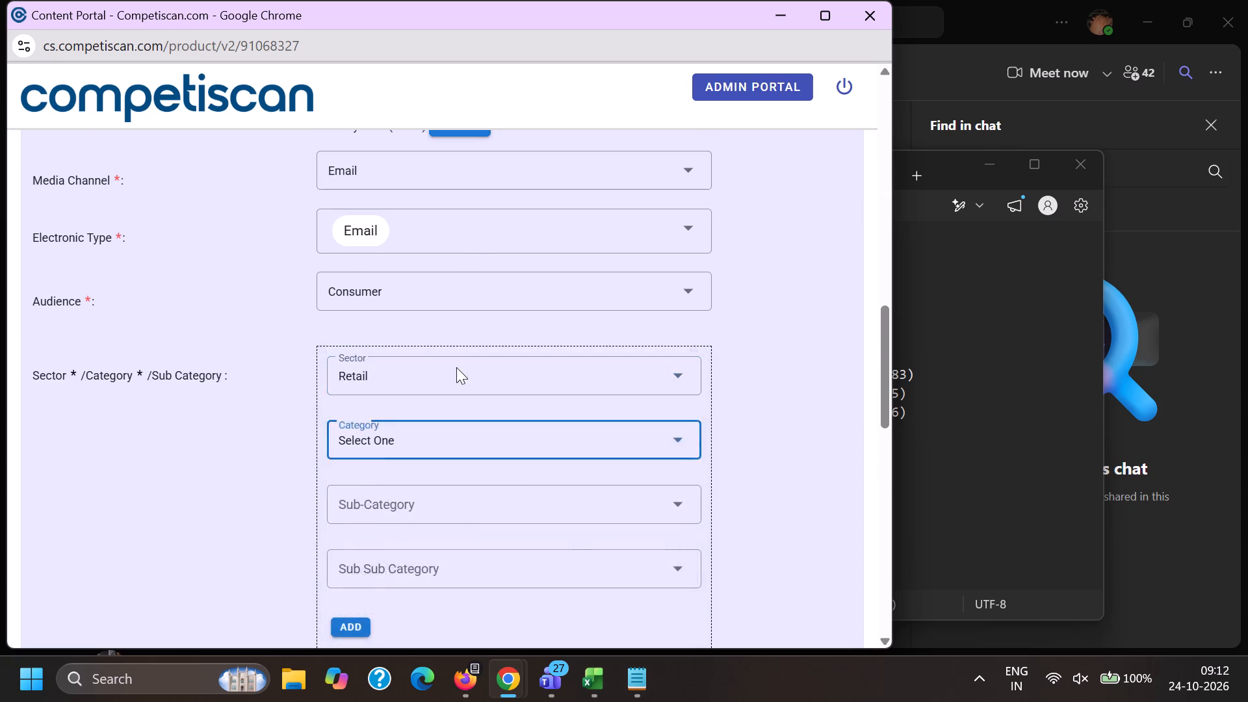
{"action": "scroll", "coordinate": [469, 246], "scroll_direction": "down", "scroll_amount": 8}
{"action": "left_click", "coordinate": [391, 190]}
{"action": "left_click_drag", "start_coordinate": [210, 221], "coordinate": [239, 233]}
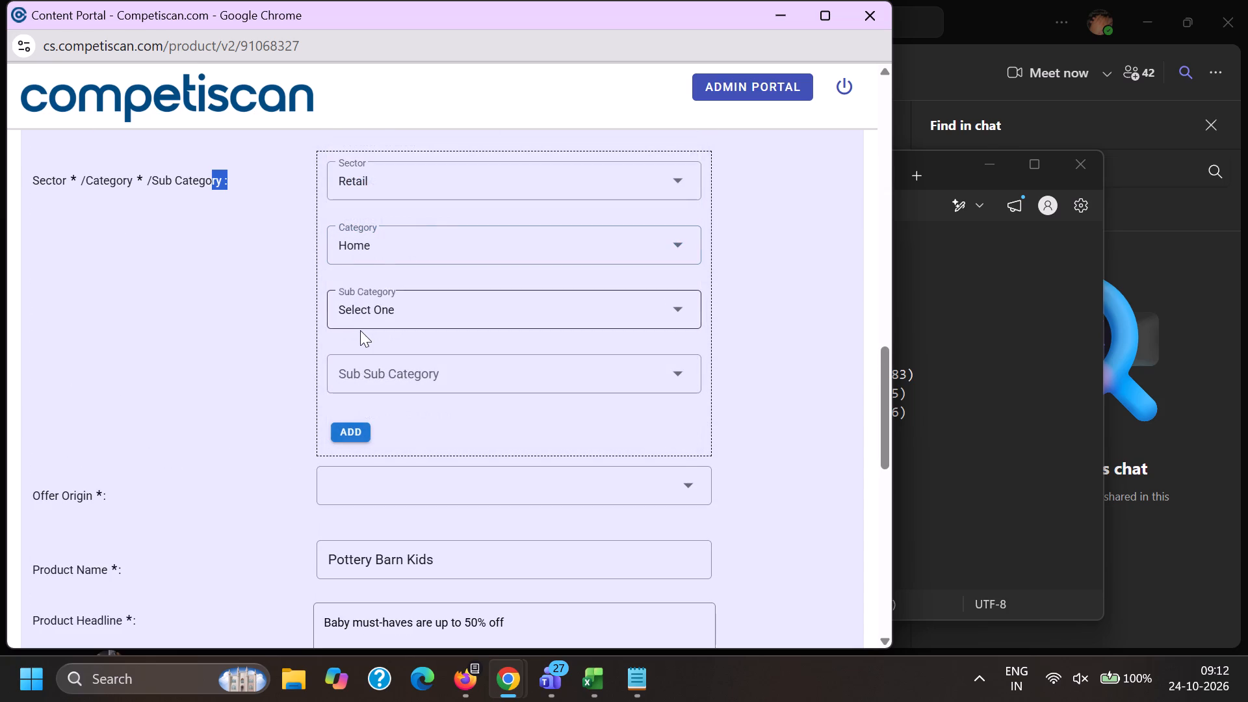
{"action": "left_click", "coordinate": [360, 330]}
{"action": "left_click", "coordinate": [389, 307]}
{"action": "left_click", "coordinate": [390, 531]}
{"action": "left_click", "coordinate": [322, 532]}
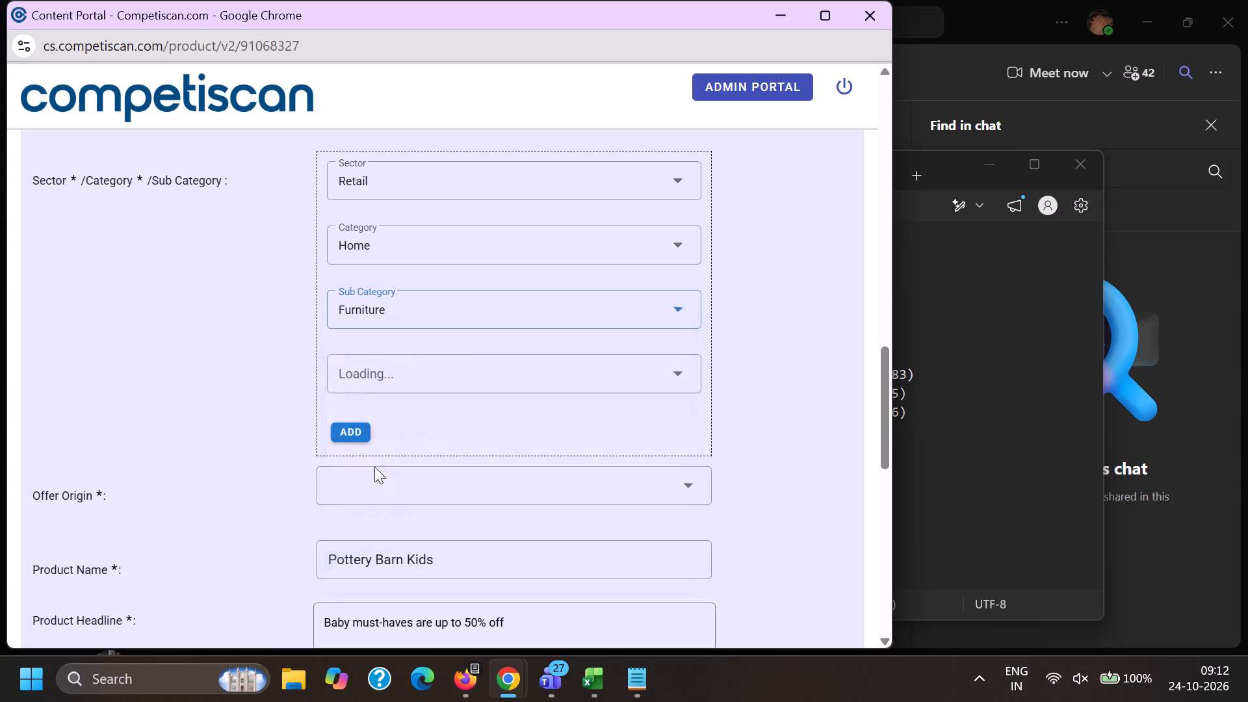
{"action": "left_click", "coordinate": [346, 435]}
Add a second sector entry with sector Credit Cards, category Payment Cards and sub category Credit Cards.
{"action": "scroll", "coordinate": [386, 489], "scroll_direction": "up", "scroll_amount": 2}
{"action": "left_click", "coordinate": [392, 396]}
{"action": "scroll", "coordinate": [385, 513], "scroll_direction": "up", "scroll_amount": 6}
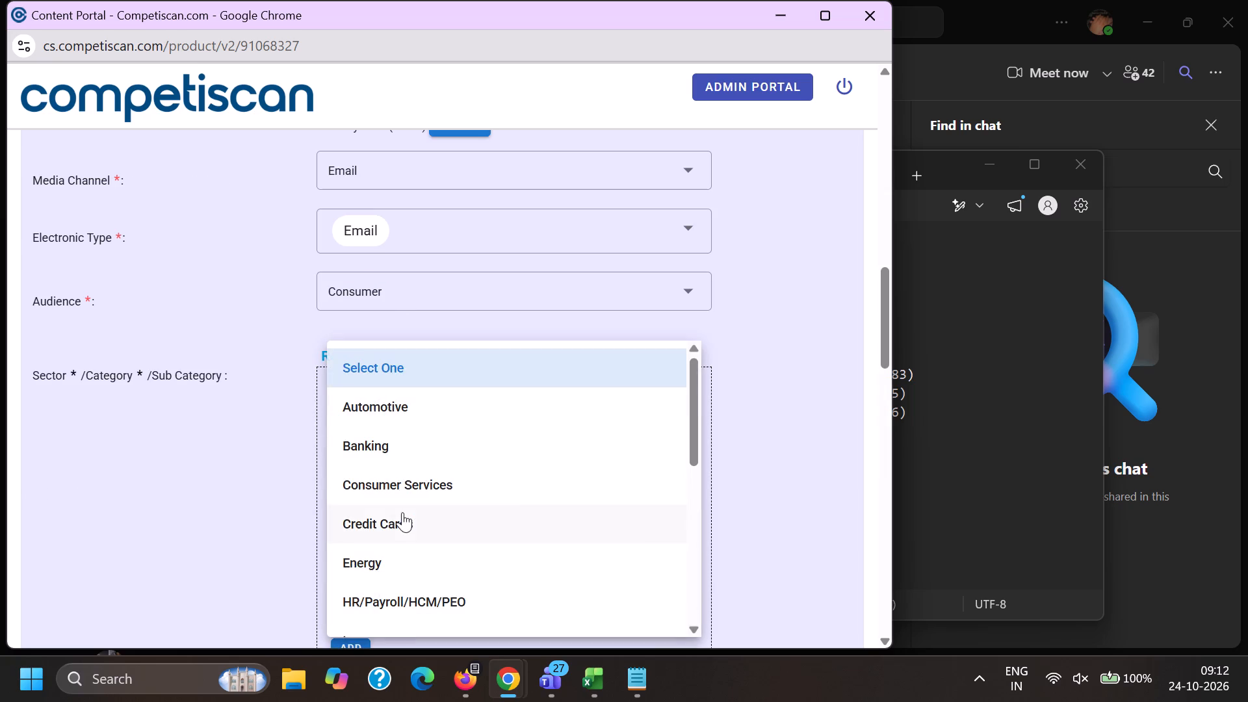
{"action": "left_click", "coordinate": [402, 512]}
{"action": "left_click_drag", "start_coordinate": [269, 499], "coordinate": [290, 500]}
{"action": "left_click", "coordinate": [402, 442]}
{"action": "scroll", "coordinate": [410, 327], "scroll_direction": "down", "scroll_amount": 1}
{"action": "left_click", "coordinate": [399, 441]}
{"action": "left_click", "coordinate": [374, 435]}
{"action": "scroll", "coordinate": [367, 356], "scroll_direction": "down", "scroll_amount": 2}
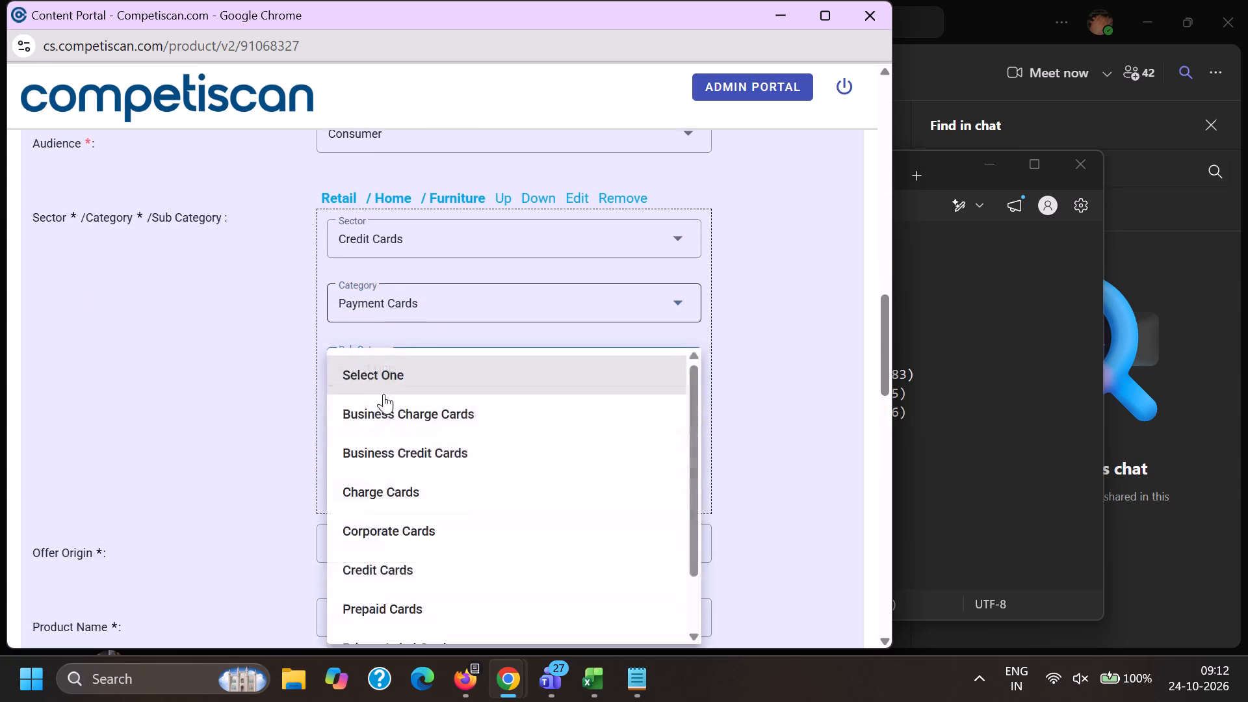
{"action": "left_click", "coordinate": [394, 432]}
{"action": "left_click_drag", "start_coordinate": [268, 415], "coordinate": [276, 413]}
{"action": "left_click", "coordinate": [355, 354]}
Move the Retail / Home / Furniture entry down below the Credit Cards entry.
{"action": "scroll", "coordinate": [370, 426], "scroll_direction": "up", "scroll_amount": 3}
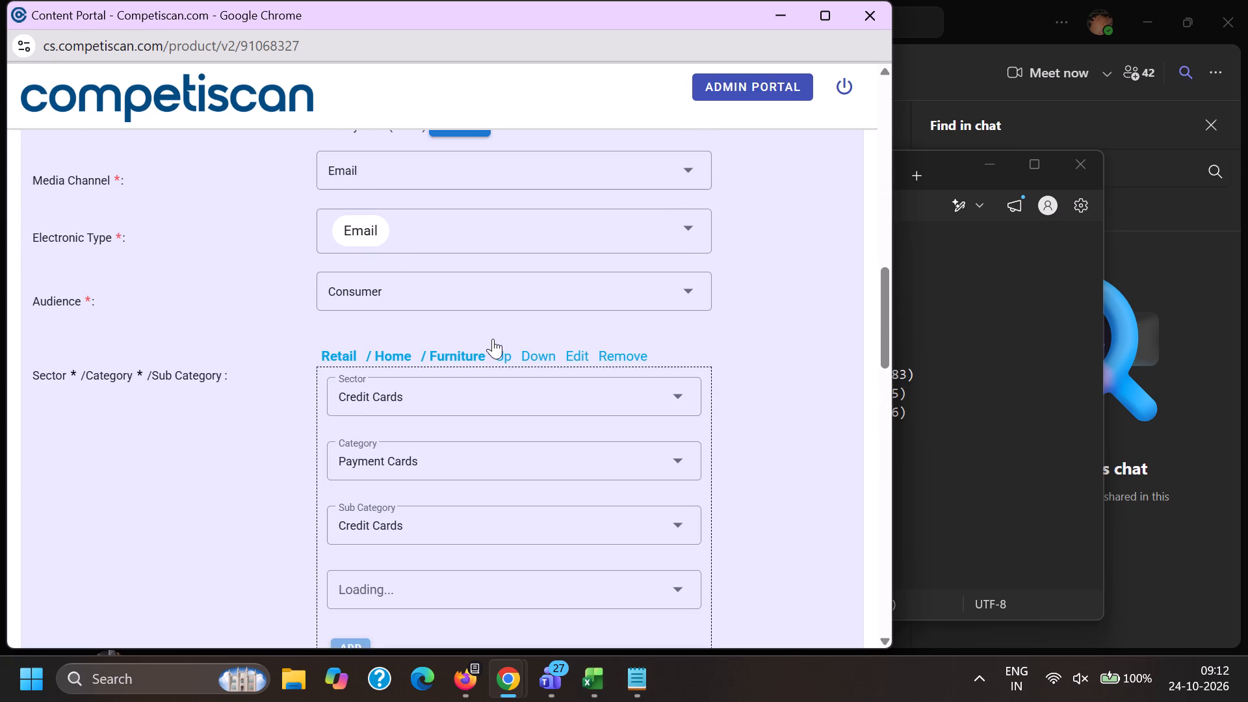
{"action": "left_click", "coordinate": [535, 353]}
Set the offer origin to Provider/Bank.
{"action": "scroll", "coordinate": [493, 333], "scroll_direction": "down", "scroll_amount": 5}
{"action": "left_click", "coordinate": [381, 261]}
{"action": "double_click", "coordinate": [376, 334]}
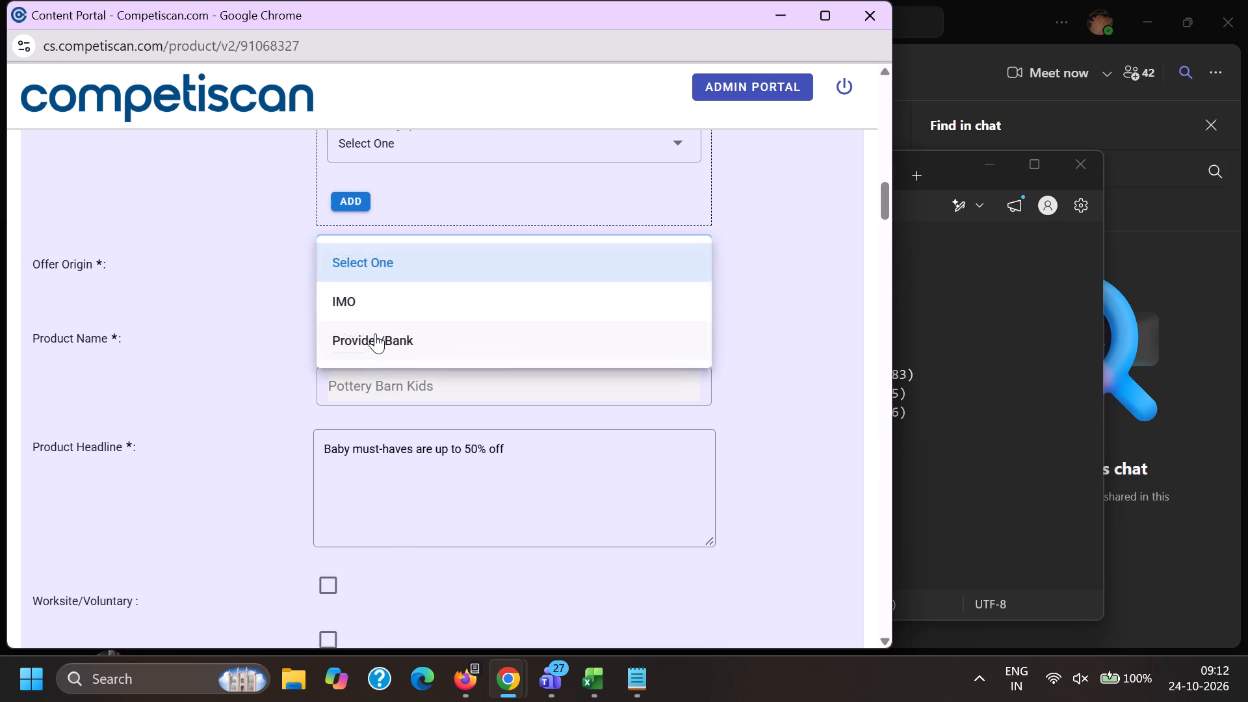
Look up the product name using "Pottery Barn Kids" copied from the form, replacing the pasted subject, and choose the match.
{"action": "key", "text": "ctrl+v"}
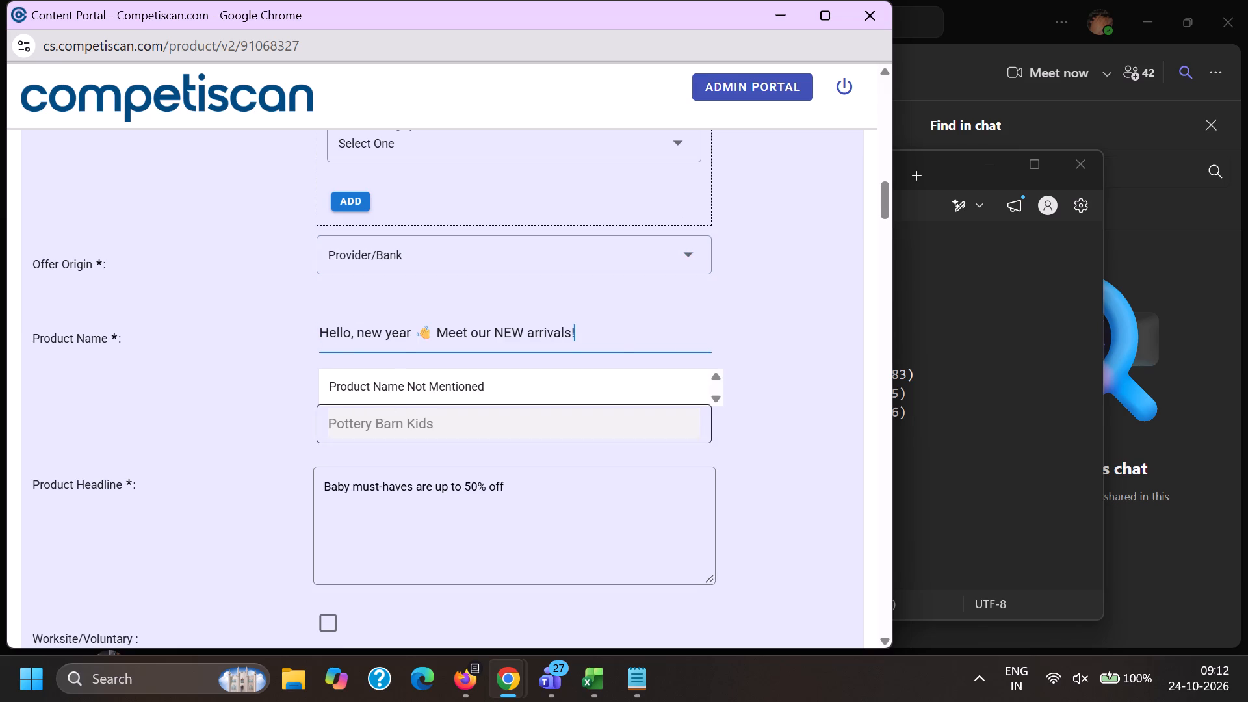
{"action": "double_click", "coordinate": [341, 422]}
{"action": "left_click", "coordinate": [398, 416], "text": "shift"}
{"action": "key", "text": "ctrl+c"}
{"action": "triple_click", "coordinate": [359, 330]}
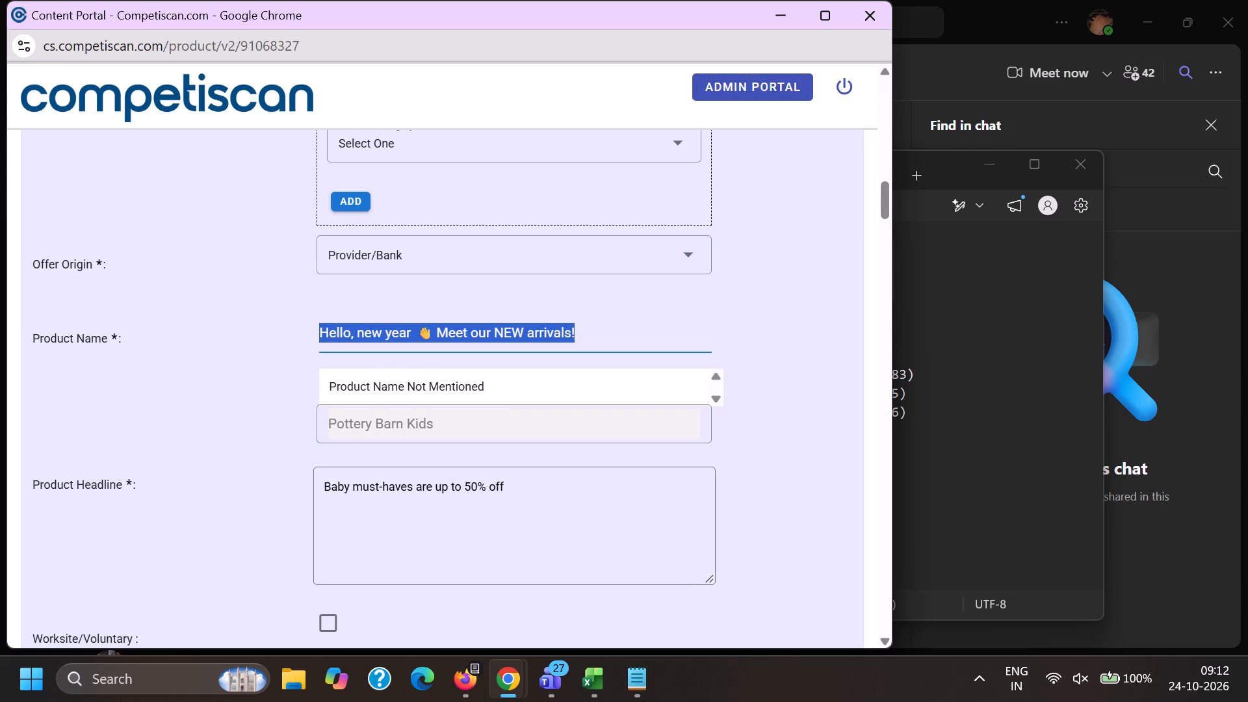
{"action": "left_click", "coordinate": [359, 330]}
{"action": "key", "text": "ctrl+v"}
{"action": "left_click", "coordinate": [409, 416]}
{"action": "scroll", "coordinate": [409, 415], "scroll_direction": "up", "scroll_amount": 3}
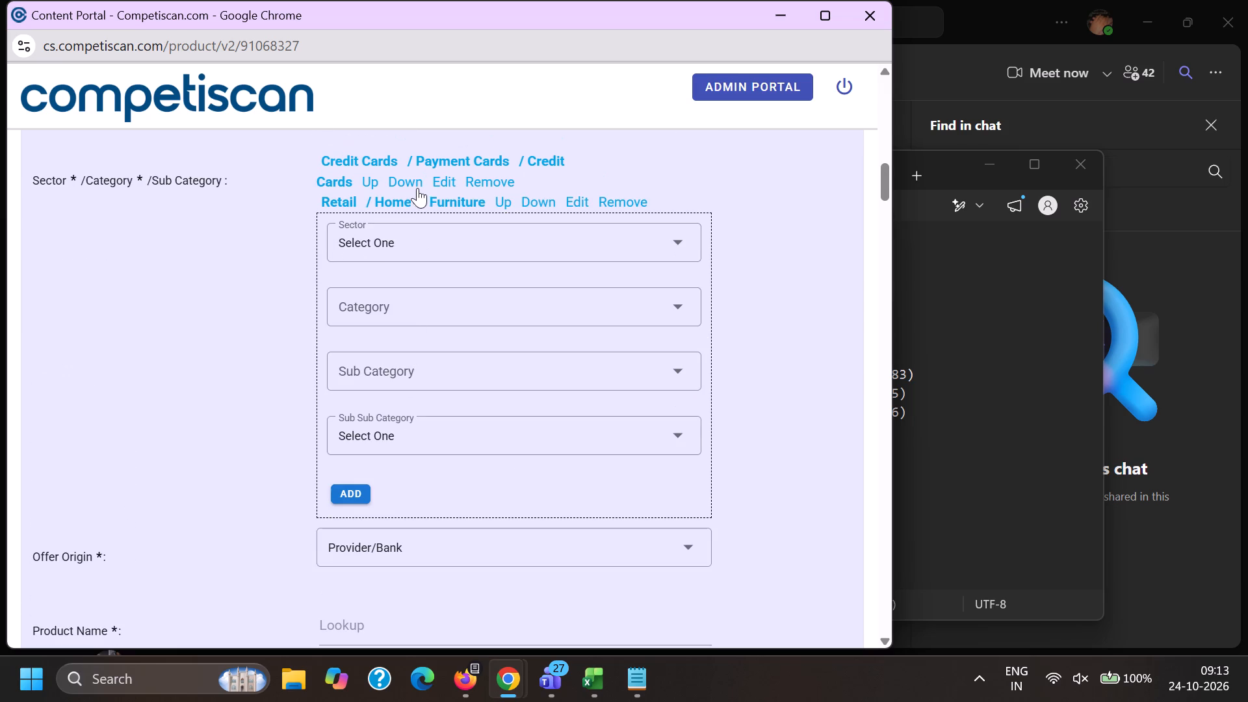
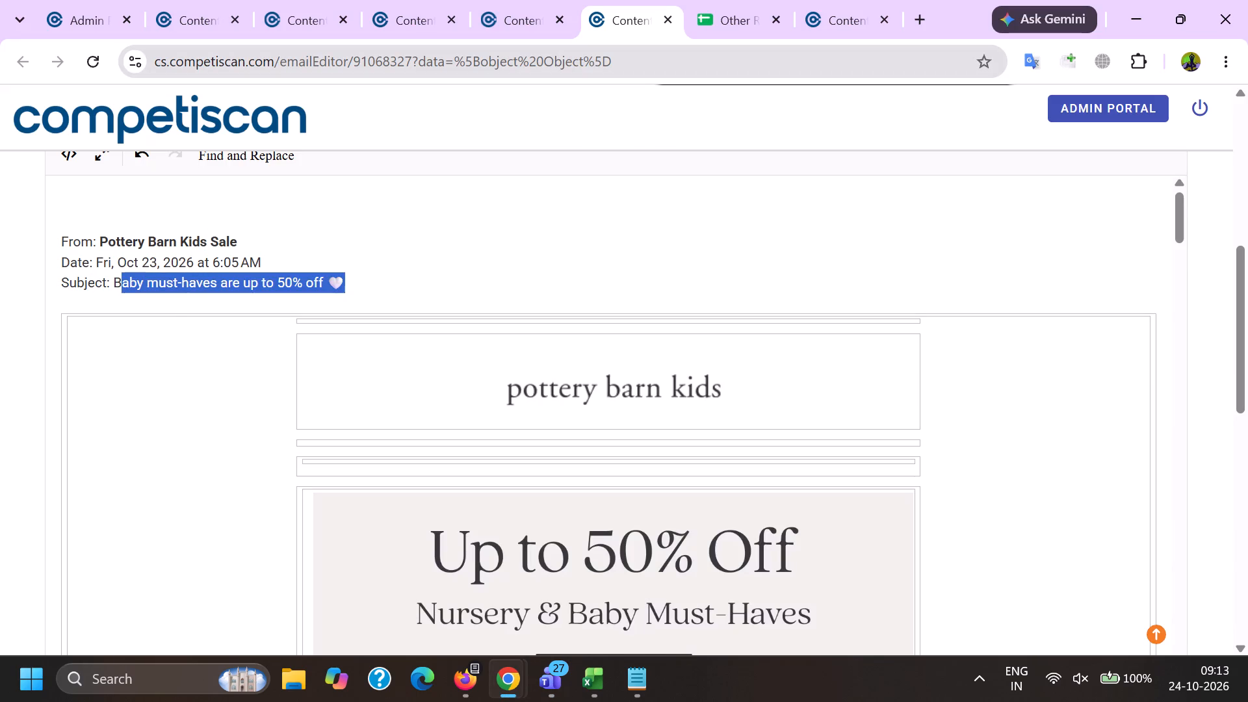
Fill the product headline with the email's subject, ending it as "Baby must-haves are up to 50% off." without the heart emoji.
{"action": "double_click", "coordinate": [130, 281]}
{"action": "left_click", "coordinate": [350, 288], "text": "shift"}
{"action": "key", "text": "ctrl+c"}
{"action": "key", "text": "alt+Tab"}
{"action": "key", "text": "alt+Tab"}
{"action": "key", "text": "ctrl+v"}
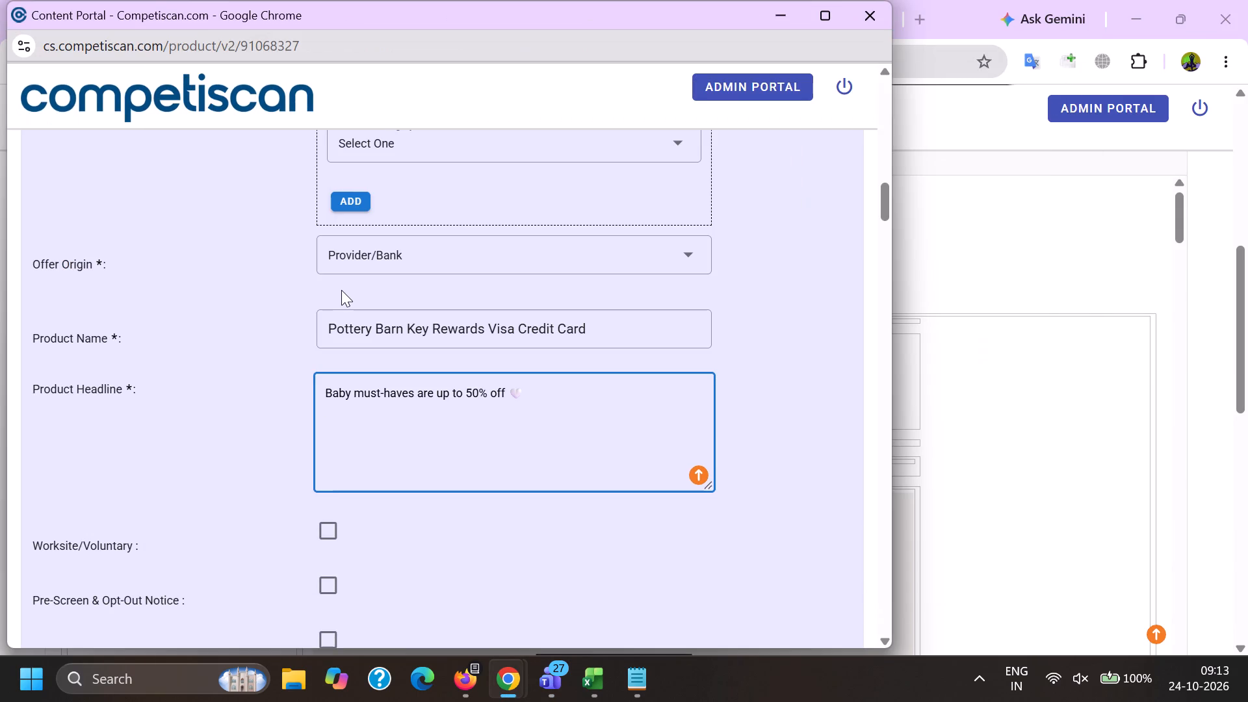
{"action": "key", "text": "BackSpace"}
{"action": "key", "text": "BackSpace"}
{"action": "key", "text": "BackSpace"}
{"action": "type", "text": "."}
{"action": "key", "text": "space"}
Append "Earn 10% back in rewards", copied from the reference product's headline, to the product headline.
{"action": "key", "text": "alt+Tab"}
{"action": "left_click", "coordinate": [836, 0]}
{"action": "scroll", "coordinate": [733, 400], "scroll_direction": "up", "scroll_amount": 9}
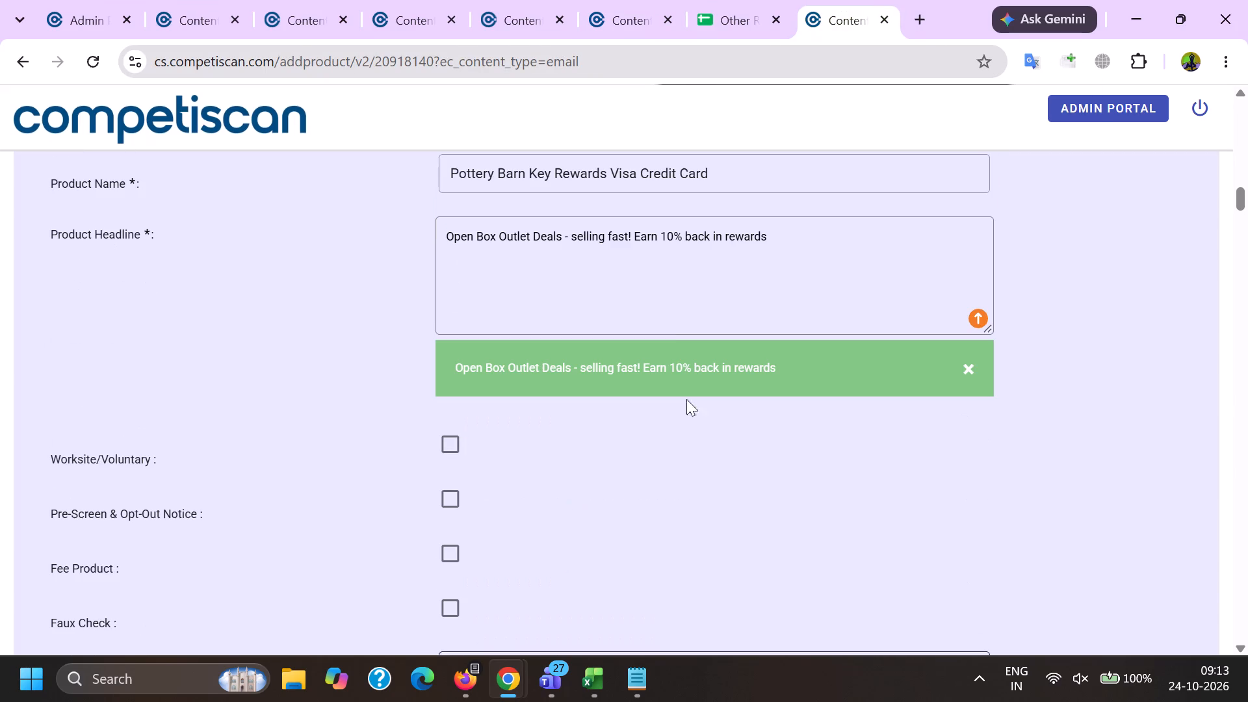
{"action": "double_click", "coordinate": [651, 239]}
{"action": "left_click", "coordinate": [875, 245], "text": "shift"}
{"action": "key", "text": "ctrl+c"}
{"action": "key", "text": "alt+Tab"}
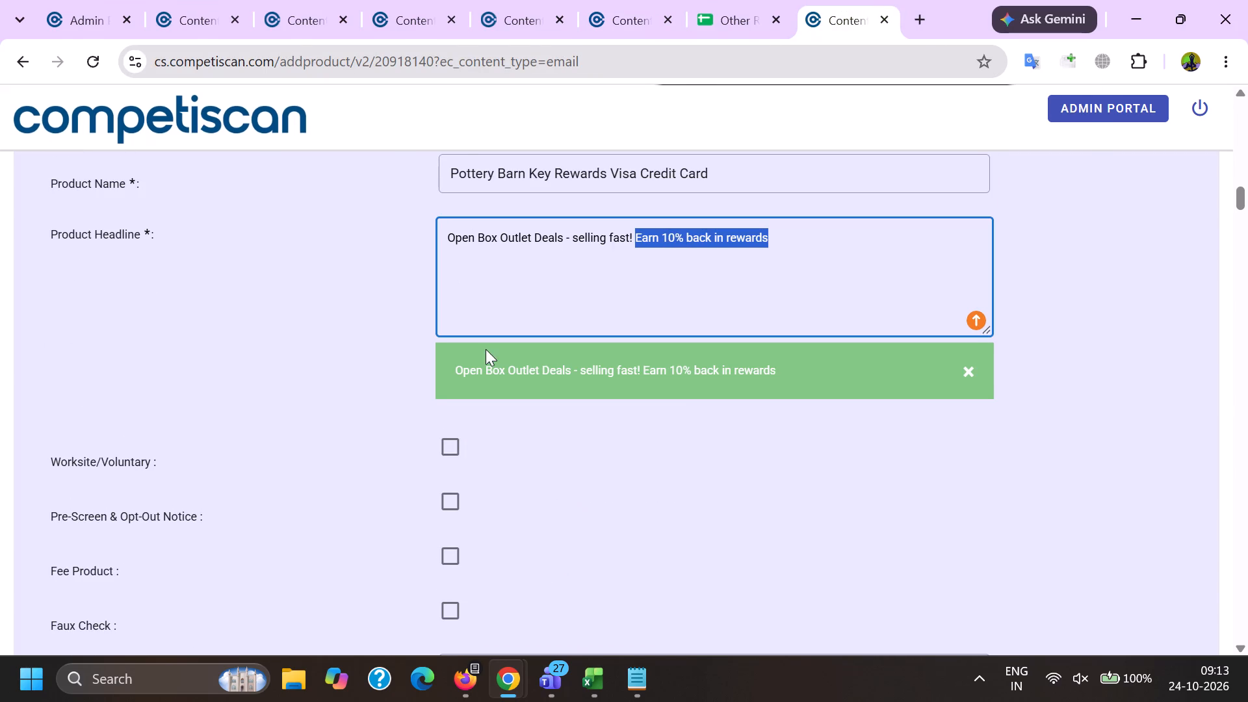
{"action": "key", "text": "ctrl+v"}
Set the response mechanism to URL/Website.
{"action": "scroll", "coordinate": [464, 427], "scroll_direction": "down", "scroll_amount": 5}
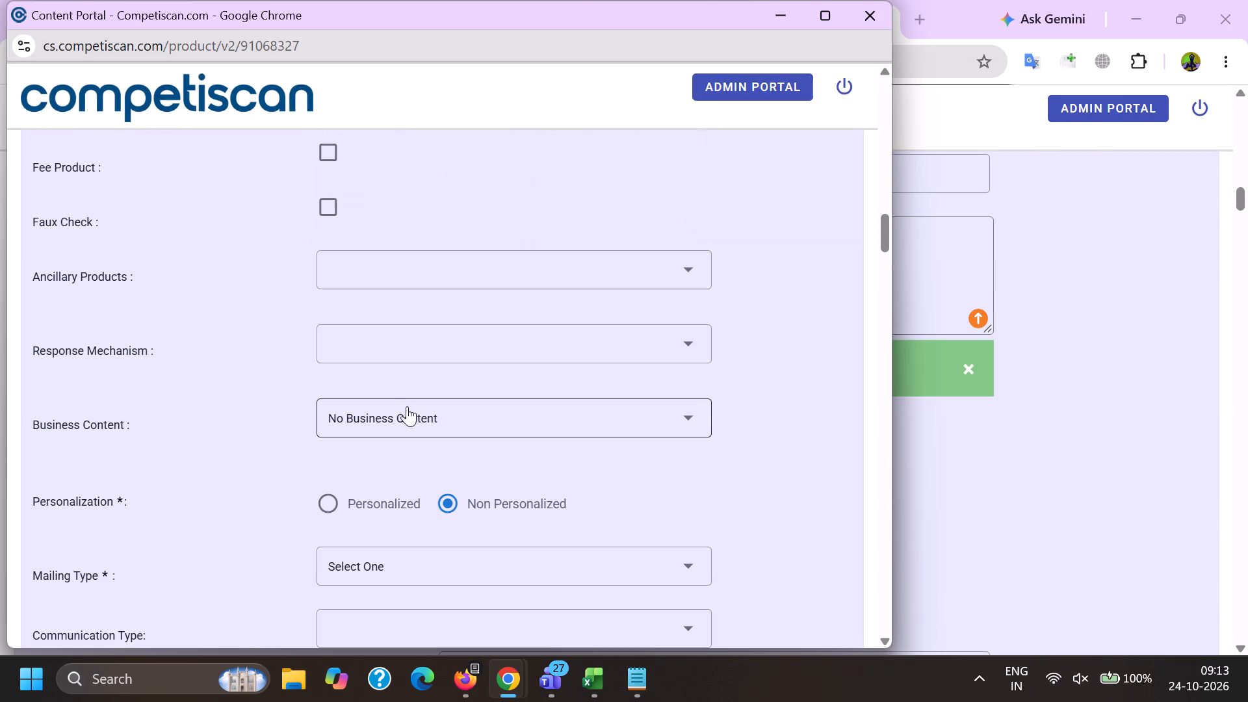
{"action": "left_click", "coordinate": [379, 330]}
{"action": "scroll", "coordinate": [387, 231], "scroll_direction": "down", "scroll_amount": 8}
{"action": "left_click", "coordinate": [432, 370]}
{"action": "left_click", "coordinate": [262, 374]}
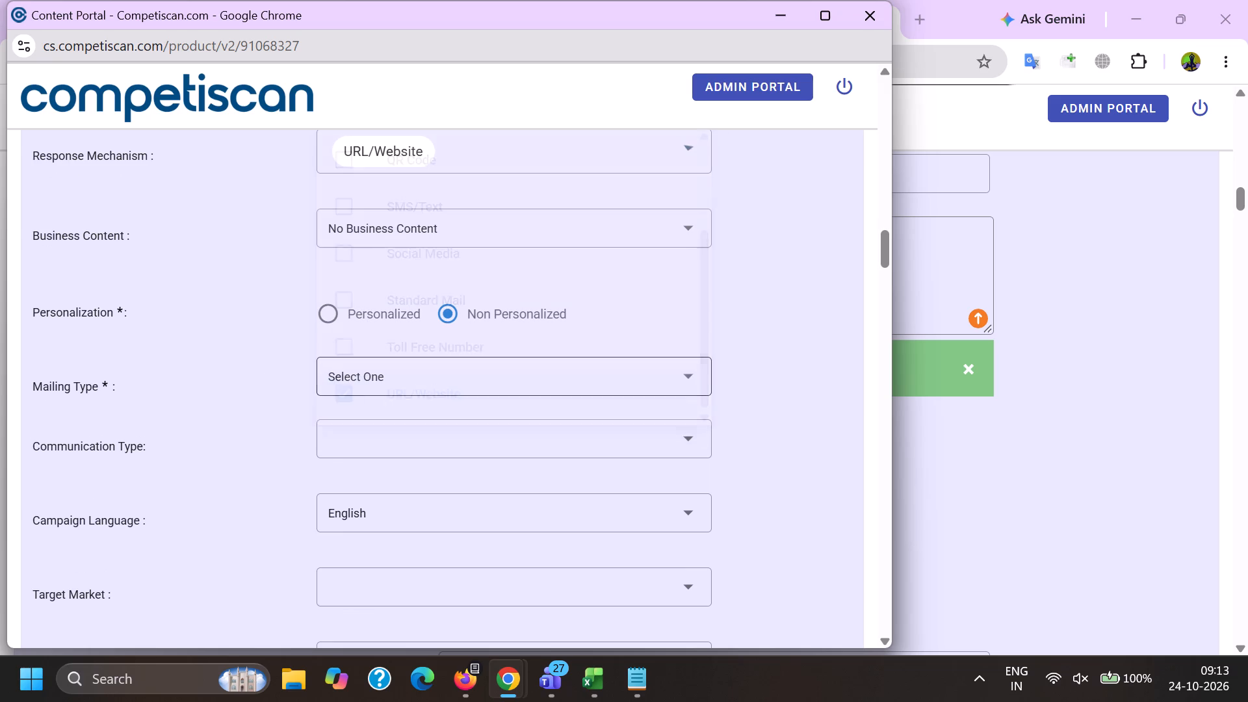
Set the mailing type to Acquisition.
{"action": "left_click", "coordinate": [388, 370]}
{"action": "left_click", "coordinate": [398, 398]}
{"action": "left_click", "coordinate": [400, 421]}
{"action": "left_click", "coordinate": [389, 374]}
{"action": "left_click", "coordinate": [385, 426]}
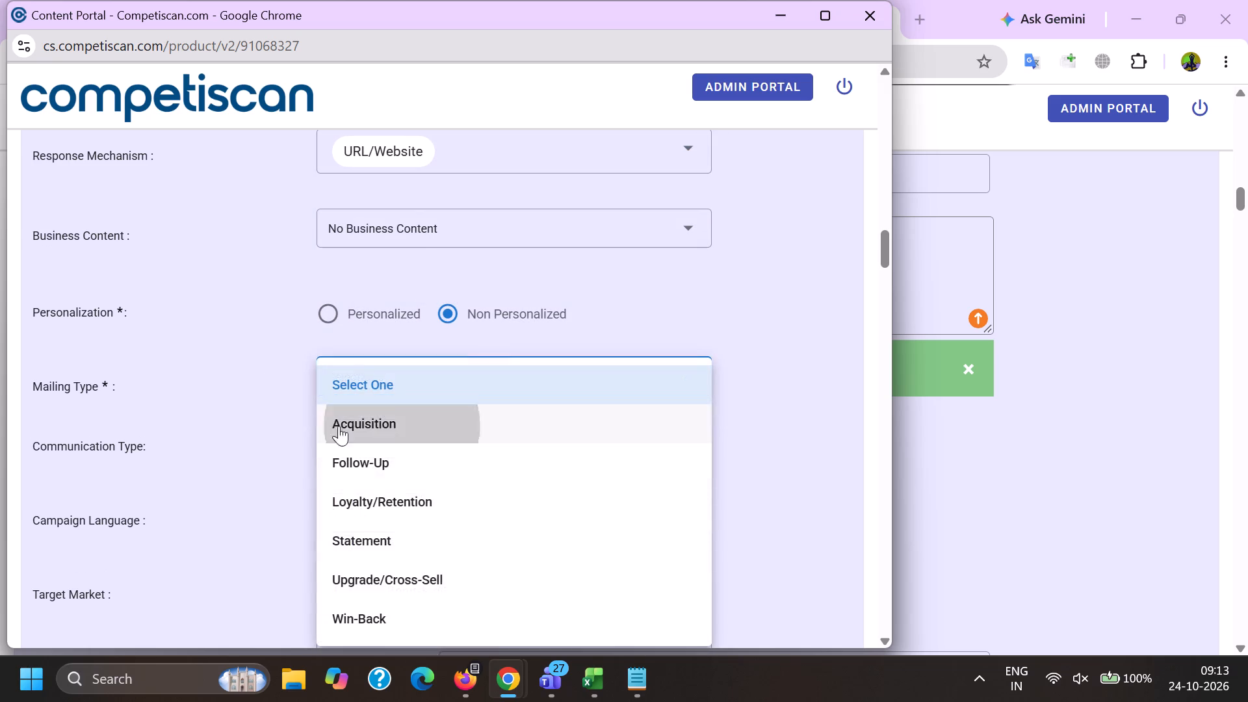
{"action": "left_click_drag", "start_coordinate": [243, 426], "coordinate": [263, 434]}
Select the communication types used by the reference product: Bonuses/Contests/Incentives, Co-Brand and Mobile Application.
{"action": "left_click", "coordinate": [375, 425]}
{"action": "scroll", "coordinate": [383, 328], "scroll_direction": "down", "scroll_amount": 2}
{"action": "left_click", "coordinate": [408, 394]}
{"action": "scroll", "coordinate": [410, 393], "scroll_direction": "down", "scroll_amount": 5}
{"action": "left_click", "coordinate": [411, 374]}
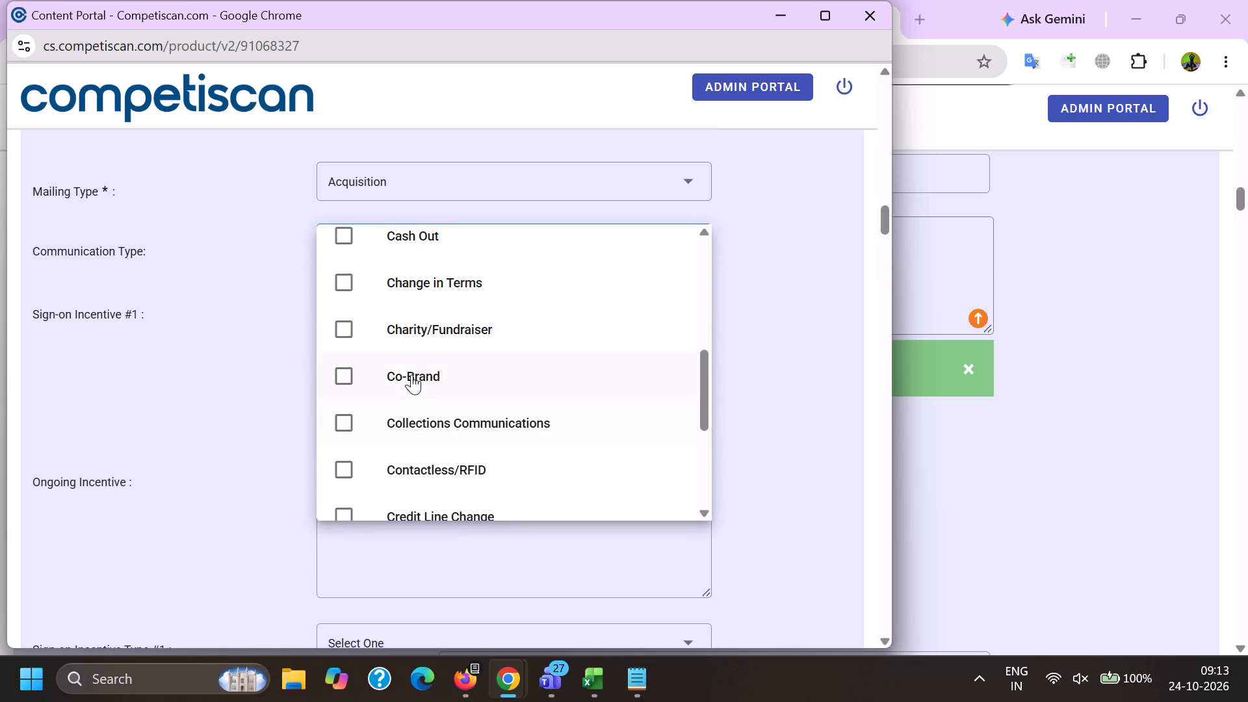
{"action": "scroll", "coordinate": [409, 389], "scroll_direction": "down", "scroll_amount": 10}
{"action": "left_click", "coordinate": [436, 465]}
{"action": "left_click_drag", "start_coordinate": [238, 444], "coordinate": [244, 443]}
Copy "10% back in rewards during the first 30 days from account opening" from the reference product into Sign-on Incentive #1.
{"action": "key", "text": "alt+Tab"}
{"action": "scroll", "coordinate": [915, 438], "scroll_direction": "down", "scroll_amount": 5}
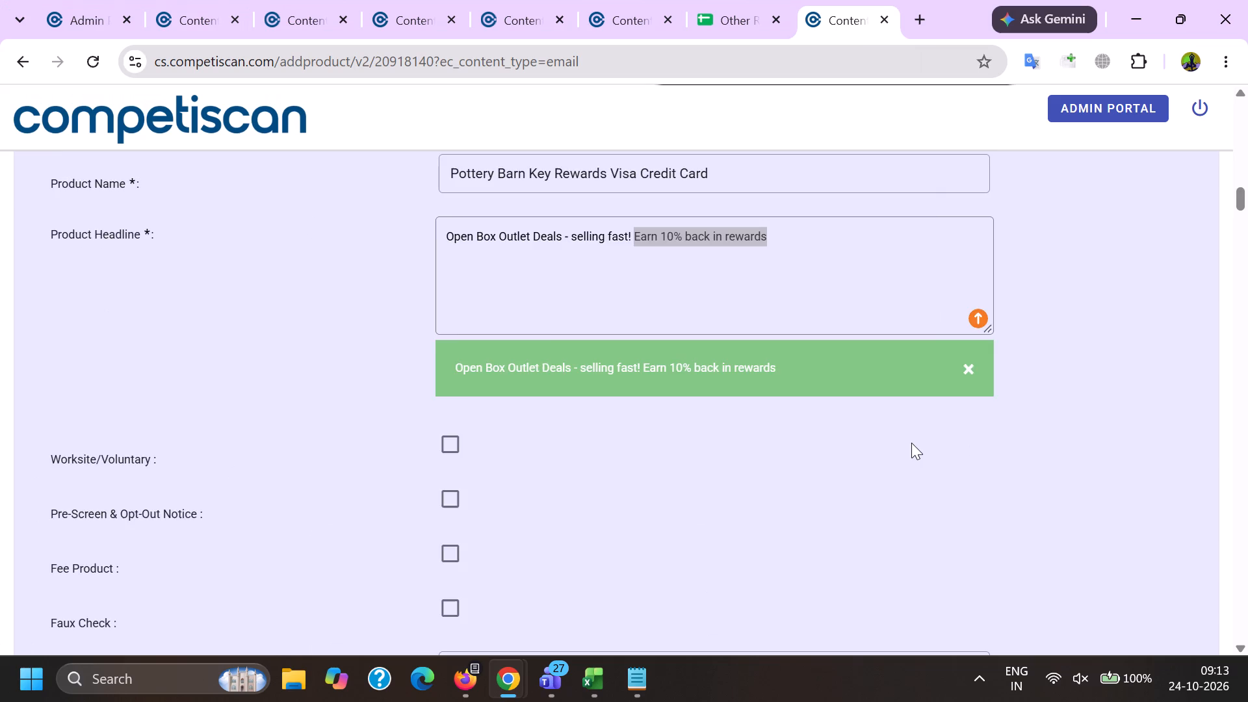
{"action": "scroll", "coordinate": [848, 525], "scroll_direction": "down", "scroll_amount": 2}
{"action": "left_click_drag", "start_coordinate": [894, 448], "coordinate": [265, 391]}
{"action": "key", "text": "ctrl+c"}
{"action": "key", "text": "alt+Tab"}
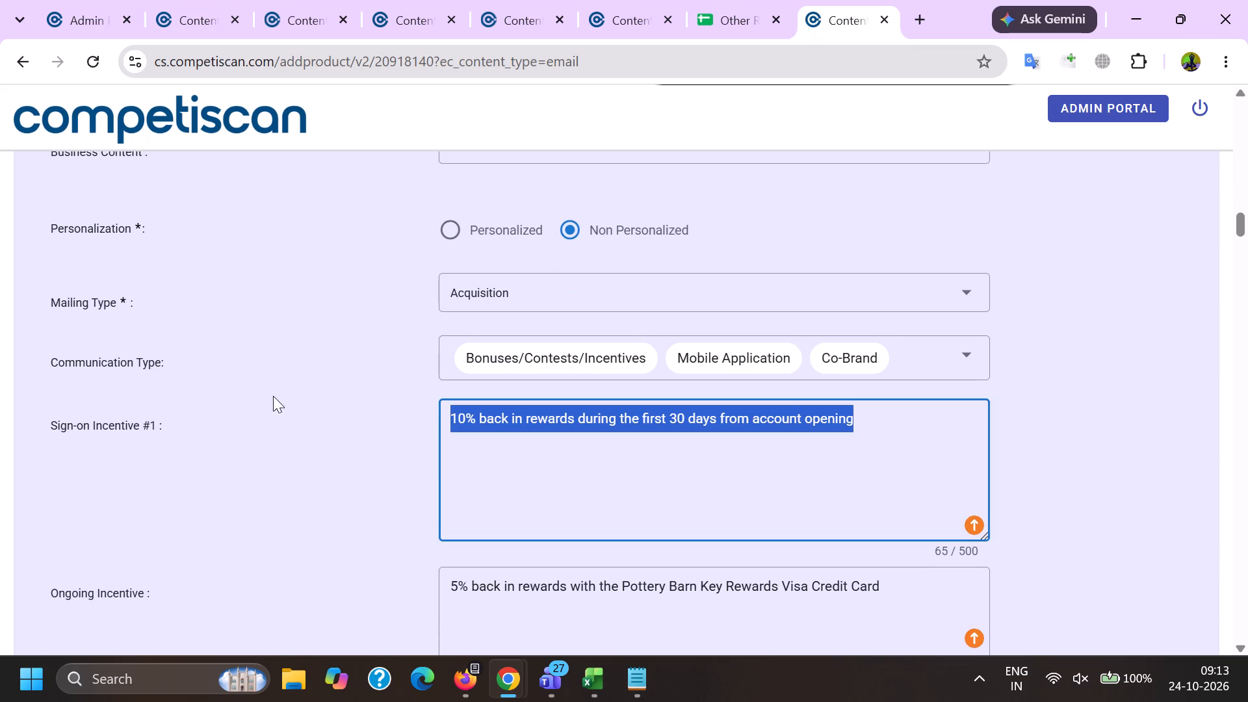
{"action": "left_click", "coordinate": [471, 406]}
{"action": "key", "text": "ctrl+v"}
Copy "5% back in rewards with the Pottery Barn Key Rewards Visa Credit Card" from the reference product into the ongoing incentive.
{"action": "left_click", "coordinate": [523, 556], "text": "ctrl"}
{"action": "key", "text": "alt+Tab"}
{"action": "left_click_drag", "start_coordinate": [930, 604], "coordinate": [932, 604]}
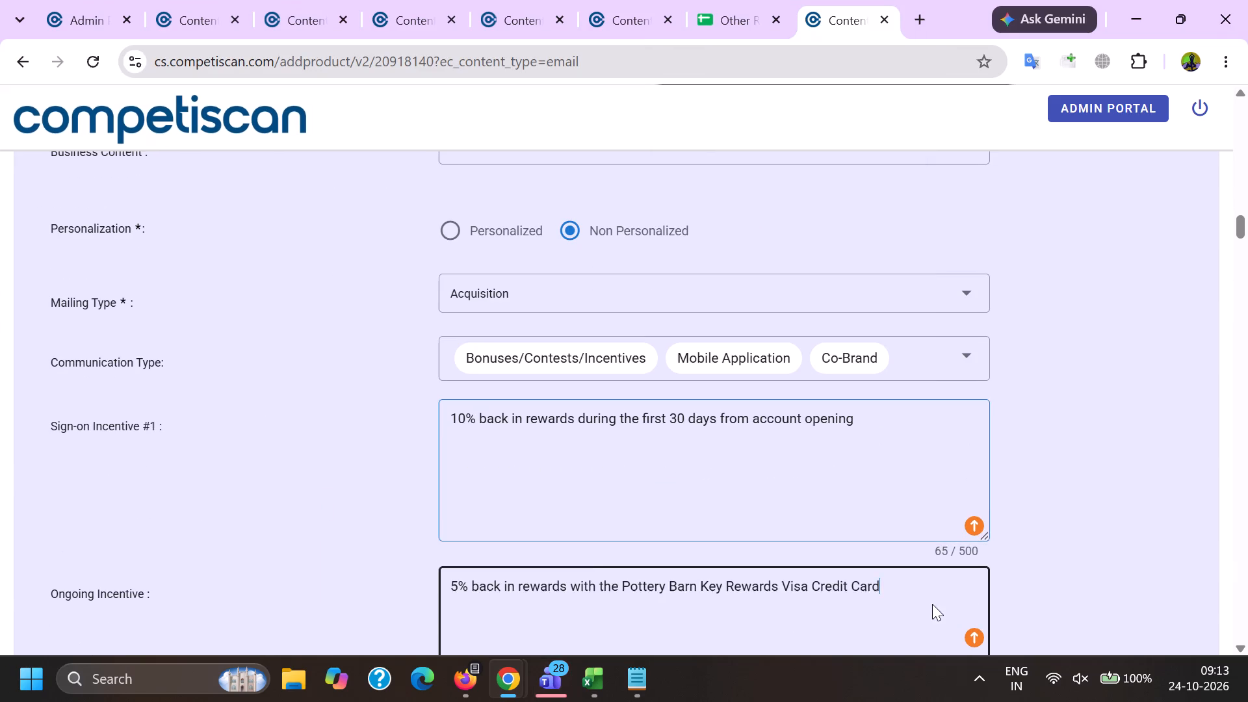
{"action": "left_click_drag", "start_coordinate": [932, 604], "coordinate": [213, 544]}
{"action": "key", "text": "ctrl+c"}
{"action": "key", "text": "alt+Tab"}
{"action": "key", "text": "ctrl+v"}
Set Sign-on Incentive Type #1 to Coupon/Discount.
{"action": "scroll", "coordinate": [330, 335], "scroll_direction": "down", "scroll_amount": 3}
{"action": "left_click", "coordinate": [376, 387]}
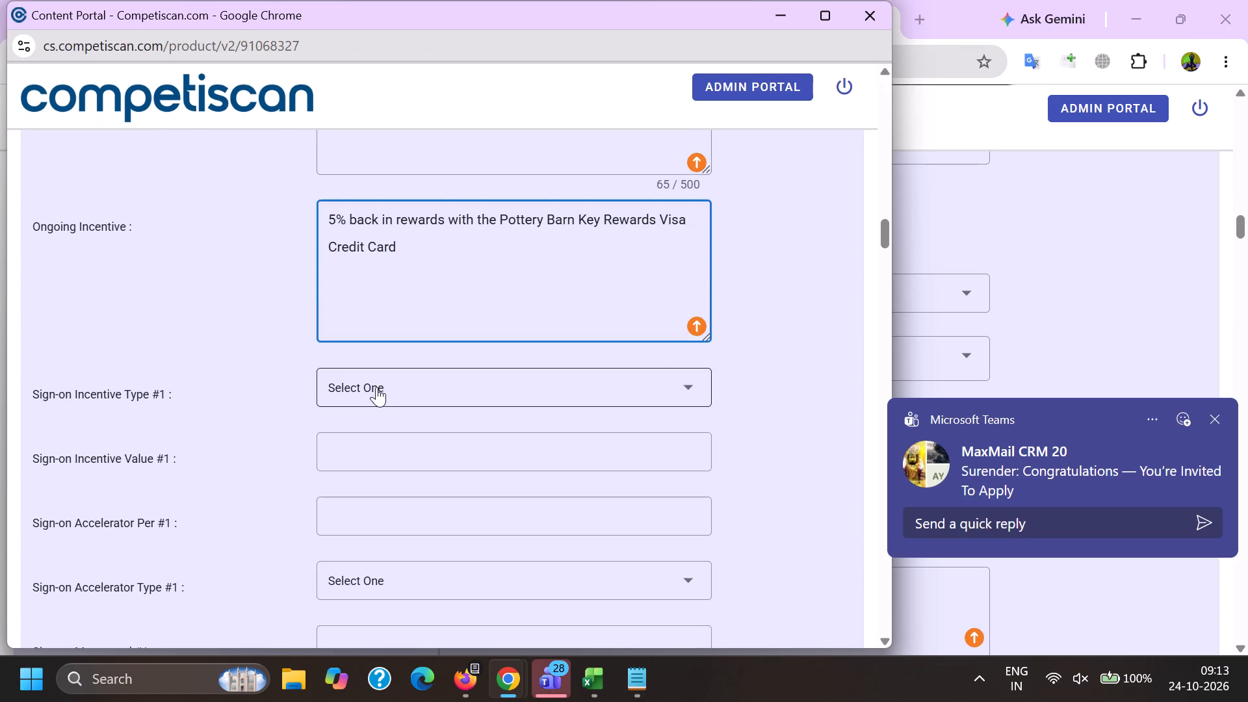
{"action": "scroll", "coordinate": [376, 384], "scroll_direction": "down", "scroll_amount": 7}
{"action": "left_click", "coordinate": [395, 484]}
{"action": "left_click_drag", "start_coordinate": [233, 470], "coordinate": [259, 470]}
{"action": "left_click", "coordinate": [367, 427]}
Enter 10.00 as Sign-on Incentive Value #1, 10.00 in the field following Sign-on Accelerator Type #1, and 1 as the incentive window in months.
{"action": "left_click", "coordinate": [370, 443]}
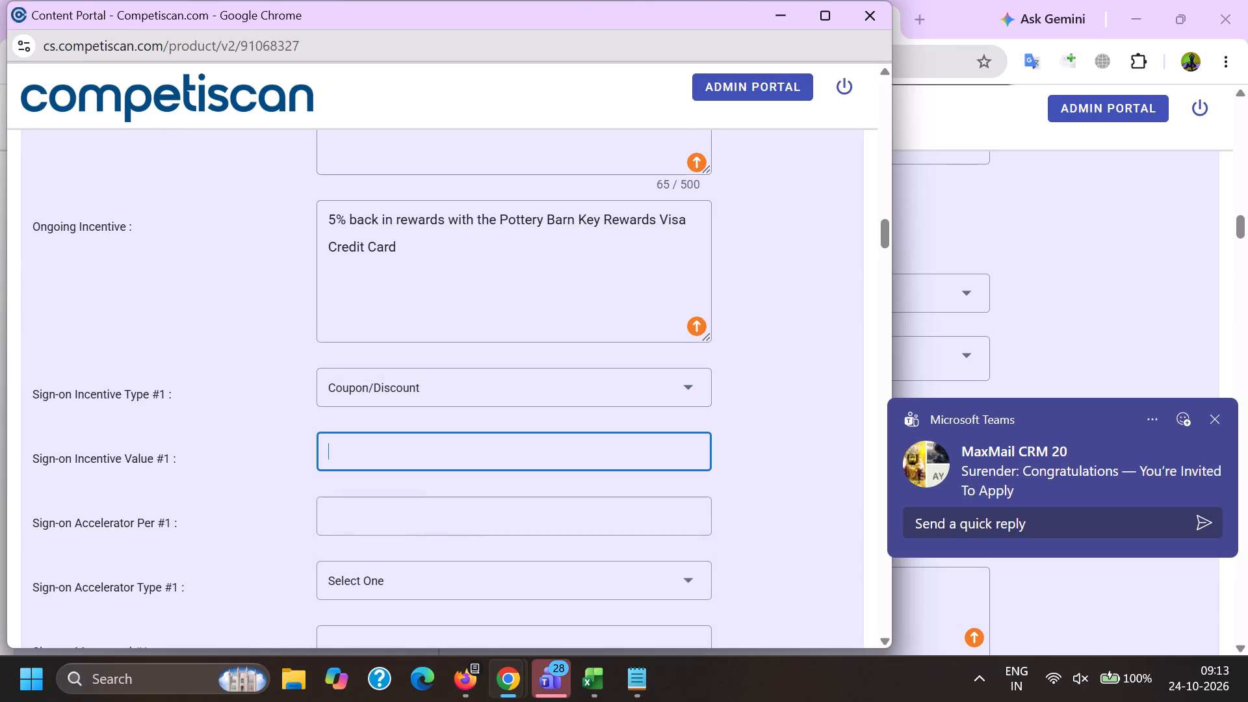
{"action": "key", "text": "1"}
{"action": "type", "text": "0.00"}
{"action": "key", "text": "Tab"}
{"action": "key", "text": "Tab"}
{"action": "key", "text": "Tab"}
{"action": "type", "text": "10.00"}
{"action": "key", "text": "Tab"}
{"action": "key", "text": "Tab"}
{"action": "key", "text": "Tab"}
{"action": "key", "text": "1"}
Set the application type to Invitation to Apply in the payment card details.
{"action": "scroll", "coordinate": [363, 443], "scroll_direction": "down", "scroll_amount": 3}
{"action": "left_click", "coordinate": [337, 331]}
{"action": "scroll", "coordinate": [337, 331], "scroll_direction": "down", "scroll_amount": 12}
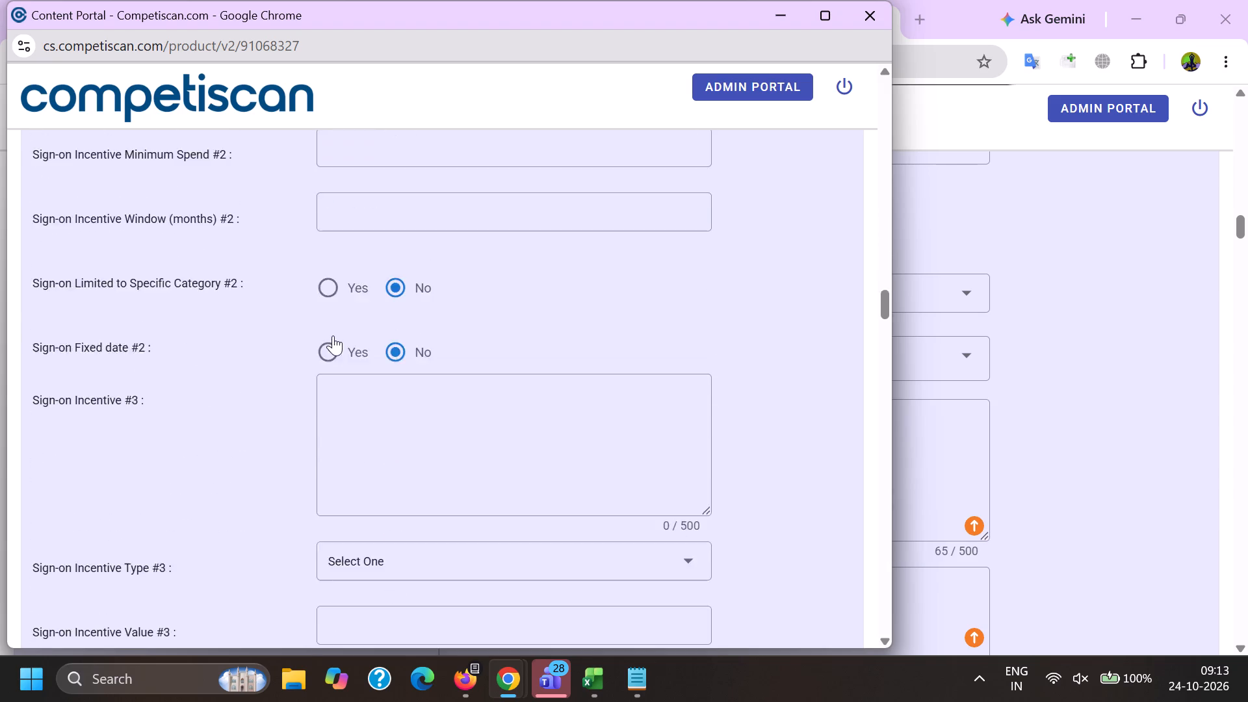
{"action": "scroll", "coordinate": [333, 335], "scroll_direction": "down", "scroll_amount": 9}
{"action": "left_click", "coordinate": [381, 240]}
{"action": "left_click_drag", "start_coordinate": [407, 331], "coordinate": [400, 335]}
{"action": "left_click_drag", "start_coordinate": [239, 342], "coordinate": [257, 346]}
{"action": "left_click", "coordinate": [357, 300]}
{"action": "scroll", "coordinate": [382, 252], "scroll_direction": "down", "scroll_amount": 2}
{"action": "left_click", "coordinate": [300, 315]}
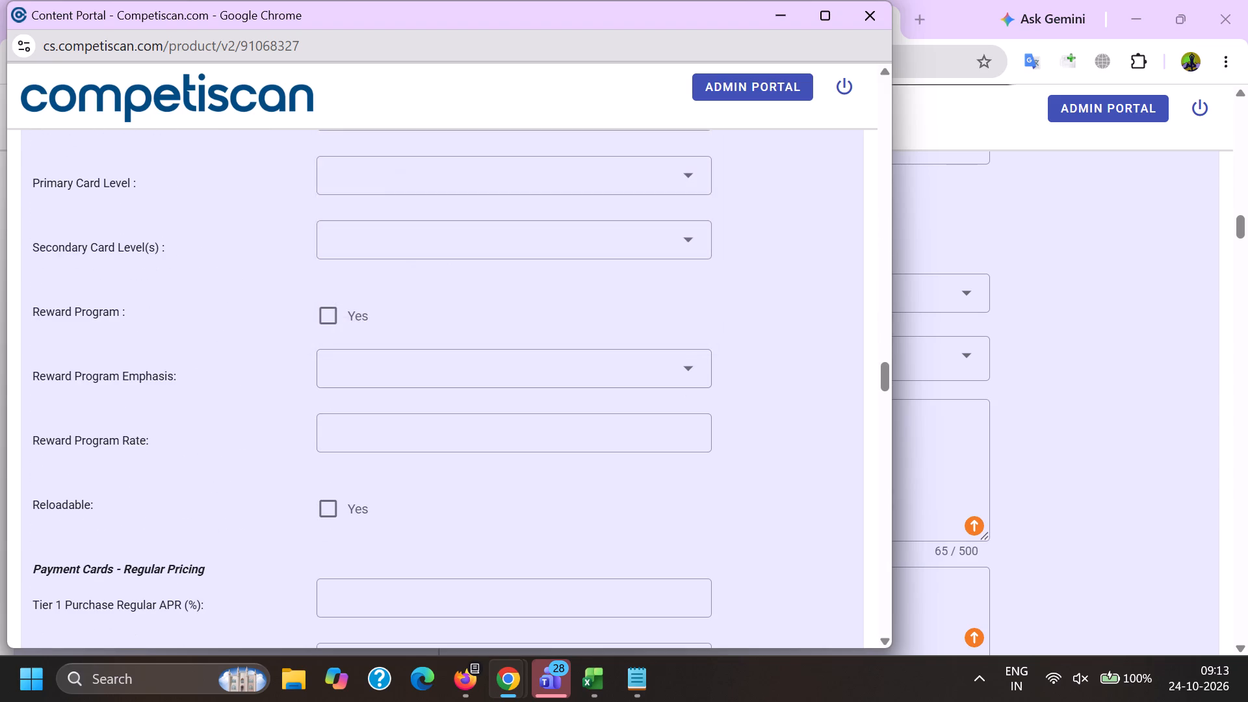
Set the card network to Visa and the primary card level to Visa Signature.
{"action": "scroll", "coordinate": [346, 378], "scroll_direction": "up", "scroll_amount": 2}
{"action": "left_click", "coordinate": [357, 318]}
{"action": "left_click", "coordinate": [386, 484]}
{"action": "left_click", "coordinate": [231, 482]}
{"action": "left_click", "coordinate": [348, 369]}
{"action": "scroll", "coordinate": [413, 270], "scroll_direction": "down", "scroll_amount": 7}
{"action": "left_click", "coordinate": [415, 460]}
{"action": "left_click_drag", "start_coordinate": [247, 463], "coordinate": [256, 467]}
Mark Reward Program as Yes and tick Credit Card Mentioned in the retail credit section.
{"action": "left_click", "coordinate": [326, 428]}
{"action": "double_click", "coordinate": [252, 446]}
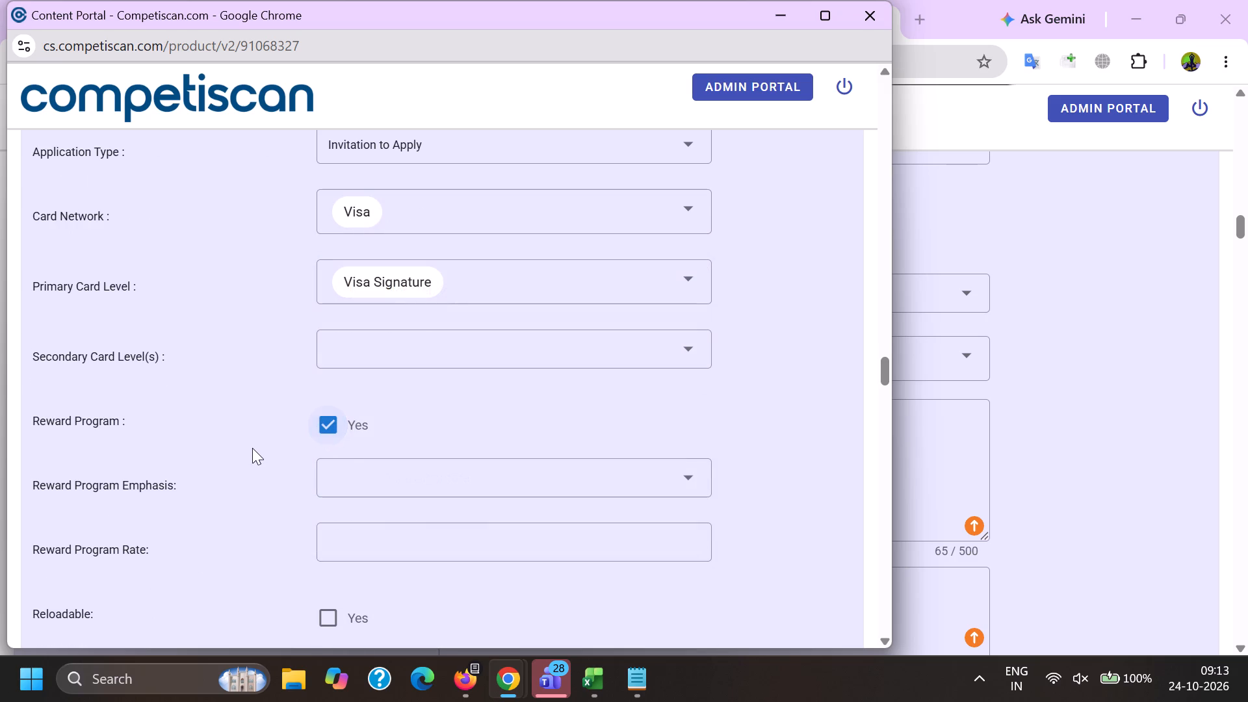
{"action": "key", "text": "End"}
{"action": "left_click_drag", "start_coordinate": [329, 330], "coordinate": [329, 338]}
Submit the completed product form.
{"action": "left_click", "coordinate": [362, 613]}
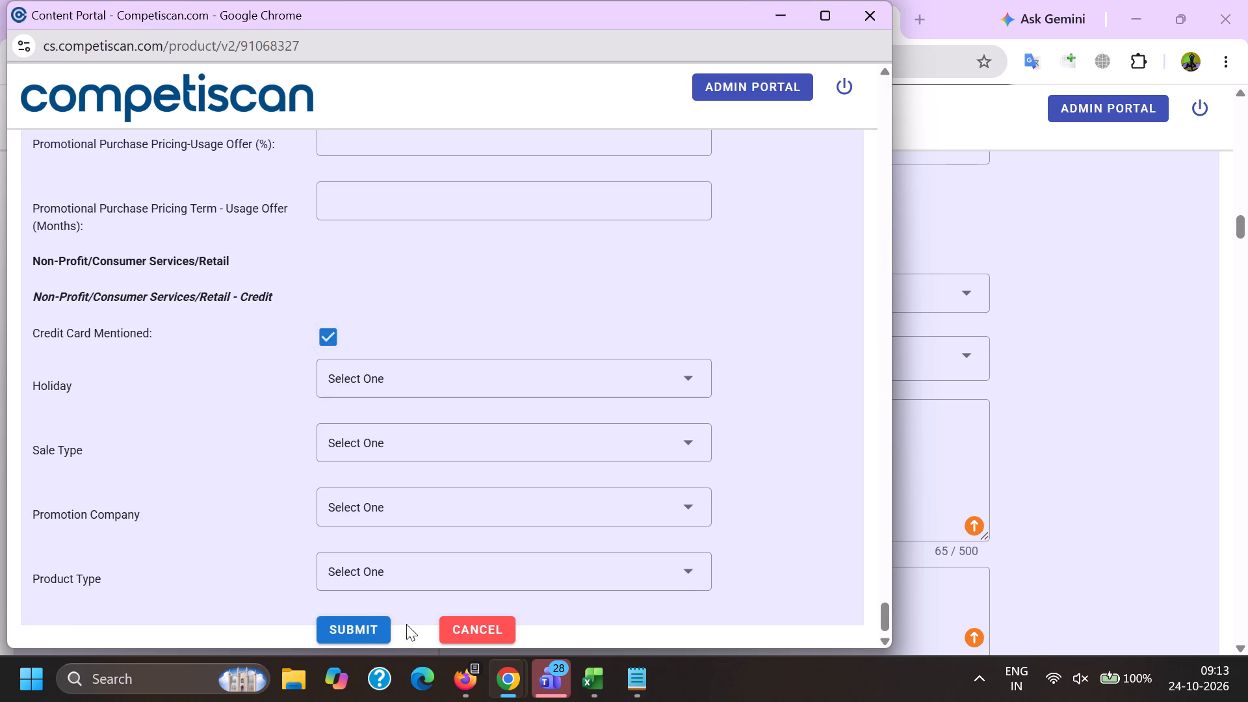
{"action": "left_click", "coordinate": [367, 616]}
Switch to the Notepad list and select the next email subject, starting "A new year calls for NEW storage solutions".
{"action": "left_click", "coordinate": [639, 677]}
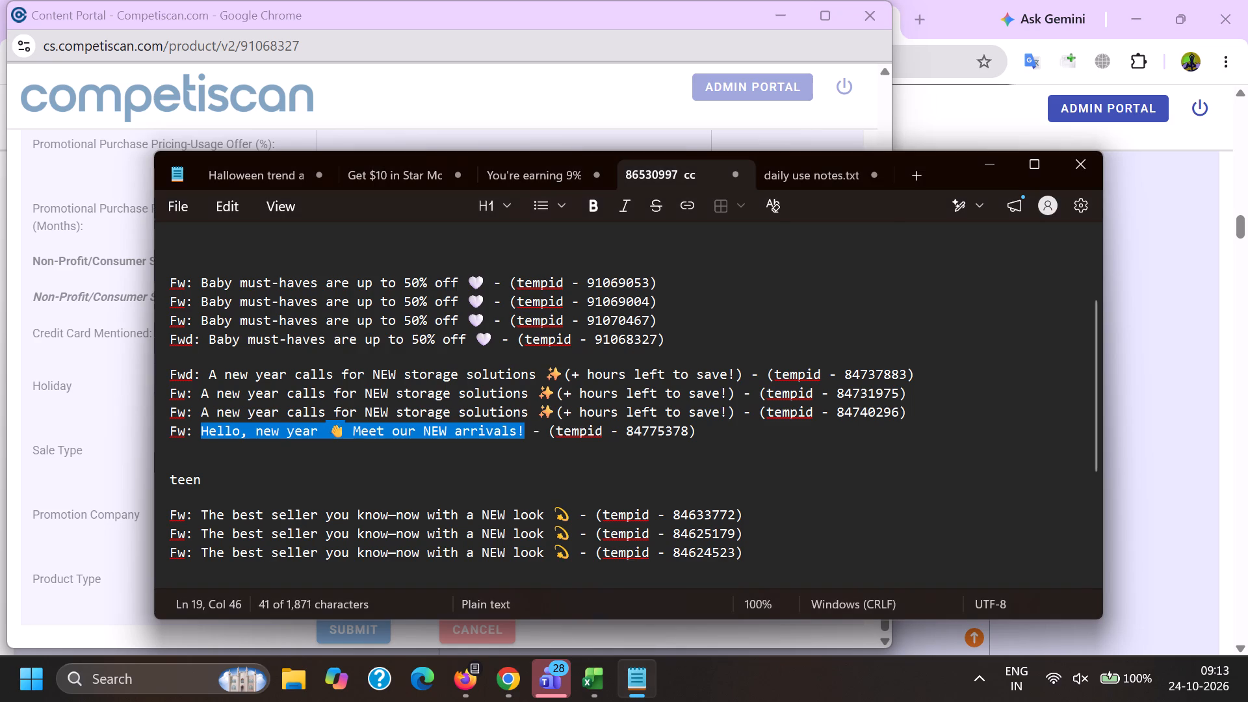
{"action": "left_click_drag", "start_coordinate": [207, 373], "coordinate": [377, 399]}
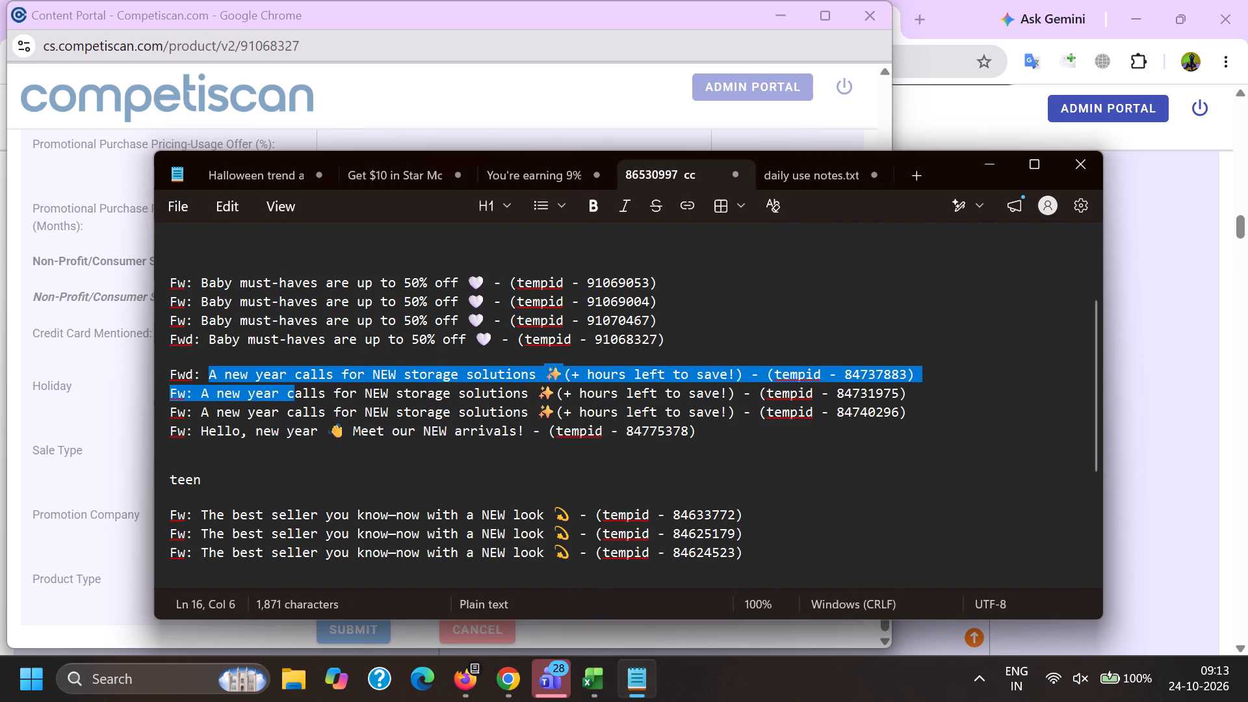
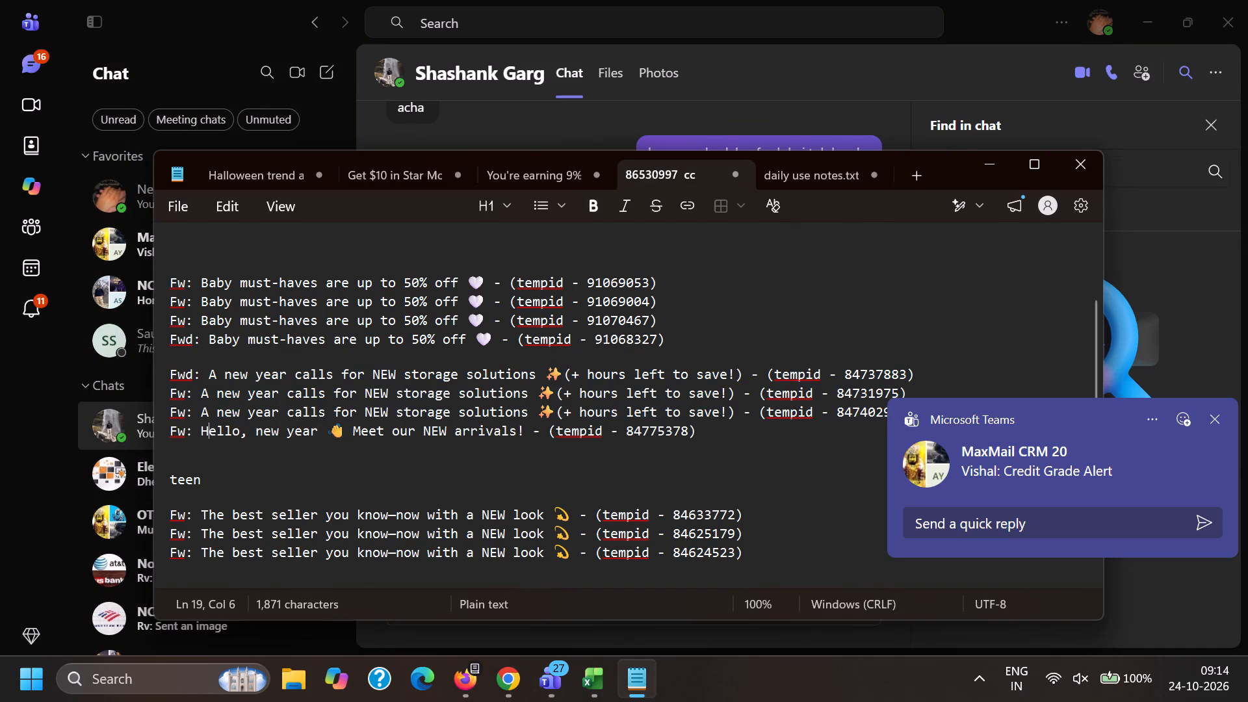
Copy the subject "Hello, new year 👋 Meet our NEW arrivals!" from the Notepad list and search E-Glacier subjects for it in quotation marks.
{"action": "left_click_drag", "start_coordinate": [203, 433], "coordinate": [523, 433]}
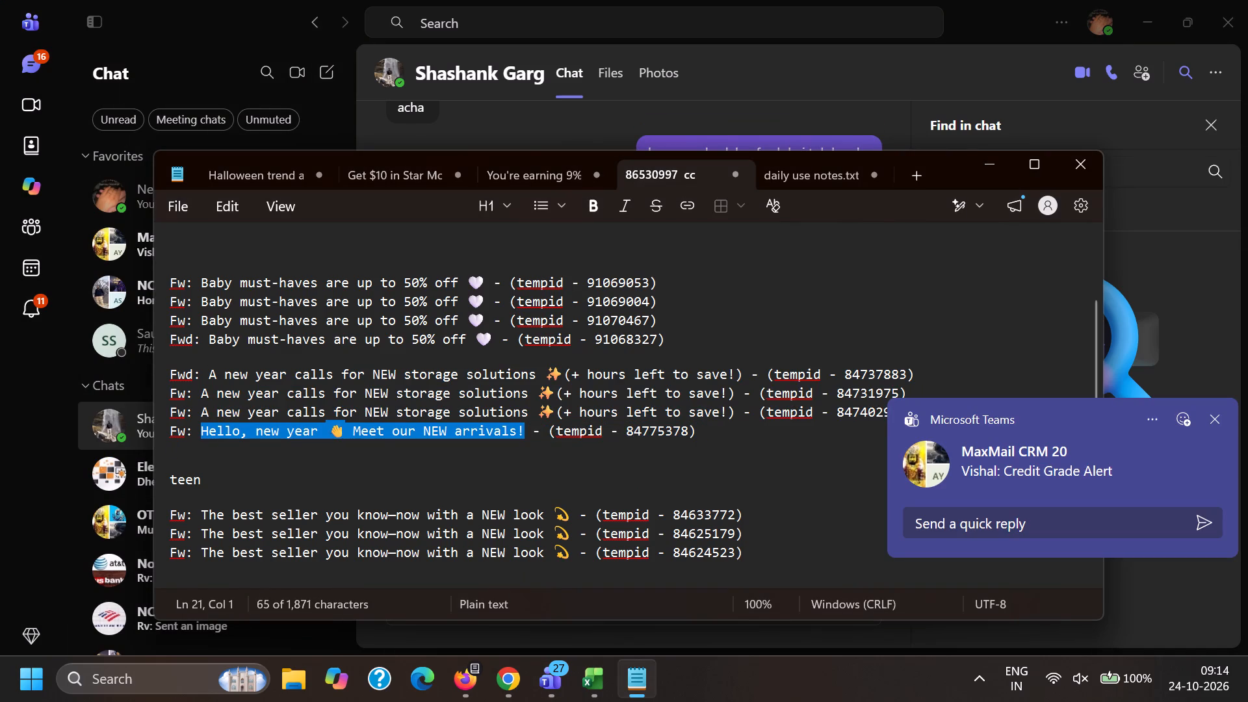
{"action": "key", "text": "ctrl+c"}
{"action": "left_click", "coordinate": [506, 675]}
{"action": "left_click", "coordinate": [387, 621]}
{"action": "left_click", "coordinate": [292, 0]}
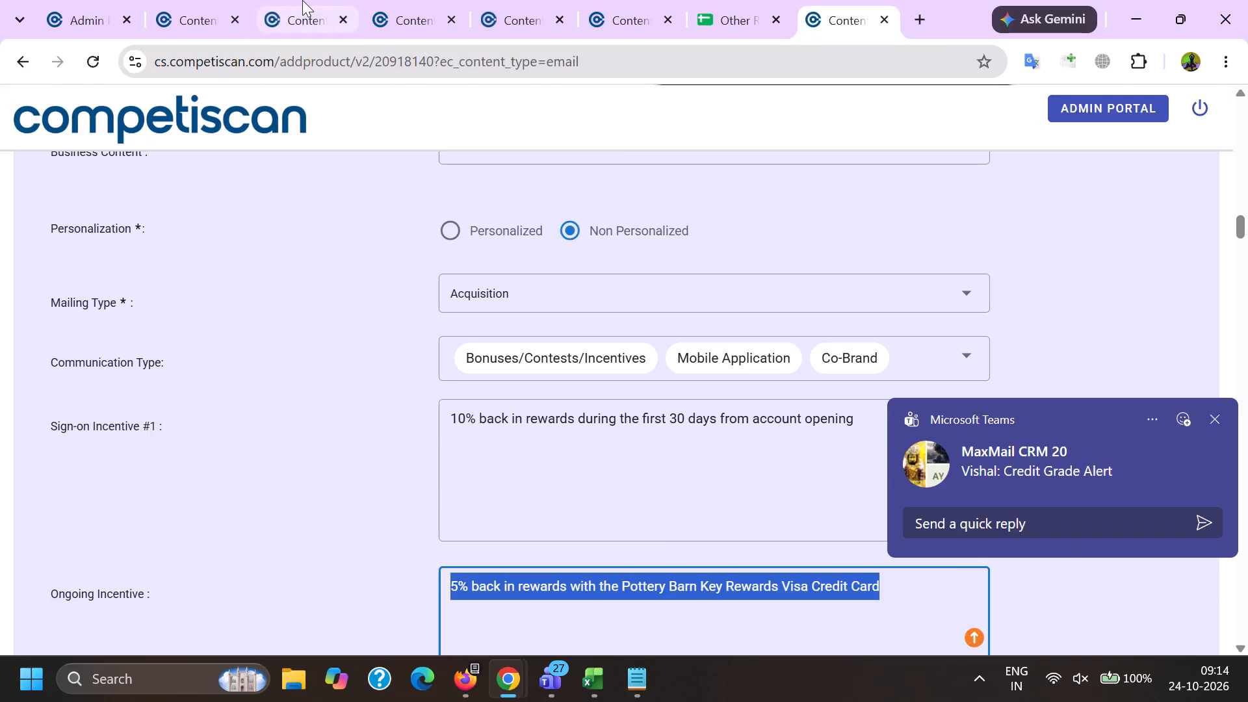
{"action": "scroll", "coordinate": [367, 254], "scroll_direction": "down", "scroll_amount": 4}
{"action": "left_click", "coordinate": [631, 232]}
{"action": "left_click", "coordinate": [215, 0]}
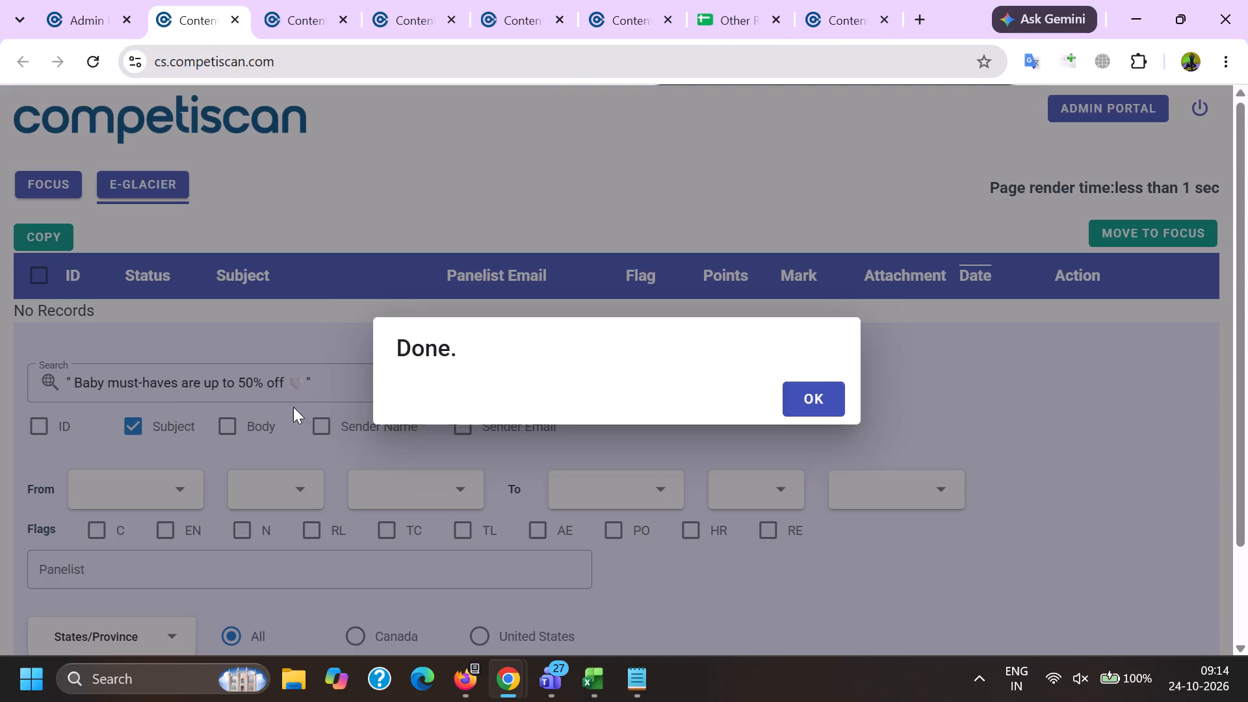
{"action": "left_click", "coordinate": [289, 382]}
{"action": "left_click_drag", "start_coordinate": [354, 387], "coordinate": [0, 378]}
{"action": "key", "text": "BackSpace"}
{"action": "key", "text": "shift+quotedbl"}
{"action": "key", "text": "ctrl+v"}
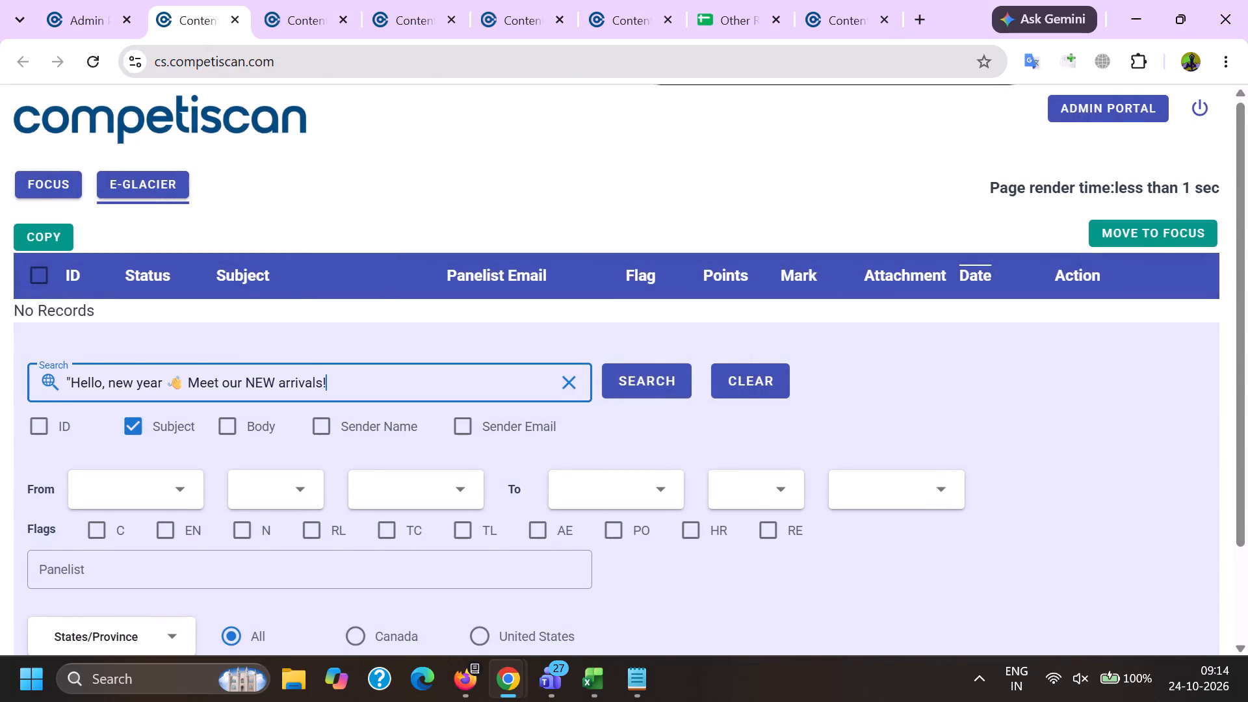
{"action": "key", "text": "shift+quotedbl"}
{"action": "key", "text": "Return"}
In the Focus results, mark emails 91069645, 91068368 and 91068241 as copies of 91069053 and update the records.
{"action": "left_click", "coordinate": [307, 0]}
{"action": "scroll", "coordinate": [198, 350], "scroll_direction": "down", "scroll_amount": 1}
{"action": "triple_click", "coordinate": [80, 365]}
{"action": "left_click", "coordinate": [79, 365]}
{"action": "left_click", "coordinate": [35, 431]}
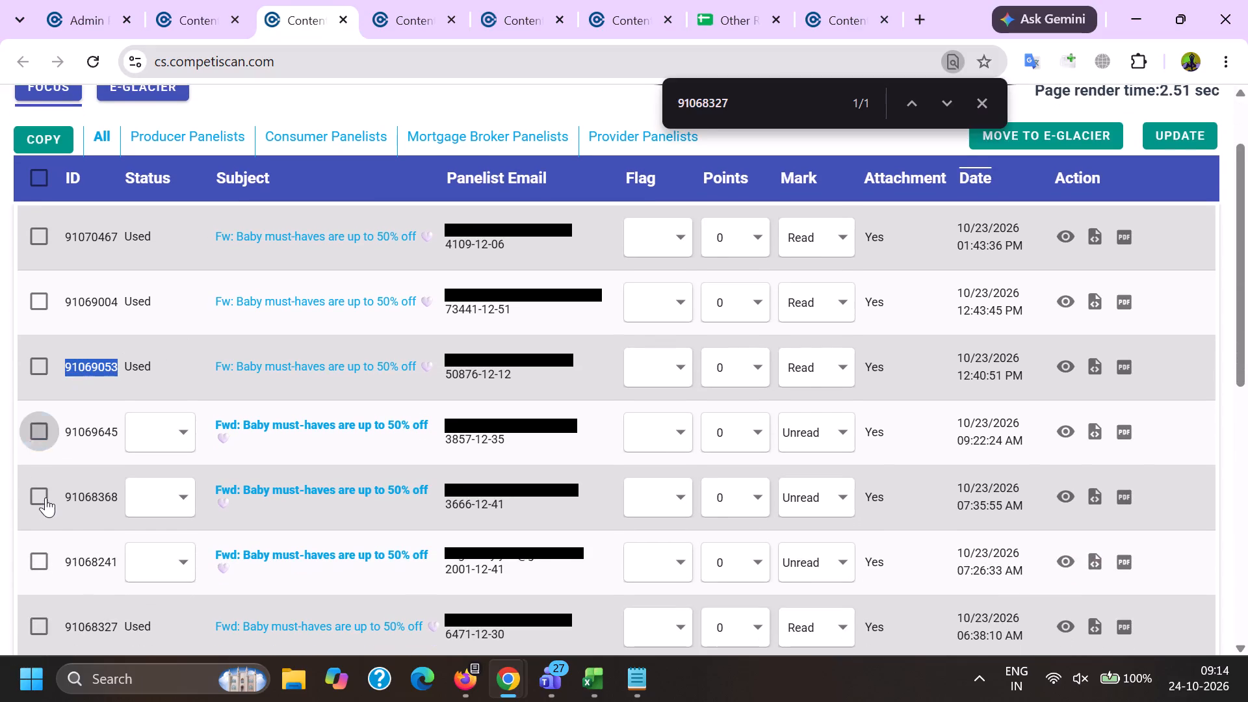
{"action": "left_click", "coordinate": [45, 502]}
{"action": "left_click", "coordinate": [40, 549]}
{"action": "scroll", "coordinate": [48, 525], "scroll_direction": "down", "scroll_amount": 2}
{"action": "scroll", "coordinate": [151, 411], "scroll_direction": "up", "scroll_amount": 1}
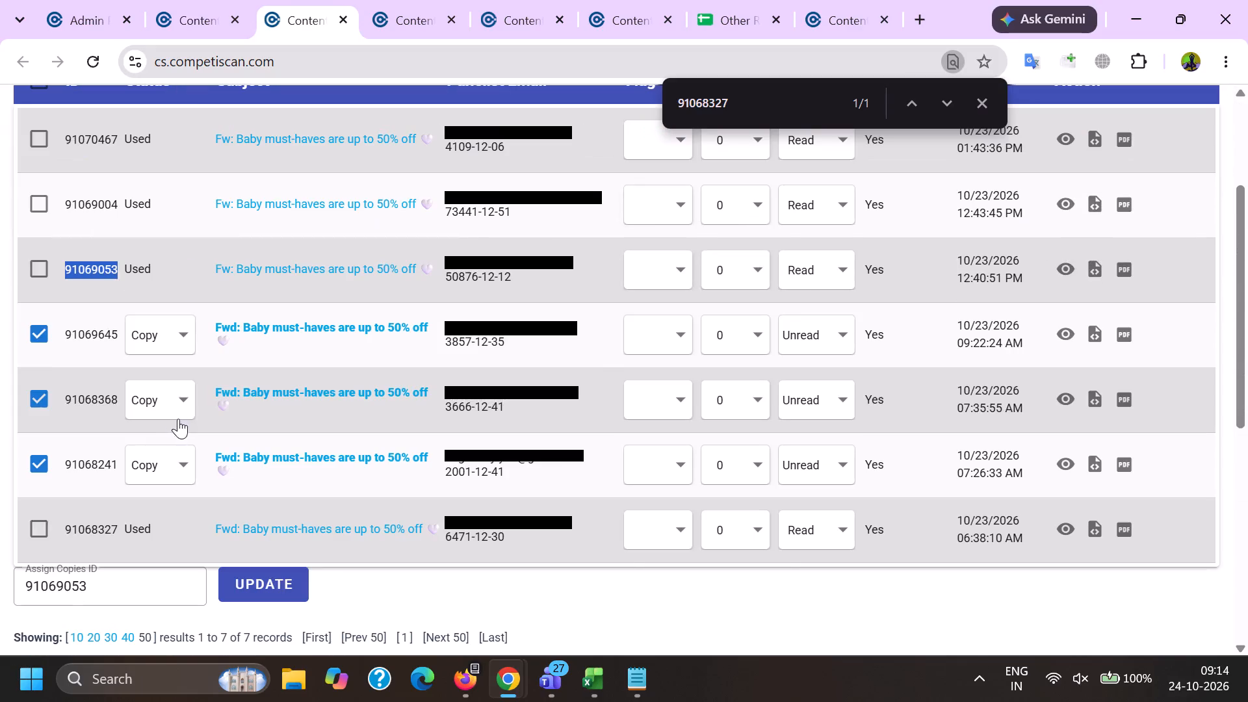
{"action": "scroll", "coordinate": [946, 313], "scroll_direction": "up", "scroll_amount": 4}
{"action": "left_click", "coordinate": [1172, 234]}
{"action": "triple_click", "coordinate": [577, 142]}
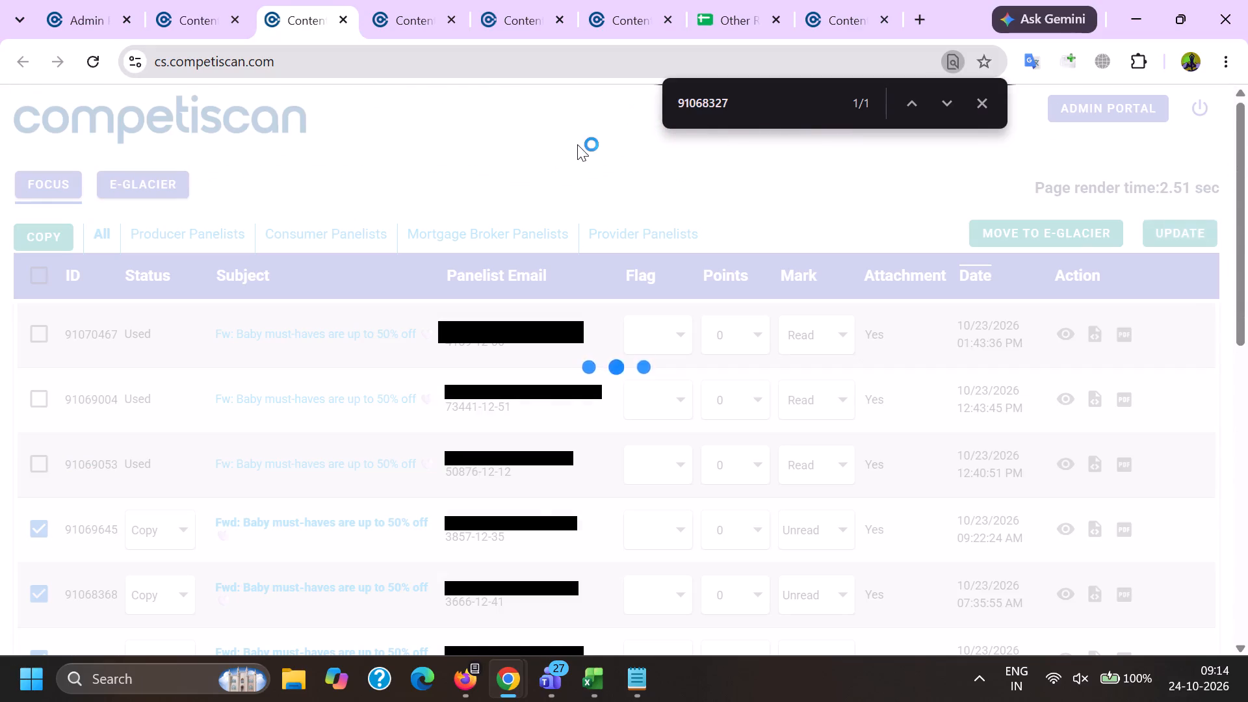
{"action": "triple_click", "coordinate": [577, 144]}
{"action": "scroll", "coordinate": [408, 435], "scroll_direction": "down", "scroll_amount": 6}
{"action": "scroll", "coordinate": [409, 430], "scroll_direction": "up", "scroll_amount": 1}
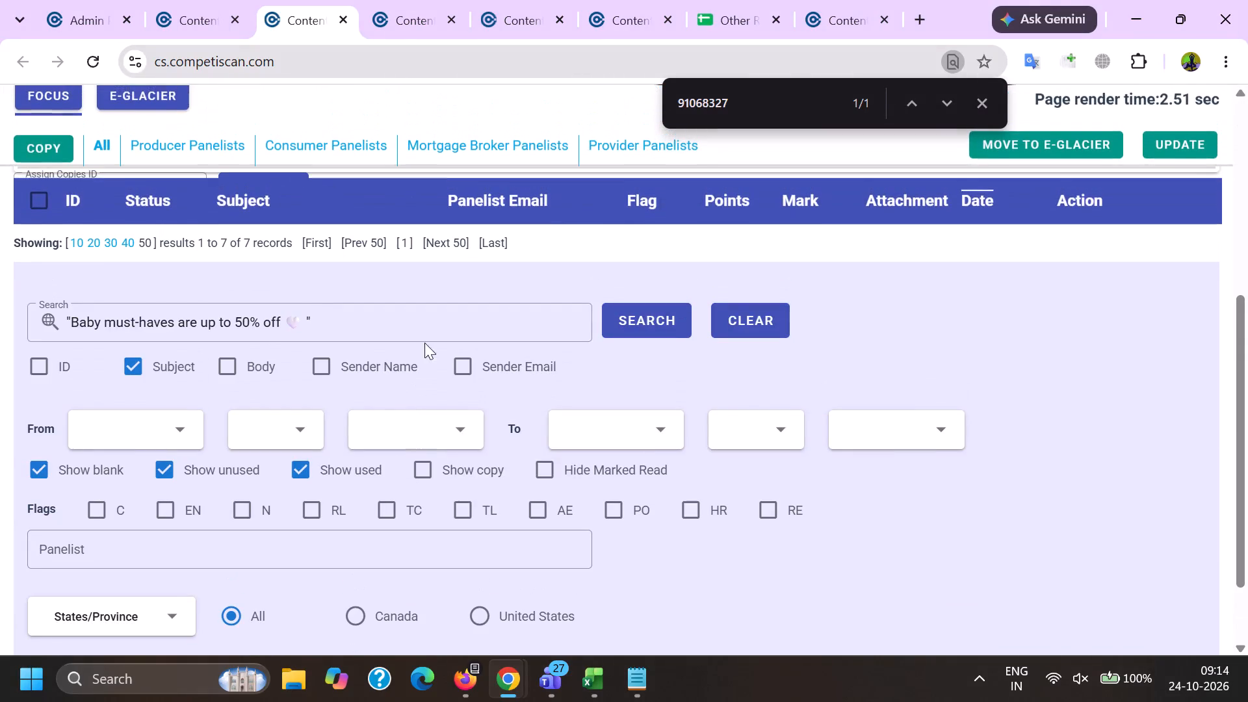
Copy temp ID 84775378 from the Notepad list and open that email in the Competiscan email editor.
{"action": "left_click", "coordinate": [645, 688]}
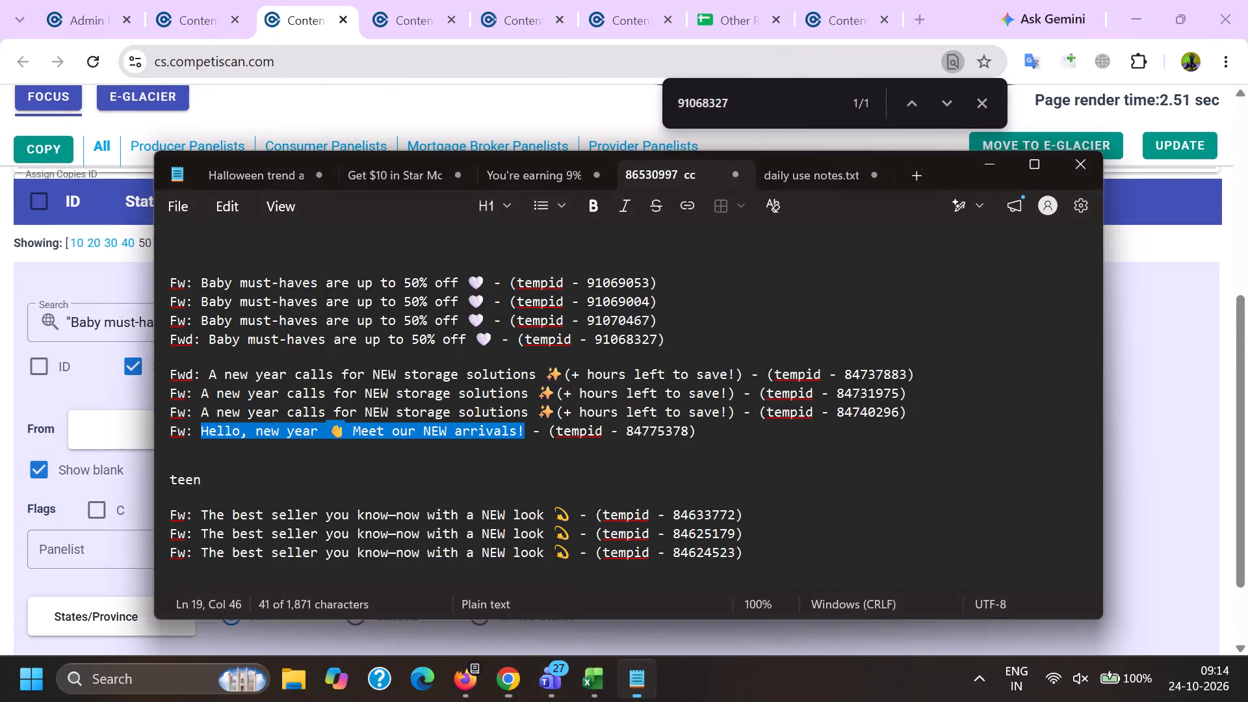
{"action": "double_click", "coordinate": [652, 433]}
{"action": "key", "text": "ctrl+c"}
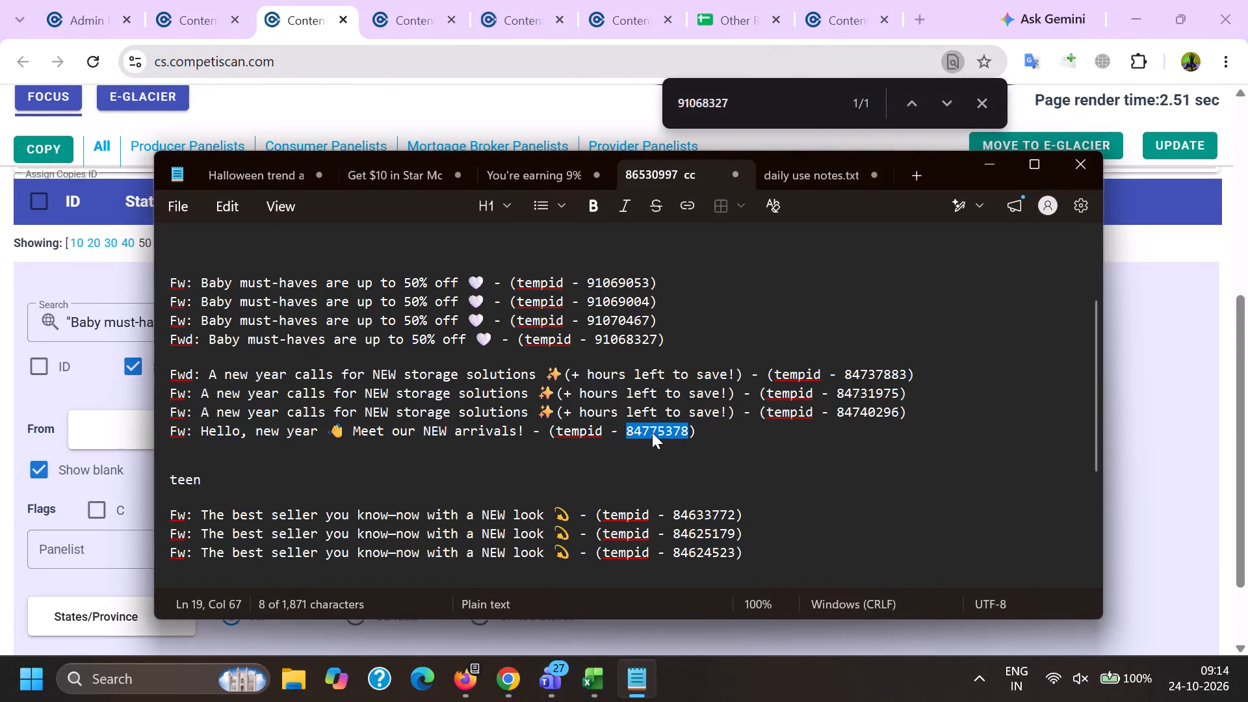
{"action": "key", "text": "alt+Tab"}
{"action": "left_click", "coordinate": [405, 0]}
{"action": "double_click", "coordinate": [387, 64]}
{"action": "key", "text": "ctrl+v"}
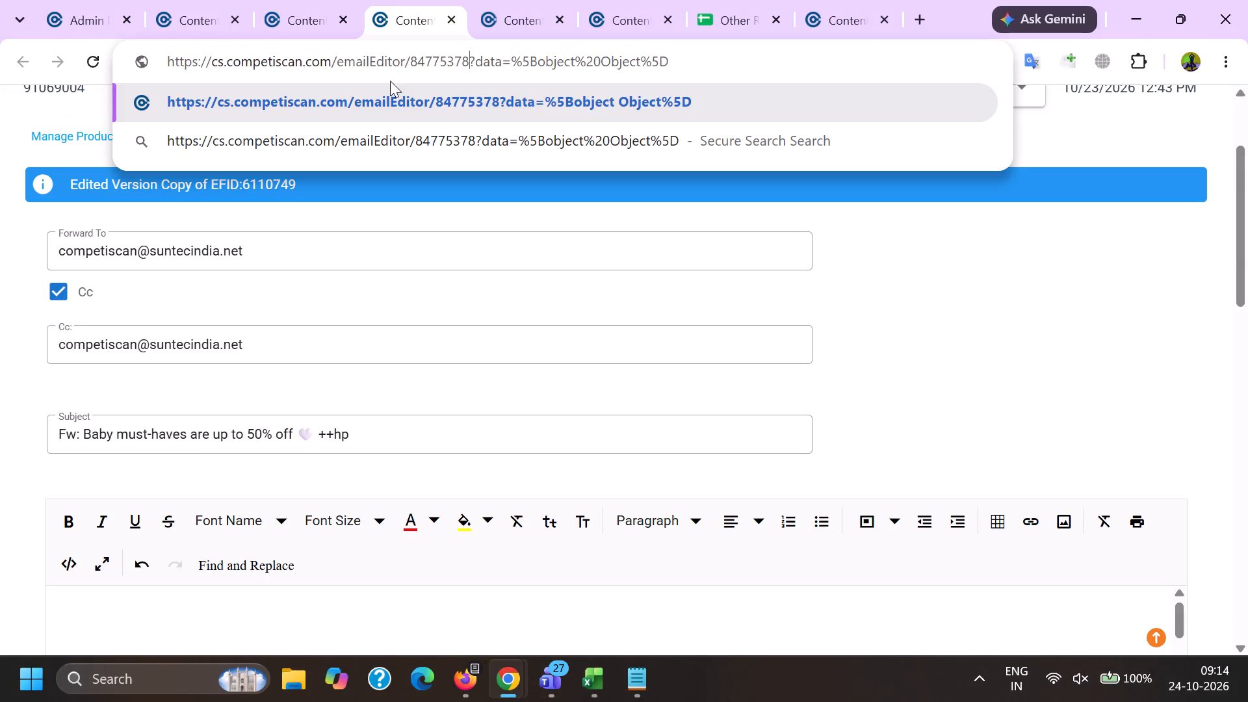
{"action": "key", "text": "Return"}
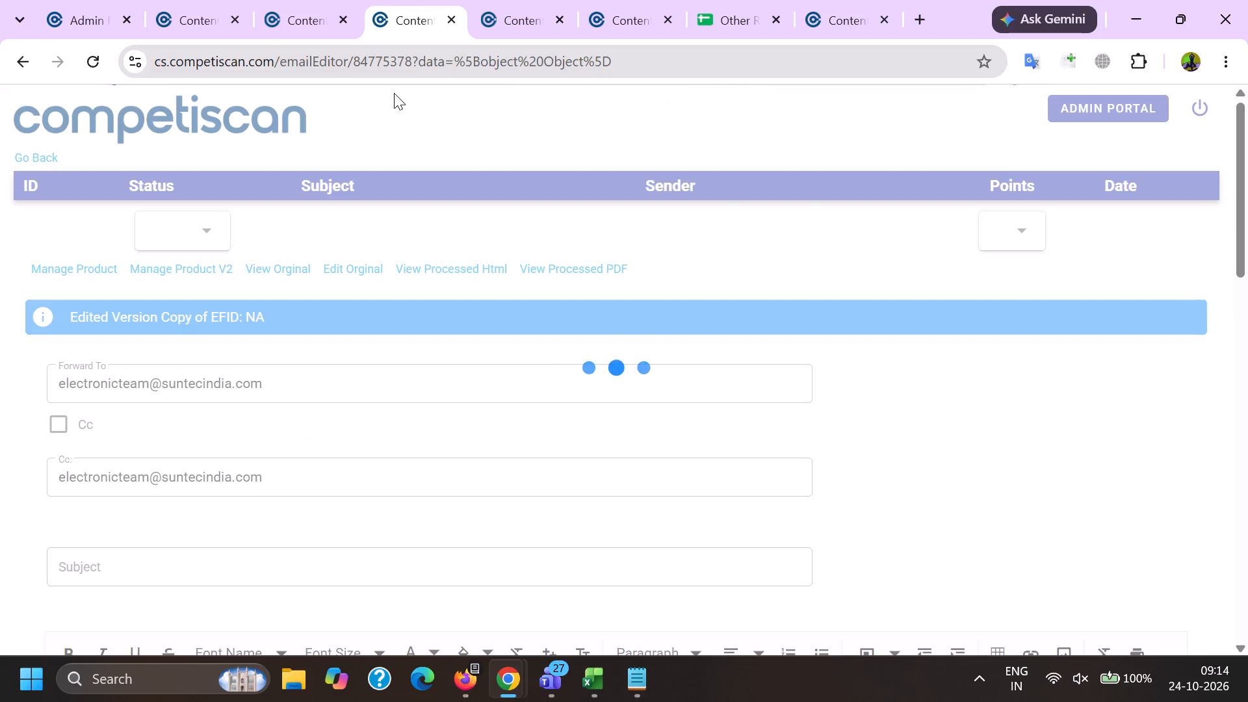
{"action": "left_click", "coordinate": [184, 235]}
{"action": "left_click", "coordinate": [184, 237]}
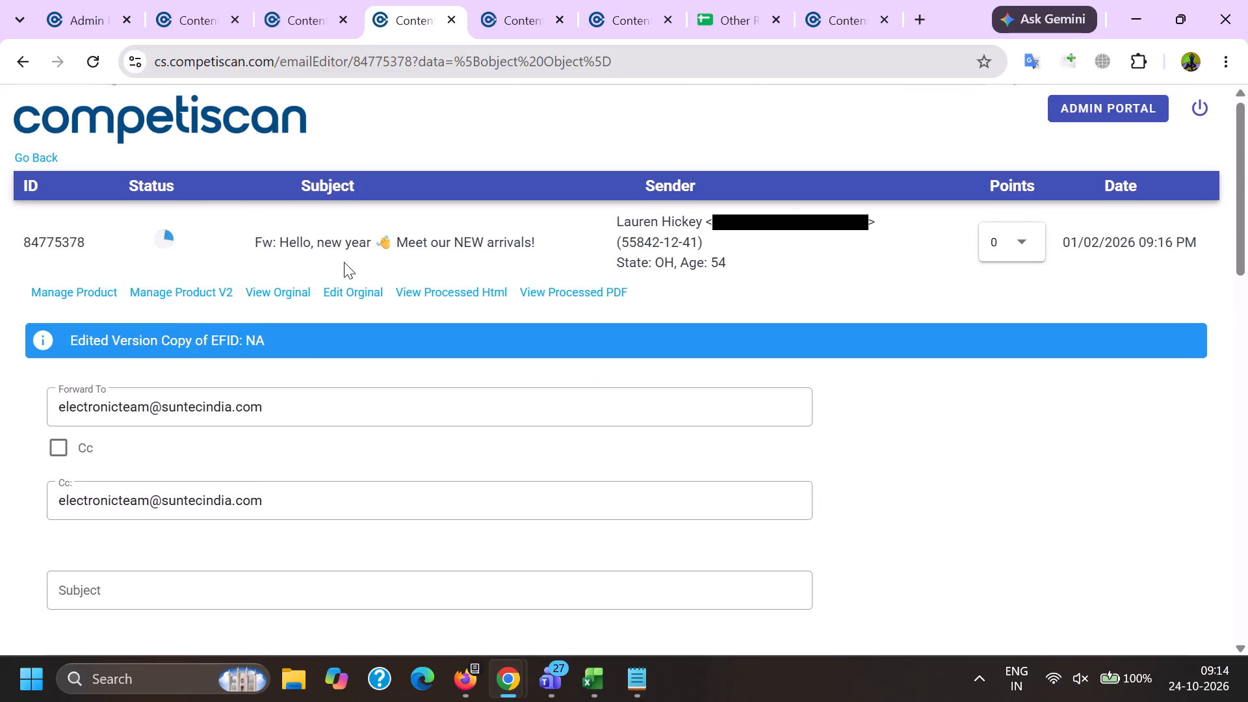
{"action": "scroll", "coordinate": [260, 250], "scroll_direction": "down", "scroll_amount": 1}
Copy the From, Sent and Subject header lines from email 91070467 and paste them at the top of email 84775378's body.
{"action": "left_click", "coordinate": [487, 8]}
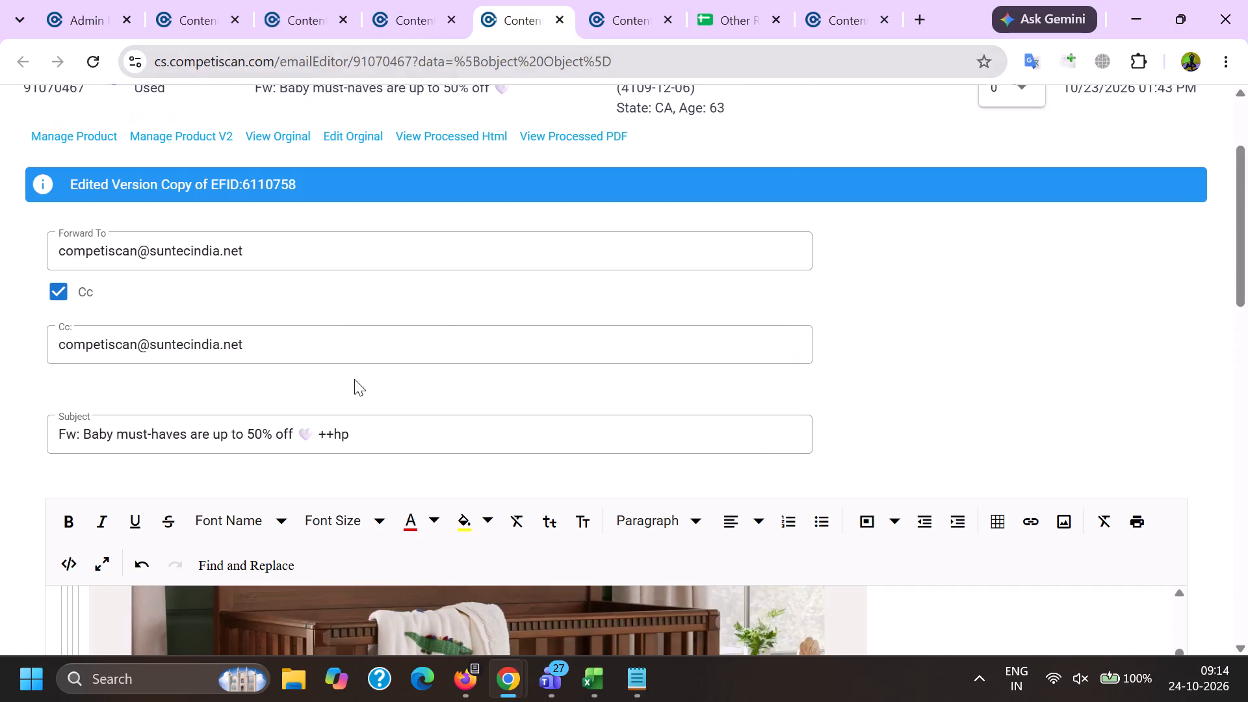
{"action": "left_click", "coordinate": [354, 379]}
{"action": "scroll", "coordinate": [295, 246], "scroll_direction": "down", "scroll_amount": 2}
{"action": "scroll", "coordinate": [157, 439], "scroll_direction": "up", "scroll_amount": 18}
{"action": "scroll", "coordinate": [240, 411], "scroll_direction": "down", "scroll_amount": 3}
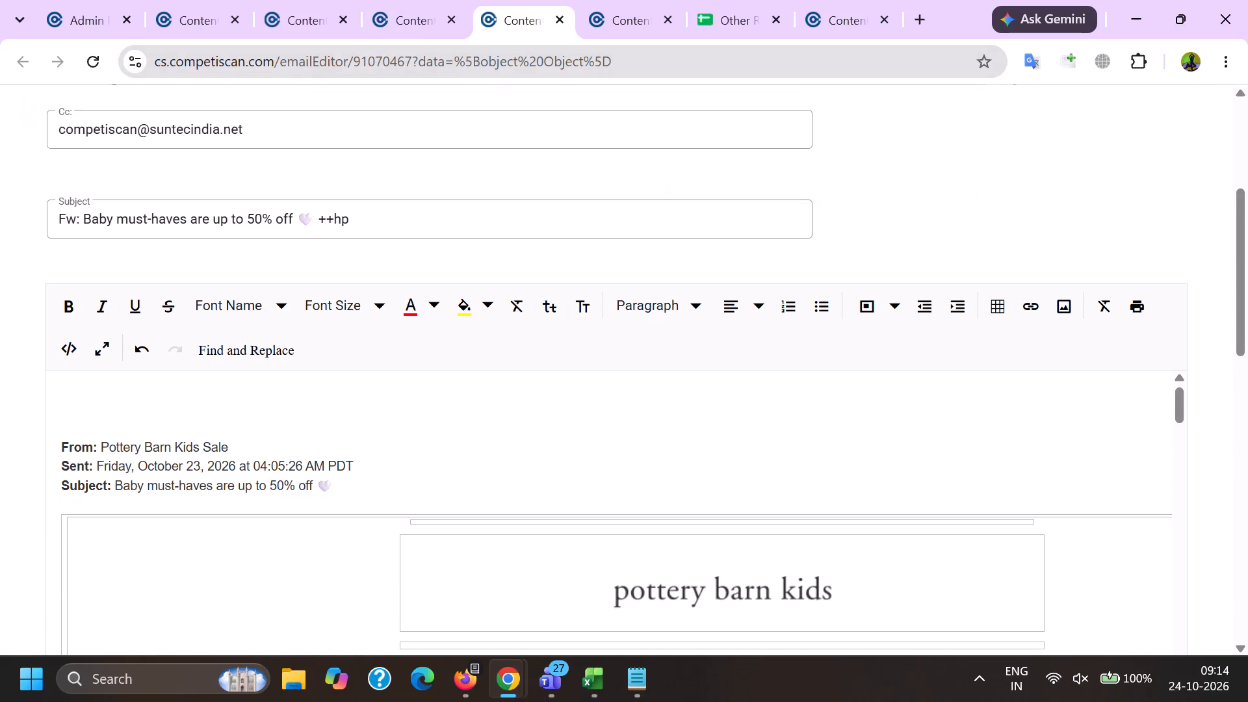
{"action": "left_click_drag", "start_coordinate": [434, 467], "coordinate": [2, 411]}
{"action": "left_click", "coordinate": [48, 444]}
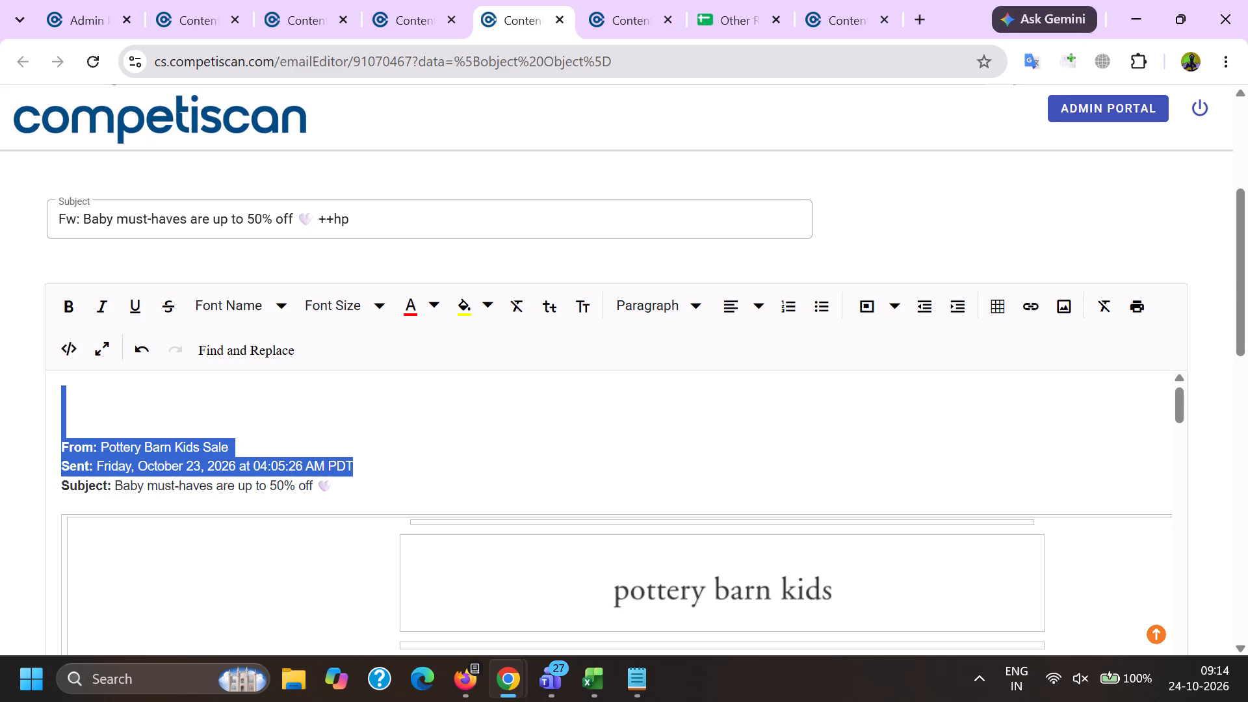
{"action": "left_click", "coordinate": [68, 437]}
{"action": "left_click", "coordinate": [57, 443]}
{"action": "left_click", "coordinate": [56, 447]}
{"action": "left_click", "coordinate": [56, 461]}
{"action": "double_click", "coordinate": [55, 435]}
{"action": "left_click", "coordinate": [57, 412]}
{"action": "left_click", "coordinate": [72, 387]}
{"action": "left_click_drag", "start_coordinate": [55, 435], "coordinate": [379, 486]}
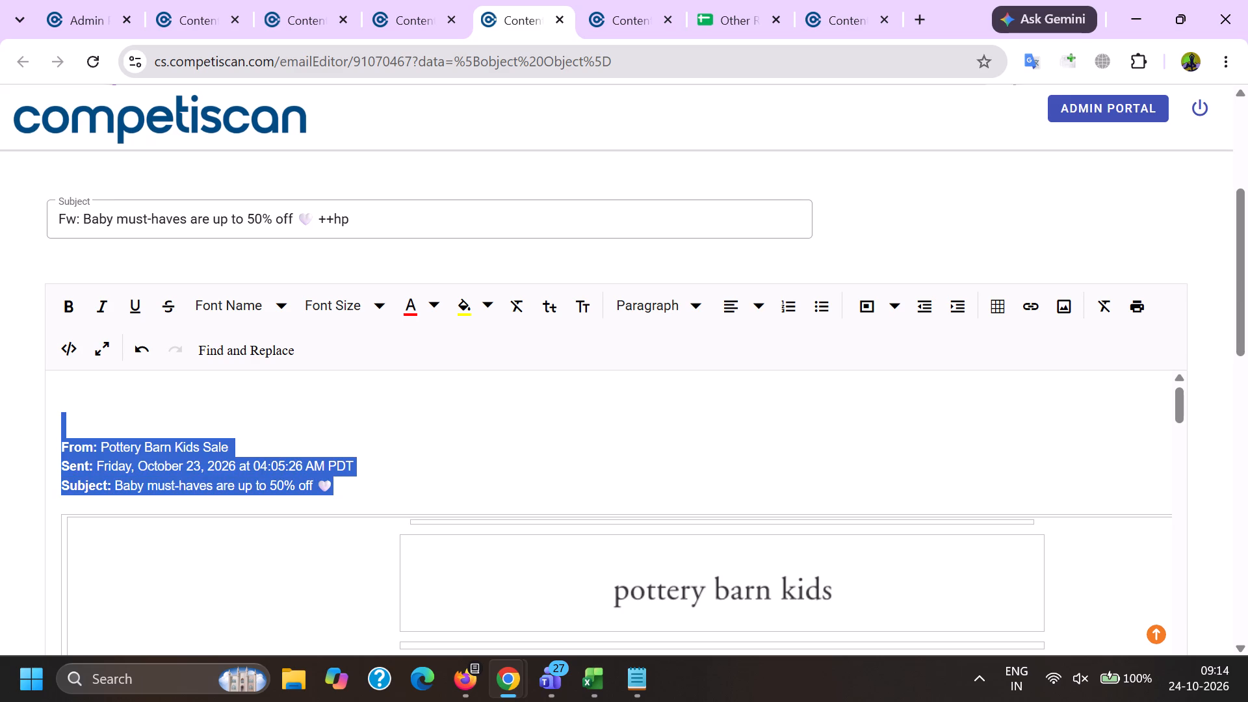
{"action": "left_click_drag", "start_coordinate": [379, 486], "coordinate": [379, 489]}
{"action": "key", "text": "ctrl+c"}
{"action": "key", "text": "ctrl+c"}
{"action": "left_click", "coordinate": [442, 0]}
{"action": "left_click", "coordinate": [109, 374]}
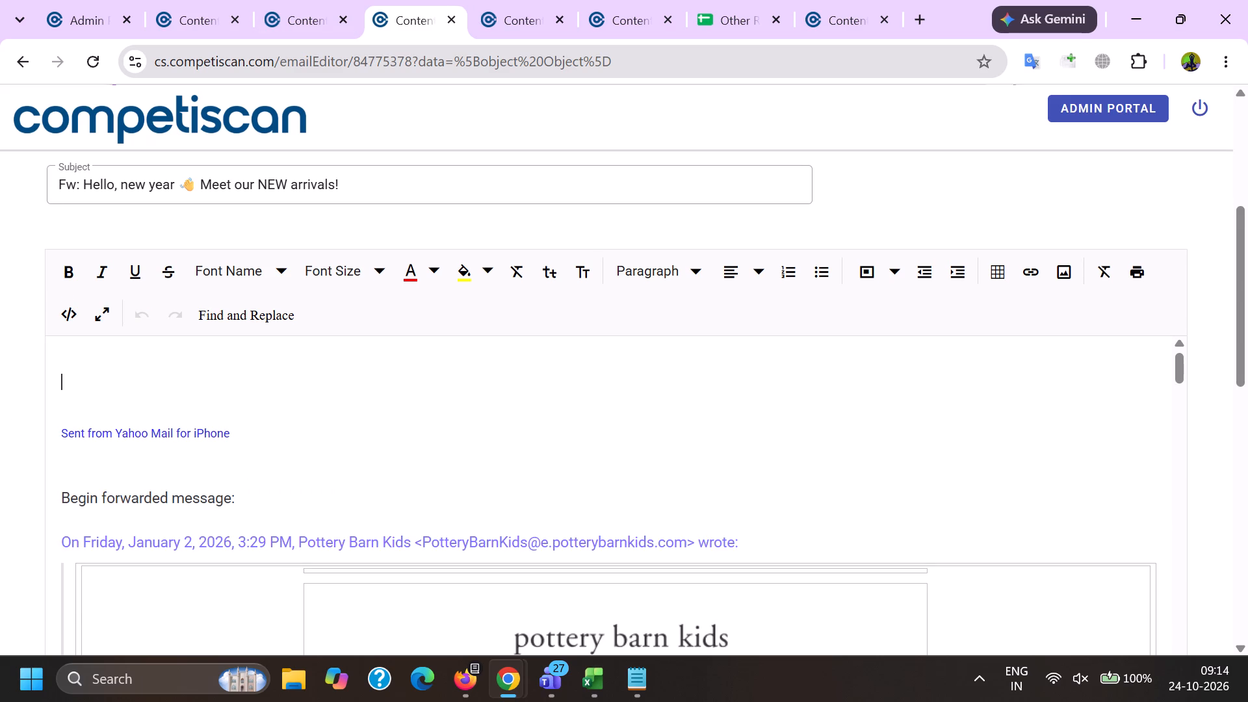
{"action": "key", "text": "ctrl+v"}
Replace the pasted Sent value with "Friday, January 2, 2026, 3:29 PM" from the forwarding line, keeping a space after the label.
{"action": "double_click", "coordinate": [111, 592]}
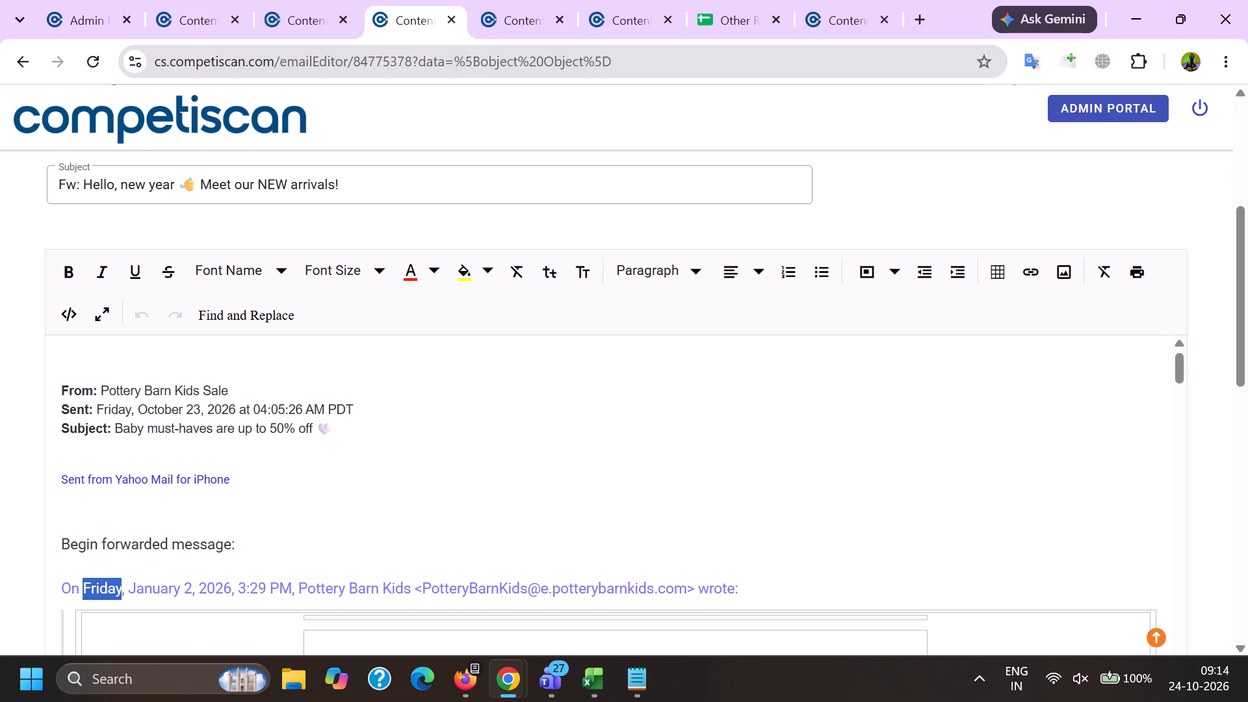
{"action": "left_click", "coordinate": [266, 591], "text": "shift"}
{"action": "left_click", "coordinate": [280, 584], "text": "shift"}
{"action": "key", "text": "ctrl+c"}
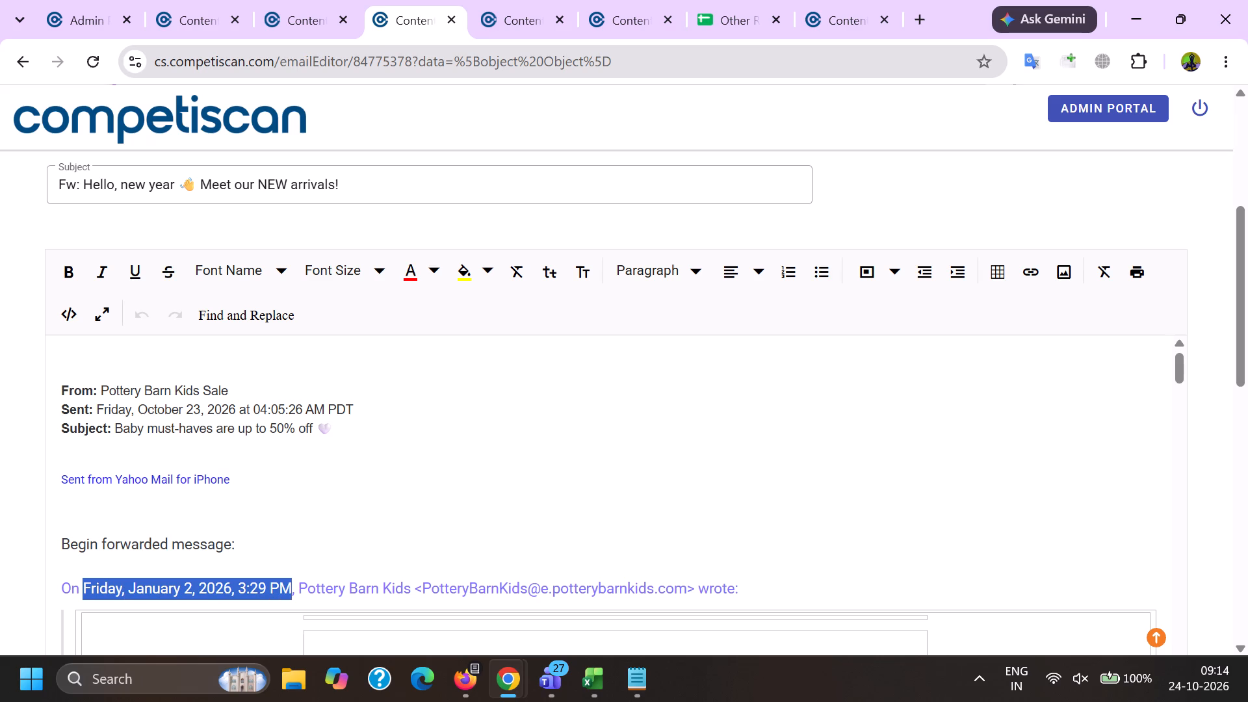
{"action": "left_click_drag", "start_coordinate": [96, 409], "coordinate": [374, 408]}
{"action": "key", "text": "ctrl+v"}
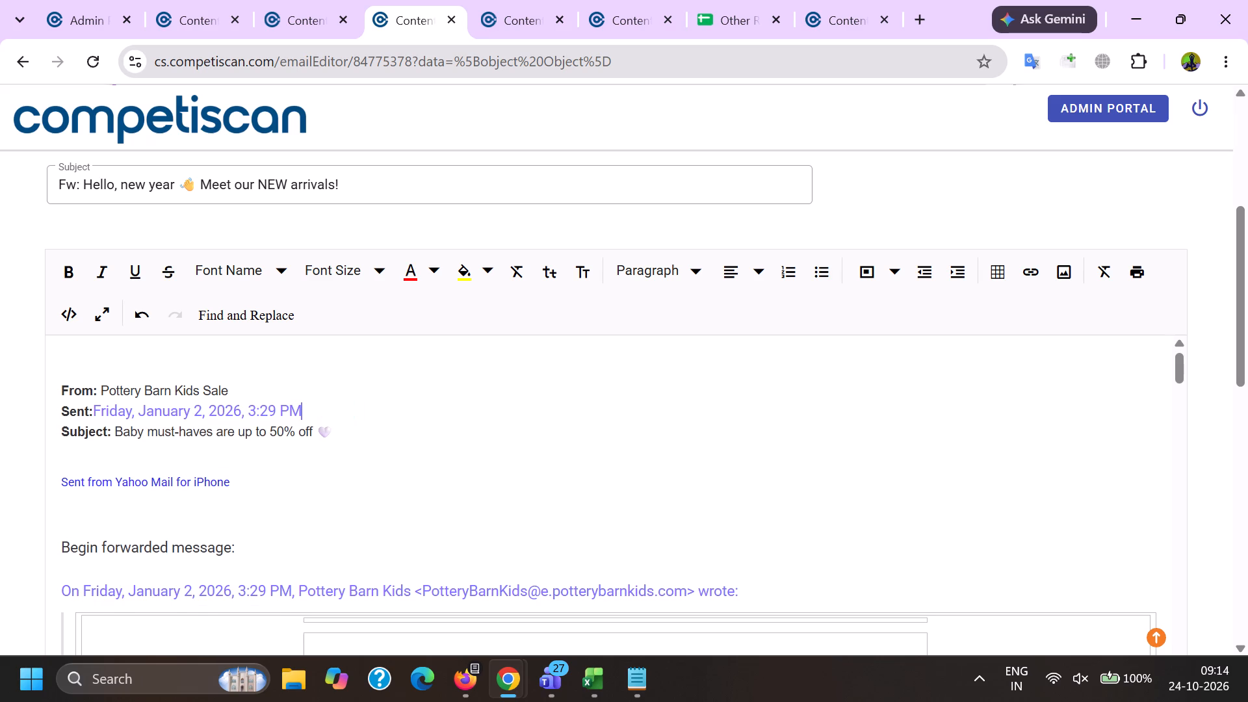
{"action": "left_click", "coordinate": [92, 413]}
{"action": "key", "text": "space"}
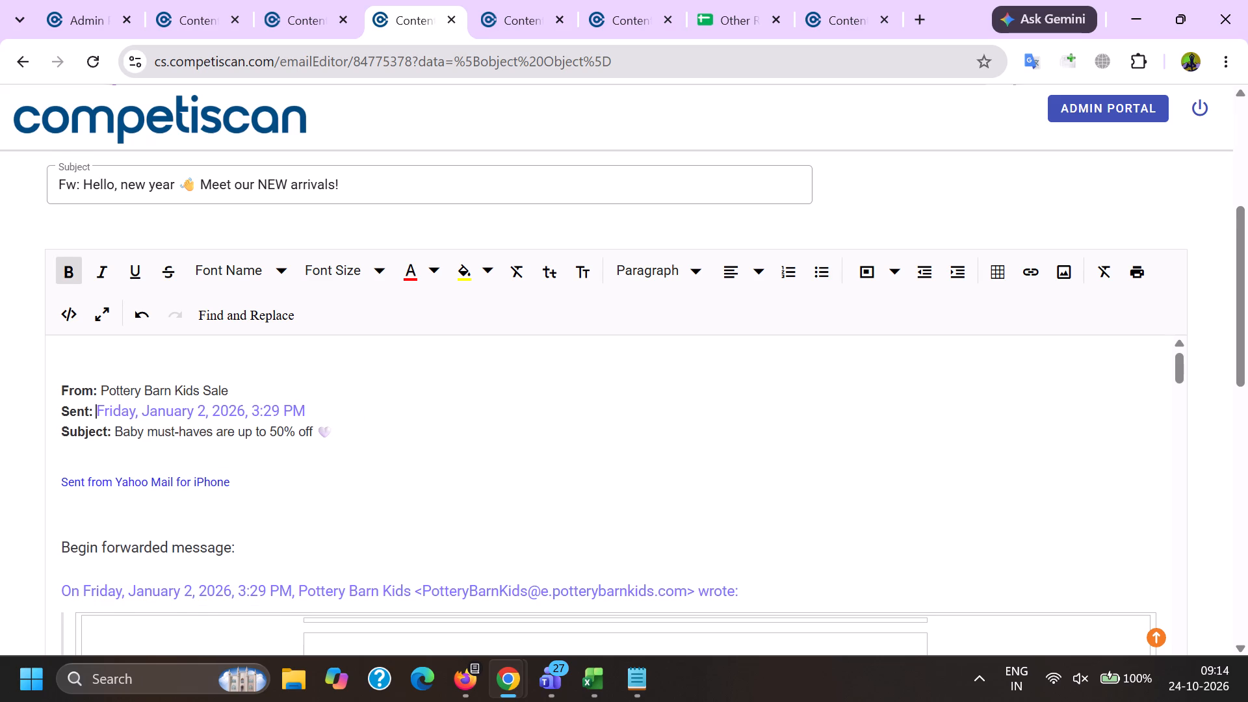
Replace the header's Subject value with "Hello, new year 👋 Meet our NEW arrivals!" copied from the email's subject field.
{"action": "scroll", "coordinate": [161, 432], "scroll_direction": "up", "scroll_amount": 3}
{"action": "left_click_drag", "start_coordinate": [84, 549], "coordinate": [417, 547]}
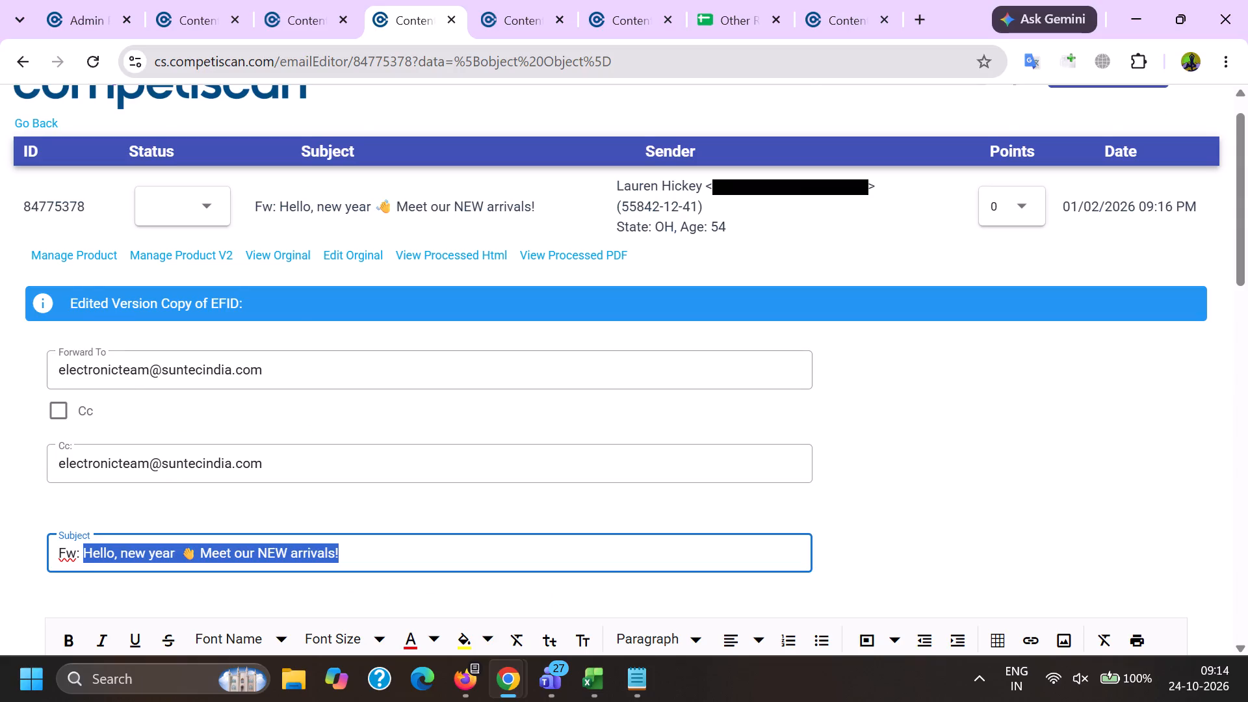
{"action": "key", "text": "ctrl+c"}
{"action": "scroll", "coordinate": [242, 391], "scroll_direction": "down", "scroll_amount": 4}
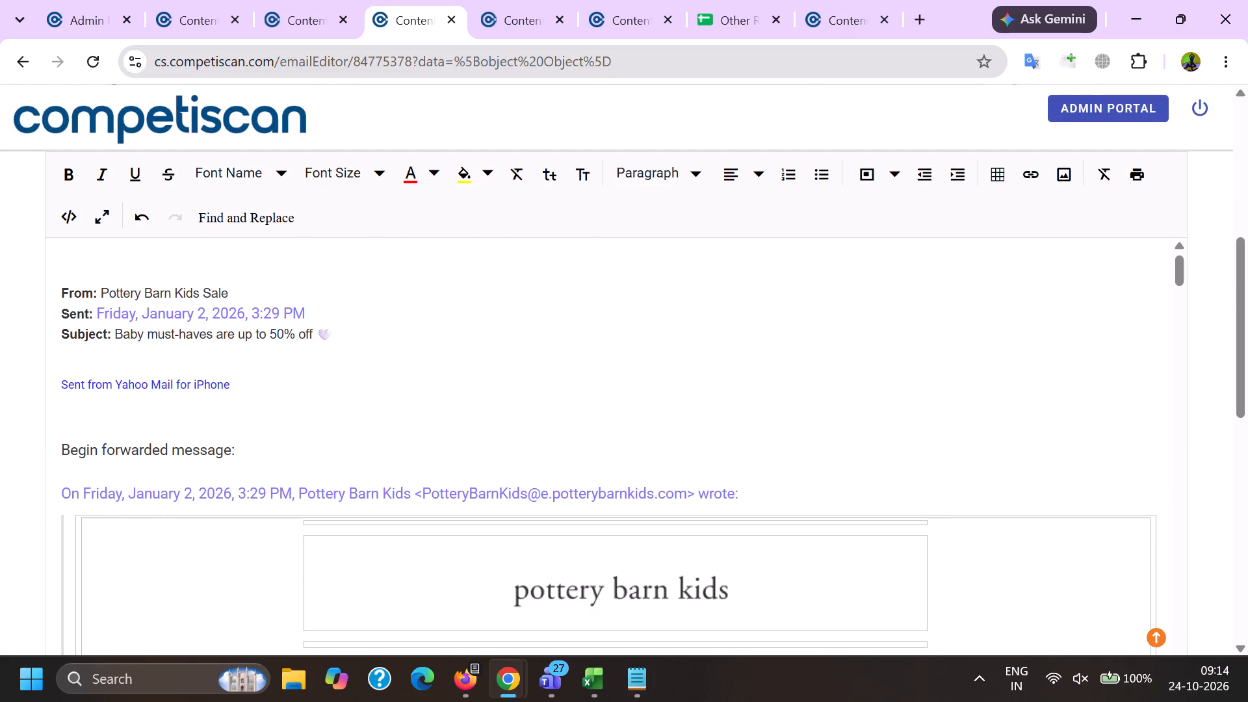
{"action": "left_click_drag", "start_coordinate": [116, 333], "coordinate": [383, 331]}
{"action": "key", "text": "ctrl+v"}
Colour the three header lines black and add a space after the Subject label.
{"action": "left_click_drag", "start_coordinate": [484, 342], "coordinate": [0, 311]}
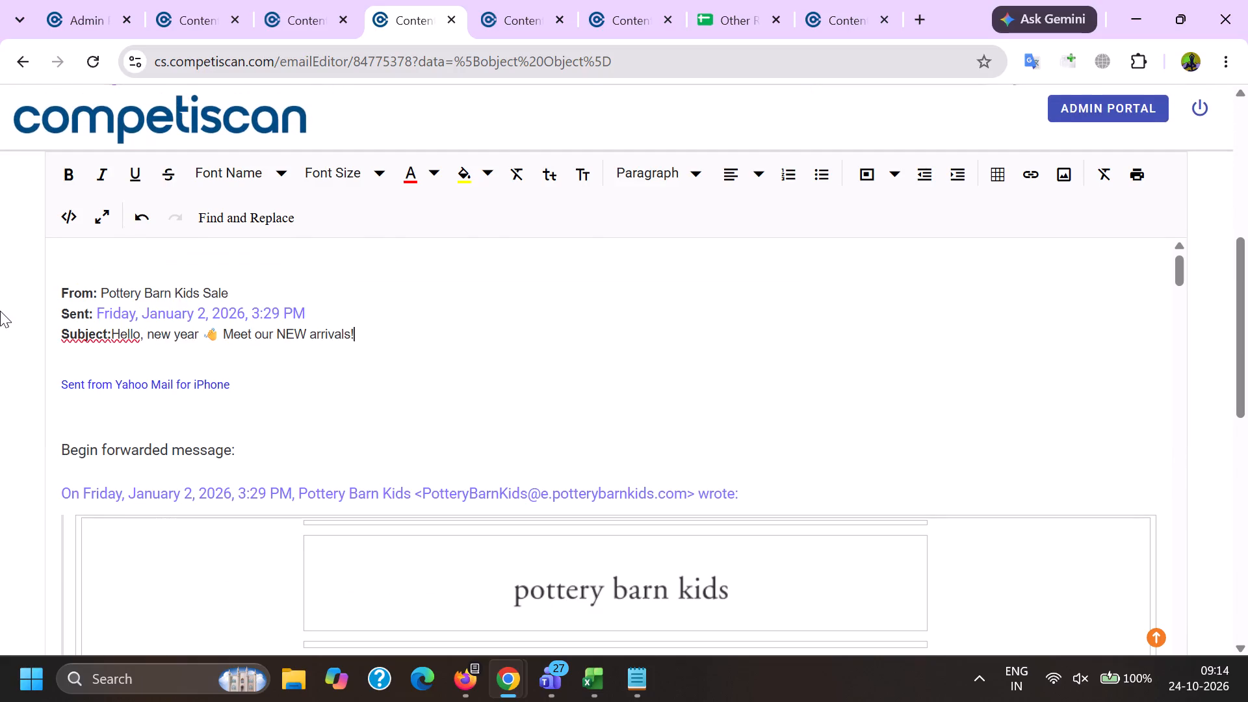
{"action": "left_click_drag", "start_coordinate": [0, 311], "coordinate": [2, 312]}
{"action": "left_click", "coordinate": [53, 293], "text": "shift"}
{"action": "scroll", "coordinate": [127, 365], "scroll_direction": "up", "scroll_amount": 1}
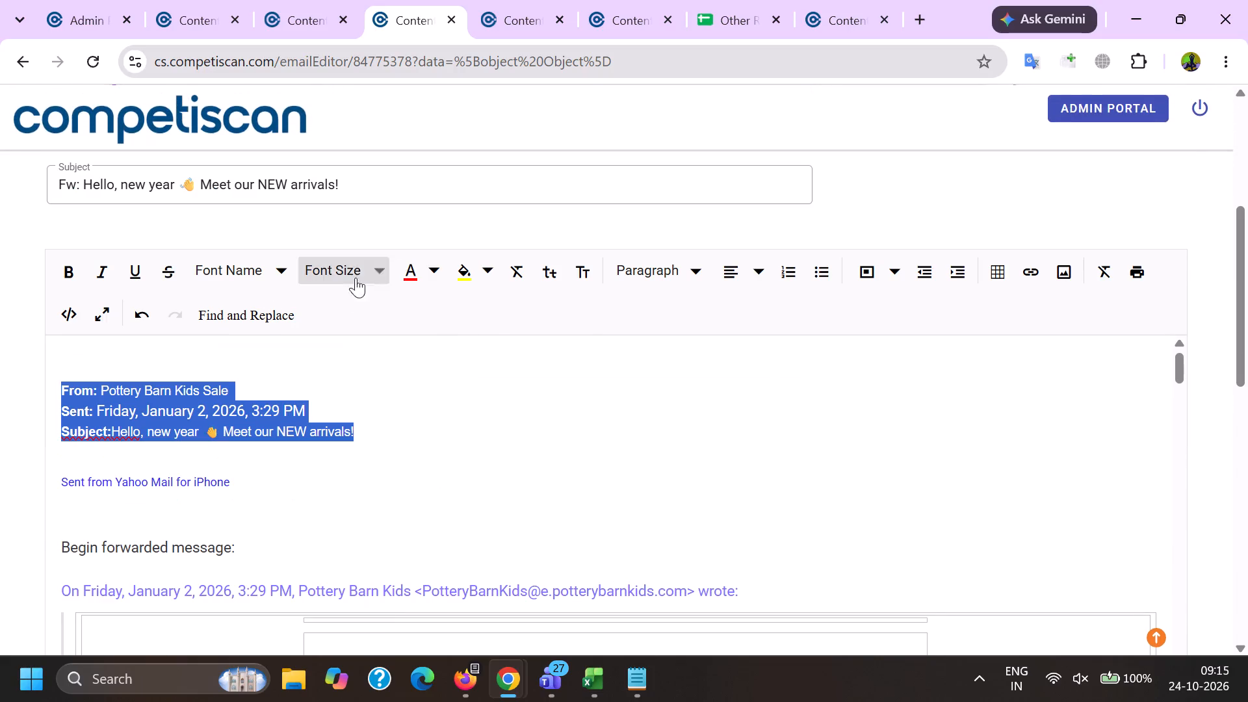
{"action": "left_click", "coordinate": [437, 269]}
{"action": "left_click", "coordinate": [430, 289]}
{"action": "left_click", "coordinate": [244, 419]}
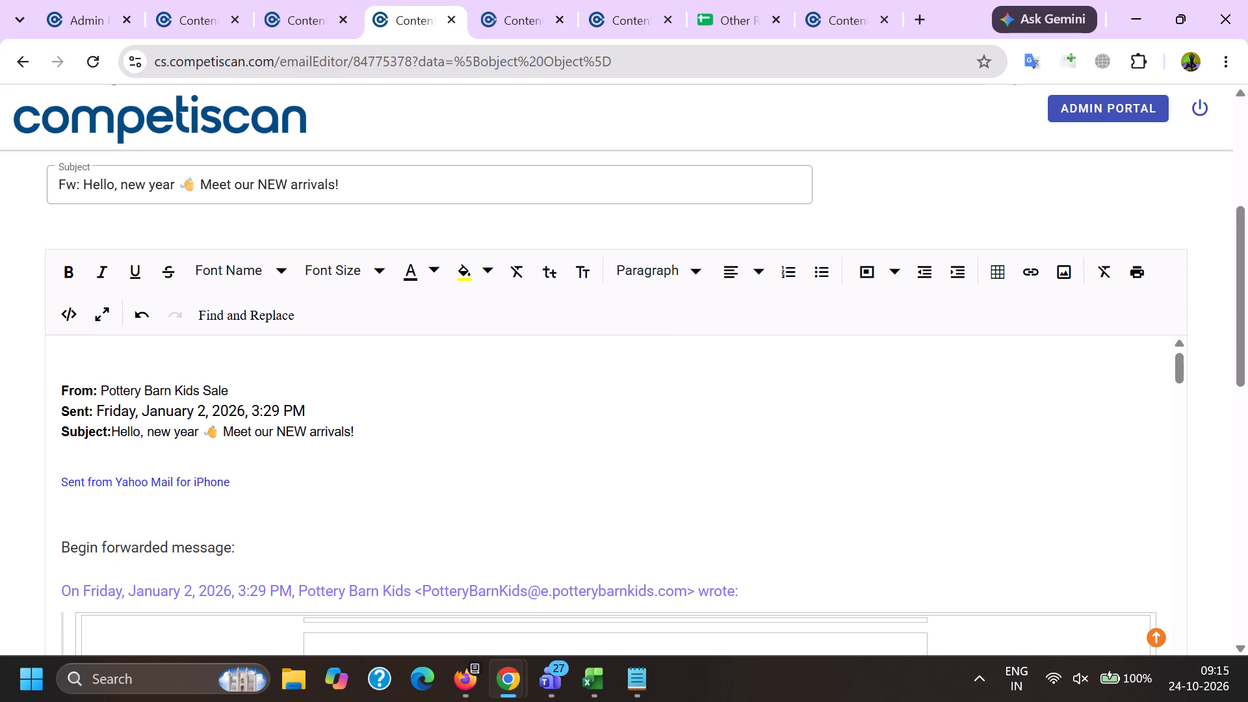
{"action": "left_click", "coordinate": [114, 429]}
{"action": "key", "text": "space"}
Delete the Yahoo Mail signature, "Begin forwarded message:" and the "On Friday … wrote:" line below the header.
{"action": "left_click_drag", "start_coordinate": [743, 591], "coordinate": [0, 465]}
{"action": "key", "text": "BackSpace"}
{"action": "key", "text": "BackSpace"}
Remove the links from the unsubscribe "Click here" and "View Images" in the email's footer.
{"action": "scroll", "coordinate": [517, 269], "scroll_direction": "down", "scroll_amount": 19}
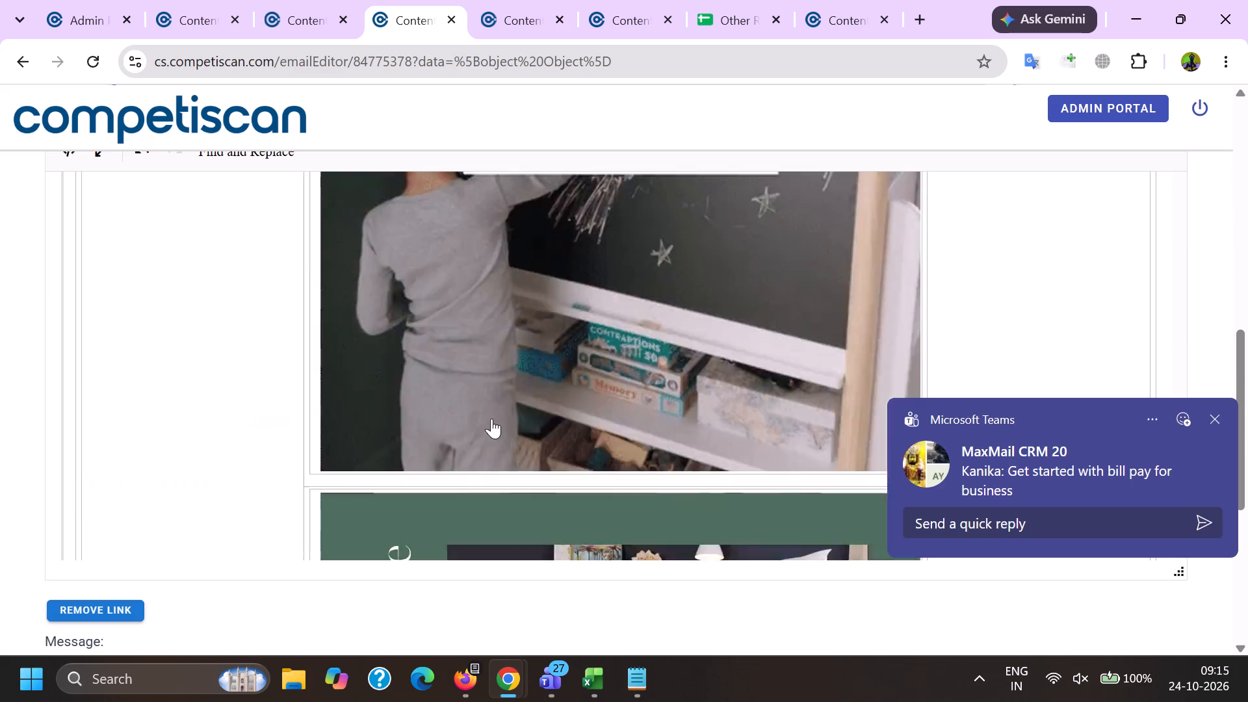
{"action": "scroll", "coordinate": [491, 419], "scroll_direction": "down", "scroll_amount": 20}
{"action": "scroll", "coordinate": [491, 419], "scroll_direction": "down", "scroll_amount": 5}
{"action": "scroll", "coordinate": [499, 347], "scroll_direction": "up", "scroll_amount": 1}
{"action": "scroll", "coordinate": [499, 348], "scroll_direction": "down", "scroll_amount": 20}
{"action": "scroll", "coordinate": [499, 348], "scroll_direction": "down", "scroll_amount": 16}
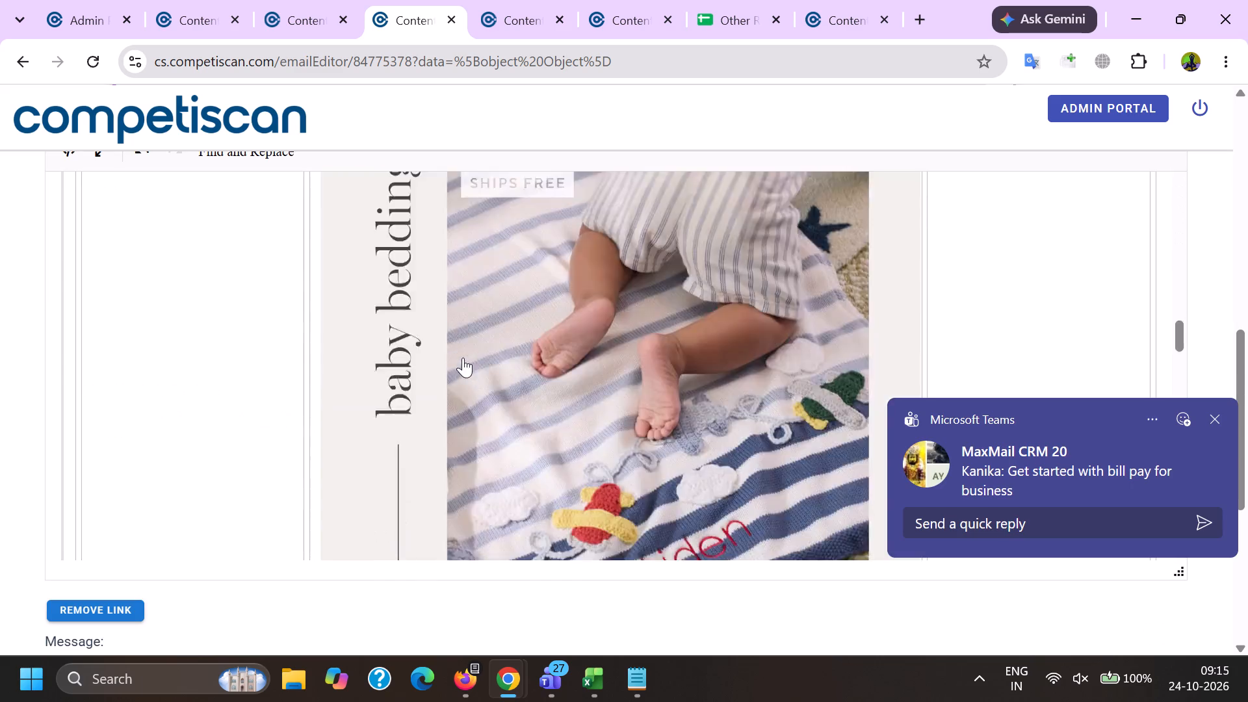
{"action": "scroll", "coordinate": [463, 357], "scroll_direction": "down", "scroll_amount": 20}
{"action": "scroll", "coordinate": [463, 357], "scroll_direction": "down", "scroll_amount": 7}
{"action": "scroll", "coordinate": [484, 465], "scroll_direction": "down", "scroll_amount": 2}
{"action": "scroll", "coordinate": [482, 470], "scroll_direction": "up", "scroll_amount": 4}
{"action": "left_click", "coordinate": [493, 447]}
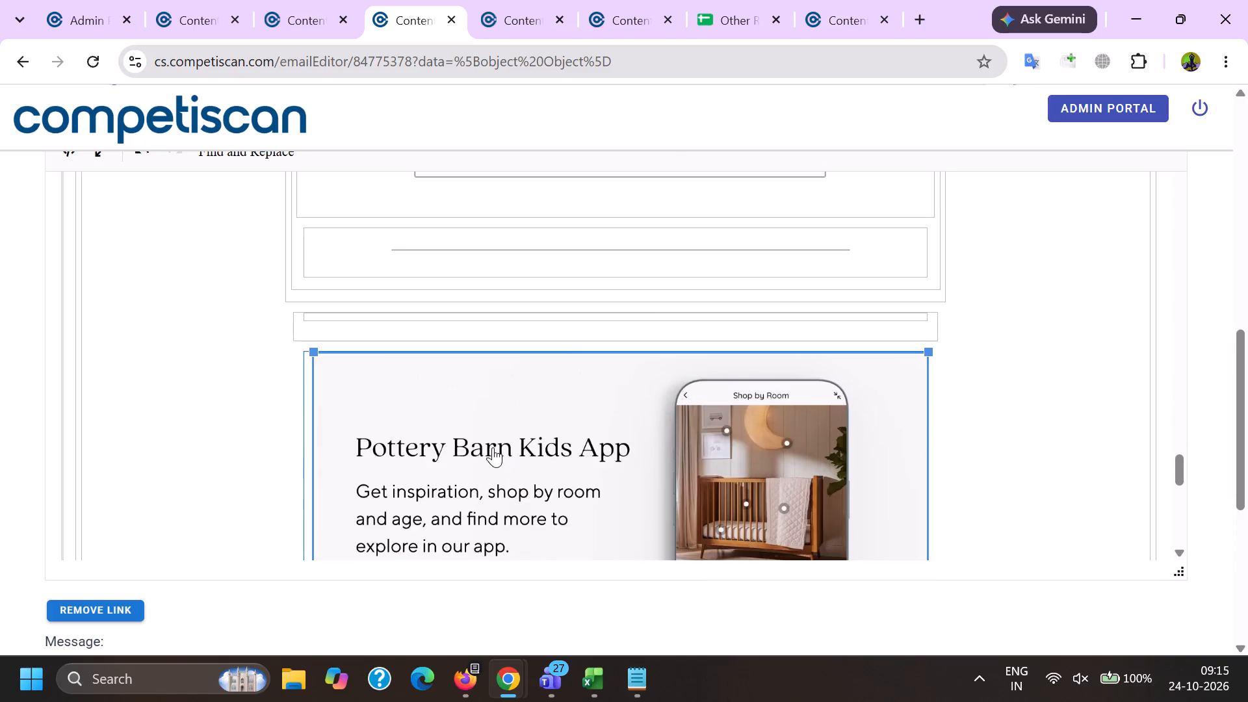
{"action": "left_click", "coordinate": [580, 321]}
{"action": "scroll", "coordinate": [552, 360], "scroll_direction": "down", "scroll_amount": 11}
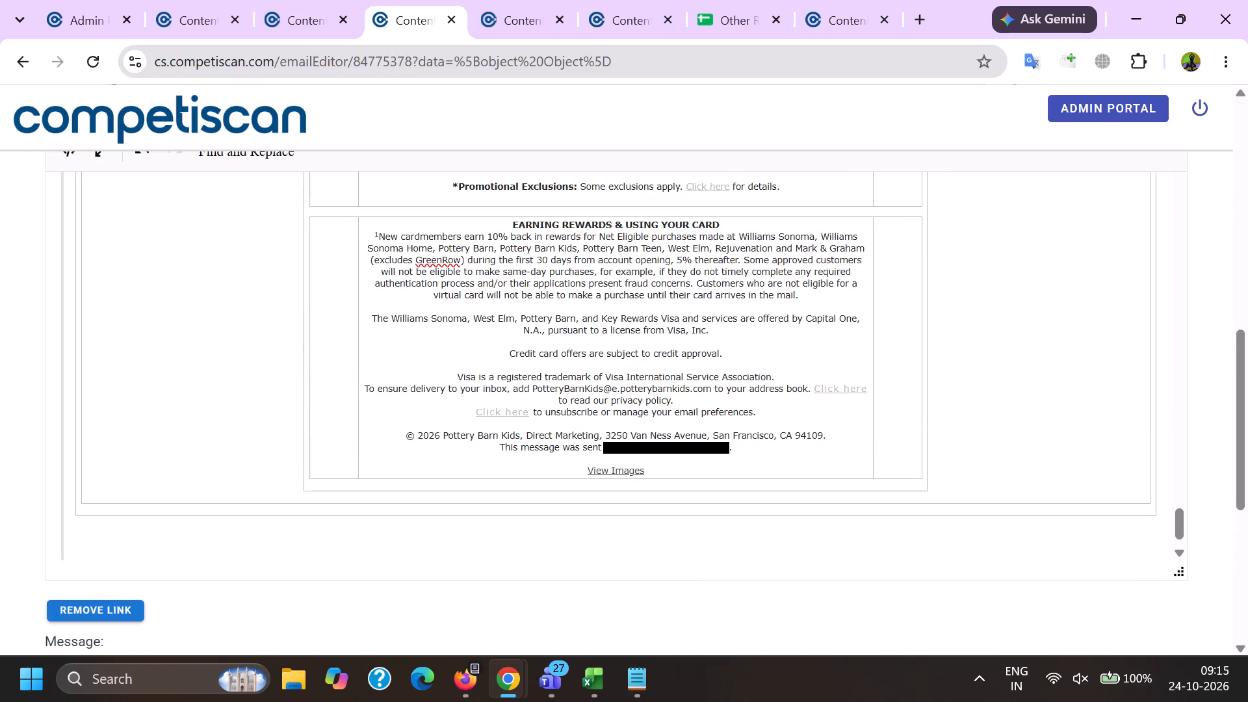
{"action": "left_click", "coordinate": [509, 410]}
{"action": "left_click", "coordinate": [610, 453]}
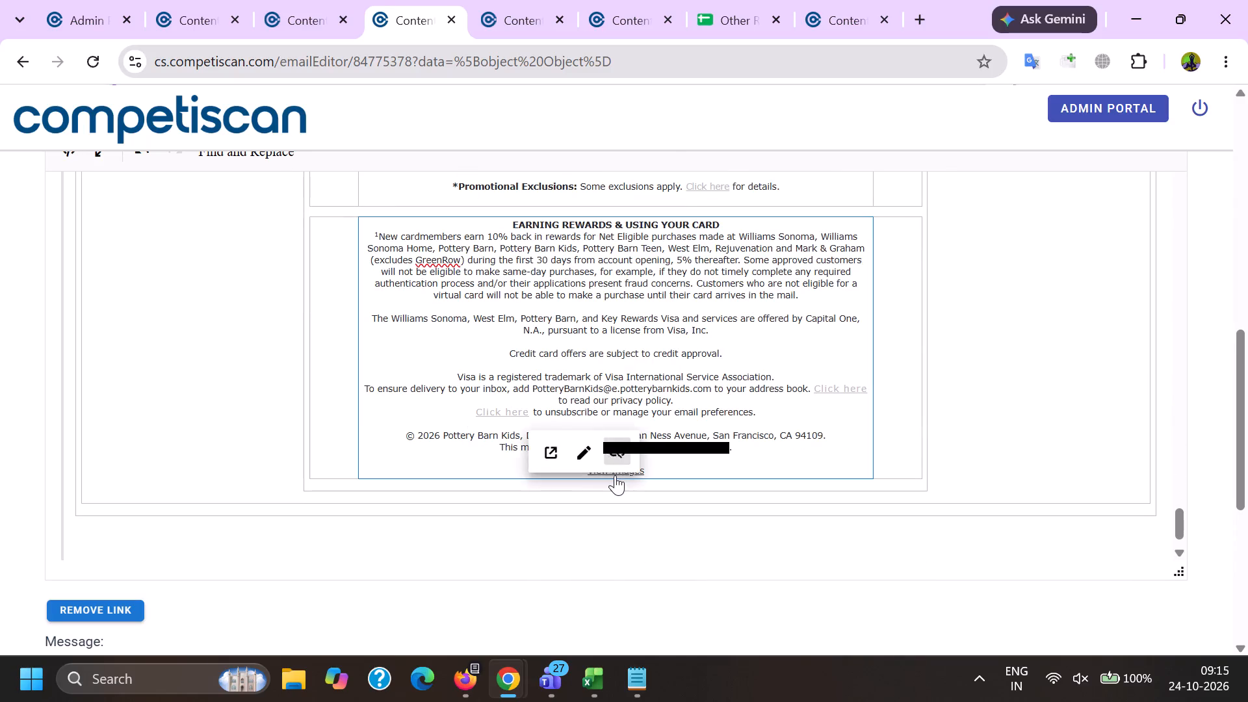
{"action": "left_click", "coordinate": [614, 470]}
{"action": "left_click", "coordinate": [712, 505]}
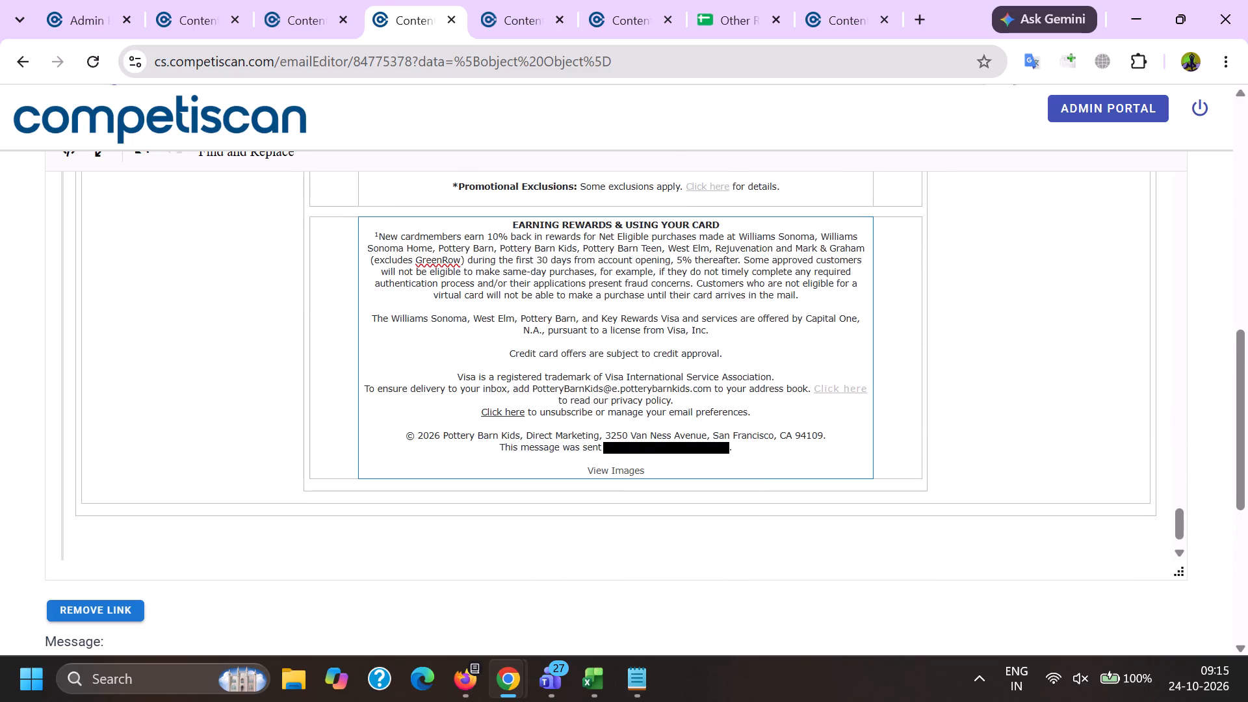
Delete the recipient's email address after "This message was sent to" in the footer.
{"action": "left_click_drag", "start_coordinate": [619, 450], "coordinate": [733, 452]}
{"action": "key", "text": "BackSpace"}
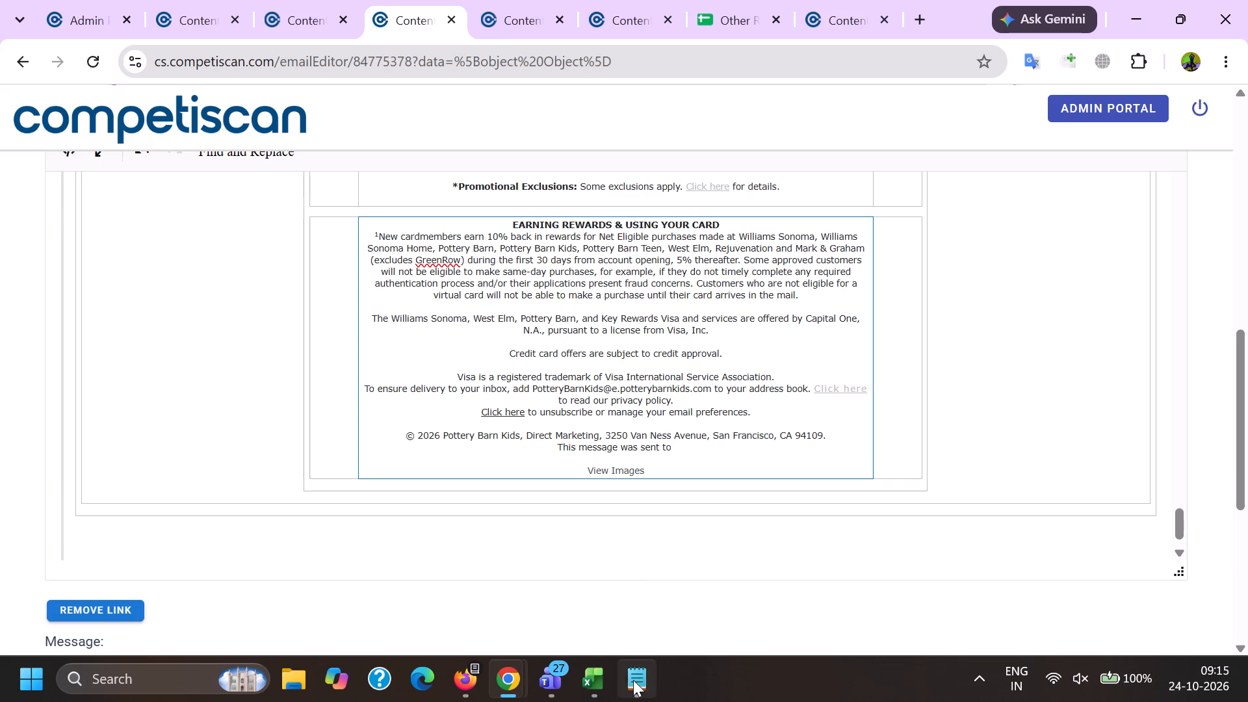
In the Notepad list, delete the "Baby must-haves", "A new year calls" and "Hello, new year" entries above the teen section.
{"action": "left_click", "coordinate": [633, 680]}
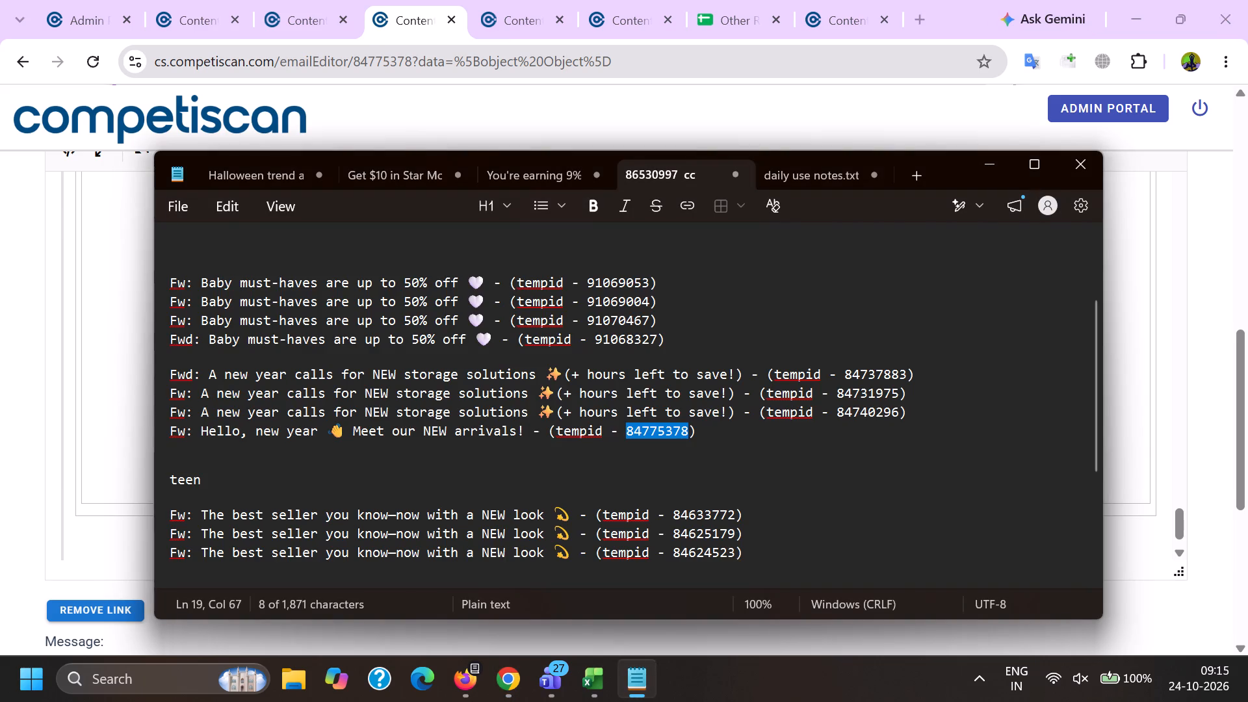
{"action": "left_click_drag", "start_coordinate": [171, 283], "coordinate": [766, 433]}
{"action": "key", "text": "BackSpace"}
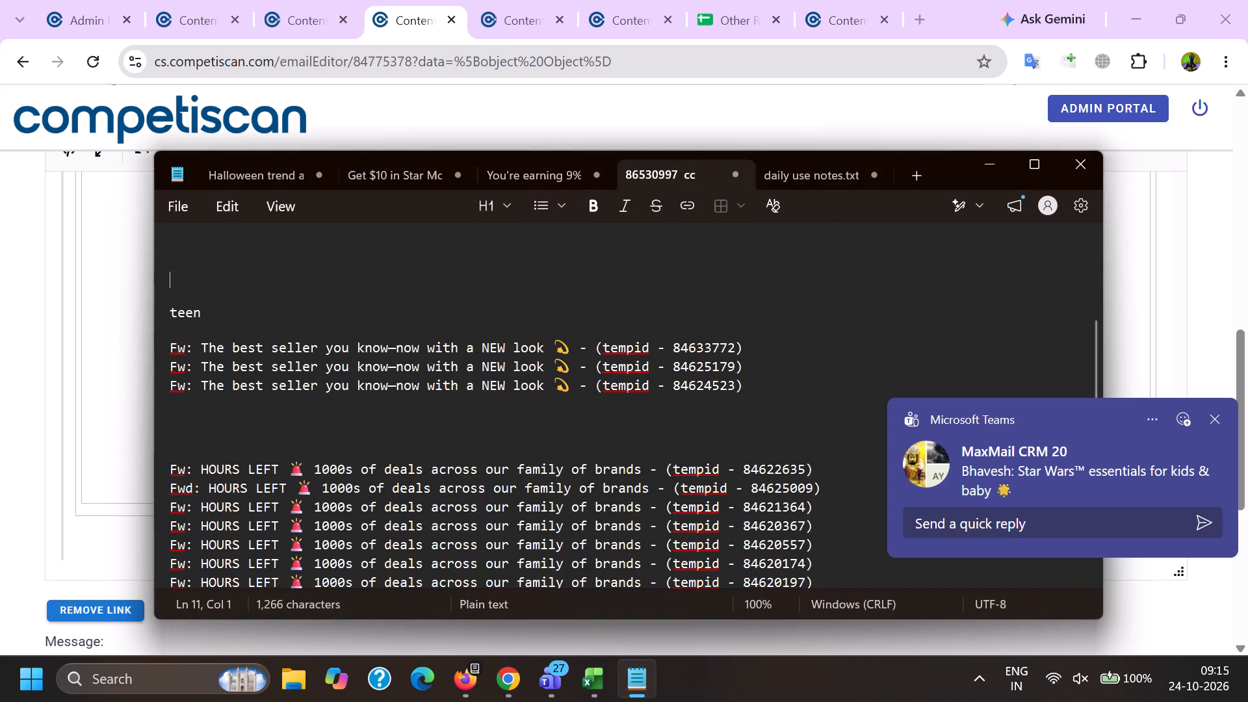
Select the next email subject in the Notepad list, "HOURS LEFT 🚨 1000s of deals across our family of brands".
{"action": "scroll", "coordinate": [195, 400], "scroll_direction": "down", "scroll_amount": 2}
{"action": "left_click_drag", "start_coordinate": [199, 426], "coordinate": [511, 440]}
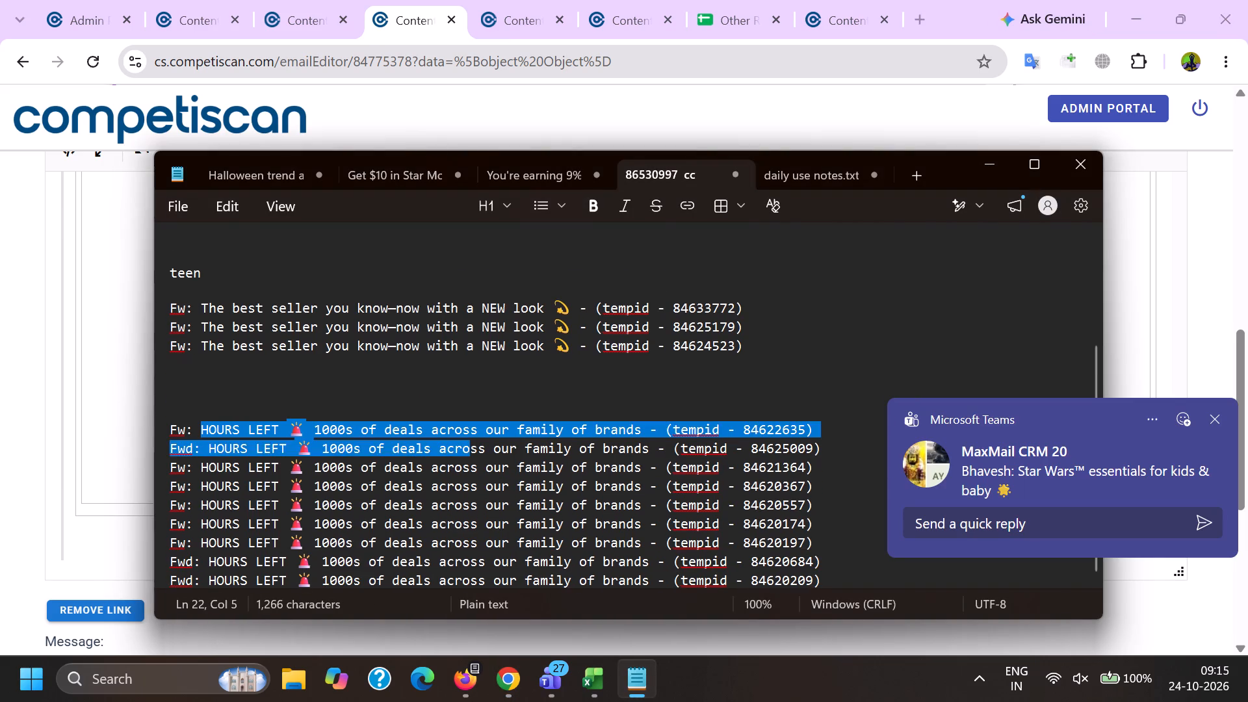
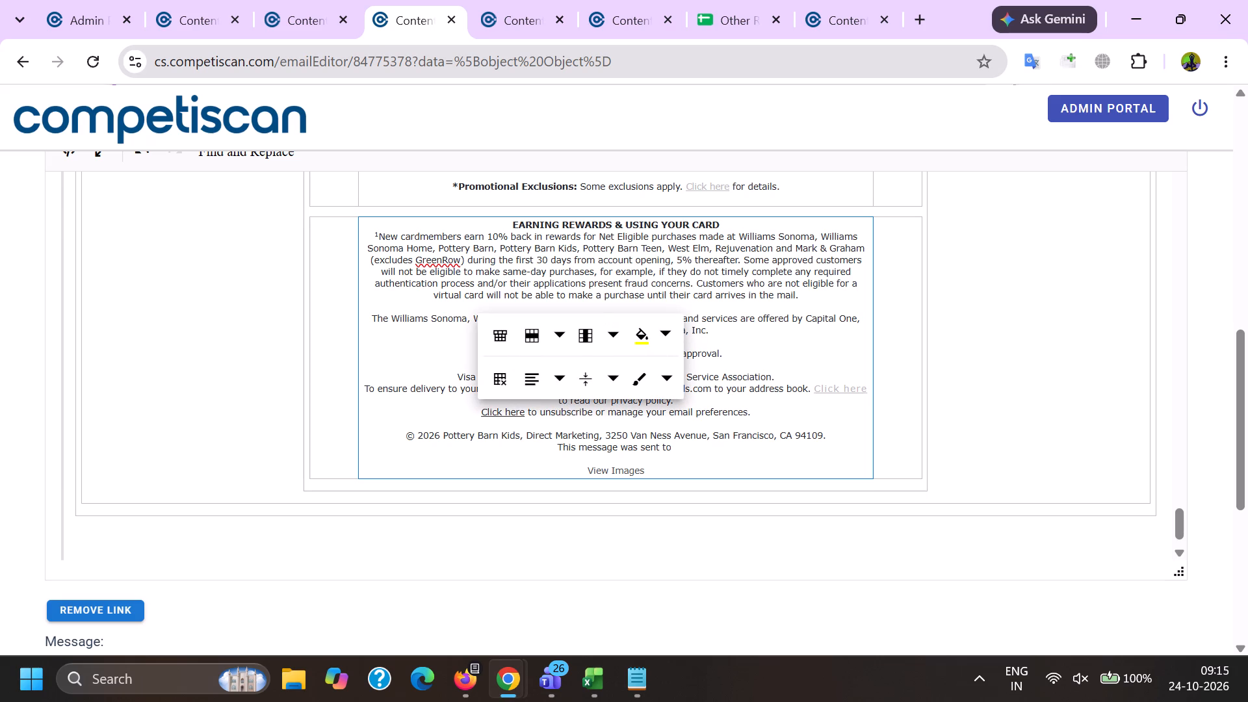
Delete the sender's email address from the "To ensure delivery to your inbox" line in the email's footer.
{"action": "left_click", "coordinate": [538, 556]}
{"action": "left_click_drag", "start_coordinate": [531, 393], "coordinate": [663, 386]}
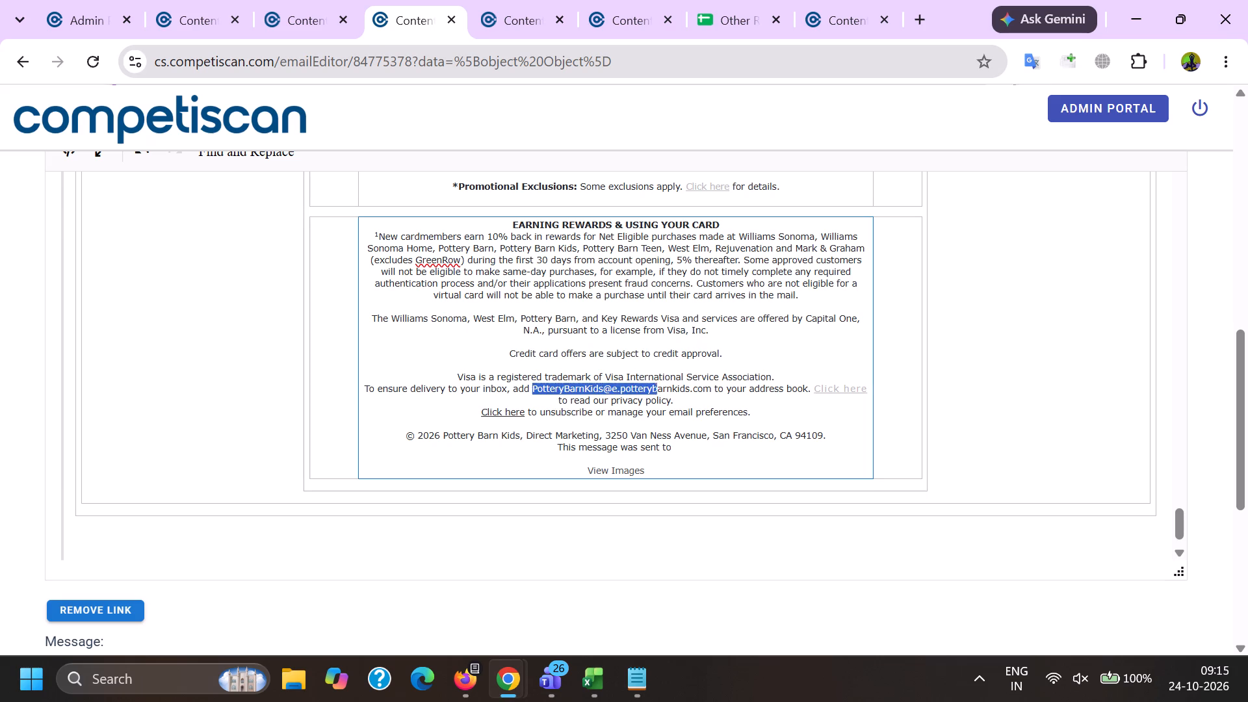
{"action": "left_click_drag", "start_coordinate": [663, 386], "coordinate": [711, 390]}
{"action": "key", "text": "BackSpace"}
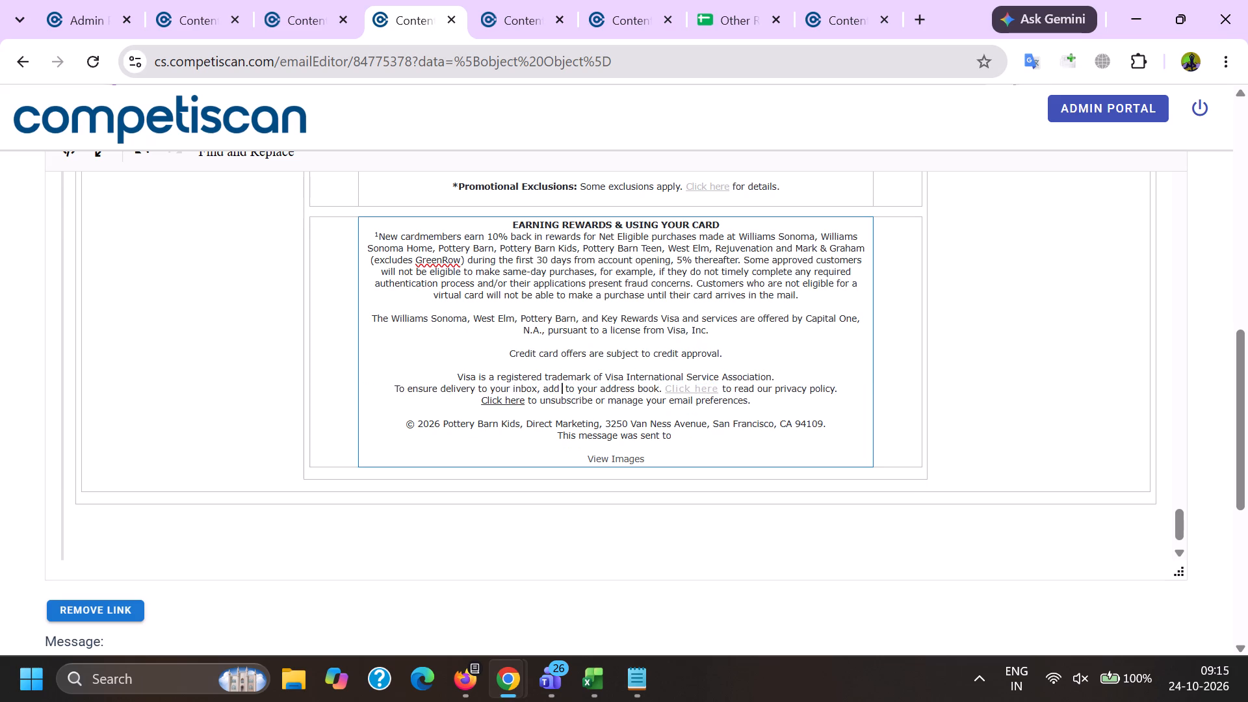
Save the edited "Hello, new year" email and confirm the save.
{"action": "scroll", "coordinate": [410, 406], "scroll_direction": "down", "scroll_amount": 4}
{"action": "scroll", "coordinate": [391, 512], "scroll_direction": "down", "scroll_amount": 8}
{"action": "left_click", "coordinate": [442, 486]}
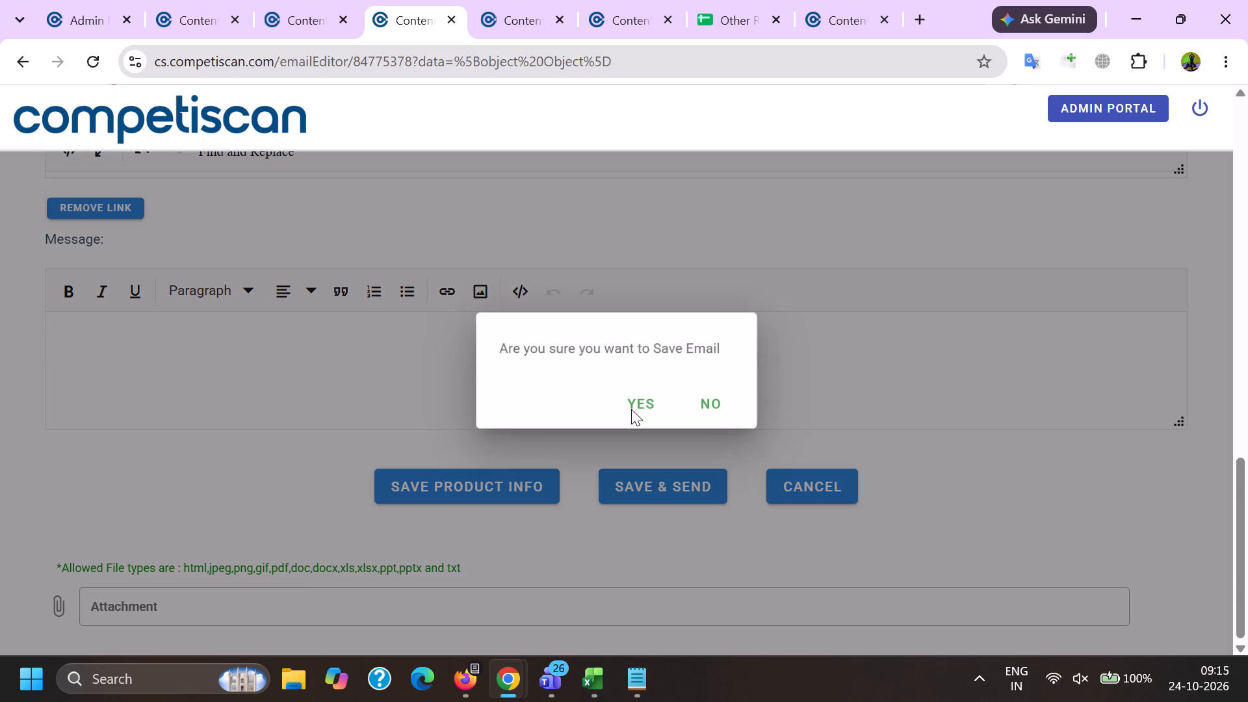
{"action": "left_click", "coordinate": [635, 402]}
Close two other email tabs, including "Baby must-haves are up to 50% off", and return to the "Hello, new year" email.
{"action": "left_click", "coordinate": [539, 0]}
{"action": "left_click", "coordinate": [554, 20]}
{"action": "left_click", "coordinate": [554, 20]}
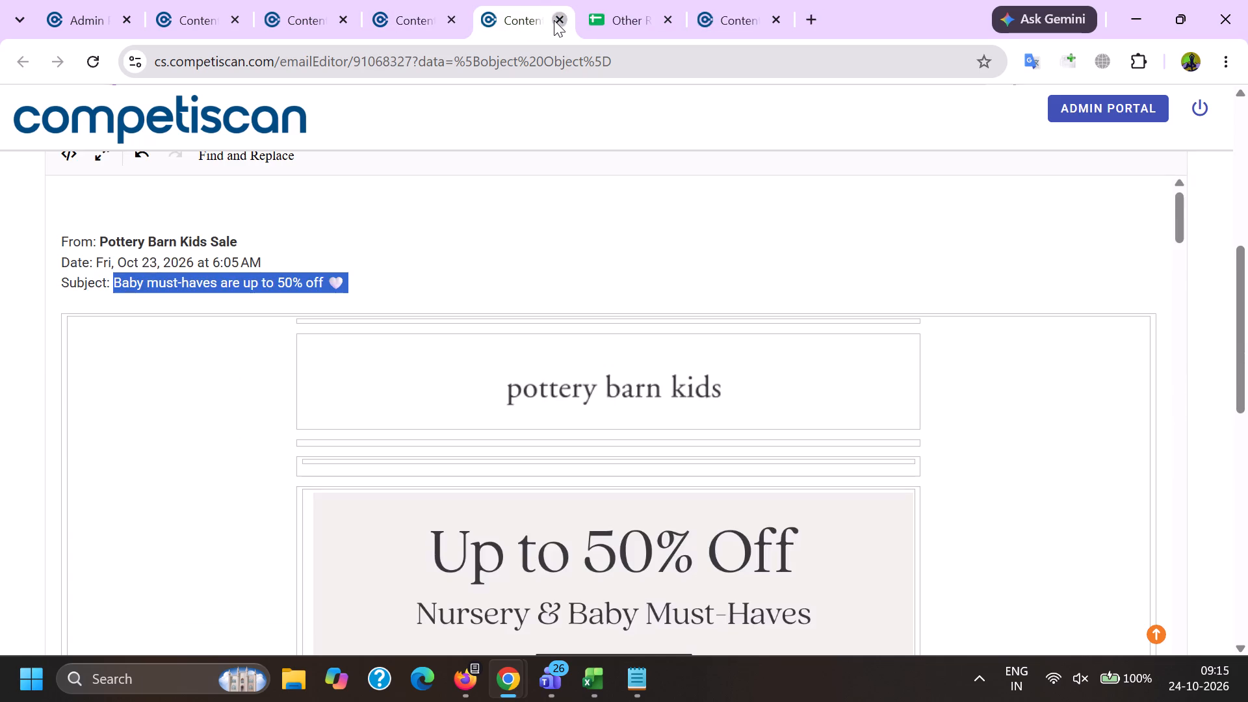
{"action": "left_click", "coordinate": [432, 0]}
Open the product form for the "Hello, new year" email.
{"action": "left_click_drag", "start_coordinate": [0, 495], "coordinate": [6, 482]}
{"action": "left_click", "coordinate": [79, 143]}
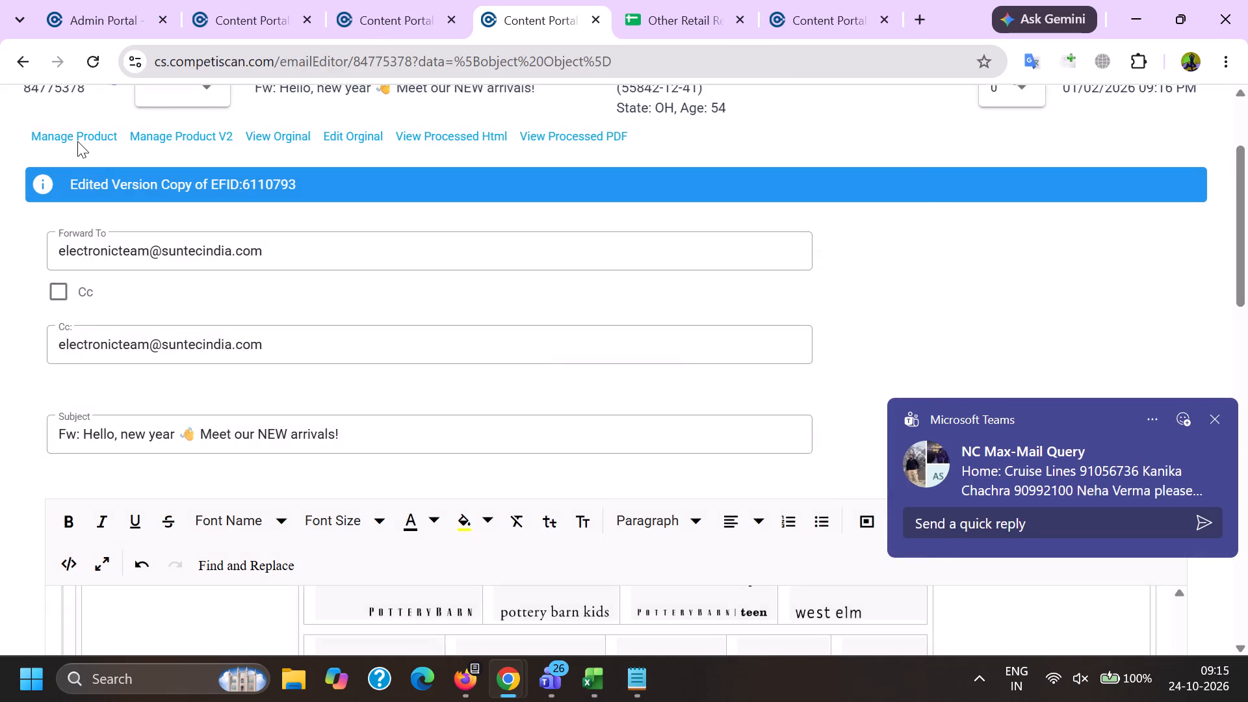
Copy the sender name "Pottery Barn Kids" from the email's From line and return to the product form.
{"action": "key", "text": "alt+Tab"}
{"action": "scroll", "coordinate": [168, 409], "scroll_direction": "down", "scroll_amount": 4}
{"action": "left_click", "coordinate": [200, 442]}
{"action": "key", "text": "Page_Up"}
{"action": "key", "text": "Page_Up"}
{"action": "key", "text": "Page_Up"}
{"action": "key", "text": "Page_Up"}
{"action": "key", "text": "Page_Up"}
{"action": "key", "text": "Page_Up"}
{"action": "key", "text": "Page_Up"}
{"action": "key", "text": "Page_Up"}
{"action": "key", "text": "Page_Up"}
{"action": "key", "text": "Page_Up"}
{"action": "key", "text": "Page_Up"}
{"action": "key", "text": "Page_Up"}
{"action": "key", "text": "Page_Up"}
{"action": "key", "text": "Page_Up"}
{"action": "key", "text": "Page_Up"}
{"action": "key", "text": "Page_Up"}
{"action": "key", "text": "Page_Up"}
{"action": "key", "text": "Page_Up"}
{"action": "key", "text": "Page_Up"}
{"action": "key", "text": "Page_Up"}
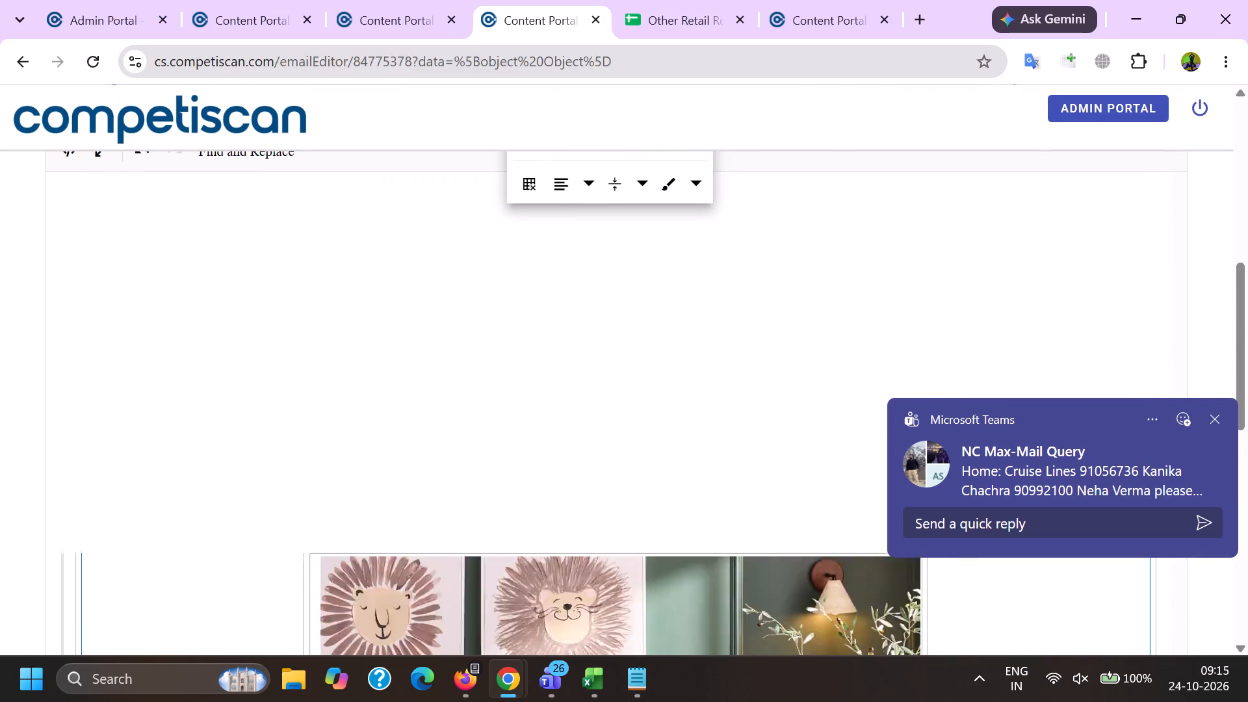
{"action": "scroll", "coordinate": [197, 431], "scroll_direction": "down", "scroll_amount": 5}
{"action": "double_click", "coordinate": [118, 223]}
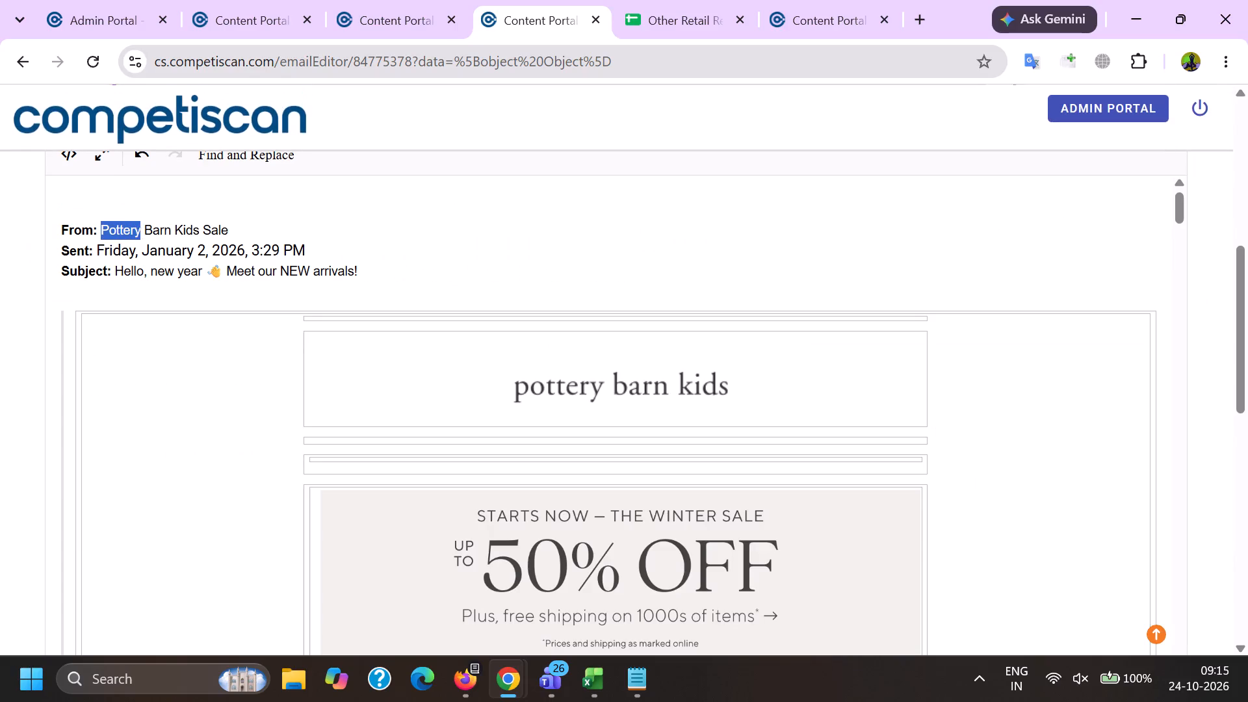
{"action": "left_click", "coordinate": [174, 234], "text": "shift"}
{"action": "key", "text": "ctrl+c"}
{"action": "key", "text": "alt+Tab"}
Add Capital One as the company and Pottery Barn Kids (Retail) as the affinity/association.
{"action": "scroll", "coordinate": [409, 226], "scroll_direction": "down", "scroll_amount": 5}
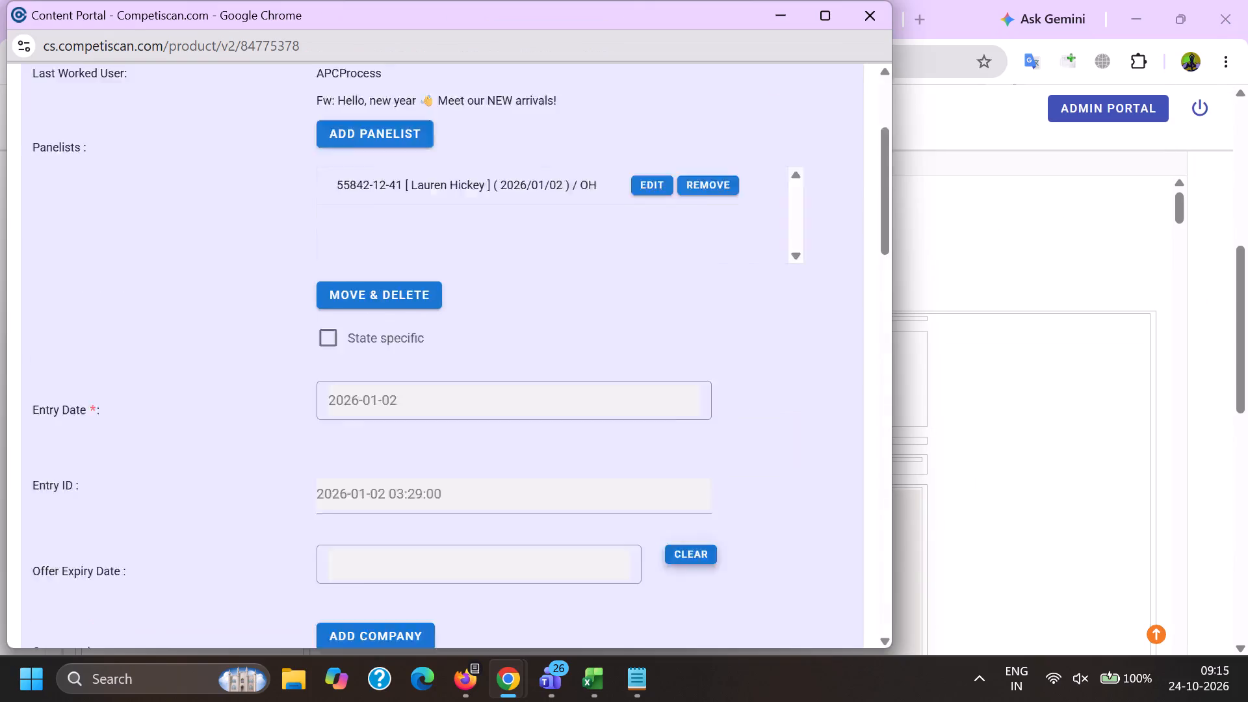
{"action": "left_click", "coordinate": [384, 335]}
{"action": "left_click", "coordinate": [383, 288]}
{"action": "key", "text": "c"}
{"action": "type", "text": "APITAL ONE"}
{"action": "scroll", "coordinate": [382, 306], "scroll_direction": "down", "scroll_amount": 3}
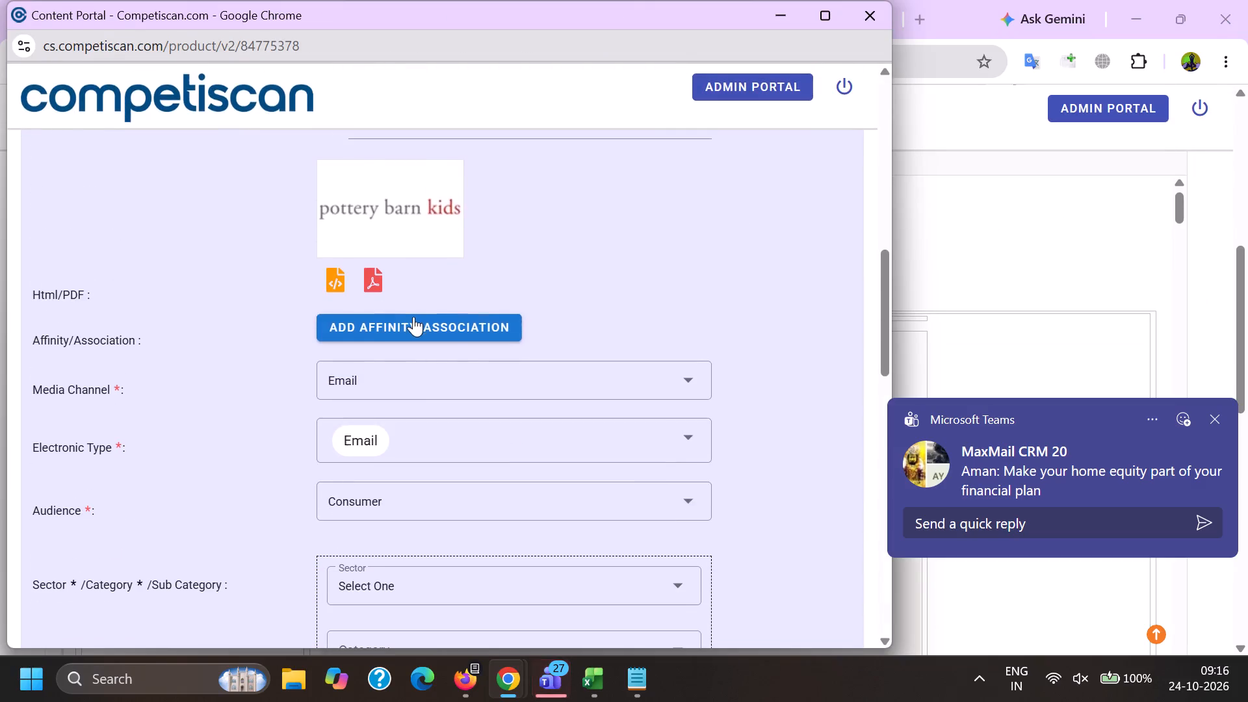
{"action": "left_click", "coordinate": [413, 317]}
{"action": "left_click", "coordinate": [469, 363]}
{"action": "key", "text": "ctrl+v"}
{"action": "scroll", "coordinate": [493, 526], "scroll_direction": "up", "scroll_amount": 2}
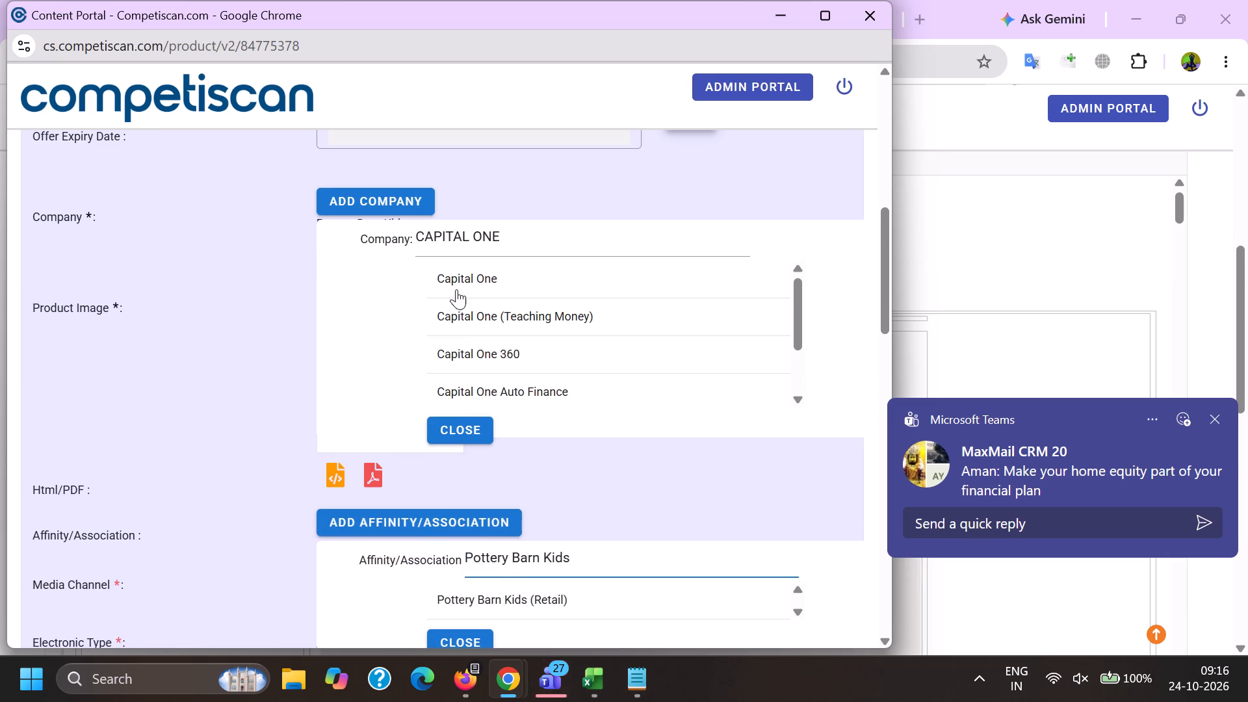
{"action": "left_click", "coordinate": [456, 289]}
{"action": "left_click", "coordinate": [376, 244]}
{"action": "scroll", "coordinate": [376, 279], "scroll_direction": "down", "scroll_amount": 3}
{"action": "left_click", "coordinate": [458, 371]}
Check the products shown in the email and add the classification Retail / Home / Furniture.
{"action": "scroll", "coordinate": [422, 237], "scroll_direction": "down", "scroll_amount": 3}
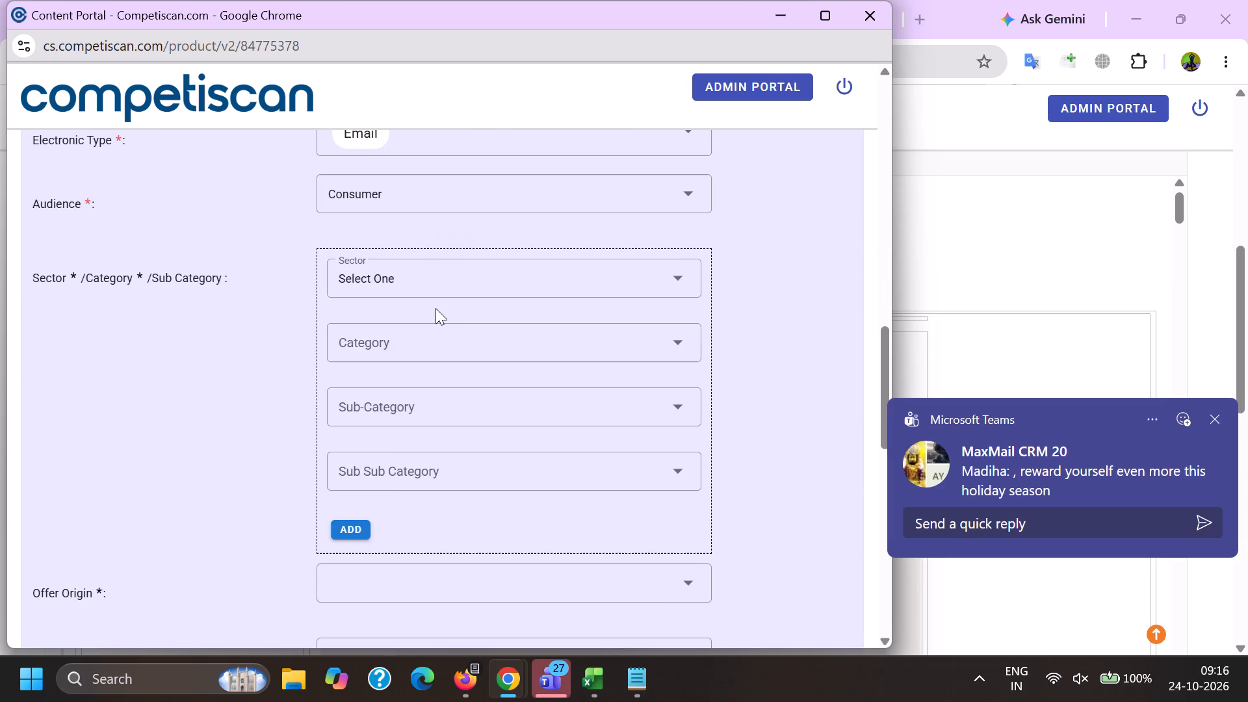
{"action": "left_click", "coordinate": [402, 271]}
{"action": "scroll", "coordinate": [402, 270], "scroll_direction": "down", "scroll_amount": 6}
{"action": "left_click", "coordinate": [395, 376]}
{"action": "left_click_drag", "start_coordinate": [243, 363], "coordinate": [268, 368]}
{"action": "left_click", "coordinate": [380, 344]}
{"action": "scroll", "coordinate": [380, 343], "scroll_direction": "down", "scroll_amount": 6}
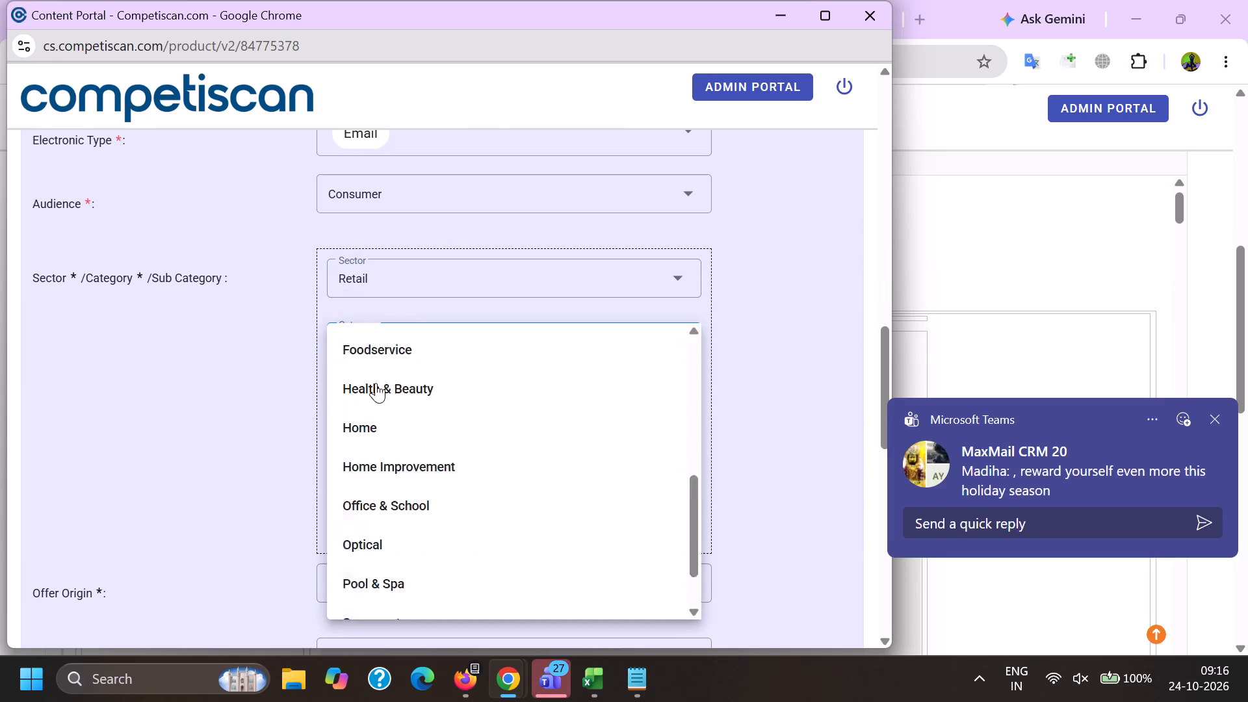
{"action": "left_click", "coordinate": [379, 355]}
{"action": "left_click_drag", "start_coordinate": [208, 377], "coordinate": [253, 391]}
{"action": "left_click", "coordinate": [385, 377]}
{"action": "left_click", "coordinate": [374, 409]}
{"action": "key", "text": "alt+Tab"}
{"action": "scroll", "coordinate": [374, 411], "scroll_direction": "down", "scroll_amount": 6}
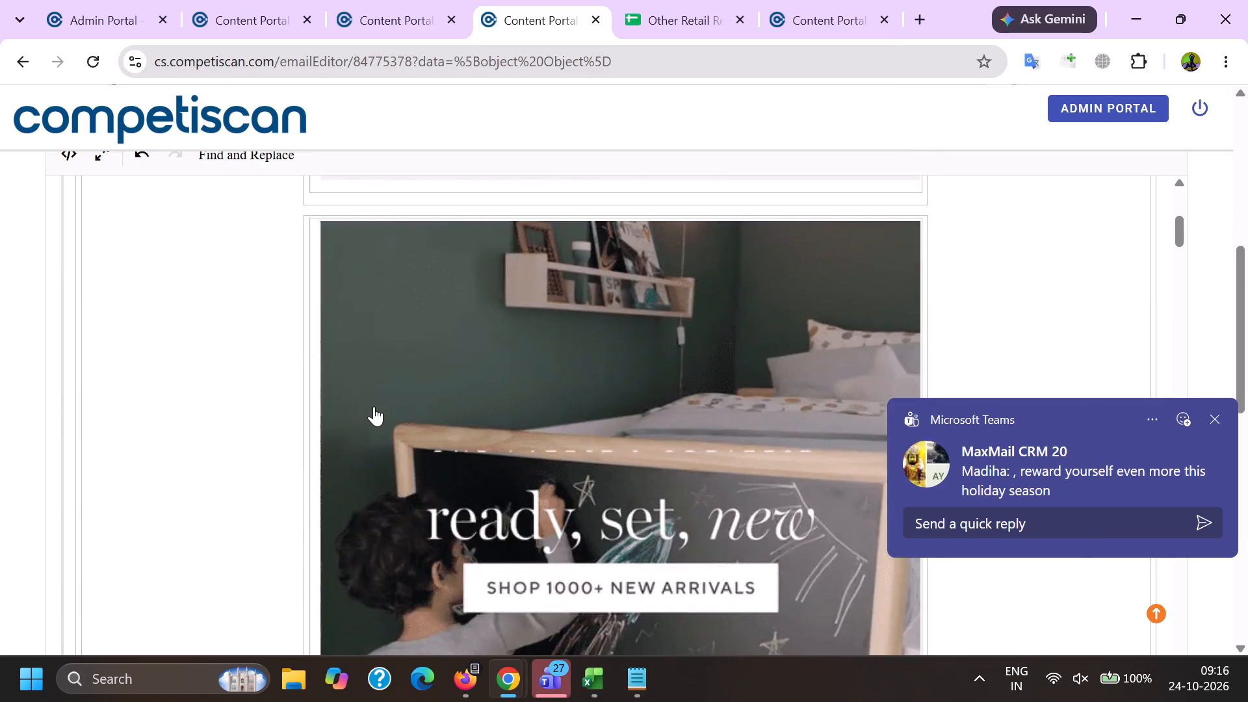
{"action": "scroll", "coordinate": [374, 406], "scroll_direction": "down", "scroll_amount": 9}
{"action": "key", "text": "alt+Tab"}
{"action": "left_click", "coordinate": [382, 601]}
{"action": "left_click_drag", "start_coordinate": [227, 562], "coordinate": [243, 562]}
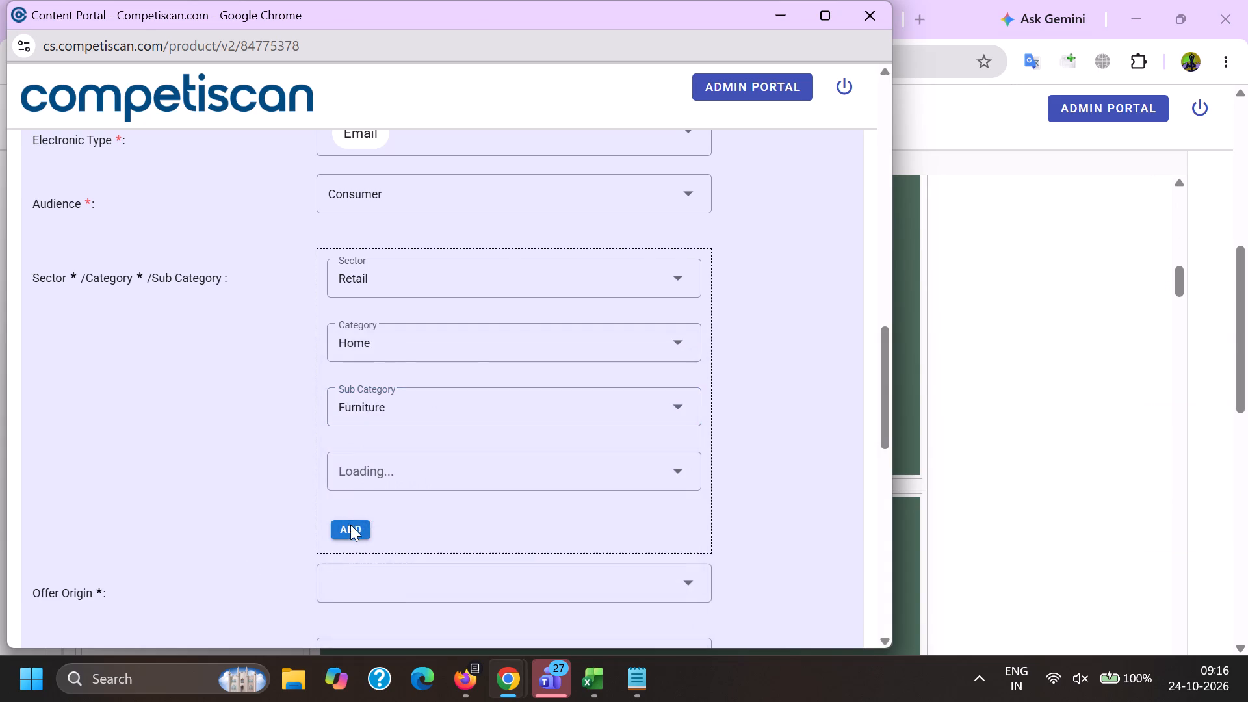
{"action": "left_click", "coordinate": [350, 527]}
Add the classification Credit Cards / Payment Cards / Credit Cards and place it above the Retail entry.
{"action": "left_click", "coordinate": [365, 300]}
{"action": "scroll", "coordinate": [352, 427], "scroll_direction": "up", "scroll_amount": 5}
{"action": "left_click", "coordinate": [408, 462]}
{"action": "left_click_drag", "start_coordinate": [270, 439], "coordinate": [292, 439]}
{"action": "left_click_drag", "start_coordinate": [398, 347], "coordinate": [398, 358]}
{"action": "left_click", "coordinate": [393, 454]}
{"action": "left_click", "coordinate": [370, 433]}
{"action": "scroll", "coordinate": [363, 371], "scroll_direction": "up", "scroll_amount": 1}
{"action": "scroll", "coordinate": [363, 369], "scroll_direction": "down", "scroll_amount": 2}
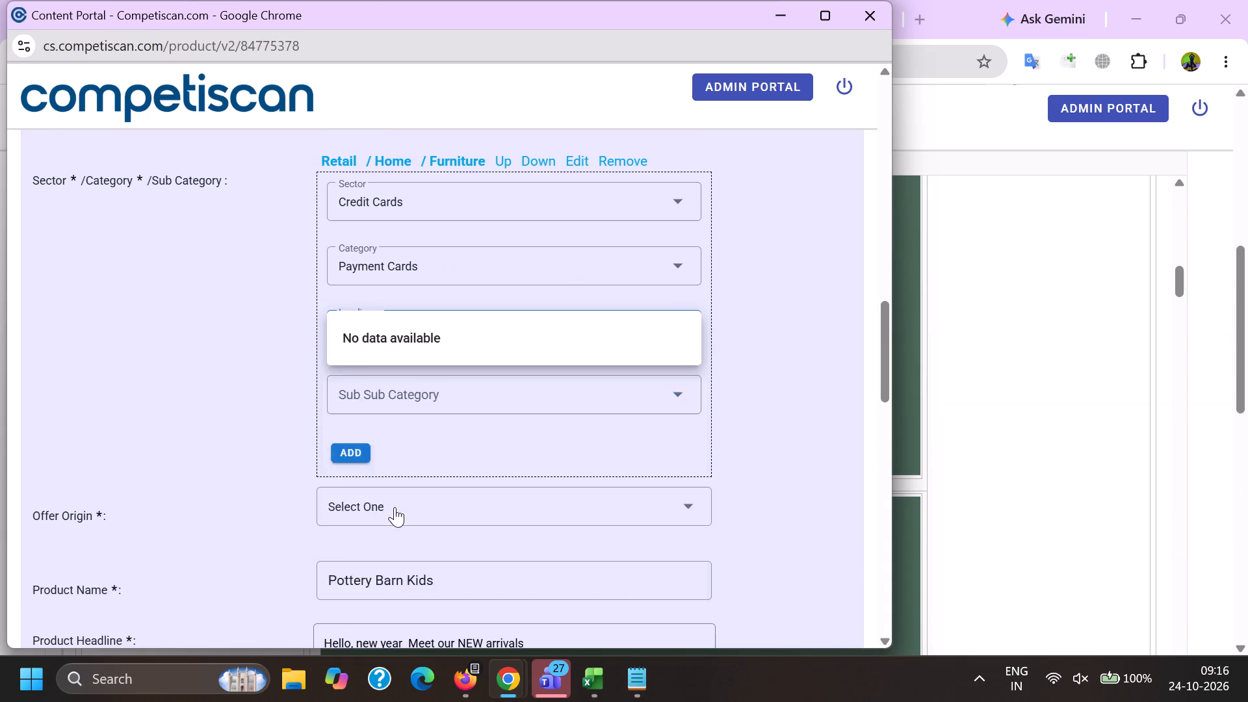
{"action": "left_click_drag", "start_coordinate": [412, 533], "coordinate": [402, 533]}
{"action": "left_click_drag", "start_coordinate": [276, 519], "coordinate": [296, 517]}
{"action": "left_click", "coordinate": [352, 455]}
{"action": "scroll", "coordinate": [367, 482], "scroll_direction": "up", "scroll_amount": 3}
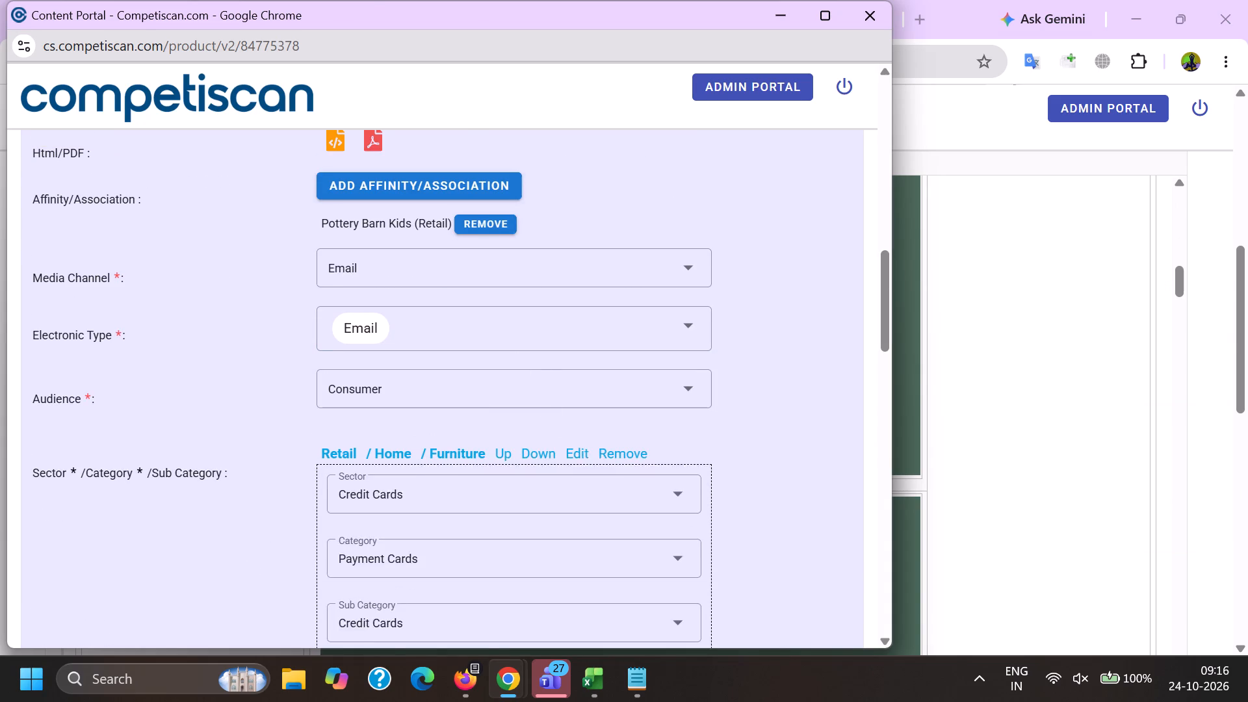
{"action": "left_click", "coordinate": [535, 458]}
Set the offer origin to Provider/Bank and the product name to Pottery Barn Key Rewards Visa Credit Card.
{"action": "scroll", "coordinate": [500, 380], "scroll_direction": "down", "scroll_amount": 5}
{"action": "left_click_drag", "start_coordinate": [374, 348], "coordinate": [375, 357]}
{"action": "left_click", "coordinate": [383, 444]}
{"action": "left_click", "coordinate": [383, 439]}
{"action": "key", "text": "ctrl+v"}
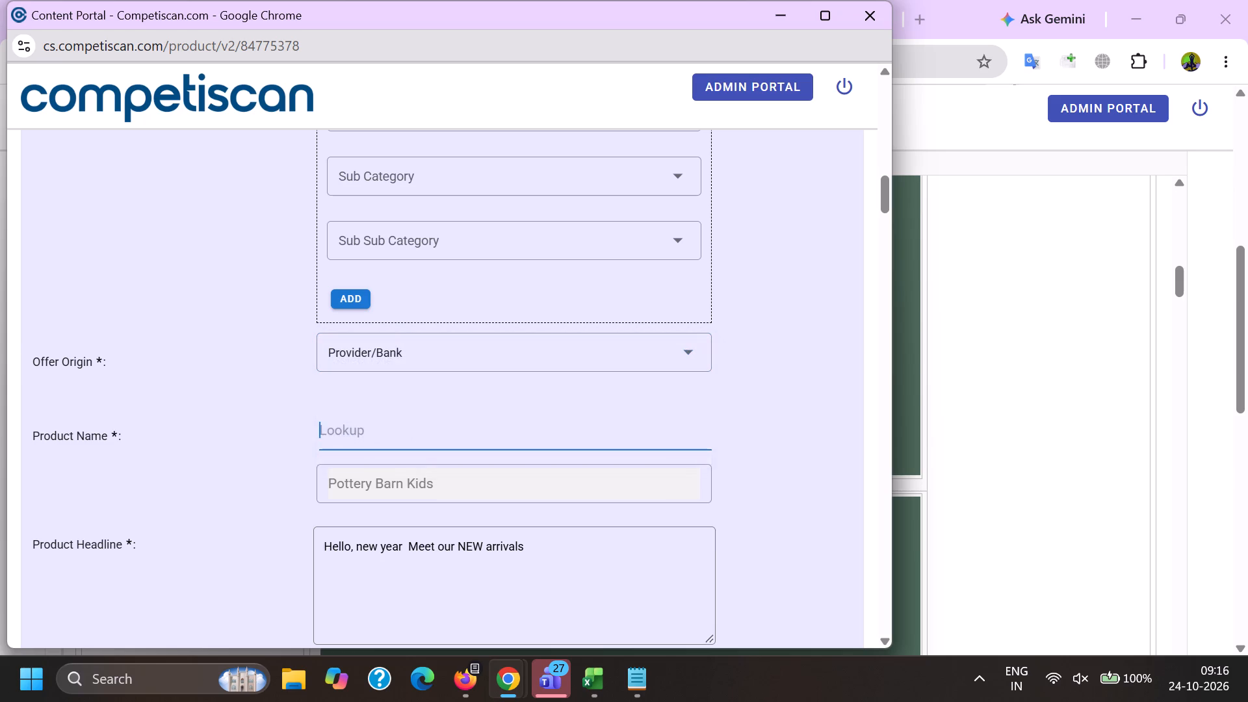
{"action": "left_click_drag", "start_coordinate": [397, 420], "coordinate": [676, 497]}
{"action": "key", "text": "BackSpace"}
{"action": "left_click", "coordinate": [523, 513]}
{"action": "scroll", "coordinate": [506, 514], "scroll_direction": "up", "scroll_amount": 4}
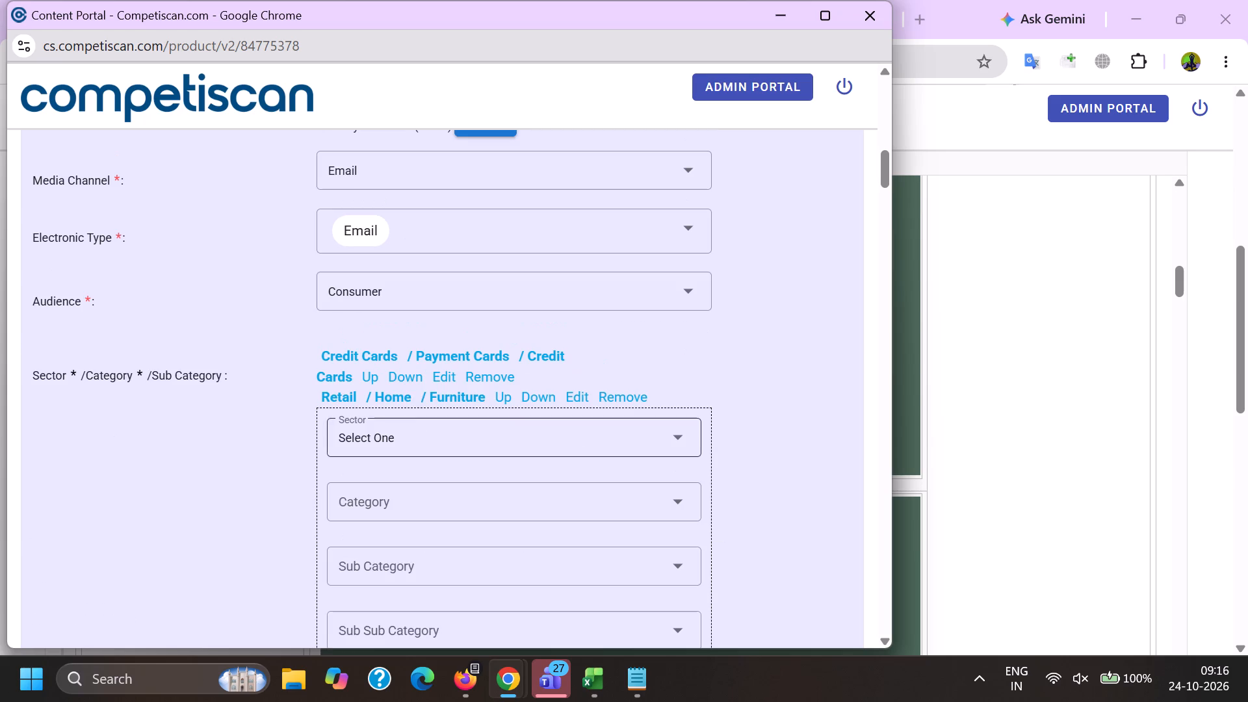
{"action": "left_click", "coordinate": [395, 366]}
{"action": "left_click", "coordinate": [408, 378]}
{"action": "scroll", "coordinate": [395, 309], "scroll_direction": "down", "scroll_amount": 4}
Replace the product headline with the email's subject, without the emoji: "Hello, new year Meet our NEW arrivals!".
{"action": "left_click_drag", "start_coordinate": [548, 506], "coordinate": [2, 478]}
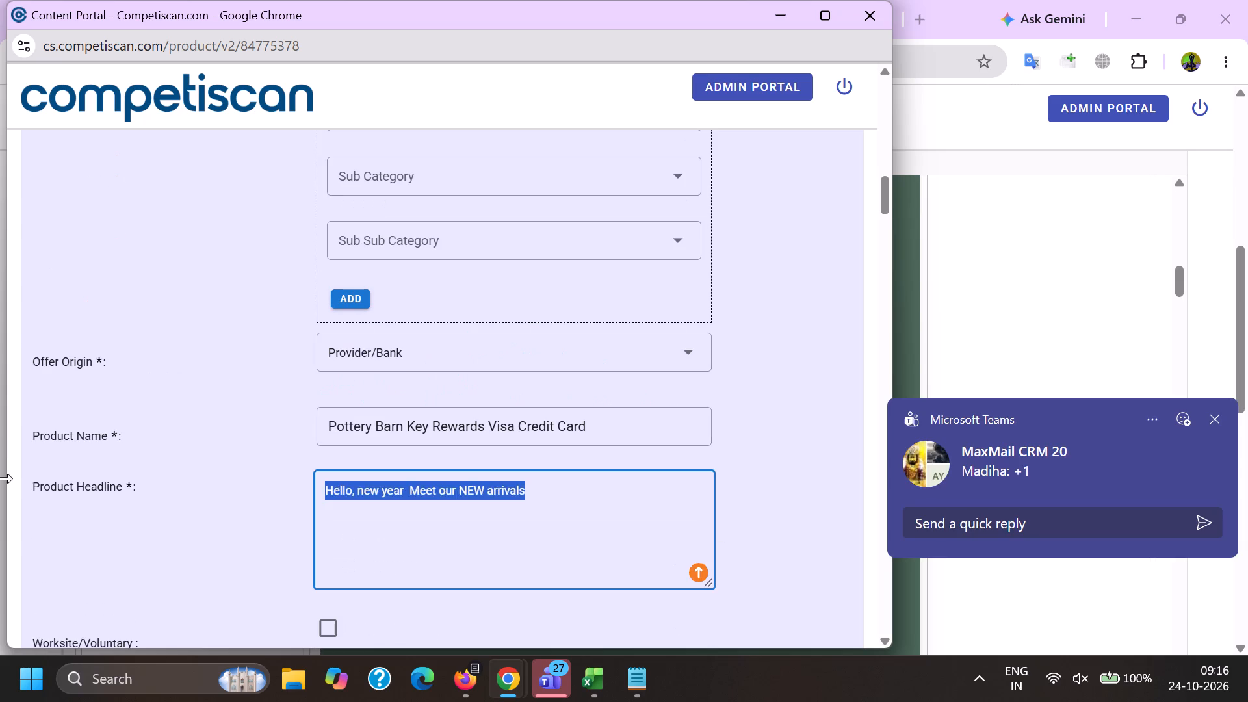
{"action": "key", "text": "BackSpace"}
{"action": "key", "text": "alt+Tab"}
{"action": "scroll", "coordinate": [103, 458], "scroll_direction": "up", "scroll_amount": 17}
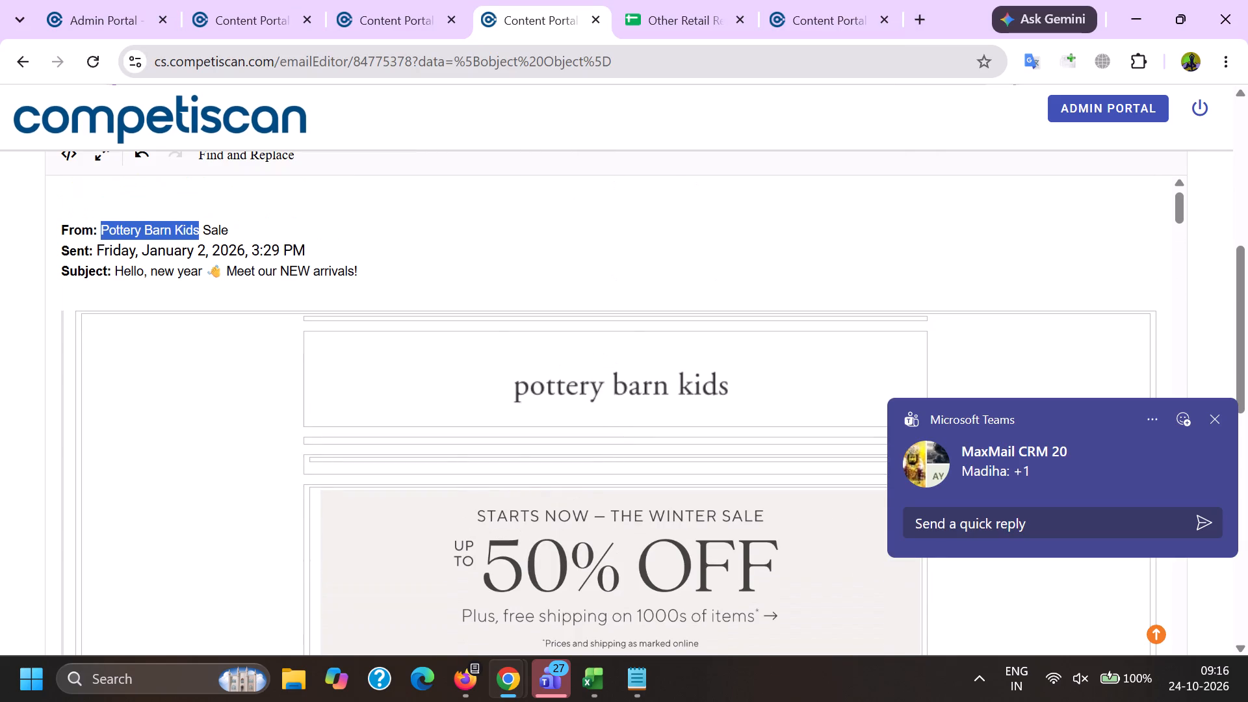
{"action": "left_click_drag", "start_coordinate": [115, 266], "coordinate": [416, 285]}
{"action": "key", "text": "ctrl+c"}
{"action": "key", "text": "alt+Tab"}
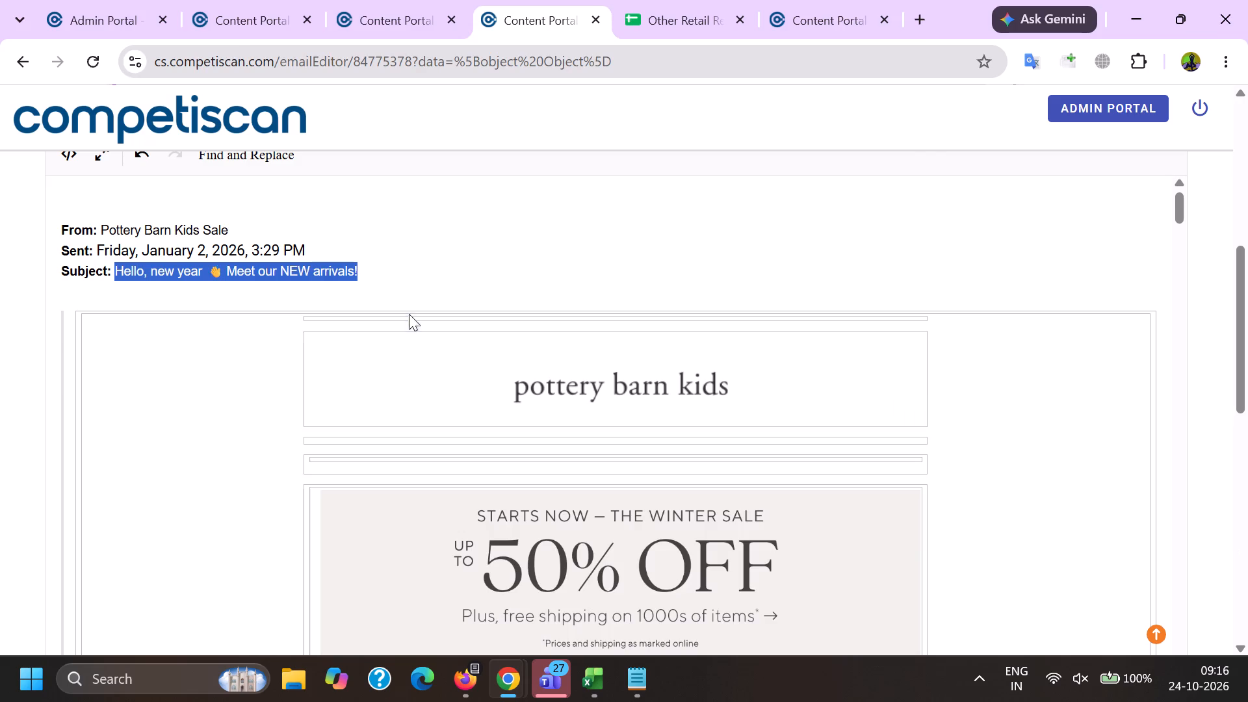
{"action": "key", "text": "ctrl+v"}
{"action": "left_click", "coordinate": [428, 485]}
{"action": "key", "text": "BackSpace"}
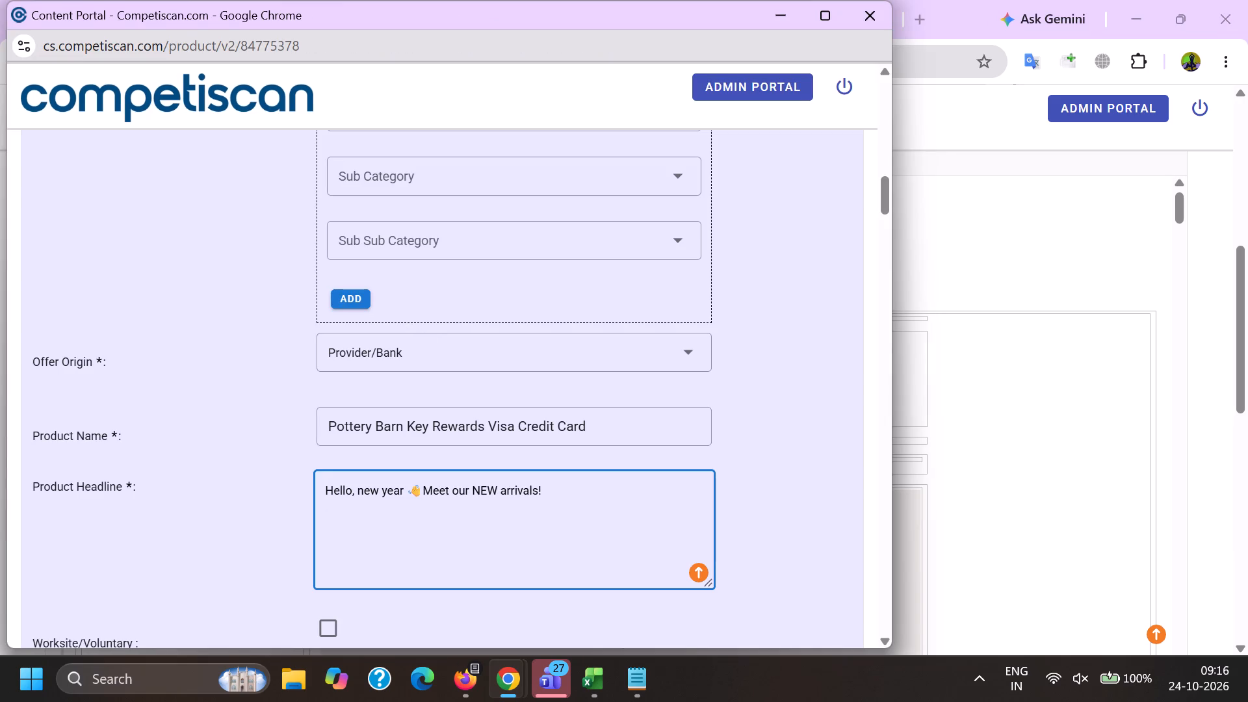
{"action": "key", "text": "BackSpace"}
{"action": "left_click", "coordinate": [396, 529]}
{"action": "key", "text": "BackSpace"}
{"action": "key", "text": "space"}
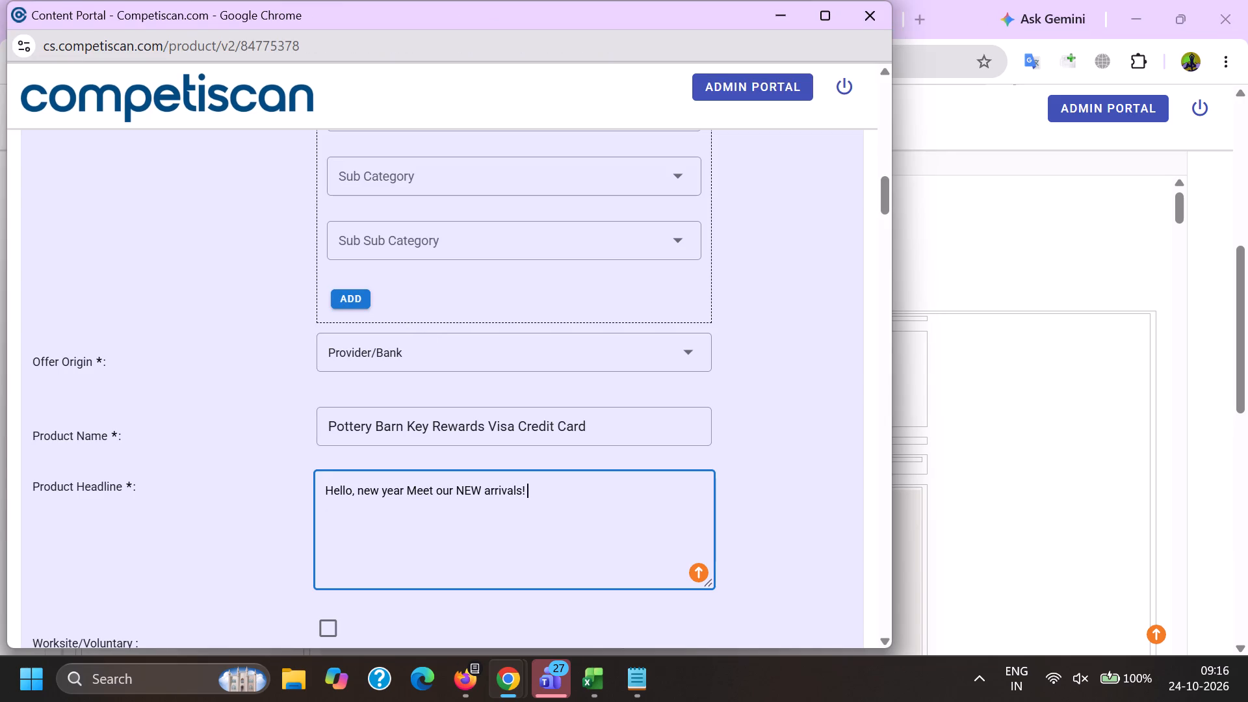
Copy "Earn 10% back in rewards" from the headline in the "Open Box Outlet Deals" product form and append it to this headline.
{"action": "key", "text": "alt+Tab"}
{"action": "left_click", "coordinate": [838, 0]}
{"action": "scroll", "coordinate": [725, 418], "scroll_direction": "up", "scroll_amount": 10}
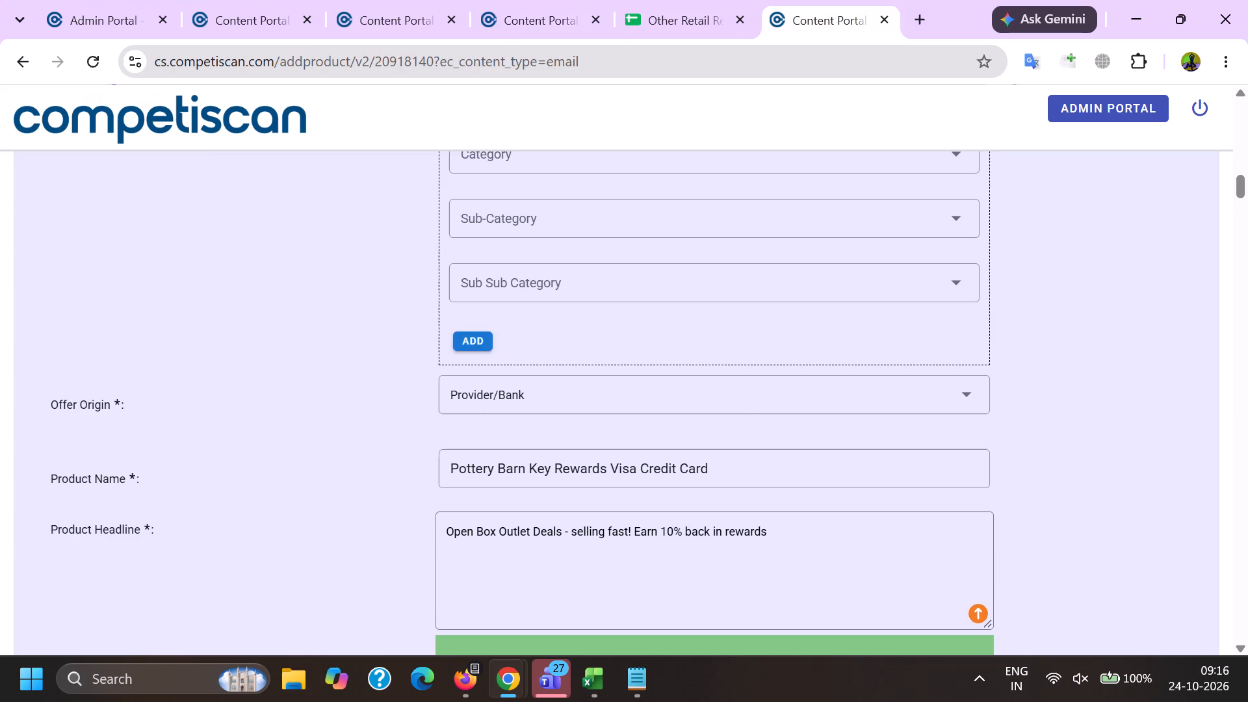
{"action": "double_click", "coordinate": [643, 521]}
{"action": "left_click", "coordinate": [842, 539], "text": "shift"}
{"action": "key", "text": "ctrl+c"}
{"action": "key", "text": "alt+Tab"}
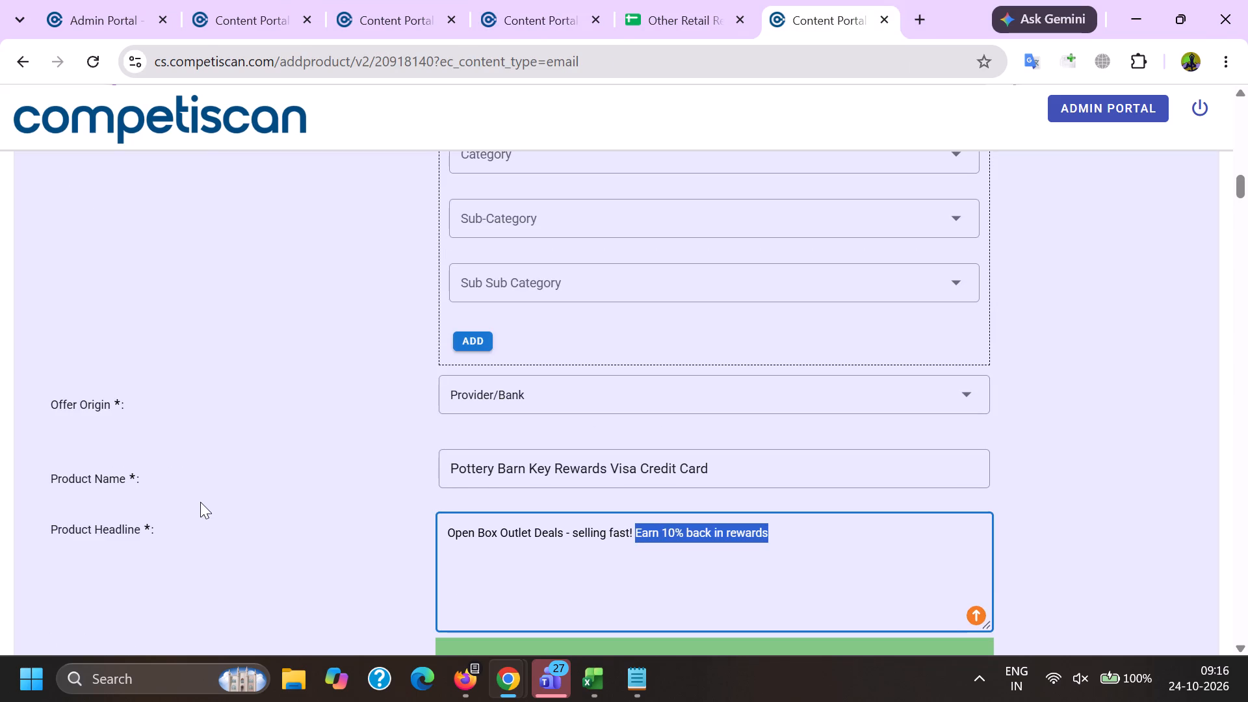
{"action": "key", "text": "ctrl+v"}
Set the response mechanism to URL/Website and the mailing type to Acquisition.
{"action": "scroll", "coordinate": [247, 421], "scroll_direction": "down", "scroll_amount": 5}
{"action": "left_click", "coordinate": [363, 469]}
{"action": "left_click", "coordinate": [354, 437]}
{"action": "scroll", "coordinate": [380, 273], "scroll_direction": "down", "scroll_amount": 9}
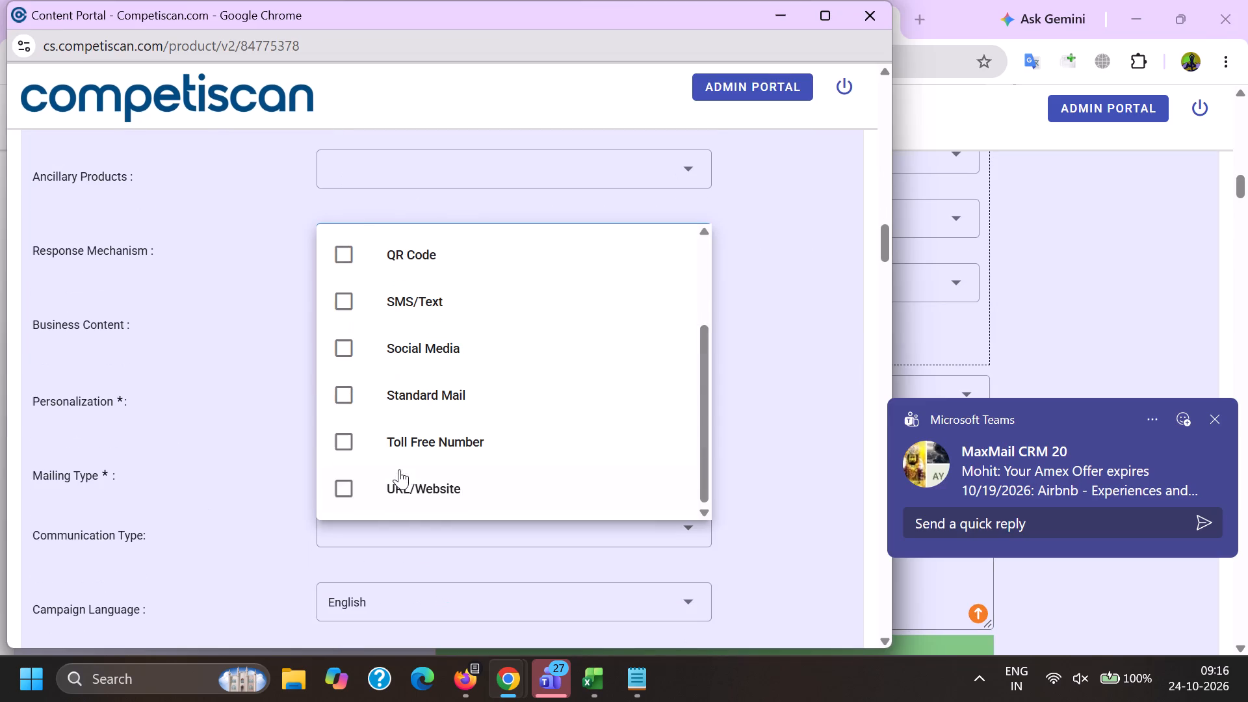
{"action": "left_click", "coordinate": [407, 481]}
{"action": "left_click", "coordinate": [250, 449]}
{"action": "scroll", "coordinate": [326, 298], "scroll_direction": "down", "scroll_amount": 1}
{"action": "left_click", "coordinate": [380, 382]}
{"action": "left_click_drag", "start_coordinate": [382, 415], "coordinate": [376, 422]}
{"action": "left_click_drag", "start_coordinate": [263, 437], "coordinate": [378, 420]}
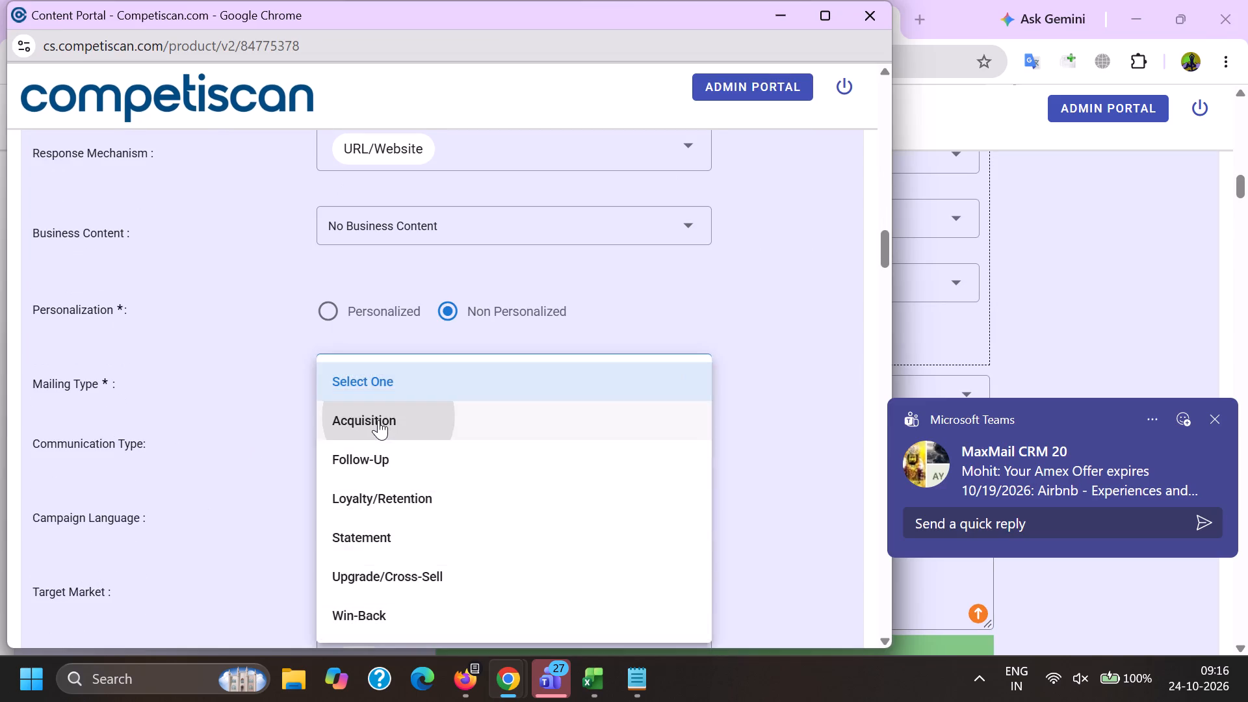
{"action": "left_click_drag", "start_coordinate": [378, 420], "coordinate": [294, 441]}
Select Bonuses/Contests/Incentives, Co-Brand and Mobile Application as the communication types.
{"action": "left_click", "coordinate": [382, 438]}
{"action": "scroll", "coordinate": [370, 320], "scroll_direction": "down", "scroll_amount": 2}
{"action": "left_click", "coordinate": [406, 395]}
{"action": "scroll", "coordinate": [406, 396], "scroll_direction": "down", "scroll_amount": 4}
{"action": "left_click", "coordinate": [409, 382]}
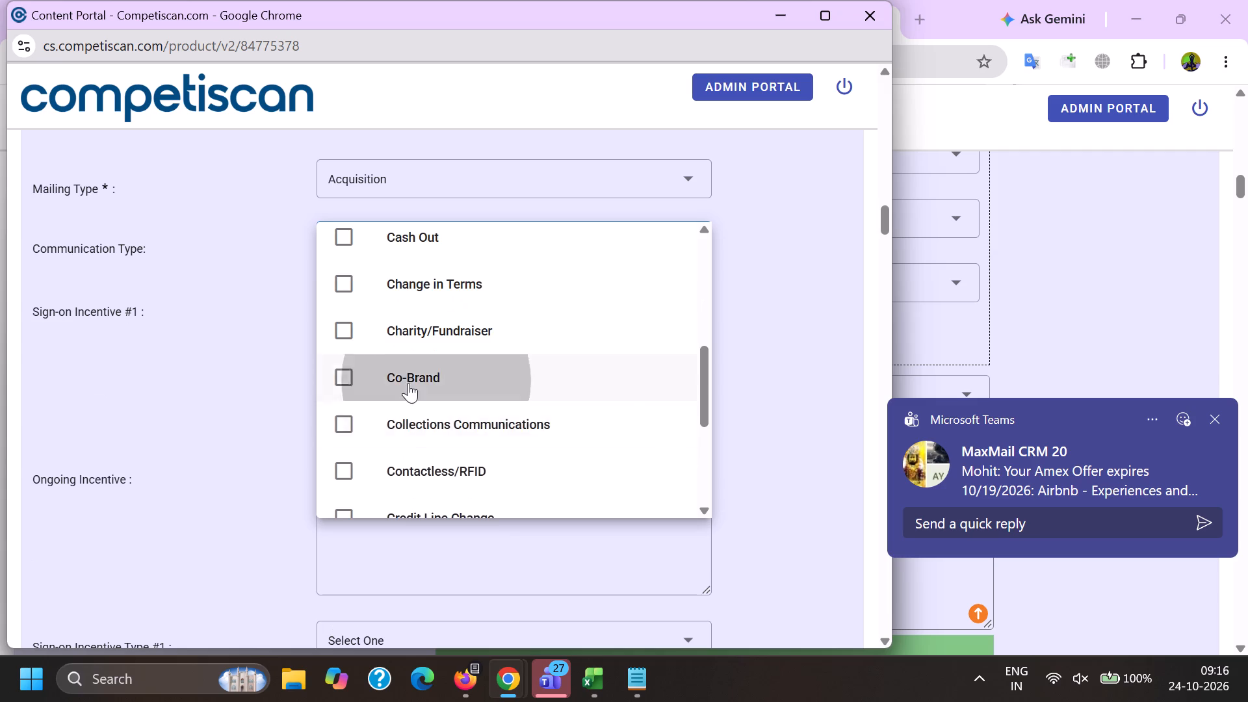
{"action": "scroll", "coordinate": [408, 383], "scroll_direction": "down", "scroll_amount": 10}
{"action": "scroll", "coordinate": [404, 393], "scroll_direction": "up", "scroll_amount": 3}
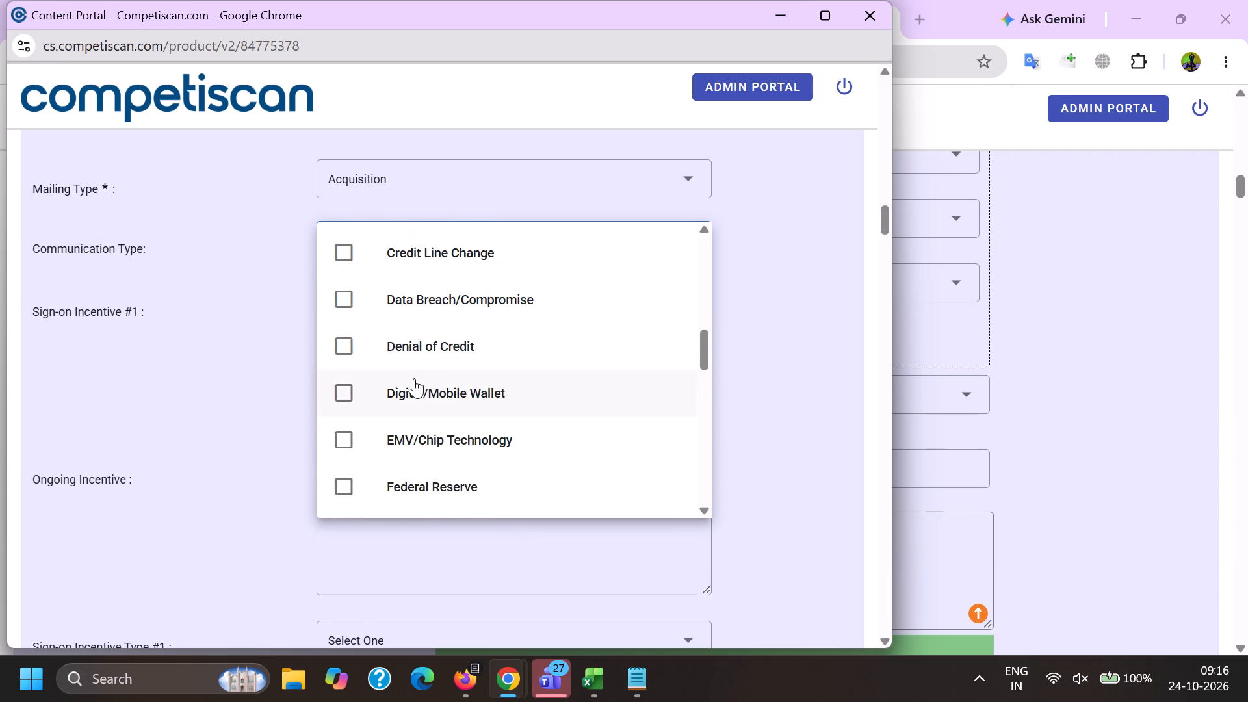
{"action": "scroll", "coordinate": [409, 355], "scroll_direction": "down", "scroll_amount": 3}
{"action": "scroll", "coordinate": [427, 473], "scroll_direction": "down", "scroll_amount": 2}
{"action": "left_click", "coordinate": [425, 388]}
{"action": "left_click_drag", "start_coordinate": [162, 387], "coordinate": [167, 389]}
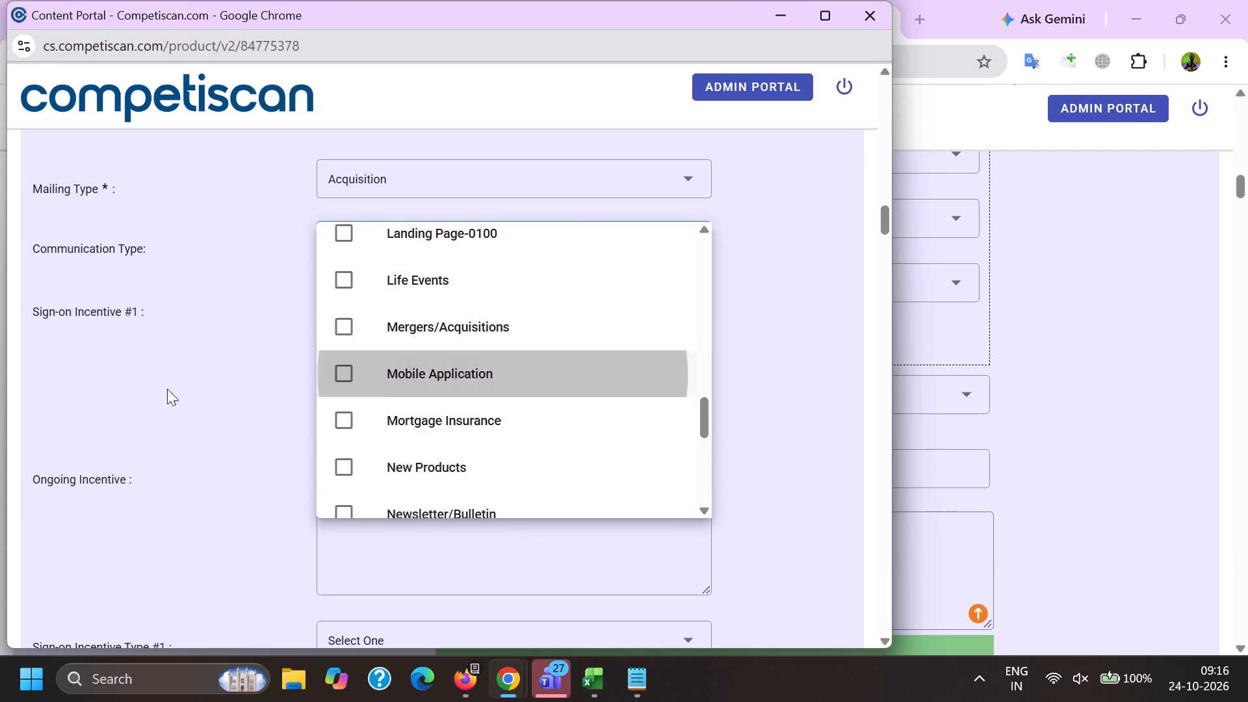
{"action": "left_click_drag", "start_coordinate": [167, 389], "coordinate": [169, 390]}
Copy "10% back in rewards during the first 30 days from account opening" from the reference product form into Sign-on Incentive #1.
{"action": "key", "text": "alt+Tab"}
{"action": "scroll", "coordinate": [782, 361], "scroll_direction": "down", "scroll_amount": 5}
{"action": "scroll", "coordinate": [837, 508], "scroll_direction": "down", "scroll_amount": 4}
{"action": "left_click_drag", "start_coordinate": [874, 539], "coordinate": [95, 521]}
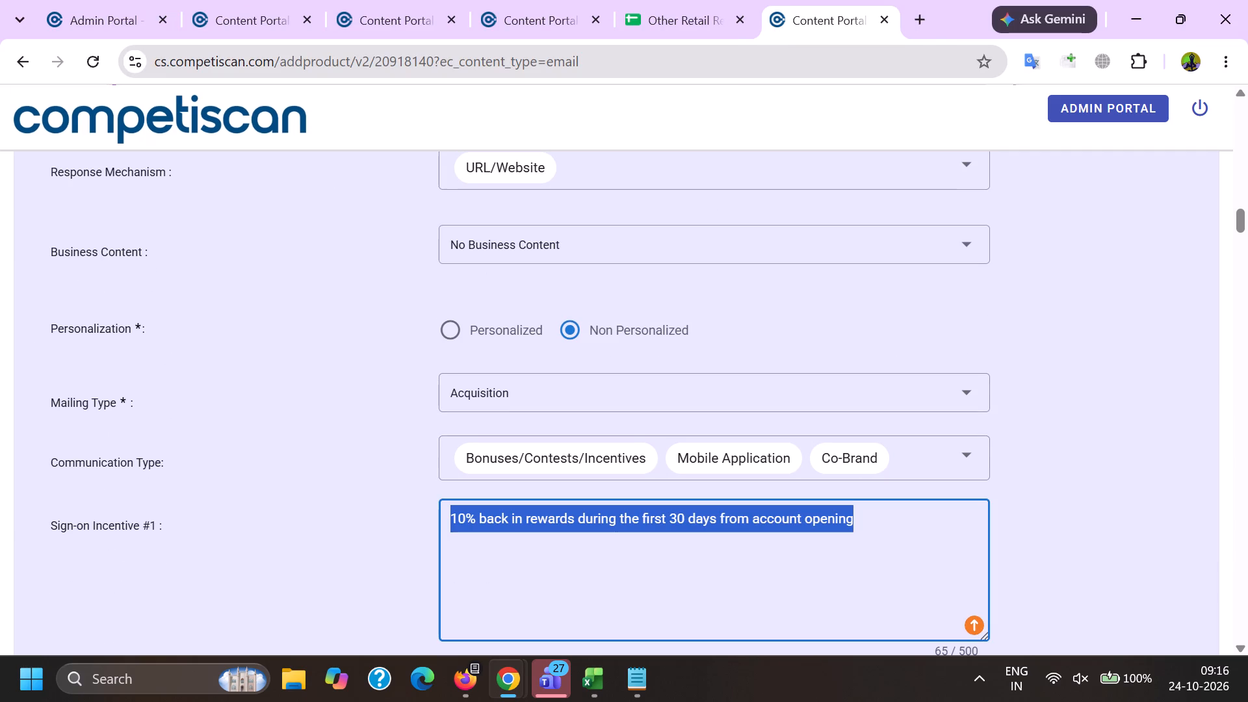
{"action": "left_click_drag", "start_coordinate": [95, 521], "coordinate": [99, 525]}
{"action": "key", "text": "ctrl+c"}
{"action": "key", "text": "alt+Tab"}
{"action": "left_click", "coordinate": [395, 385]}
{"action": "key", "text": "ctrl+v"}
Copy "5% back in rewards with the Pottery Barn Key Rewards Visa Credit Card" from the reference product form into Ongoing Incentive.
{"action": "left_click", "coordinate": [427, 597]}
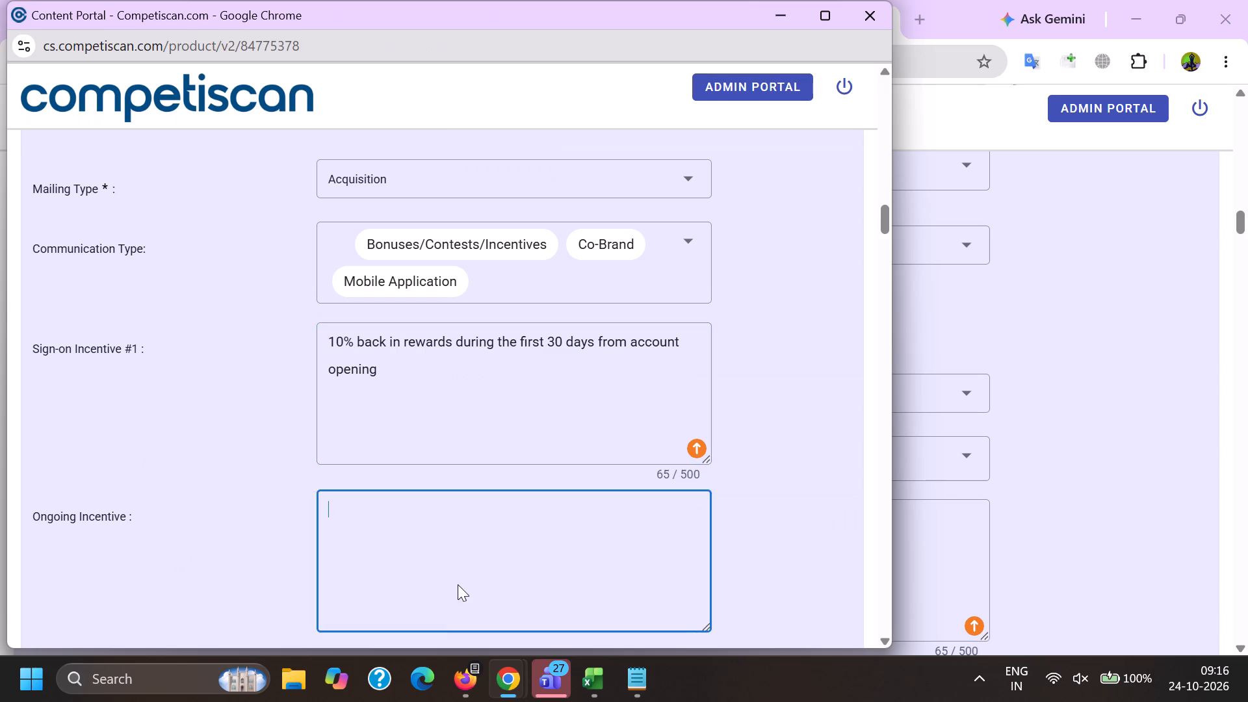
{"action": "key", "text": "alt+Tab"}
{"action": "scroll", "coordinate": [861, 476], "scroll_direction": "down", "scroll_amount": 4}
{"action": "left_click_drag", "start_coordinate": [921, 376], "coordinate": [268, 266]}
{"action": "key", "text": "ctrl+c"}
{"action": "key", "text": "alt+Tab"}
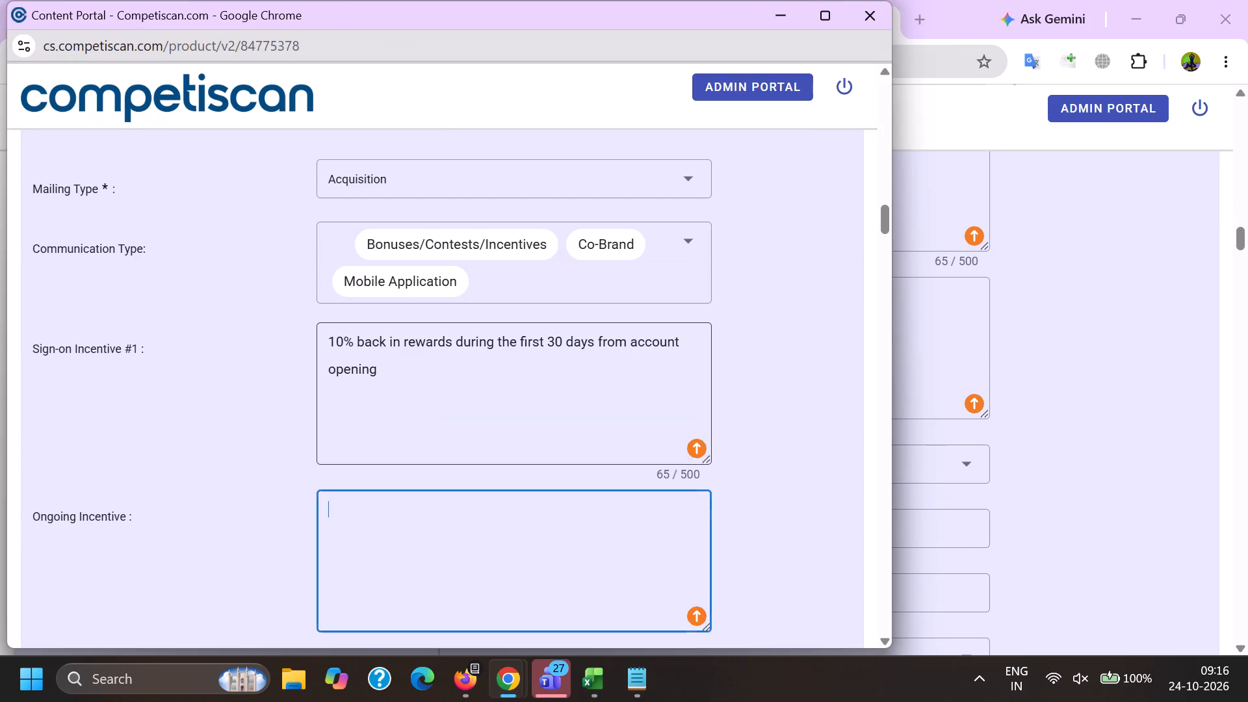
{"action": "key", "text": "ctrl+v"}
Set Sign-on Incentive Type #1 to Coupon/Discount.
{"action": "scroll", "coordinate": [344, 355], "scroll_direction": "down", "scroll_amount": 3}
{"action": "left_click", "coordinate": [372, 374]}
{"action": "scroll", "coordinate": [371, 373], "scroll_direction": "down", "scroll_amount": 6}
{"action": "left_click", "coordinate": [395, 495]}
{"action": "left_click_drag", "start_coordinate": [219, 470], "coordinate": [264, 476]}
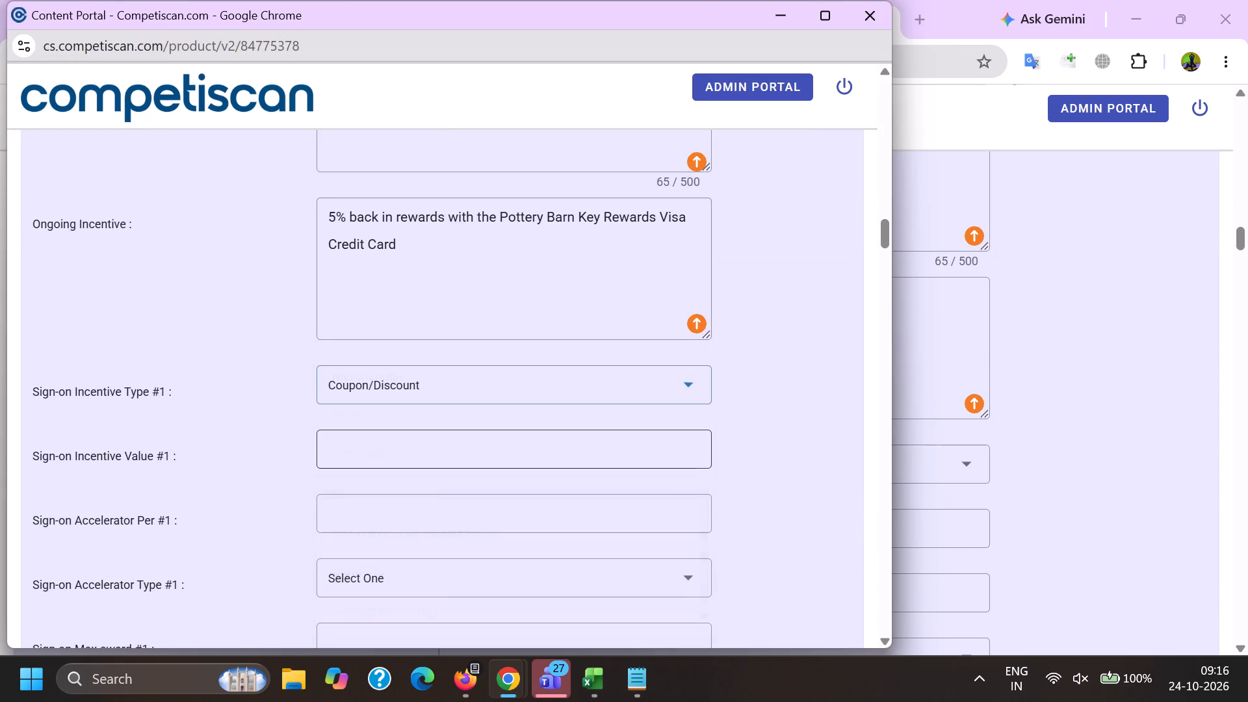
Enter 10.00 as Sign-on Incentive Value #1, fill the following sign-on fields with 10.00 and 1, and choose Yes for Sign-on Fixed date #1.
{"action": "left_click", "coordinate": [367, 441]}
{"action": "type", "text": "10.00"}
{"action": "key", "text": "Tab"}
{"action": "key", "text": "Tab"}
{"action": "key", "text": "Tab"}
{"action": "type", "text": "10.00"}
{"action": "key", "text": "Tab"}
{"action": "key", "text": "Tab"}
{"action": "key", "text": "Tab"}
{"action": "key", "text": "1"}
{"action": "scroll", "coordinate": [368, 440], "scroll_direction": "down", "scroll_amount": 4}
{"action": "left_click", "coordinate": [319, 237]}
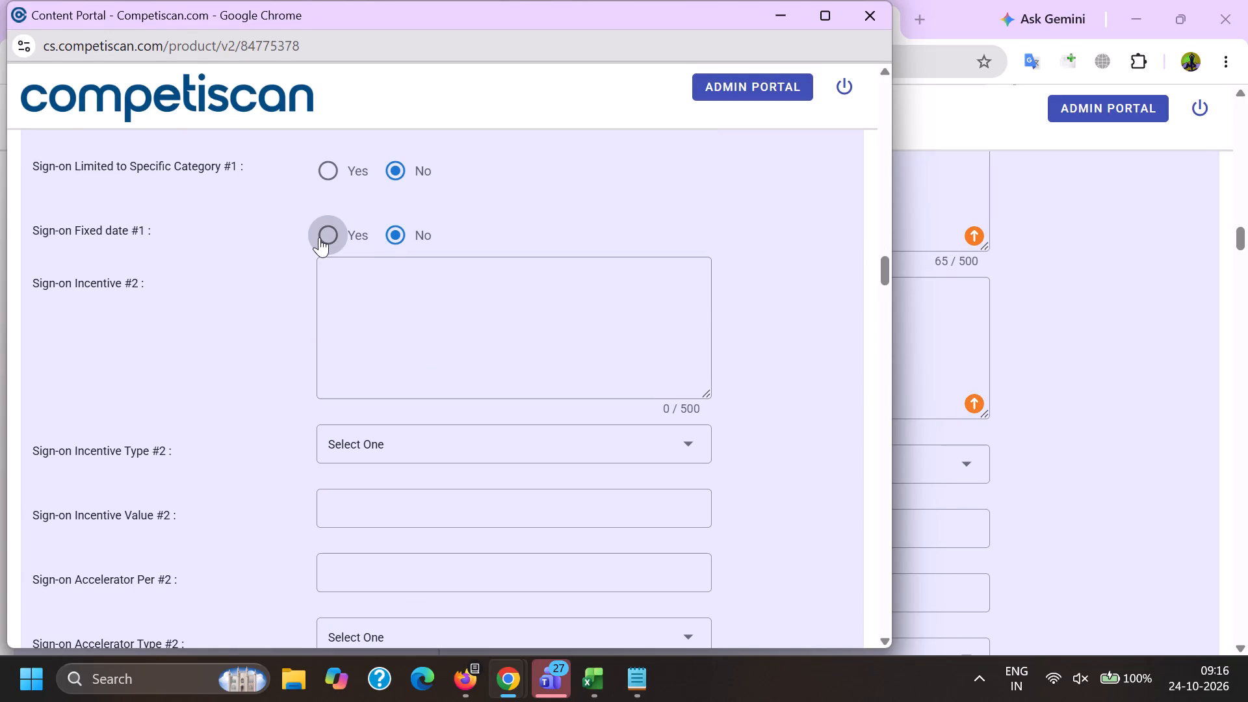
Set the payment card application type to Invitation to Apply and the card network to Visa.
{"action": "scroll", "coordinate": [317, 238], "scroll_direction": "down", "scroll_amount": 19}
{"action": "left_click", "coordinate": [354, 336]}
{"action": "scroll", "coordinate": [408, 252], "scroll_direction": "down", "scroll_amount": 1}
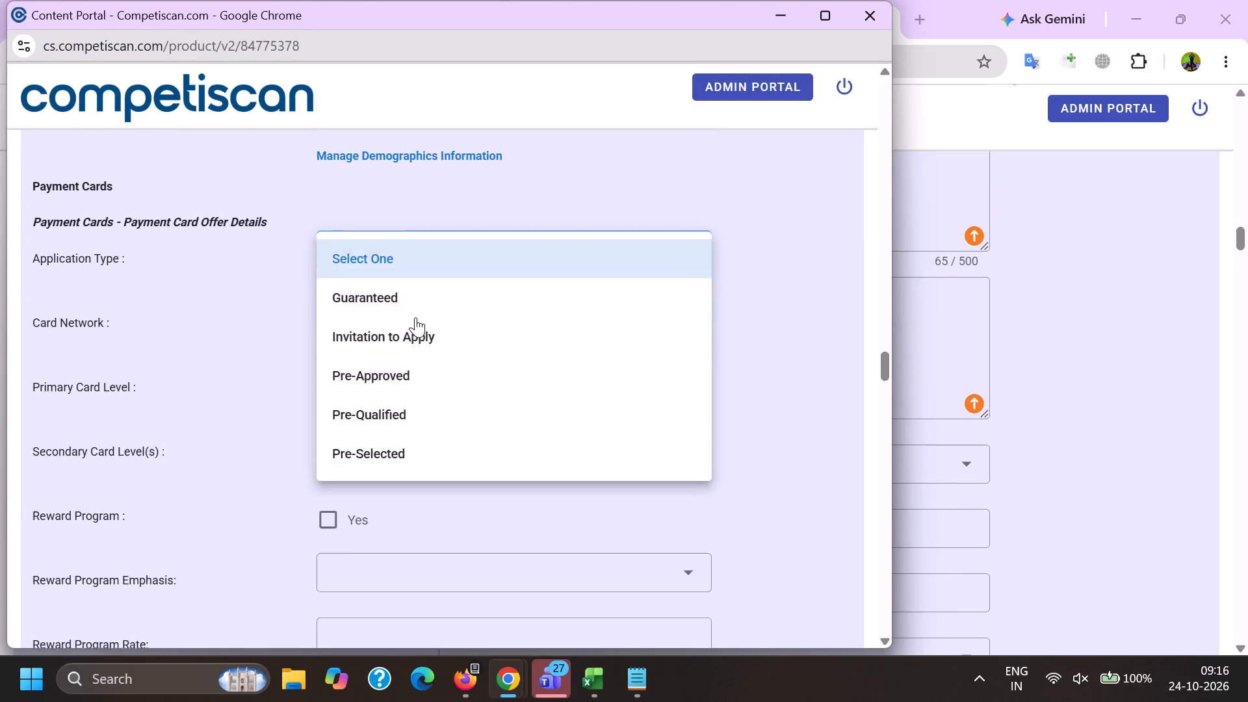
{"action": "left_click", "coordinate": [415, 317]}
{"action": "left_click_drag", "start_coordinate": [253, 323], "coordinate": [273, 328]}
{"action": "left_click", "coordinate": [385, 311]}
{"action": "scroll", "coordinate": [377, 233], "scroll_direction": "down", "scroll_amount": 1}
{"action": "left_click", "coordinate": [388, 396]}
{"action": "left_click_drag", "start_coordinate": [253, 377], "coordinate": [267, 370]}
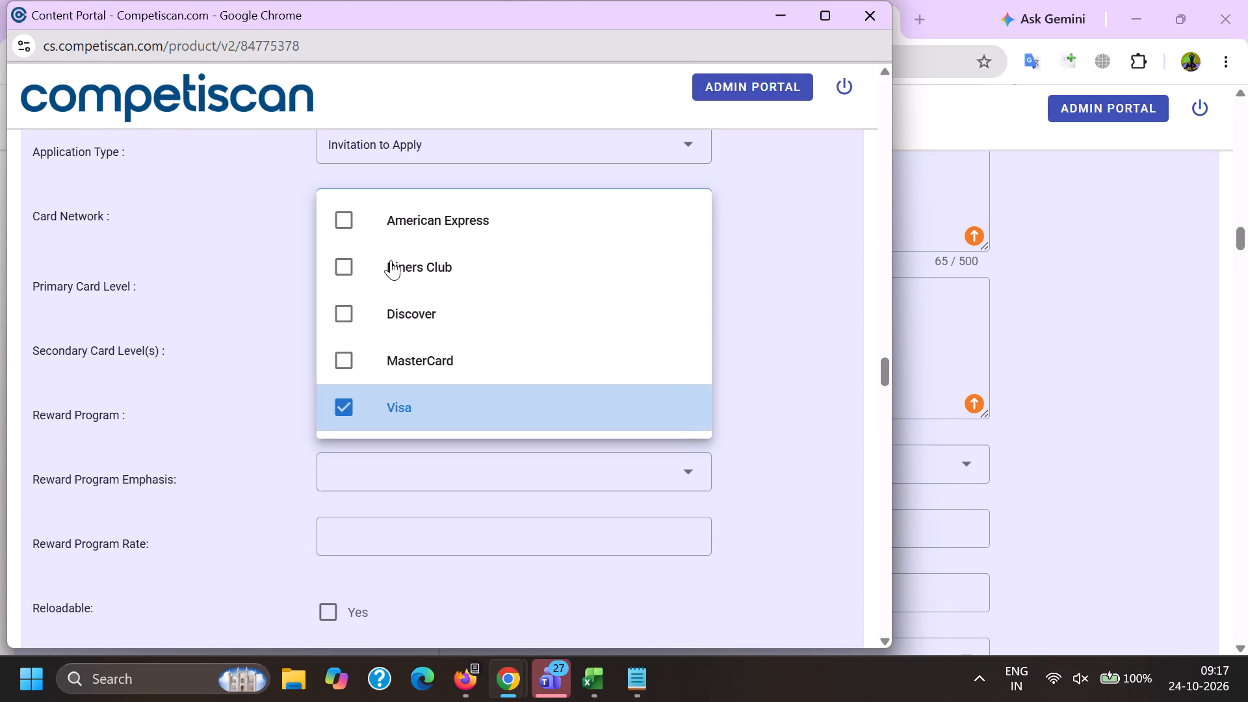
Set the primary card level to Visa Signature and mark Reward Program as Yes.
{"action": "left_click", "coordinate": [370, 266]}
{"action": "scroll", "coordinate": [366, 435], "scroll_direction": "down", "scroll_amount": 5}
{"action": "scroll", "coordinate": [385, 471], "scroll_direction": "up", "scroll_amount": 4}
{"action": "scroll", "coordinate": [379, 317], "scroll_direction": "down", "scroll_amount": 7}
{"action": "left_click_drag", "start_coordinate": [422, 378], "coordinate": [412, 378]}
{"action": "left_click_drag", "start_coordinate": [174, 370], "coordinate": [193, 371]}
{"action": "left_click", "coordinate": [326, 317]}
Mark Credit Card Mentioned in the retail credit section and submit the product form.
{"action": "double_click", "coordinate": [207, 416]}
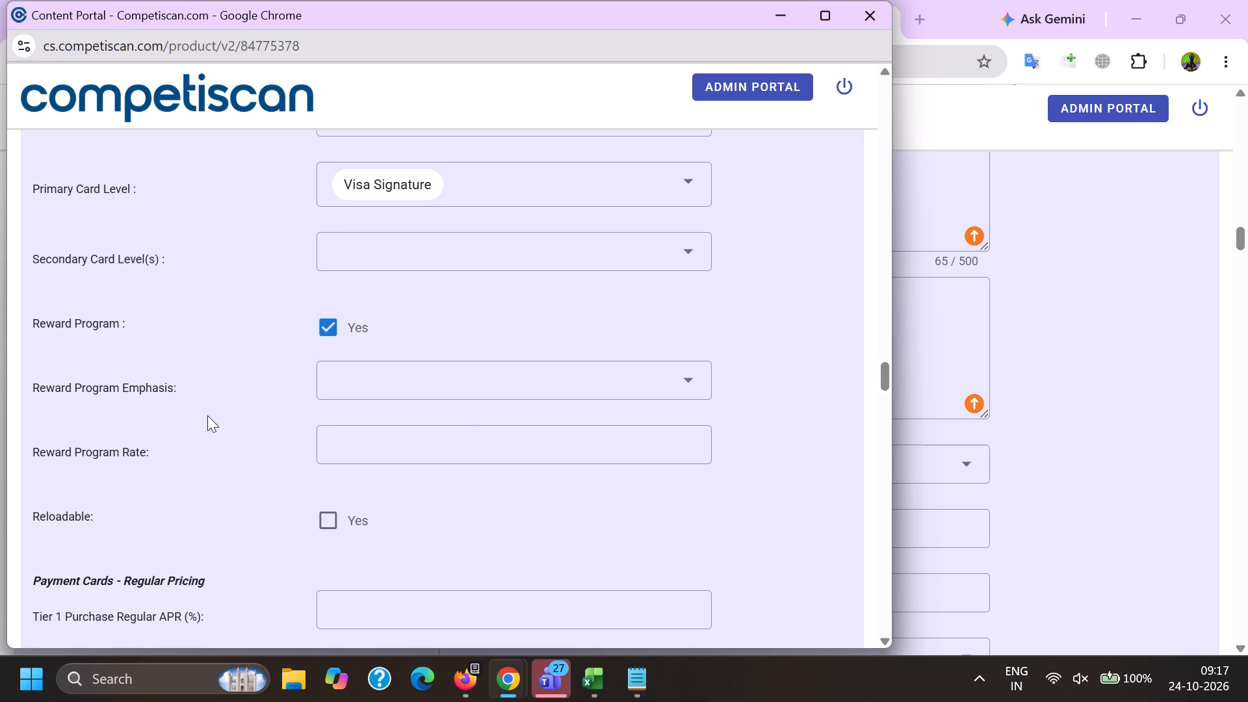
{"action": "key", "text": "End"}
{"action": "left_click", "coordinate": [322, 348]}
{"action": "left_click", "coordinate": [359, 636]}
Switch to the Notepad list and copy the subject "HOURS LEFT 🚨 1000s of deals across our family of brands".
{"action": "key", "text": "alt+Tab"}
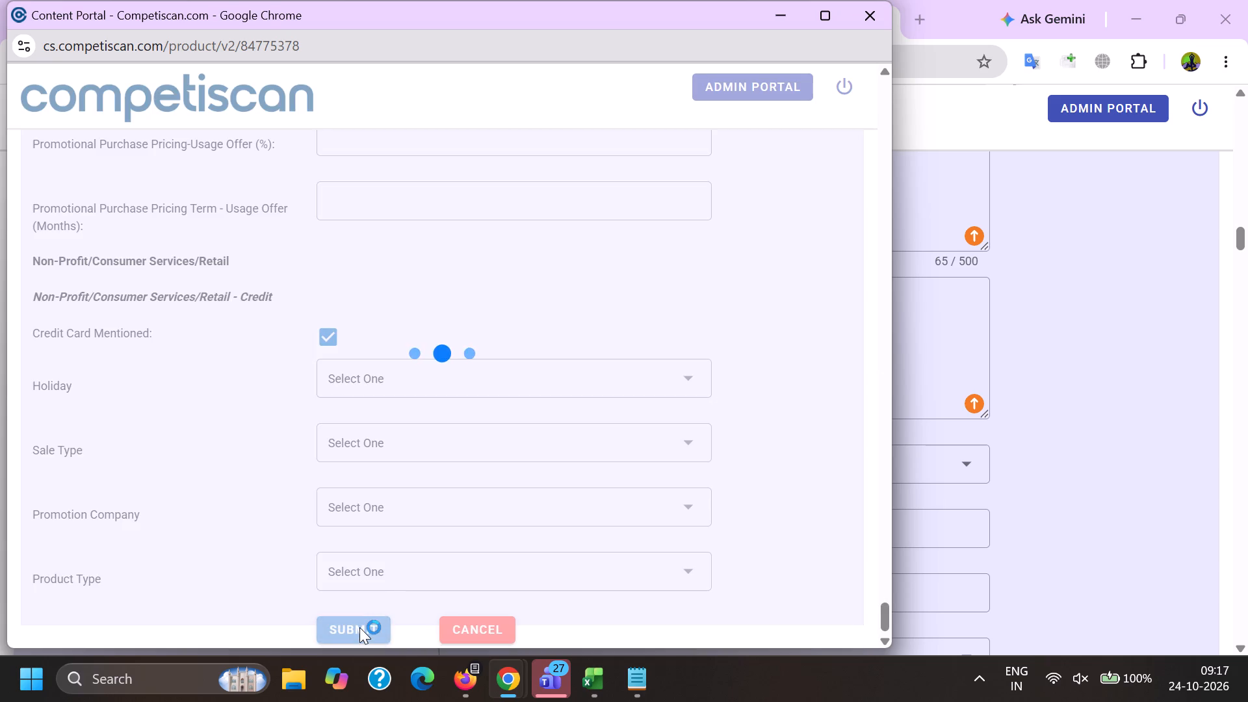
{"action": "left_click", "coordinate": [333, 0]}
{"action": "left_click", "coordinate": [552, 0]}
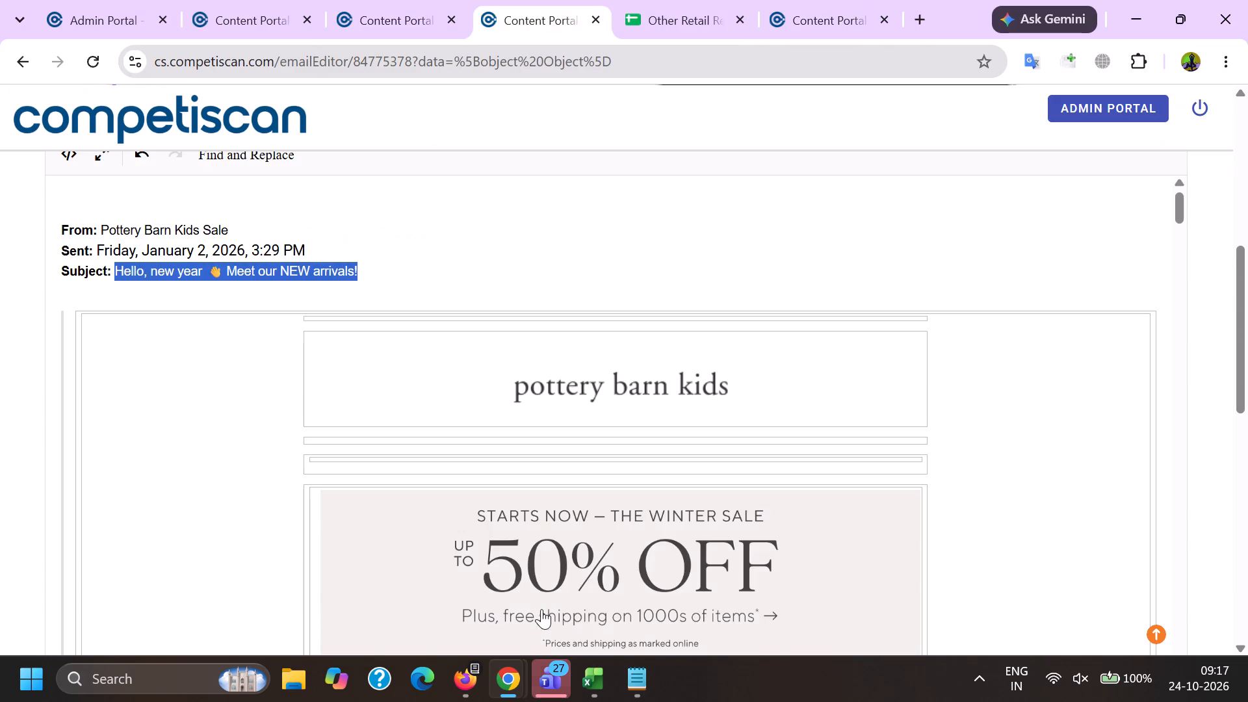
{"action": "left_click", "coordinate": [637, 686]}
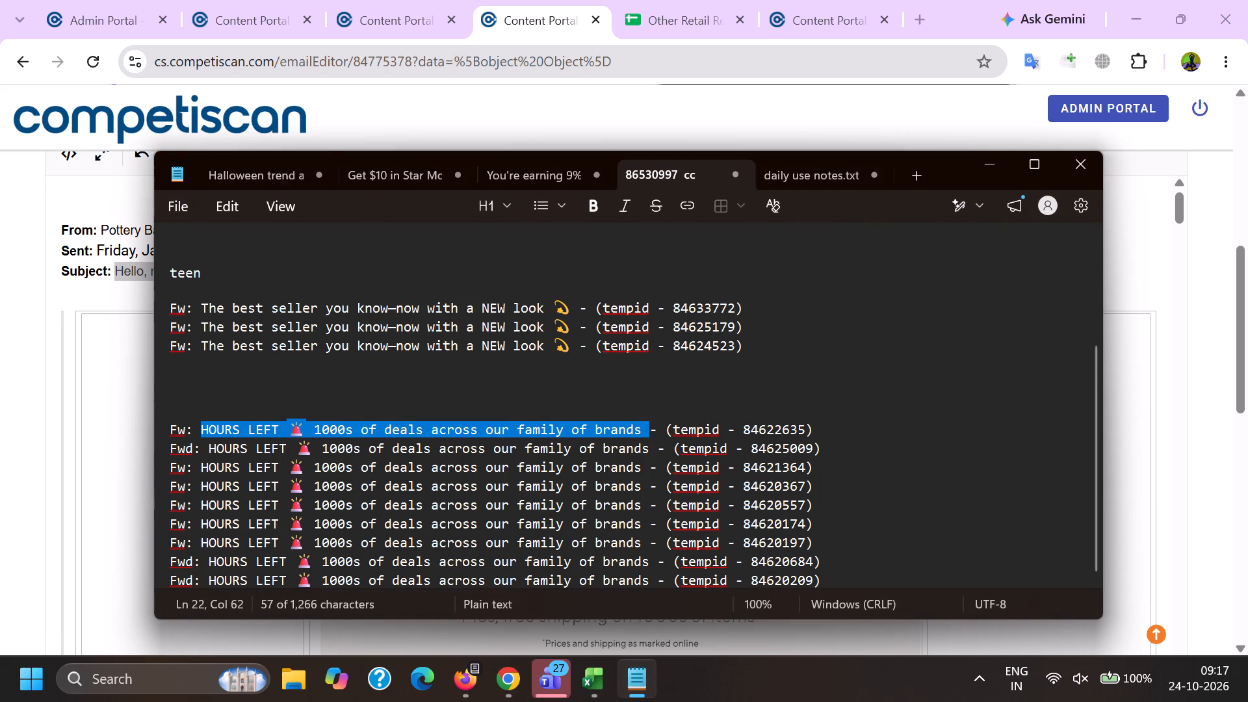
{"action": "left_click", "coordinate": [205, 425]}
{"action": "left_click_drag", "start_coordinate": [203, 428], "coordinate": [640, 428]}
{"action": "left_click_drag", "start_coordinate": [640, 428], "coordinate": [643, 427]}
{"action": "key", "text": "ctrl+c"}
Search the Competiscan email list, with copies shown, for the exact subject "HOURS LEFT 🚨 1000s of deals across our family of brands".
{"action": "left_click", "coordinate": [419, 0]}
{"action": "scroll", "coordinate": [309, 339], "scroll_direction": "down", "scroll_amount": 5}
{"action": "scroll", "coordinate": [335, 433], "scroll_direction": "up", "scroll_amount": 1}
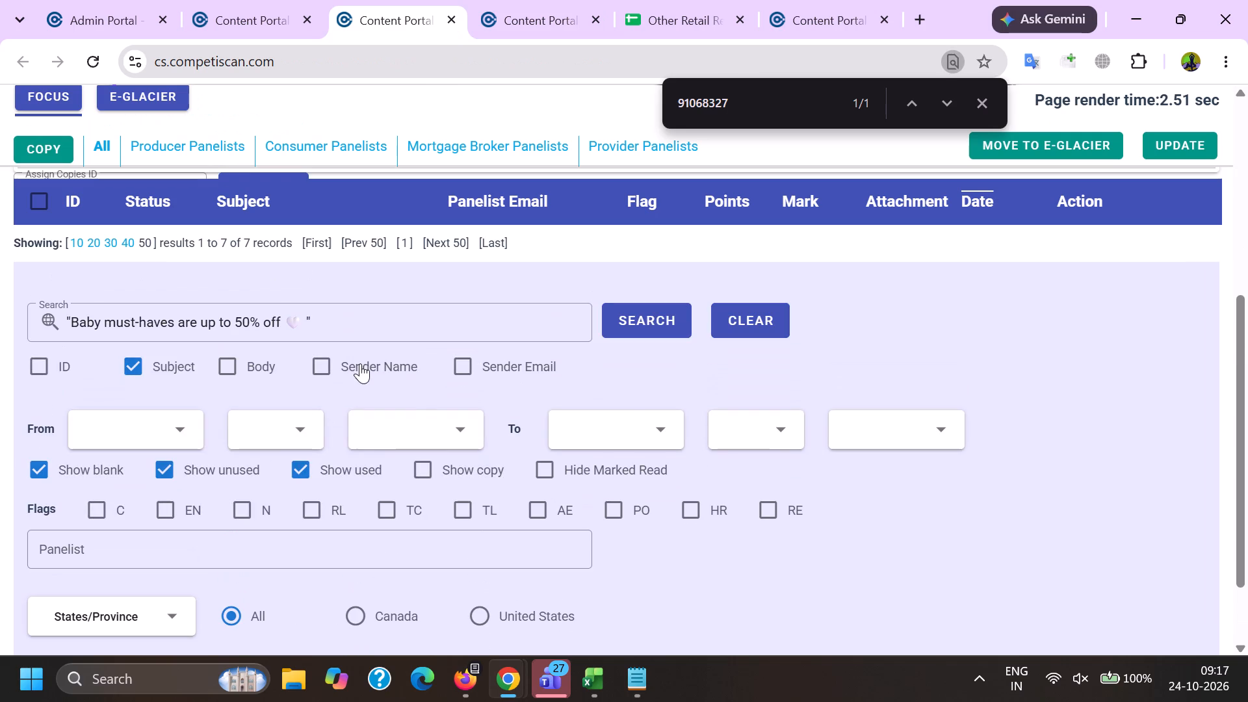
{"action": "left_click", "coordinate": [443, 474]}
{"action": "left_click_drag", "start_coordinate": [415, 328], "coordinate": [2, 343]}
{"action": "key", "text": "BackSpace"}
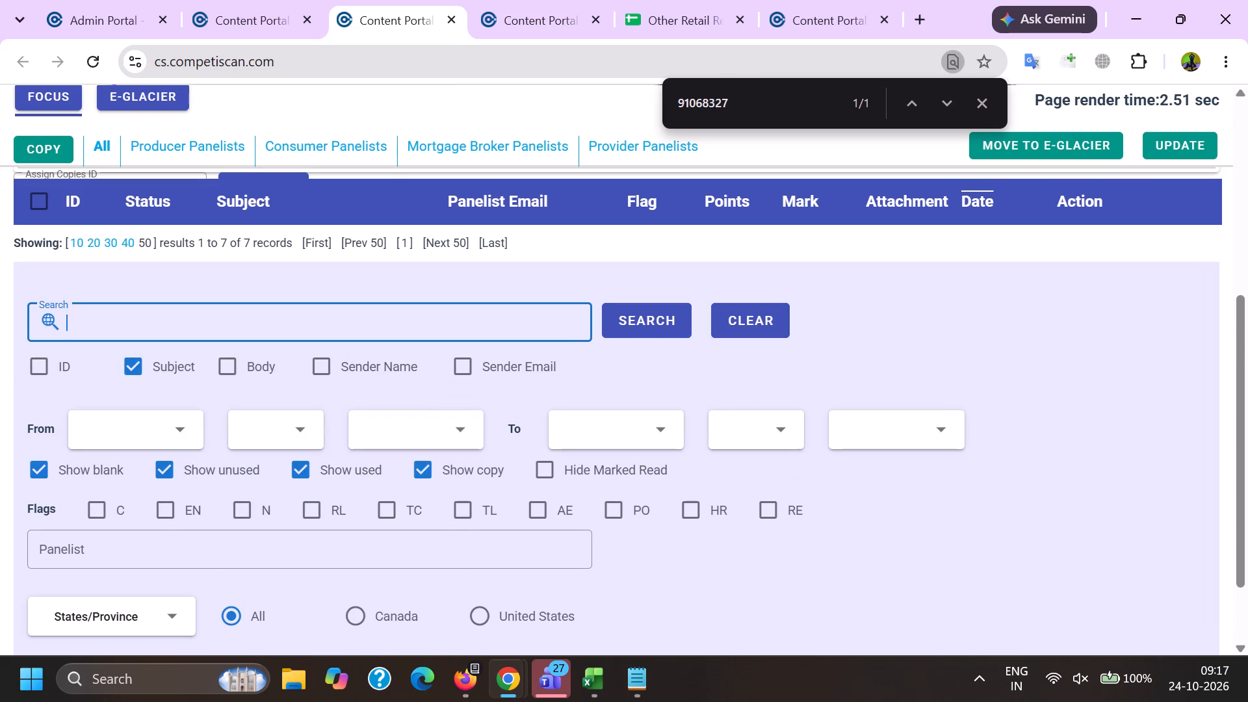
{"action": "key", "text": "shift+quotedbl"}
{"action": "key", "text": "ctrl+v"}
{"action": "key", "text": "shift+quotedbl"}
{"action": "key", "text": "Return"}
{"action": "key", "text": "Return"}
{"action": "key", "text": "alt+Tab"}
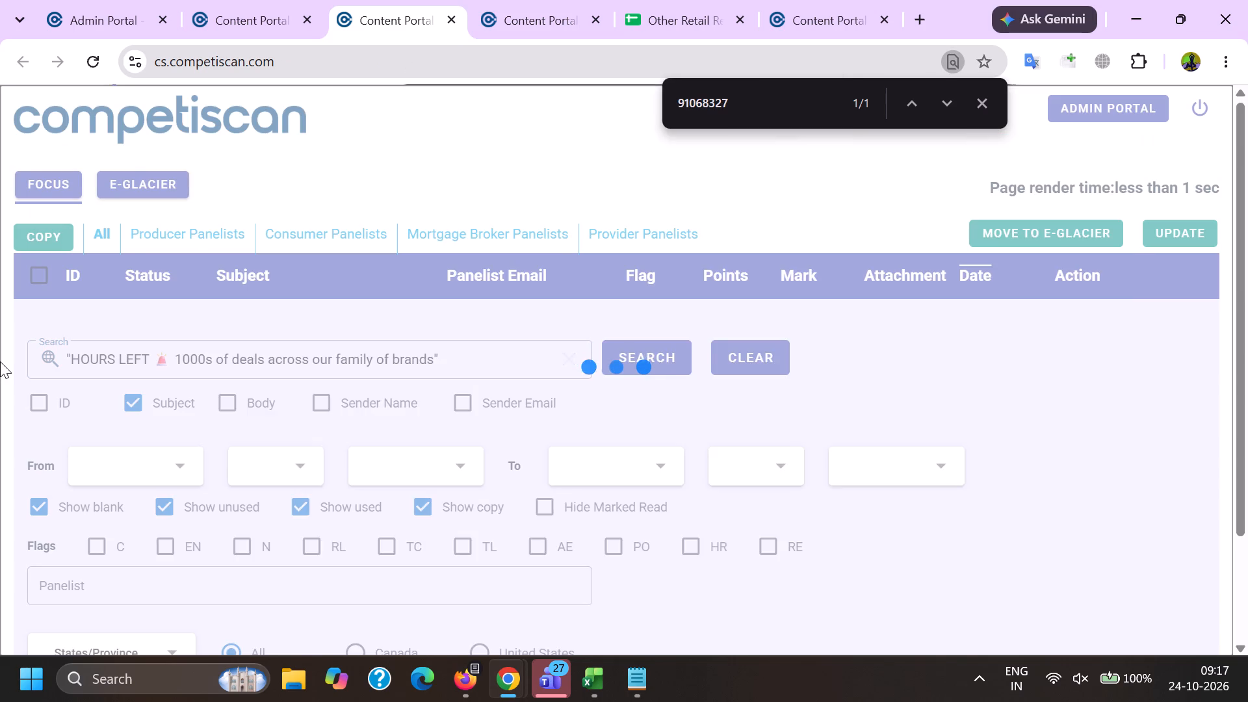
{"action": "left_click", "coordinate": [593, 695]}
{"action": "left_click", "coordinate": [856, 566]}
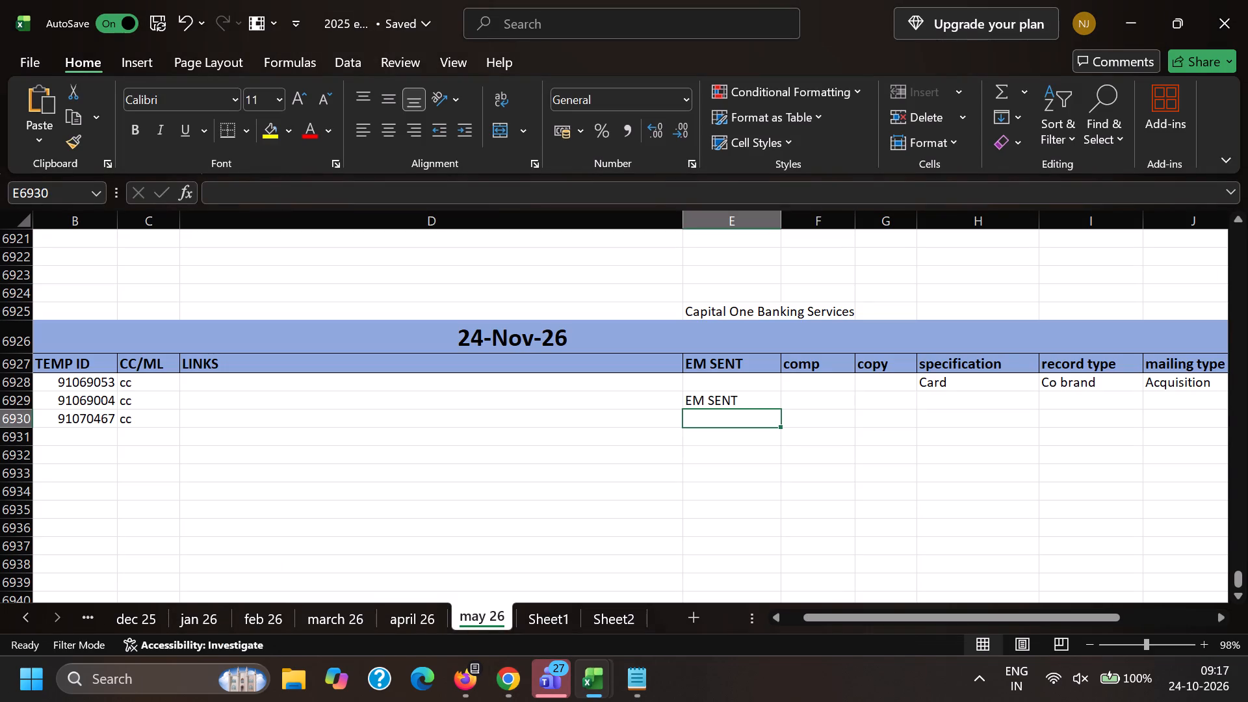
{"action": "key", "text": "e"}
{"action": "key", "text": "m"}
{"action": "key", "text": "Return"}
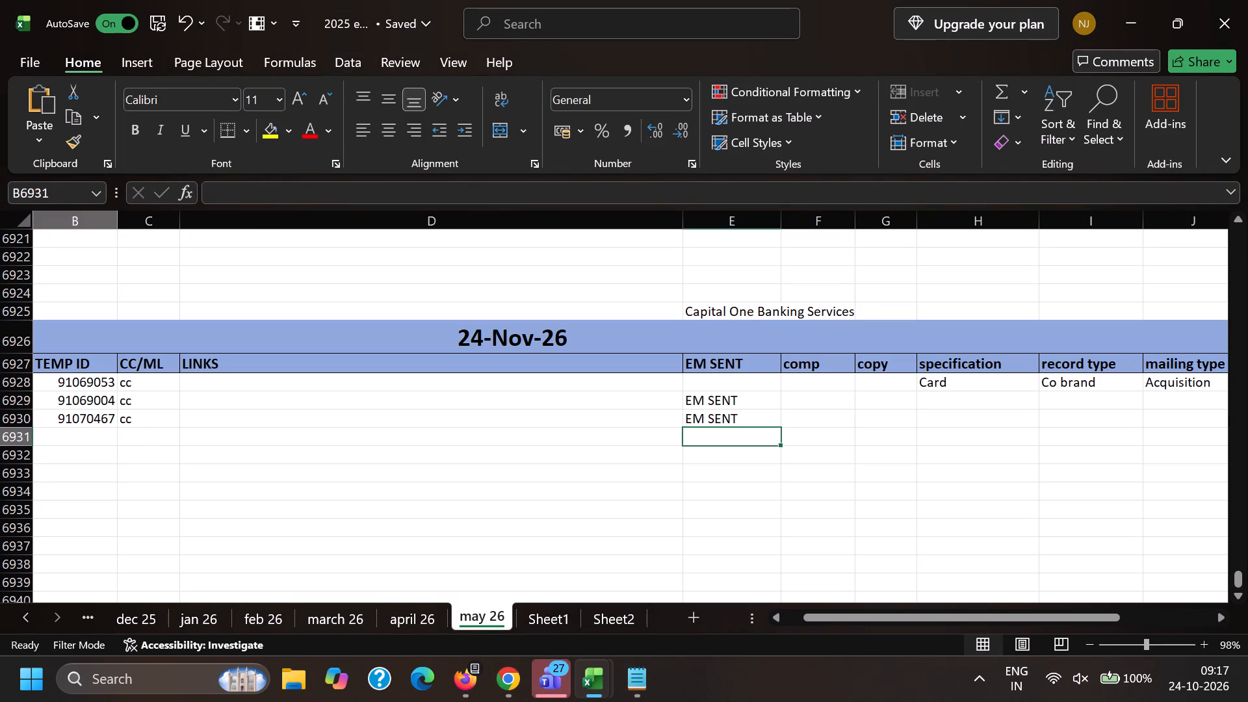
Copy temp ID 84775378 from the Pottery Barn Kids email's web address into the TEMP ID column at row 6932 of the Excel tracker.
{"action": "left_click", "coordinate": [62, 435]}
{"action": "key", "text": "alt+Tab"}
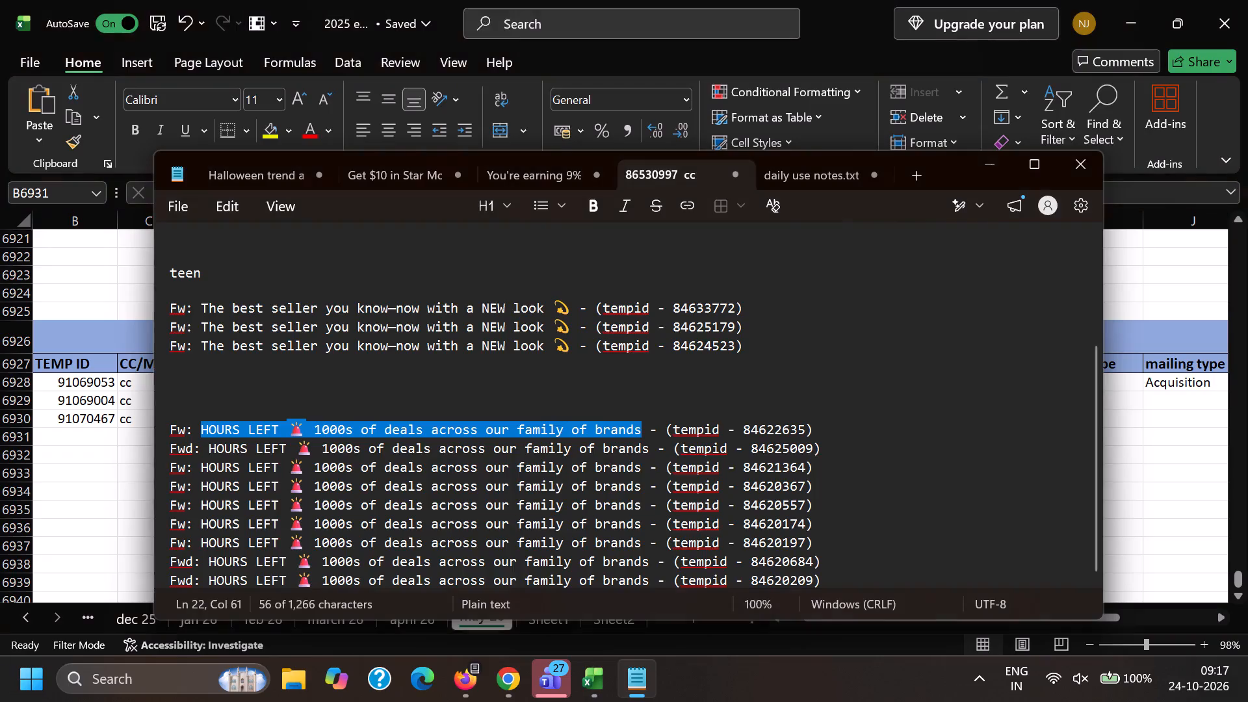
{"action": "key", "text": "alt+Tab"}
{"action": "key", "text": "alt+Tab"}
{"action": "left_click", "coordinate": [505, 0]}
{"action": "double_click", "coordinate": [401, 61]}
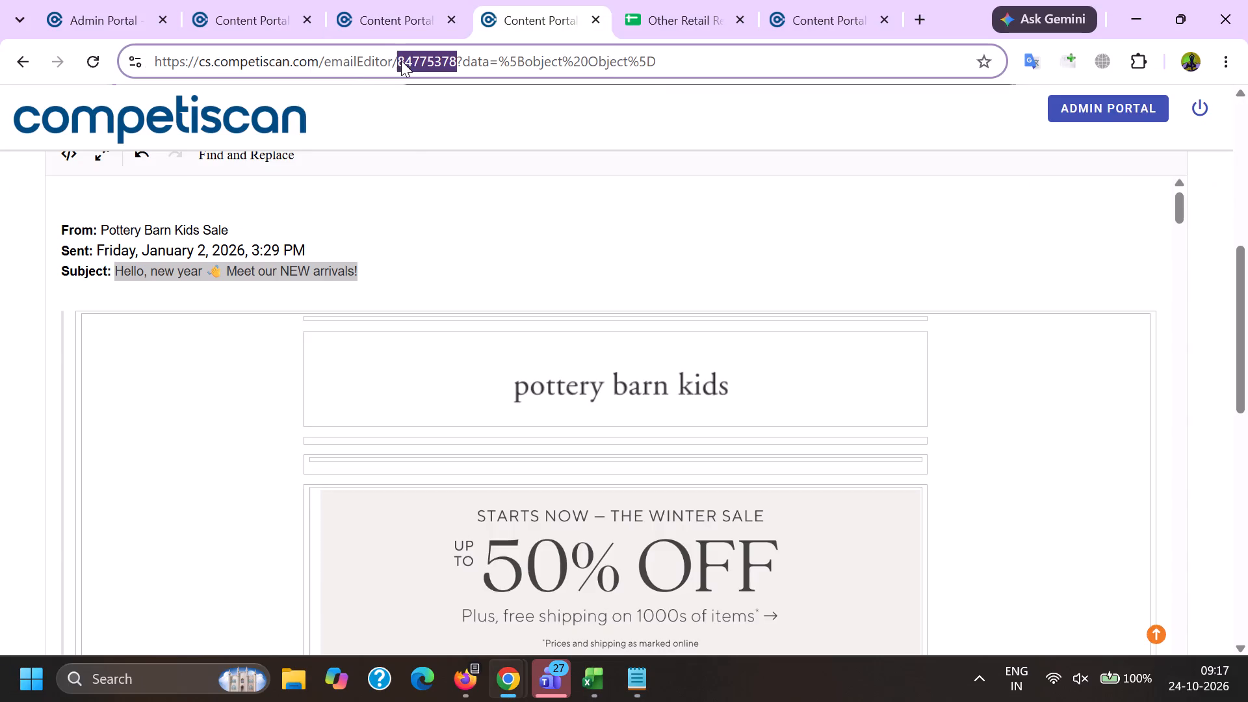
{"action": "key", "text": "ctrl+c"}
{"action": "key", "text": "alt+Tab"}
{"action": "key", "text": "alt+Tab"}
{"action": "key", "text": "alt+Tab"}
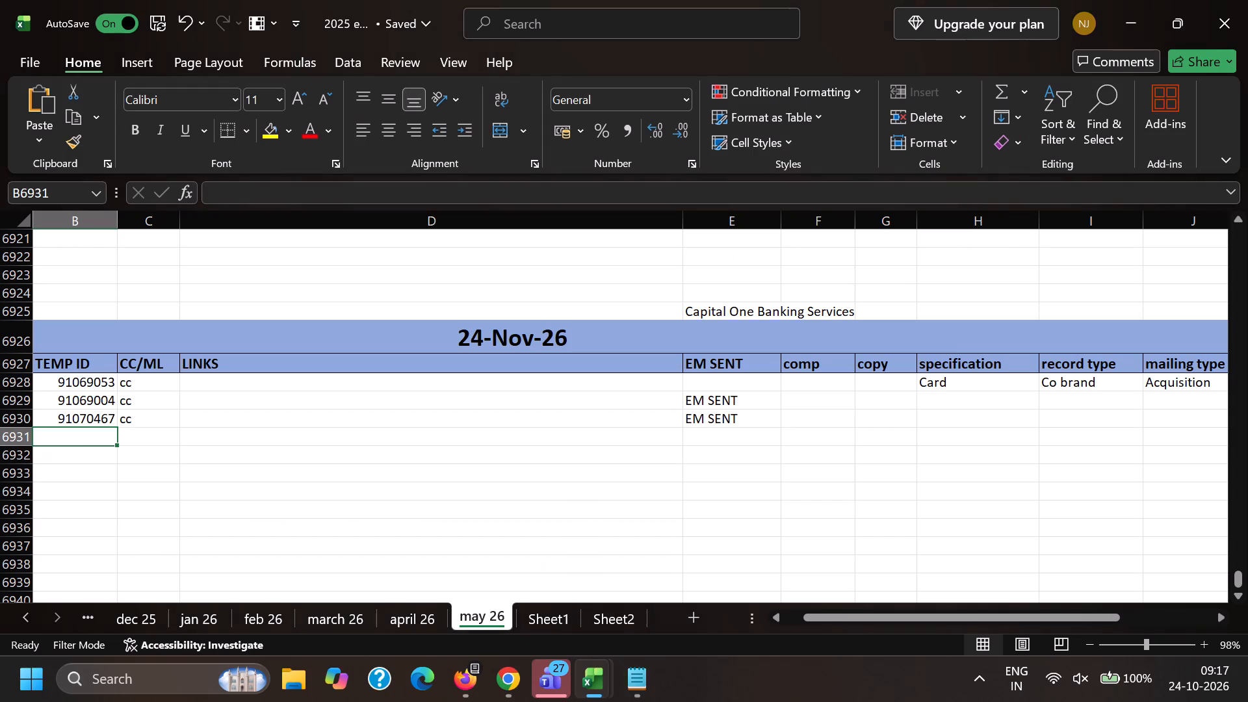
{"action": "key", "text": "ctrl+v"}
{"action": "key", "text": "ctrl+z"}
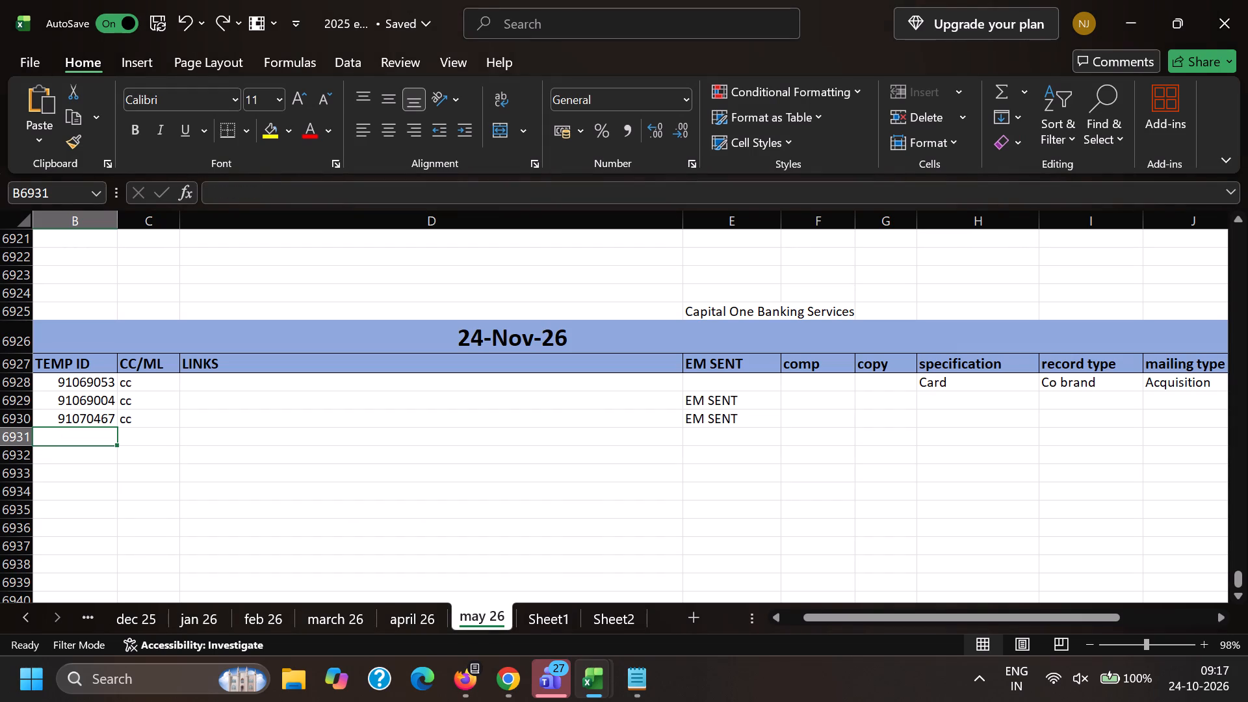
{"action": "left_click", "coordinate": [88, 455]}
{"action": "key", "text": "ctrl+v"}
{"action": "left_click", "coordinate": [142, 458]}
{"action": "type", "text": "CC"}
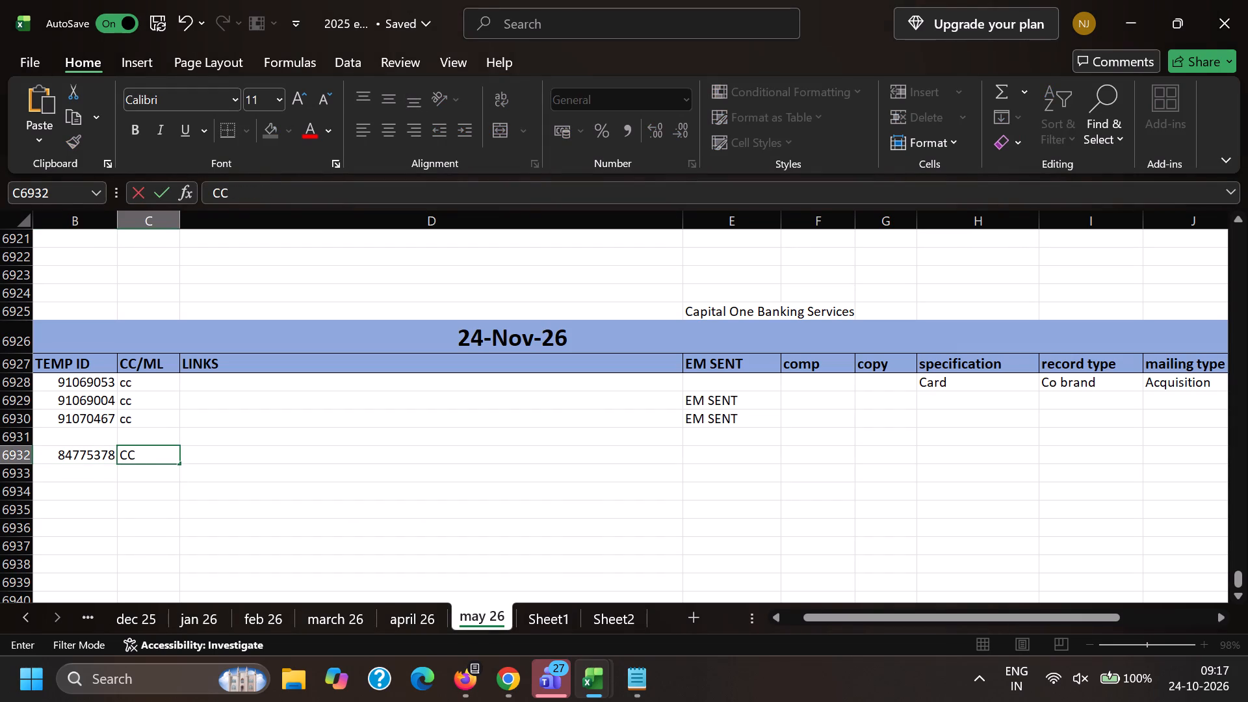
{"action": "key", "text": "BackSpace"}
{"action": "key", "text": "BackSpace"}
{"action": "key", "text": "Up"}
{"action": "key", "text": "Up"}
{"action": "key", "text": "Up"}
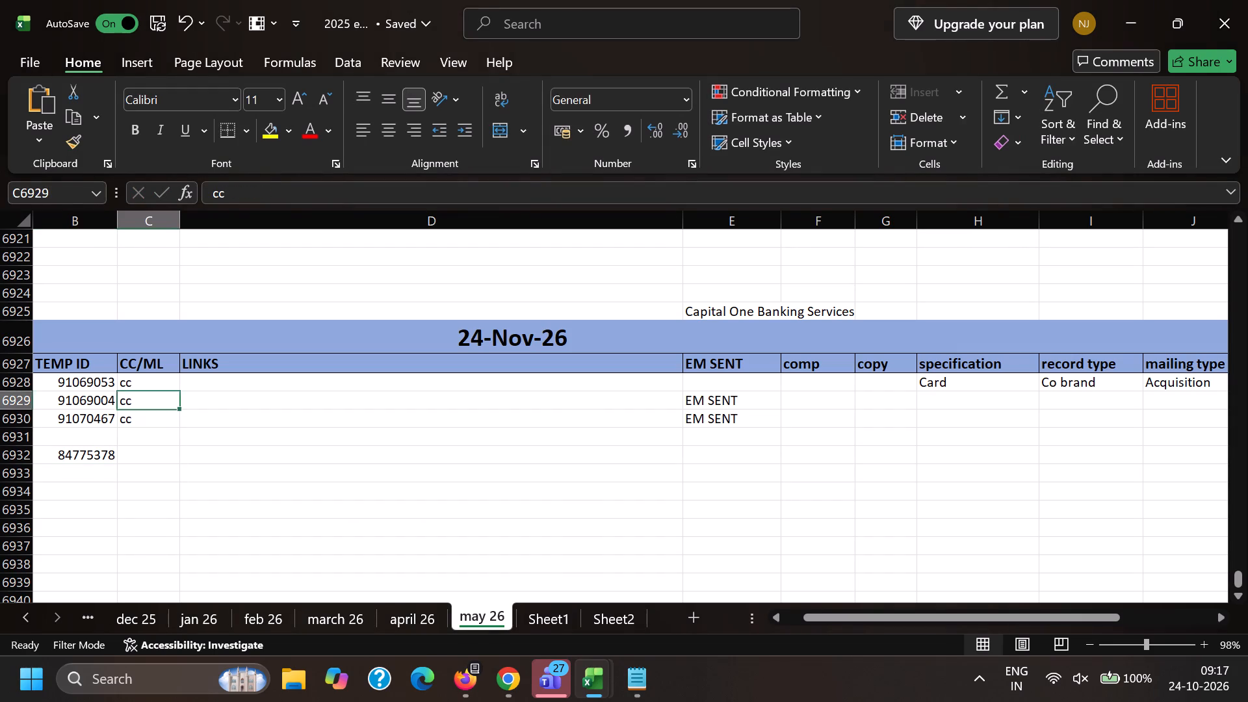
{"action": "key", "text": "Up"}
Copy the Card, Co brand and Acquisition entries from row 6928 down to rows 6929 through 6932.
{"action": "left_click", "coordinate": [936, 380]}
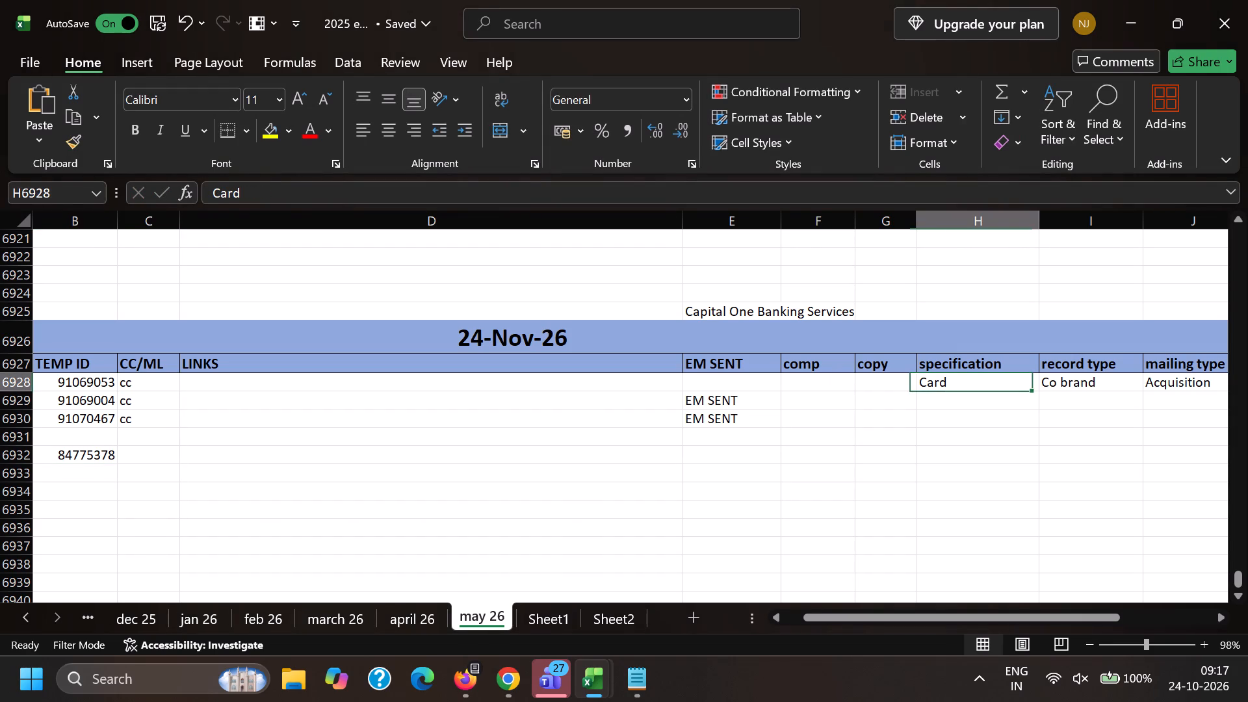
{"action": "key", "text": "shift+Down"}
{"action": "key", "text": "shift+Right"}
{"action": "key", "text": "shift+Right"}
{"action": "key", "text": "shift+Up"}
{"action": "key", "text": "ctrl+c"}
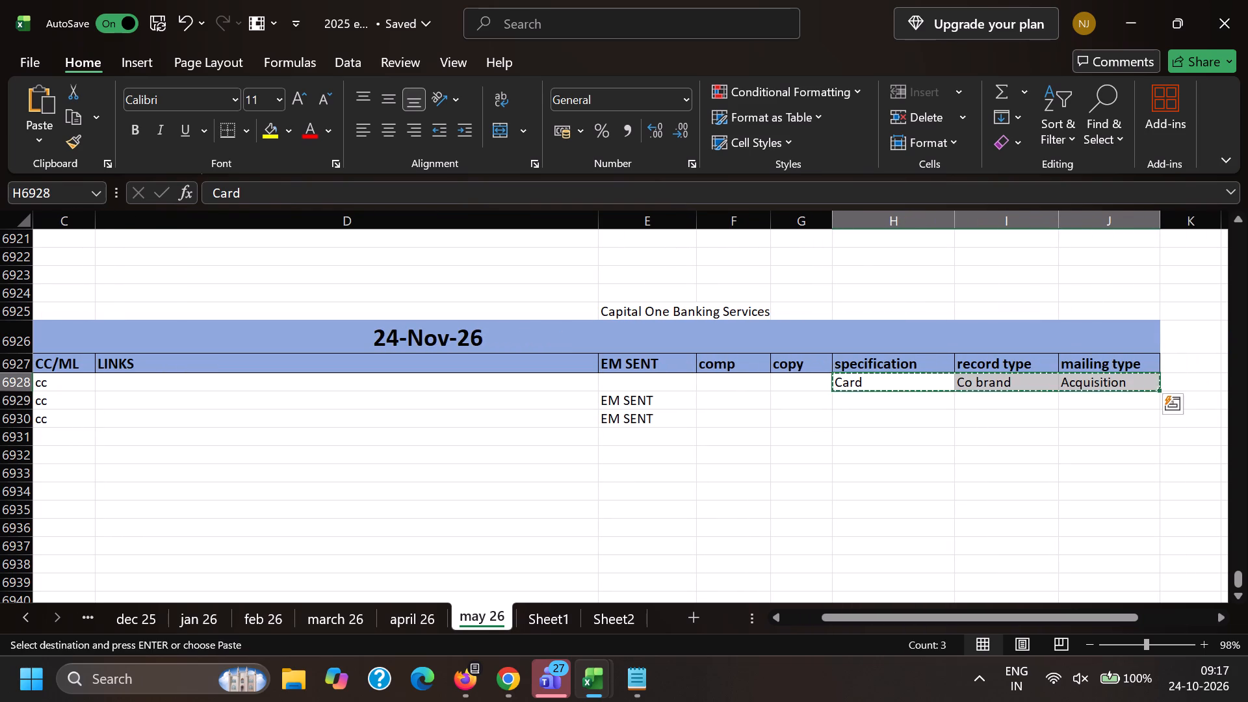
{"action": "key", "text": "Down"}
{"action": "key", "text": "shift+Down"}
{"action": "key", "text": "shift+Down"}
{"action": "key", "text": "shift+Down"}
{"action": "key", "text": "ctrl+v"}
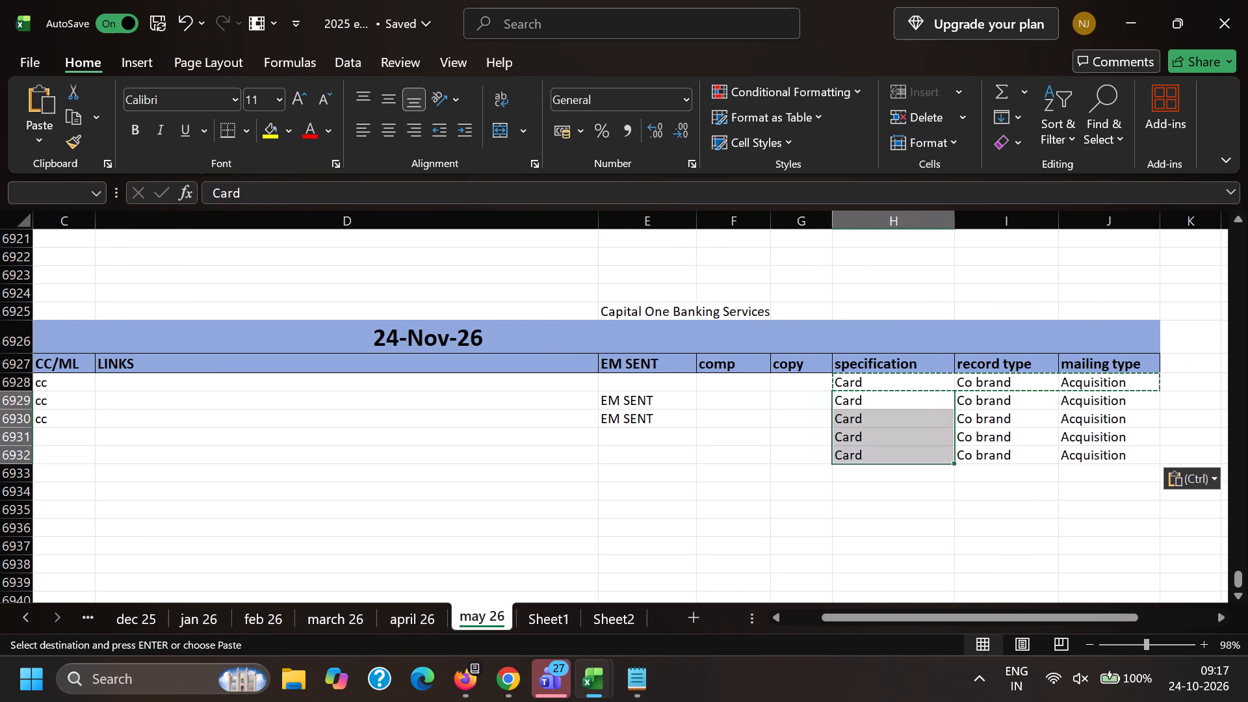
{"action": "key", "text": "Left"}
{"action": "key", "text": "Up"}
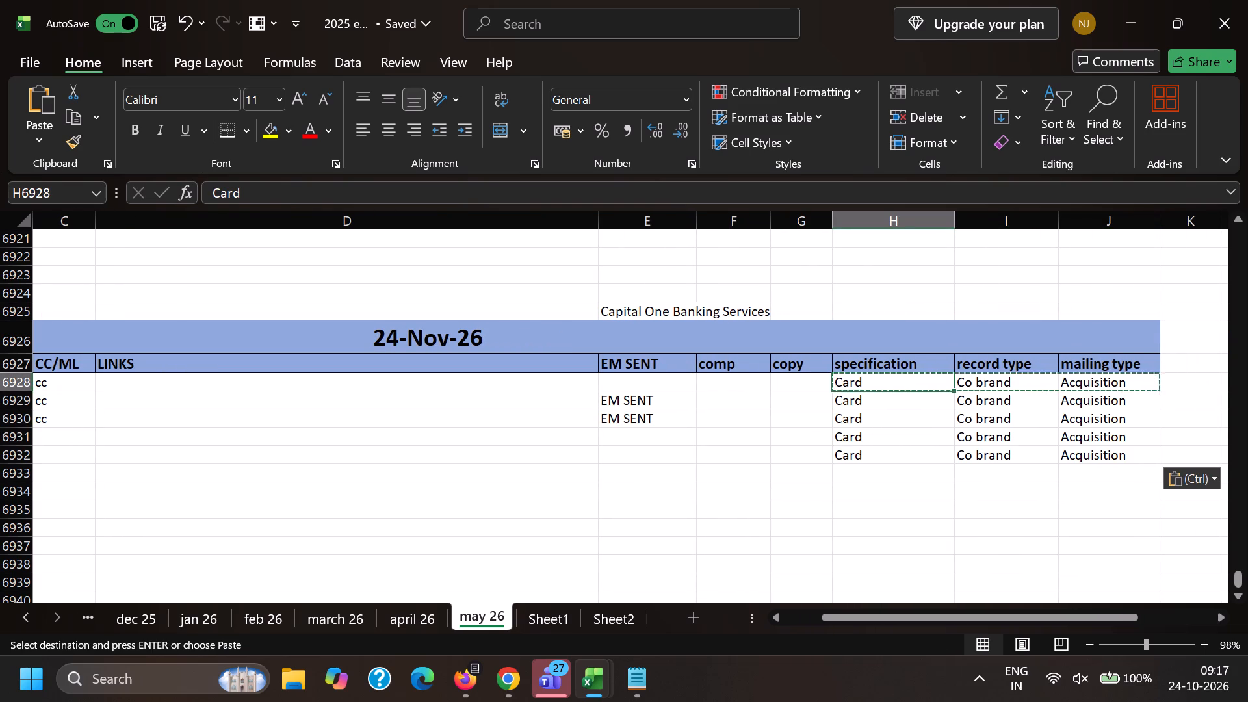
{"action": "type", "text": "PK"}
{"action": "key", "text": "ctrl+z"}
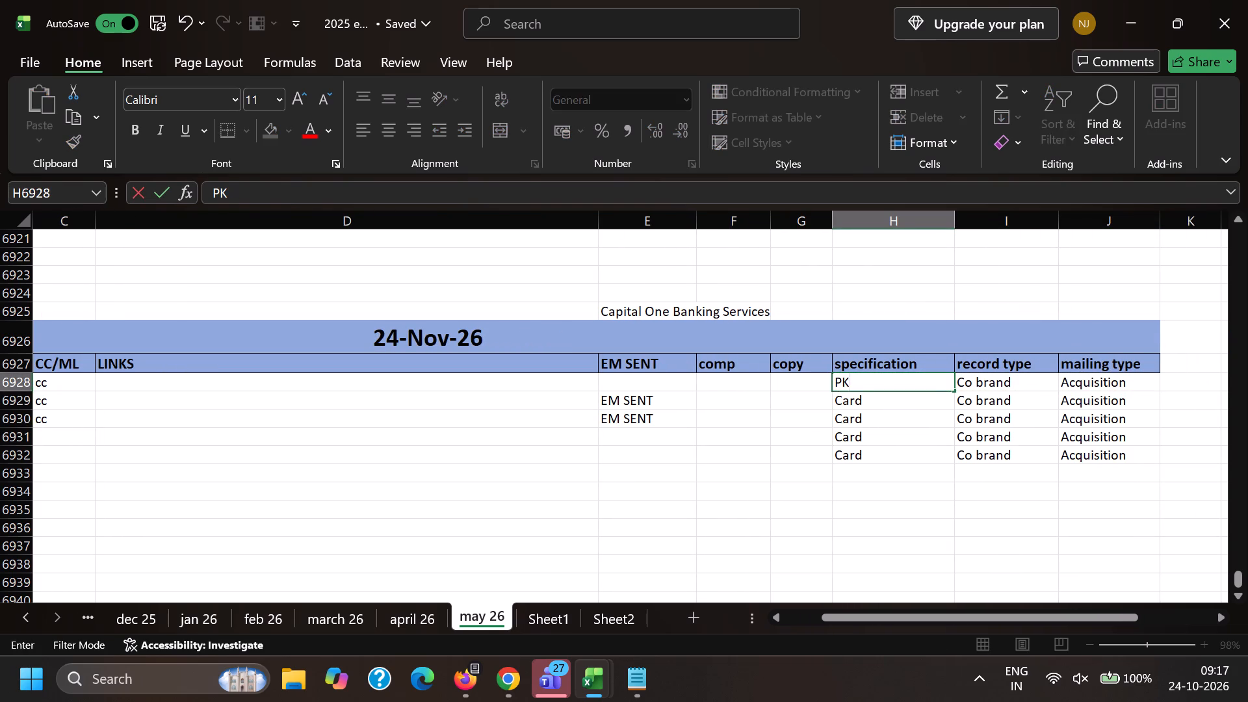
Enter PK in the copy column at row 6928 and copy it down to rows 6929 through 6932.
{"action": "key", "text": "Left"}
{"action": "type", "text": "PK"}
{"action": "key", "text": "Return"}
{"action": "key", "text": "Up"}
{"action": "key", "text": "ctrl+c"}
{"action": "key", "text": "Down"}
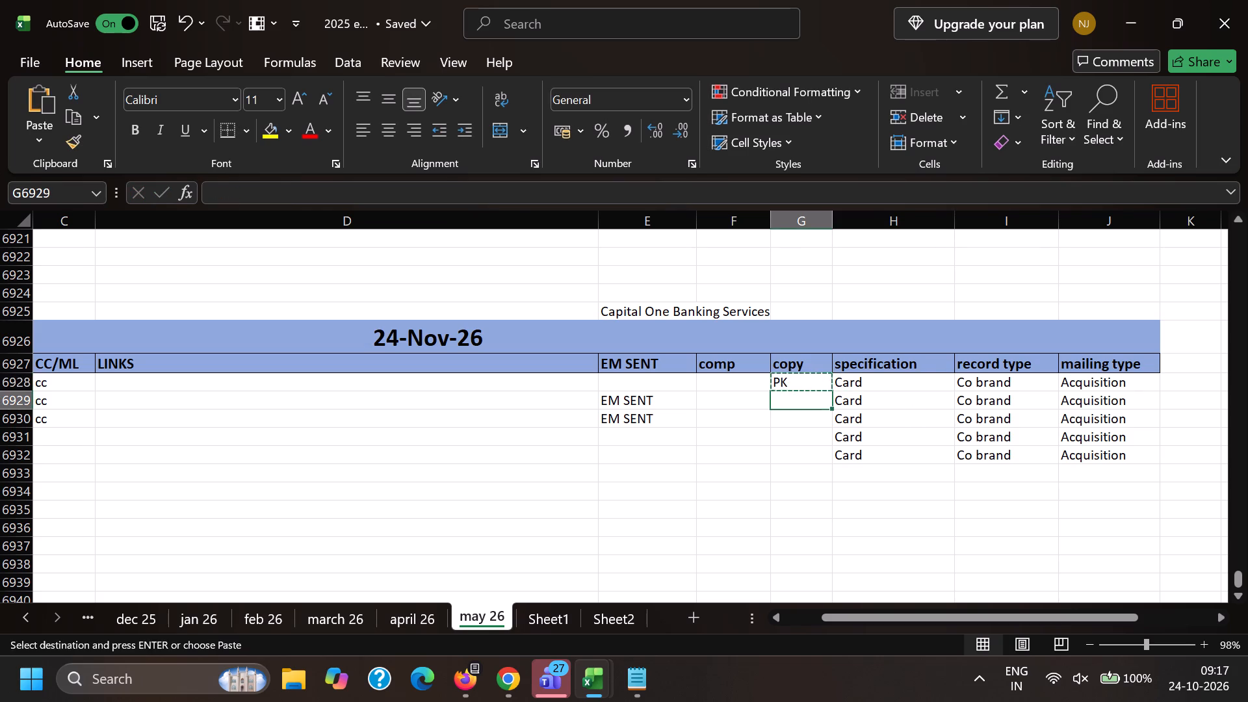
{"action": "key", "text": "shift+Down"}
{"action": "key", "text": "shift+Down"}
{"action": "key", "text": "shift+Down"}
{"action": "key", "text": "ctrl+v"}
{"action": "key", "text": "Down"}
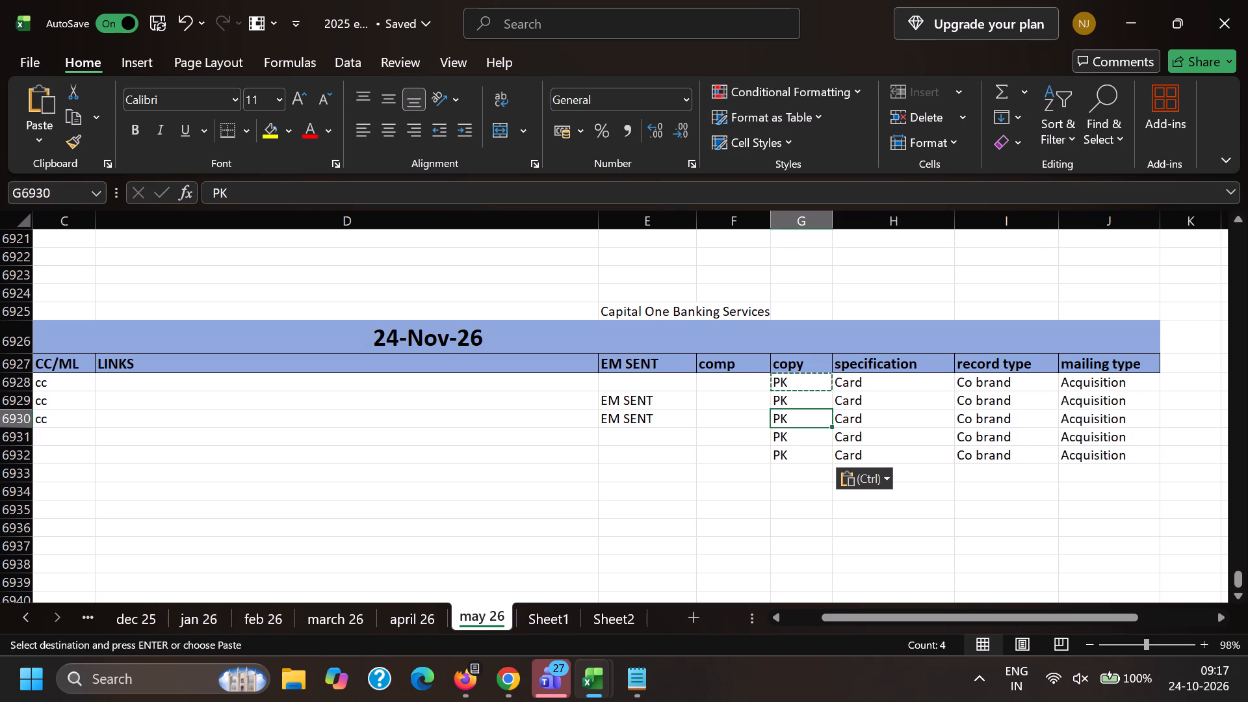
Copy the Card, Co brand and Acquisition entries from row 6932 to row 6933.
{"action": "key", "text": "Down"}
{"action": "key", "text": "Down"}
{"action": "key", "text": "Right"}
{"action": "key", "text": "shift+Right"}
{"action": "key", "text": "shift+Right"}
{"action": "key", "text": "ctrl+c"}
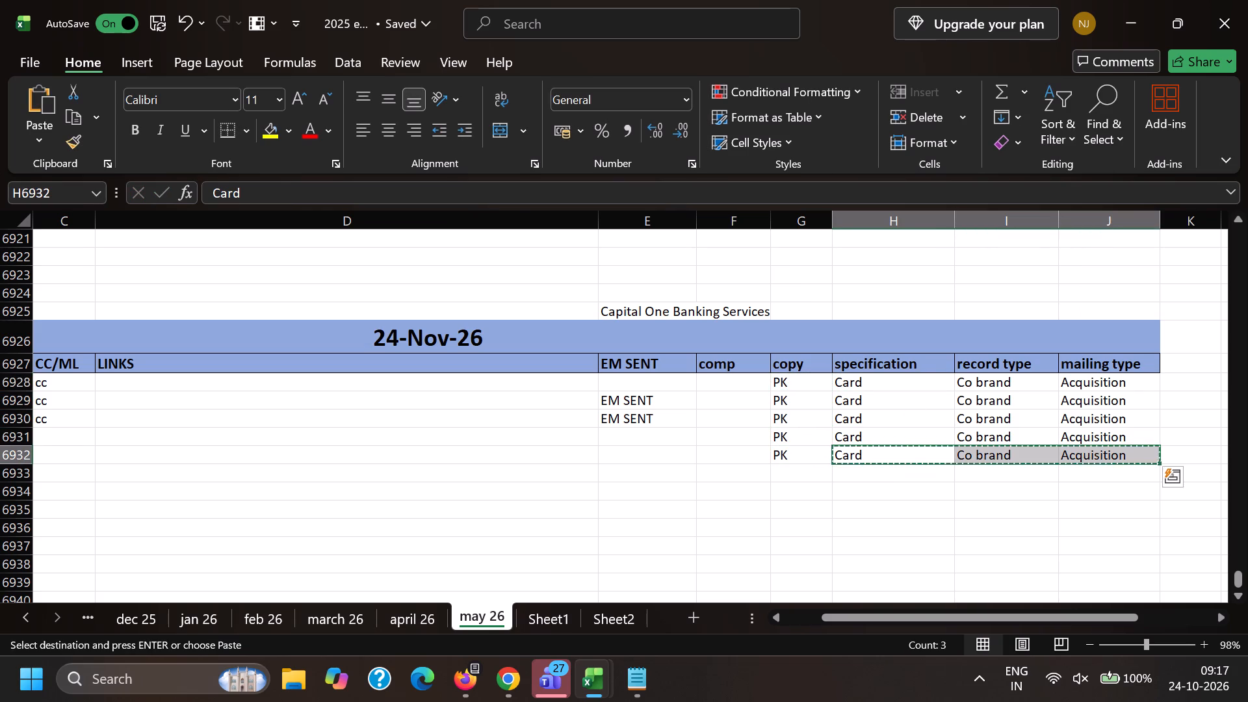
{"action": "key", "text": "Down"}
{"action": "key", "text": "ctrl+v"}
Enter PT in the copy column at row 6933.
{"action": "key", "text": "Left"}
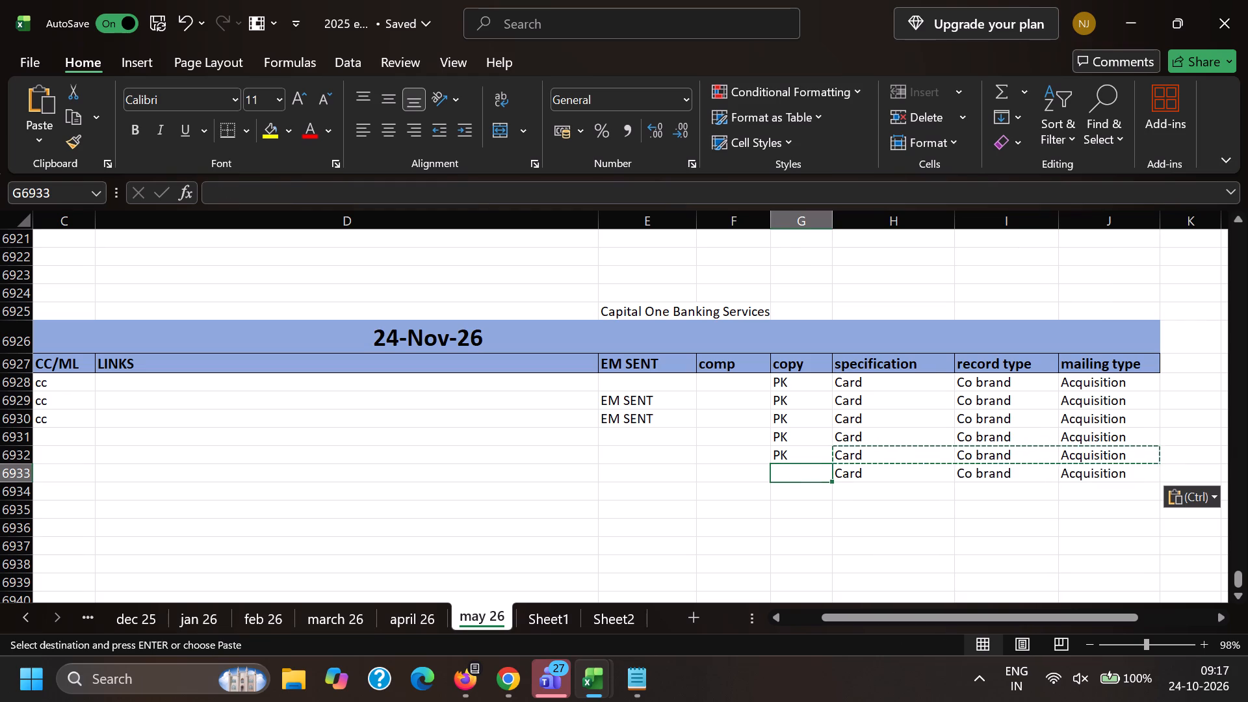
{"action": "type", "text": "pt"}
{"action": "key", "text": "BackSpace"}
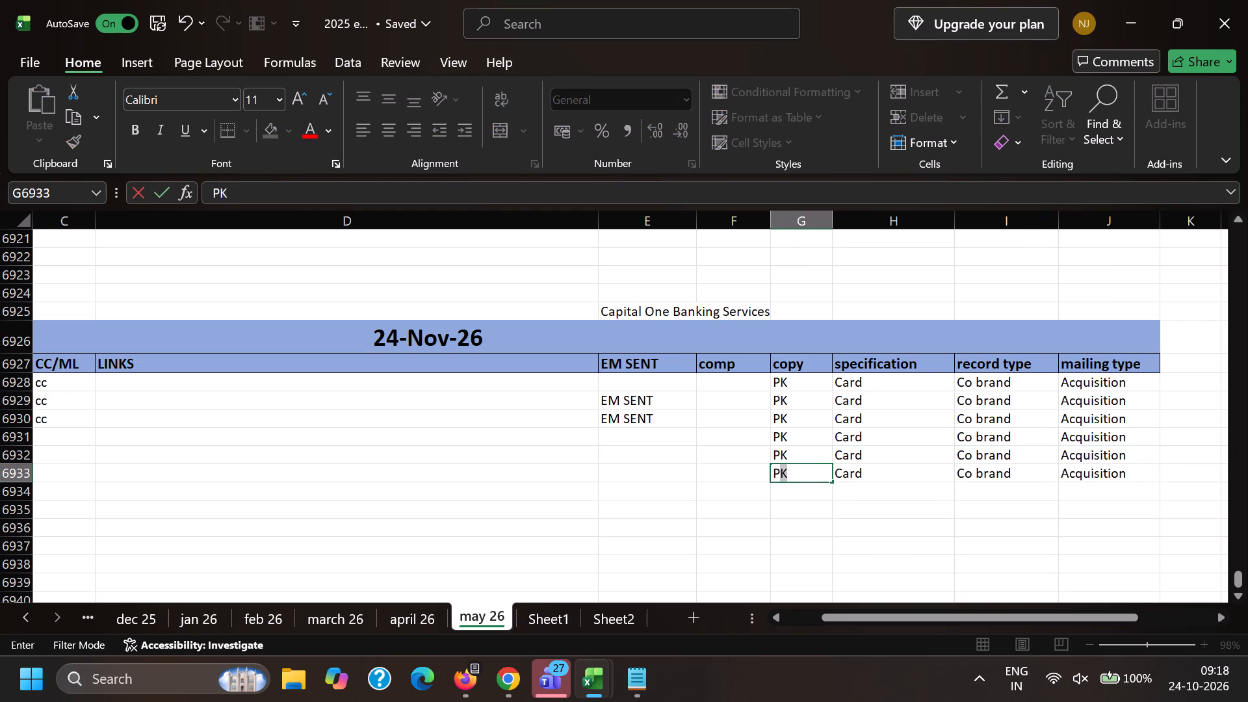
{"action": "key", "text": "BackSpace"}
{"action": "key", "text": "t"}
{"action": "key", "text": "Return"}
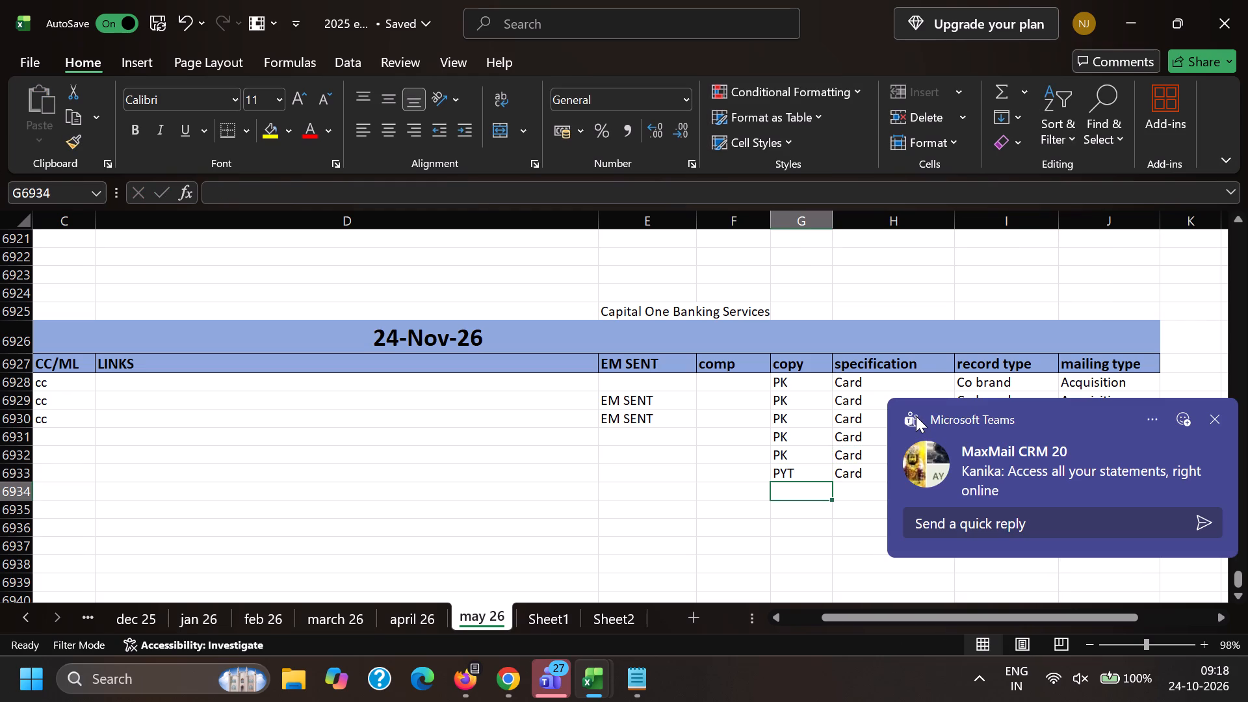
{"action": "key", "text": "Up"}
{"action": "type", "text": "PT"}
{"action": "key", "text": "Return"}
{"action": "key", "text": "Up"}
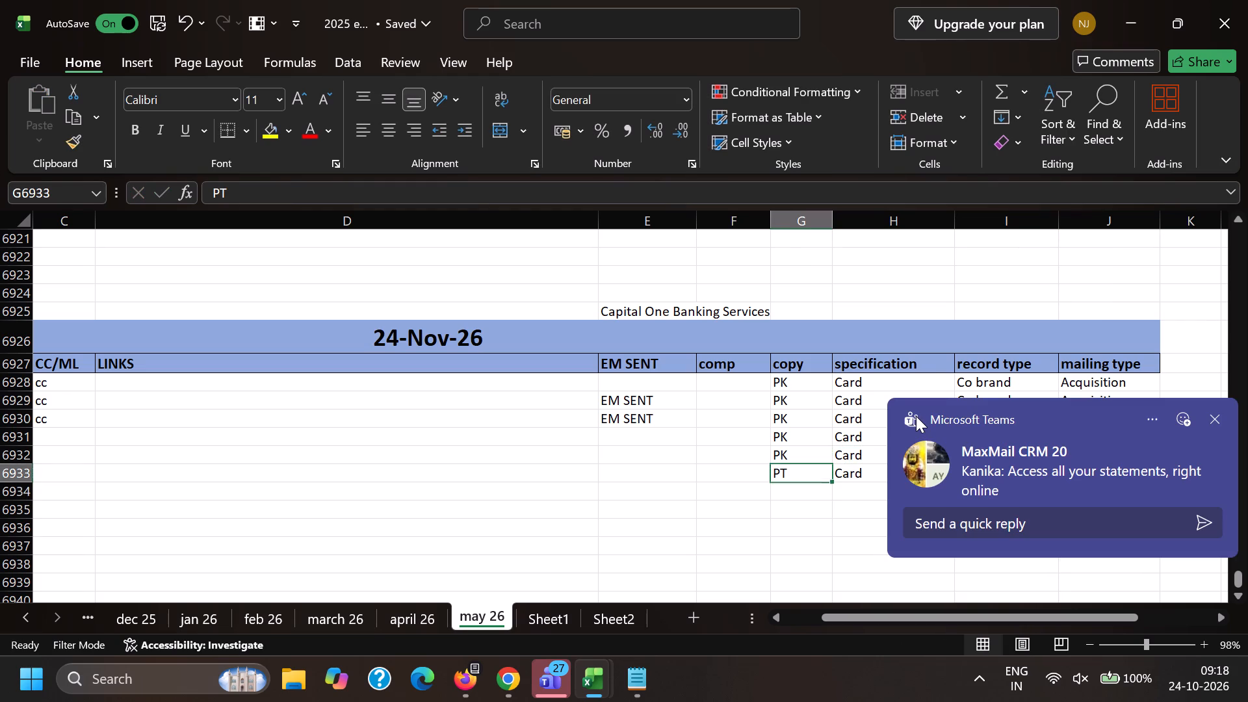
Copy the PT, Card, Co brand and Acquisition entries from row 6933 down to rows 6934 through 6937.
{"action": "key", "text": "ctrl+c"}
{"action": "key", "text": "Down"}
{"action": "key", "text": "Up"}
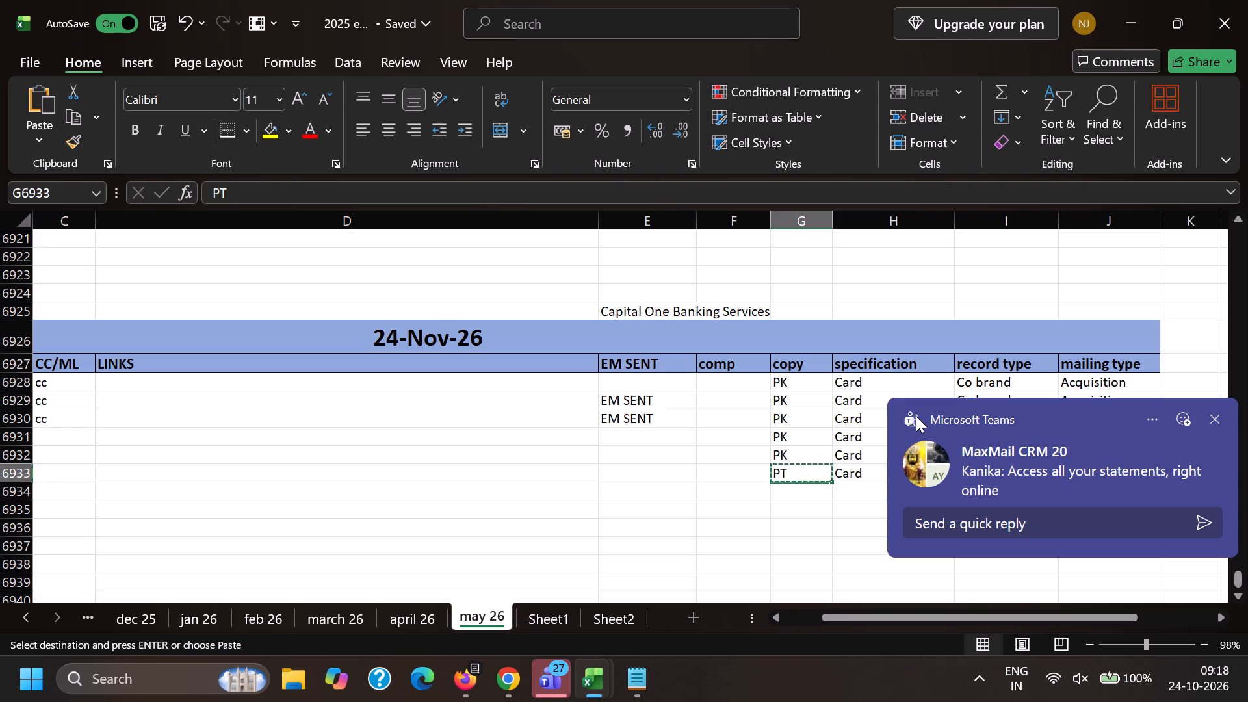
{"action": "key", "text": "shift+Right"}
{"action": "key", "text": "shift+Right"}
{"action": "key", "text": "shift+Right"}
{"action": "key", "text": "shift+Right"}
{"action": "key", "text": "ctrl+c"}
{"action": "key", "text": "Down"}
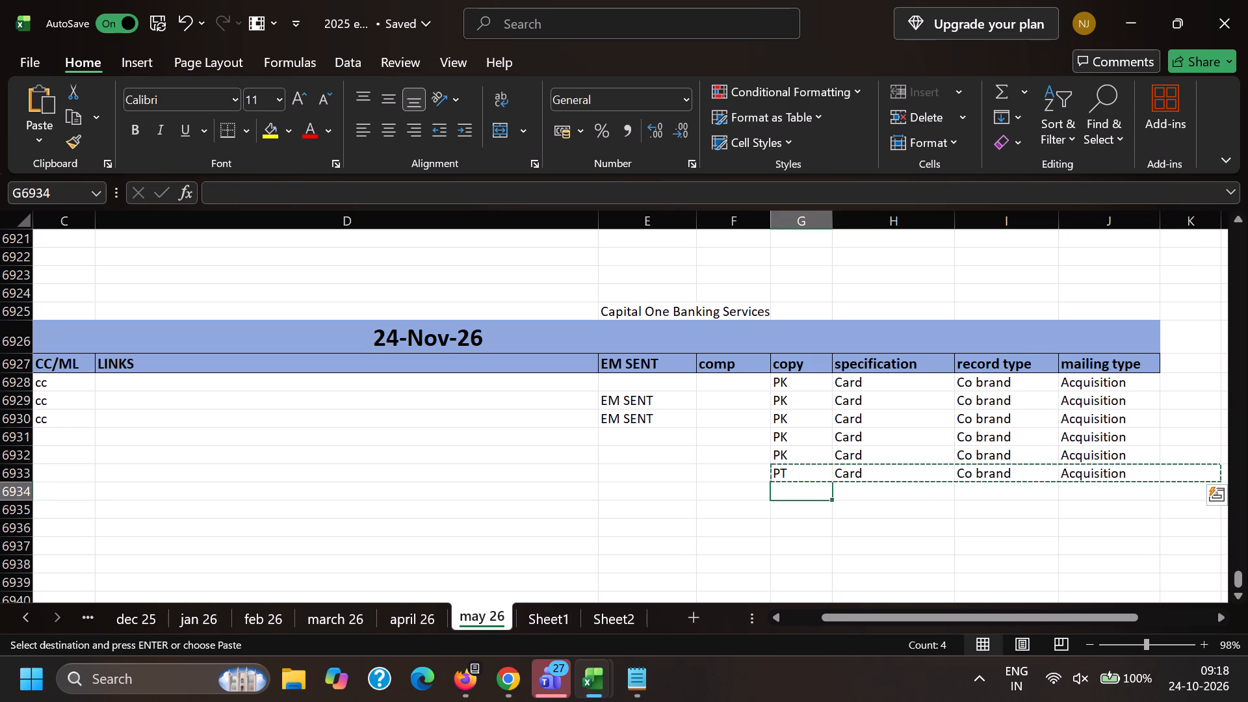
{"action": "key", "text": "shift+Down"}
{"action": "key", "text": "shift+Down"}
{"action": "key", "text": "shift+Down"}
{"action": "key", "text": "ctrl+v"}
{"action": "key", "text": "Left"}
{"action": "key", "text": "Left"}
{"action": "key", "text": "Left"}
{"action": "key", "text": "Left"}
{"action": "key", "text": "Left"}
{"action": "key", "text": "Left"}
{"action": "key", "text": "Left"}
{"action": "key", "text": "Left"}
{"action": "key", "text": "Left"}
{"action": "key", "text": "Left"}
{"action": "key", "text": "Left"}
{"action": "key", "text": "Left"}
{"action": "key", "text": "Left"}
{"action": "key", "text": "Left"}
{"action": "key", "text": "Left"}
{"action": "key", "text": "Left"}
{"action": "key", "text": "Left"}
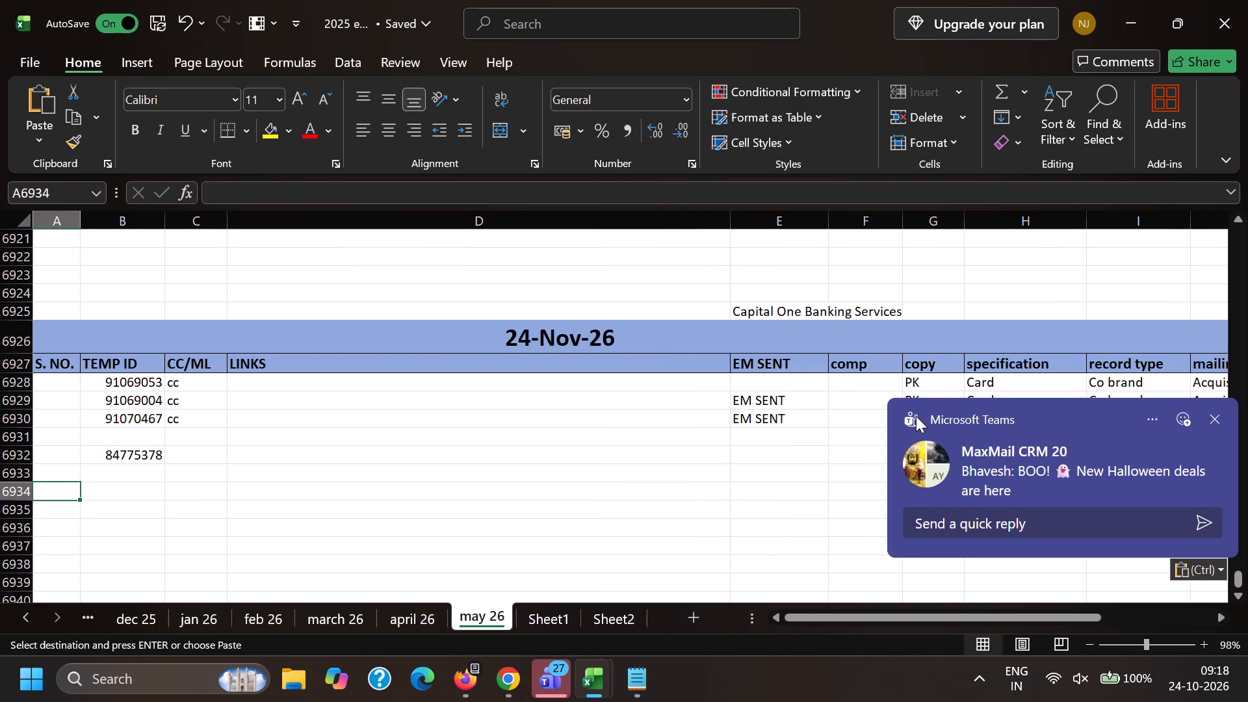
{"action": "key", "text": "alt+Tab"}
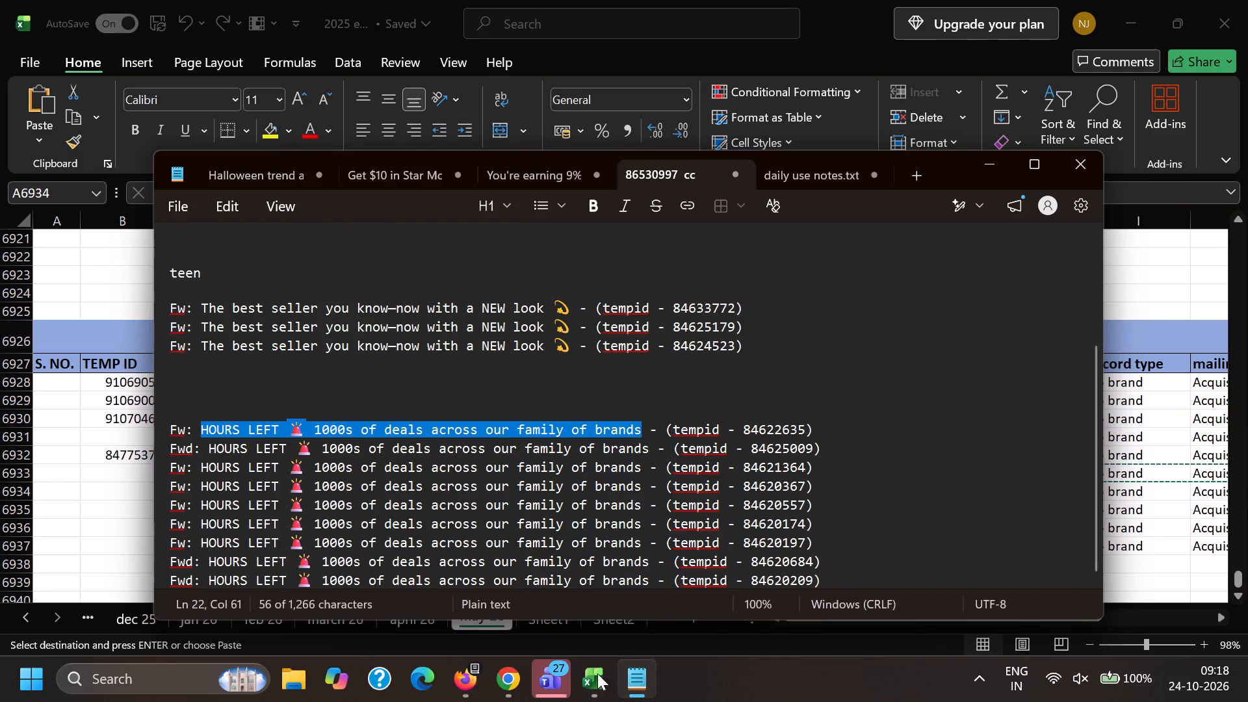
{"action": "left_click", "coordinate": [520, 698]}
{"action": "left_click_drag", "start_coordinate": [432, 600], "coordinate": [426, 588]}
{"action": "left_click", "coordinate": [399, 0]}
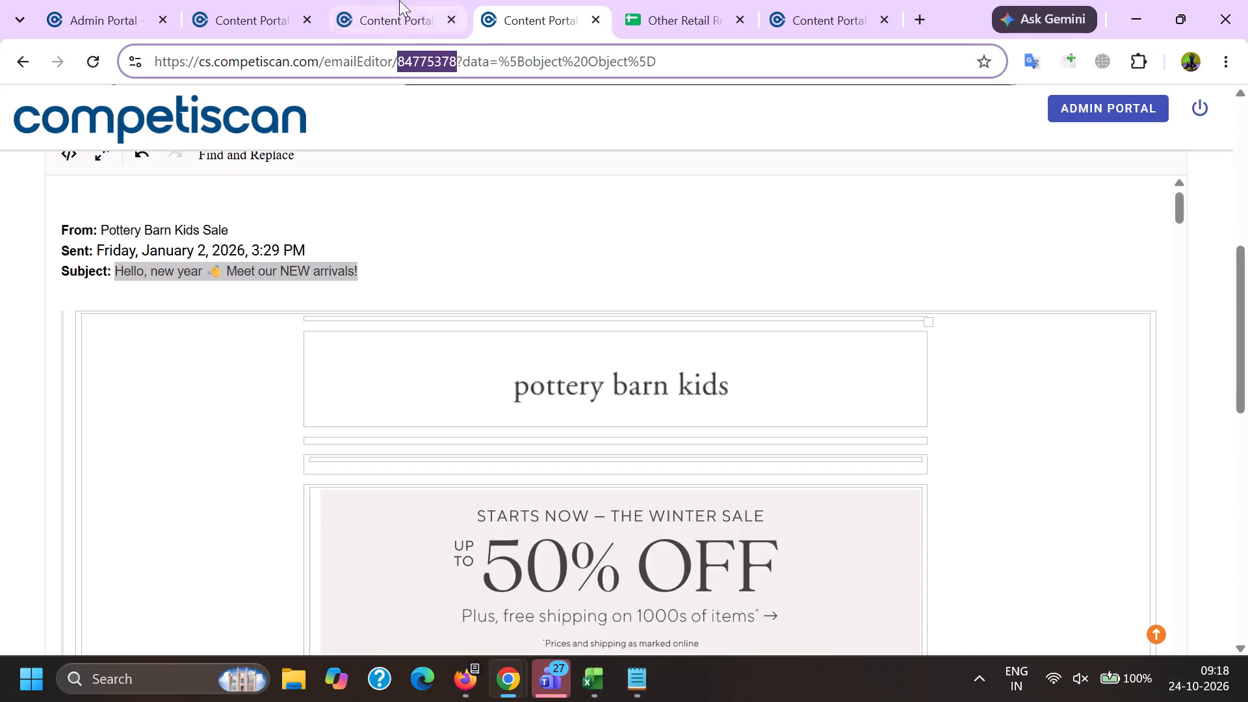
{"action": "scroll", "coordinate": [298, 380], "scroll_direction": "down", "scroll_amount": 2}
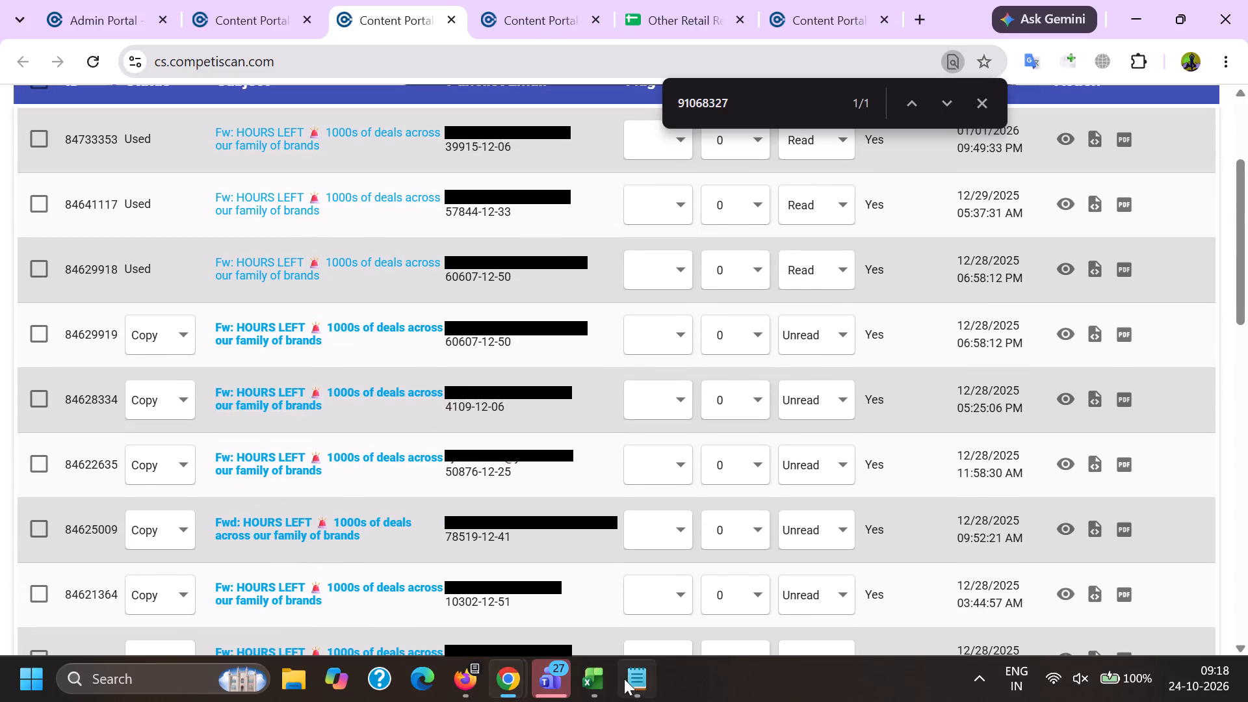
{"action": "left_click", "coordinate": [637, 684]}
{"action": "double_click", "coordinate": [757, 422]}
{"action": "key", "text": "ctrl+c"}
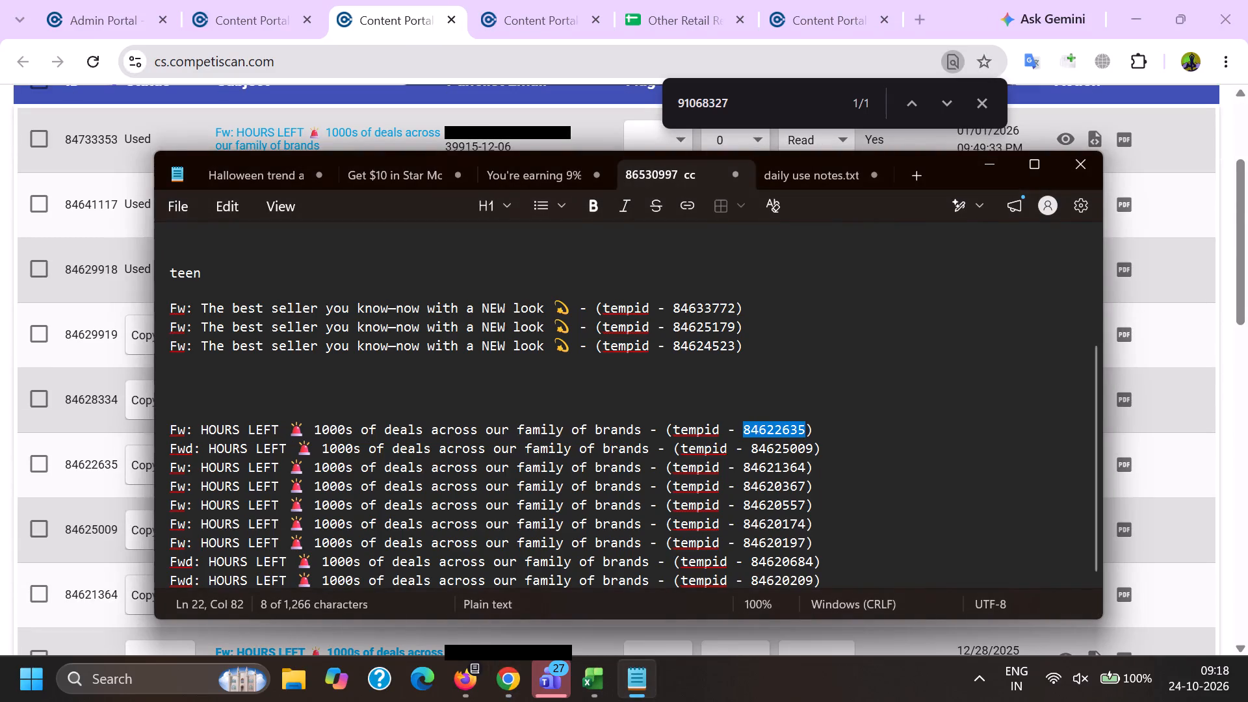
{"action": "key", "text": "alt+Tab"}
{"action": "key", "text": "ctrl+f"}
{"action": "key", "text": "ctrl+v"}
{"action": "left_click", "coordinate": [34, 467]}
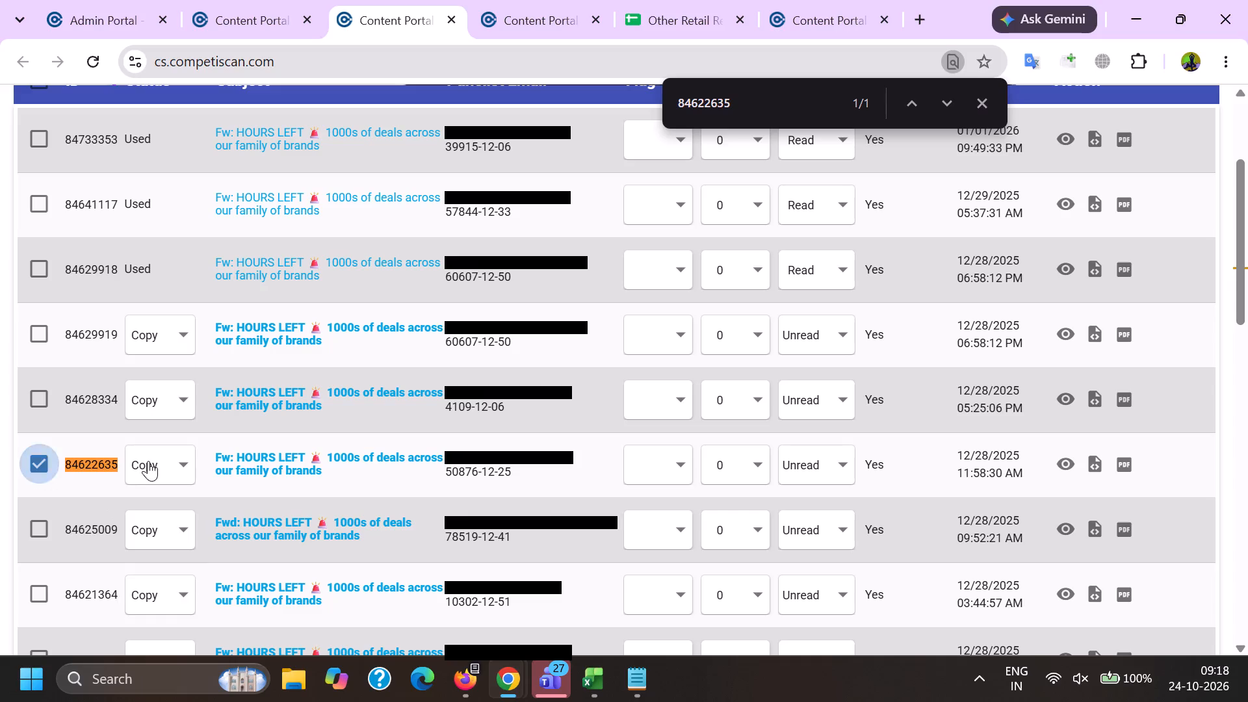
{"action": "double_click", "coordinate": [148, 461]}
{"action": "key", "text": "alt+Tab"}
{"action": "double_click", "coordinate": [777, 445]}
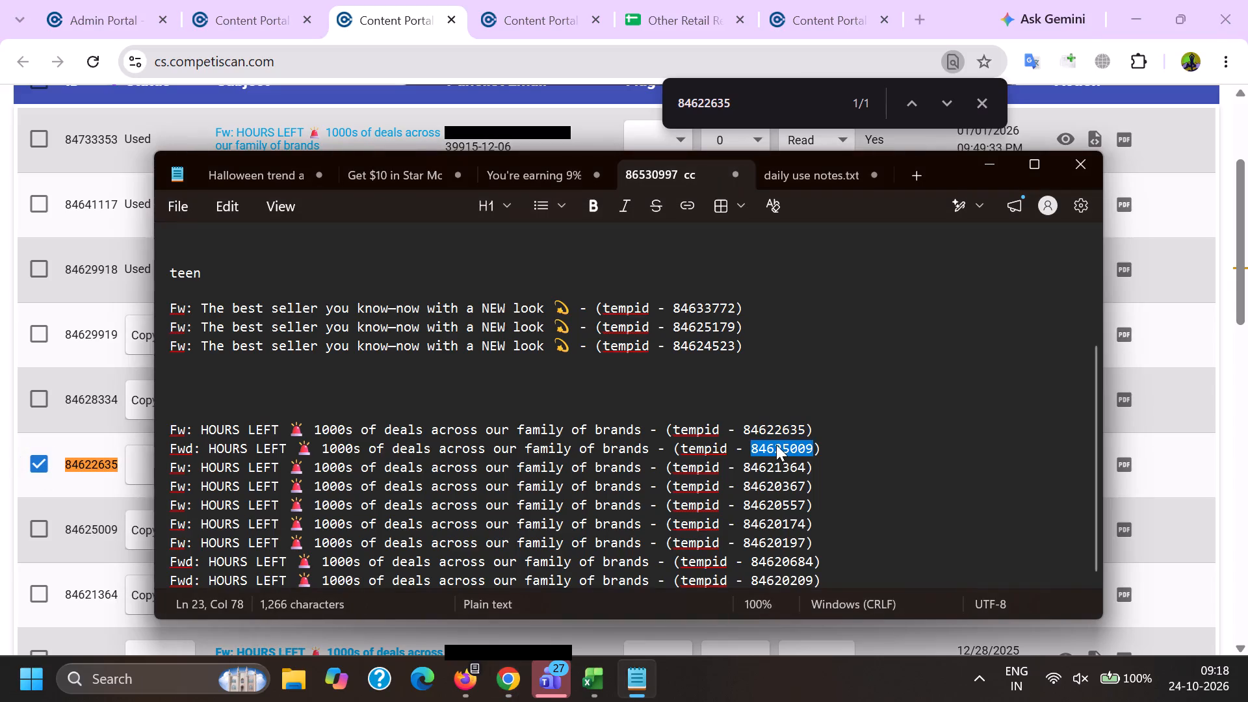
{"action": "key", "text": "ctrl+c"}
{"action": "key", "text": "alt+Tab"}
{"action": "key", "text": "ctrl+f"}
{"action": "key", "text": "ctrl+v"}
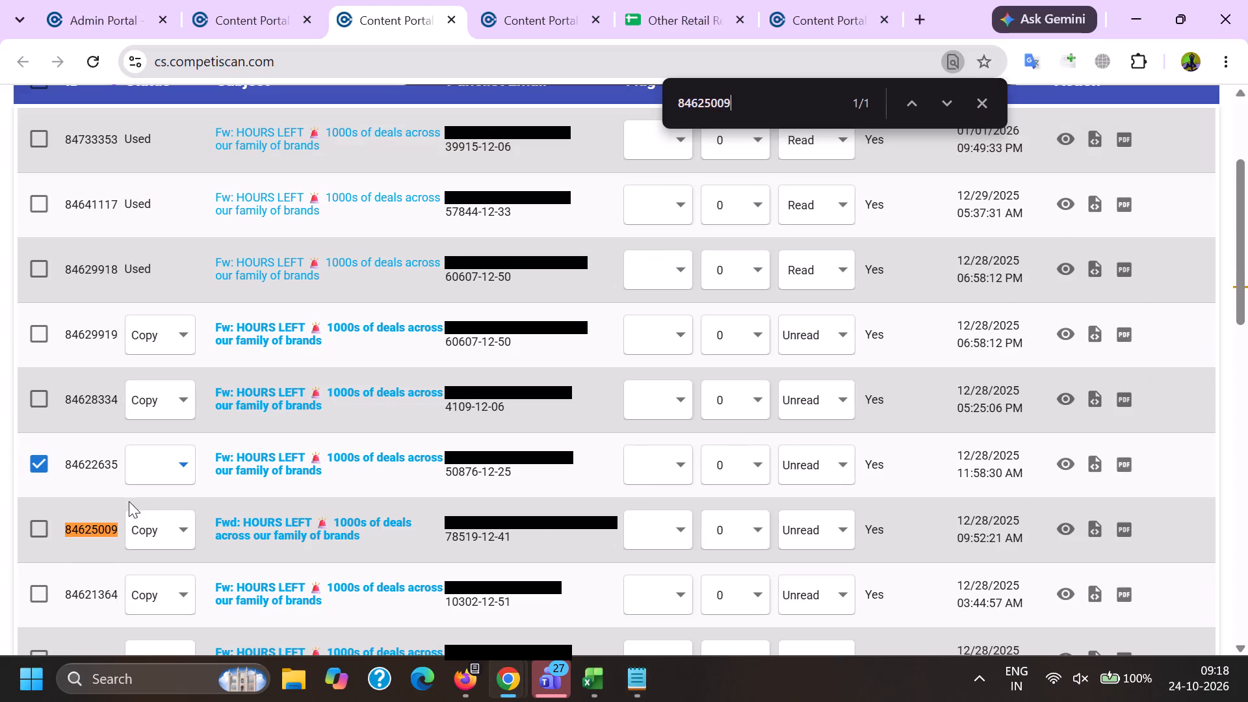
{"action": "left_click", "coordinate": [44, 521]}
{"action": "double_click", "coordinate": [138, 530]}
{"action": "key", "text": "alt+Tab"}
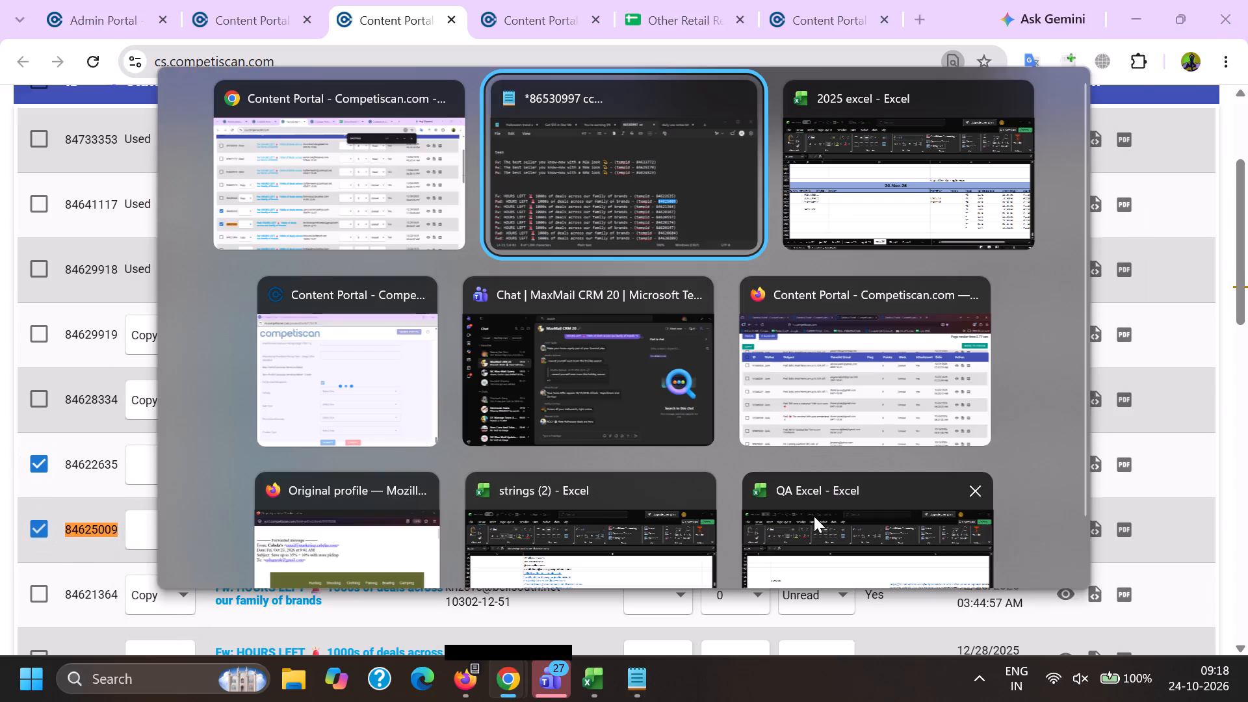
{"action": "left_click", "coordinate": [656, 170]}
{"action": "double_click", "coordinate": [776, 465]}
{"action": "key", "text": "ctrl+c"}
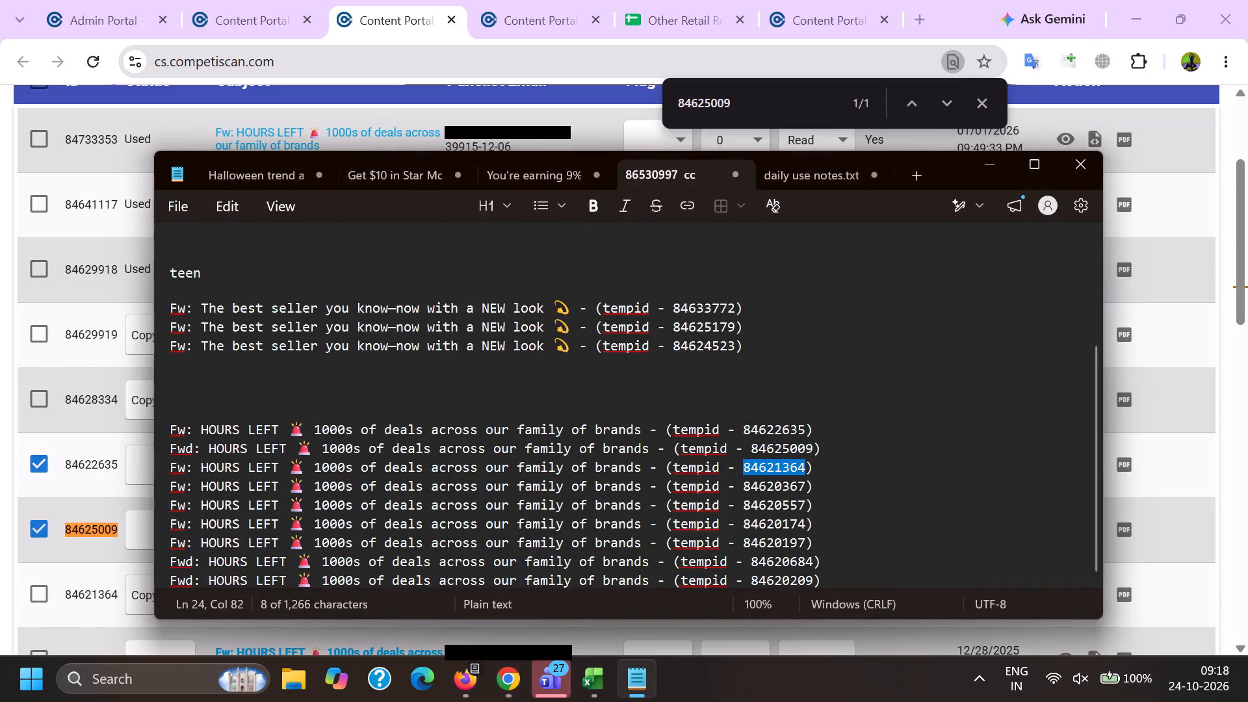
{"action": "key", "text": "alt+Tab"}
{"action": "key", "text": "ctrl+f"}
{"action": "key", "text": "ctrl+v"}
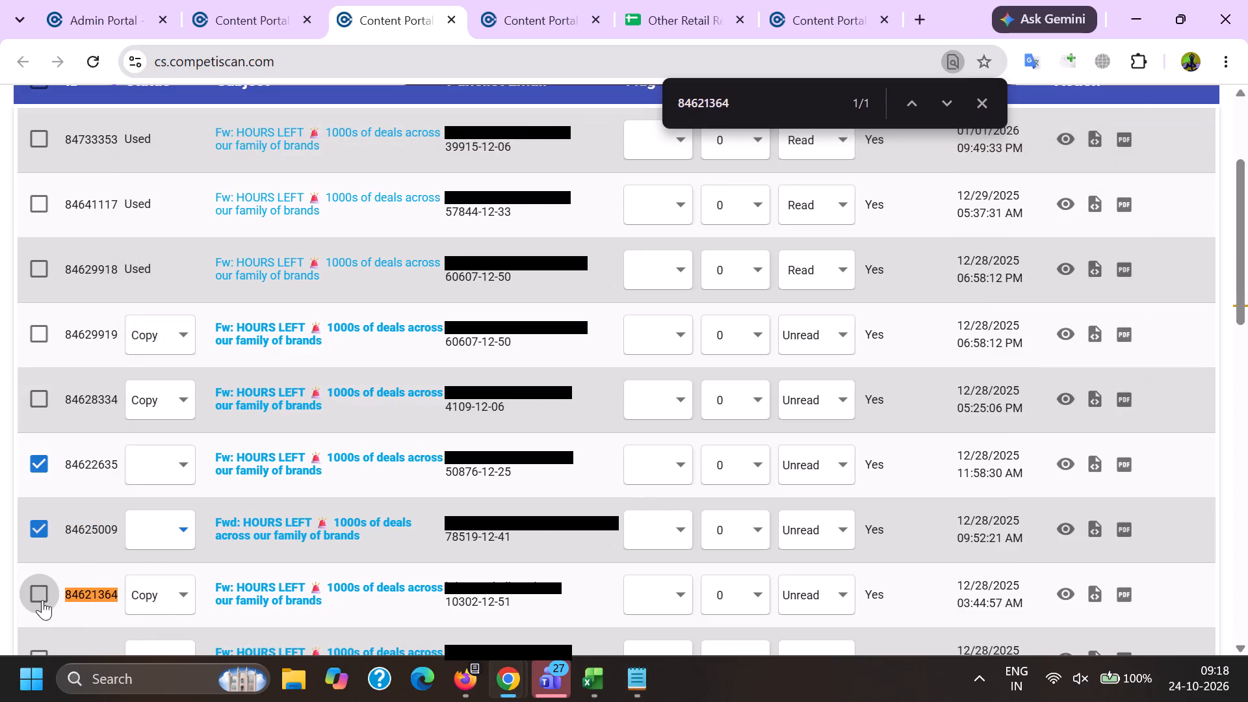
{"action": "left_click", "coordinate": [42, 600]}
{"action": "left_click", "coordinate": [162, 606]}
{"action": "left_click", "coordinate": [155, 561]}
{"action": "left_click", "coordinate": [156, 590]}
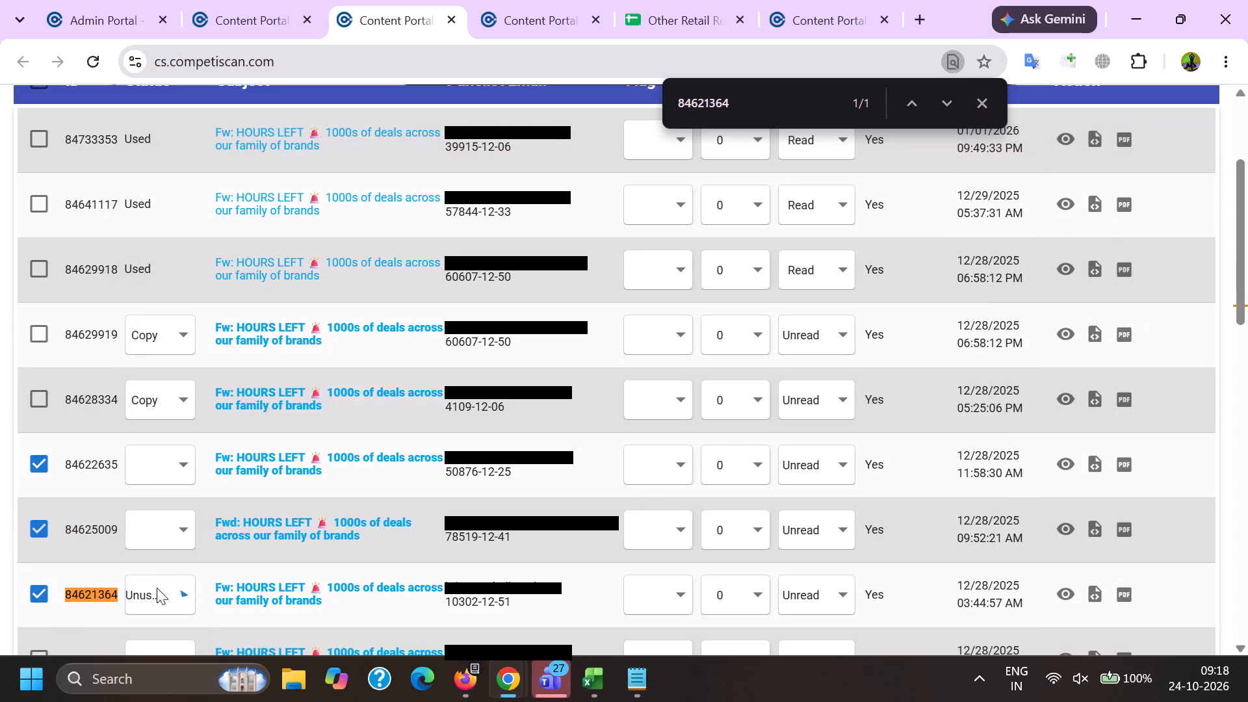
{"action": "left_click", "coordinate": [161, 517]}
{"action": "left_click", "coordinate": [159, 528]}
{"action": "scroll", "coordinate": [216, 445], "scroll_direction": "down", "scroll_amount": 2}
{"action": "key", "text": "alt+Tab"}
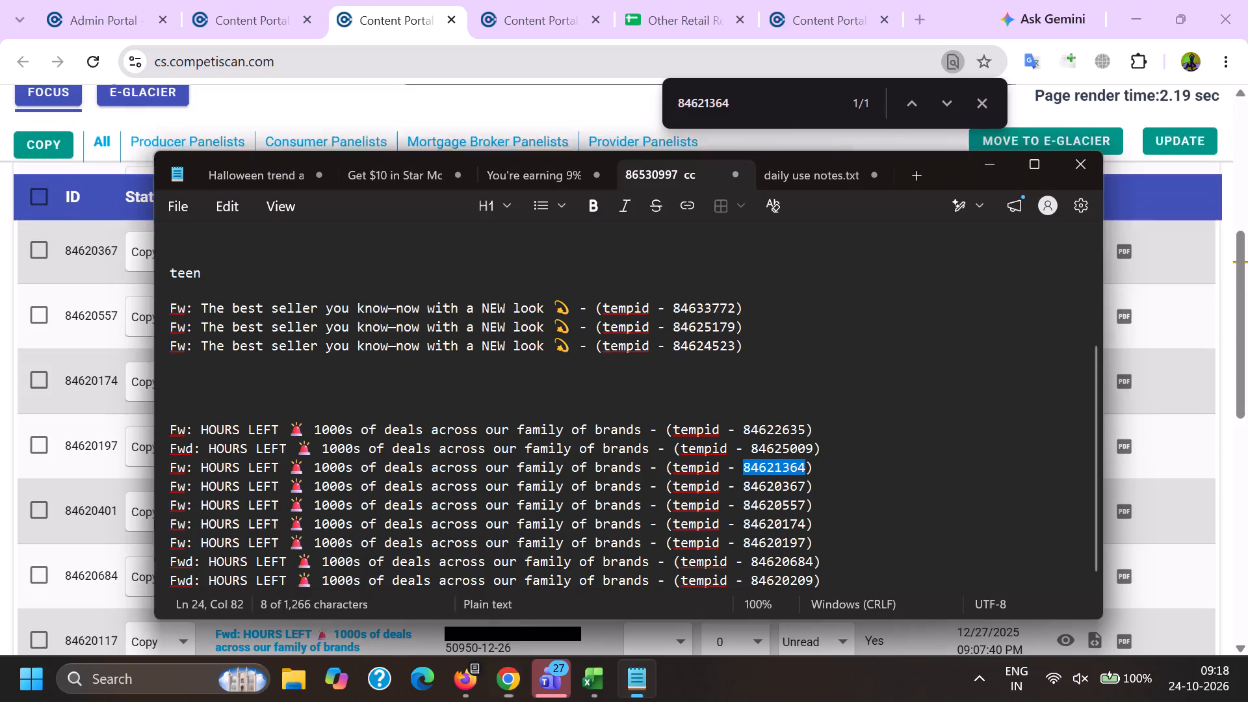
{"action": "double_click", "coordinate": [769, 492]}
{"action": "key", "text": "ctrl+c"}
{"action": "key", "text": "alt+Tab"}
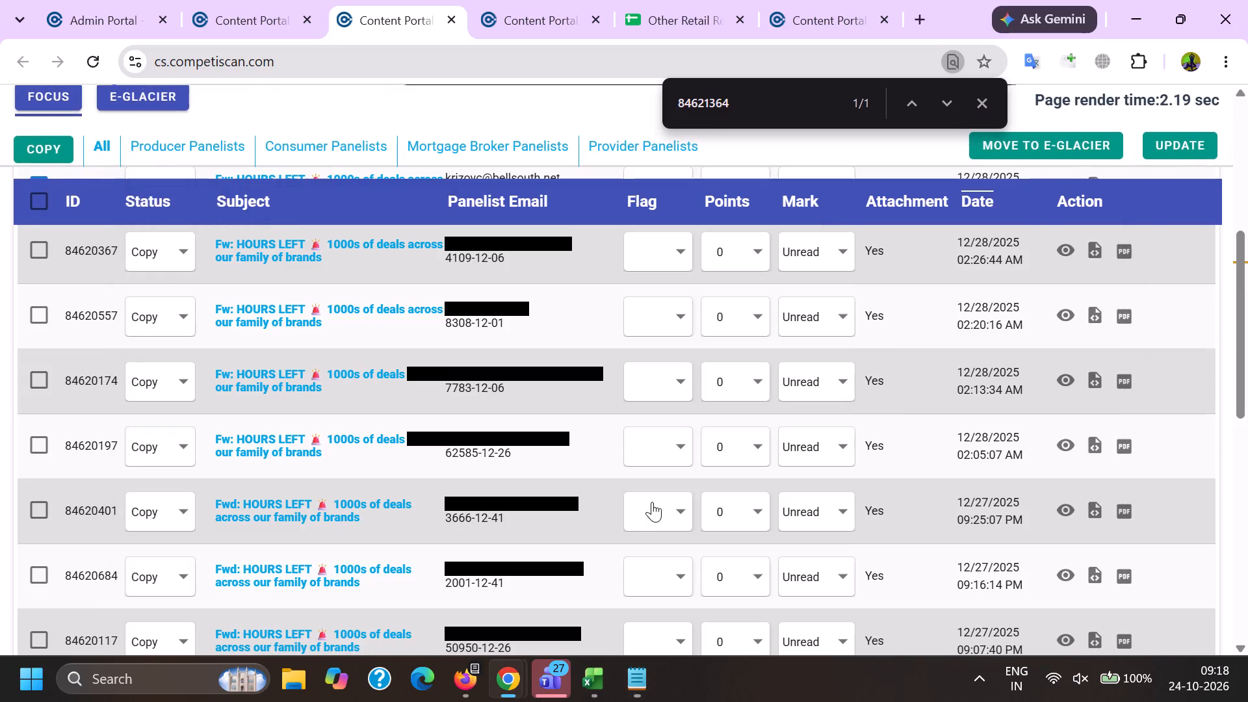
{"action": "key", "text": "ctrl+f"}
{"action": "key", "text": "ctrl+v"}
{"action": "left_click", "coordinate": [39, 257]}
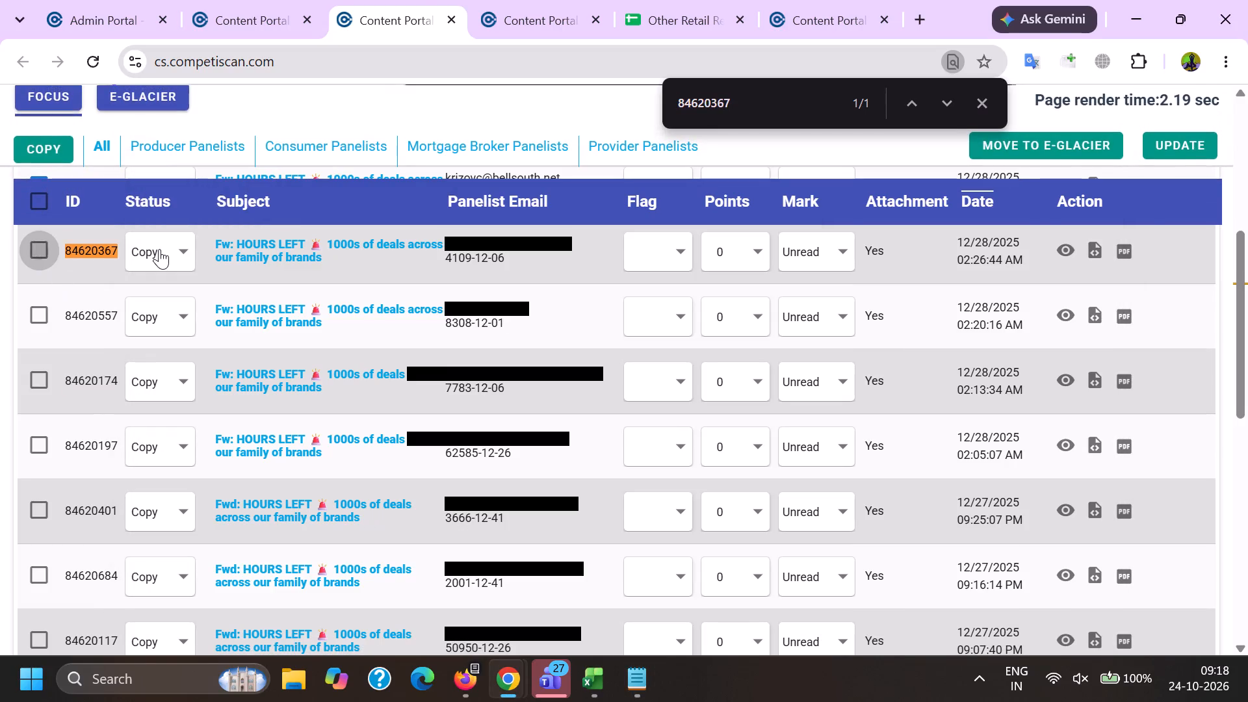
{"action": "double_click", "coordinate": [171, 249]}
Find temp ID 84620557 from the Notepad list in the email list, select its row and set its status to blank.
{"action": "key", "text": "alt+Tab"}
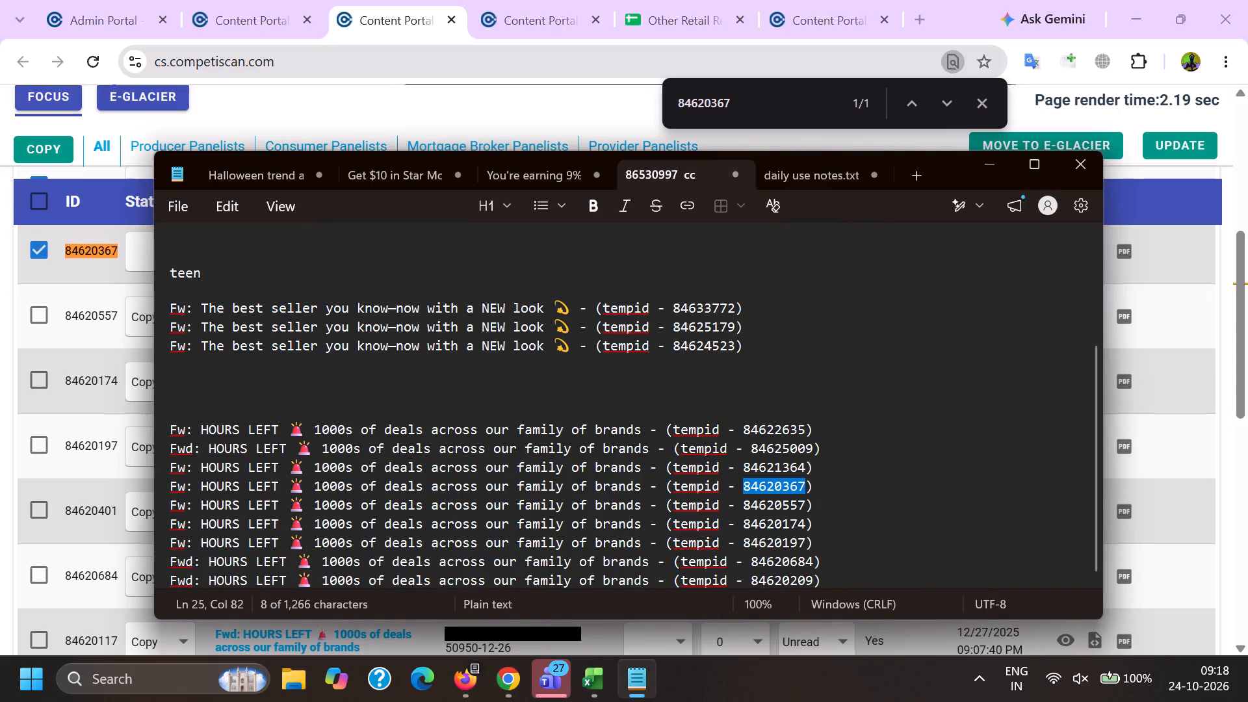
{"action": "double_click", "coordinate": [785, 499]}
{"action": "key", "text": "ctrl+c"}
{"action": "key", "text": "alt+Tab"}
{"action": "key", "text": "ctrl+f"}
{"action": "key", "text": "ctrl+v"}
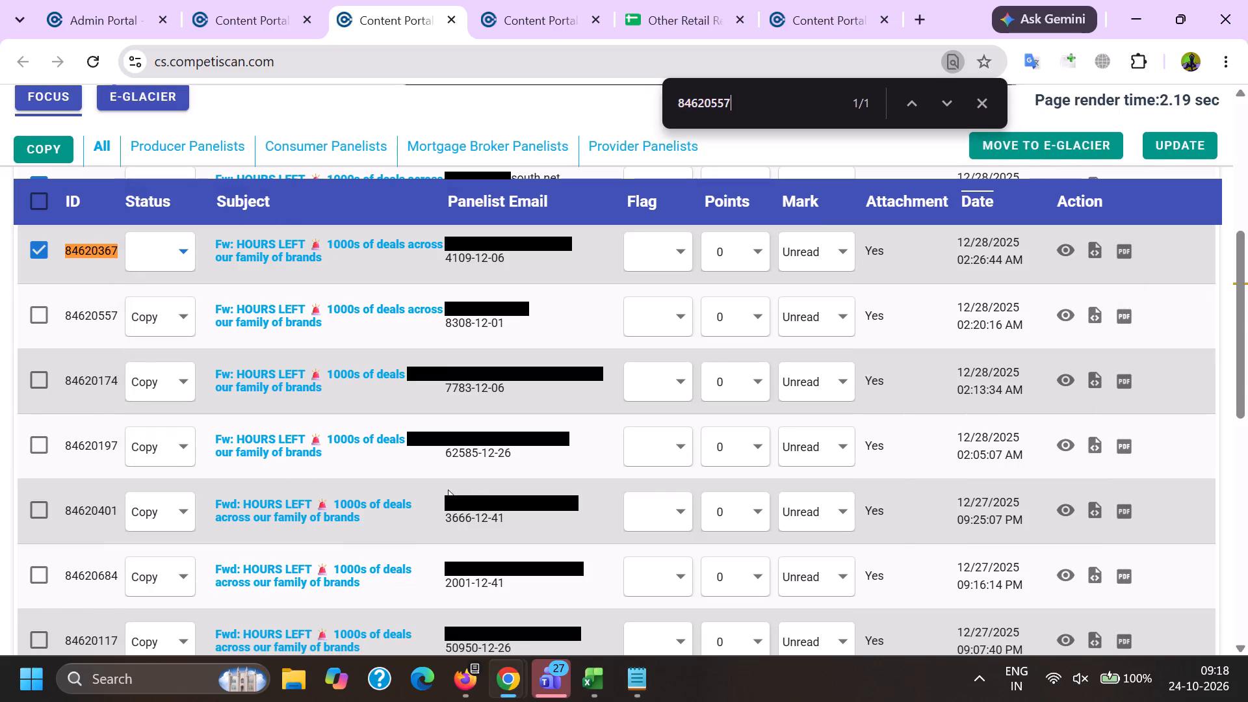
{"action": "left_click", "coordinate": [42, 310]}
{"action": "left_click", "coordinate": [151, 325]}
{"action": "left_click", "coordinate": [151, 324]}
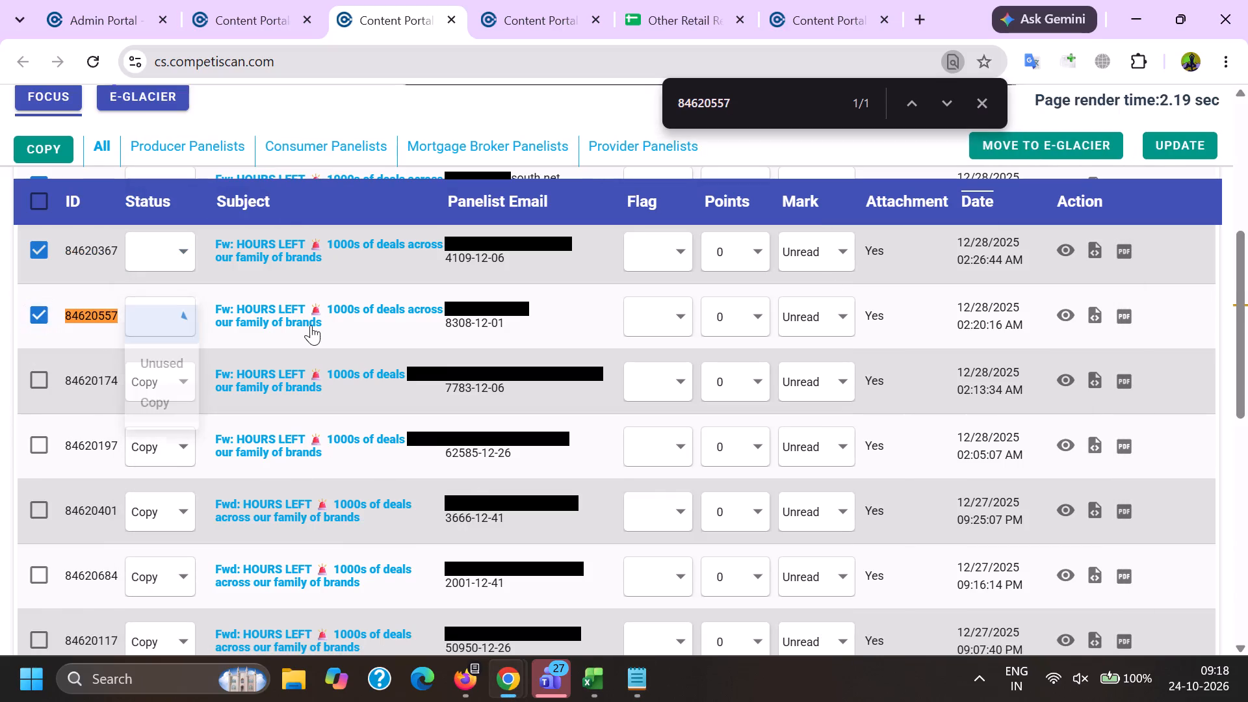
Update the selected HOURS LEFT emails with their blank statuses.
{"action": "scroll", "coordinate": [369, 364], "scroll_direction": "up", "scroll_amount": 1}
{"action": "left_click", "coordinate": [1160, 143]}
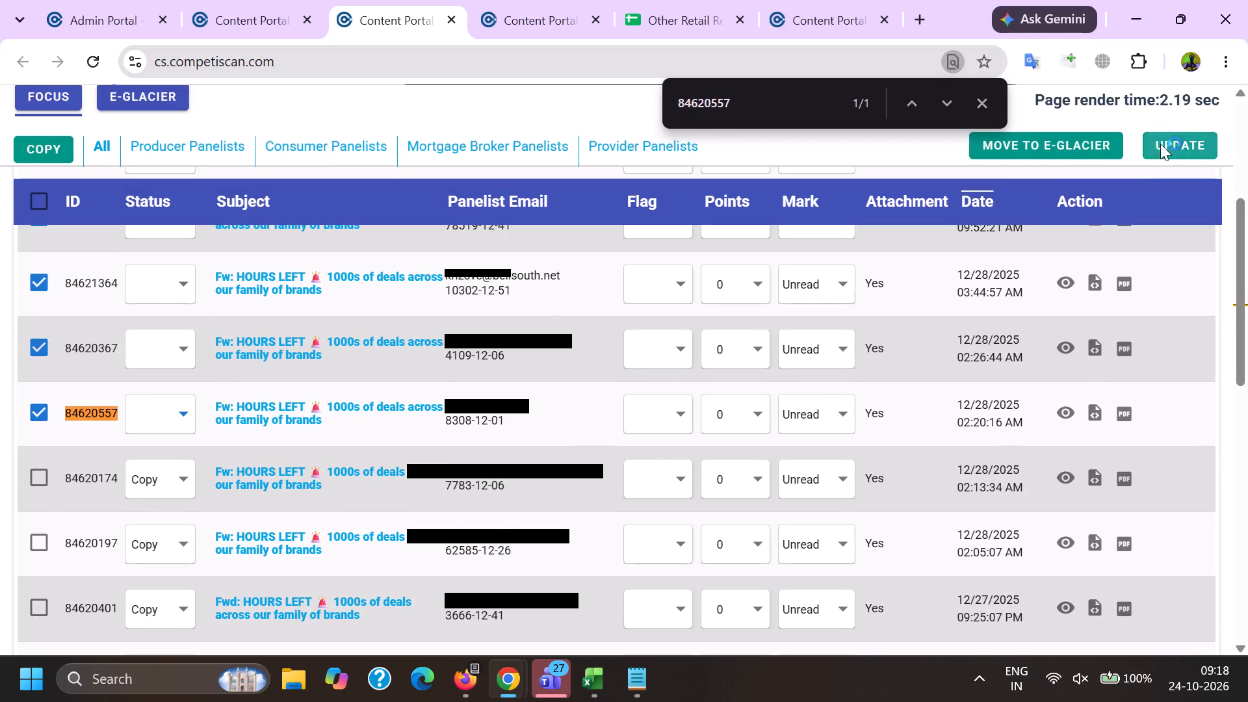
{"action": "double_click", "coordinate": [357, 452]}
{"action": "left_click", "coordinate": [357, 452]}
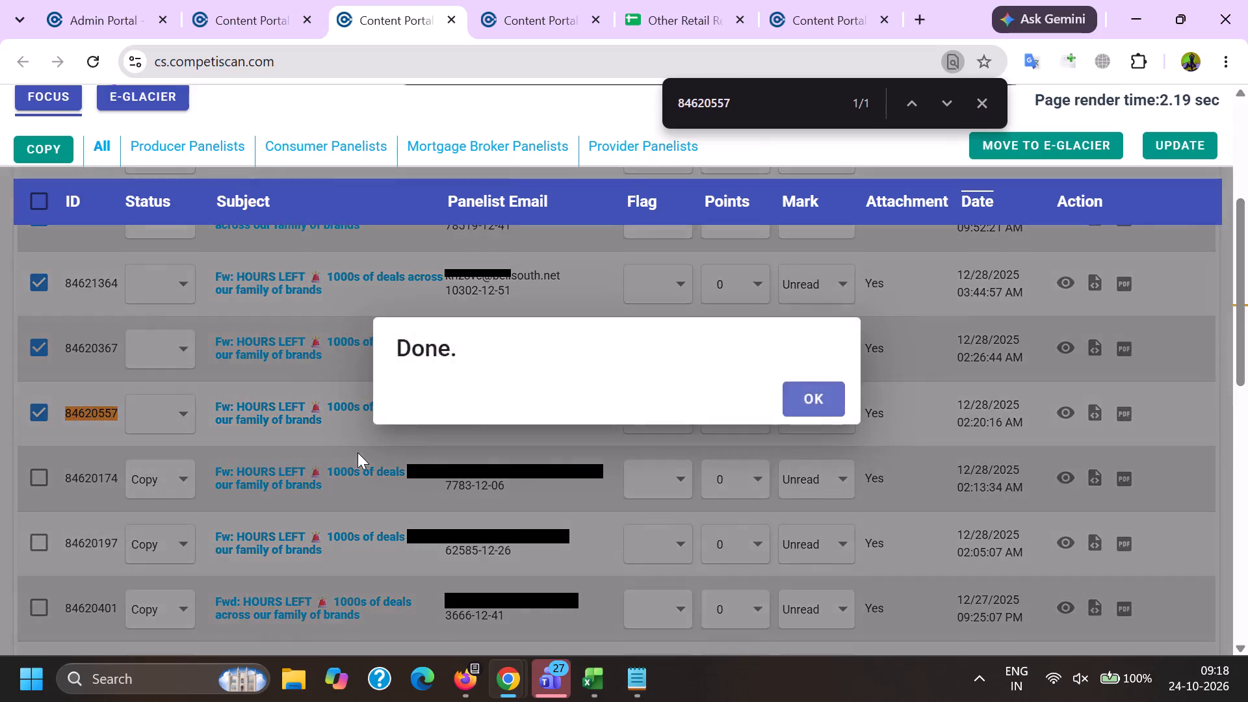
Open the selected emails 84622635, 84625009, 84621364, 84620367 and 84620557 in separate email editors.
{"action": "scroll", "coordinate": [294, 447], "scroll_direction": "up", "scroll_amount": 1}
{"action": "left_click", "coordinate": [279, 467], "text": "ctrl"}
{"action": "left_click", "coordinate": [283, 522], "text": "ctrl"}
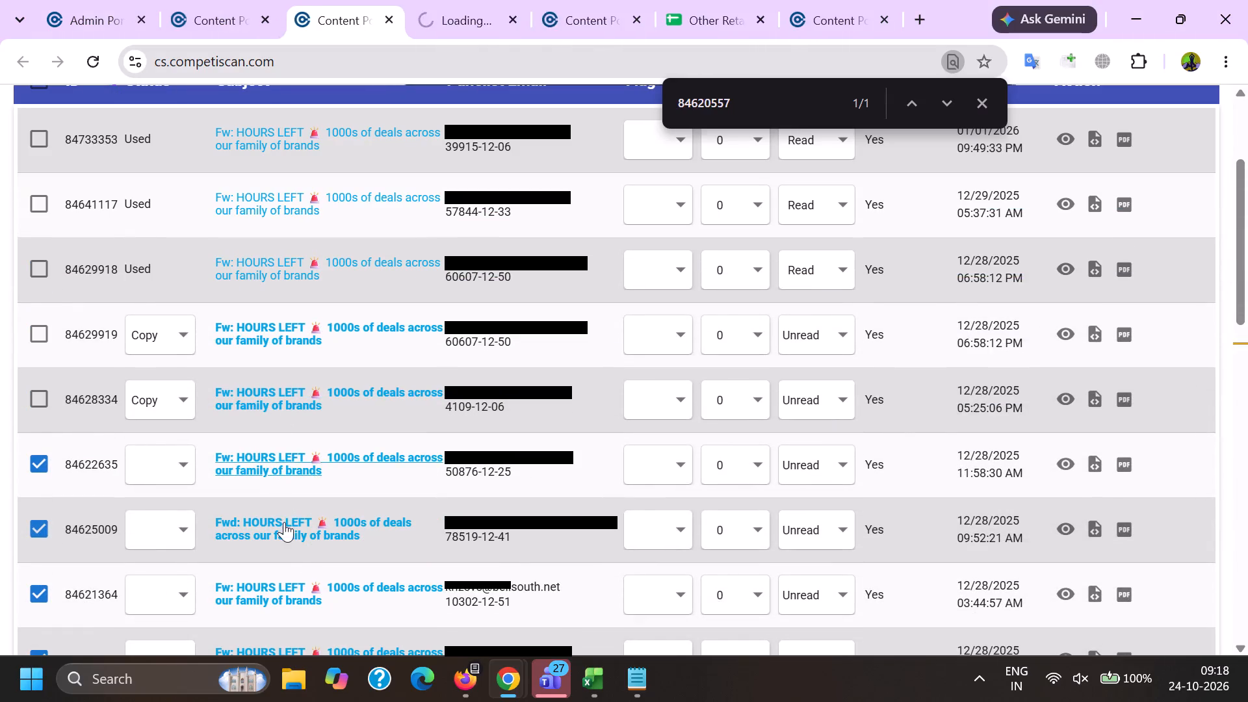
{"action": "left_click", "coordinate": [285, 588], "text": "ctrl"}
{"action": "scroll", "coordinate": [330, 495], "scroll_direction": "down", "scroll_amount": 1}
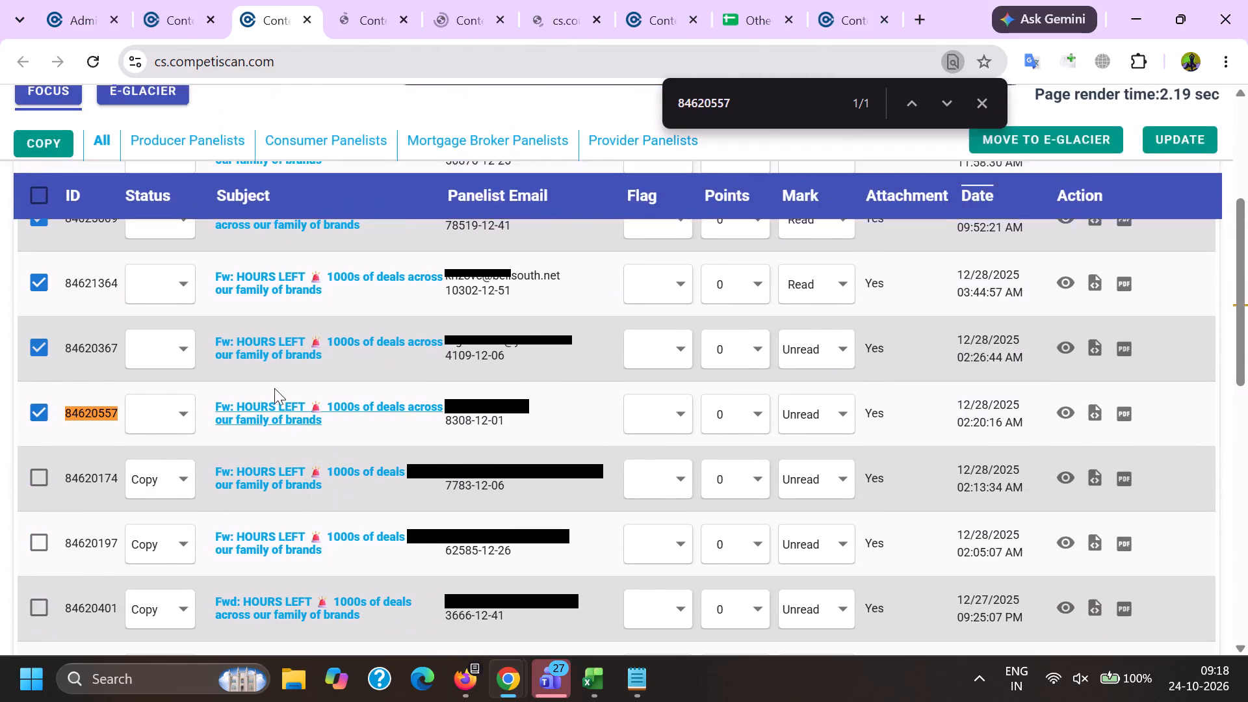
{"action": "left_click", "coordinate": [268, 349], "text": "ctrl"}
{"action": "left_click", "coordinate": [264, 406], "text": "ctrl"}
{"action": "left_click", "coordinate": [283, 0]}
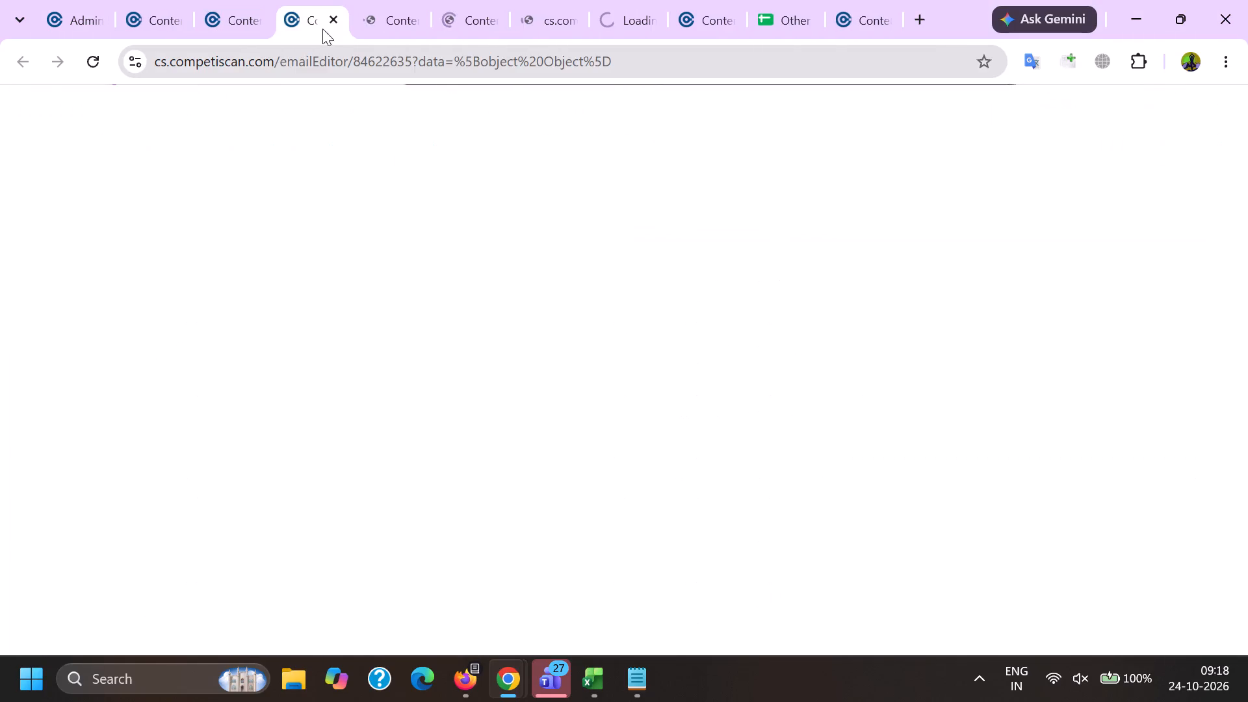
{"action": "double_click", "coordinate": [370, 56]}
{"action": "key", "text": "ctrl+c"}
{"action": "left_click", "coordinate": [603, 683]}
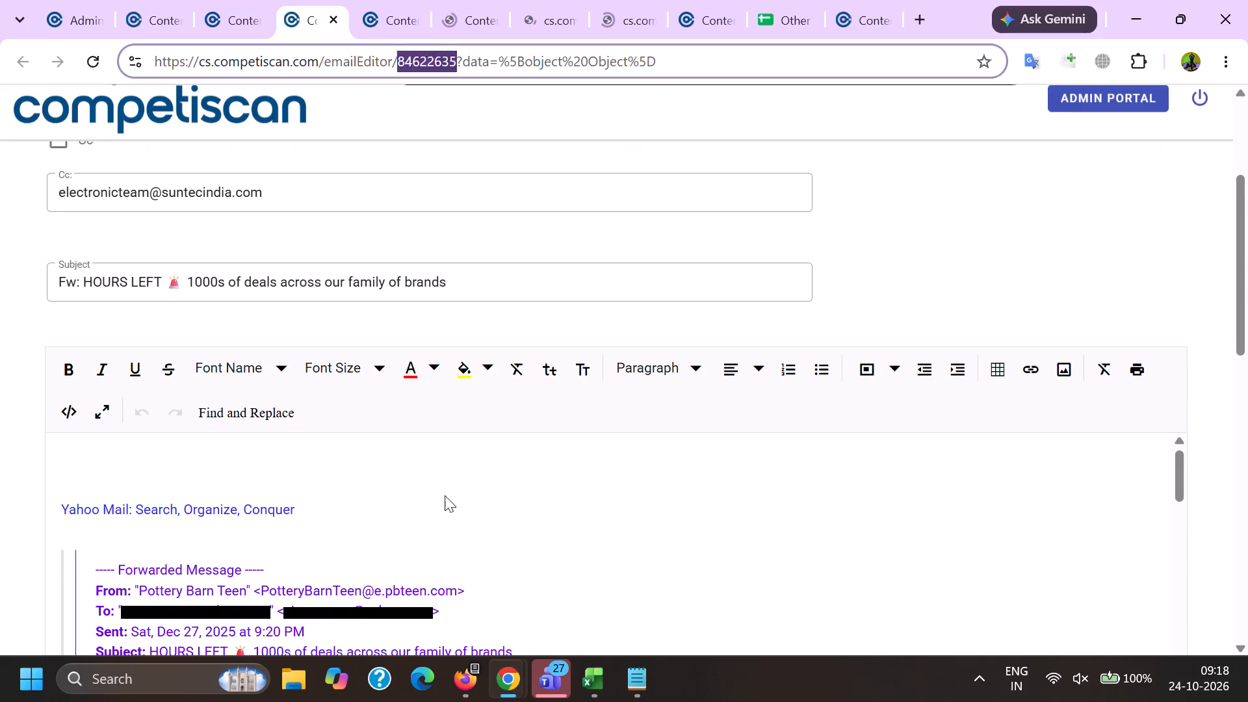
{"action": "left_click", "coordinate": [753, 621]}
{"action": "scroll", "coordinate": [205, 367], "scroll_direction": "down", "scroll_amount": 1}
{"action": "left_click", "coordinate": [131, 423]}
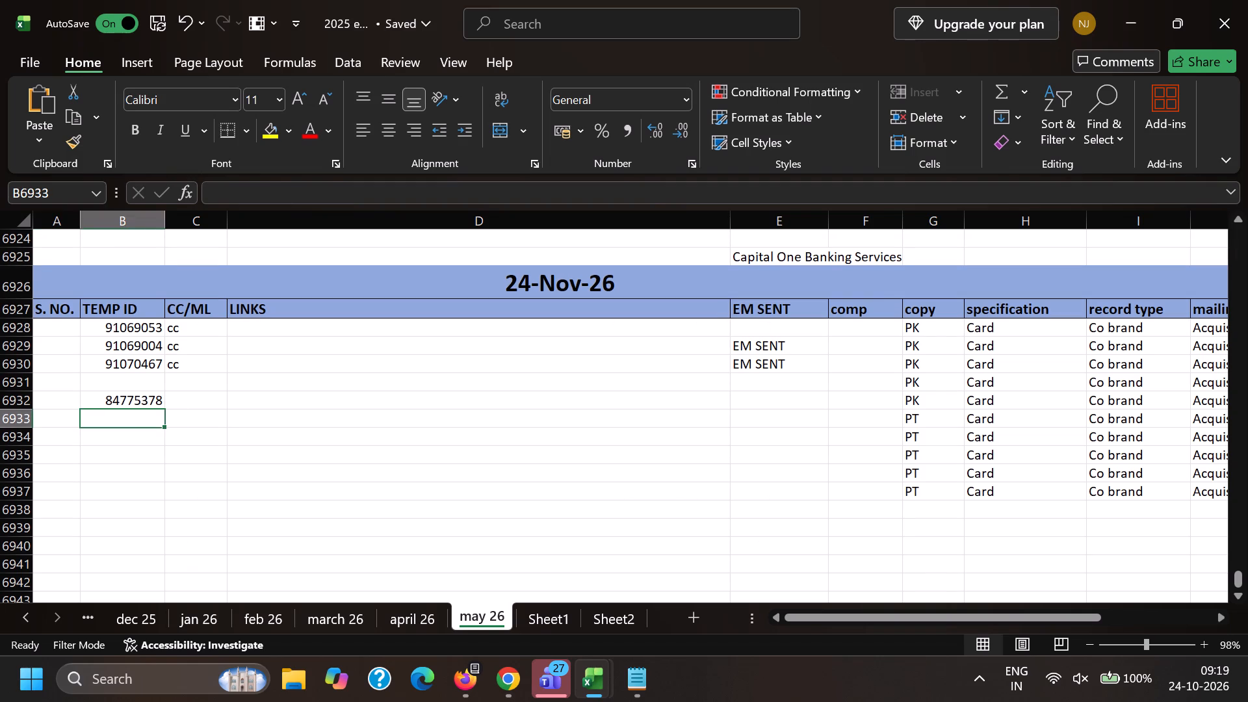
{"action": "key", "text": "ctrl+v"}
{"action": "left_click", "coordinate": [200, 419]}
{"action": "key", "text": "c"}
{"action": "key", "text": "c"}
Enter lowercase cc in the CC/ML column for rows 6930 through 6933.
{"action": "key", "text": "Up"}
{"action": "key", "text": "Up"}
{"action": "key", "text": "Up"}
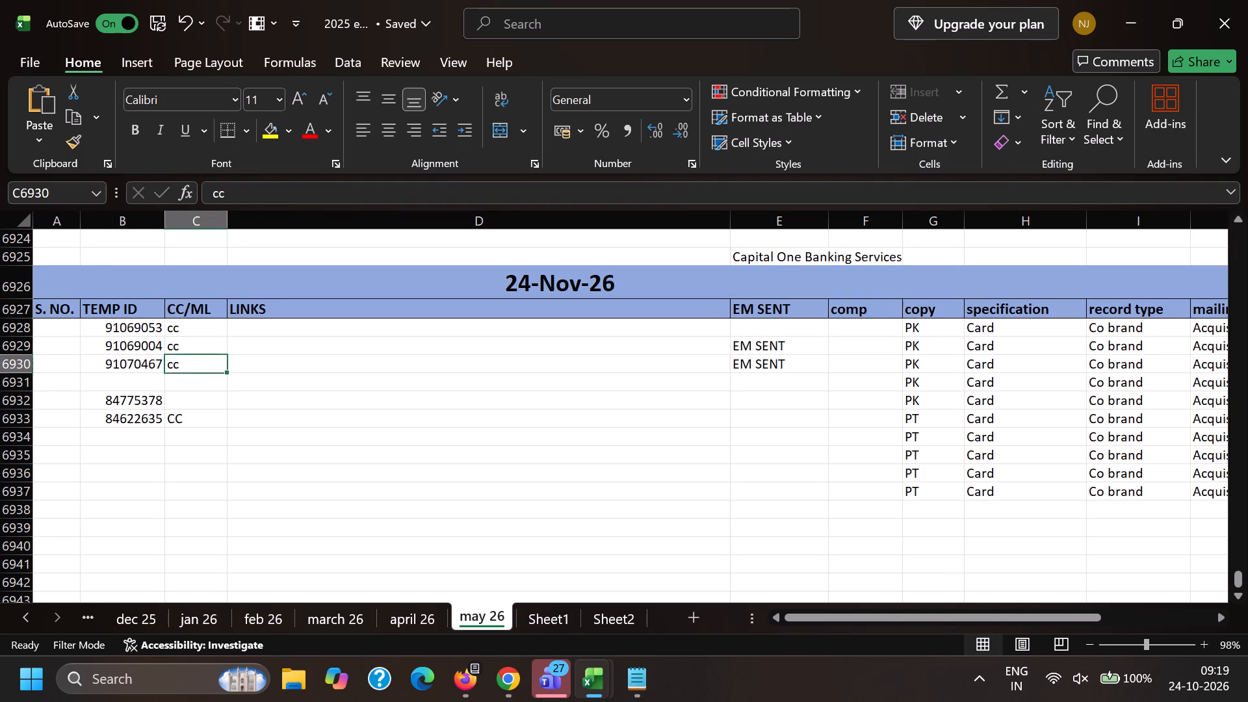
{"action": "type", "text": "CC"}
{"action": "key", "text": "BackSpace"}
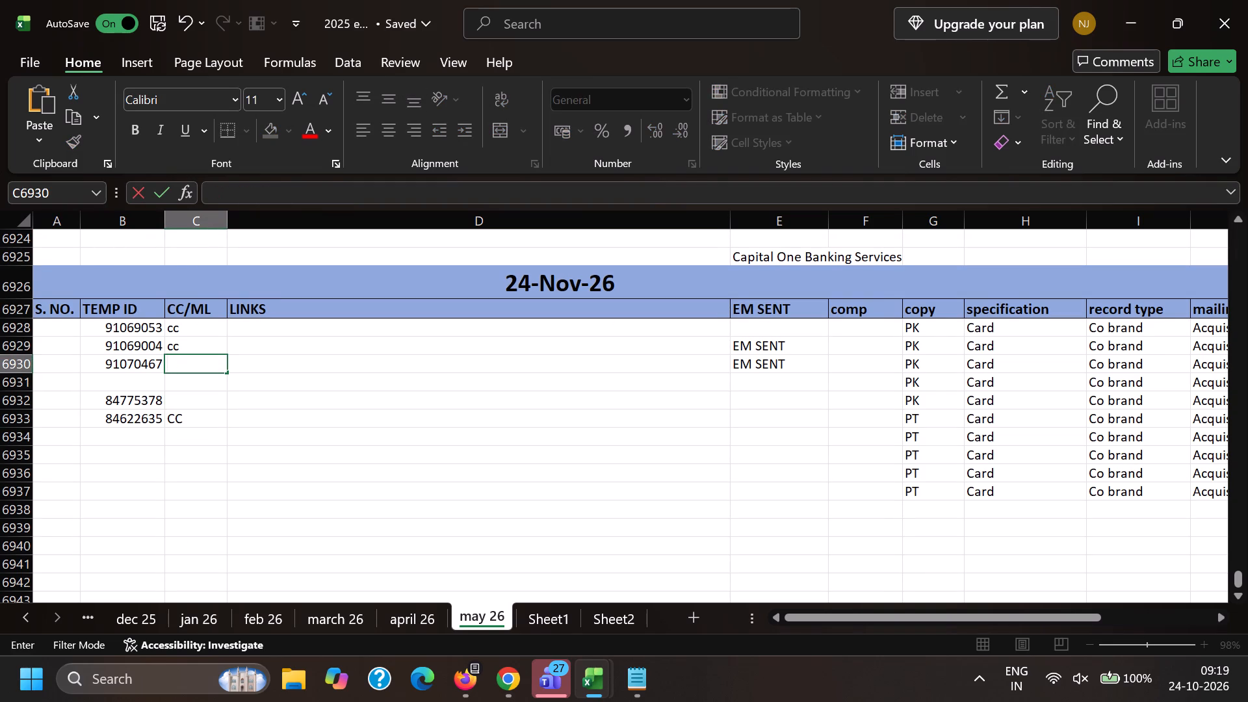
{"action": "type", "text": "cc"}
{"action": "key", "text": "Down"}
{"action": "type", "text": "cc"}
{"action": "key", "text": "Down"}
{"action": "type", "text": "cc"}
{"action": "key", "text": "Down"}
{"action": "type", "text": "cc"}
{"action": "key", "text": "Down"}
In email 84622635's HTML source, delete everything before From, including the Yahoo signature and forwarded-message line, and return to the formatted view.
{"action": "key", "text": "alt+Tab"}
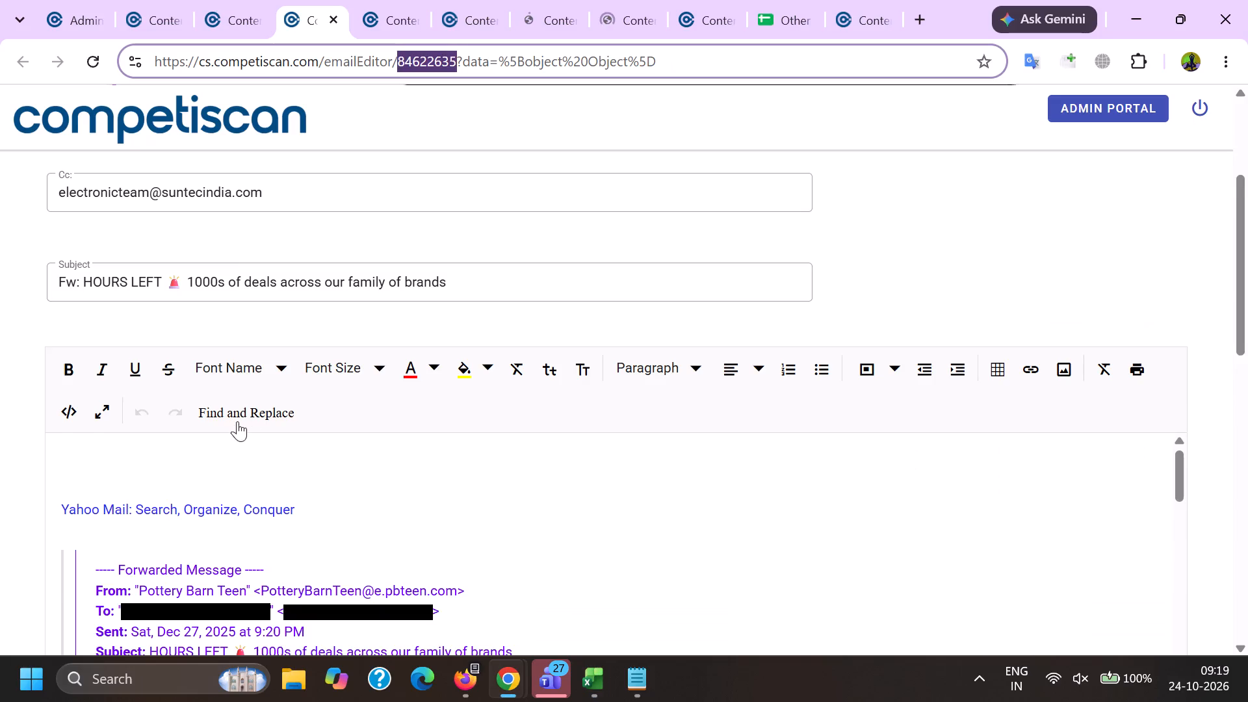
{"action": "scroll", "coordinate": [235, 257], "scroll_direction": "down", "scroll_amount": 1}
{"action": "left_click", "coordinate": [66, 322]}
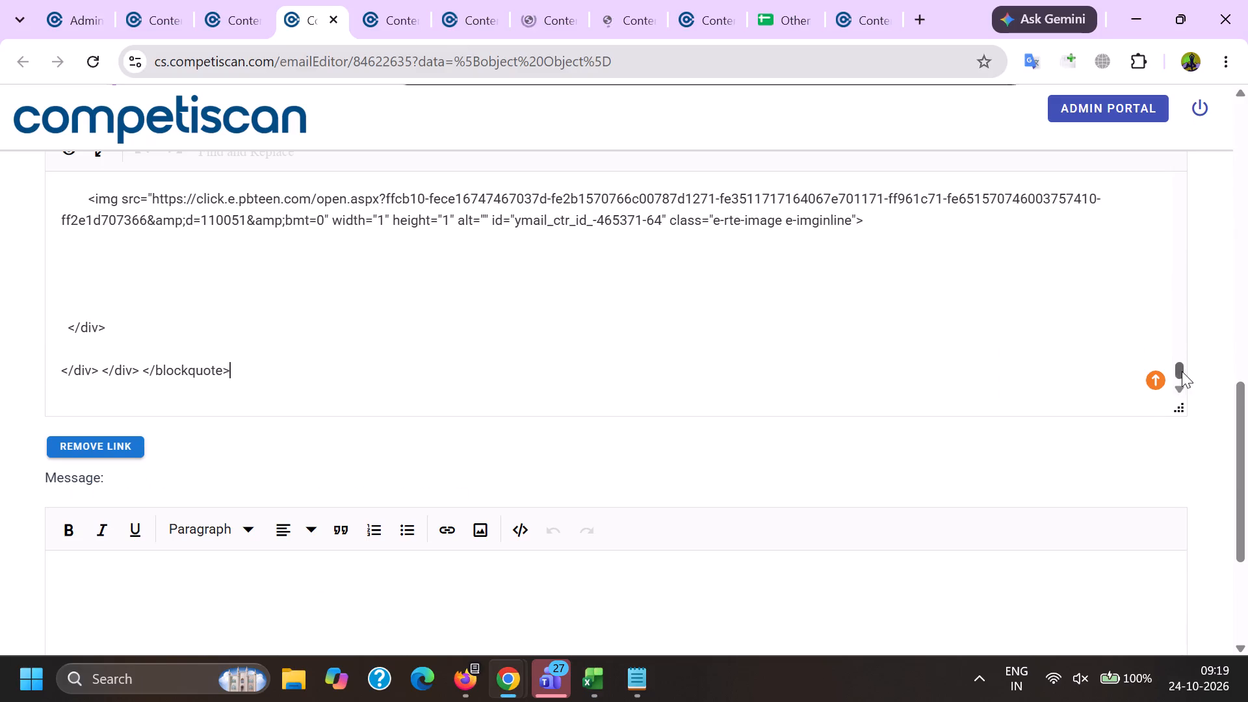
{"action": "left_click_drag", "start_coordinate": [1182, 371], "coordinate": [1146, 198]}
{"action": "scroll", "coordinate": [1114, 497], "scroll_direction": "up", "scroll_amount": 4}
{"action": "left_click_drag", "start_coordinate": [1180, 576], "coordinate": [1173, 127]}
{"action": "key", "text": "ctrl+f"}
{"action": "type", "text": "from"}
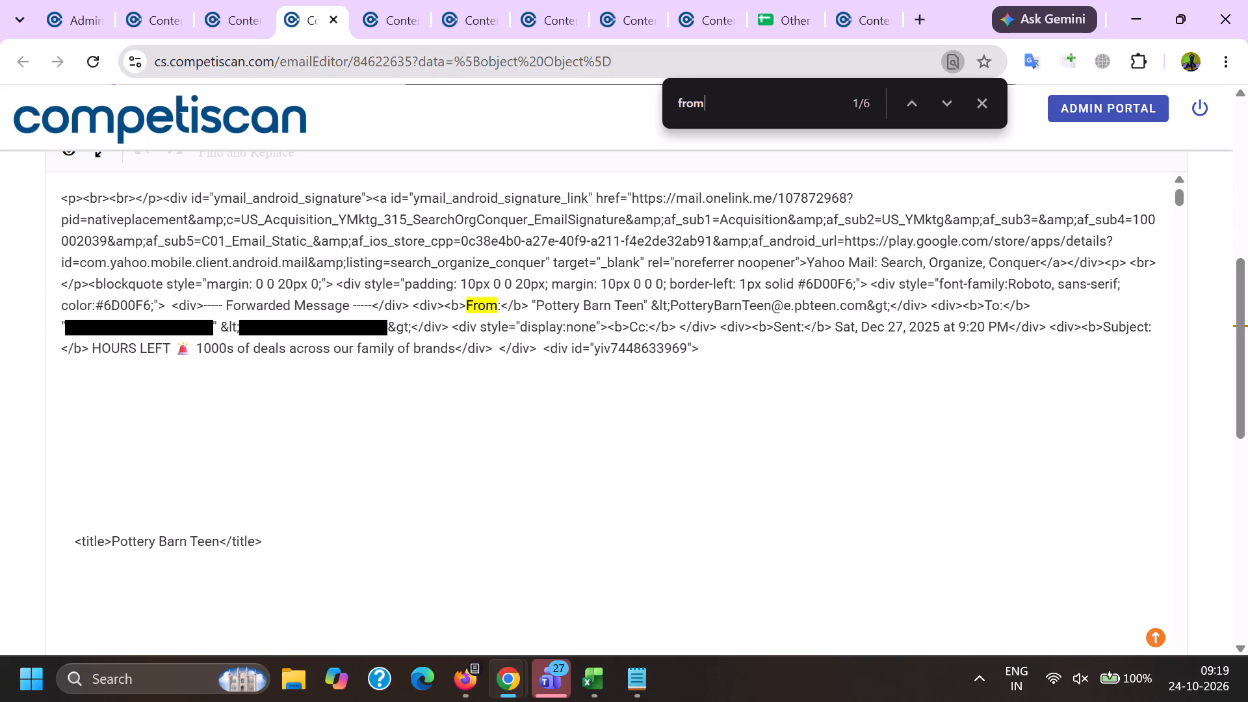
{"action": "left_click_drag", "start_coordinate": [464, 305], "coordinate": [0, 137]}
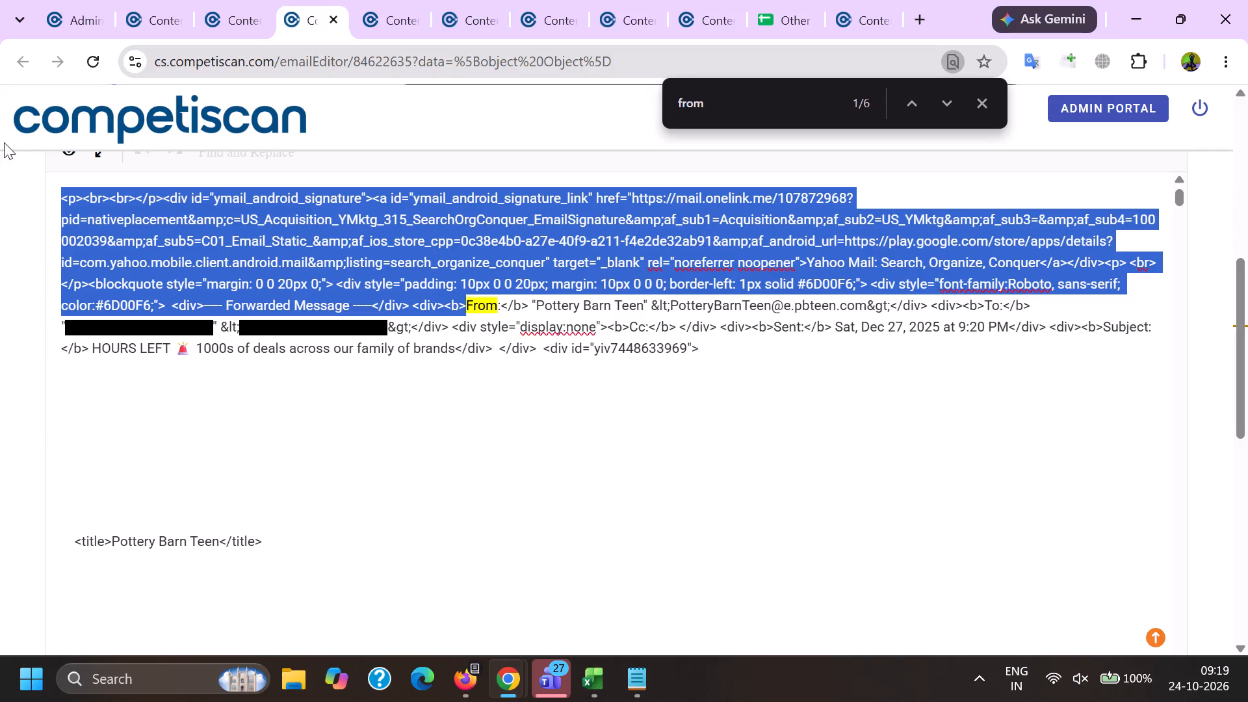
{"action": "key", "text": "BackSpace"}
{"action": "scroll", "coordinate": [158, 418], "scroll_direction": "up", "scroll_amount": 2}
{"action": "left_click", "coordinate": [58, 346]}
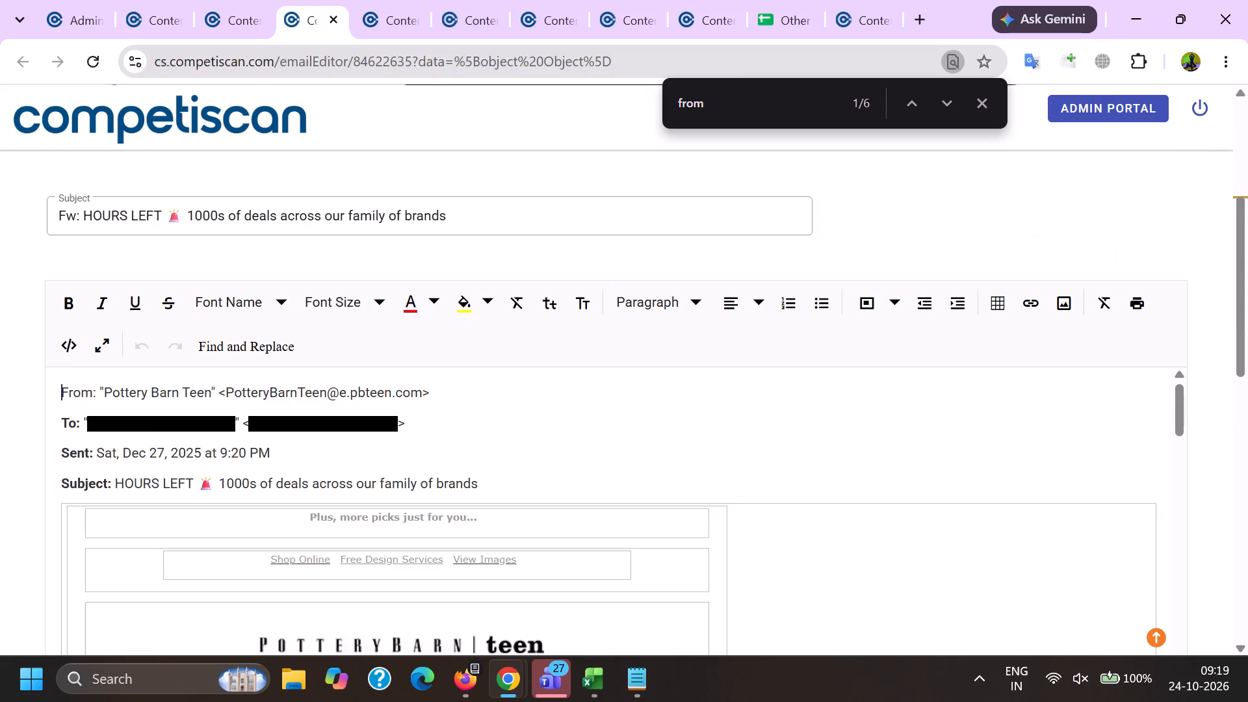
Remove the To line, the sender's email address and the quotation marks so the sender line reads From: Pottery Barn Teen.
{"action": "left_click_drag", "start_coordinate": [62, 421], "coordinate": [460, 432]}
{"action": "key", "text": "BackSpace"}
{"action": "key", "text": "BackSpace"}
{"action": "left_click_drag", "start_coordinate": [214, 390], "coordinate": [487, 393]}
{"action": "key", "text": "BackSpace"}
{"action": "key", "text": "BackSpace"}
{"action": "left_click", "coordinate": [106, 386]}
{"action": "key", "text": "BackSpace"}
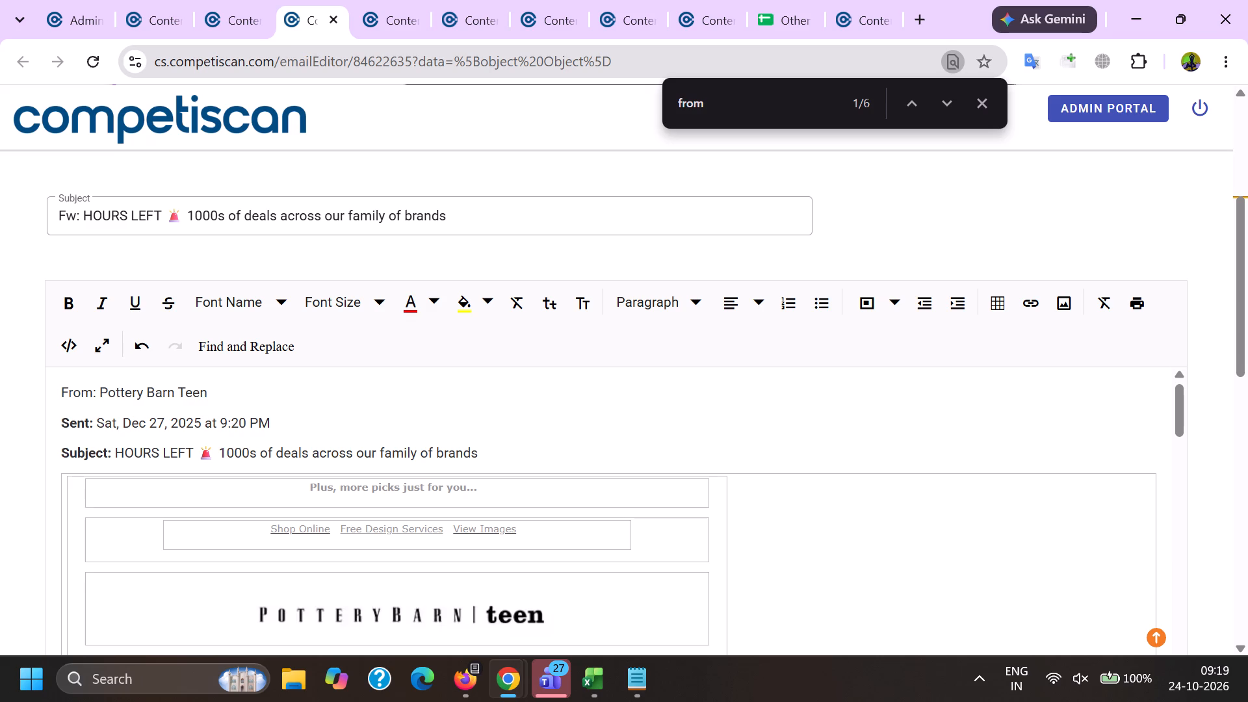
Close the paragraph gaps in email 84622635's header so the From, Sent and Subject lines sit directly beneath each other.
{"action": "left_click", "coordinate": [54, 424]}
{"action": "key", "text": "BackSpace"}
{"action": "key", "text": "BackSpace"}
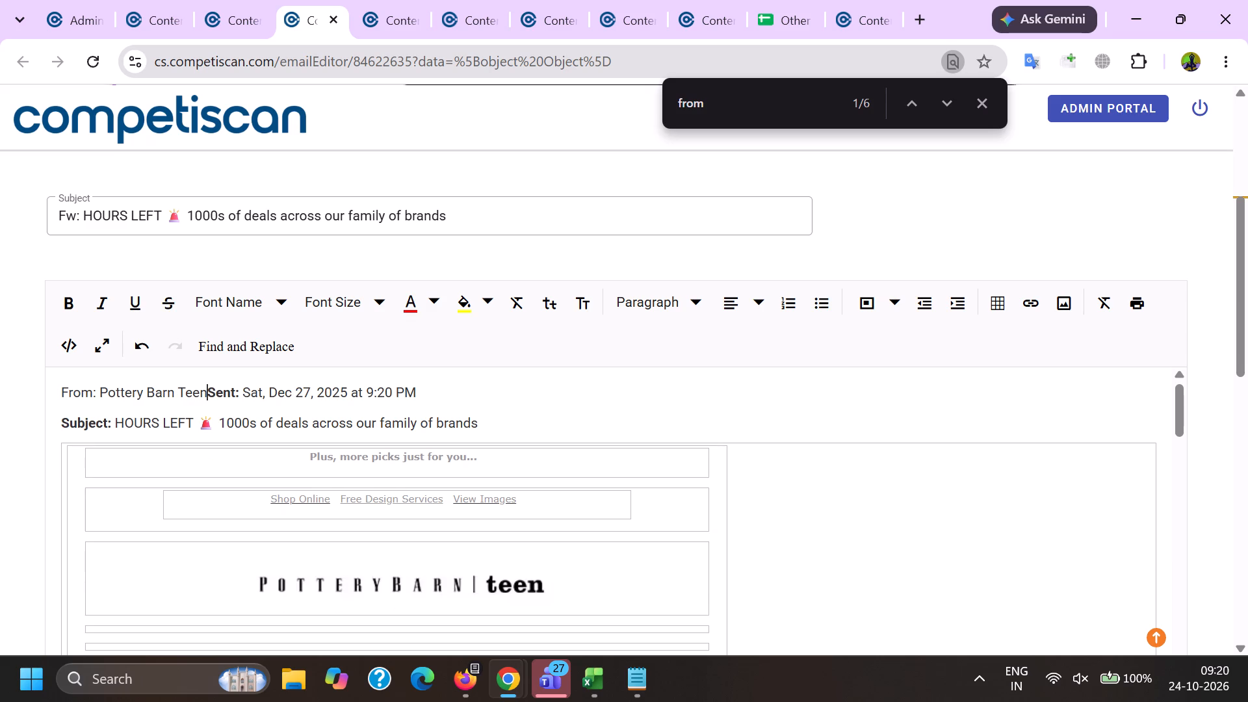
{"action": "key", "text": "shift+Return"}
{"action": "key", "text": "BackSpace"}
{"action": "left_click", "coordinate": [54, 443]}
{"action": "key", "text": "BackSpace"}
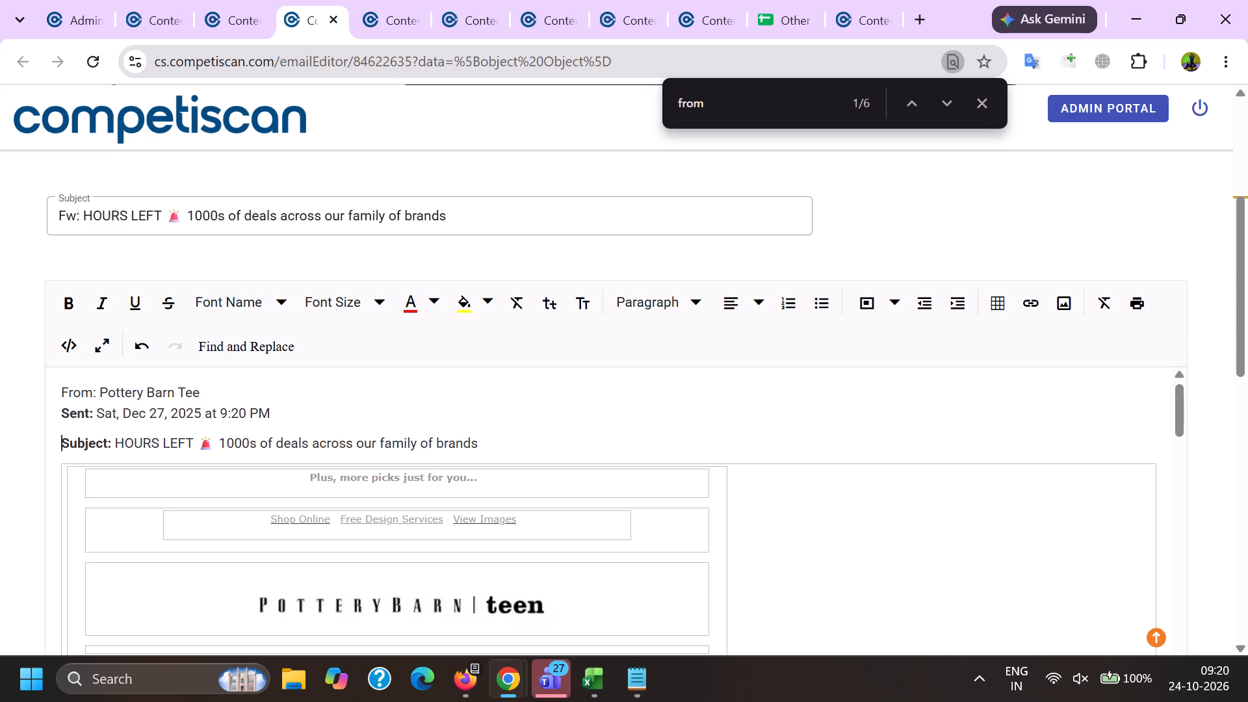
{"action": "key", "text": "BackSpace"}
{"action": "key", "text": "shift+Return"}
{"action": "key", "text": "BackSpace"}
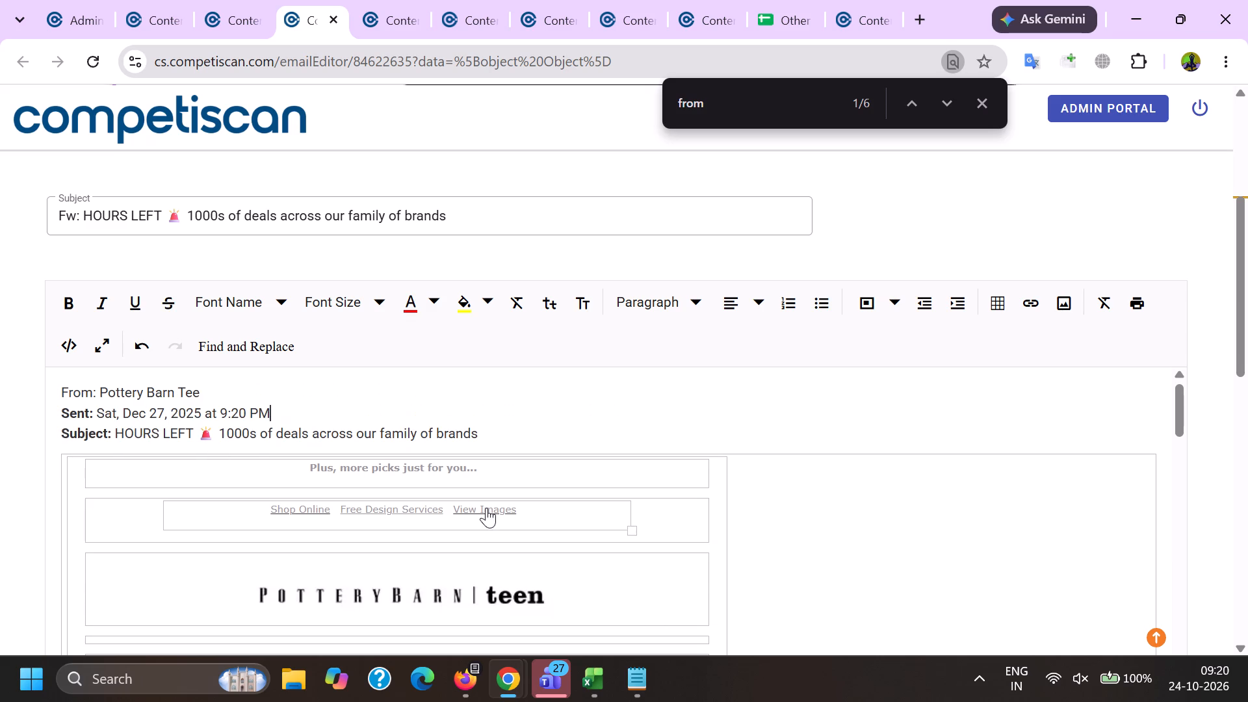
Remove the hyperlinks from View Images and the Pottery Barn Teen App banner in the email body.
{"action": "left_click", "coordinate": [483, 507]}
{"action": "left_click", "coordinate": [578, 552]}
{"action": "scroll", "coordinate": [572, 410], "scroll_direction": "down", "scroll_amount": 20}
{"action": "scroll", "coordinate": [572, 410], "scroll_direction": "down", "scroll_amount": 9}
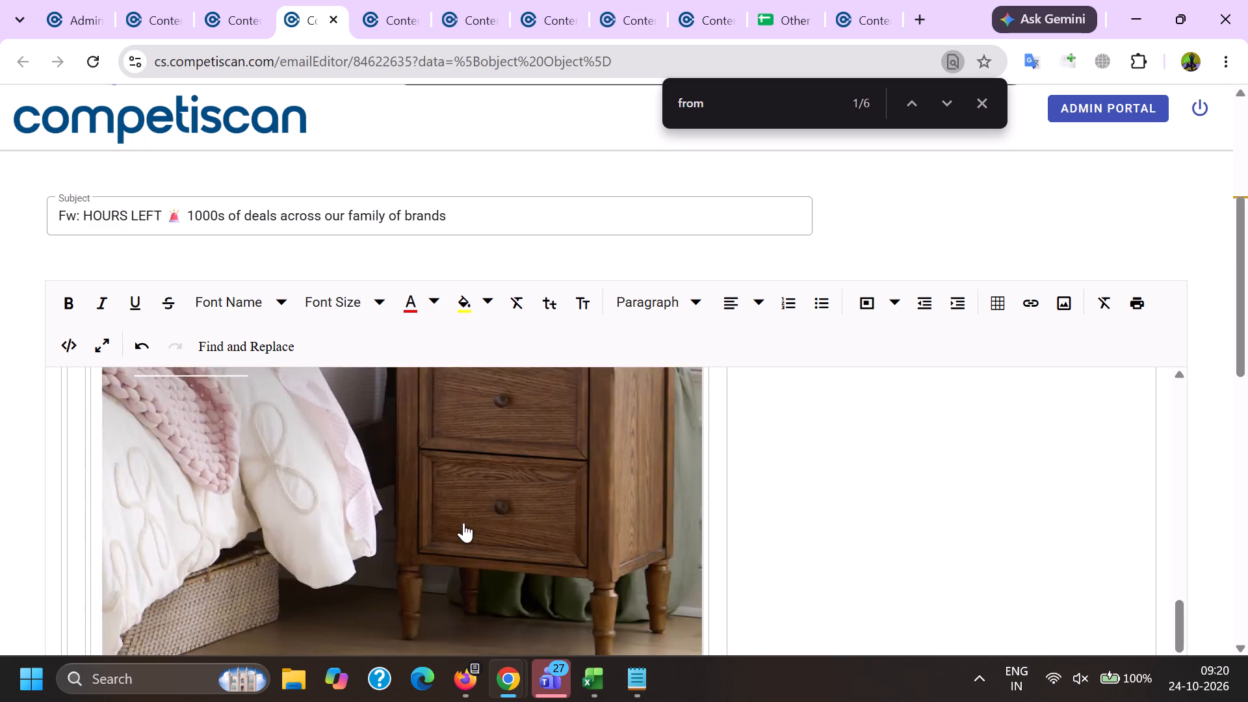
{"action": "scroll", "coordinate": [463, 523], "scroll_direction": "down", "scroll_amount": 20}
{"action": "scroll", "coordinate": [463, 523], "scroll_direction": "down", "scroll_amount": 13}
{"action": "scroll", "coordinate": [438, 510], "scroll_direction": "up", "scroll_amount": 7}
{"action": "left_click", "coordinate": [395, 490]}
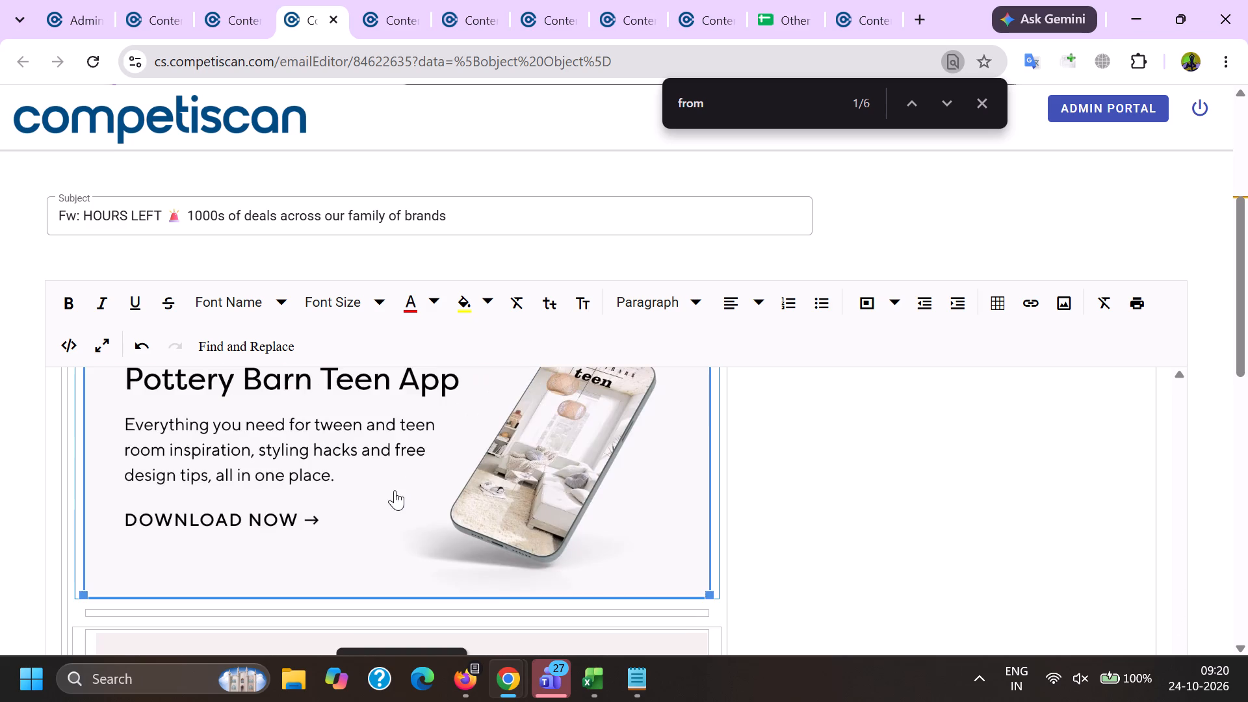
{"action": "left_click", "coordinate": [362, 432]}
Remove the hyperlinks from the Instagram, Facebook, Pinterest and TikTok icons in the email's social footer.
{"action": "scroll", "coordinate": [400, 293], "scroll_direction": "down", "scroll_amount": 5}
{"action": "scroll", "coordinate": [343, 502], "scroll_direction": "down", "scroll_amount": 2}
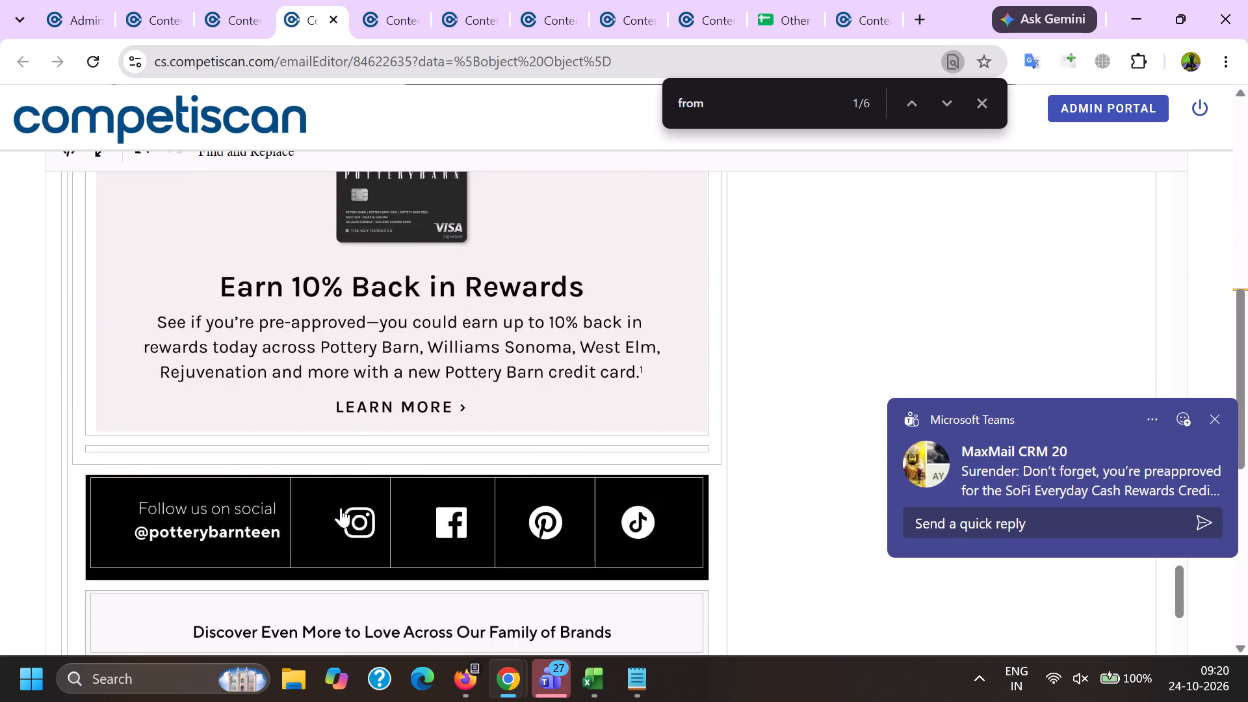
{"action": "left_click", "coordinate": [361, 344]}
{"action": "left_click", "coordinate": [358, 264]}
{"action": "left_click", "coordinate": [428, 326]}
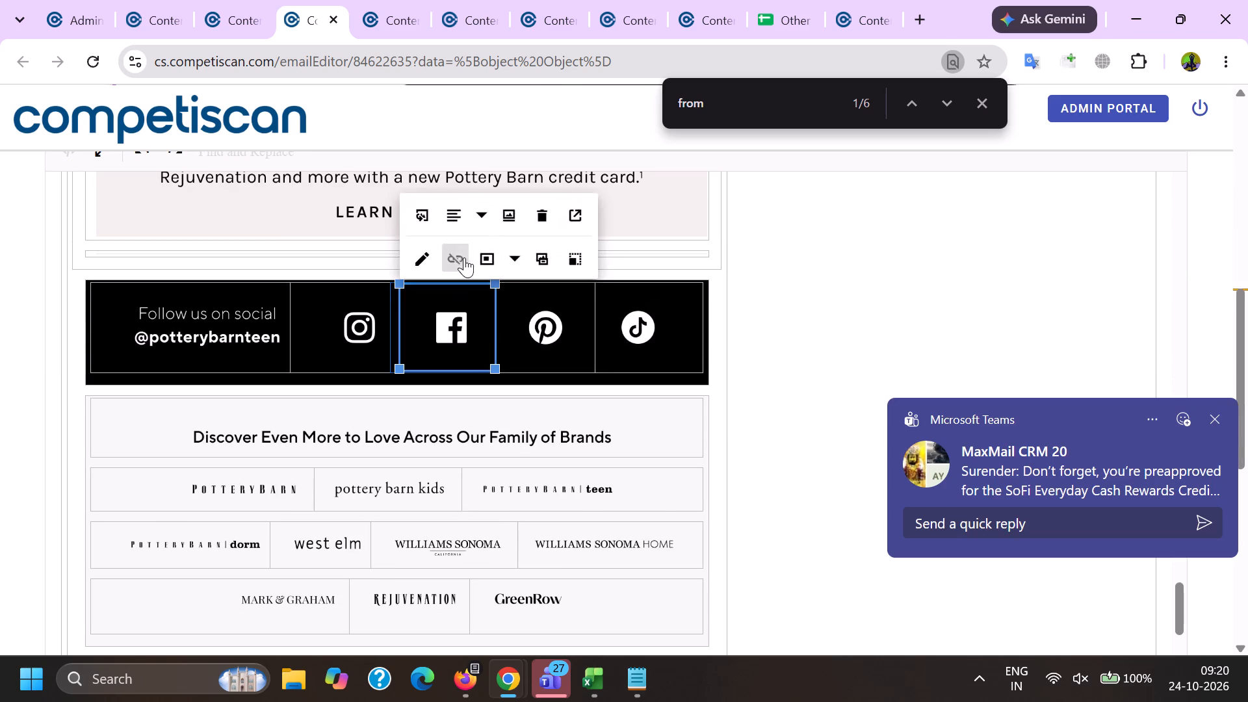
{"action": "left_click", "coordinate": [464, 257]}
{"action": "left_click", "coordinate": [516, 325]}
{"action": "left_click", "coordinate": [555, 270]}
{"action": "left_click", "coordinate": [655, 344]}
{"action": "left_click", "coordinate": [664, 261]}
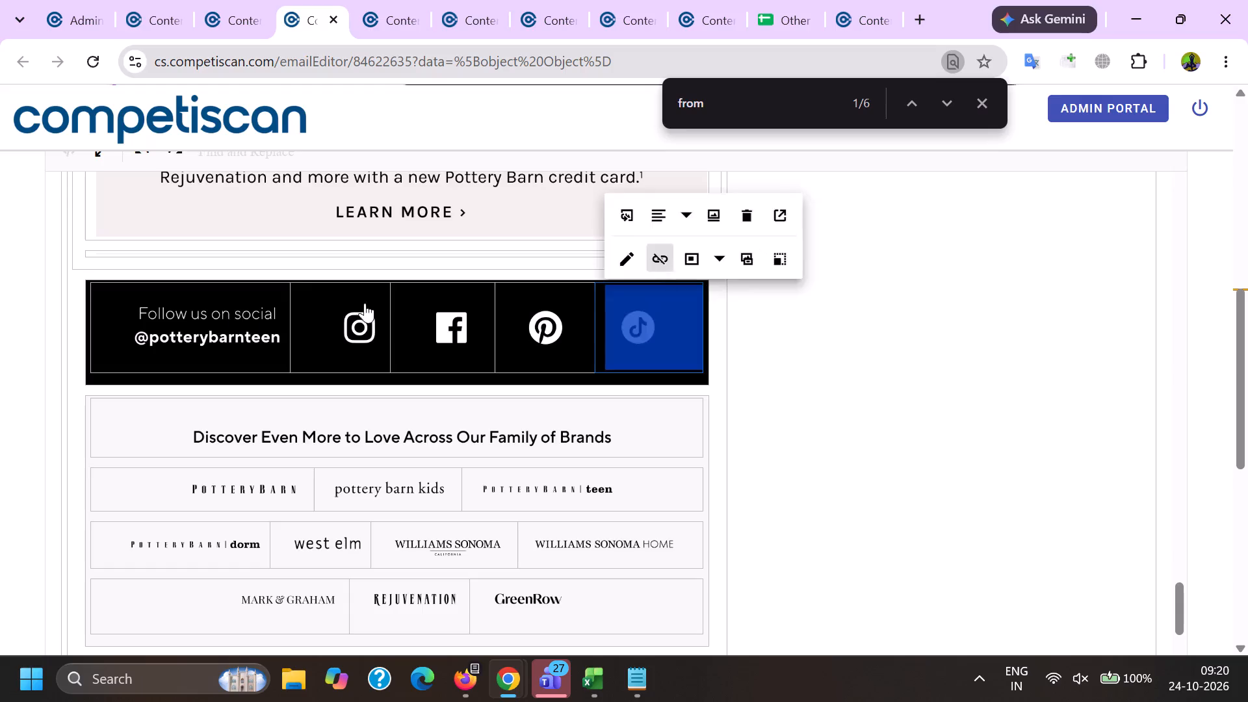
{"action": "left_click", "coordinate": [217, 311]}
{"action": "left_click", "coordinate": [155, 253]}
{"action": "scroll", "coordinate": [246, 304], "scroll_direction": "down", "scroll_amount": 5}
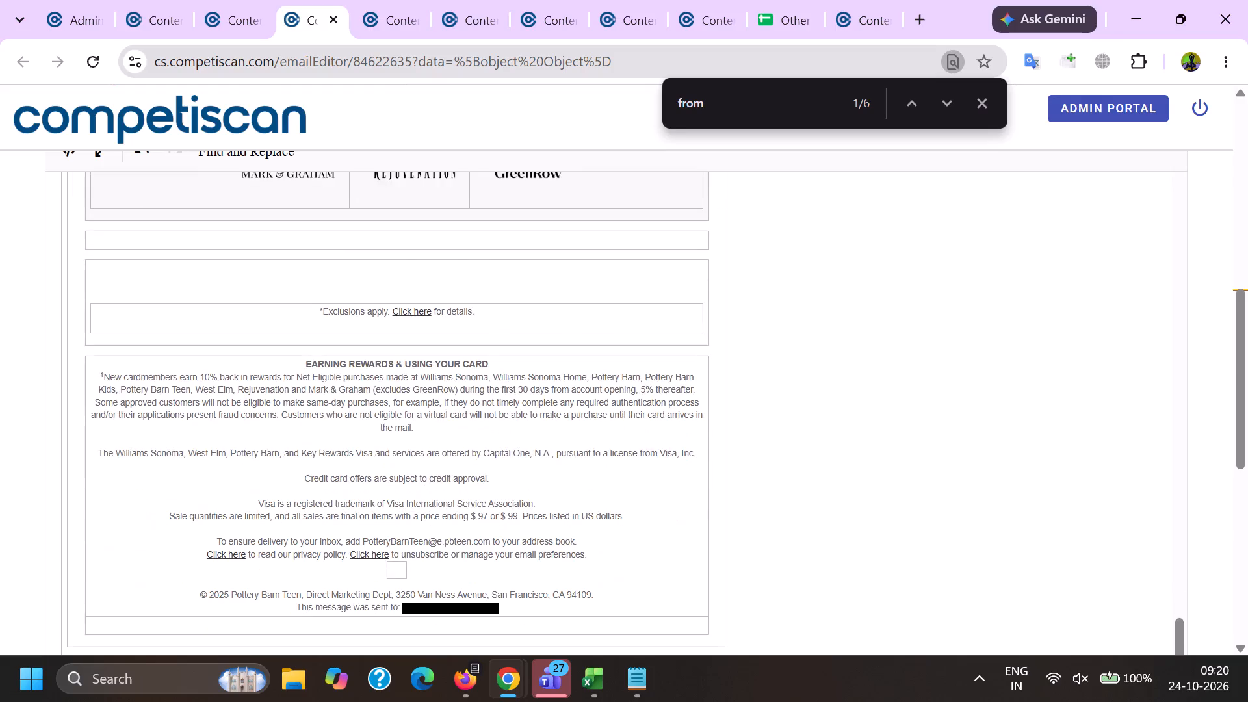
{"action": "left_click", "coordinate": [356, 553]}
{"action": "left_click", "coordinate": [468, 592]}
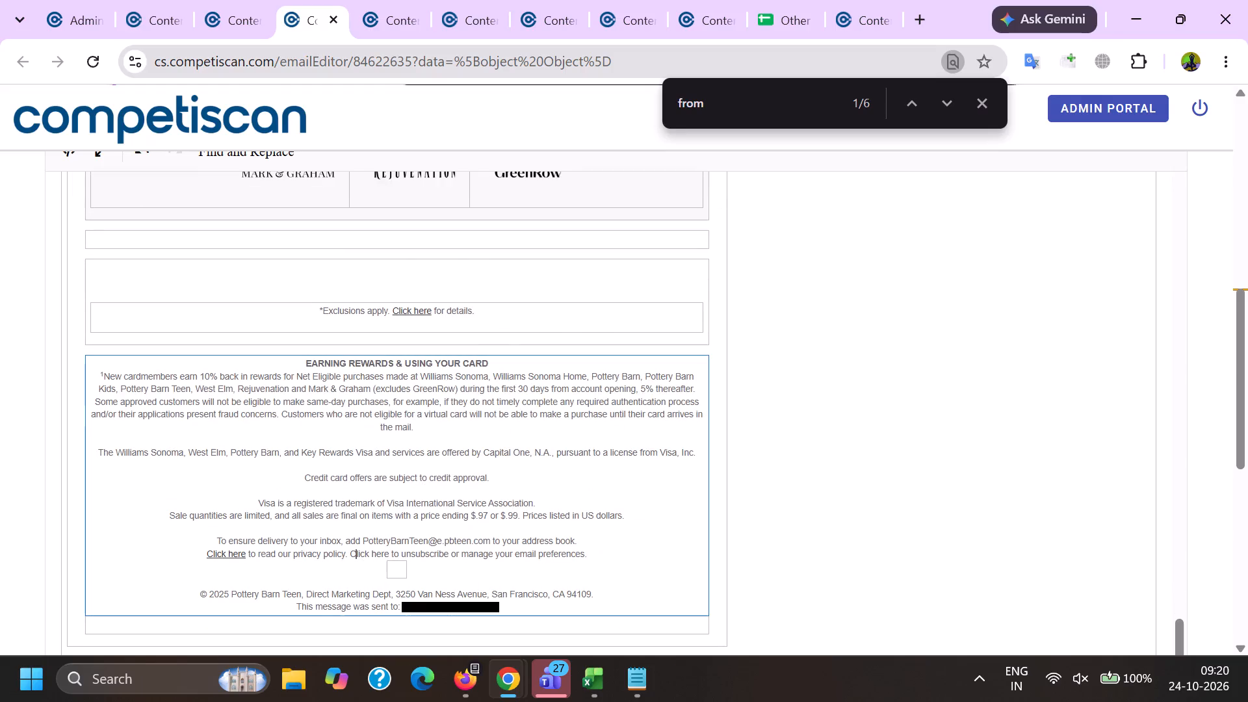
Delete the recipient's address after "This message was sent to:" and the sender's email address from the footer's delivery note.
{"action": "left_click_drag", "start_coordinate": [402, 603], "coordinate": [501, 606]}
{"action": "key", "text": "BackSpace"}
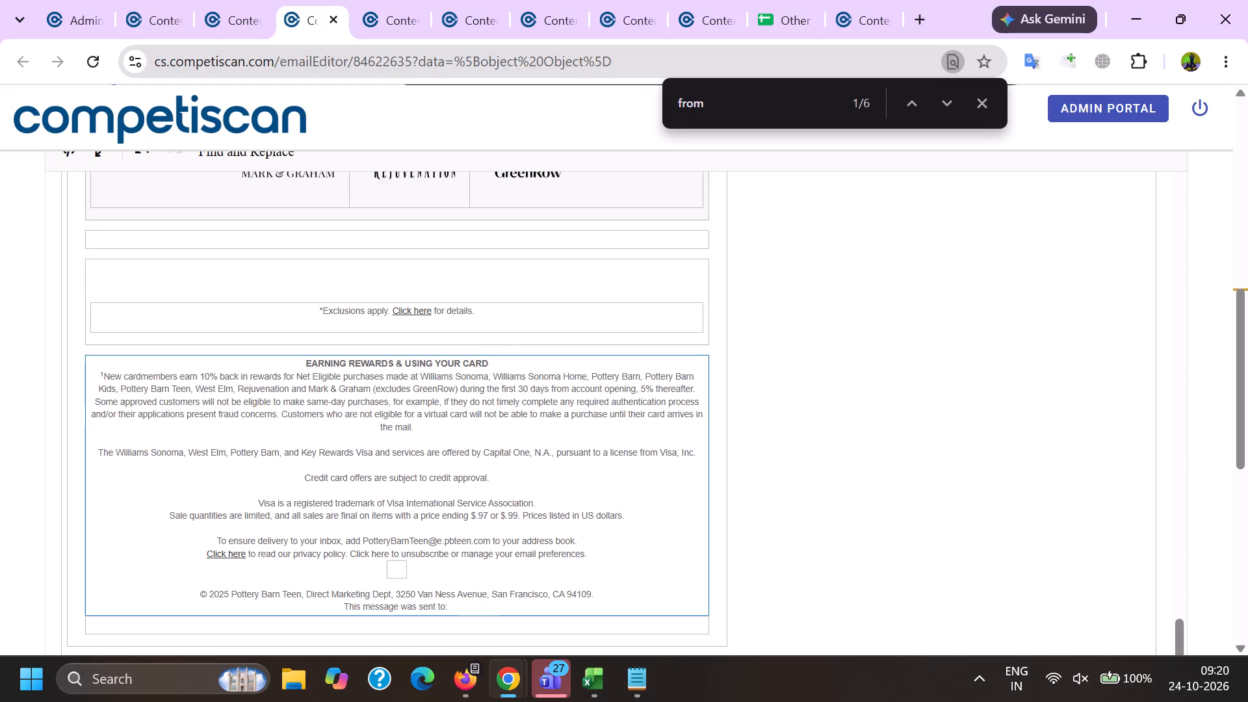
{"action": "left_click_drag", "start_coordinate": [360, 540], "coordinate": [489, 541]}
{"action": "key", "text": "BackSpace"}
Save the product info for the cleaned email 84622635.
{"action": "scroll", "coordinate": [348, 452], "scroll_direction": "down", "scroll_amount": 8}
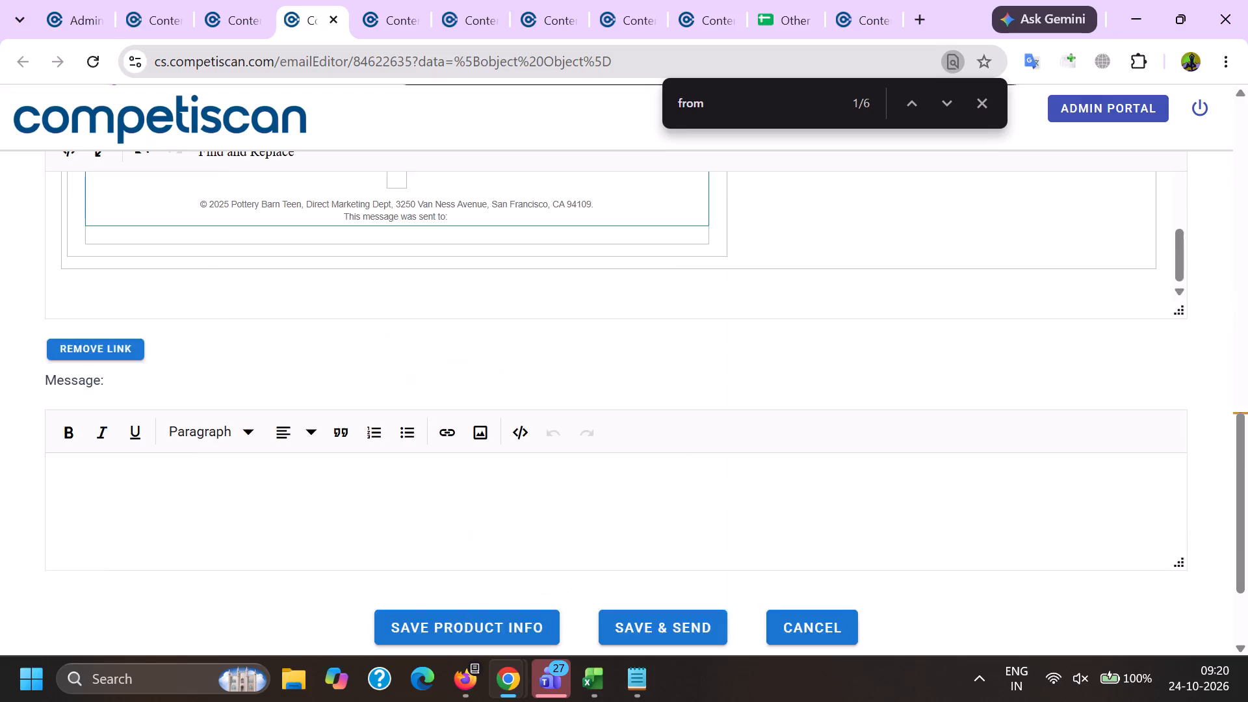
{"action": "left_click", "coordinate": [451, 491]}
{"action": "left_click", "coordinate": [637, 411]}
Copy email ID 84622635 and check the may 26 sheet of the tracking workbook in Excel for it.
{"action": "double_click", "coordinate": [396, 61]}
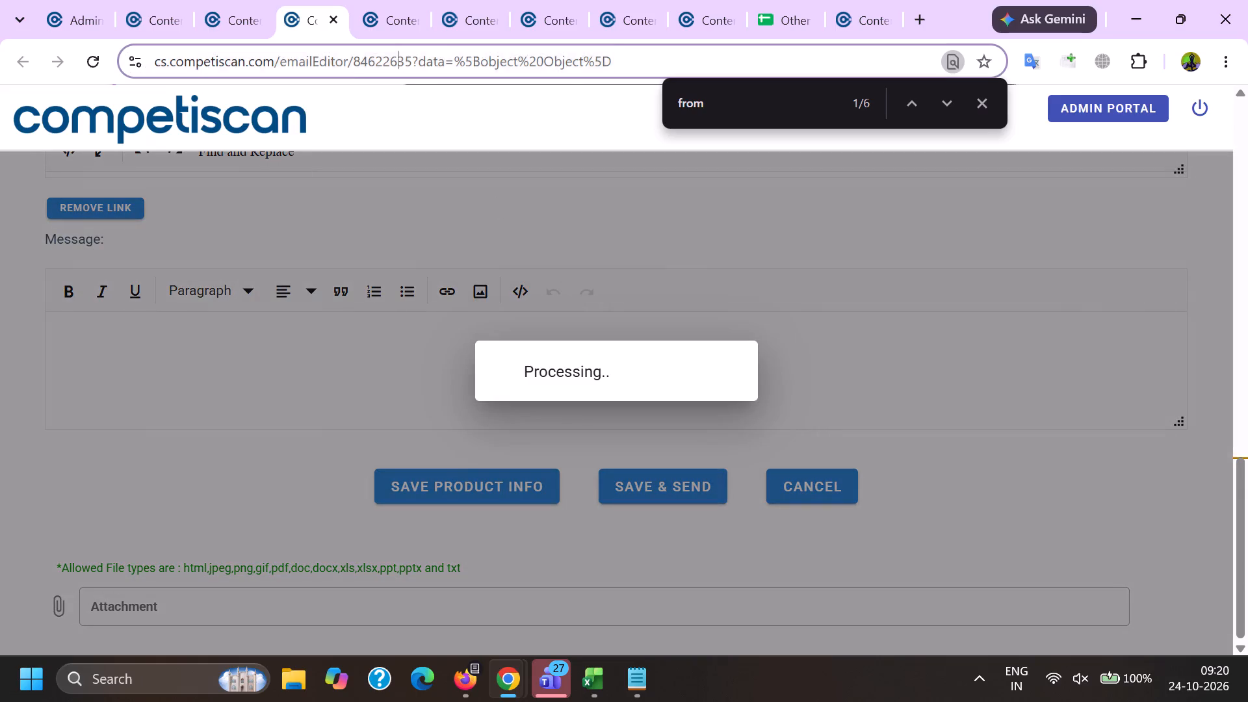
{"action": "key", "text": "ctrl+c"}
{"action": "left_click", "coordinate": [591, 680]}
{"action": "left_click", "coordinate": [768, 593]}
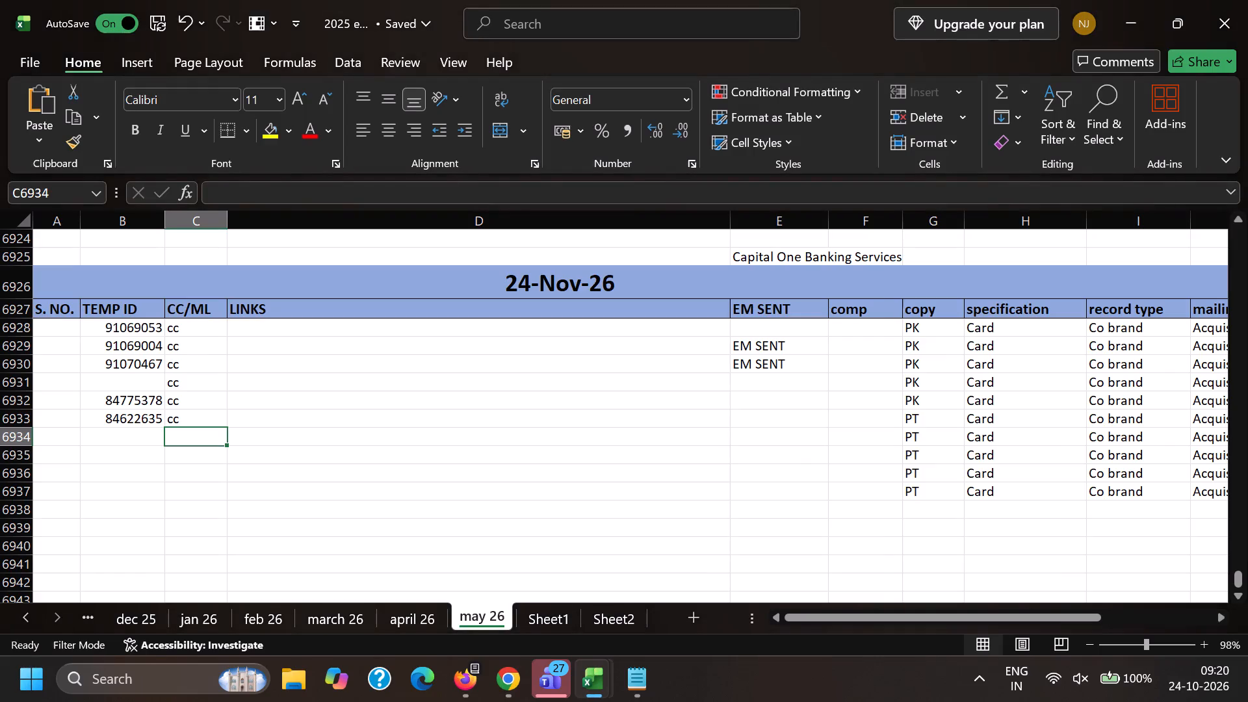
{"action": "left_click", "coordinate": [143, 432]}
{"action": "key", "text": "alt+Tab"}
Open the product form for email 84622635 from its record in the Content Portal.
{"action": "left_click_drag", "start_coordinate": [0, 279], "coordinate": [8, 263]}
{"action": "left_click", "coordinate": [58, 150]}
{"action": "left_click", "coordinate": [53, 135]}
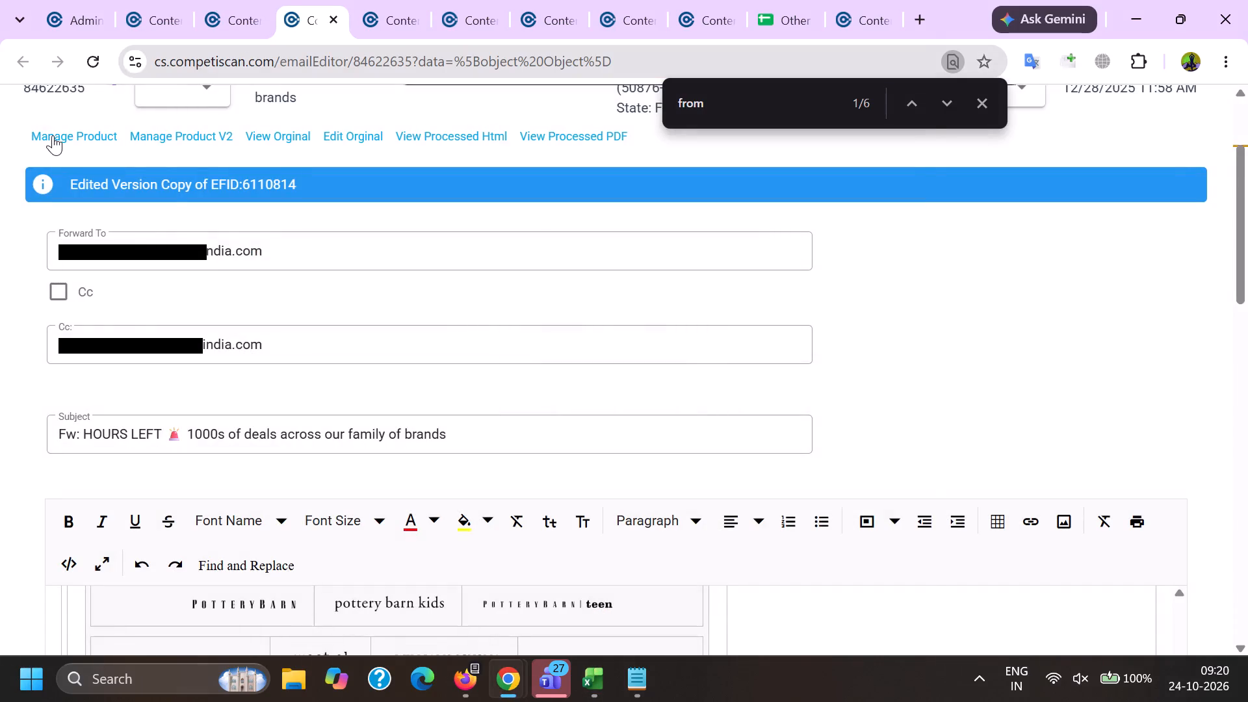
In email 84622635's From line, copy the sender name and complete it to read Pottery Barn Teen.
{"action": "key", "text": "alt+Tab"}
{"action": "scroll", "coordinate": [352, 335], "scroll_direction": "down", "scroll_amount": 5}
{"action": "left_click", "coordinate": [139, 405]}
{"action": "key", "text": "Page_Up"}
{"action": "key", "text": "Page_Up"}
{"action": "key", "text": "Page_Up"}
{"action": "key", "text": "Page_Up"}
{"action": "key", "text": "Page_Up"}
{"action": "key", "text": "Page_Up"}
{"action": "key", "text": "Page_Up"}
{"action": "key", "text": "Page_Up"}
{"action": "key", "text": "Page_Up"}
{"action": "key", "text": "Page_Up"}
{"action": "key", "text": "Page_Up"}
{"action": "key", "text": "Page_Up"}
{"action": "key", "text": "Page_Up"}
{"action": "key", "text": "Page_Up"}
{"action": "key", "text": "Page_Up"}
{"action": "key", "text": "Page_Up"}
{"action": "key", "text": "Page_Up"}
{"action": "key", "text": "Page_Up"}
{"action": "key", "text": "Page_Up"}
{"action": "key", "text": "Page_Up"}
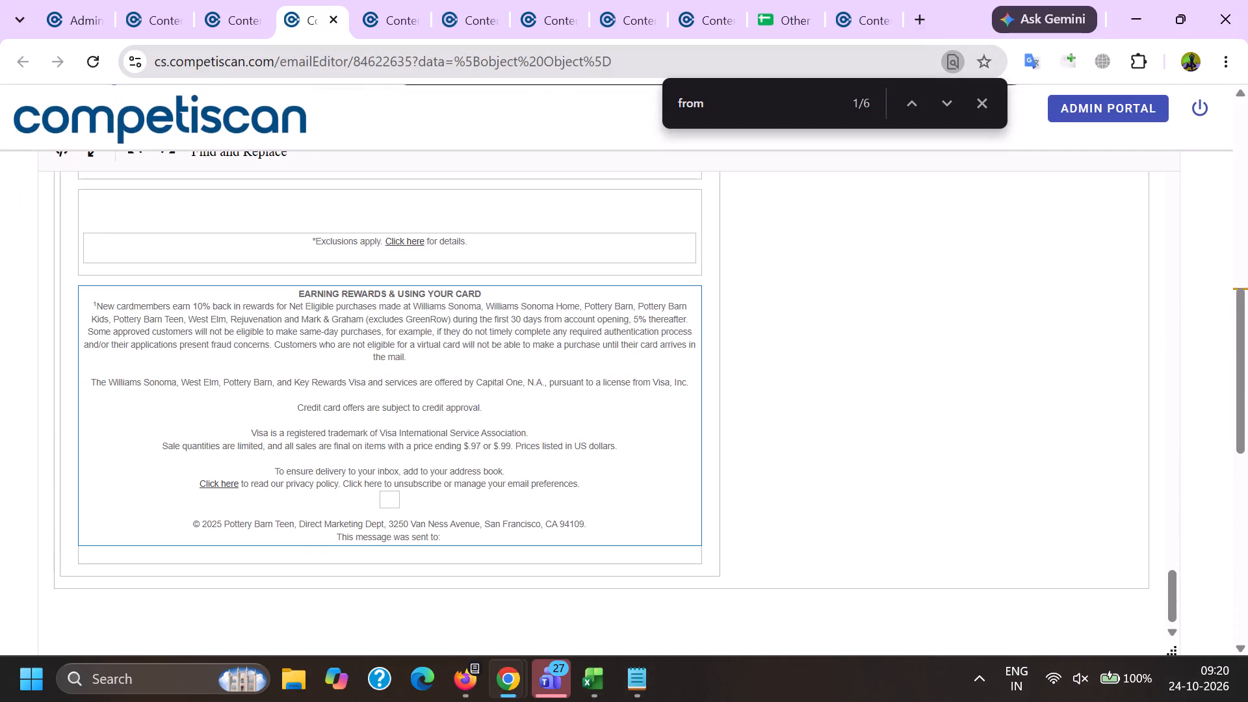
{"action": "scroll", "coordinate": [44, 283], "scroll_direction": "down", "scroll_amount": 3}
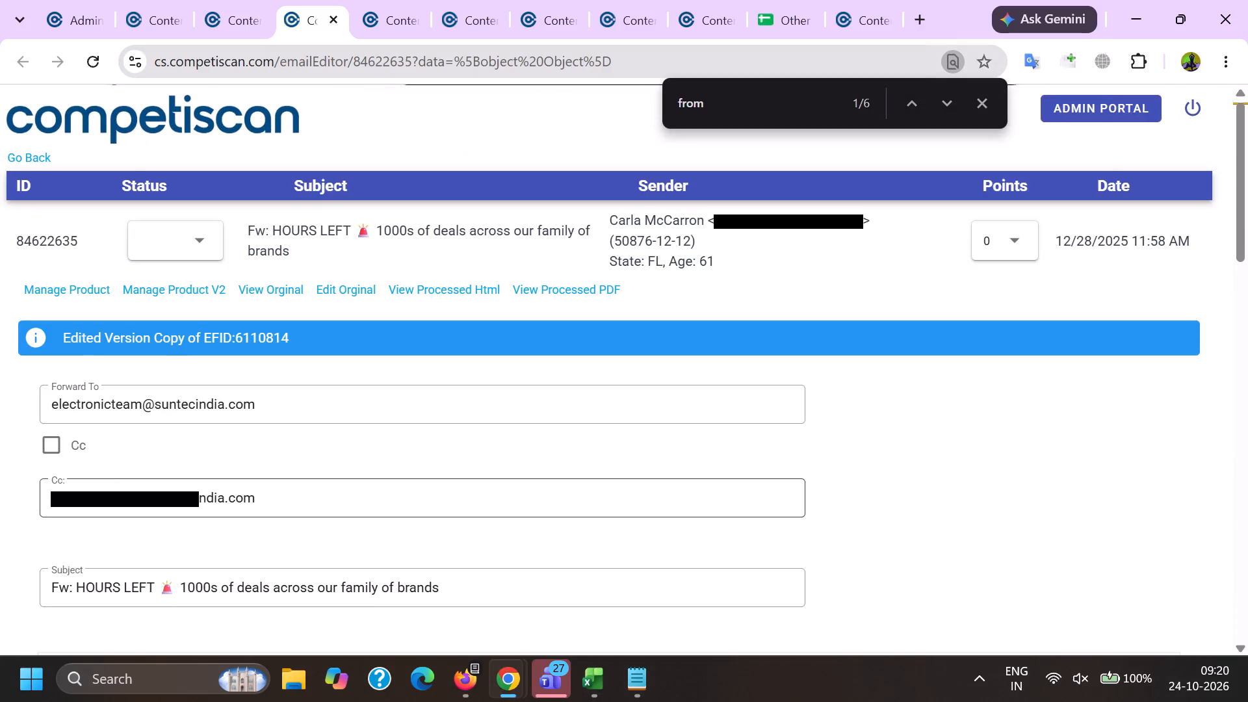
{"action": "scroll", "coordinate": [99, 414], "scroll_direction": "down", "scroll_amount": 3}
{"action": "double_click", "coordinate": [108, 394]}
{"action": "left_click", "coordinate": [192, 398], "text": "shift"}
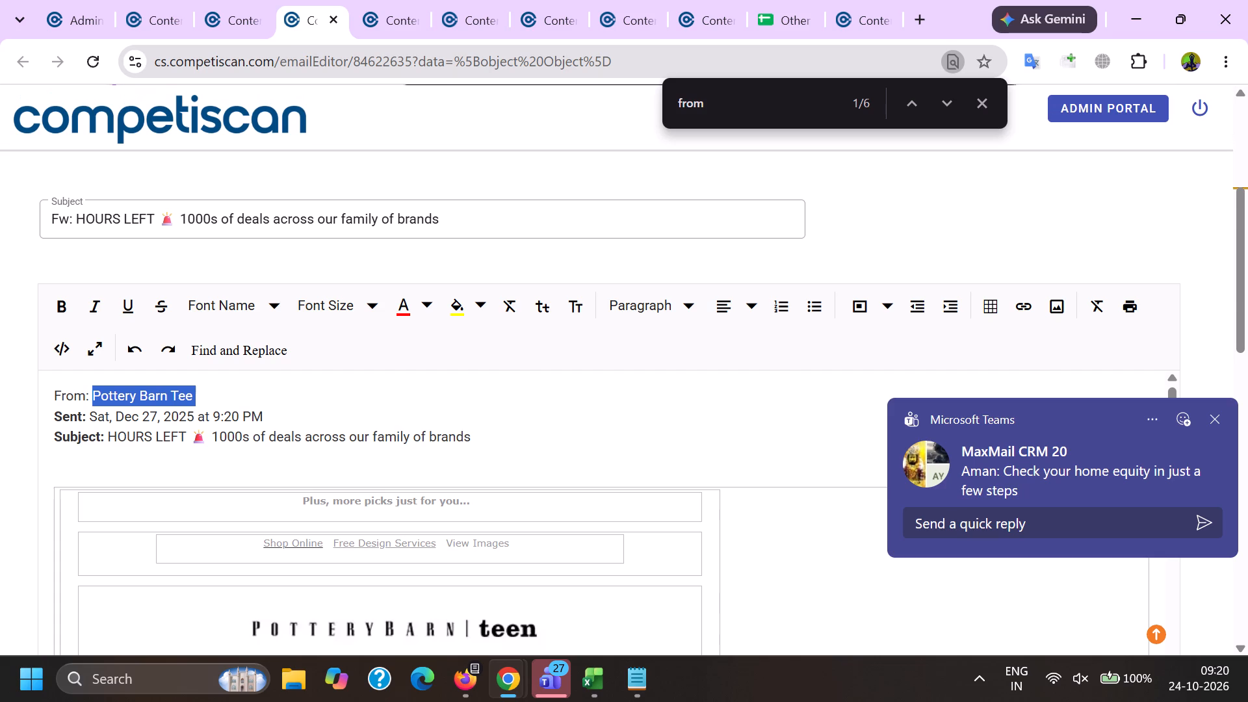
{"action": "left_click", "coordinate": [179, 398], "text": "shift"}
{"action": "key", "text": "ctrl+c"}
{"action": "left_click", "coordinate": [220, 395], "text": "shift"}
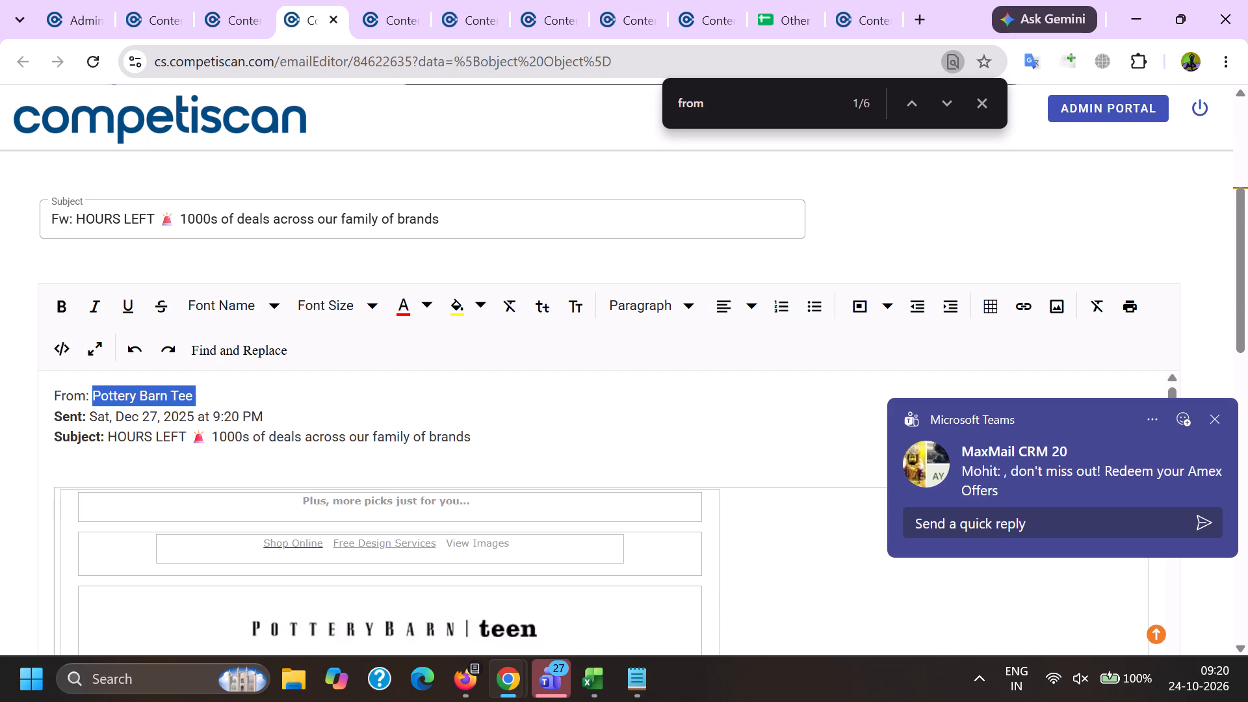
{"action": "left_click", "coordinate": [220, 395]}
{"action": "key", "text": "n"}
{"action": "scroll", "coordinate": [0, 489], "scroll_direction": "down", "scroll_amount": 4}
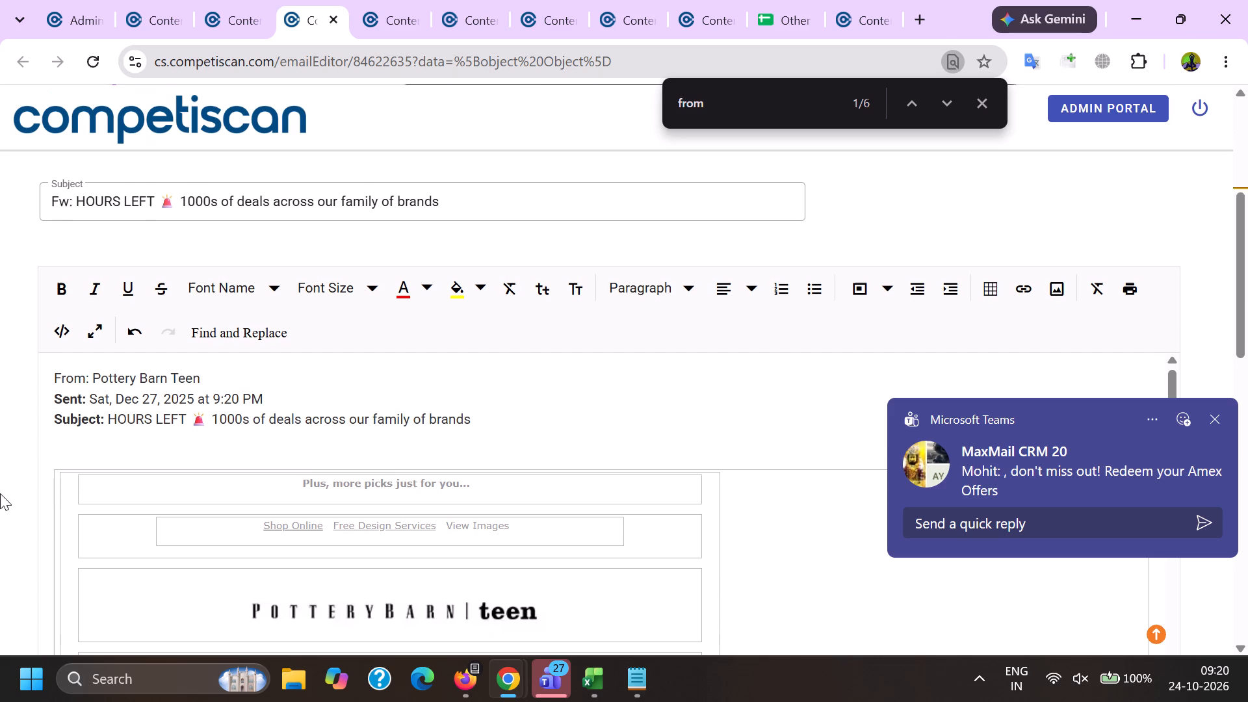
{"action": "scroll", "coordinate": [0, 493], "scroll_direction": "down", "scroll_amount": 9}
{"action": "left_click", "coordinate": [466, 335]}
{"action": "left_click", "coordinate": [650, 406]}
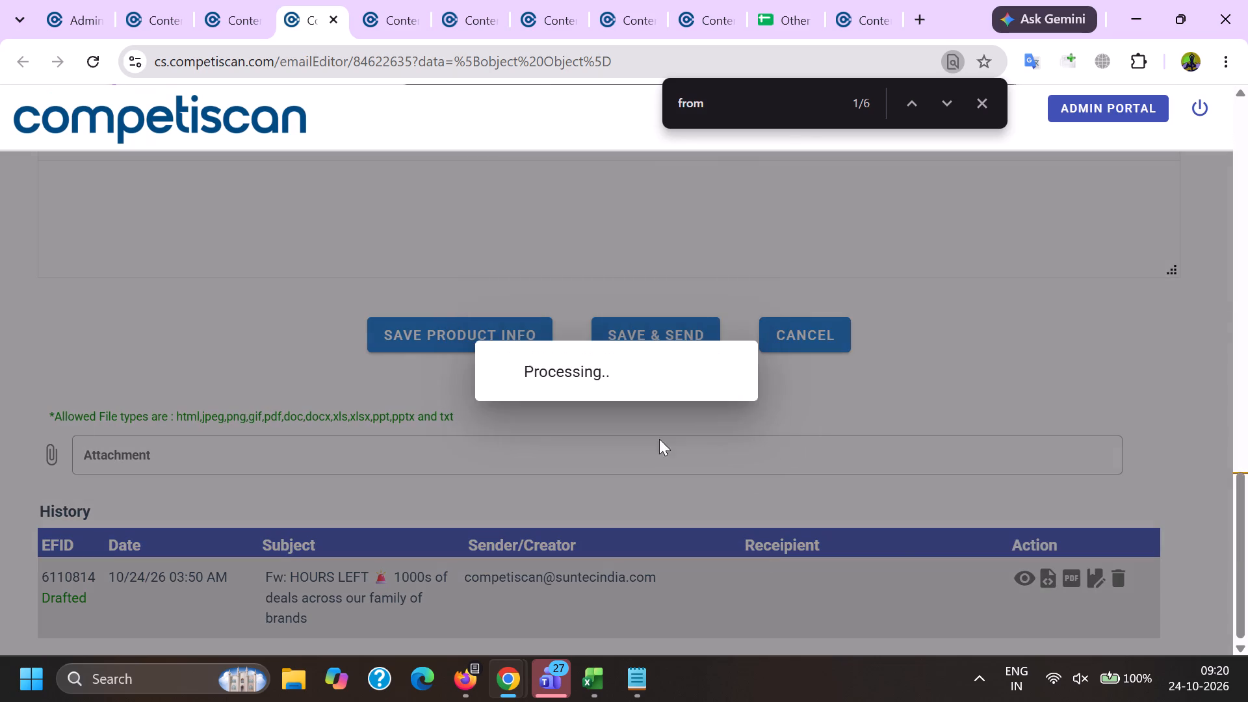
In the product form for 84622635, use the Pottery Barn Teen company's logo as the product image.
{"action": "key", "text": "alt+Tab"}
{"action": "scroll", "coordinate": [356, 354], "scroll_direction": "down", "scroll_amount": 4}
{"action": "left_click", "coordinate": [356, 445]}
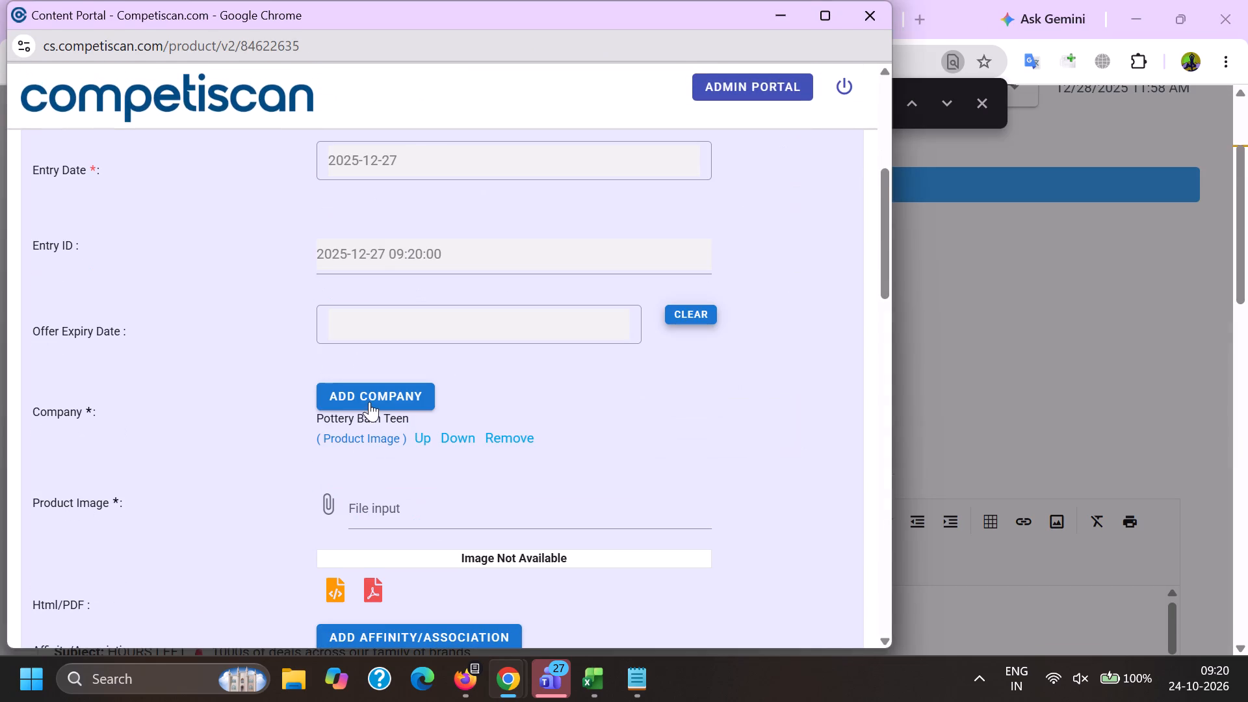
Add Capital One as a company and Pottery Barn Teen (Retail) as the affinity/association in the product form.
{"action": "left_click", "coordinate": [369, 398]}
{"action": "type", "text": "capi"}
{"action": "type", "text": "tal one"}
{"action": "scroll", "coordinate": [375, 398], "scroll_direction": "down", "scroll_amount": 3}
{"action": "left_click", "coordinate": [417, 417]}
{"action": "left_click", "coordinate": [502, 463]}
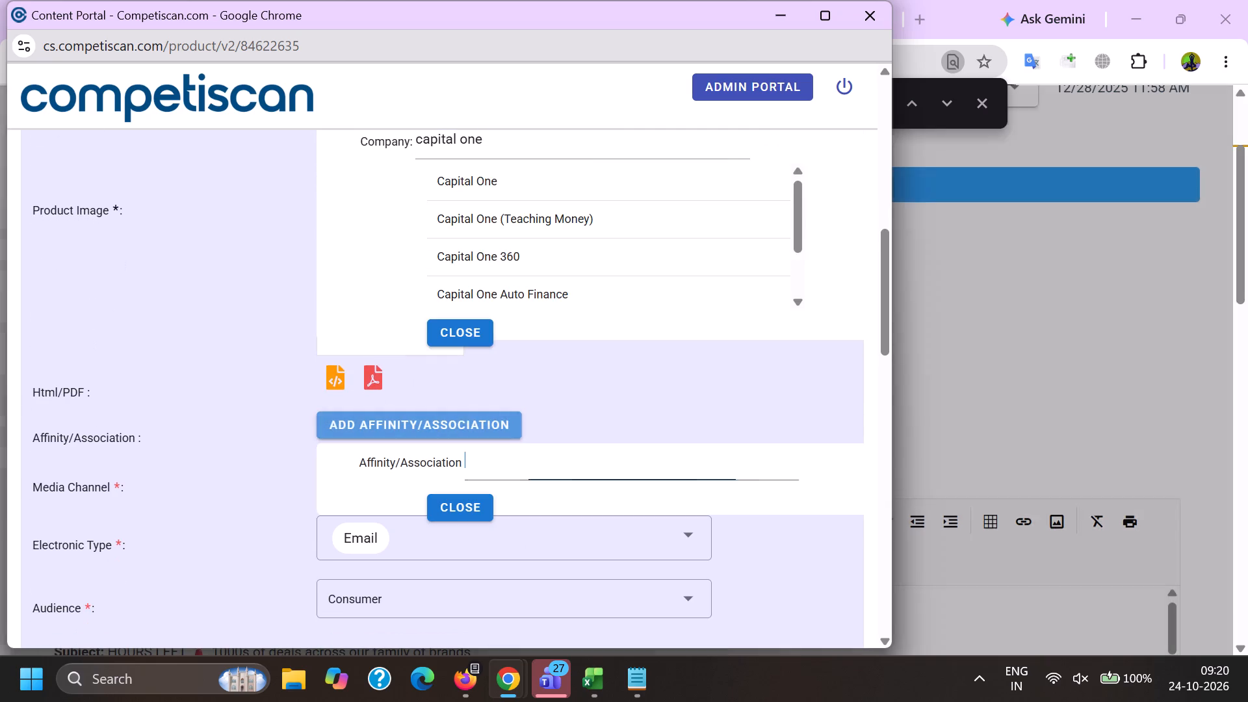
{"action": "key", "text": "ctrl+v"}
{"action": "scroll", "coordinate": [458, 507], "scroll_direction": "up", "scroll_amount": 3}
{"action": "left_click_drag", "start_coordinate": [473, 481], "coordinate": [473, 489]}
{"action": "scroll", "coordinate": [472, 343], "scroll_direction": "down", "scroll_amount": 7}
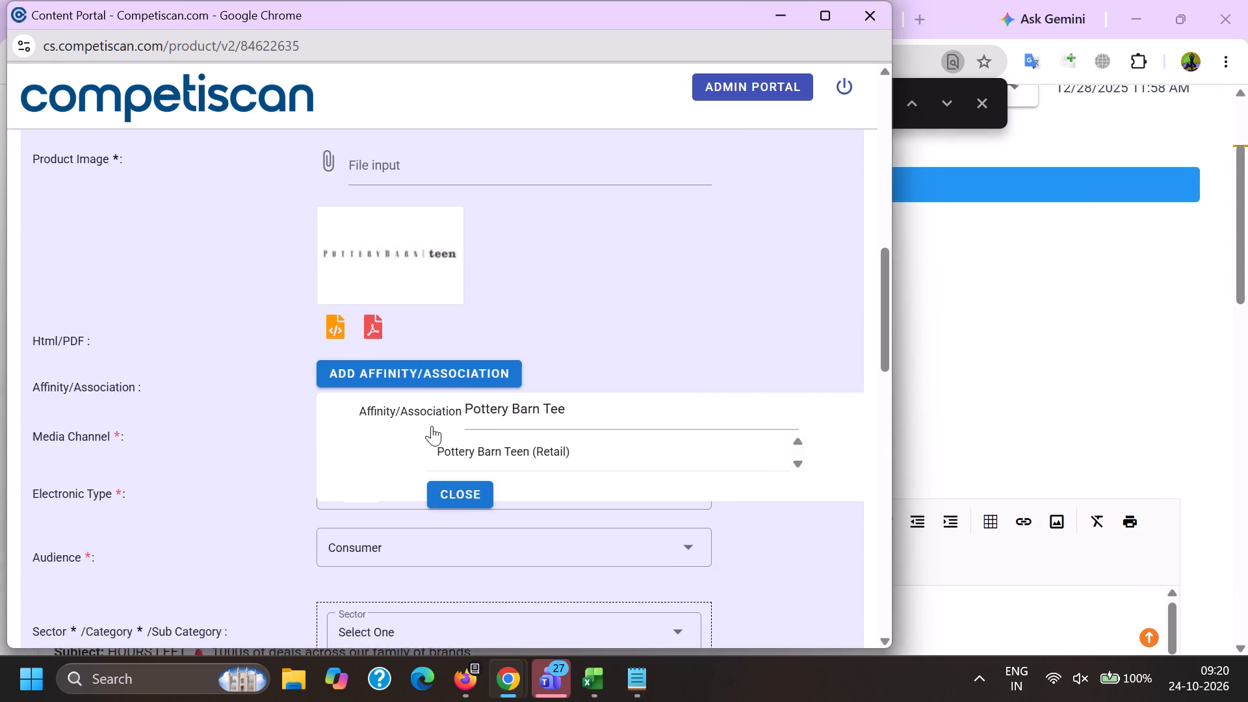
{"action": "scroll", "coordinate": [432, 426], "scroll_direction": "down", "scroll_amount": 1}
{"action": "scroll", "coordinate": [452, 396], "scroll_direction": "up", "scroll_amount": 3}
{"action": "left_click", "coordinate": [453, 368]}
Choose the product's sector, then set the category to Home and the sub category to Furniture.
{"action": "scroll", "coordinate": [438, 290], "scroll_direction": "down", "scroll_amount": 2}
{"action": "left_click", "coordinate": [378, 376]}
{"action": "scroll", "coordinate": [378, 373], "scroll_direction": "down", "scroll_amount": 8}
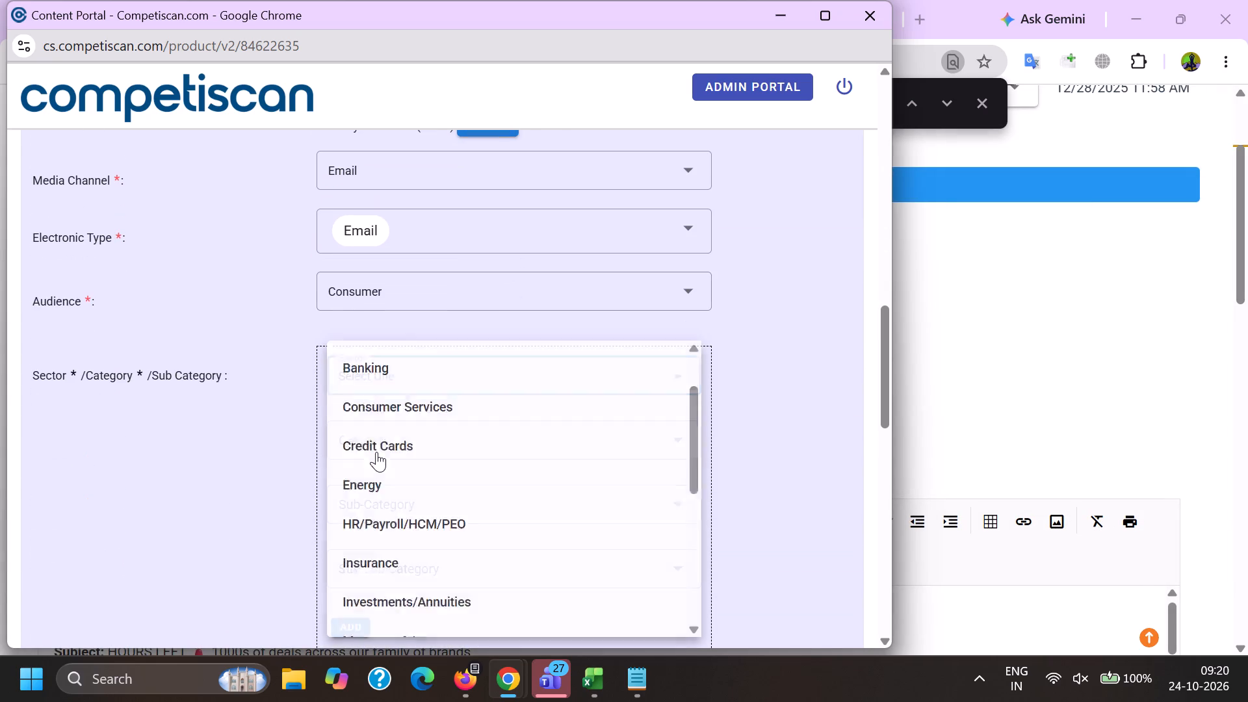
{"action": "left_click", "coordinate": [378, 450]}
{"action": "left_click_drag", "start_coordinate": [252, 449], "coordinate": [302, 454]}
{"action": "left_click", "coordinate": [405, 443]}
{"action": "scroll", "coordinate": [435, 279], "scroll_direction": "down", "scroll_amount": 9}
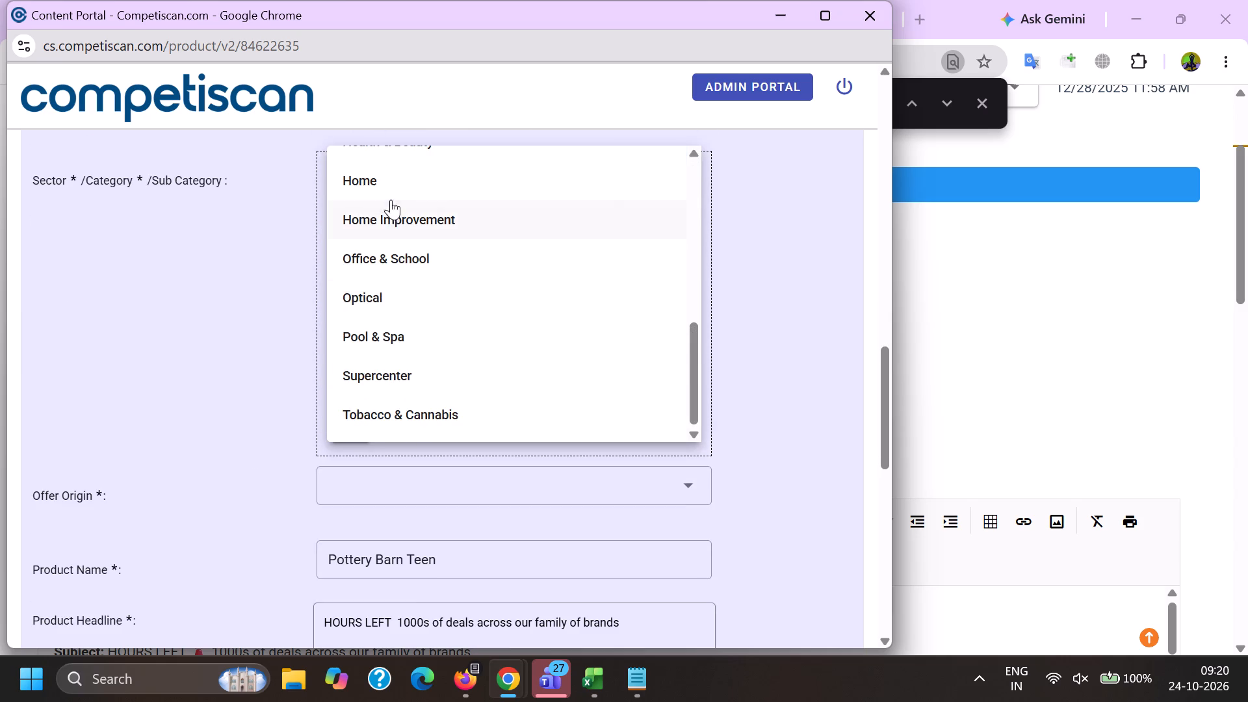
{"action": "left_click", "coordinate": [391, 200]}
{"action": "left_click", "coordinate": [373, 256]}
{"action": "left_click_drag", "start_coordinate": [383, 257], "coordinate": [378, 263]}
{"action": "left_click_drag", "start_coordinate": [249, 292], "coordinate": [282, 297]}
{"action": "left_click", "coordinate": [385, 308]}
{"action": "scroll", "coordinate": [398, 206], "scroll_direction": "down", "scroll_amount": 1}
{"action": "left_click", "coordinate": [394, 456]}
{"action": "left_click_drag", "start_coordinate": [246, 414], "coordinate": [297, 405]}
{"action": "key", "text": "alt+Tab"}
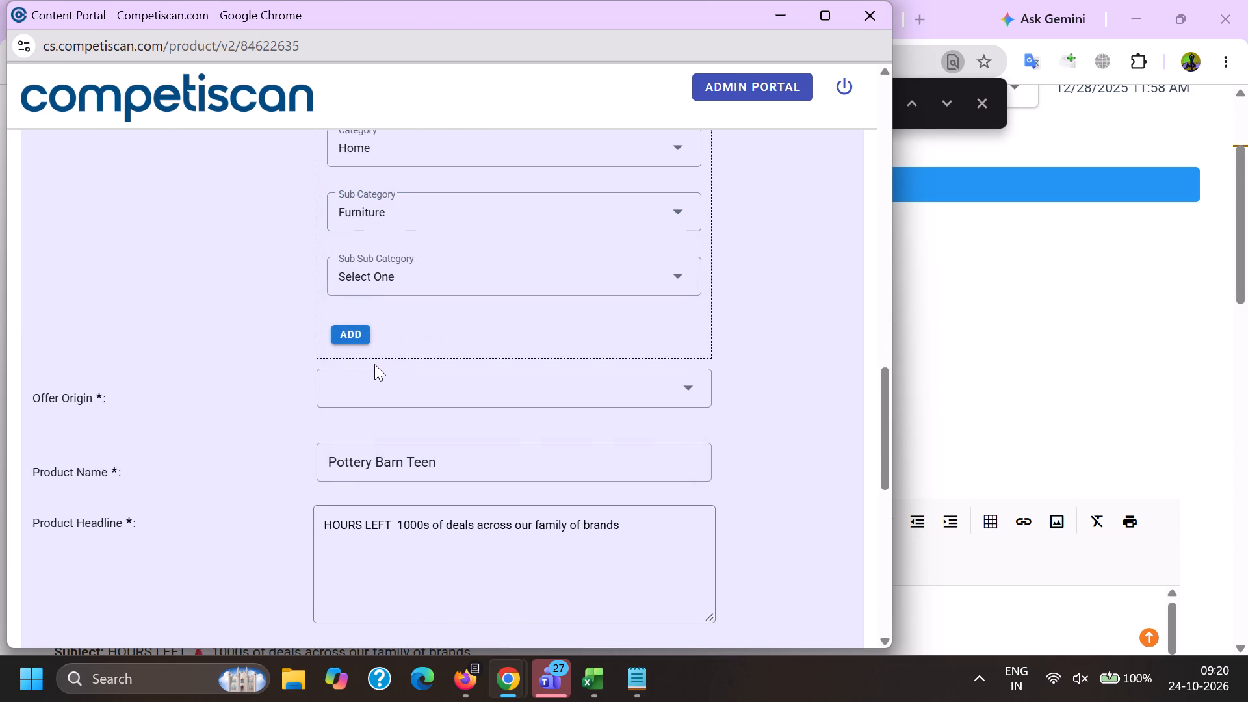
In the product form for 84622635, choose Bedroom Furniture as Sub Sub Category and add the Retail / Home / Furniture entry.
{"action": "scroll", "coordinate": [434, 411], "scroll_direction": "down", "scroll_amount": 18}
{"action": "key", "text": "alt+Tab"}
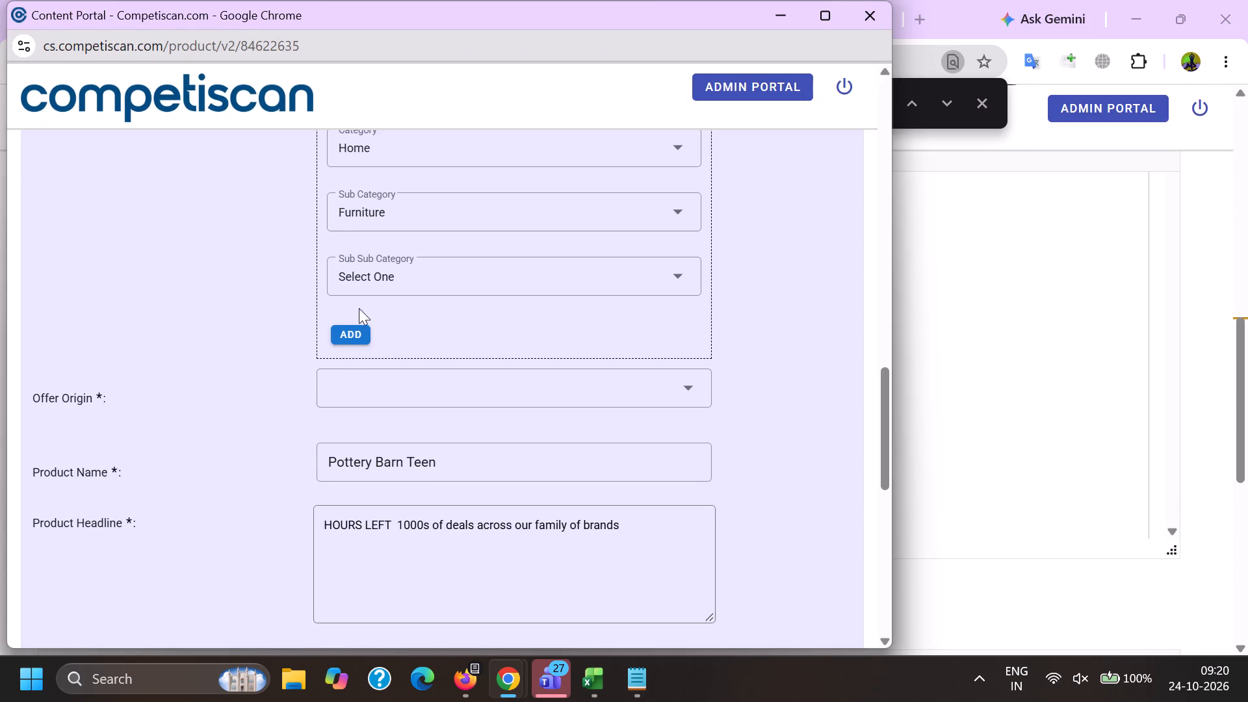
{"action": "left_click", "coordinate": [357, 265]}
{"action": "left_click", "coordinate": [398, 324]}
{"action": "left_click_drag", "start_coordinate": [259, 338], "coordinate": [275, 340]}
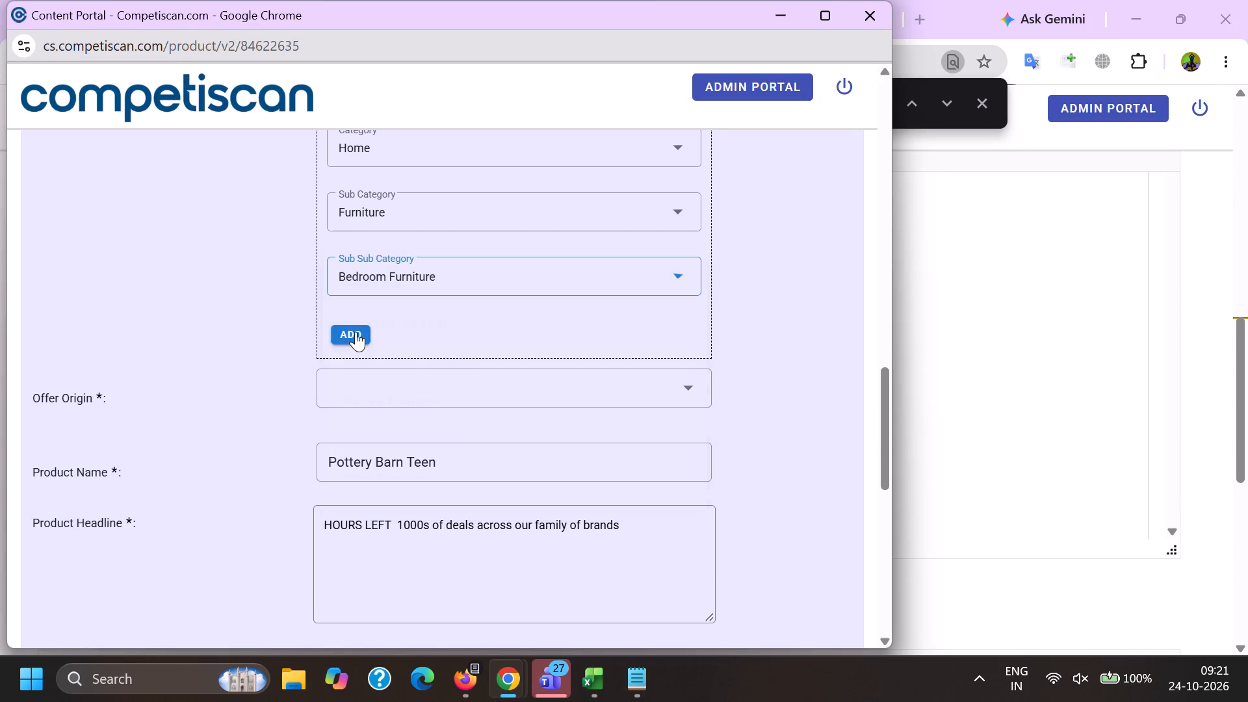
{"action": "left_click", "coordinate": [358, 329]}
Add a second sector entry to the product form: Credit Cards / Payment Cards / Credit Cards.
{"action": "scroll", "coordinate": [340, 421], "scroll_direction": "up", "scroll_amount": 2}
{"action": "left_click", "coordinate": [381, 318]}
{"action": "scroll", "coordinate": [400, 437], "scroll_direction": "up", "scroll_amount": 6}
{"action": "left_click", "coordinate": [408, 482]}
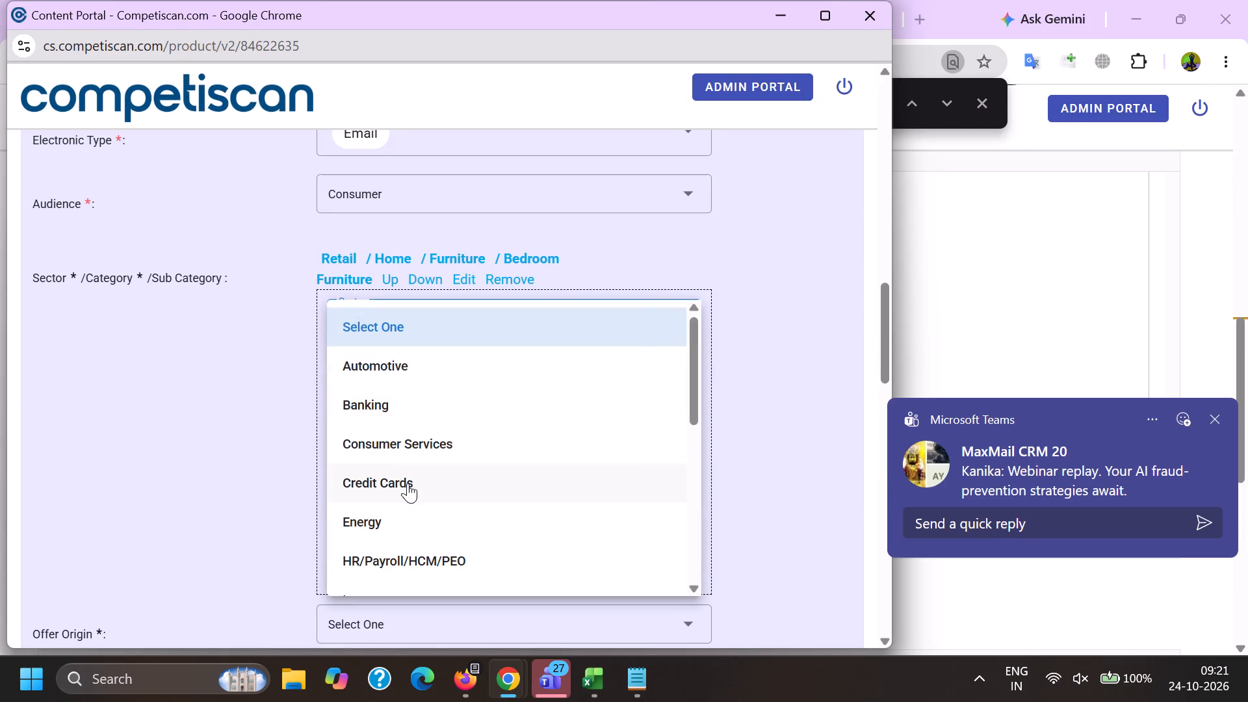
{"action": "left_click_drag", "start_coordinate": [257, 474], "coordinate": [291, 474]}
{"action": "left_click", "coordinate": [385, 400]}
{"action": "left_click", "coordinate": [383, 472]}
{"action": "left_click", "coordinate": [369, 454]}
{"action": "scroll", "coordinate": [375, 375], "scroll_direction": "down", "scroll_amount": 2}
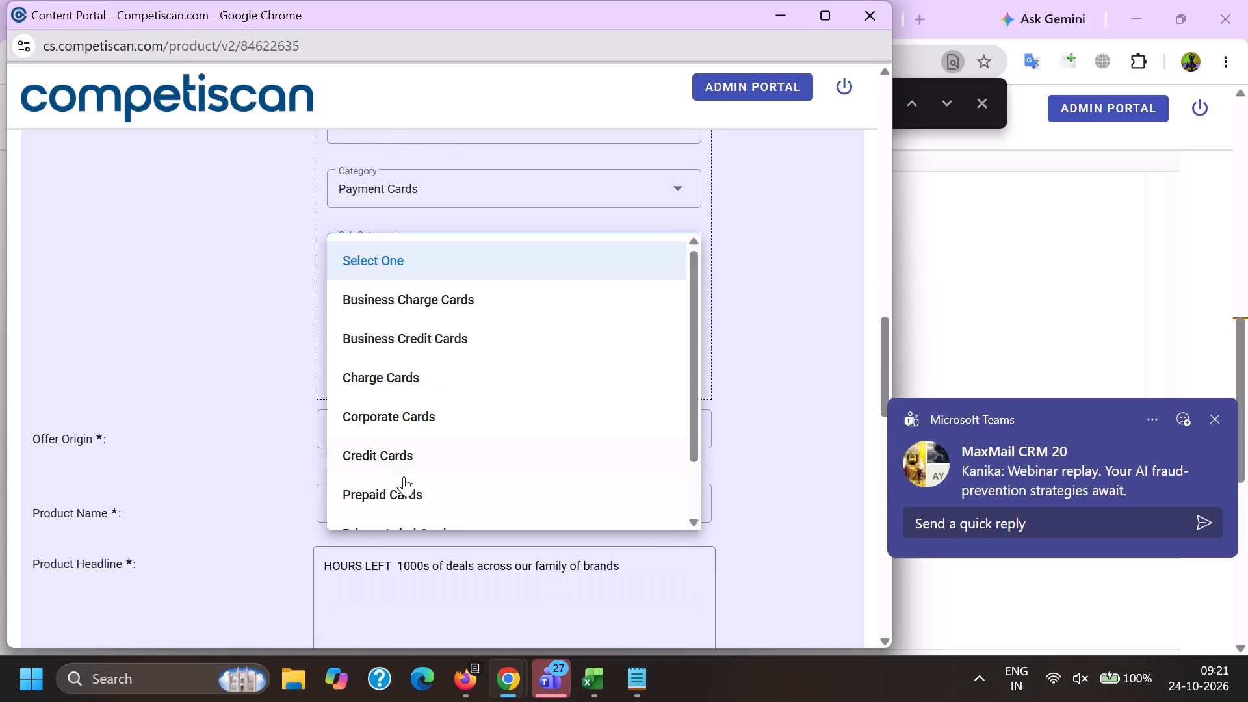
{"action": "left_click", "coordinate": [404, 454]}
{"action": "left_click_drag", "start_coordinate": [263, 439], "coordinate": [277, 437]}
{"action": "left_click", "coordinate": [354, 367]}
Move the Retail sector entry down below the Credit Cards entry.
{"action": "scroll", "coordinate": [368, 413], "scroll_direction": "up", "scroll_amount": 2}
{"action": "left_click", "coordinate": [436, 276]}
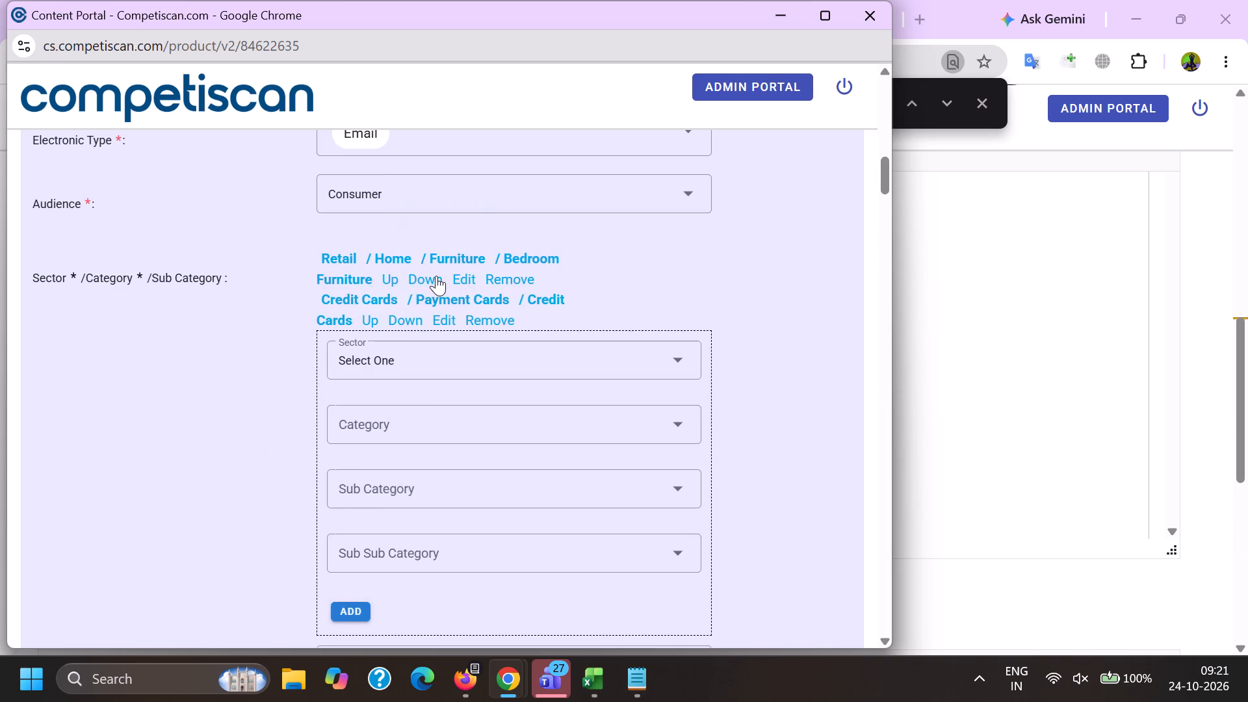
Set Offer Origin to Provider/Bank and choose Pottery Barn Key Rewards Visa Credit Card as the product name.
{"action": "scroll", "coordinate": [432, 290], "scroll_direction": "down", "scroll_amount": 4}
{"action": "left_click", "coordinate": [367, 265]}
{"action": "double_click", "coordinate": [354, 360]}
{"action": "key", "text": "ctrl+v"}
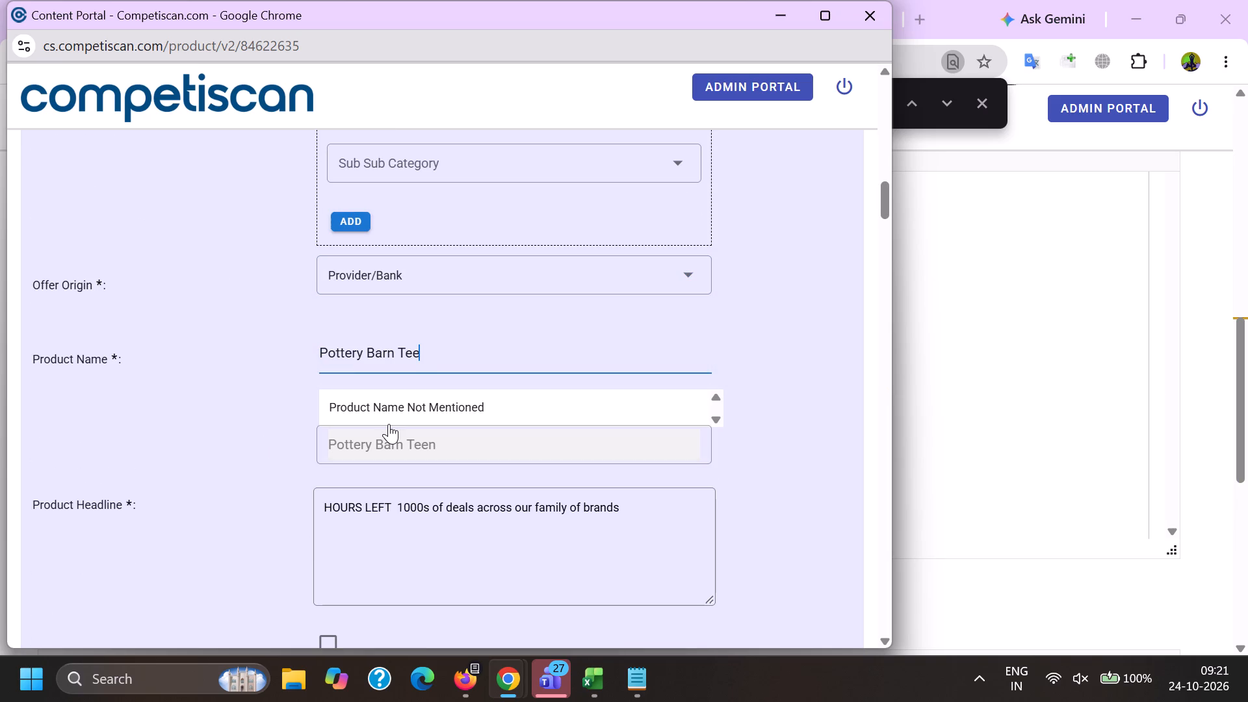
{"action": "left_click", "coordinate": [383, 339]}
{"action": "left_click_drag", "start_coordinate": [399, 354], "coordinate": [565, 367]}
{"action": "key", "text": "BackSpace"}
{"action": "key", "text": "BackSpace"}
{"action": "left_click", "coordinate": [495, 443]}
Move the Credit Cards sector entry back down below the Retail entry.
{"action": "scroll", "coordinate": [482, 443], "scroll_direction": "up", "scroll_amount": 4}
{"action": "left_click", "coordinate": [407, 279]}
Replace the Product Headline with the subject copied from the email: HOURS LEFT 🚨 1000s of deals across our family of brands.
{"action": "scroll", "coordinate": [407, 291], "scroll_direction": "down", "scroll_amount": 4}
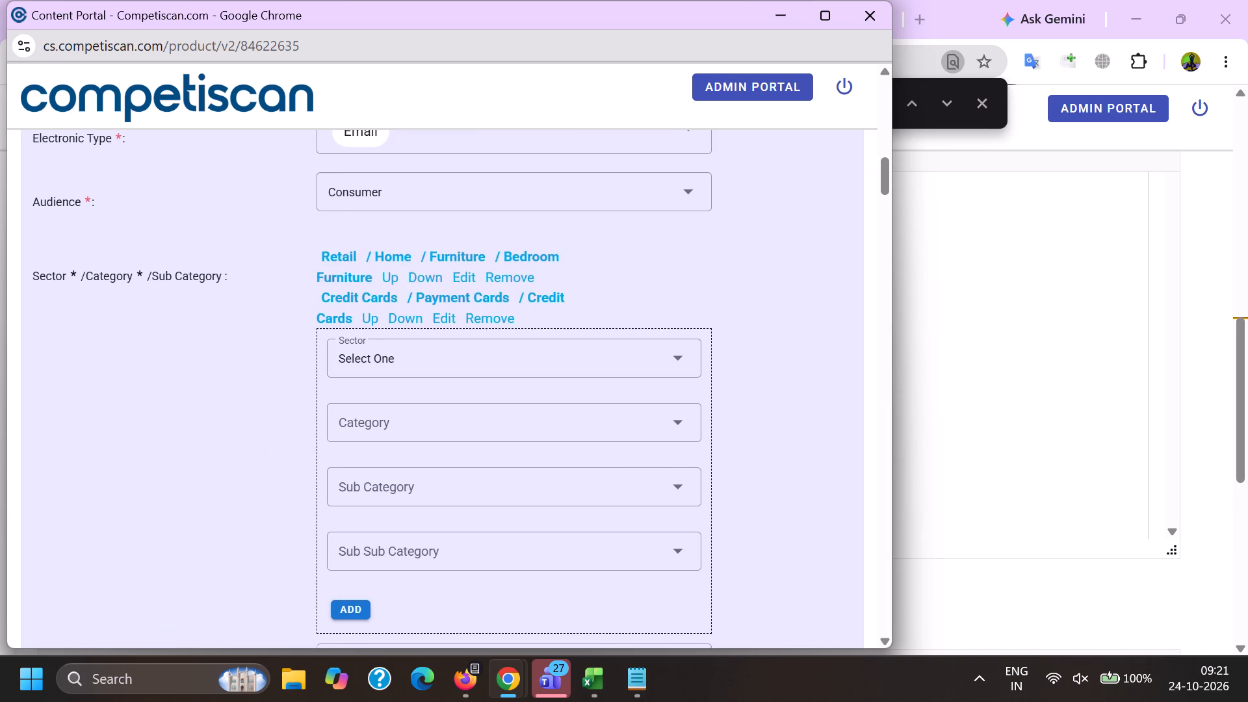
{"action": "left_click", "coordinate": [603, 406]}
{"action": "left_click_drag", "start_coordinate": [652, 417], "coordinate": [0, 430]}
{"action": "key", "text": "BackSpace"}
{"action": "key", "text": "alt+Tab"}
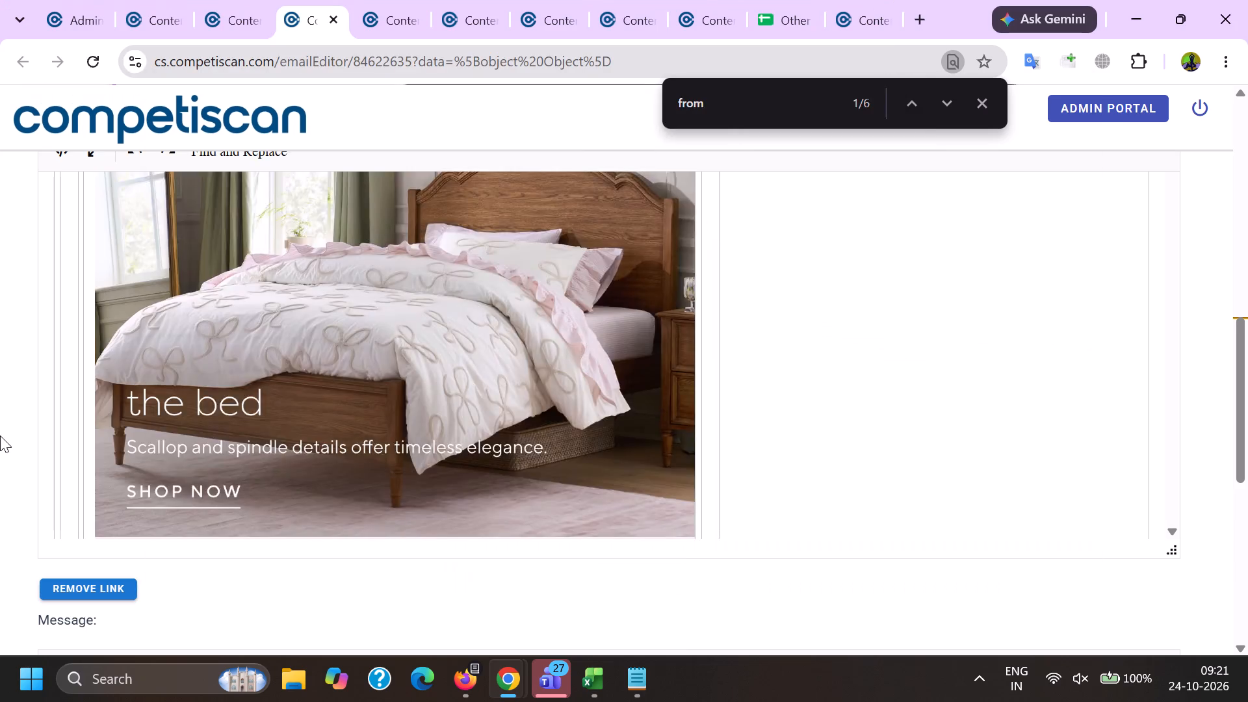
{"action": "scroll", "coordinate": [127, 460], "scroll_direction": "up", "scroll_amount": 20}
{"action": "scroll", "coordinate": [127, 460], "scroll_direction": "up", "scroll_amount": 2}
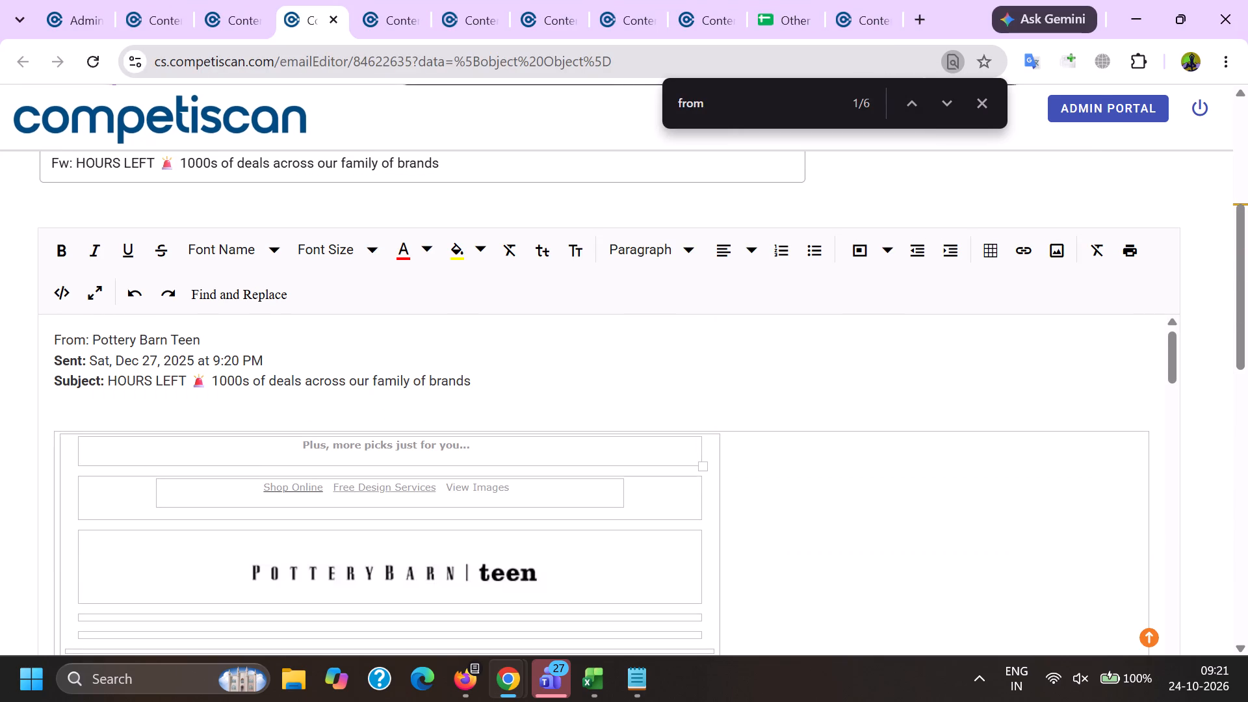
{"action": "left_click_drag", "start_coordinate": [110, 380], "coordinate": [475, 386]}
{"action": "key", "text": "ctrl+c"}
{"action": "key", "text": "alt+Tab"}
{"action": "key", "text": "ctrl+v"}
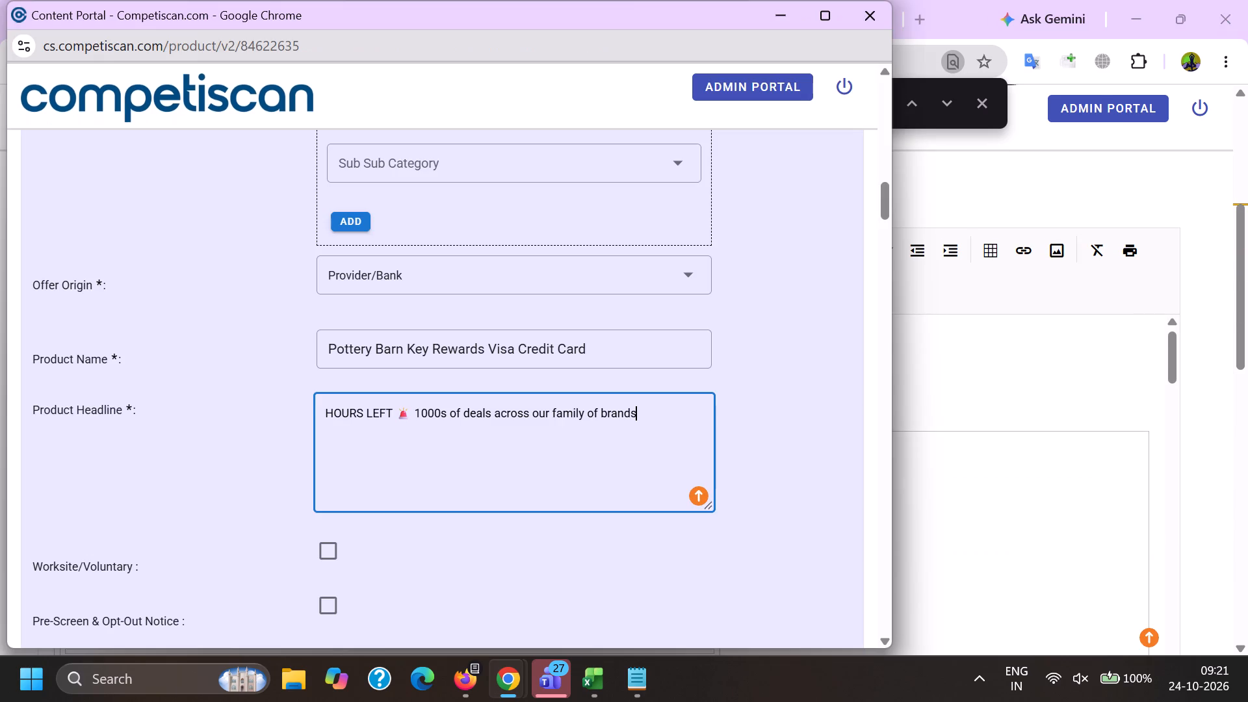
Copy "Earn 10% back in rewards" from product 20918140's headline and append it after a full stop to 84622635's headline.
{"action": "left_click", "coordinate": [653, 678]}
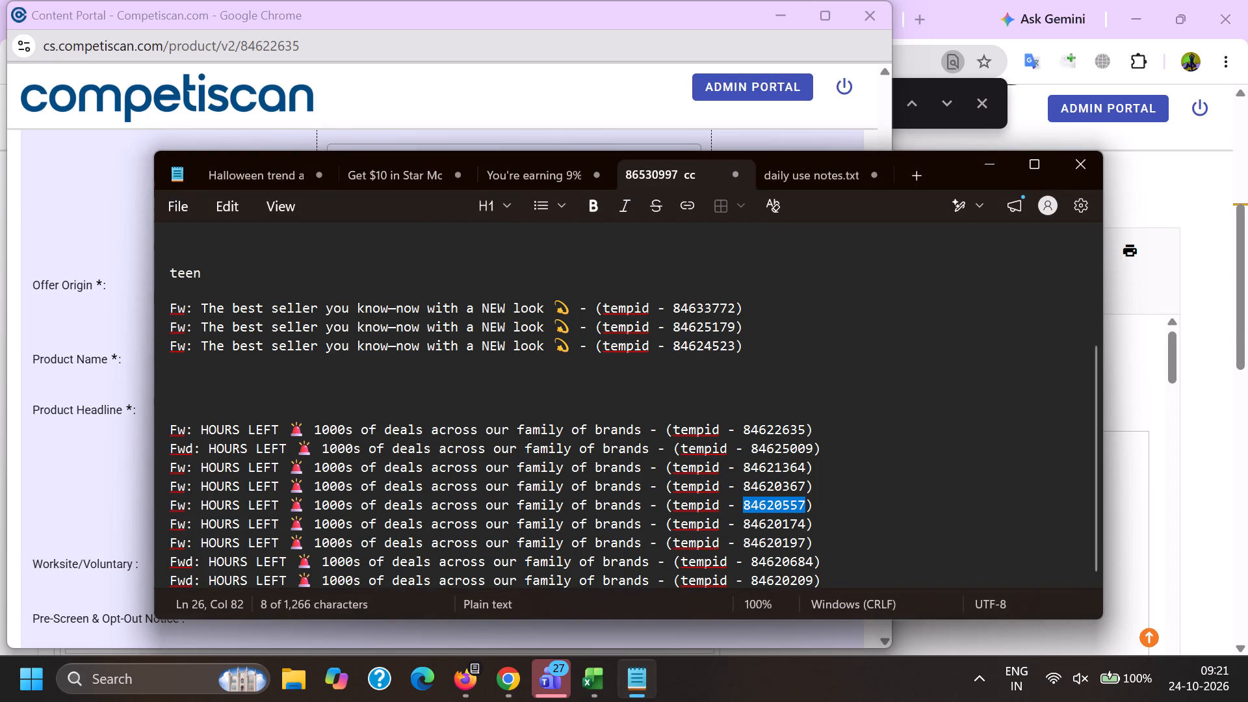
{"action": "key", "text": "alt+Tab"}
{"action": "left_click", "coordinate": [928, 0]}
{"action": "left_click", "coordinate": [786, 0]}
{"action": "scroll", "coordinate": [636, 370], "scroll_direction": "up", "scroll_amount": 7}
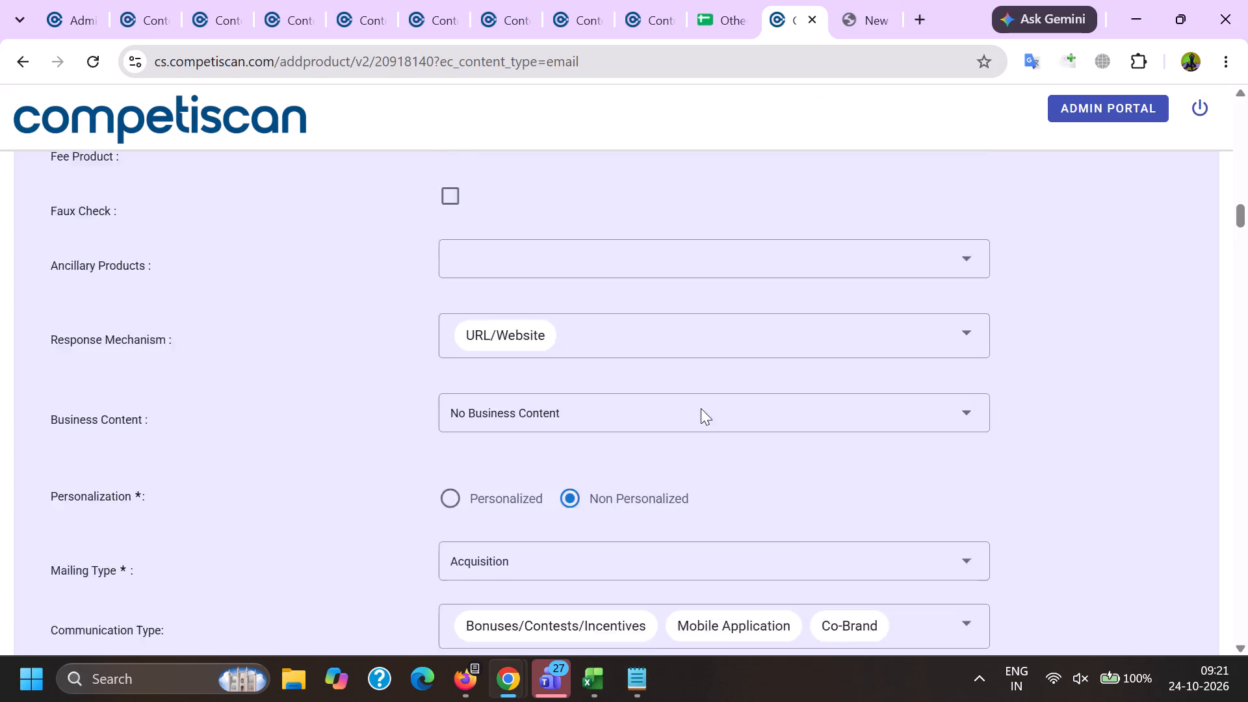
{"action": "scroll", "coordinate": [701, 408], "scroll_direction": "up", "scroll_amount": 3}
{"action": "left_click", "coordinate": [649, 229]}
{"action": "left_click_drag", "start_coordinate": [649, 229], "coordinate": [658, 233]}
{"action": "left_click", "coordinate": [873, 253], "text": "shift"}
{"action": "key", "text": "ctrl+c"}
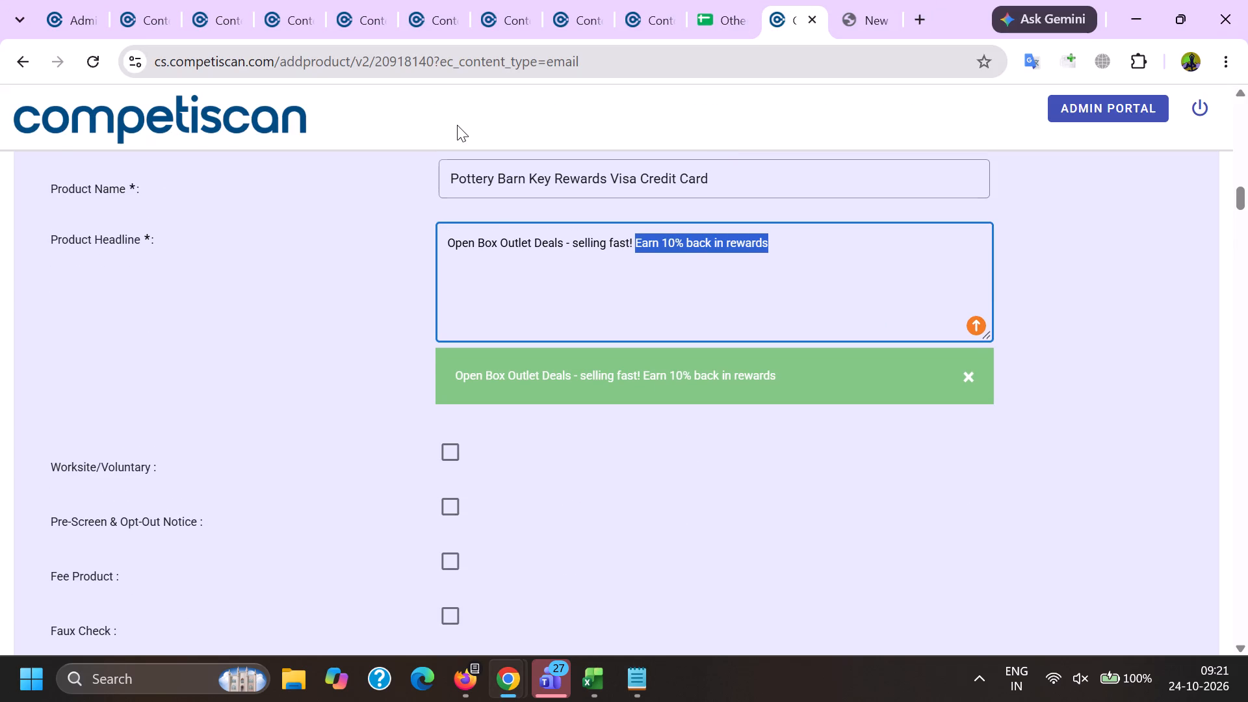
{"action": "key", "text": "alt+Tab"}
{"action": "type", "text": "."}
{"action": "key", "text": "space"}
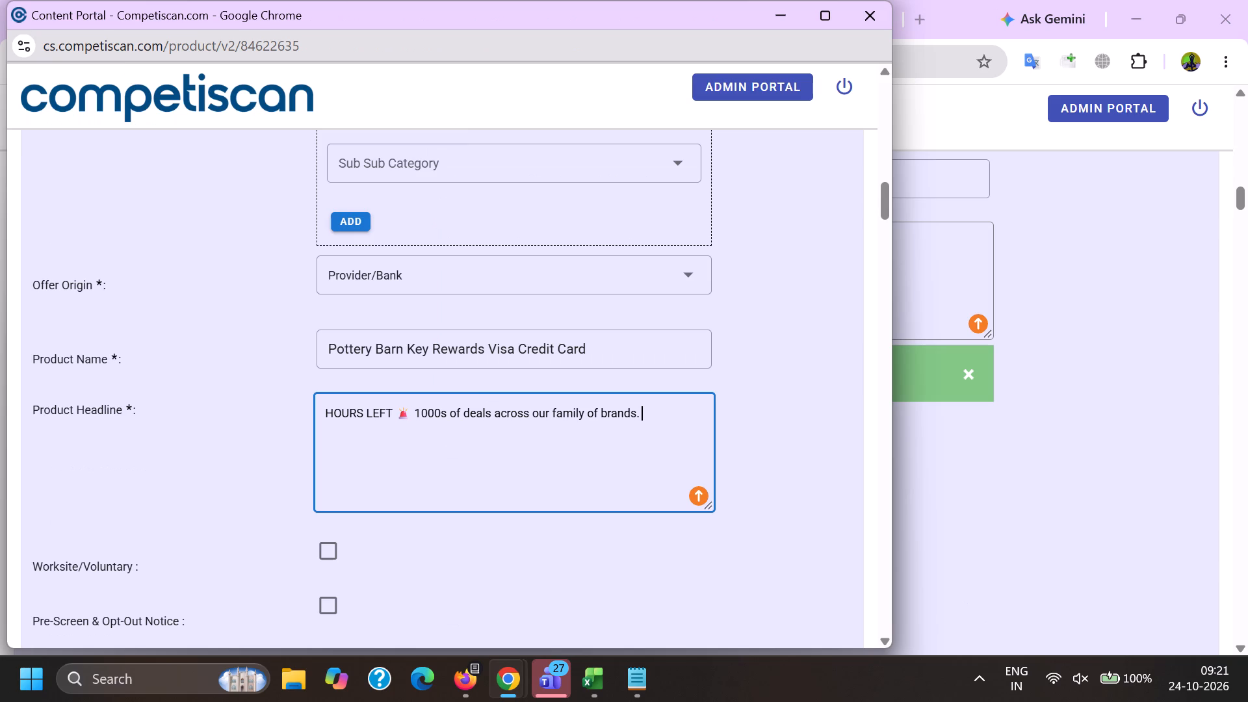
{"action": "key", "text": "ctrl+v"}
Paste the full headline into the Notepad list above the HOURS LEFT emails, delete its siren emoji and copy the cleaned line.
{"action": "left_click_drag", "start_coordinate": [422, 443], "coordinate": [272, 340]}
{"action": "key", "text": "ctrl+c"}
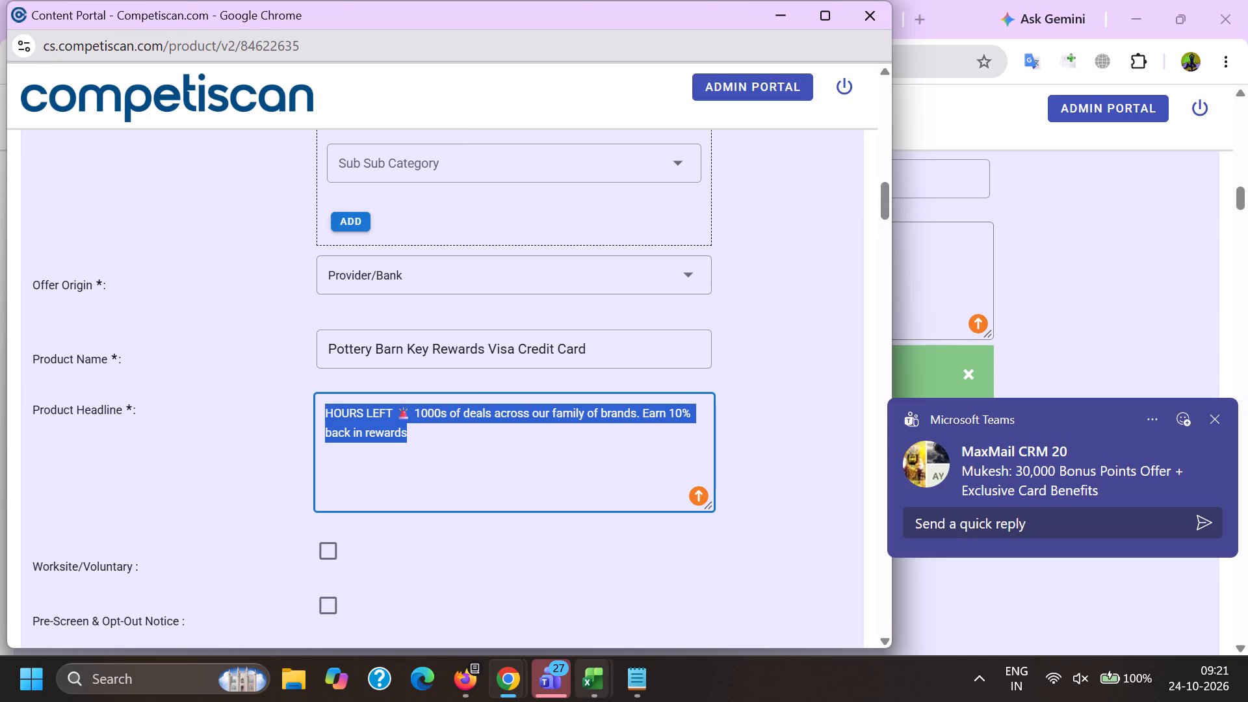
{"action": "left_click", "coordinate": [578, 694]}
{"action": "left_click", "coordinate": [640, 682]}
{"action": "left_click", "coordinate": [810, 168]}
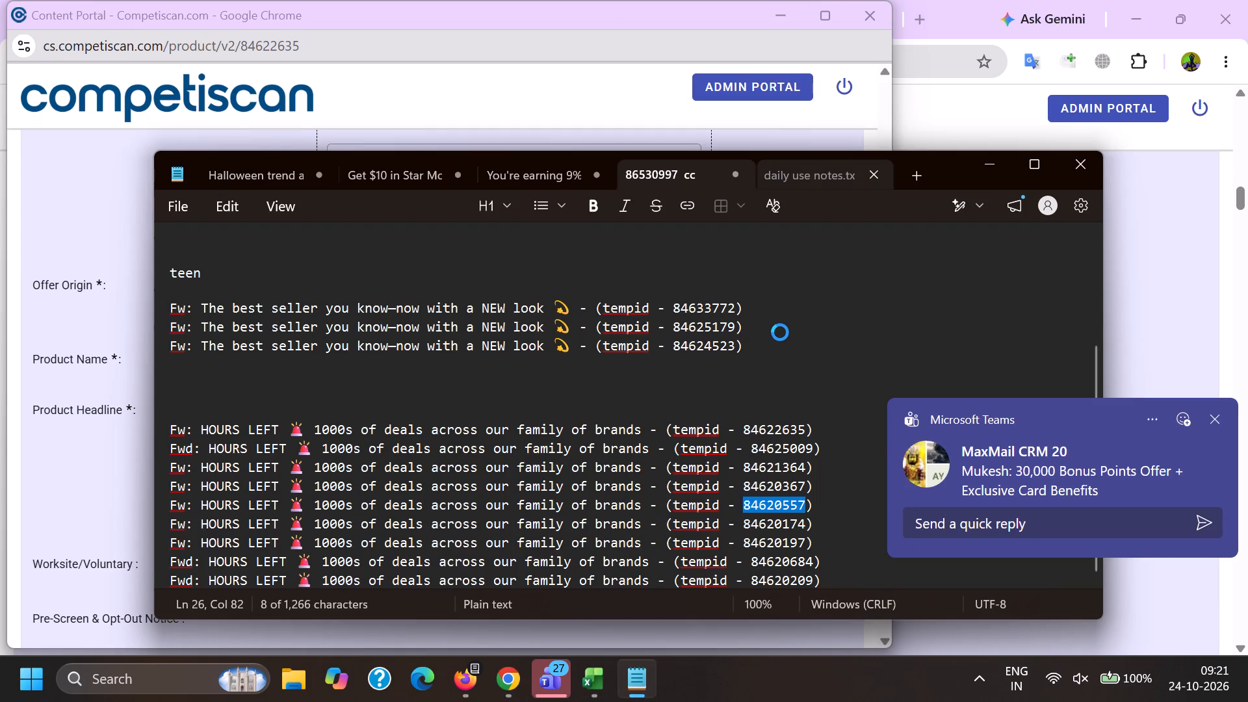
{"action": "left_click", "coordinate": [667, 166]}
{"action": "left_click", "coordinate": [263, 385]}
{"action": "key", "text": "ctrl+v"}
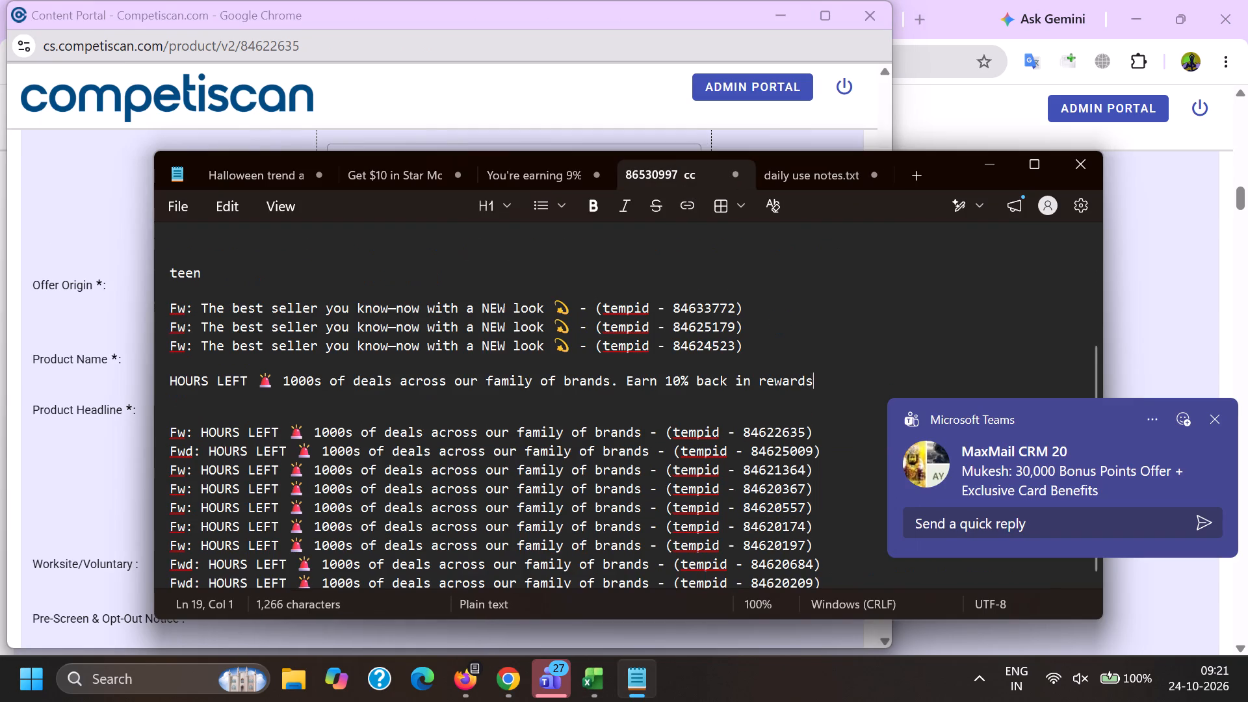
{"action": "left_click", "coordinate": [273, 381]}
{"action": "key", "text": "BackSpace"}
{"action": "key", "text": "BackSpace"}
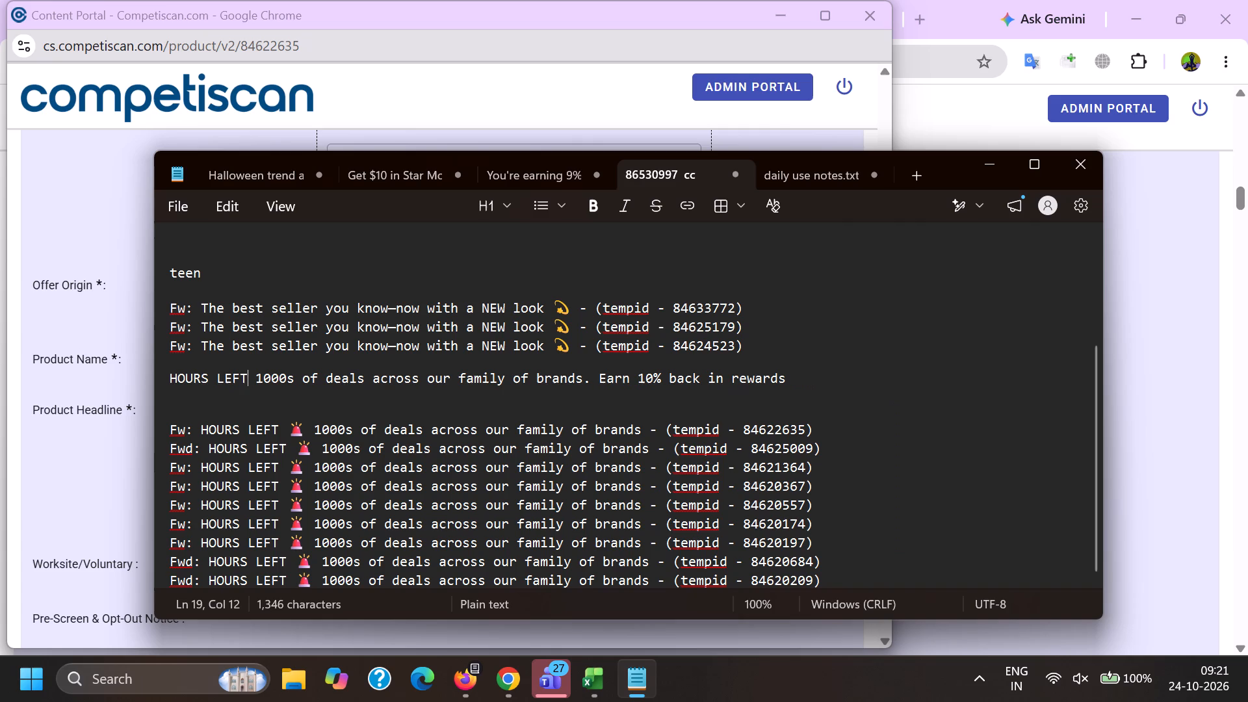
{"action": "left_click_drag", "start_coordinate": [794, 382], "coordinate": [164, 379]}
{"action": "key", "text": "ctrl+c"}
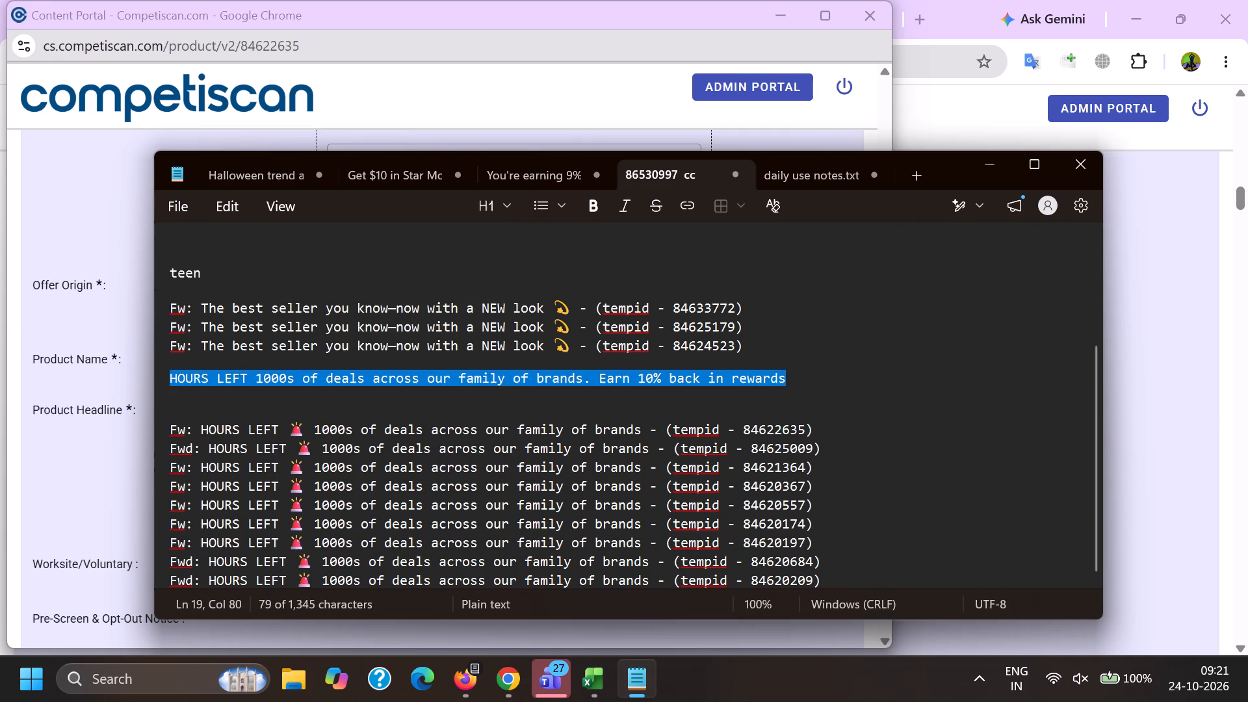
Replace the Product Headline with the emoji-free text: HOURS LEFT 1000s of deals across our family of brands. Earn 10% back in rewards.
{"action": "key", "text": "alt+Tab"}
{"action": "left_click", "coordinate": [476, 450]}
{"action": "left_click_drag", "start_coordinate": [491, 465], "coordinate": [64, 357]}
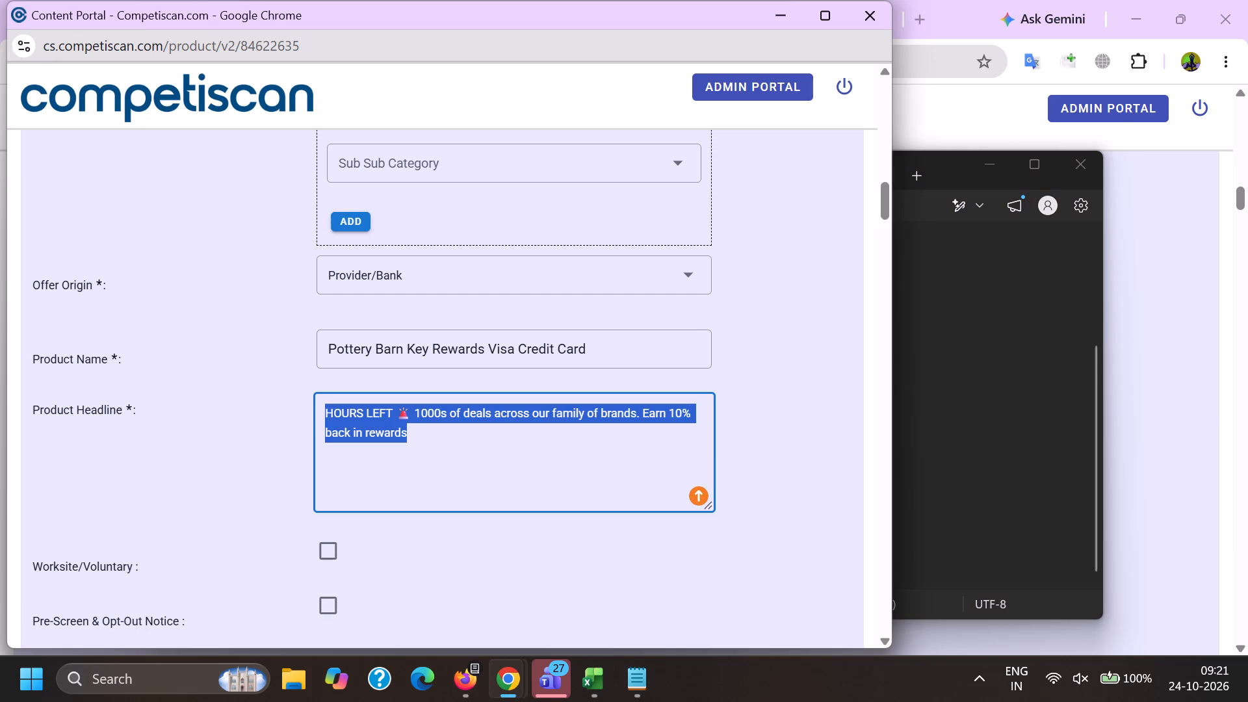
{"action": "key", "text": "ctrl+v"}
Set the product's Response Mechanism to URL/Website and its Mailing Type to Acquisition.
{"action": "scroll", "coordinate": [337, 295], "scroll_direction": "down", "scroll_amount": 5}
{"action": "left_click", "coordinate": [341, 342]}
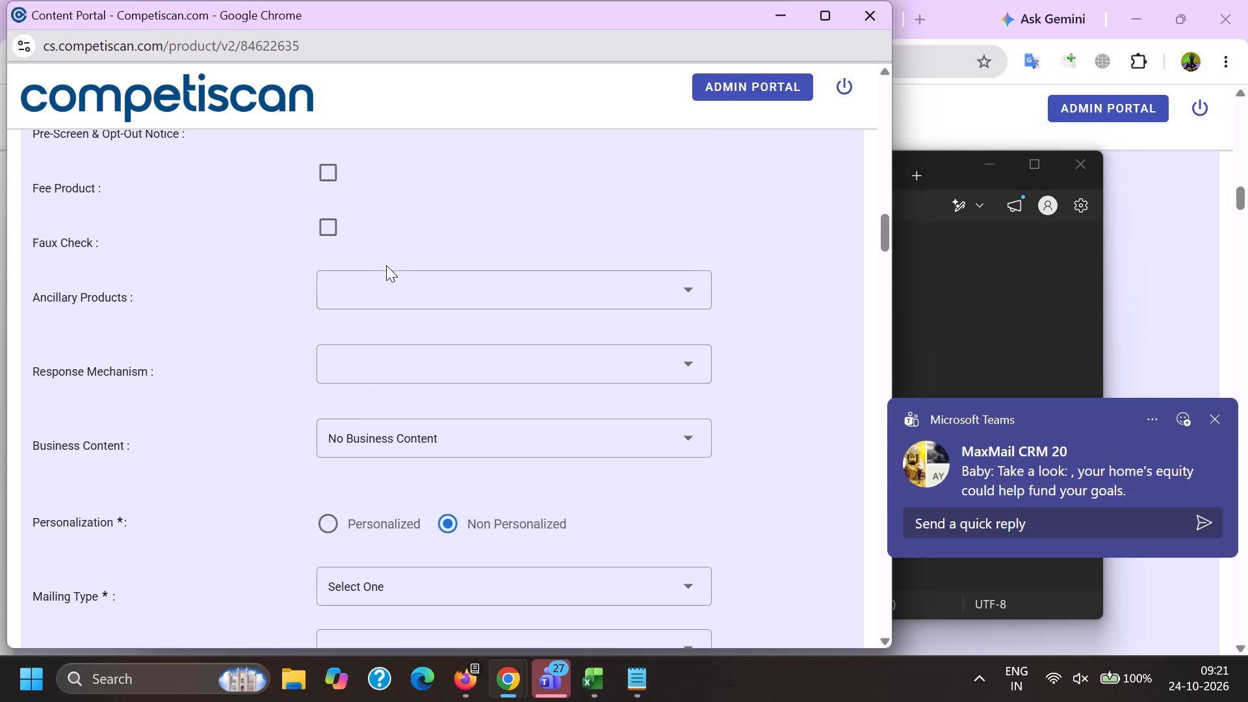
{"action": "left_click", "coordinate": [363, 370]}
{"action": "scroll", "coordinate": [378, 265], "scroll_direction": "down", "scroll_amount": 7}
{"action": "left_click", "coordinate": [407, 503]}
{"action": "left_click_drag", "start_coordinate": [233, 484], "coordinate": [244, 487]}
{"action": "left_click", "coordinate": [322, 443]}
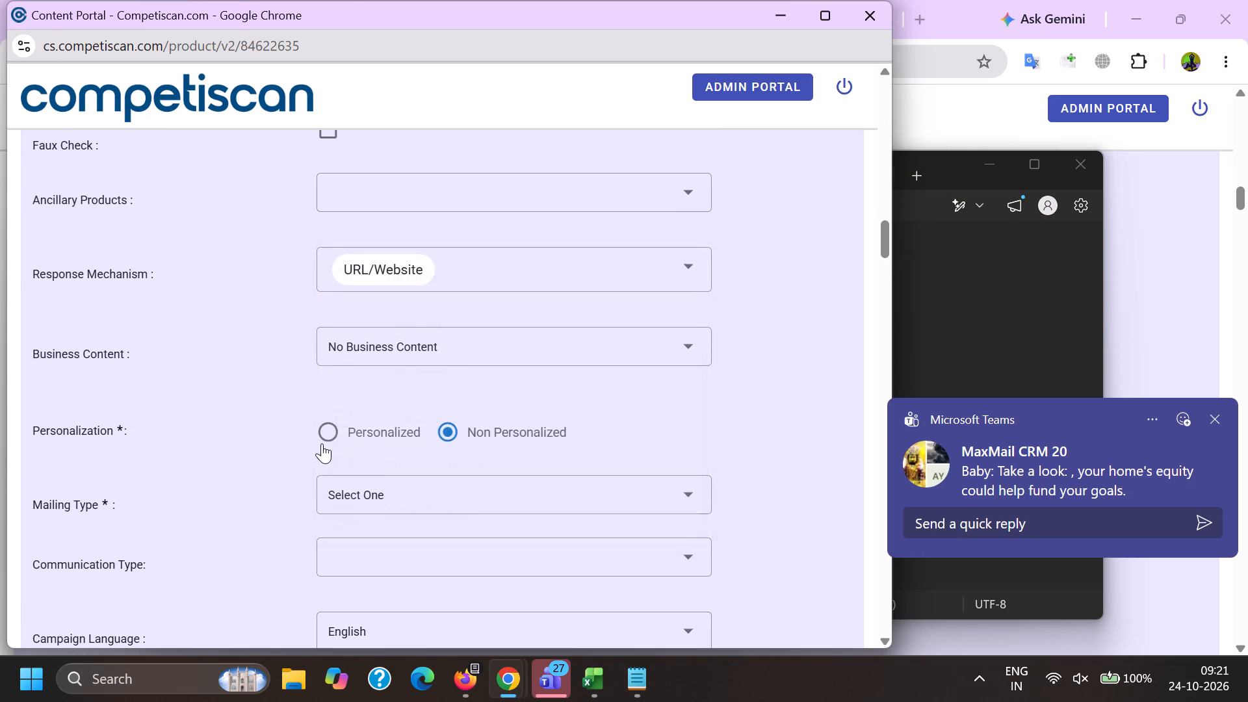
{"action": "left_click", "coordinate": [351, 479]}
{"action": "left_click", "coordinate": [367, 422]}
{"action": "left_click_drag", "start_coordinate": [248, 438], "coordinate": [270, 443]}
{"action": "left_click", "coordinate": [475, 436]}
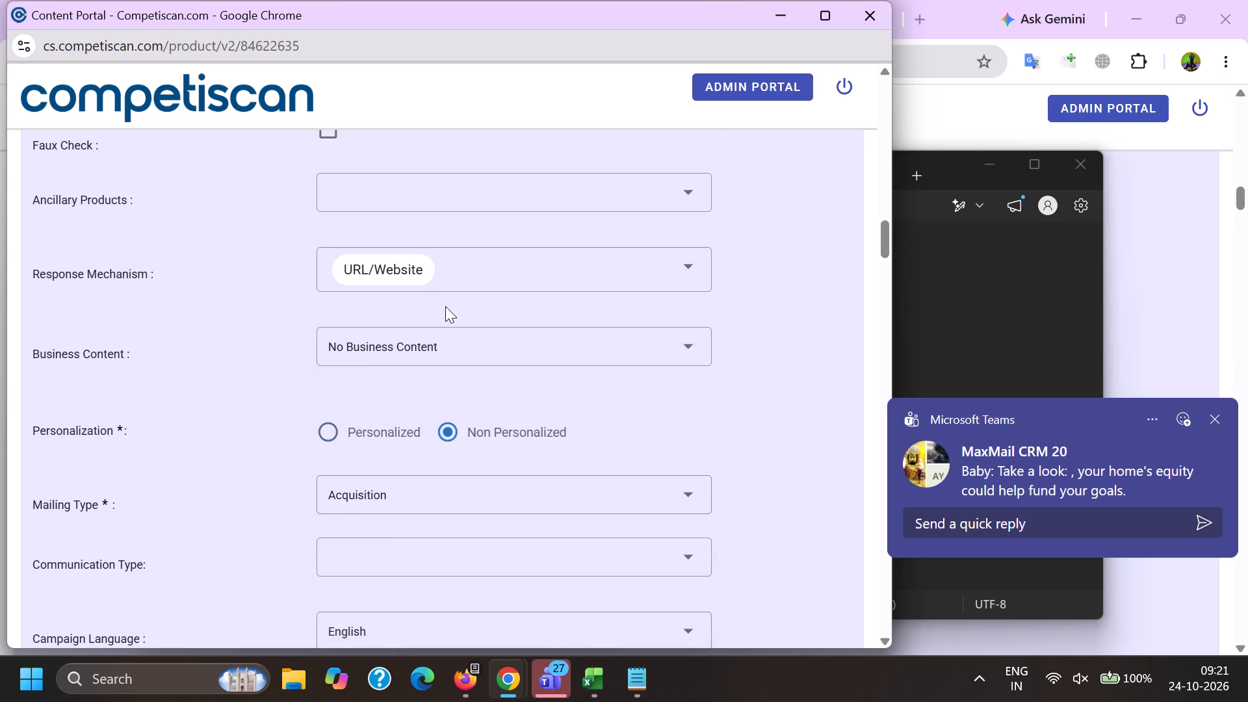
Set the product's Communication Type to Bonuses/Contests/Incentives, Co-Brand and Mobile Application.
{"action": "scroll", "coordinate": [445, 306], "scroll_direction": "down", "scroll_amount": 2}
{"action": "left_click", "coordinate": [370, 368]}
{"action": "scroll", "coordinate": [366, 274], "scroll_direction": "down", "scroll_amount": 1}
{"action": "left_click", "coordinate": [408, 410]}
{"action": "scroll", "coordinate": [406, 406], "scroll_direction": "down", "scroll_amount": 3}
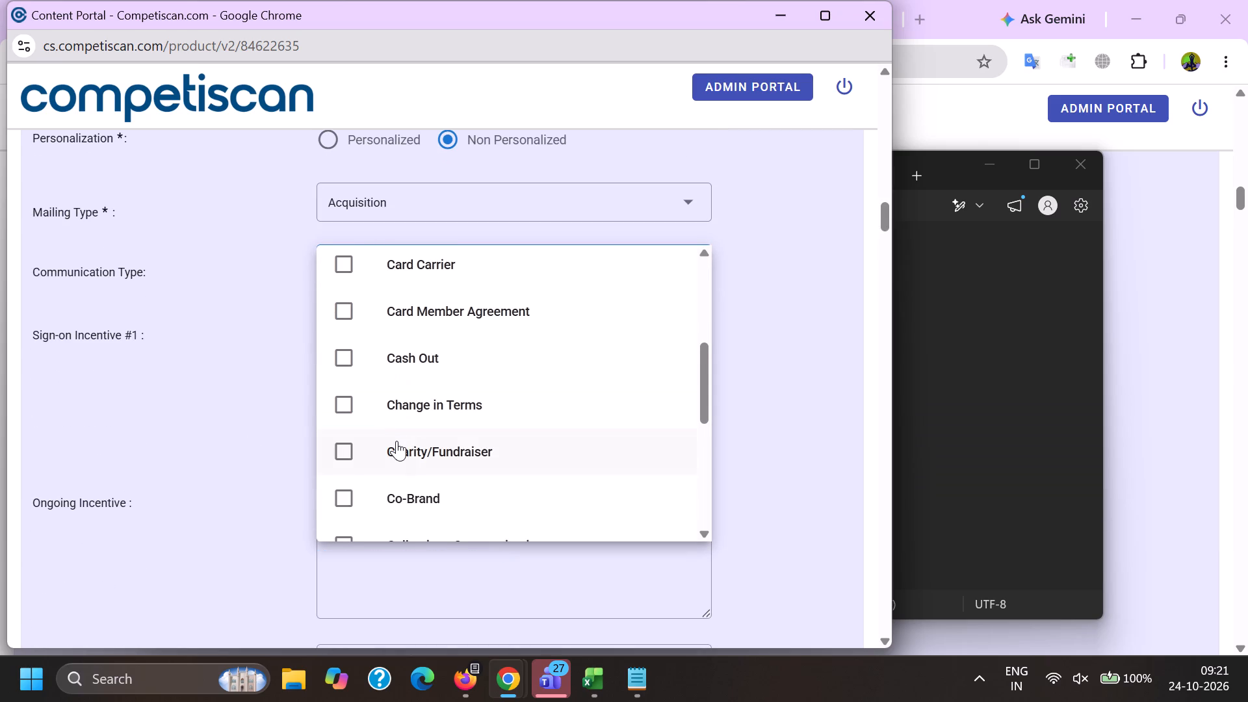
{"action": "left_click", "coordinate": [398, 491]}
{"action": "scroll", "coordinate": [385, 453], "scroll_direction": "down", "scroll_amount": 9}
{"action": "scroll", "coordinate": [411, 477], "scroll_direction": "up", "scroll_amount": 2}
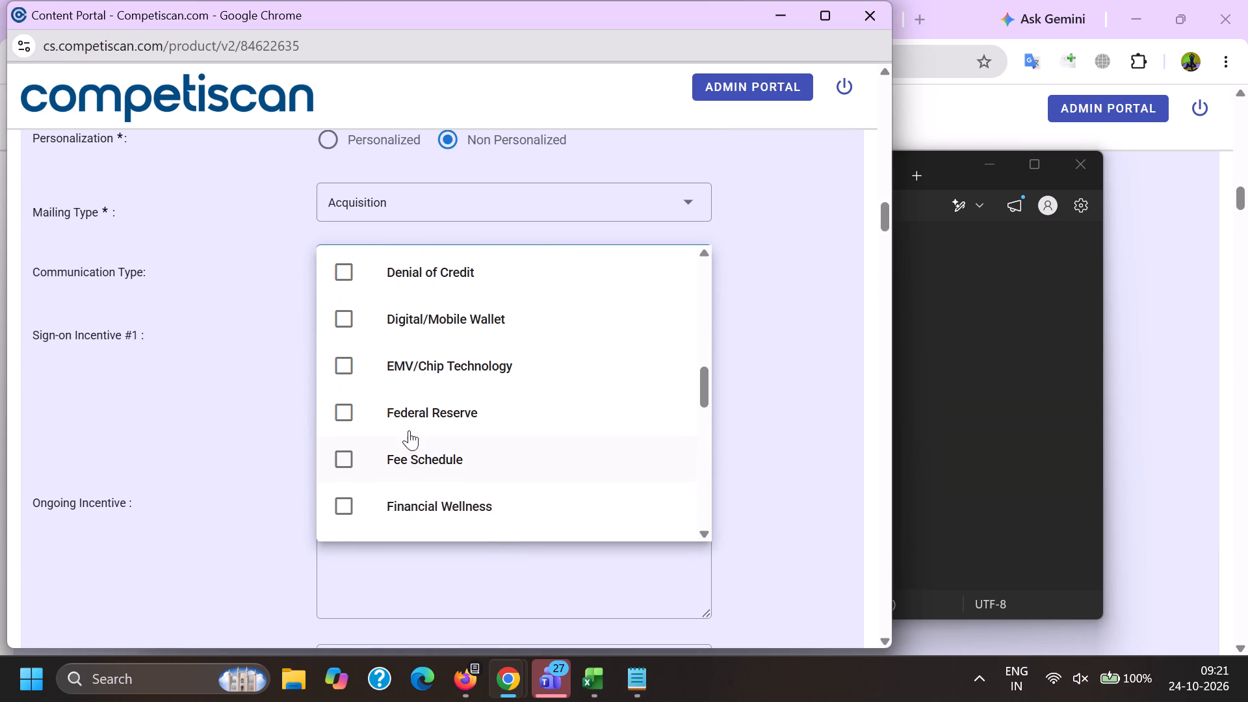
{"action": "scroll", "coordinate": [405, 395], "scroll_direction": "down", "scroll_amount": 3}
{"action": "left_click", "coordinate": [422, 488]}
{"action": "left_click", "coordinate": [266, 483]}
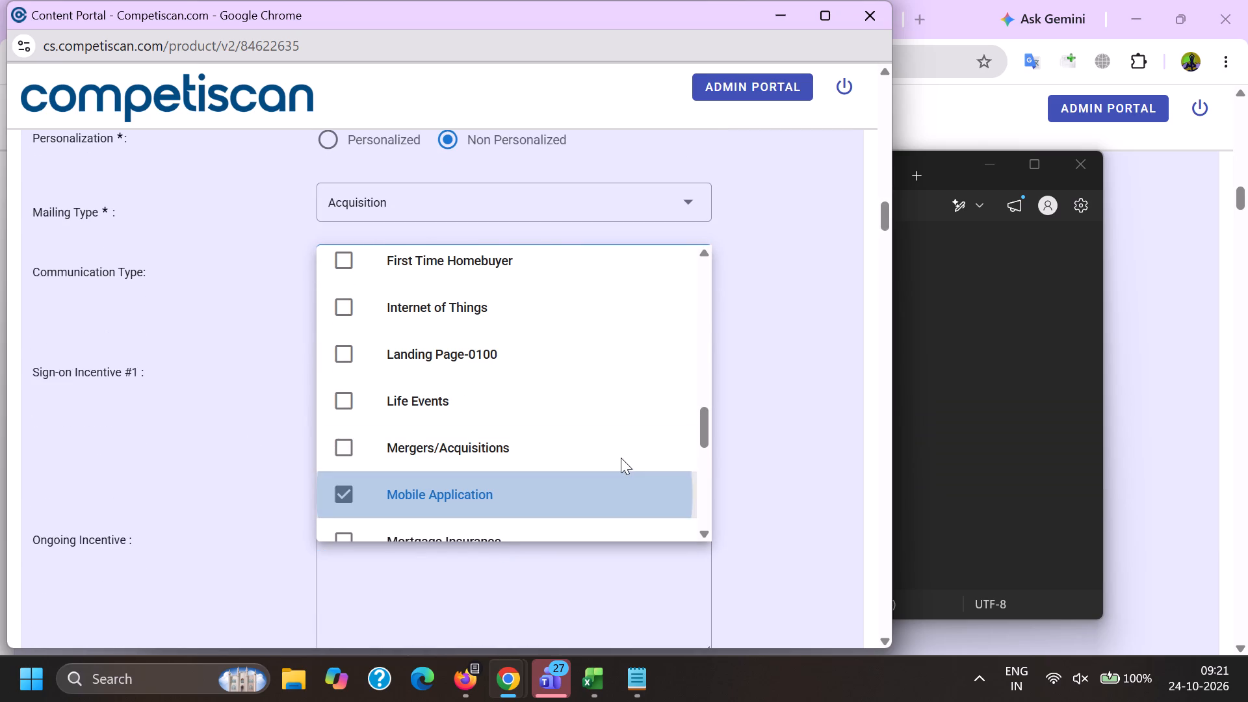
Copy "10% back in rewards during the first 30 days from account opening" from product 20918140 into 84622635's Sign-on Incentive #1.
{"action": "key", "text": "alt+Tab"}
{"action": "left_click", "coordinate": [1145, 372]}
{"action": "scroll", "coordinate": [877, 343], "scroll_direction": "down", "scroll_amount": 8}
{"action": "left_click_drag", "start_coordinate": [914, 311], "coordinate": [205, 187]}
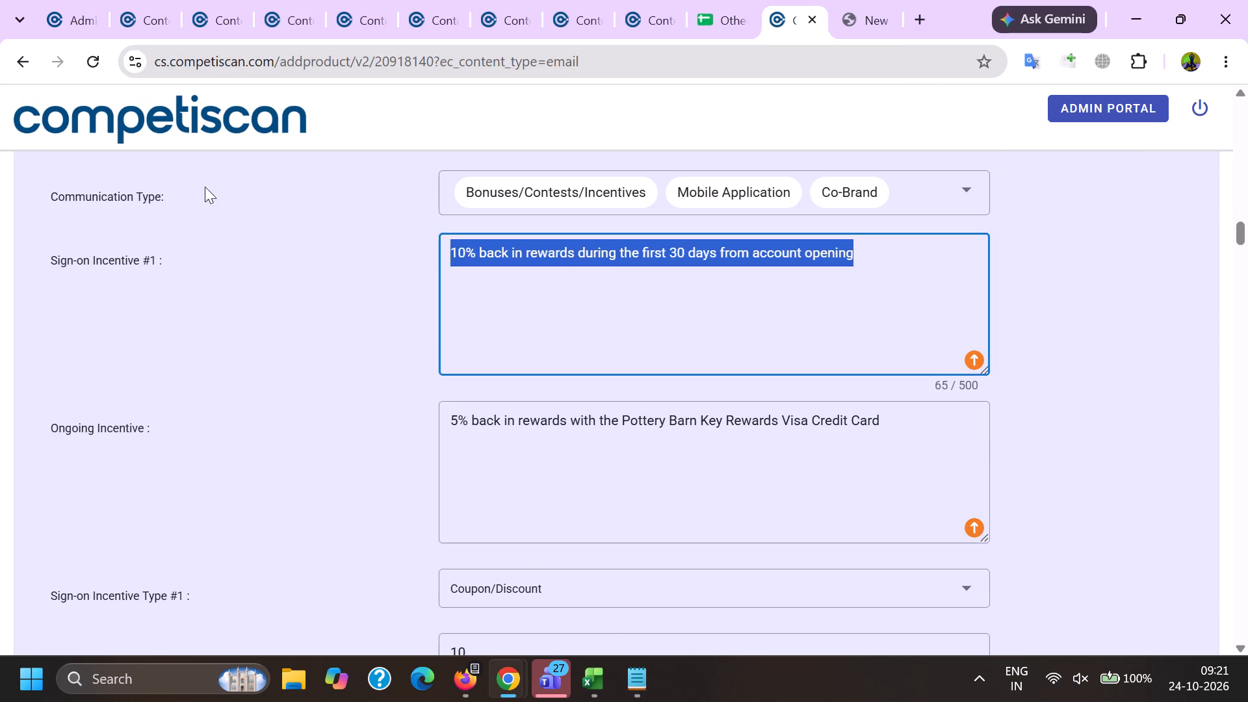
{"action": "left_click_drag", "start_coordinate": [205, 187], "coordinate": [206, 194]}
{"action": "key", "text": "ctrl+c"}
{"action": "key", "text": "alt+Tab"}
{"action": "key", "text": "alt+Tab"}
{"action": "key", "text": "alt+Tab"}
{"action": "left_click", "coordinate": [461, 390]}
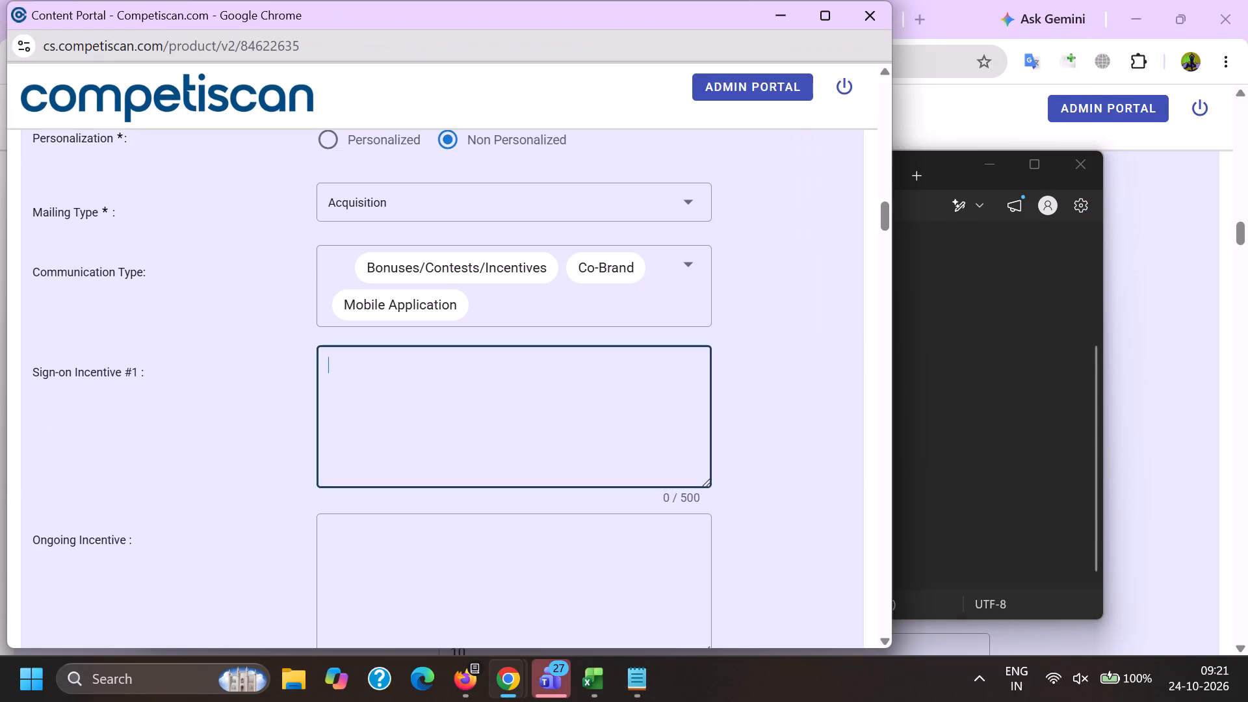
{"action": "key", "text": "ctrl+v"}
Copy "5% back in rewards with the Pottery Barn Key Rewards Visa Credit Card" from product 20918140 into 84622635's Ongoing Incentive.
{"action": "left_click", "coordinate": [478, 542], "text": "ctrl"}
{"action": "key", "text": "alt+Tab"}
{"action": "left_click", "coordinate": [1119, 384]}
{"action": "left_click_drag", "start_coordinate": [926, 460], "coordinate": [363, 360]}
{"action": "key", "text": "ctrl+c"}
{"action": "key", "text": "alt+Tab"}
{"action": "key", "text": "ctrl+v"}
{"action": "key", "text": "ctrl+z"}
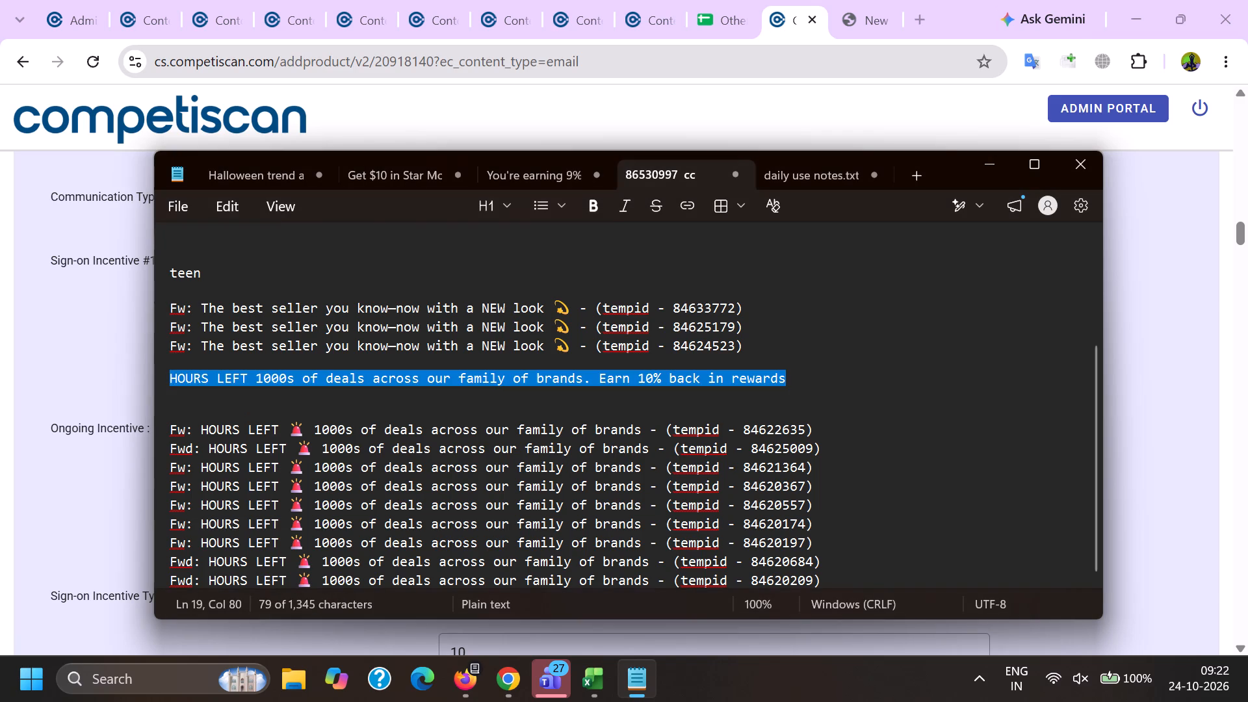
{"action": "key", "text": "alt+Tab"}
{"action": "key", "text": "alt+Tab"}
{"action": "key", "text": "ctrl+v"}
Choose Sign-on Incentive Type #1, set its value and max award to 10.00, and set its incentive window to 1 month.
{"action": "scroll", "coordinate": [392, 344], "scroll_direction": "down", "scroll_amount": 3}
{"action": "left_click", "coordinate": [380, 396]}
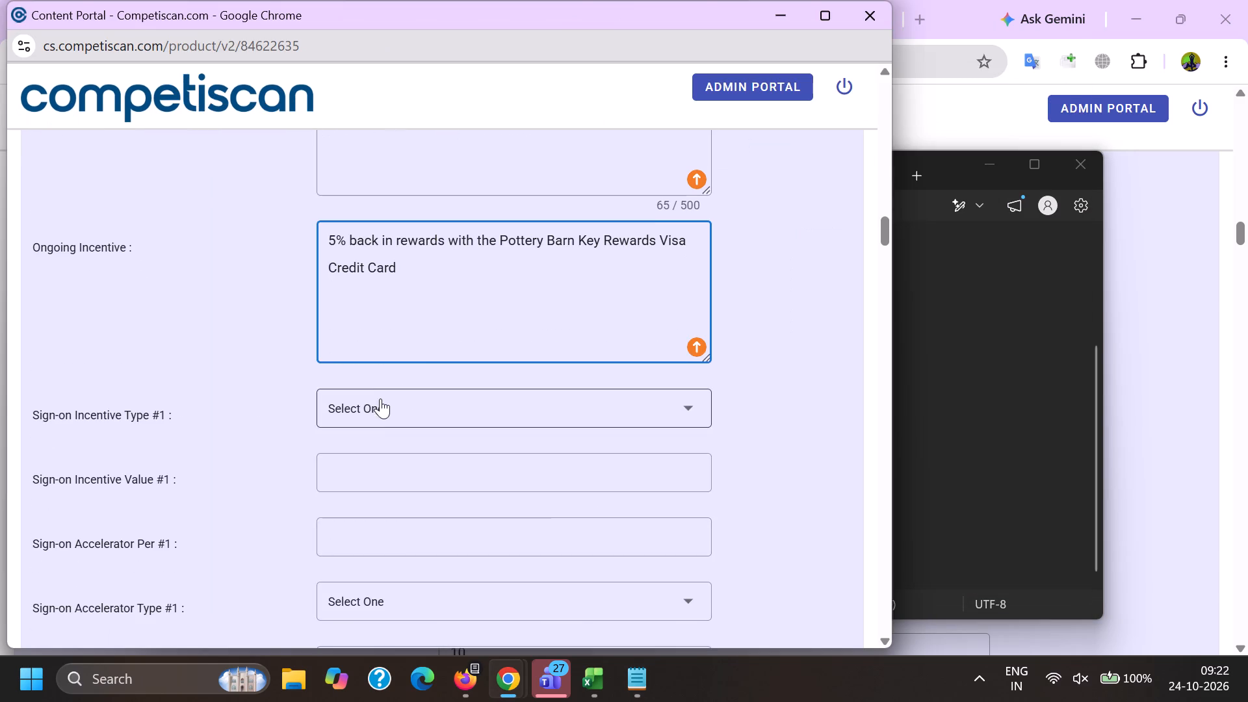
{"action": "scroll", "coordinate": [378, 406], "scroll_direction": "down", "scroll_amount": 6}
{"action": "left_click", "coordinate": [385, 506]}
{"action": "left_click_drag", "start_coordinate": [261, 461], "coordinate": [290, 467]}
{"action": "left_click", "coordinate": [386, 476]}
{"action": "type", "text": "10.00"}
{"action": "key", "text": "Tab"}
{"action": "key", "text": "Tab"}
{"action": "key", "text": "Tab"}
{"action": "type", "text": "10.00"}
{"action": "key", "text": "Tab"}
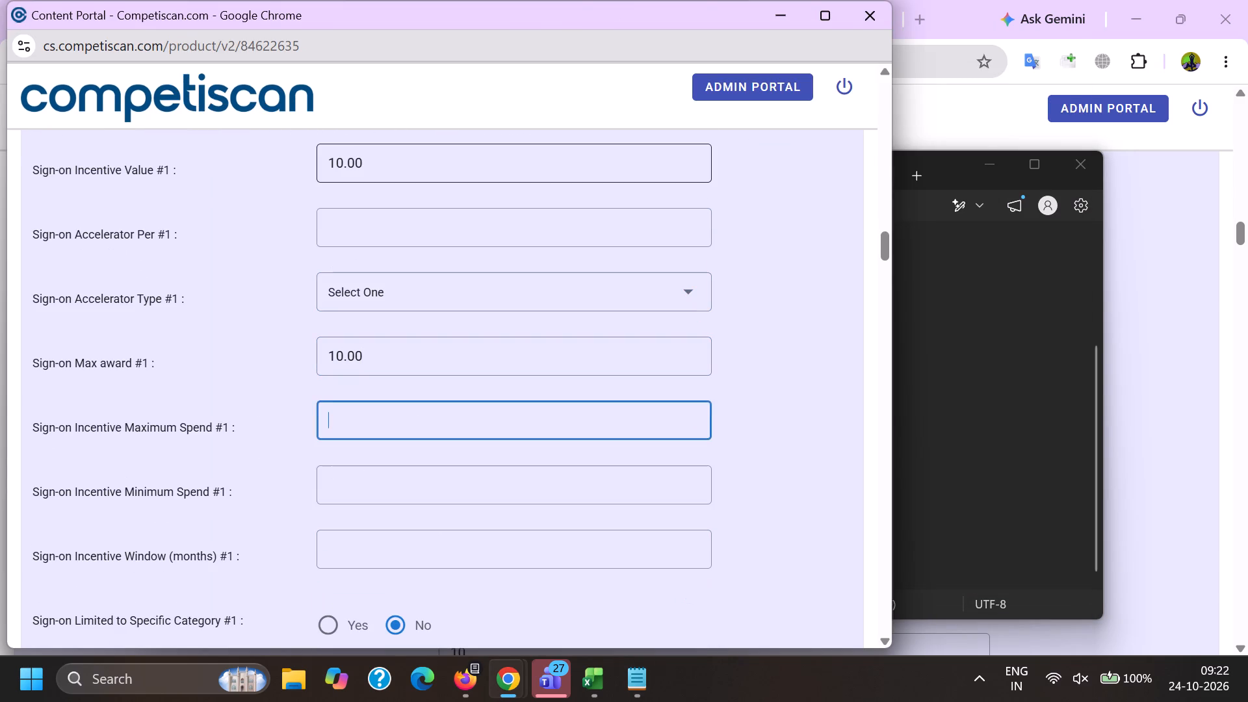
{"action": "key", "text": "Tab"}
{"action": "key", "text": "Tab"}
{"action": "key", "text": "1"}
{"action": "scroll", "coordinate": [387, 476], "scroll_direction": "down", "scroll_amount": 3}
{"action": "left_click", "coordinate": [340, 402]}
{"action": "scroll", "coordinate": [340, 403], "scroll_direction": "down", "scroll_amount": 13}
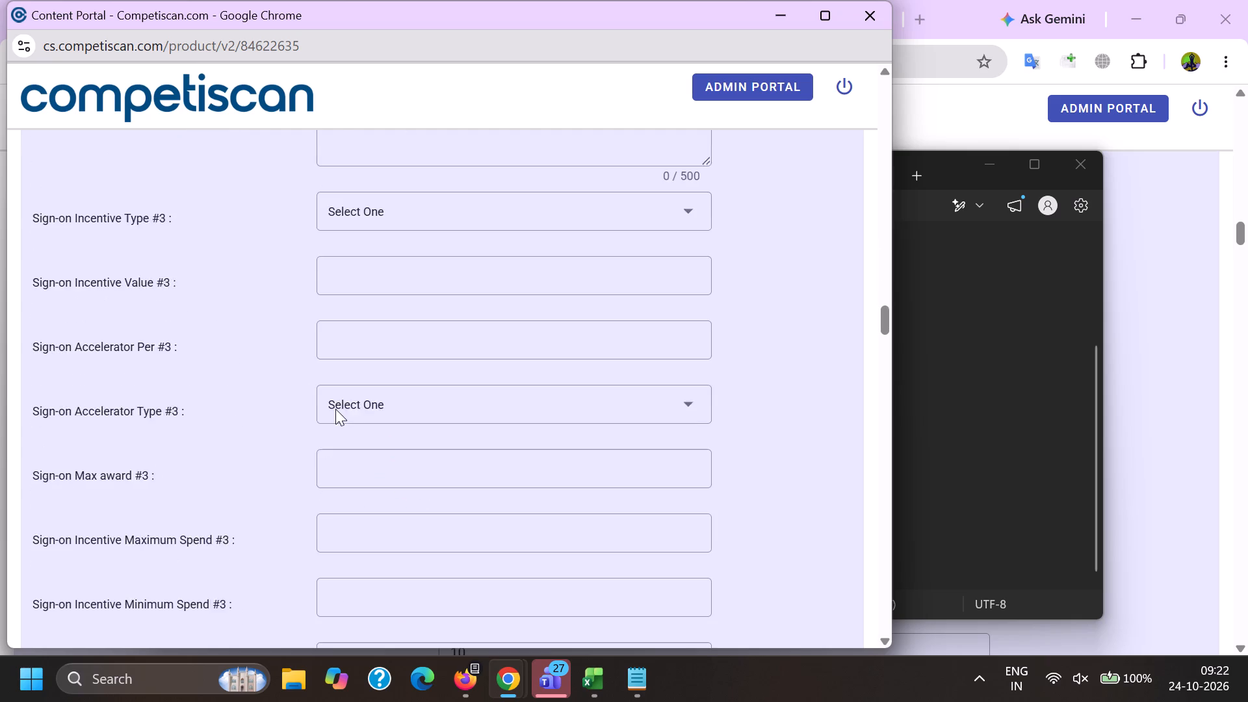
Mark Reward Program as Yes and set Application Type to Invitation to Apply, Card Network to Visa and Primary Card Level to Visa Signature.
{"action": "scroll", "coordinate": [320, 411], "scroll_direction": "down", "scroll_amount": 11}
{"action": "left_click", "coordinate": [321, 276]}
{"action": "scroll", "coordinate": [328, 389], "scroll_direction": "up", "scroll_amount": 2}
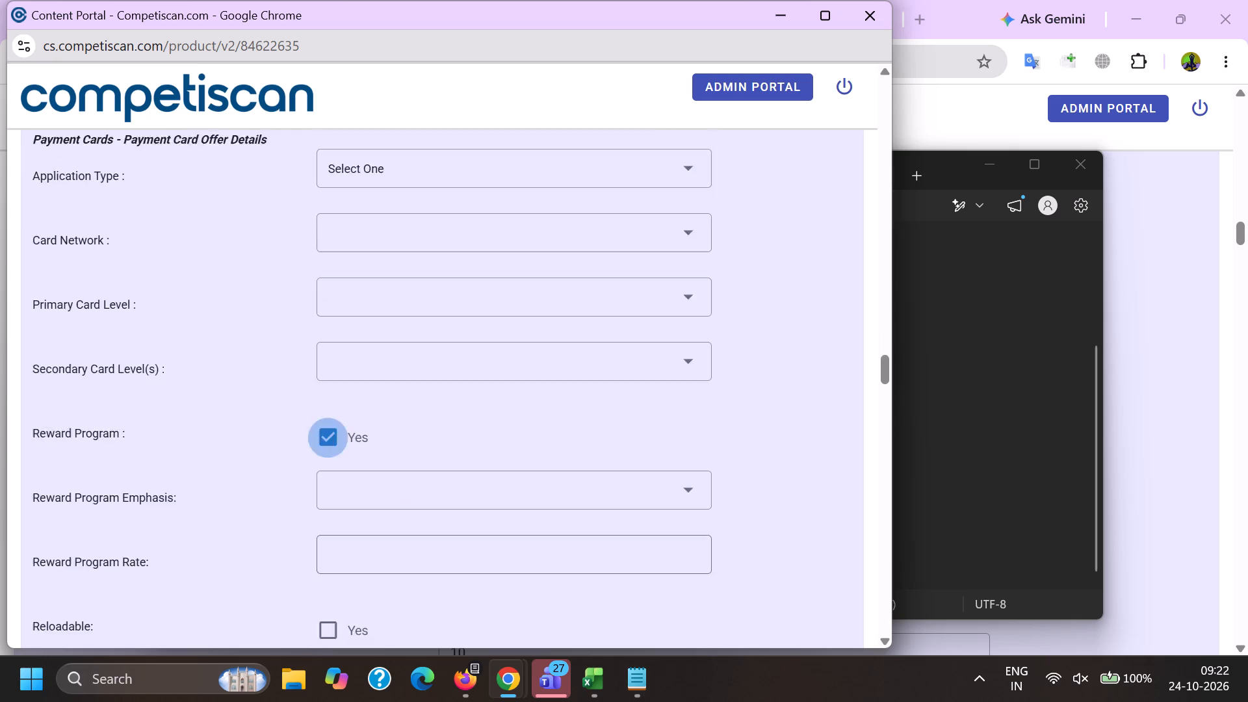
{"action": "left_click", "coordinate": [357, 209]}
{"action": "left_click", "coordinate": [393, 301]}
{"action": "left_click_drag", "start_coordinate": [180, 306], "coordinate": [210, 306]}
{"action": "left_click", "coordinate": [356, 276]}
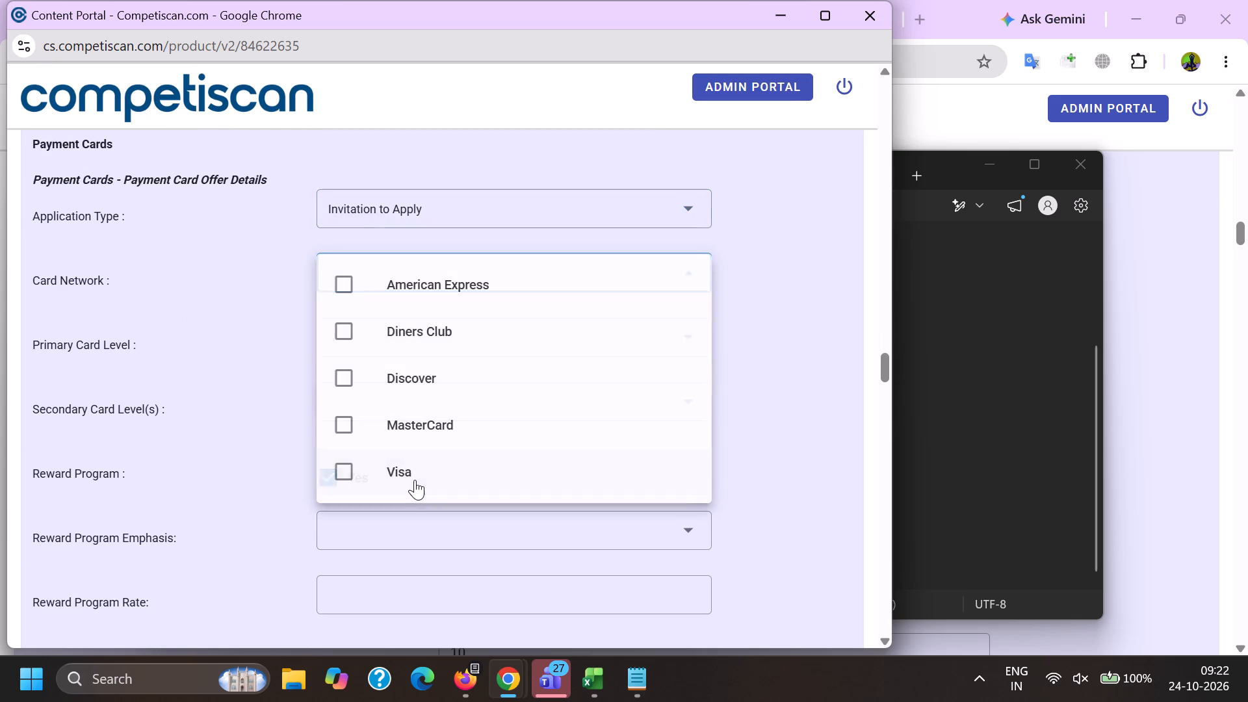
{"action": "left_click", "coordinate": [413, 476]}
{"action": "left_click_drag", "start_coordinate": [241, 446], "coordinate": [257, 445]}
{"action": "left_click", "coordinate": [349, 352]}
{"action": "scroll", "coordinate": [396, 247], "scroll_direction": "up", "scroll_amount": 1}
{"action": "scroll", "coordinate": [396, 257], "scroll_direction": "down", "scroll_amount": 8}
{"action": "left_click", "coordinate": [437, 532]}
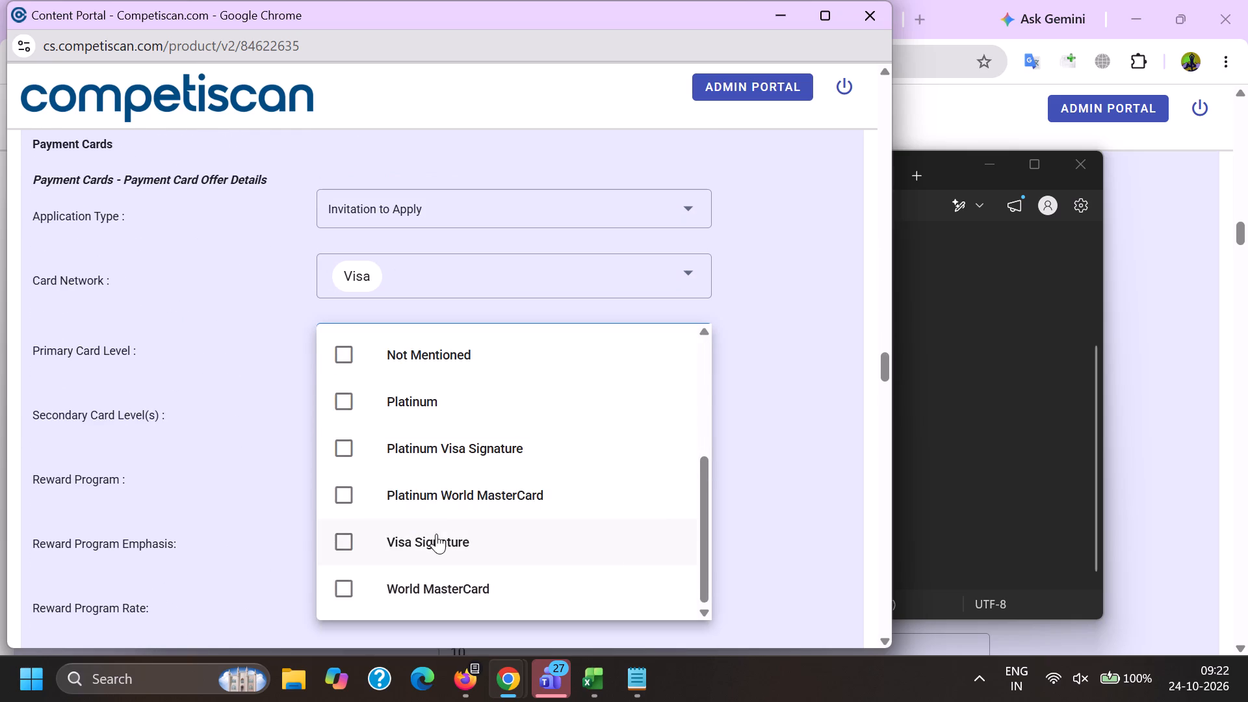
{"action": "left_click", "coordinate": [261, 508]}
{"action": "left_click", "coordinate": [247, 419]}
Tick Credit Card Mentioned in the retail credit section and submit the form for product 84622635.
{"action": "key", "text": "End"}
{"action": "left_click", "coordinate": [337, 331]}
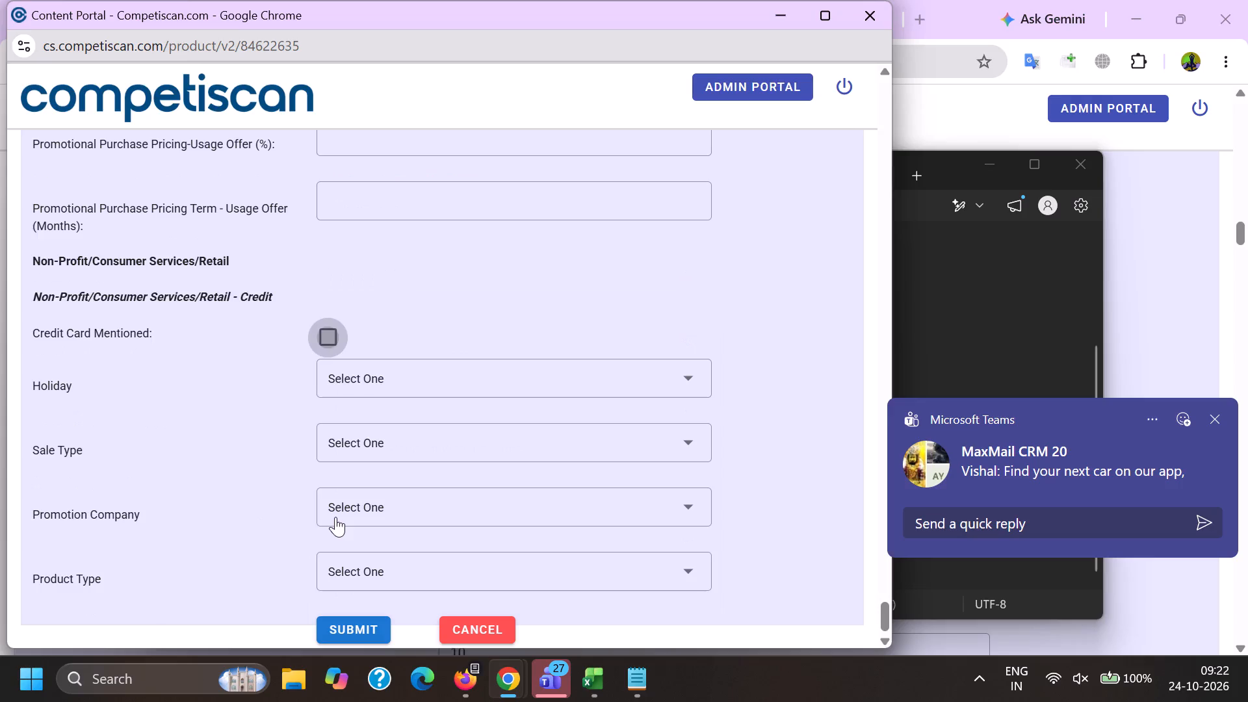
{"action": "left_click", "coordinate": [341, 627]}
{"action": "left_click", "coordinate": [1126, 327]}
{"action": "left_click", "coordinate": [313, 0]}
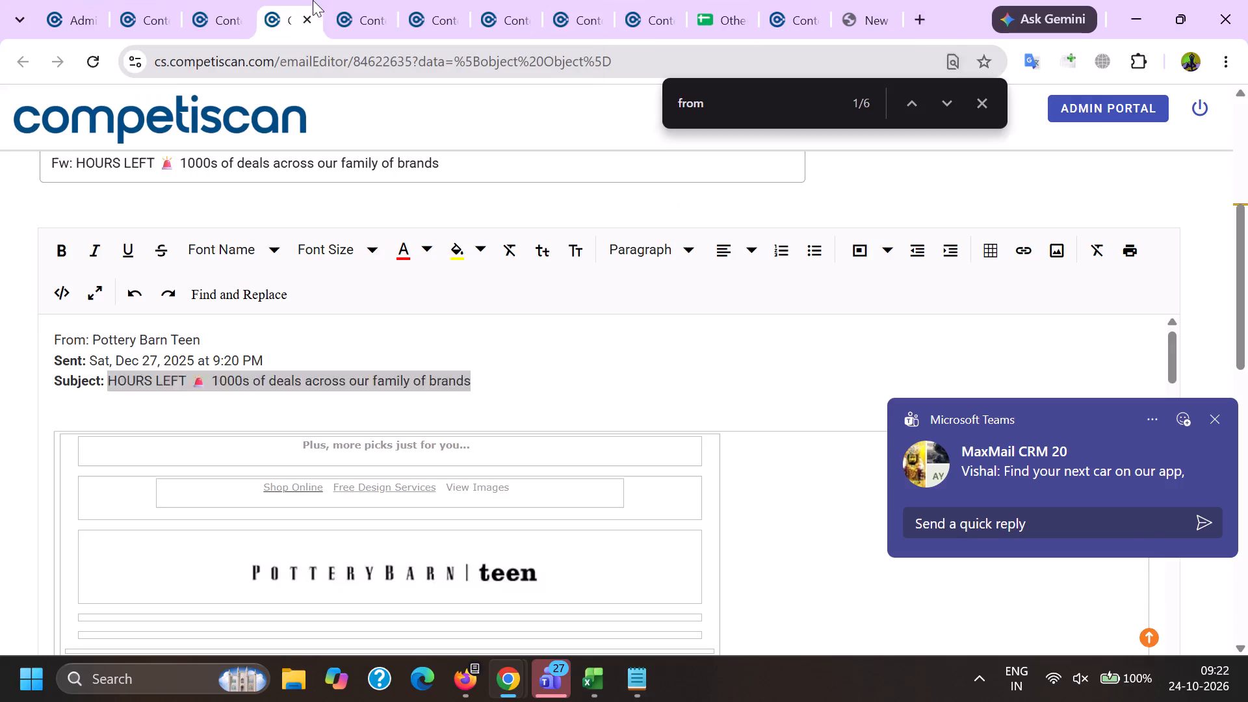
{"action": "left_click", "coordinate": [354, 0]}
{"action": "left_click", "coordinate": [368, 53]}
{"action": "left_click_drag", "start_coordinate": [368, 53], "coordinate": [368, 64]}
{"action": "key", "text": "ctrl+c"}
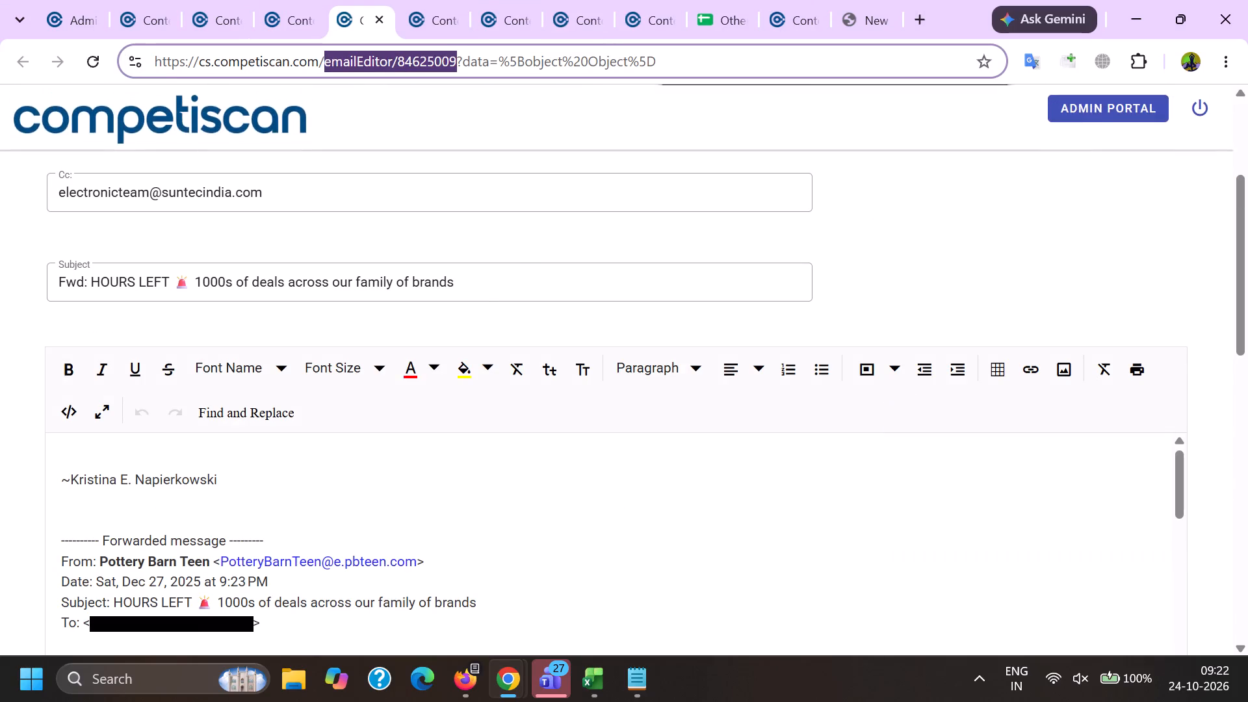
{"action": "double_click", "coordinate": [433, 63]}
{"action": "key", "text": "ctrl+c"}
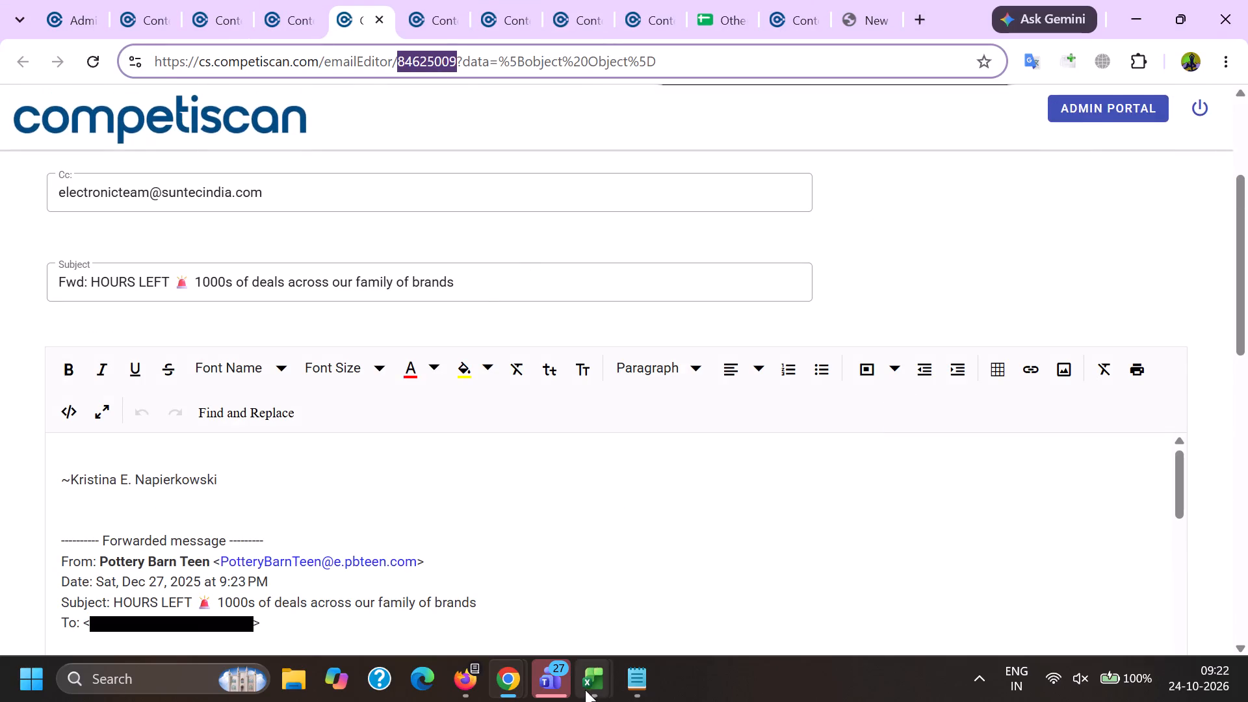
{"action": "left_click", "coordinate": [586, 690]}
{"action": "left_click", "coordinate": [733, 601]}
{"action": "key", "text": "ctrl+v"}
{"action": "left_click", "coordinate": [189, 440]}
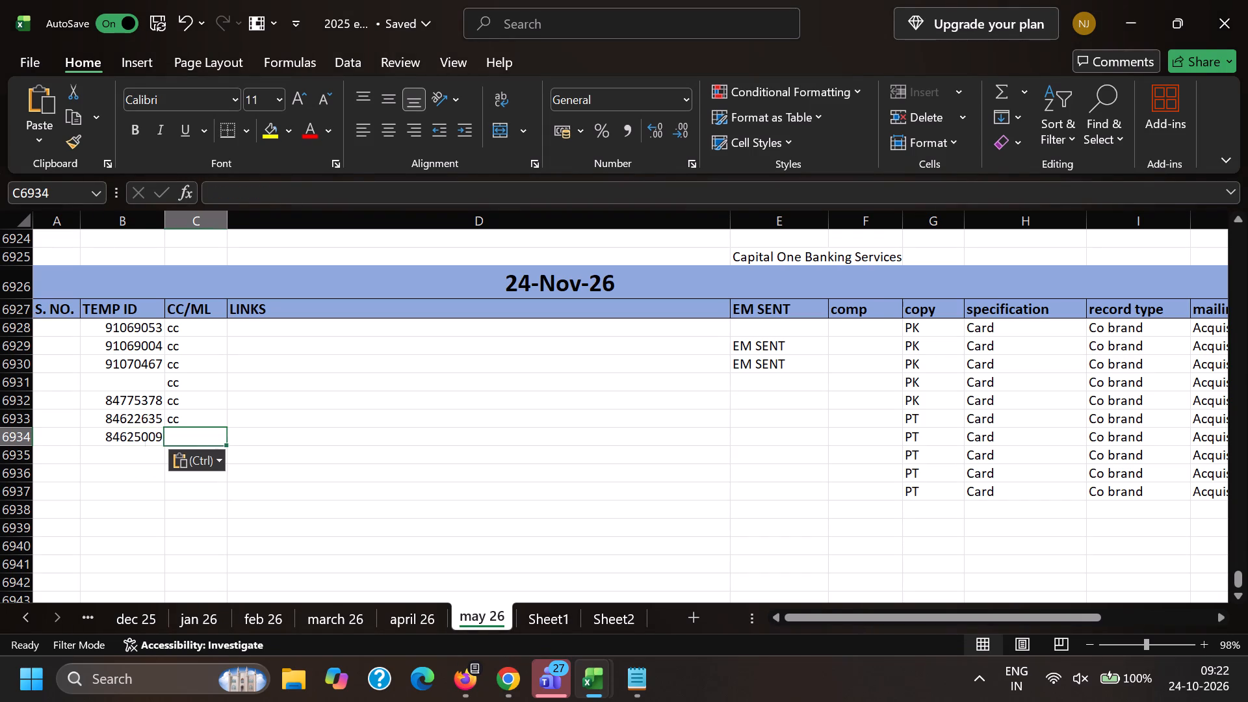
{"action": "type", "text": "cc"}
{"action": "key", "text": "Right"}
{"action": "key", "text": "Right"}
{"action": "key", "text": "Right"}
{"action": "key", "text": "Right"}
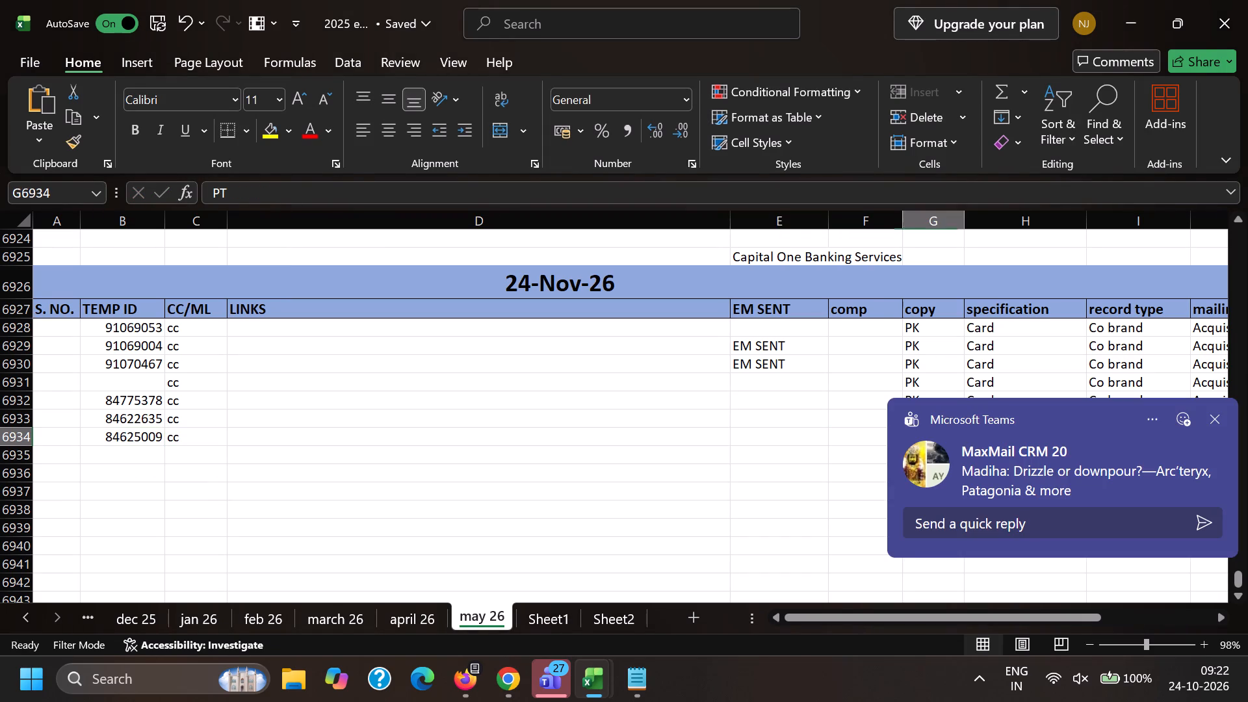
Delete the forwarder's signature, the Forwarded message line, the sender's email address and the To line from email 84625009's header.
{"action": "key", "text": "alt+Tab"}
{"action": "left_click_drag", "start_coordinate": [290, 538], "coordinate": [3, 363]}
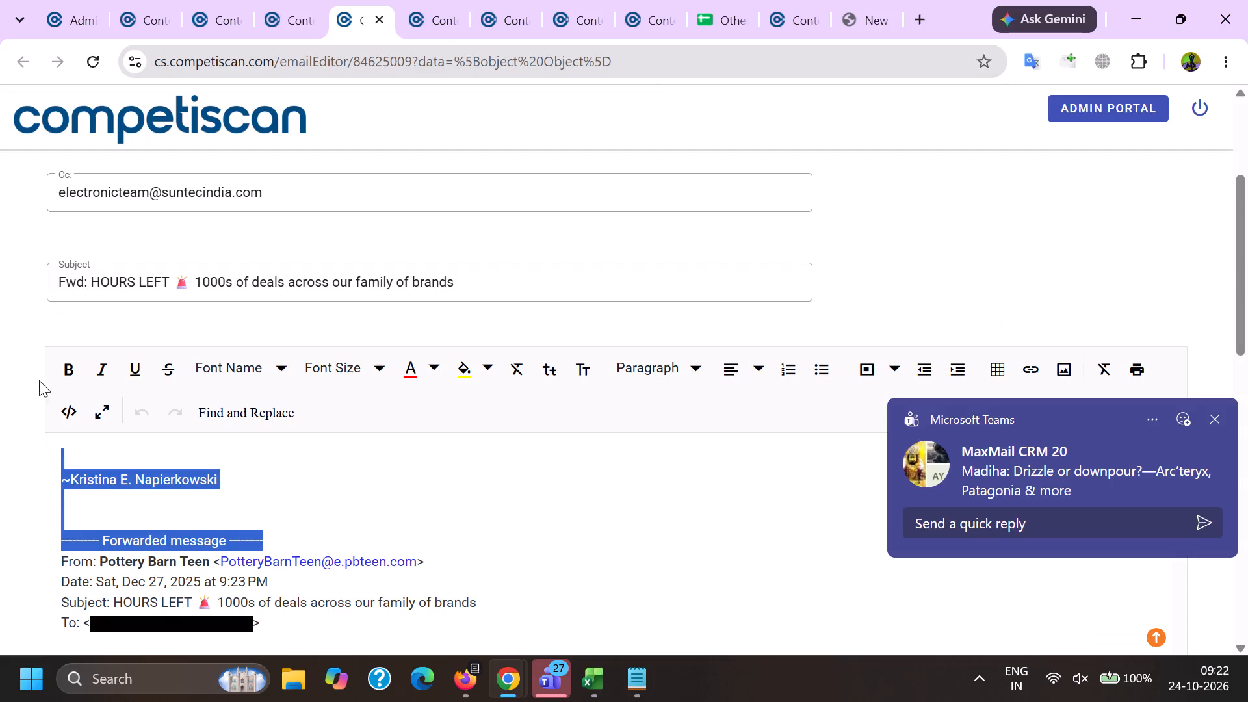
{"action": "key", "text": "BackSpace"}
{"action": "left_click_drag", "start_coordinate": [216, 471], "coordinate": [488, 470]}
{"action": "key", "text": "BackSpace"}
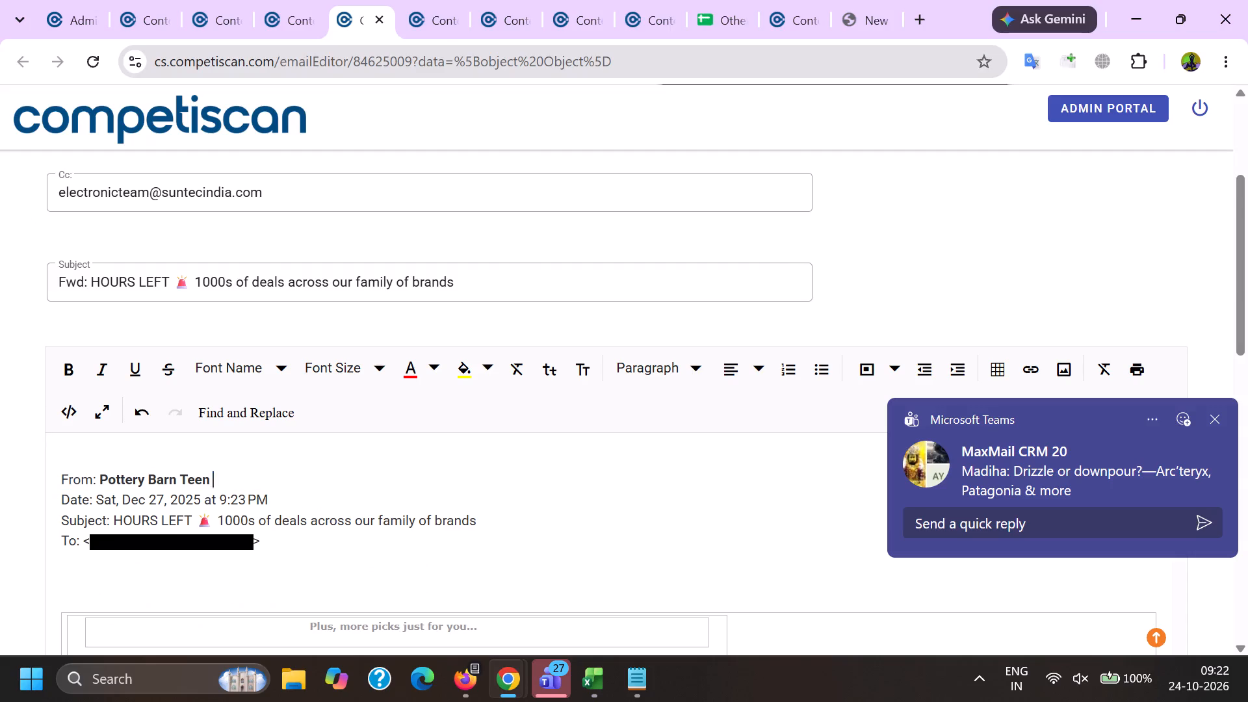
{"action": "left_click_drag", "start_coordinate": [346, 567], "coordinate": [29, 544]}
{"action": "key", "text": "BackSpace"}
Remove the hyperlinks from View Images and from the promotional image above the Follow us on social bar.
{"action": "scroll", "coordinate": [434, 357], "scroll_direction": "down", "scroll_amount": 2}
{"action": "left_click", "coordinate": [470, 435]}
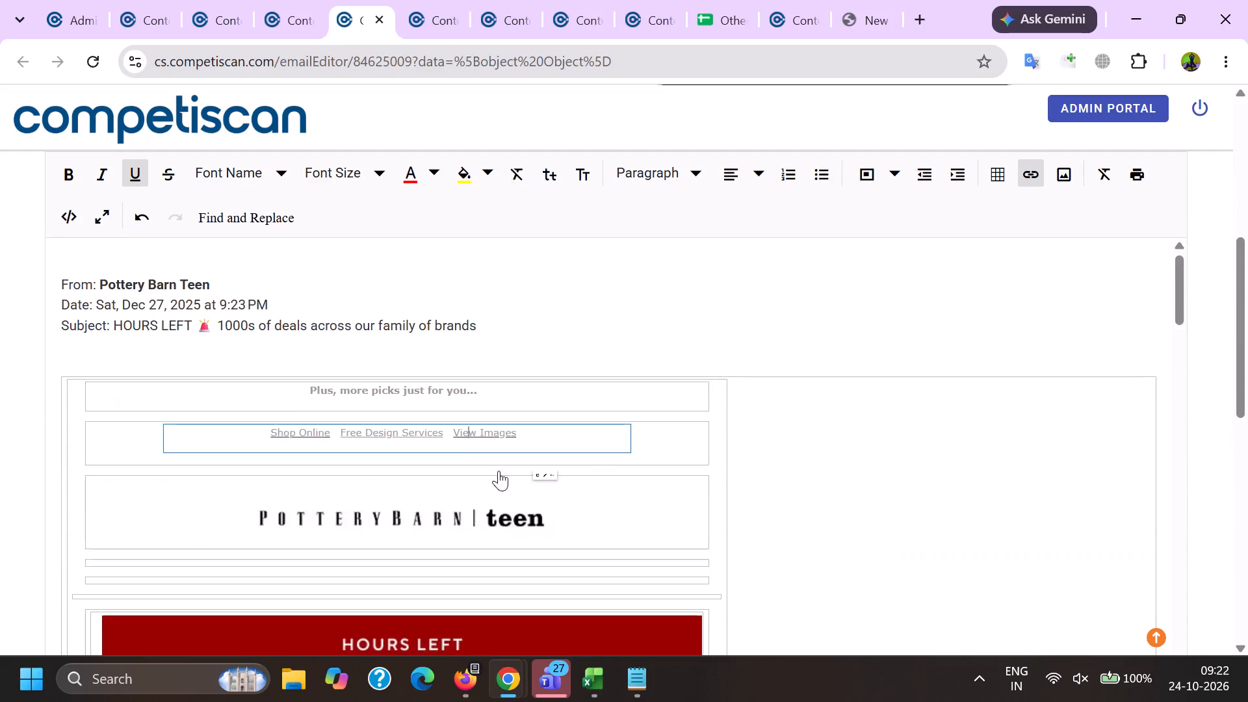
{"action": "left_click", "coordinate": [580, 473]}
{"action": "scroll", "coordinate": [448, 493], "scroll_direction": "down", "scroll_amount": 20}
{"action": "scroll", "coordinate": [448, 493], "scroll_direction": "down", "scroll_amount": 8}
{"action": "scroll", "coordinate": [376, 452], "scroll_direction": "up", "scroll_amount": 1}
{"action": "scroll", "coordinate": [386, 461], "scroll_direction": "down", "scroll_amount": 15}
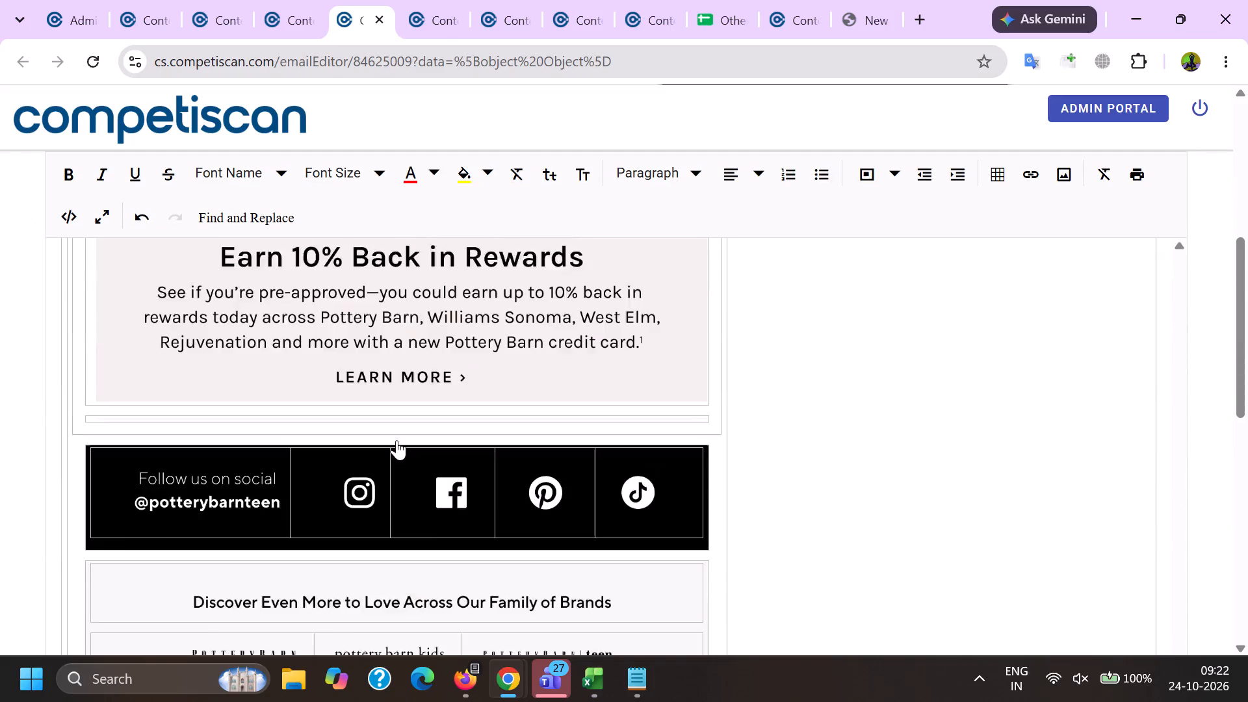
{"action": "scroll", "coordinate": [391, 491], "scroll_direction": "up", "scroll_amount": 6}
{"action": "left_click", "coordinate": [322, 438]}
{"action": "left_click", "coordinate": [350, 335]}
{"action": "scroll", "coordinate": [350, 339], "scroll_direction": "down", "scroll_amount": 5}
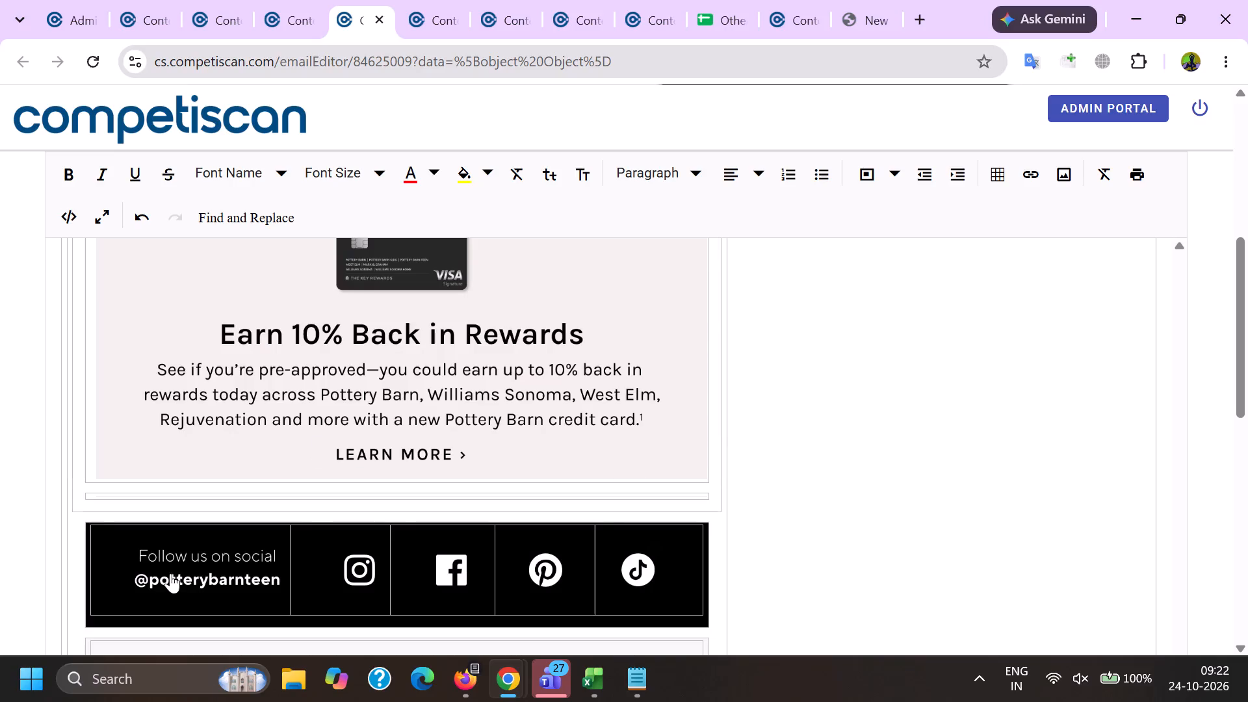
{"action": "left_click", "coordinate": [170, 573]}
{"action": "left_click", "coordinate": [158, 505]}
{"action": "left_click", "coordinate": [389, 599]}
{"action": "left_click", "coordinate": [359, 499]}
{"action": "left_click", "coordinate": [435, 577]}
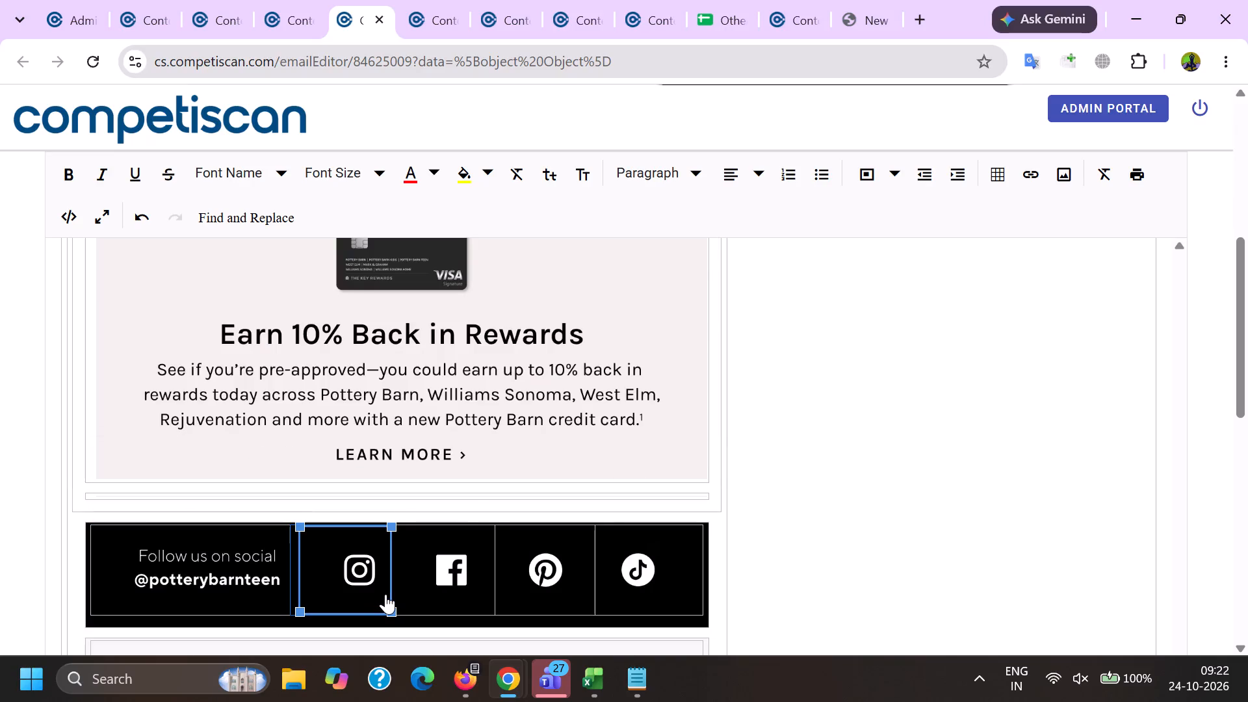
{"action": "left_click", "coordinate": [457, 491]}
{"action": "left_click", "coordinate": [534, 564]}
{"action": "left_click", "coordinate": [570, 489]}
{"action": "left_click", "coordinate": [629, 572]}
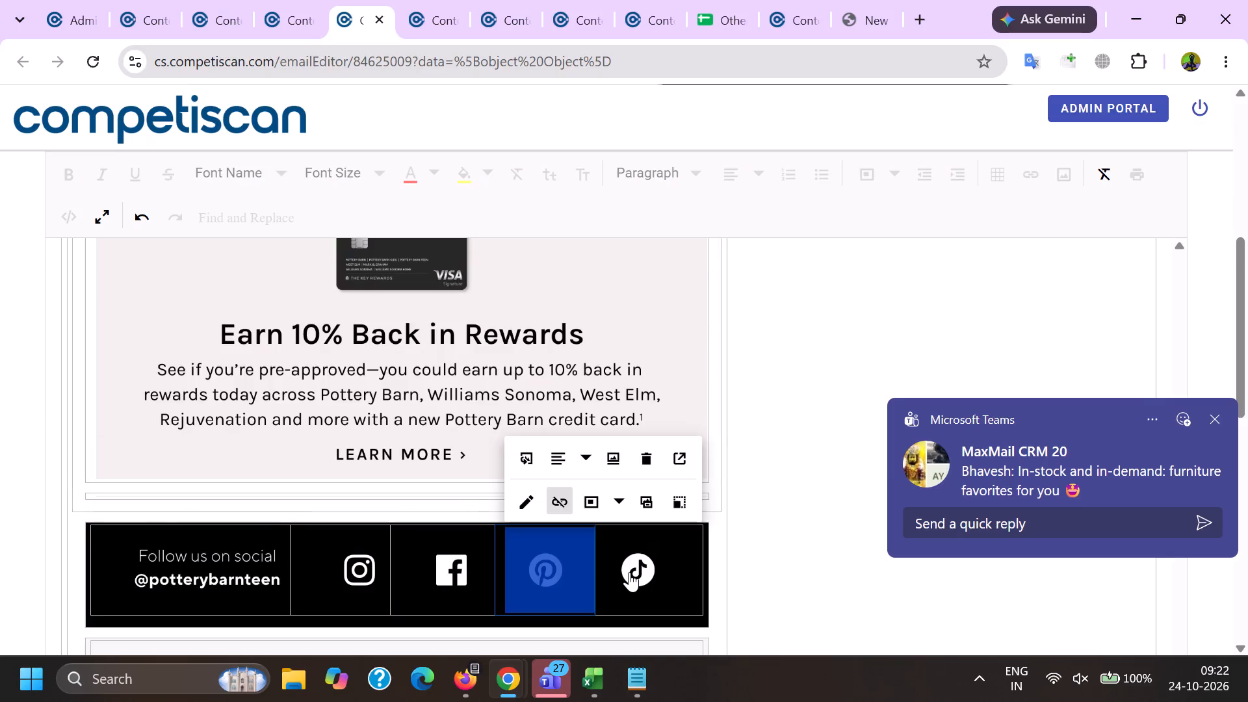
{"action": "left_click", "coordinate": [664, 497]}
In the email footer, delete the sender's and recipient's email addresses and unlink the unsubscribe "Click here" text.
{"action": "scroll", "coordinate": [372, 456], "scroll_direction": "down", "scroll_amount": 7}
{"action": "scroll", "coordinate": [382, 585], "scroll_direction": "down", "scroll_amount": 2}
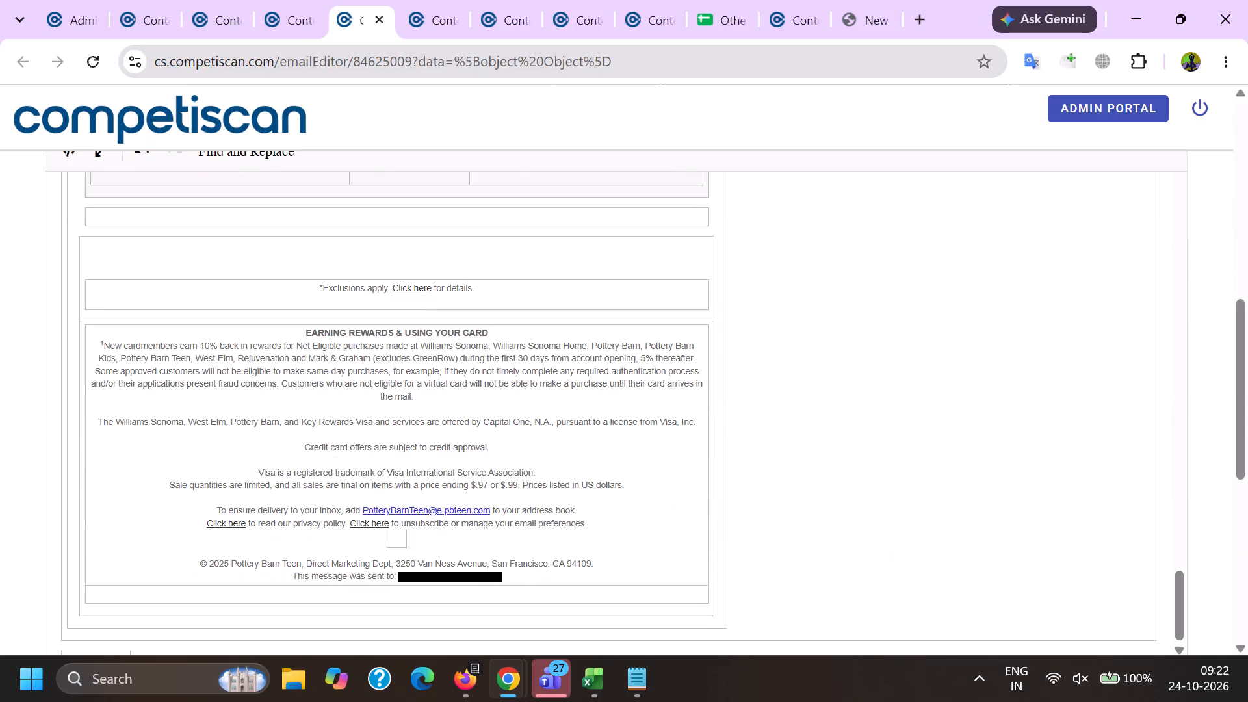
{"action": "left_click_drag", "start_coordinate": [359, 512], "coordinate": [493, 512]}
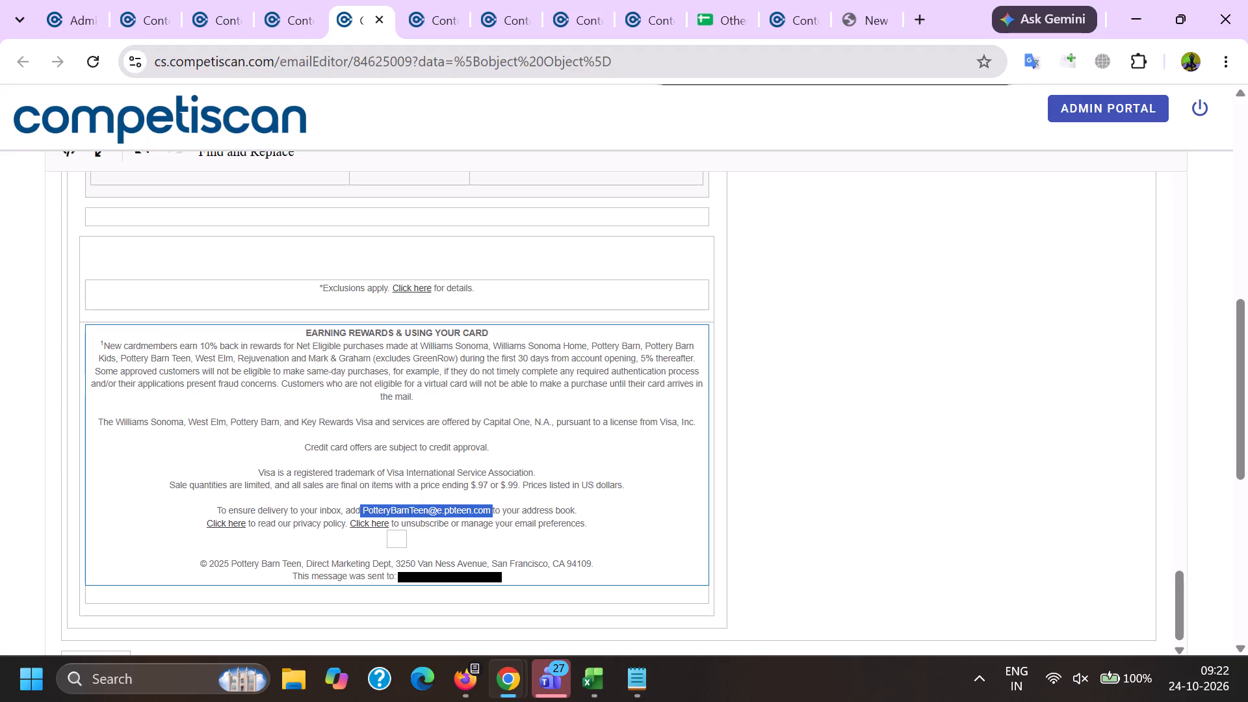
{"action": "key", "text": "BackSpace"}
{"action": "key", "text": "space"}
{"action": "left_click_drag", "start_coordinate": [396, 556], "coordinate": [398, 556]}
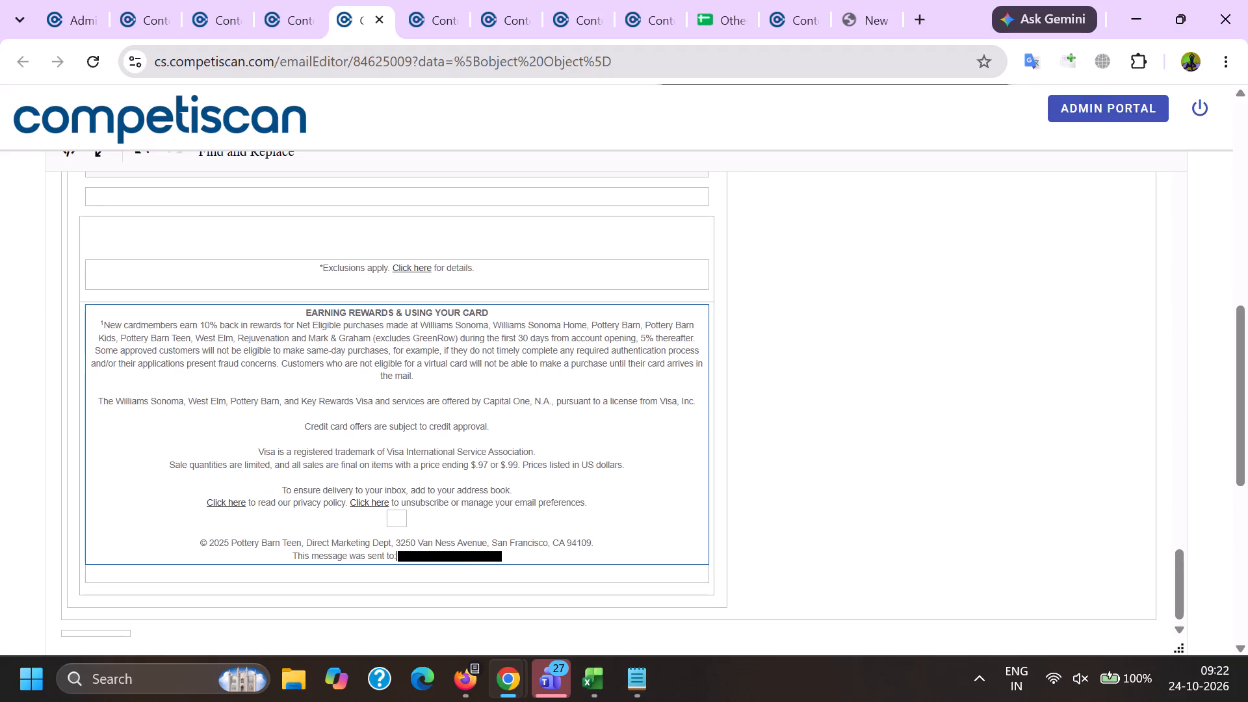
{"action": "left_click_drag", "start_coordinate": [398, 556], "coordinate": [547, 551]}
{"action": "key", "text": "BackSpace"}
{"action": "left_click", "coordinate": [357, 499]}
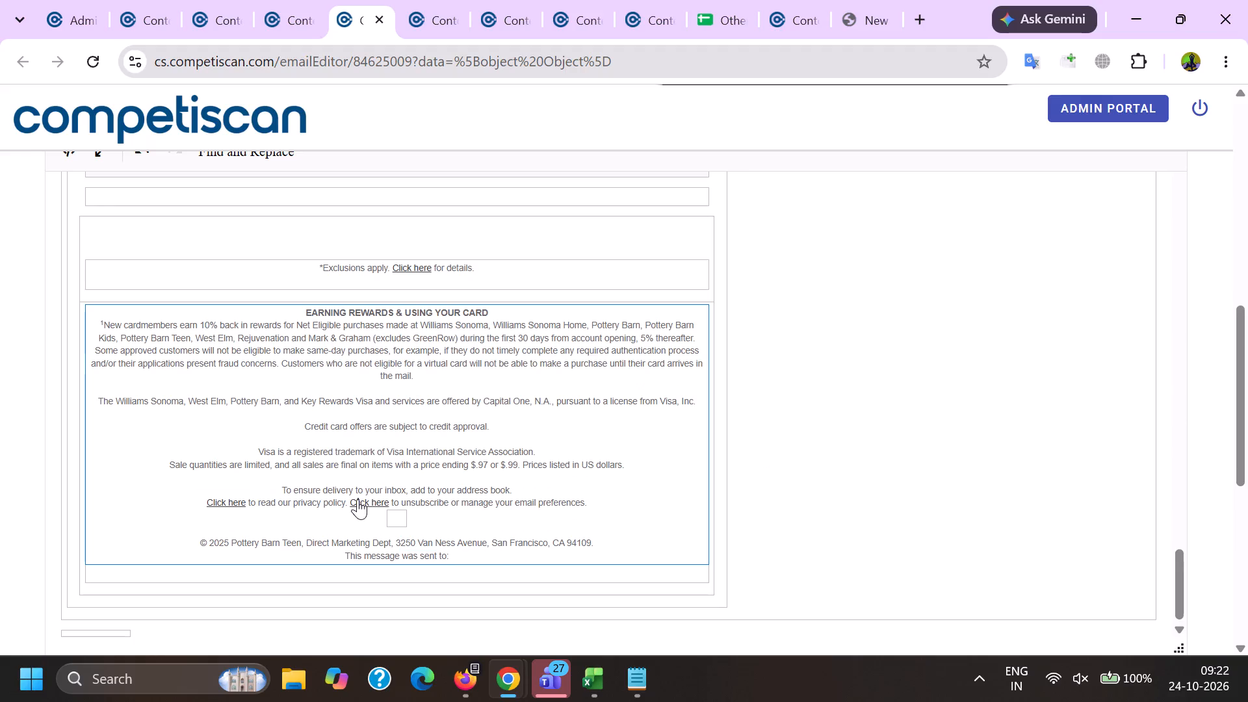
{"action": "left_click", "coordinate": [449, 538]}
Save the product info for the cleaned email 84625009.
{"action": "scroll", "coordinate": [438, 478], "scroll_direction": "down", "scroll_amount": 8}
{"action": "left_click", "coordinate": [433, 486]}
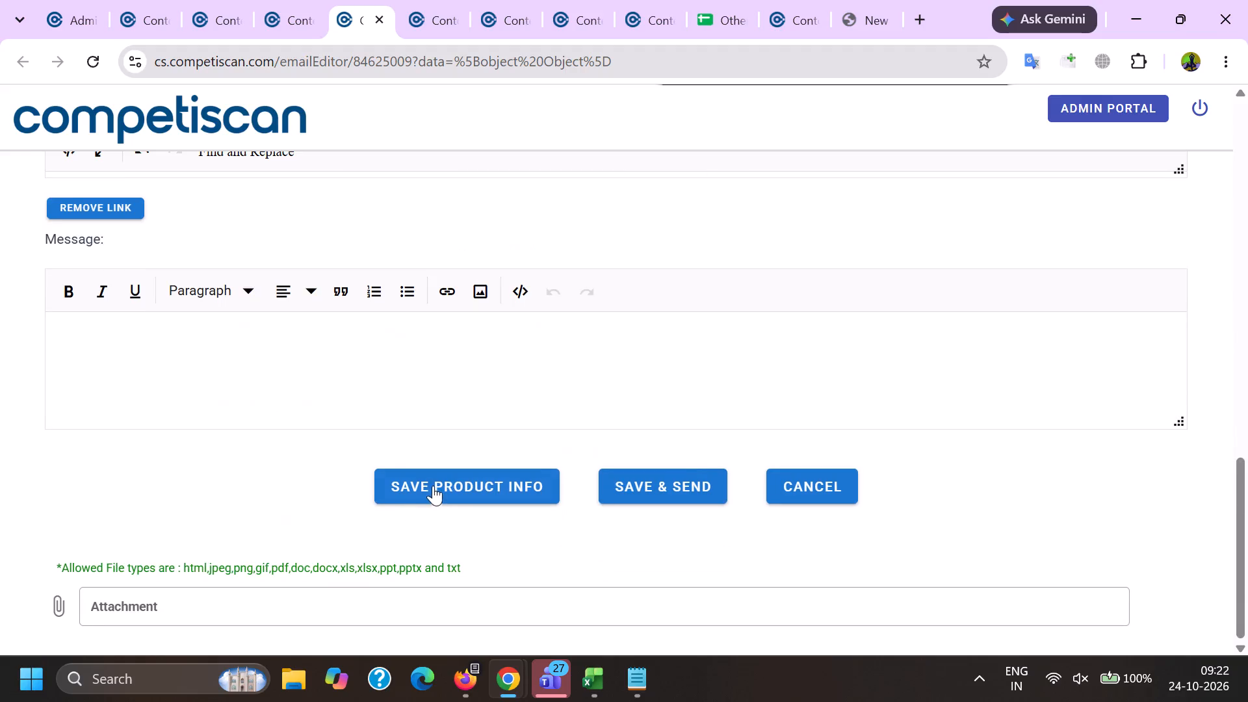
{"action": "left_click", "coordinate": [625, 405]}
{"action": "left_click", "coordinate": [447, 0]}
{"action": "left_click", "coordinate": [350, 0]}
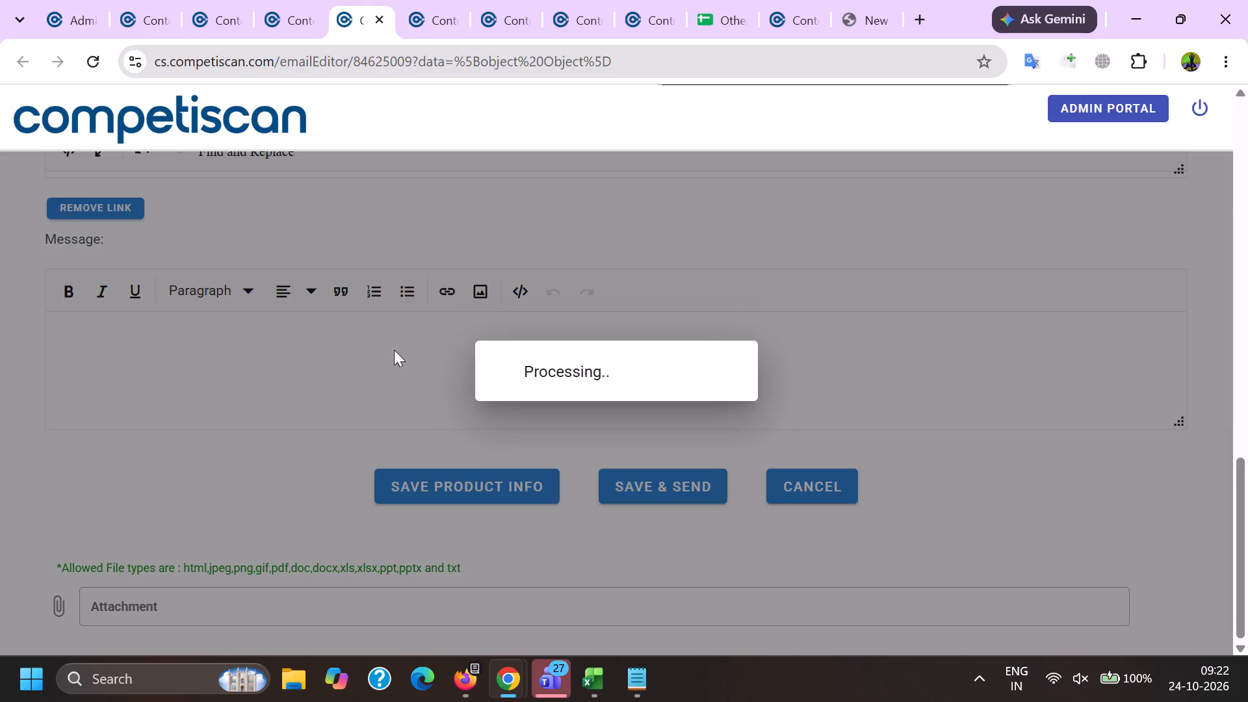
Open the product entry form for email 84625009.
{"action": "left_click", "coordinate": [0, 330]}
{"action": "scroll", "coordinate": [7, 316], "scroll_direction": "up", "scroll_amount": 12}
{"action": "left_click", "coordinate": [36, 289]}
{"action": "key", "text": "alt+Tab"}
Copy the sender name Pottery Barn Teen from the From line of the edited email.
{"action": "scroll", "coordinate": [48, 311], "scroll_direction": "down", "scroll_amount": 6}
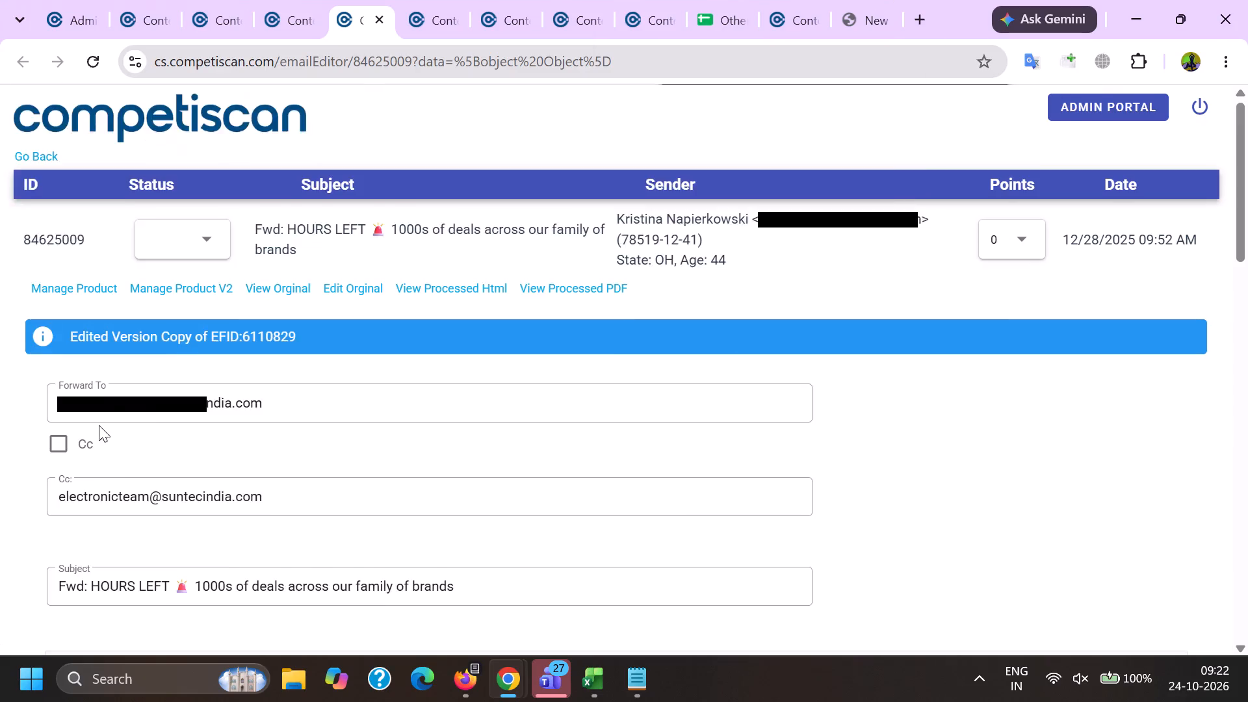
{"action": "left_click", "coordinate": [110, 434]}
{"action": "key", "text": "Page_Up"}
{"action": "key", "text": "Page_Up"}
{"action": "key", "text": "Page_Up"}
{"action": "key", "text": "Page_Up"}
{"action": "key", "text": "Page_Up"}
{"action": "key", "text": "Page_Up"}
{"action": "key", "text": "Page_Up"}
{"action": "key", "text": "Page_Up"}
{"action": "key", "text": "Page_Up"}
{"action": "key", "text": "Page_Up"}
{"action": "key", "text": "Page_Up"}
{"action": "key", "text": "Page_Up"}
{"action": "key", "text": "Page_Up"}
{"action": "key", "text": "Page_Up"}
{"action": "key", "text": "Page_Up"}
{"action": "key", "text": "Page_Up"}
{"action": "key", "text": "Page_Up"}
{"action": "key", "text": "Page_Up"}
{"action": "key", "text": "Page_Up"}
{"action": "key", "text": "Page_Up"}
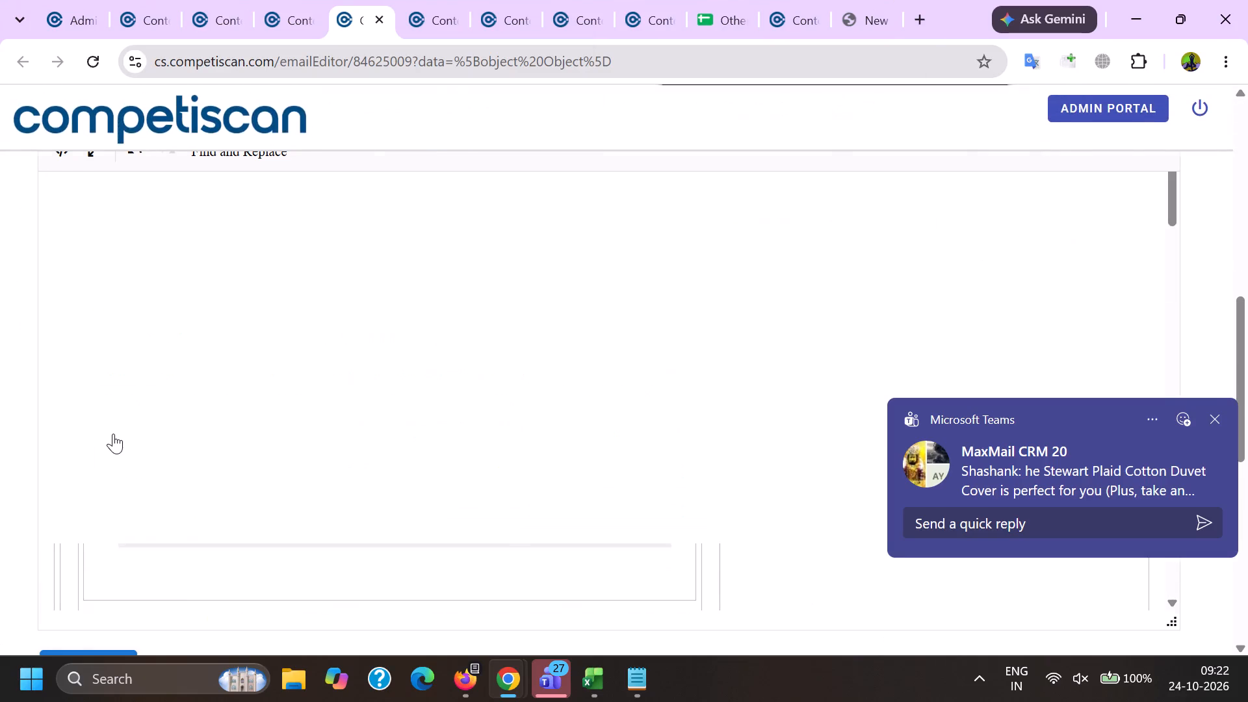
{"action": "scroll", "coordinate": [115, 431], "scroll_direction": "down", "scroll_amount": 3}
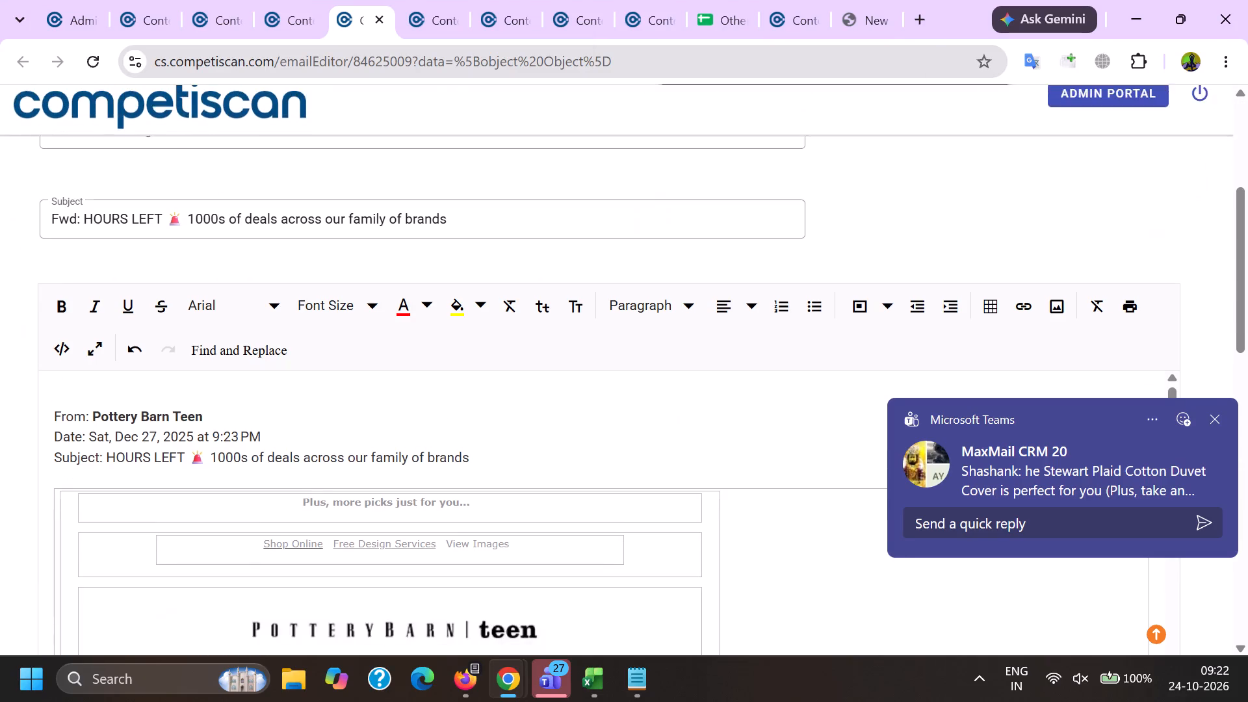
{"action": "double_click", "coordinate": [113, 424]}
{"action": "left_click", "coordinate": [184, 431], "text": "shift"}
{"action": "left_click", "coordinate": [184, 421], "text": "shift"}
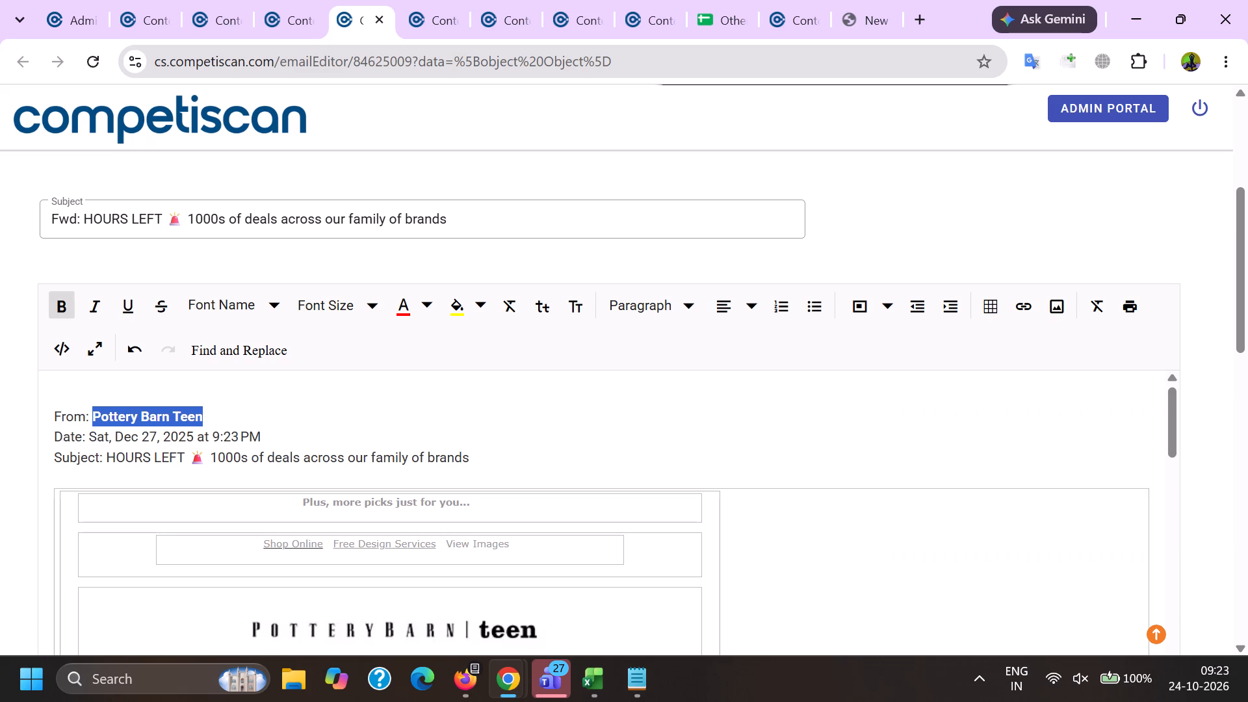
{"action": "key", "text": "ctrl+c"}
Use the Pottery Barn Teen company's logo as the product image in the entry form.
{"action": "key", "text": "alt+Tab"}
{"action": "scroll", "coordinate": [343, 303], "scroll_direction": "down", "scroll_amount": 4}
{"action": "left_click", "coordinate": [376, 447]}
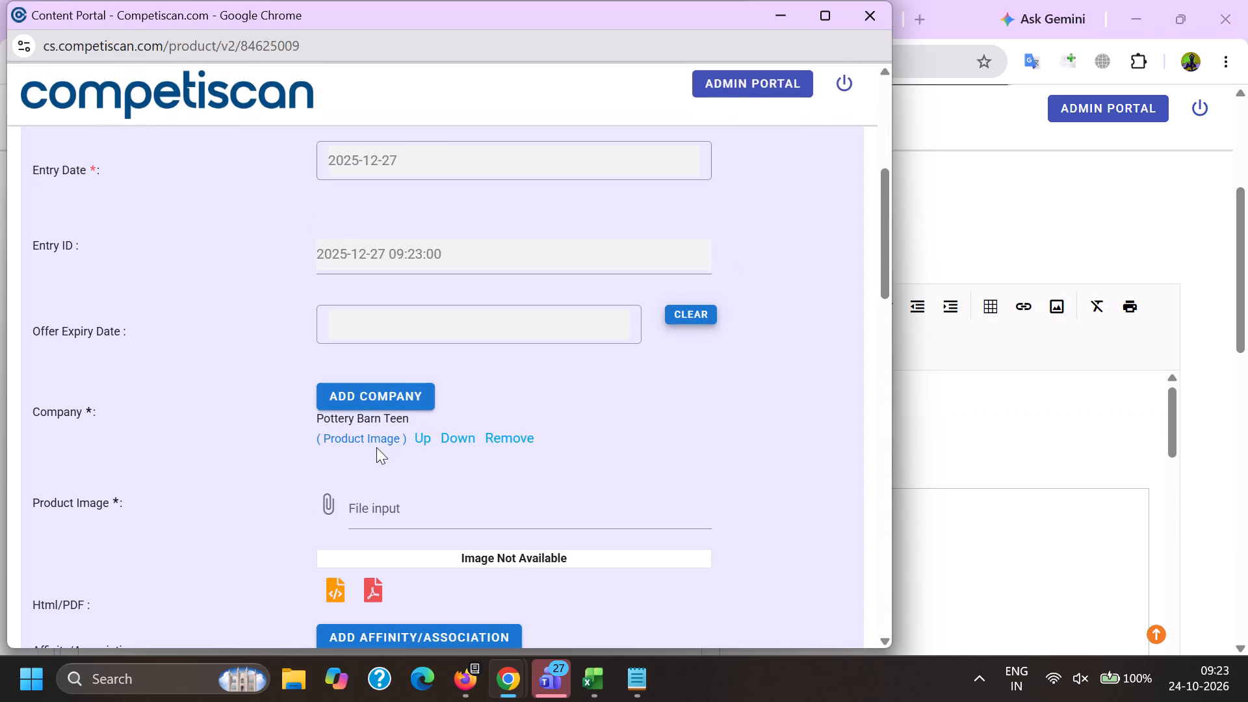
{"action": "left_click", "coordinate": [376, 442]}
Add Capital One as a company and Pottery Barn Teen (Retail) as the affinity/association.
{"action": "left_click", "coordinate": [387, 405]}
{"action": "type", "text": "capital one"}
{"action": "scroll", "coordinate": [387, 410], "scroll_direction": "down", "scroll_amount": 3}
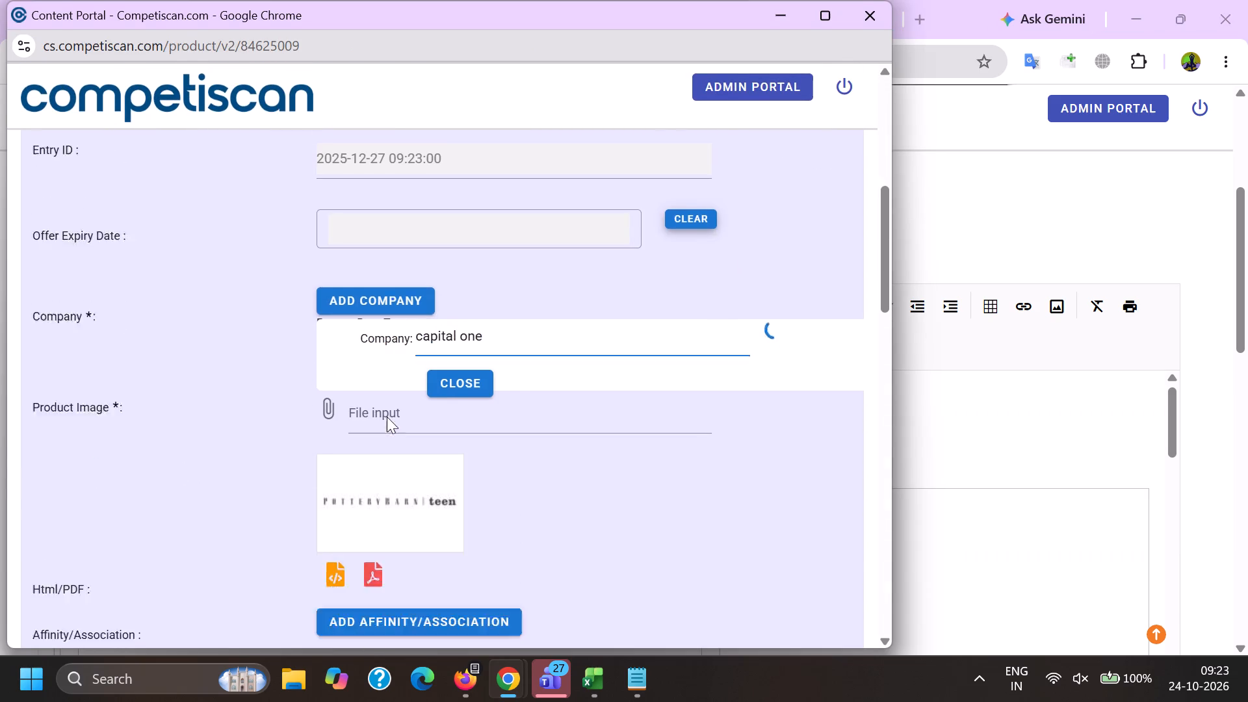
{"action": "left_click", "coordinate": [402, 422]}
{"action": "left_click", "coordinate": [478, 454]}
{"action": "key", "text": "ctrl+v"}
{"action": "scroll", "coordinate": [461, 518], "scroll_direction": "up", "scroll_amount": 2}
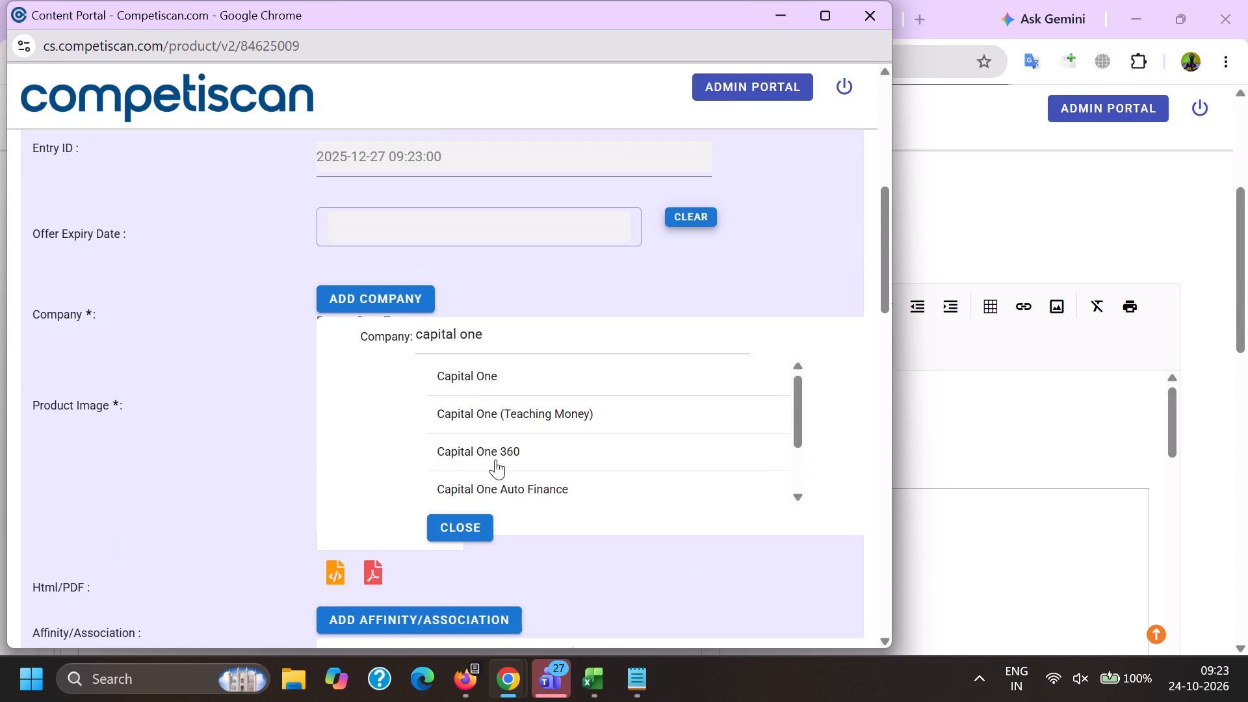
{"action": "left_click", "coordinate": [463, 382]}
{"action": "left_click", "coordinate": [385, 344]}
{"action": "scroll", "coordinate": [393, 320], "scroll_direction": "down", "scroll_amount": 4}
{"action": "left_click", "coordinate": [478, 359]}
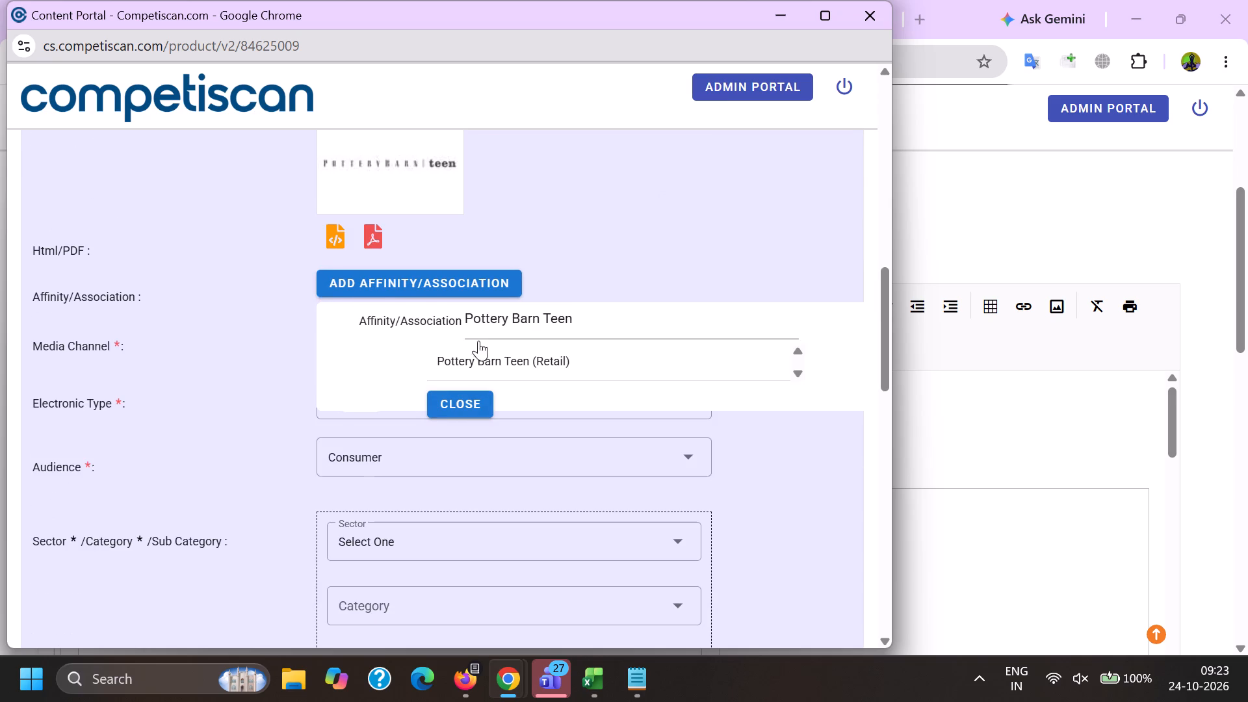
{"action": "scroll", "coordinate": [450, 239], "scroll_direction": "down", "scroll_amount": 2}
{"action": "scroll", "coordinate": [434, 417], "scroll_direction": "up", "scroll_amount": 2}
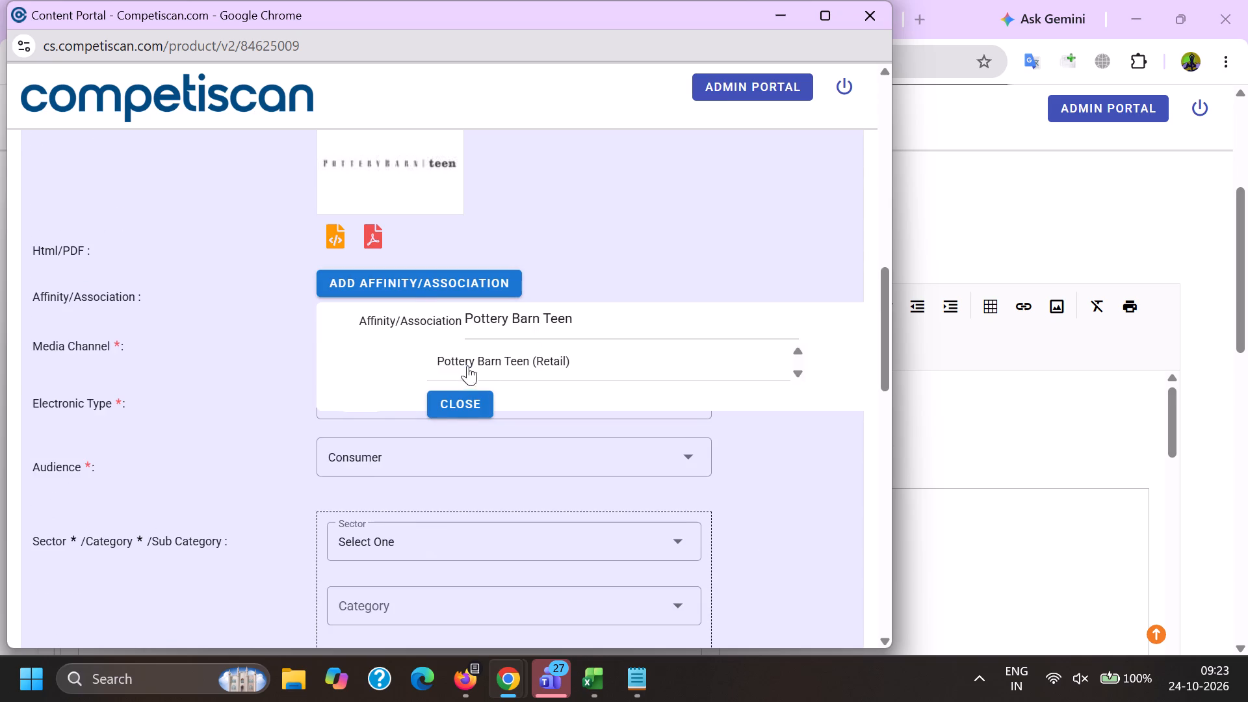
{"action": "left_click", "coordinate": [467, 365]}
Add the sector classification Retail / Home / Furniture / Bedroom Furniture.
{"action": "scroll", "coordinate": [413, 265], "scroll_direction": "down", "scroll_amount": 2}
{"action": "left_click", "coordinate": [380, 373]}
{"action": "scroll", "coordinate": [378, 366], "scroll_direction": "down", "scroll_amount": 7}
{"action": "left_click_drag", "start_coordinate": [383, 462], "coordinate": [374, 462]}
{"action": "left_click_drag", "start_coordinate": [242, 459], "coordinate": [301, 461]}
{"action": "left_click", "coordinate": [397, 439]}
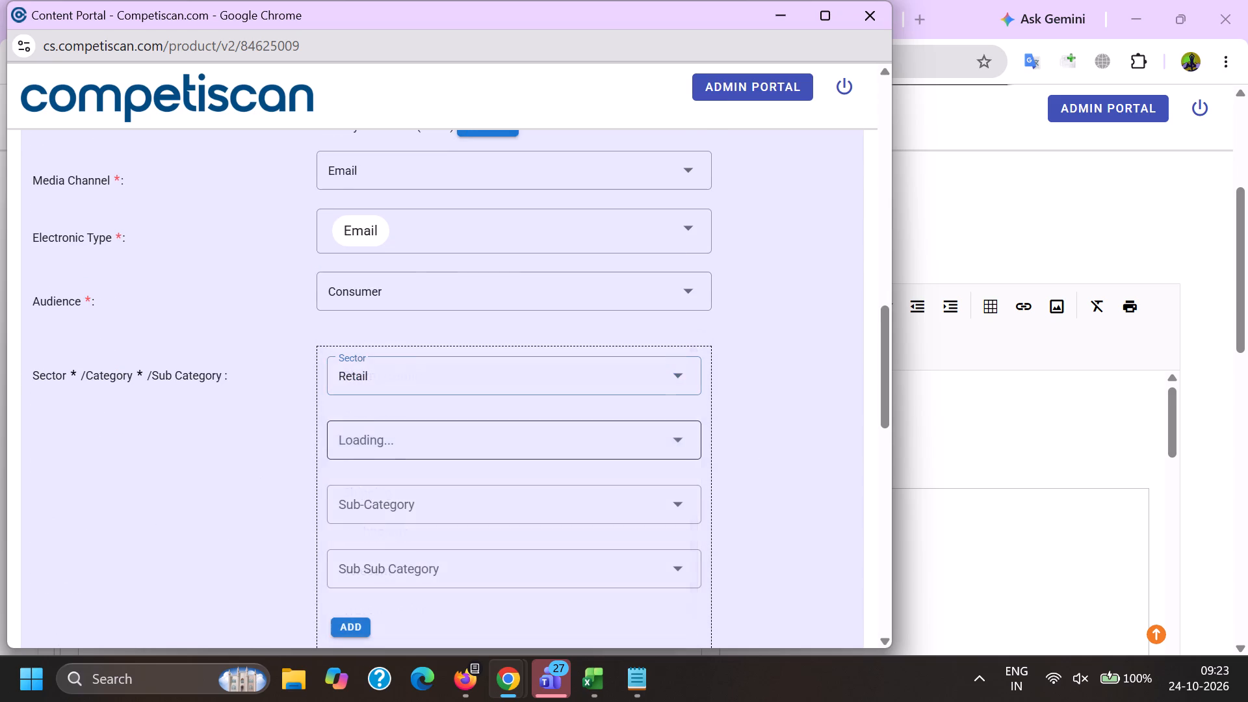
{"action": "scroll", "coordinate": [404, 272], "scroll_direction": "down", "scroll_amount": 8}
{"action": "left_click", "coordinate": [392, 289]}
{"action": "left_click_drag", "start_coordinate": [276, 317], "coordinate": [324, 335]}
{"action": "left_click", "coordinate": [367, 402]}
{"action": "scroll", "coordinate": [408, 285], "scroll_direction": "down", "scroll_amount": 1}
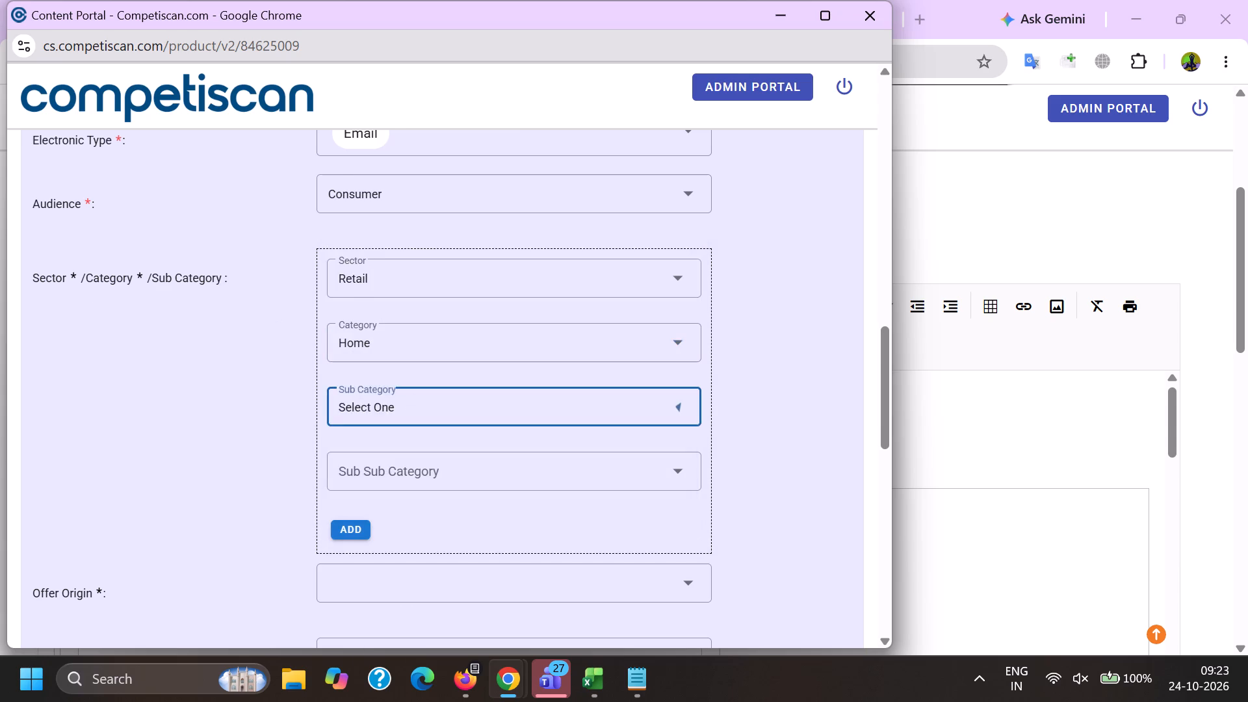
{"action": "scroll", "coordinate": [408, 285], "scroll_direction": "down", "scroll_amount": 1}
{"action": "left_click", "coordinate": [389, 391]}
{"action": "left_click_drag", "start_coordinate": [261, 391], "coordinate": [280, 384]}
{"action": "left_click_drag", "start_coordinate": [369, 268], "coordinate": [369, 275]}
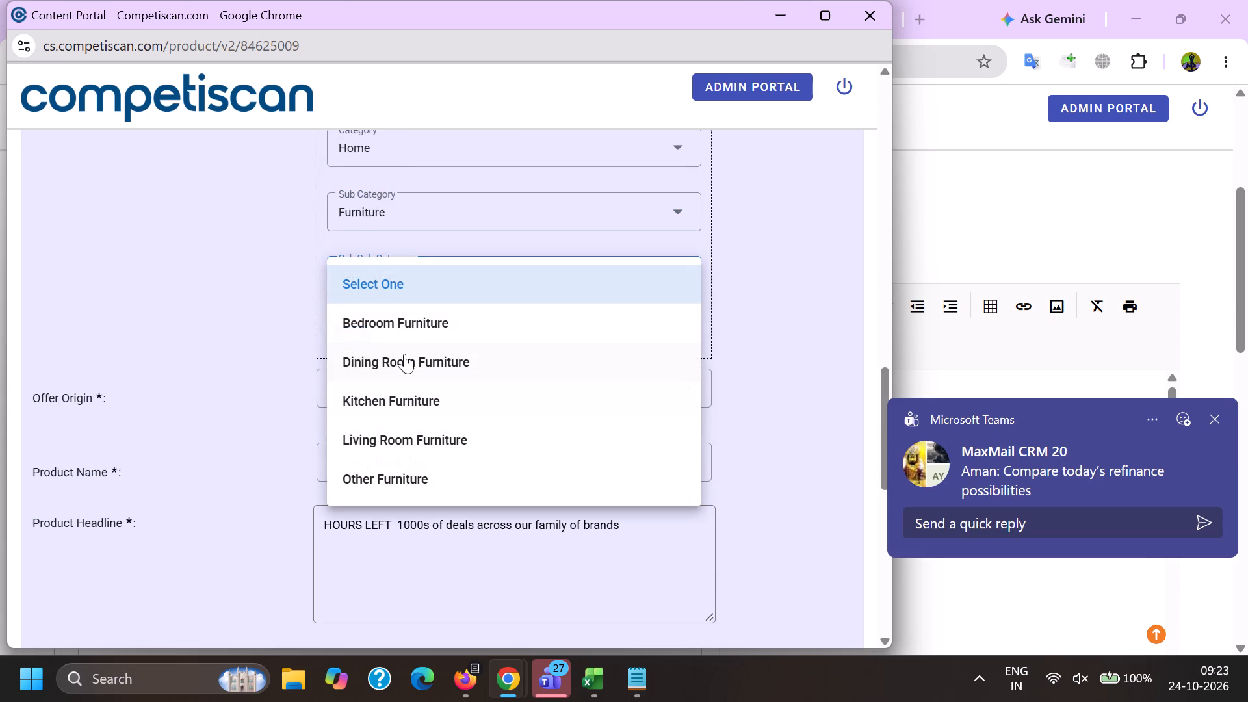
{"action": "left_click_drag", "start_coordinate": [405, 318], "coordinate": [400, 325]}
{"action": "left_click_drag", "start_coordinate": [292, 331], "coordinate": [313, 337]}
{"action": "left_click", "coordinate": [352, 334]}
Add a second sector classification with sector Credit Cards, category Payment Cards and sub category Credit Cards.
{"action": "scroll", "coordinate": [385, 420], "scroll_direction": "up", "scroll_amount": 2}
{"action": "left_click", "coordinate": [390, 313]}
{"action": "scroll", "coordinate": [395, 456], "scroll_direction": "up", "scroll_amount": 4}
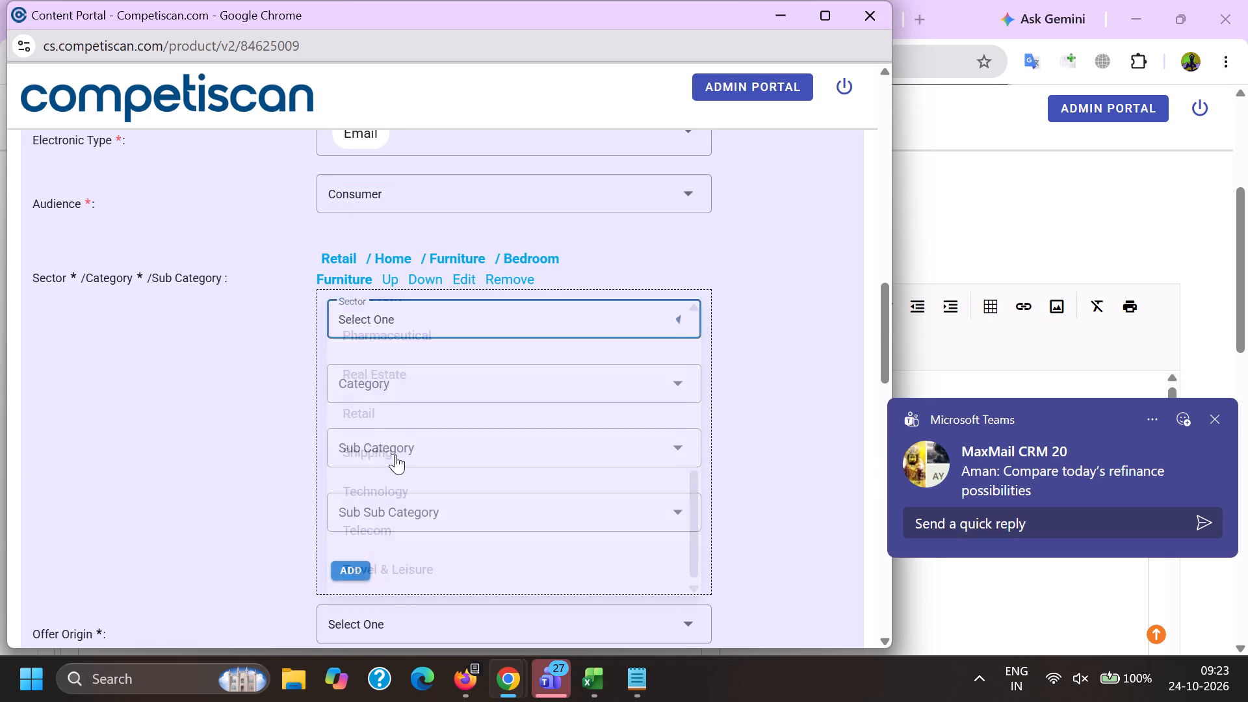
{"action": "scroll", "coordinate": [395, 454], "scroll_direction": "up", "scroll_amount": 2}
{"action": "left_click", "coordinate": [407, 468]}
{"action": "left_click_drag", "start_coordinate": [261, 461], "coordinate": [307, 453]}
{"action": "left_click", "coordinate": [402, 382]}
{"action": "left_click", "coordinate": [382, 378]}
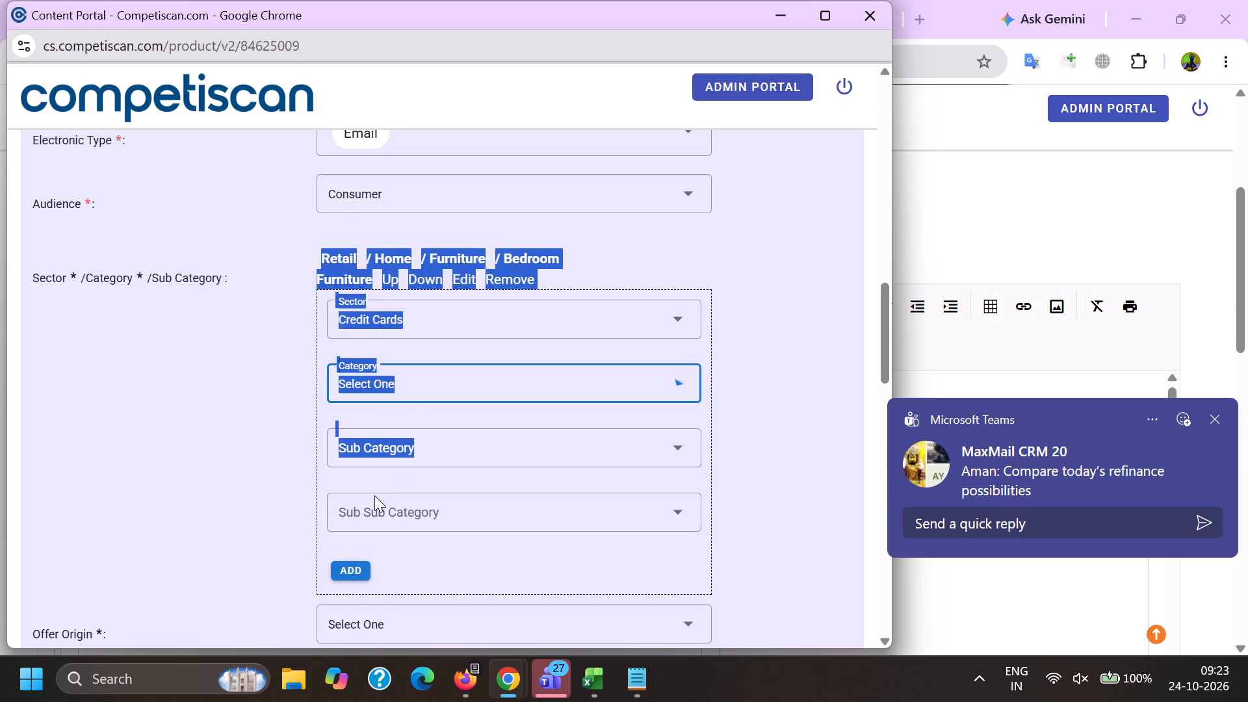
{"action": "left_click", "coordinate": [369, 452]}
{"action": "left_click", "coordinate": [362, 447]}
{"action": "scroll", "coordinate": [367, 368], "scroll_direction": "down", "scroll_amount": 2}
{"action": "left_click", "coordinate": [391, 441]}
{"action": "left_click_drag", "start_coordinate": [282, 436], "coordinate": [293, 436]}
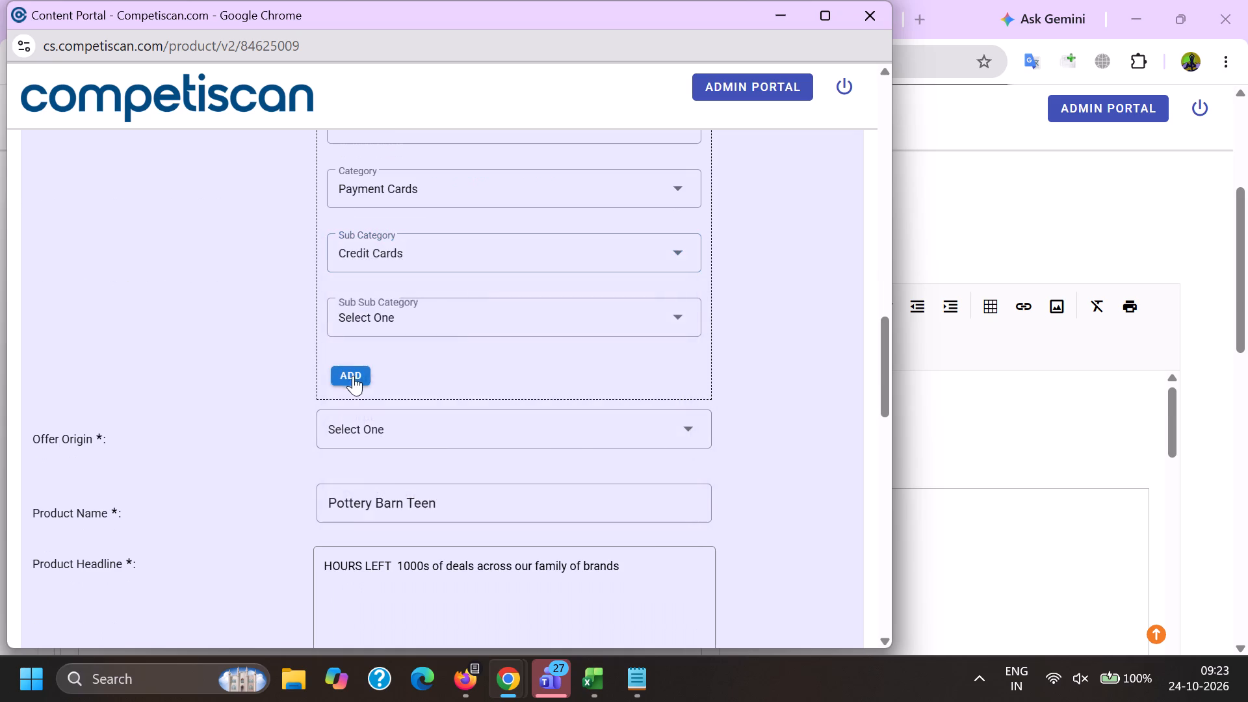
{"action": "left_click", "coordinate": [353, 376]}
Move the Retail classification below the Credit Cards classification.
{"action": "scroll", "coordinate": [396, 478], "scroll_direction": "up", "scroll_amount": 2}
{"action": "left_click", "coordinate": [428, 280]}
Set the Offer Origin to Provider/Bank and look up Pottery Barn Key Rewards Visa Credit Card as the product name.
{"action": "scroll", "coordinate": [425, 285], "scroll_direction": "down", "scroll_amount": 4}
{"action": "left_click", "coordinate": [392, 282]}
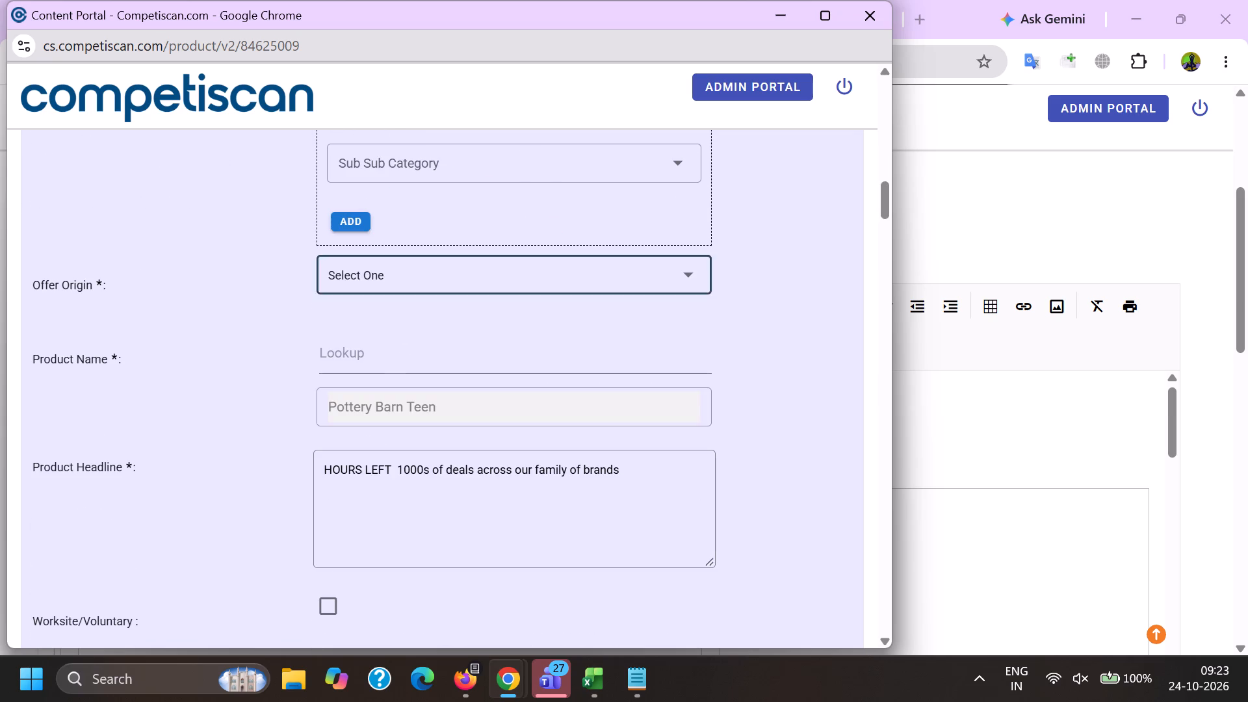
{"action": "left_click", "coordinate": [376, 371]}
{"action": "left_click", "coordinate": [370, 367]}
{"action": "key", "text": "ctrl+v"}
{"action": "left_click_drag", "start_coordinate": [403, 333], "coordinate": [554, 395]}
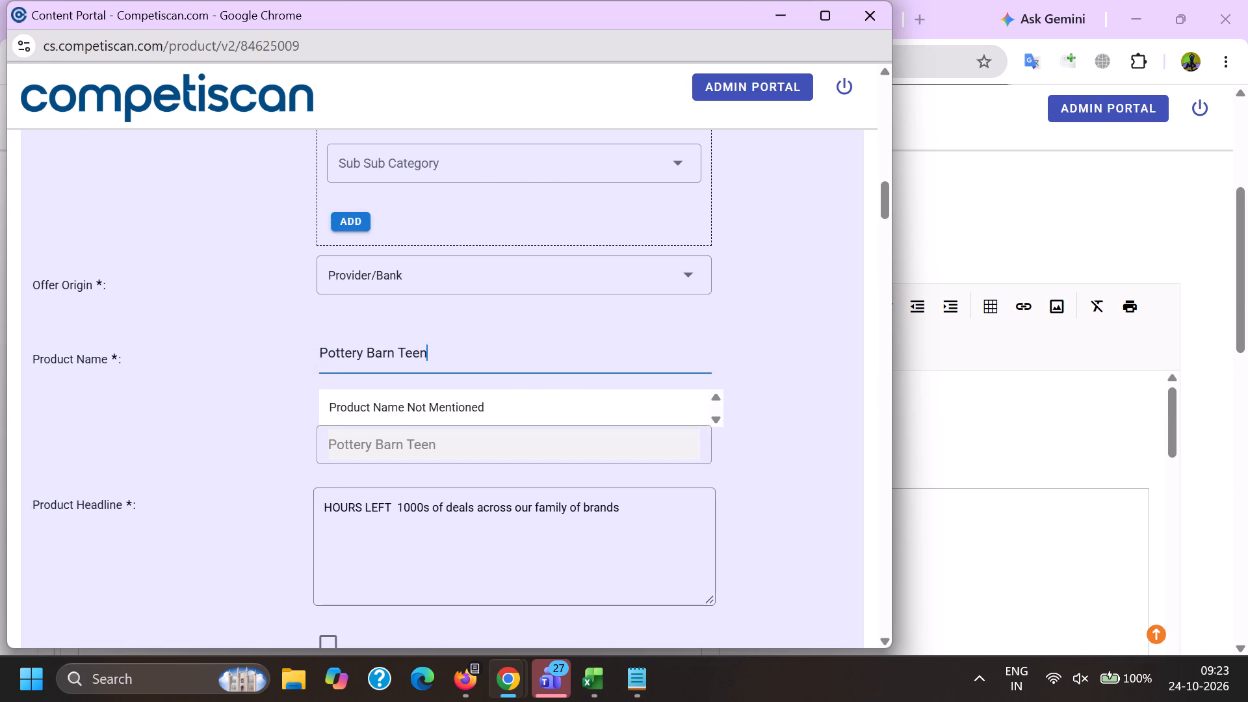
{"action": "left_click_drag", "start_coordinate": [398, 354], "coordinate": [560, 375]}
{"action": "key", "text": "BackSpace"}
{"action": "key", "text": "BackSpace"}
{"action": "left_click", "coordinate": [459, 434]}
Swap the order of the two sector classifications back.
{"action": "scroll", "coordinate": [459, 435], "scroll_direction": "up", "scroll_amount": 4}
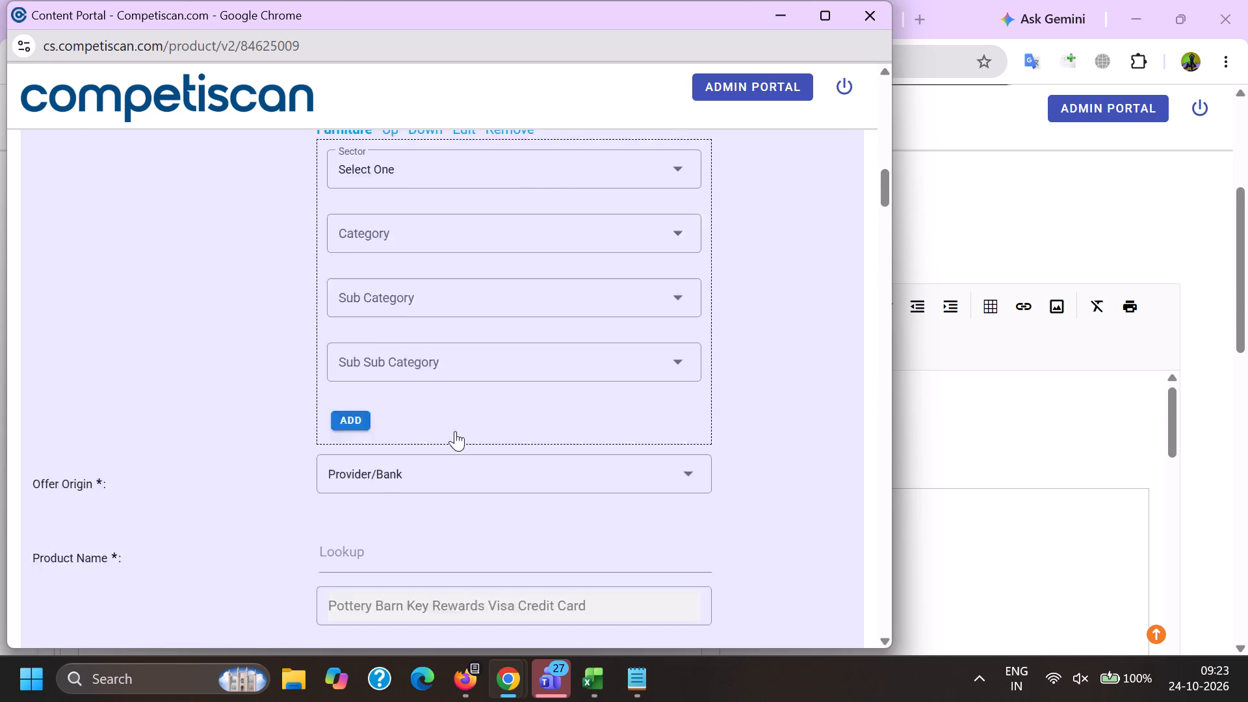
{"action": "left_click", "coordinate": [411, 281]}
Replace the product headline with the Notepad text "HOURS LEFT 1000s of deals across our family of brands. Earn 10% back in rewards".
{"action": "scroll", "coordinate": [406, 352], "scroll_direction": "down", "scroll_amount": 5}
{"action": "left_click_drag", "start_coordinate": [668, 383], "coordinate": [0, 363]}
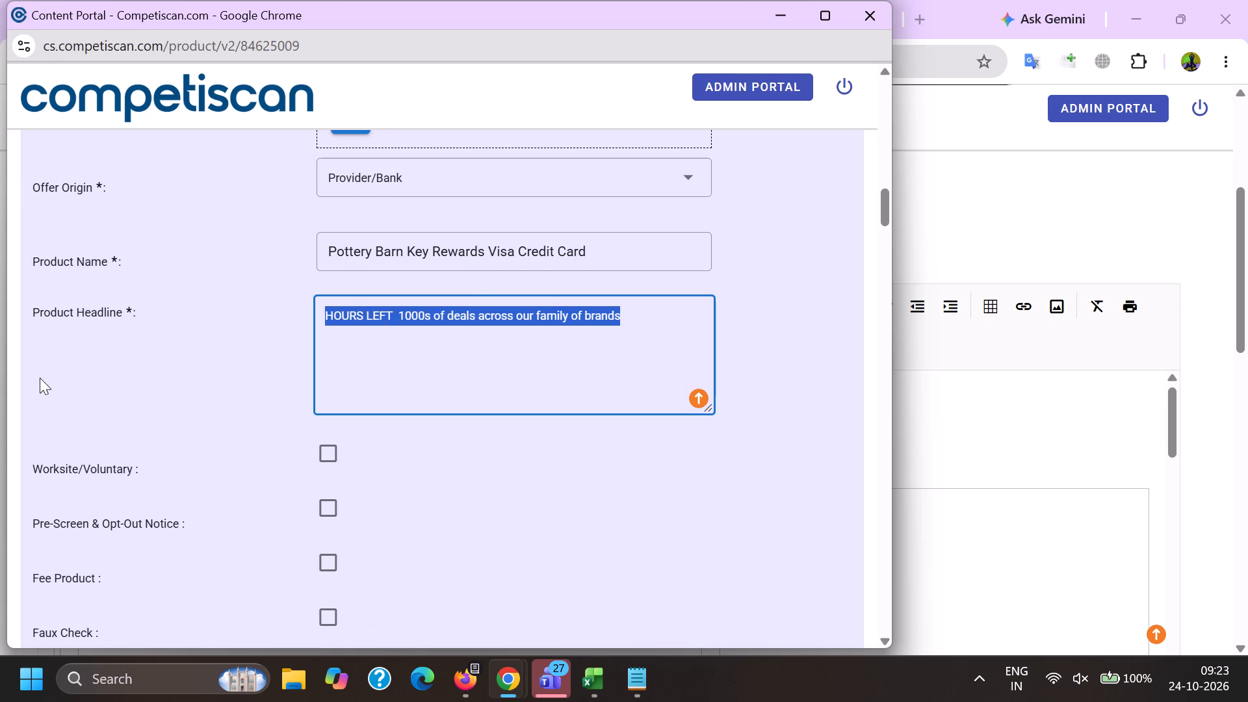
{"action": "key", "text": "BackSpace"}
{"action": "left_click", "coordinate": [627, 670]}
{"action": "key", "text": "ctrl+c"}
{"action": "key", "text": "alt+Tab"}
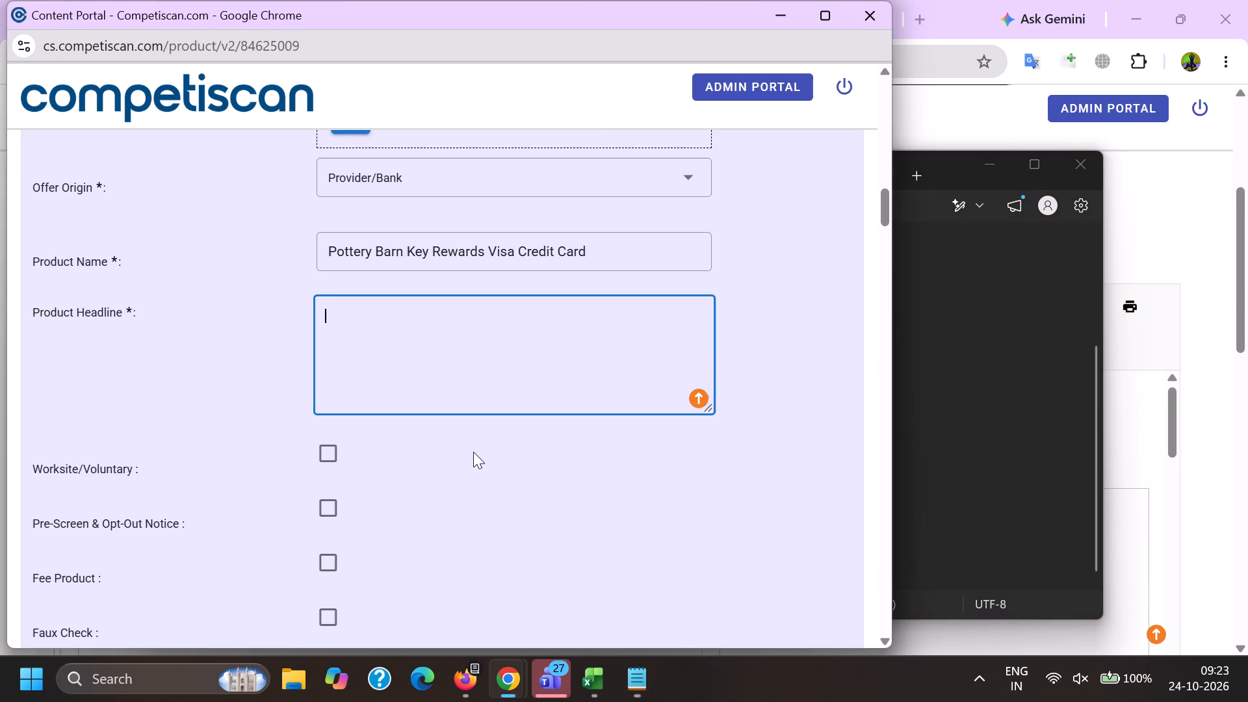
{"action": "key", "text": "ctrl+v"}
Set the Response Mechanism to URL/Website and the Mailing Type to Acquisition.
{"action": "scroll", "coordinate": [405, 428], "scroll_direction": "down", "scroll_amount": 4}
{"action": "left_click", "coordinate": [360, 387]}
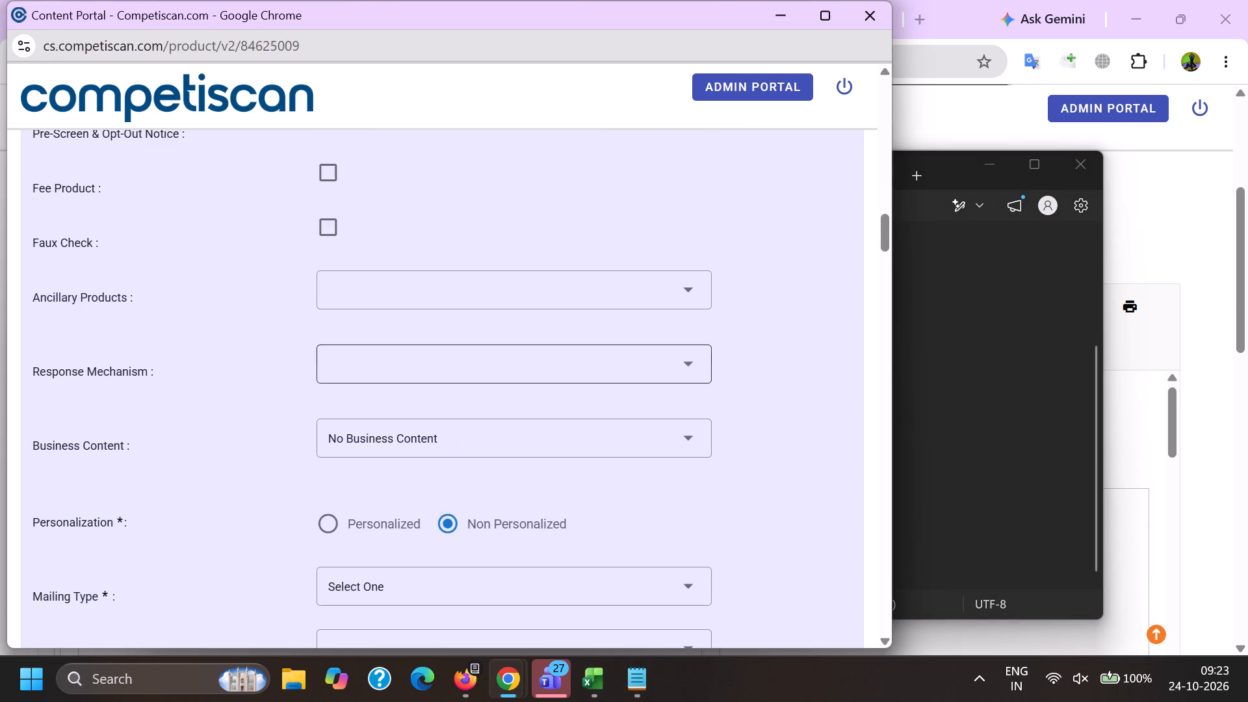
{"action": "left_click", "coordinate": [354, 363]}
{"action": "scroll", "coordinate": [382, 278], "scroll_direction": "down", "scroll_amount": 8}
{"action": "left_click", "coordinate": [409, 424]}
{"action": "left_click_drag", "start_coordinate": [223, 402], "coordinate": [261, 408]}
{"action": "left_click", "coordinate": [400, 399]}
{"action": "left_click_drag", "start_coordinate": [382, 406], "coordinate": [381, 406]}
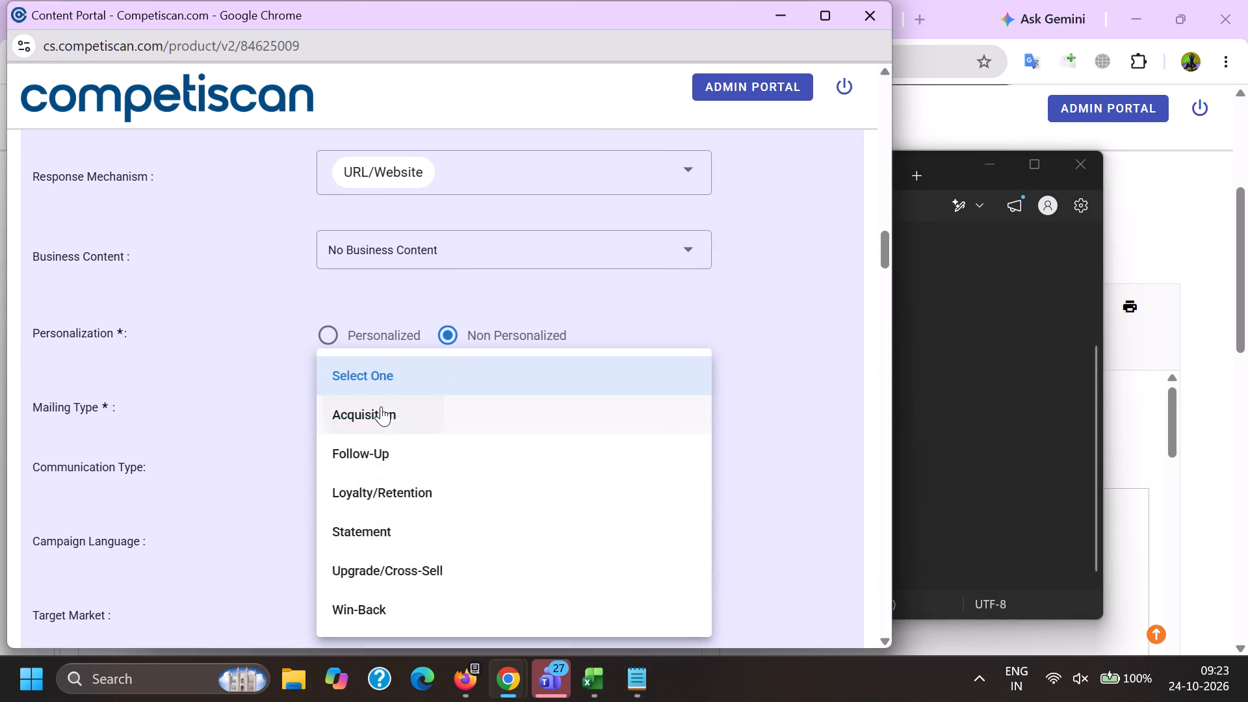
{"action": "left_click_drag", "start_coordinate": [381, 406], "coordinate": [372, 408]}
{"action": "left_click_drag", "start_coordinate": [259, 421], "coordinate": [302, 434]}
{"action": "left_click", "coordinate": [378, 434]}
{"action": "left_click", "coordinate": [377, 437]}
Select Bonuses/Contests/Incentives, Co-Brand and Mobile Application as the communication types.
{"action": "scroll", "coordinate": [389, 345], "scroll_direction": "down", "scroll_amount": 1}
{"action": "left_click", "coordinate": [370, 367]}
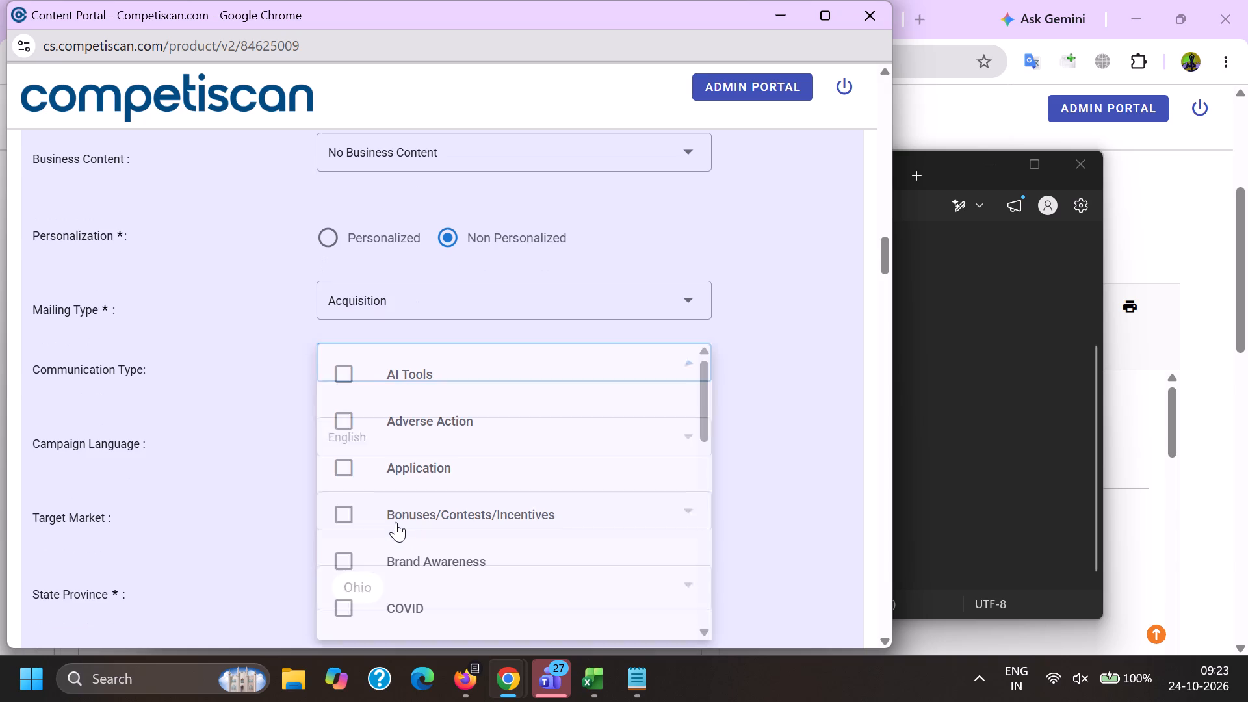
{"action": "left_click", "coordinate": [399, 519]}
{"action": "scroll", "coordinate": [399, 507], "scroll_direction": "down", "scroll_amount": 4}
{"action": "scroll", "coordinate": [406, 567], "scroll_direction": "down", "scroll_amount": 3}
{"action": "left_click", "coordinate": [421, 484]}
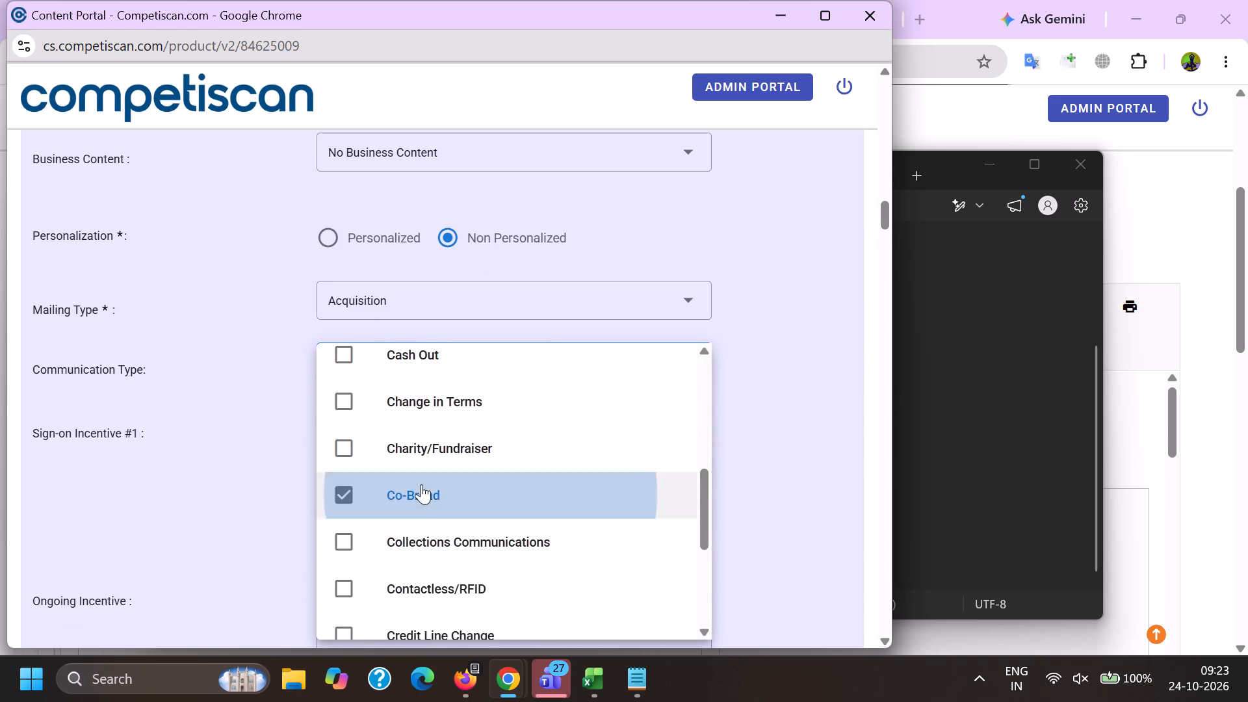
{"action": "scroll", "coordinate": [419, 488], "scroll_direction": "down", "scroll_amount": 11}
{"action": "left_click", "coordinate": [422, 486]}
{"action": "left_click", "coordinate": [226, 497]}
Copy "10% back in rewards during the first 30 days from account opening" from reference product 20918140 into Sign-on Incentive #1.
{"action": "key", "text": "alt+Tab"}
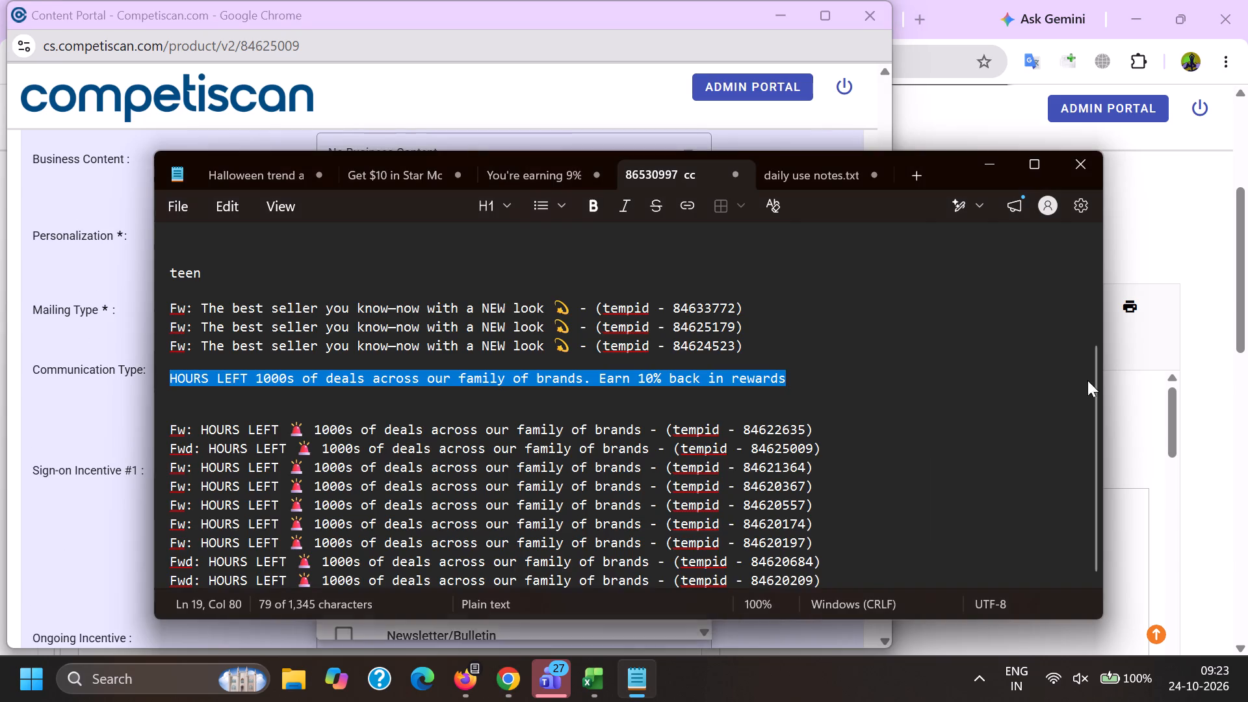
{"action": "left_click", "coordinate": [1131, 413]}
{"action": "left_click", "coordinate": [796, 0]}
{"action": "left_click_drag", "start_coordinate": [953, 281], "coordinate": [191, 272]}
{"action": "key", "text": "ctrl+c"}
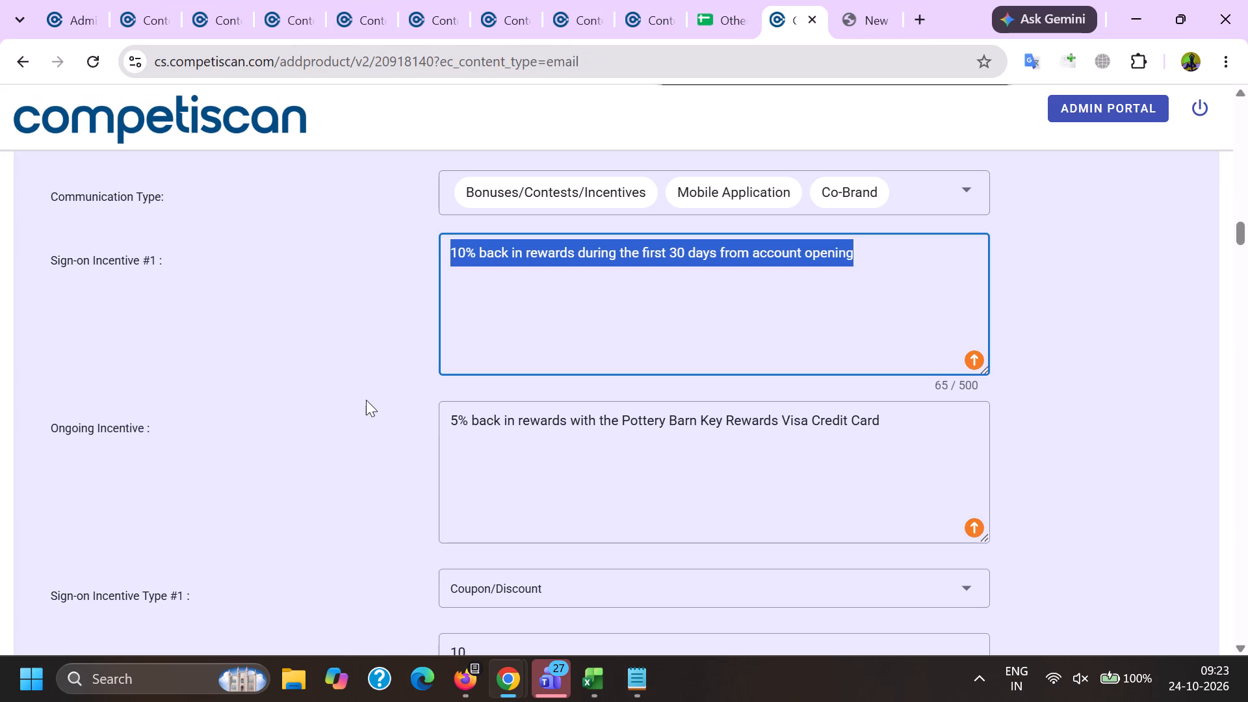
{"action": "key", "text": "alt+Tab"}
{"action": "key", "text": "alt+Tab"}
{"action": "key", "text": "alt+Tab"}
{"action": "left_click", "coordinate": [391, 476]}
{"action": "key", "text": "ctrl+v"}
{"action": "key", "text": "ctrl+b"}
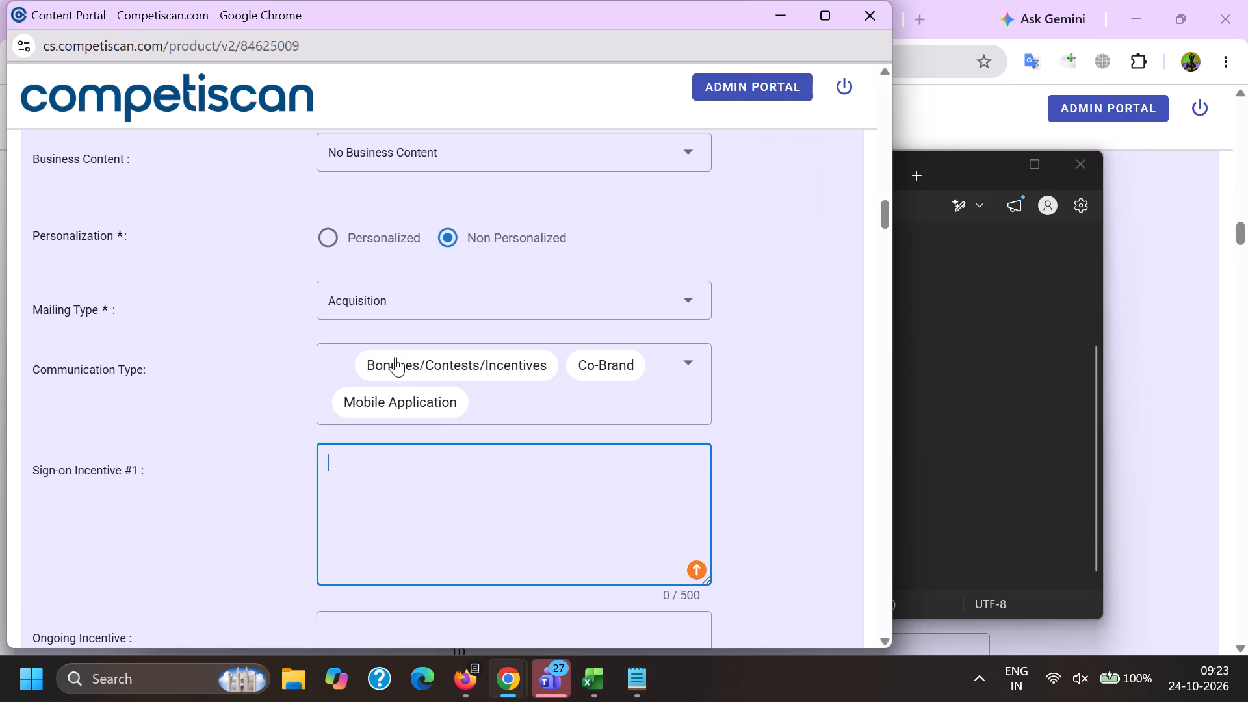
Copy "5% back in rewards with the Pottery Barn Key Rewards Visa Credit Card" from the reference product into the Ongoing Incentive.
{"action": "scroll", "coordinate": [408, 443], "scroll_direction": "down", "scroll_amount": 4}
{"action": "left_click", "coordinate": [394, 309]}
{"action": "key", "text": "alt+Tab"}
{"action": "left_click", "coordinate": [1218, 384]}
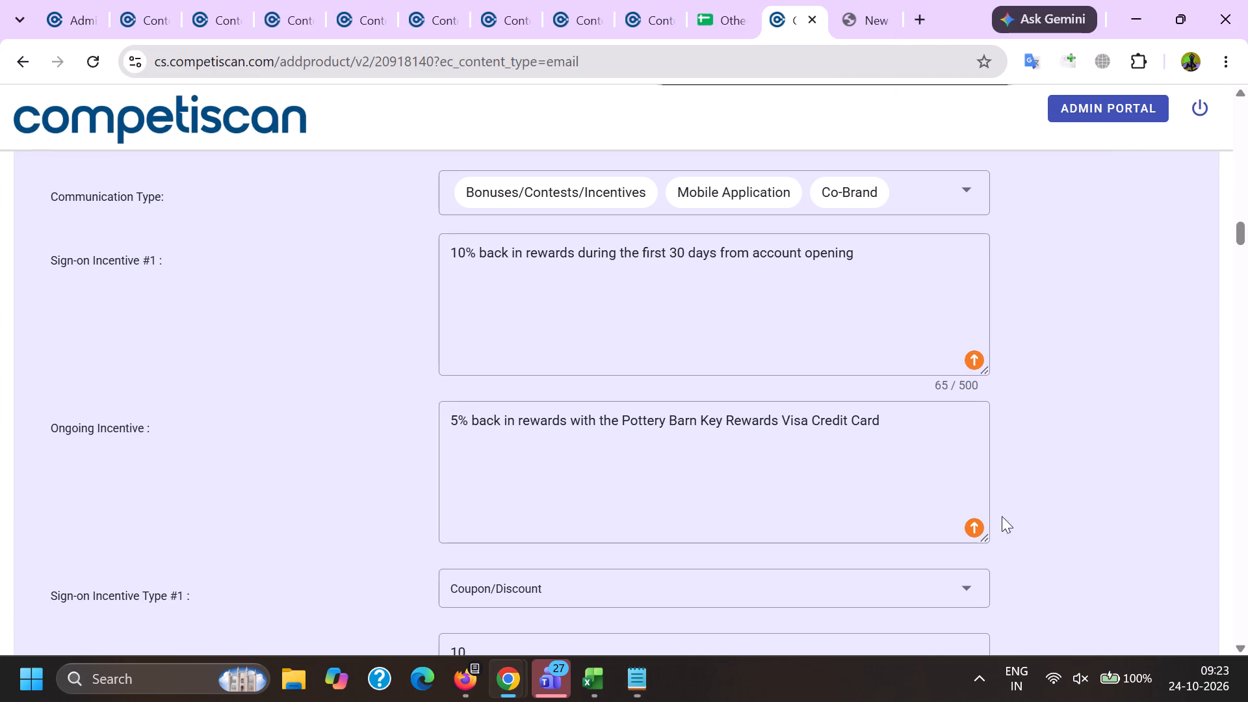
{"action": "left_click_drag", "start_coordinate": [915, 469], "coordinate": [127, 400]}
{"action": "key", "text": "ctrl+c"}
{"action": "key", "text": "alt+Tab"}
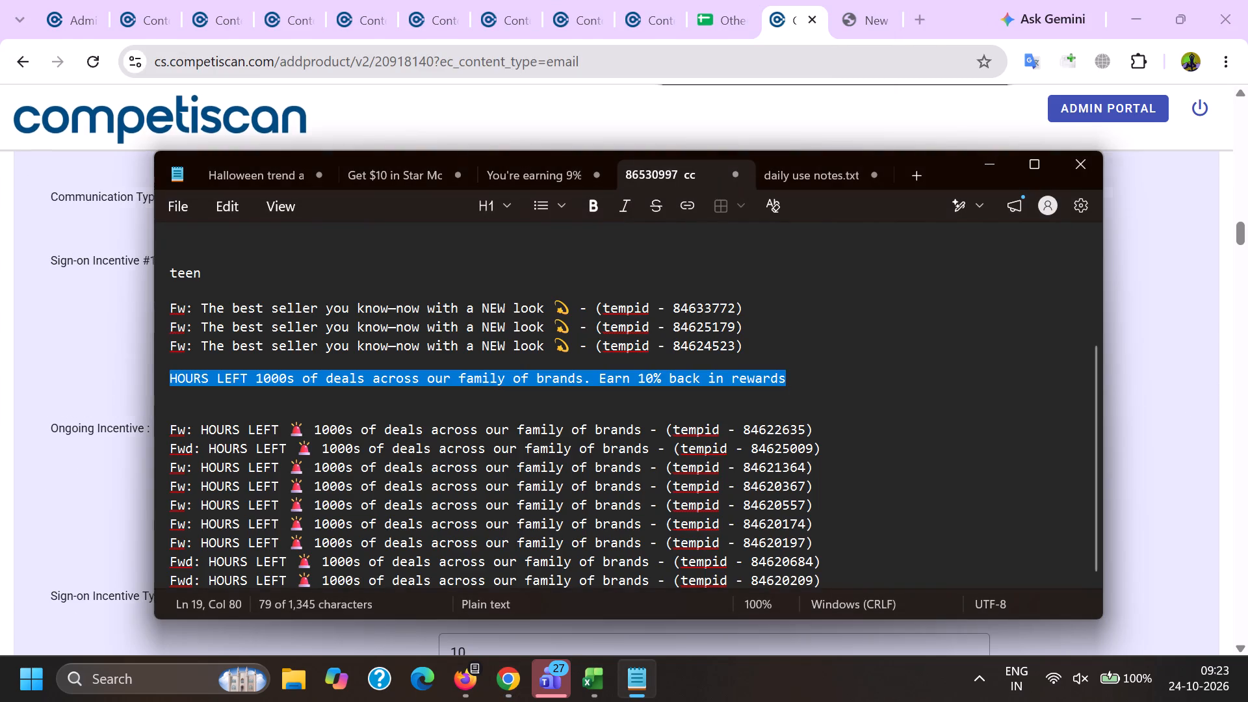
{"action": "key", "text": "alt+Tab"}
{"action": "key", "text": "alt+Tab"}
{"action": "key", "text": "ctrl+v"}
For Sign-on Incentive #1, set the type to Coupon/Discount, value 10.00, max award 10.00 and window 1 month.
{"action": "left_click", "coordinate": [345, 418]}
{"action": "scroll", "coordinate": [344, 463], "scroll_direction": "down", "scroll_amount": 7}
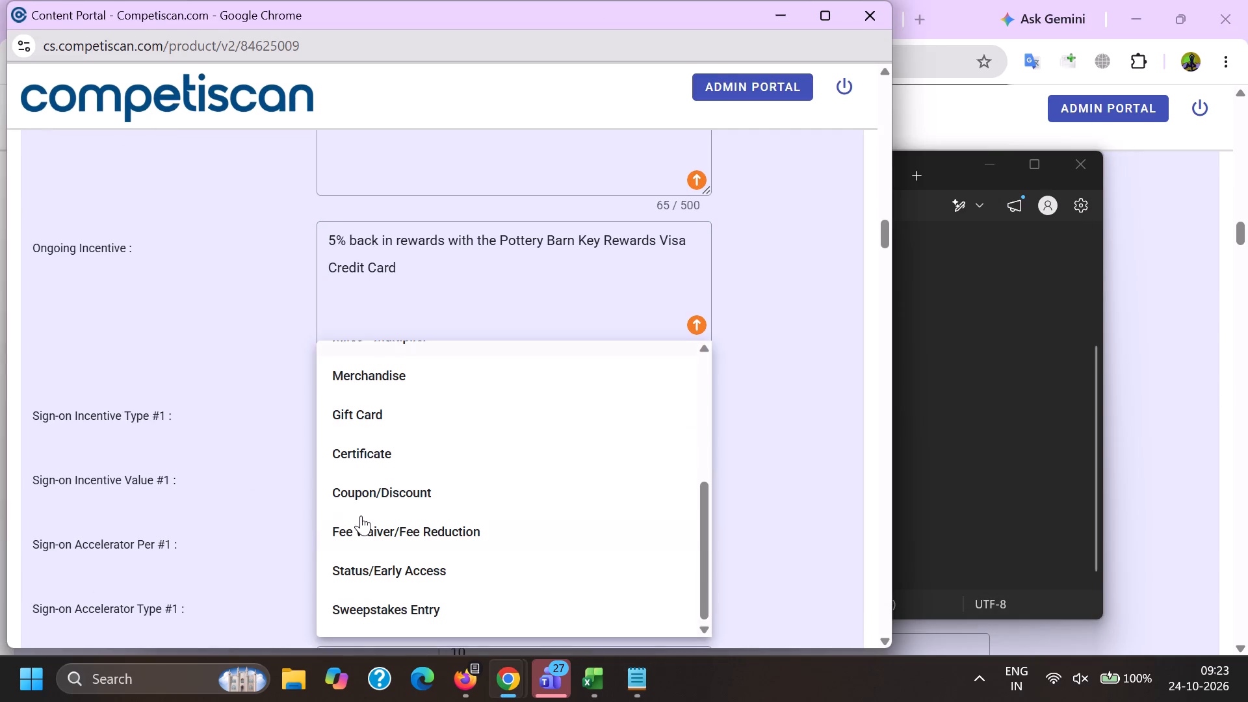
{"action": "left_click", "coordinate": [365, 495]}
{"action": "left_click_drag", "start_coordinate": [248, 495], "coordinate": [288, 499]}
{"action": "left_click", "coordinate": [389, 471]}
{"action": "type", "text": "10.00"}
{"action": "key", "text": "Tab"}
{"action": "key", "text": "Tab"}
{"action": "key", "text": "Tab"}
{"action": "type", "text": "10.00"}
{"action": "key", "text": "Tab"}
{"action": "key", "text": "Tab"}
{"action": "key", "text": "Tab"}
{"action": "key", "text": "1"}
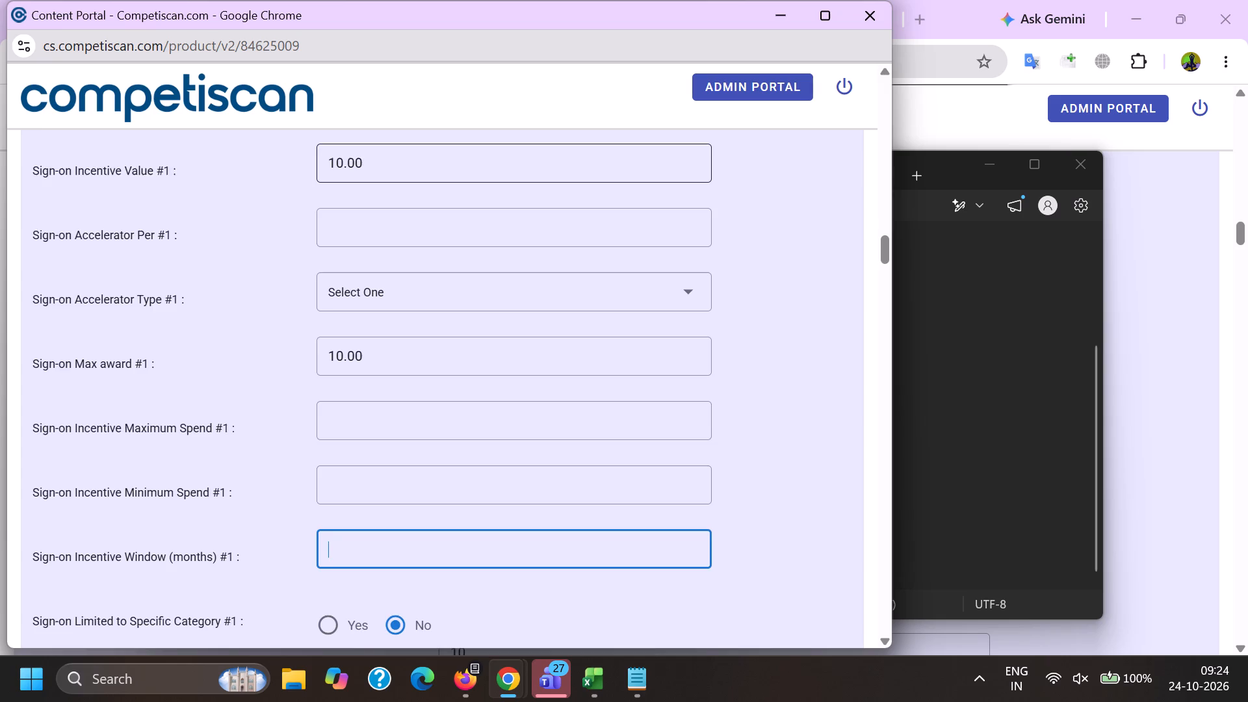
Set the application type to Invitation to Apply, card network to Visa and primary card level to Visa Signature, and tick Reward Program.
{"action": "scroll", "coordinate": [405, 482], "scroll_direction": "down", "scroll_amount": 3}
{"action": "left_click", "coordinate": [333, 411]}
{"action": "scroll", "coordinate": [330, 396], "scroll_direction": "down", "scroll_amount": 20}
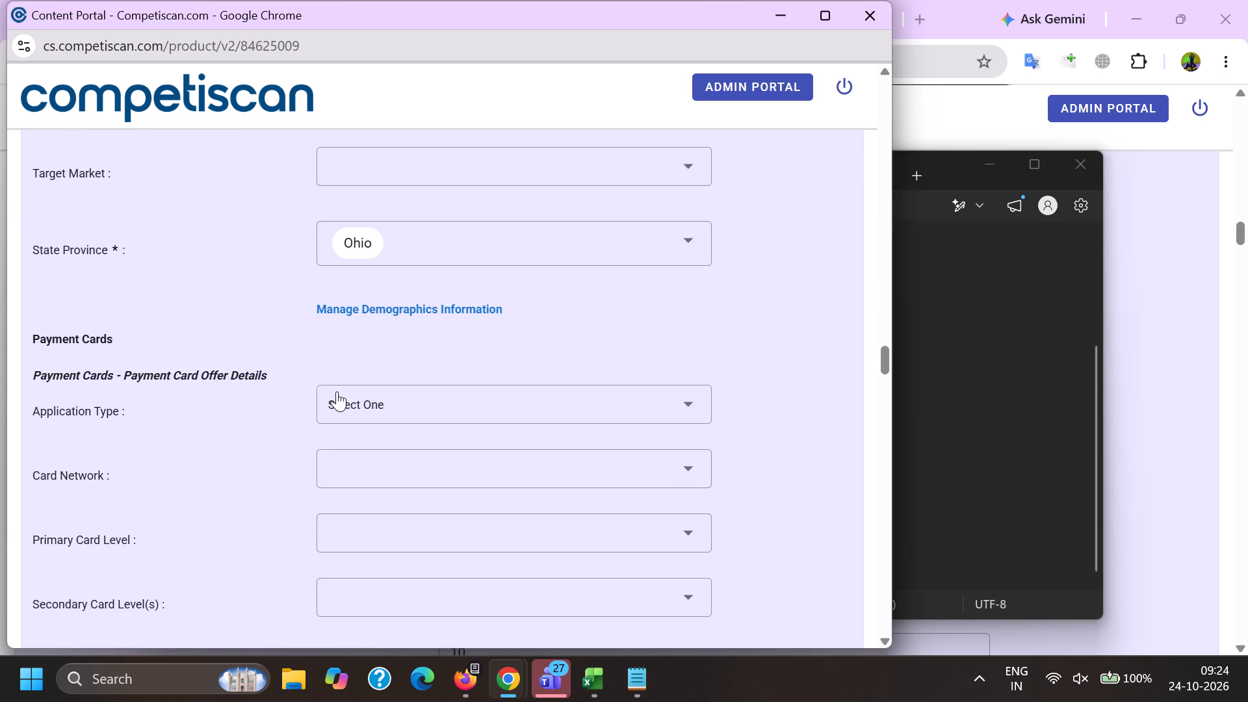
{"action": "left_click", "coordinate": [337, 391]}
{"action": "scroll", "coordinate": [401, 313], "scroll_direction": "down", "scroll_amount": 2}
{"action": "left_click", "coordinate": [408, 301]}
{"action": "left_click_drag", "start_coordinate": [253, 300], "coordinate": [272, 300]}
{"action": "left_click", "coordinate": [370, 276]}
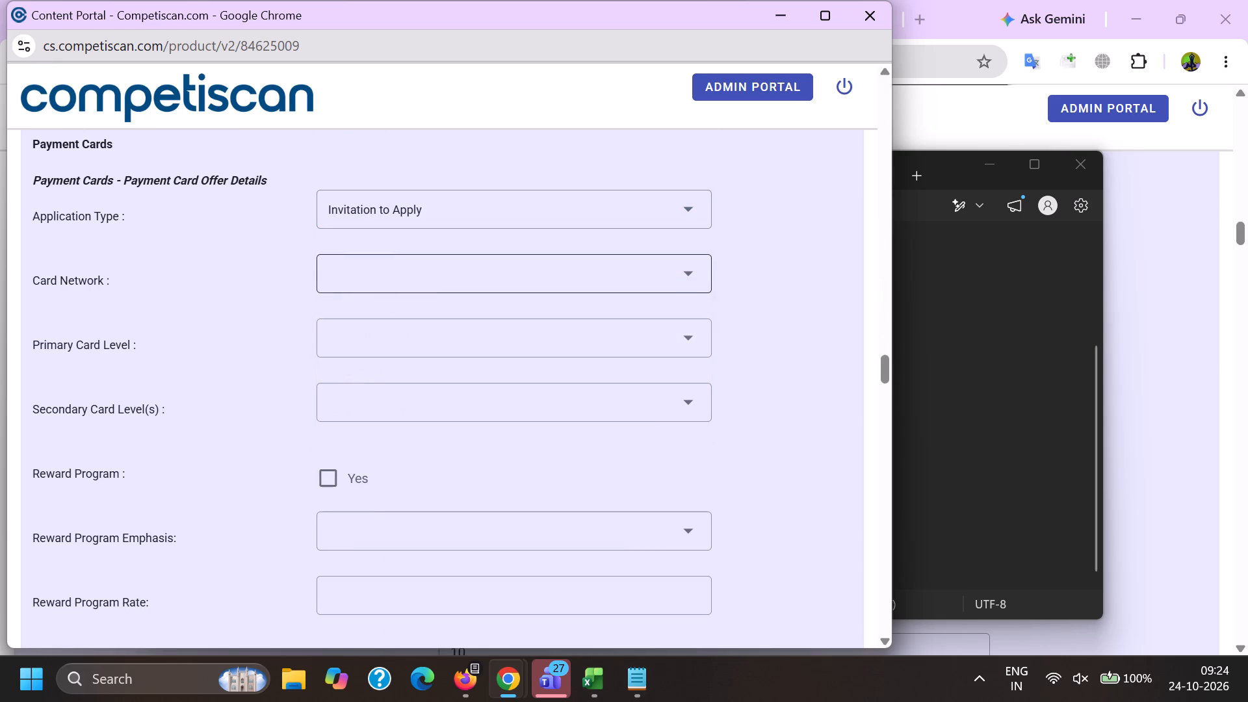
{"action": "left_click", "coordinate": [400, 482]}
{"action": "left_click_drag", "start_coordinate": [227, 433], "coordinate": [239, 427]}
{"action": "left_click", "coordinate": [376, 324]}
{"action": "scroll", "coordinate": [404, 483], "scroll_direction": "down", "scroll_amount": 6}
{"action": "left_click", "coordinate": [411, 541]}
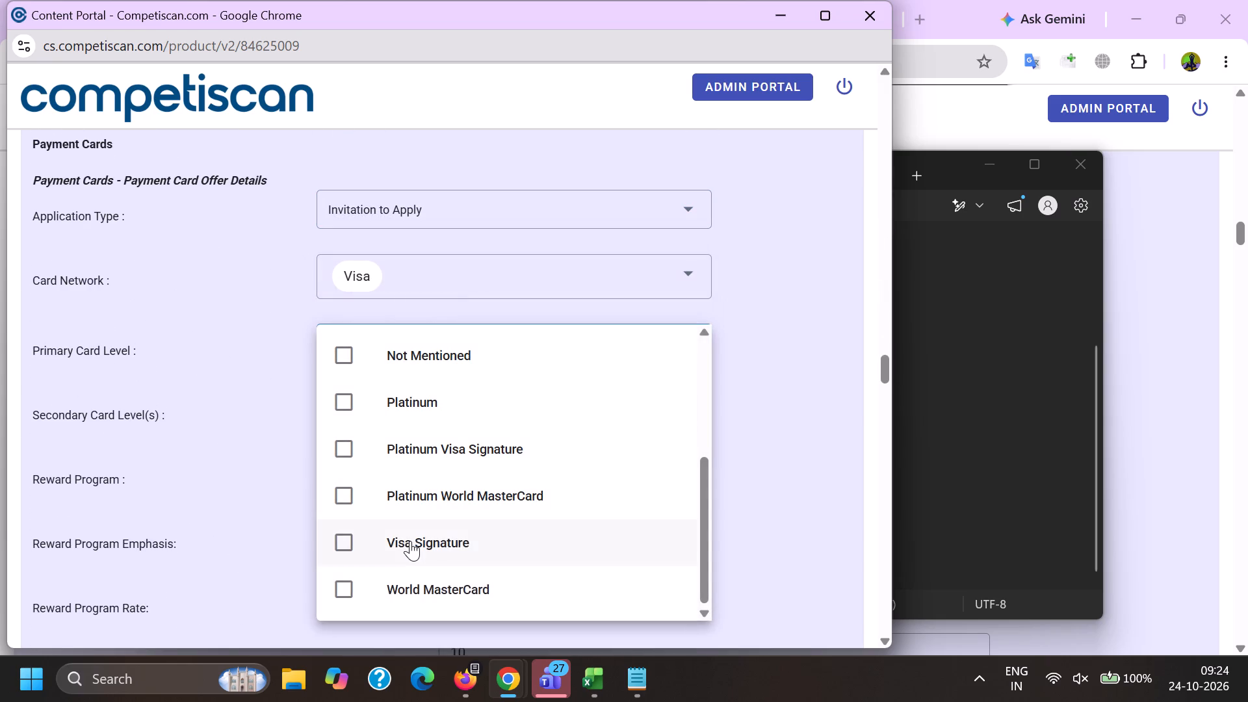
{"action": "left_click_drag", "start_coordinate": [253, 504], "coordinate": [261, 503]}
{"action": "left_click", "coordinate": [333, 490]}
{"action": "left_click", "coordinate": [234, 502]}
{"action": "left_click", "coordinate": [233, 506]}
Mark Credit Card Mentioned and submit the entry form for product 84625009.
{"action": "key", "text": "End"}
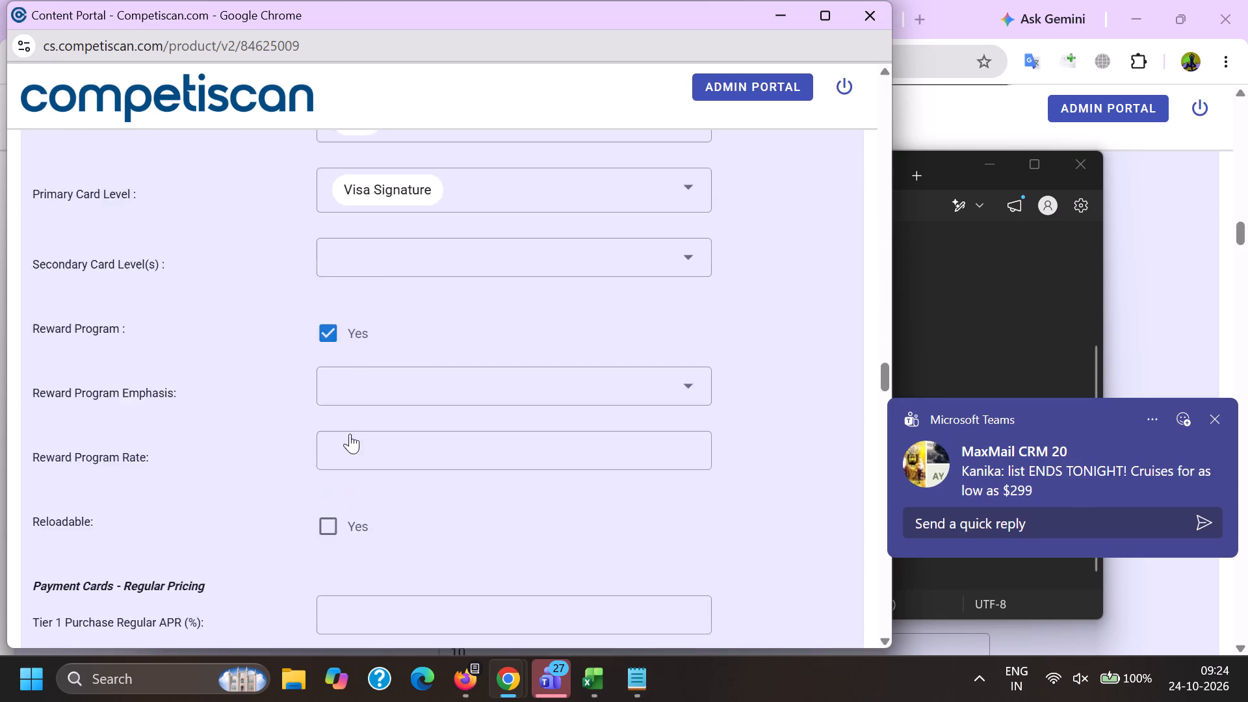
{"action": "left_click", "coordinate": [328, 341]}
{"action": "left_click", "coordinate": [350, 627]}
Copy the From, Date and Subject header from email 84625009 and paste it at the start of email 84621364.
{"action": "key", "text": "alt+Tab"}
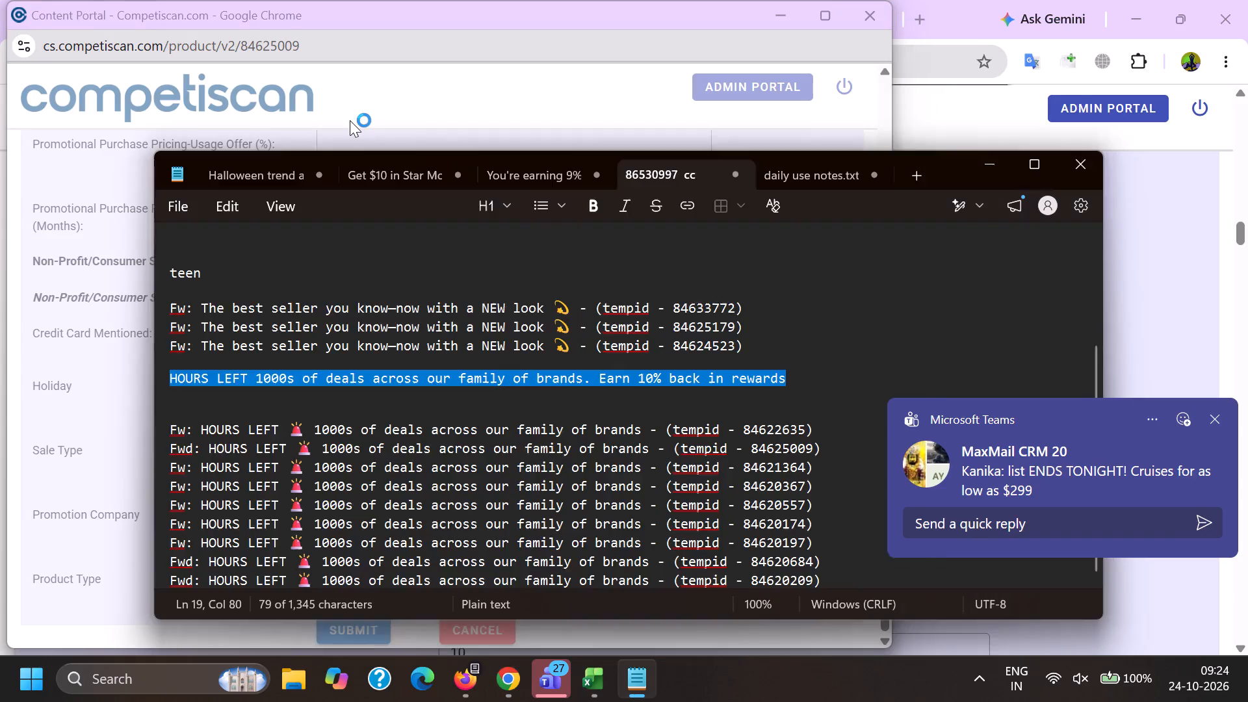
{"action": "key", "text": "alt+Tab"}
{"action": "key", "text": "alt+Tab"}
{"action": "left_click", "coordinate": [301, 0]}
{"action": "left_click", "coordinate": [349, 0]}
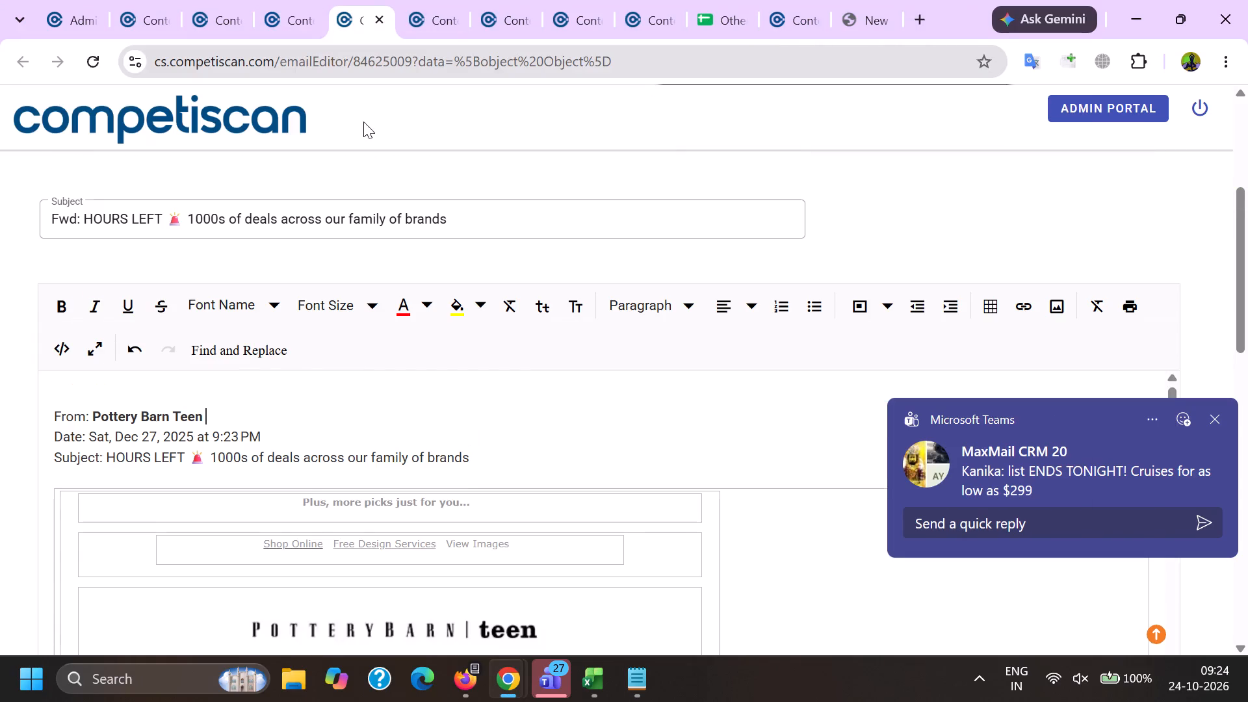
{"action": "left_click_drag", "start_coordinate": [510, 459], "coordinate": [6, 360]}
{"action": "key", "text": "ctrl+c"}
{"action": "left_click_drag", "start_coordinate": [432, 0], "coordinate": [432, 12]}
{"action": "left_click", "coordinate": [149, 469]}
{"action": "key", "text": "ctrl+v"}
Replace the header's date with "Saturday, December 27, 2025, 8:23 PM" from the forwarded-message line.
{"action": "scroll", "coordinate": [207, 289], "scroll_direction": "down", "scroll_amount": 2}
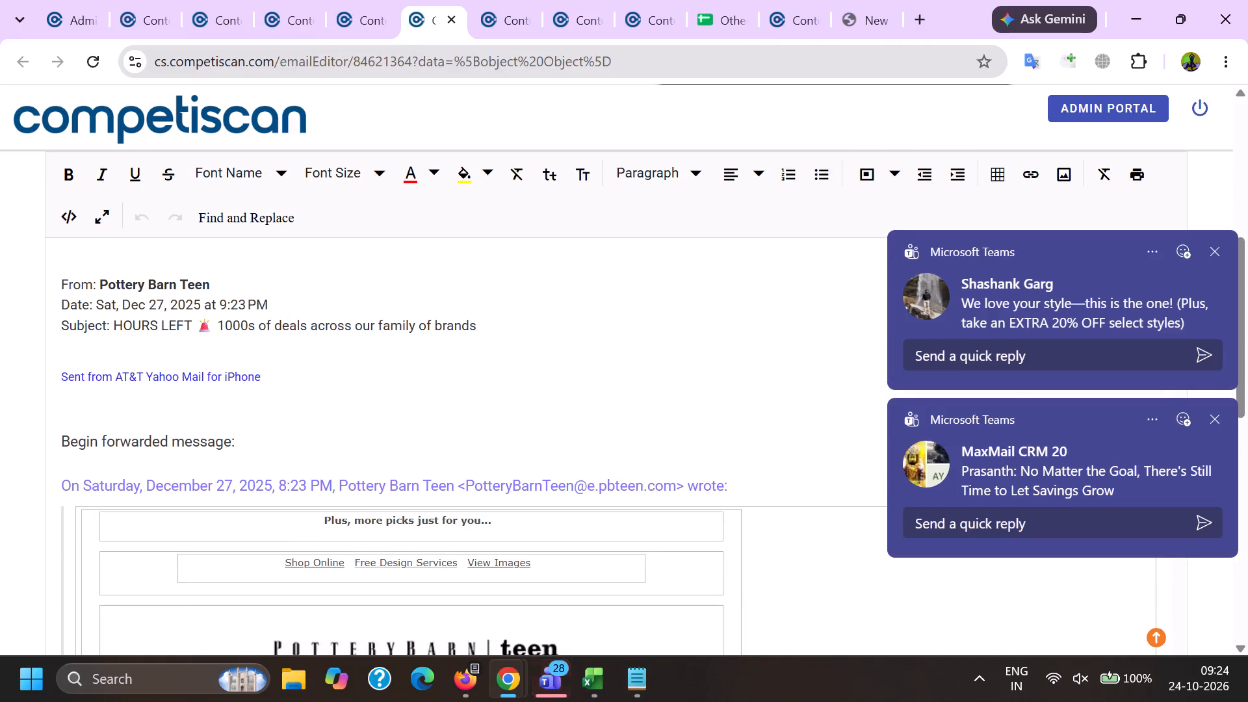
{"action": "left_click_drag", "start_coordinate": [85, 484], "coordinate": [333, 483]}
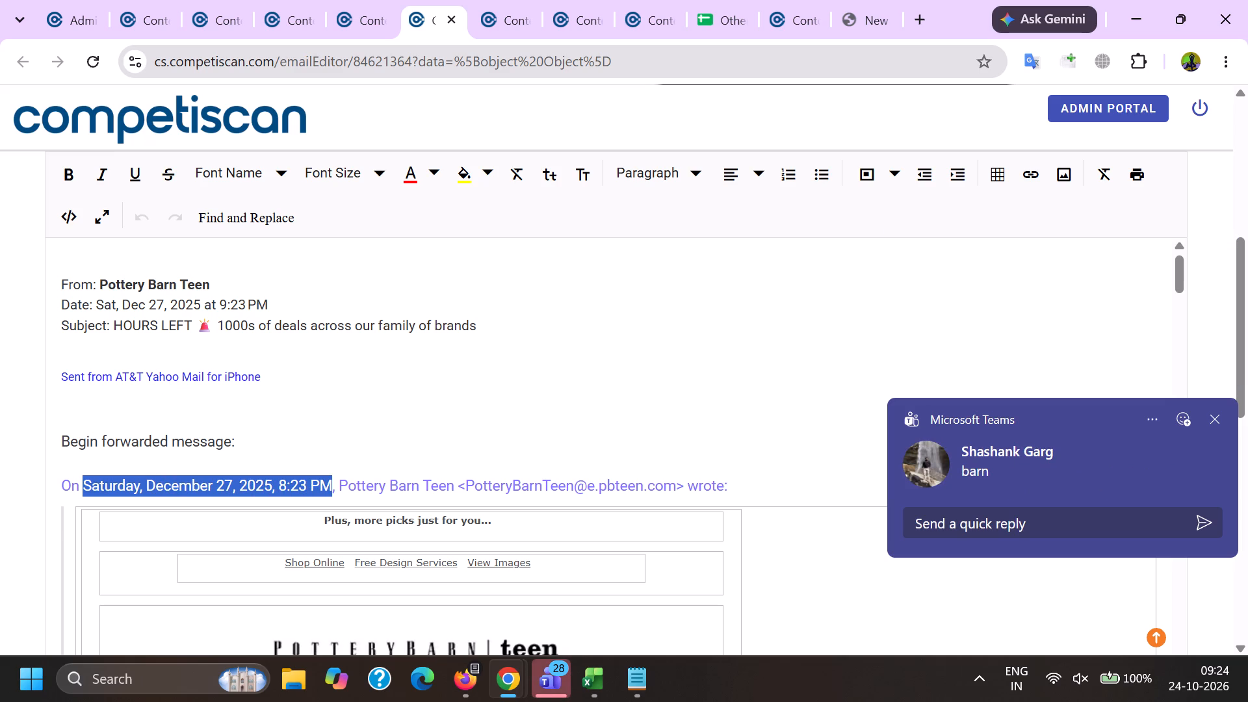
{"action": "left_click_drag", "start_coordinate": [333, 483], "coordinate": [333, 484]}
{"action": "key", "text": "ctrl+c"}
{"action": "left_click_drag", "start_coordinate": [99, 304], "coordinate": [283, 309]}
{"action": "key", "text": "ctrl+v"}
Set the font colour of the From, Date and Subject header lines to black.
{"action": "left_click_drag", "start_coordinate": [600, 344], "coordinate": [541, 332]}
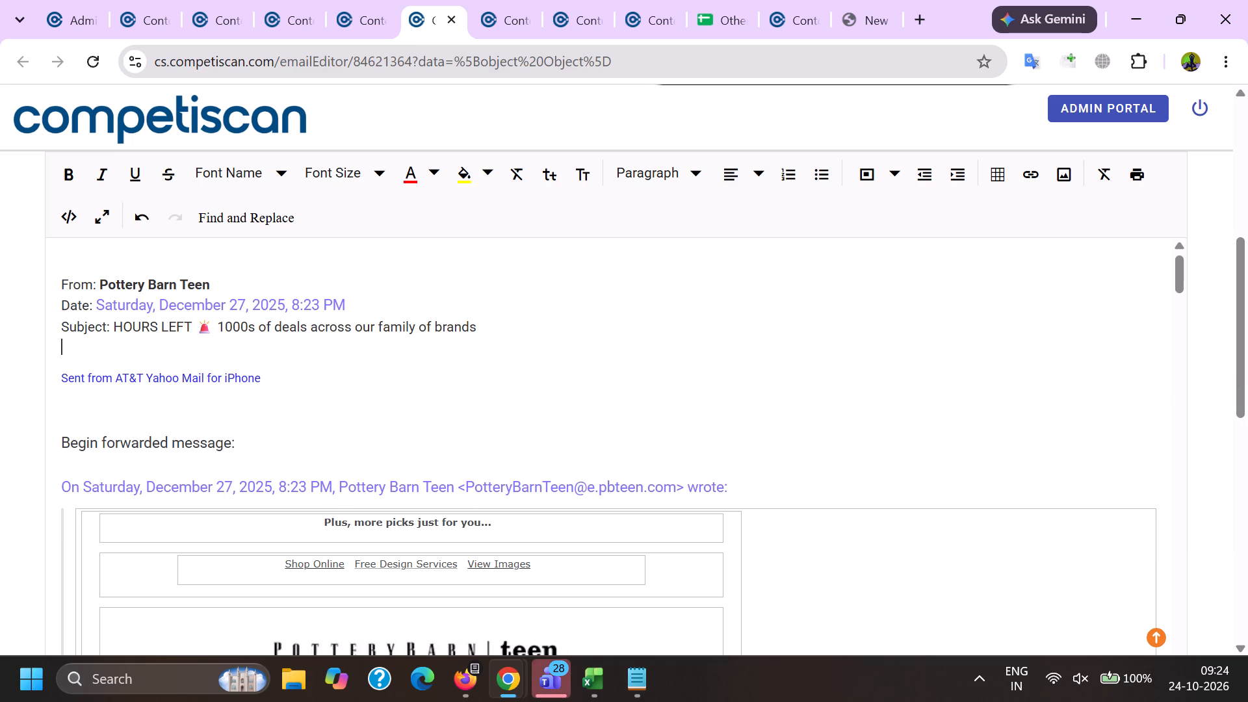
{"action": "left_click_drag", "start_coordinate": [541, 332], "coordinate": [6, 276]}
{"action": "left_click", "coordinate": [435, 172]}
{"action": "left_click", "coordinate": [435, 174]}
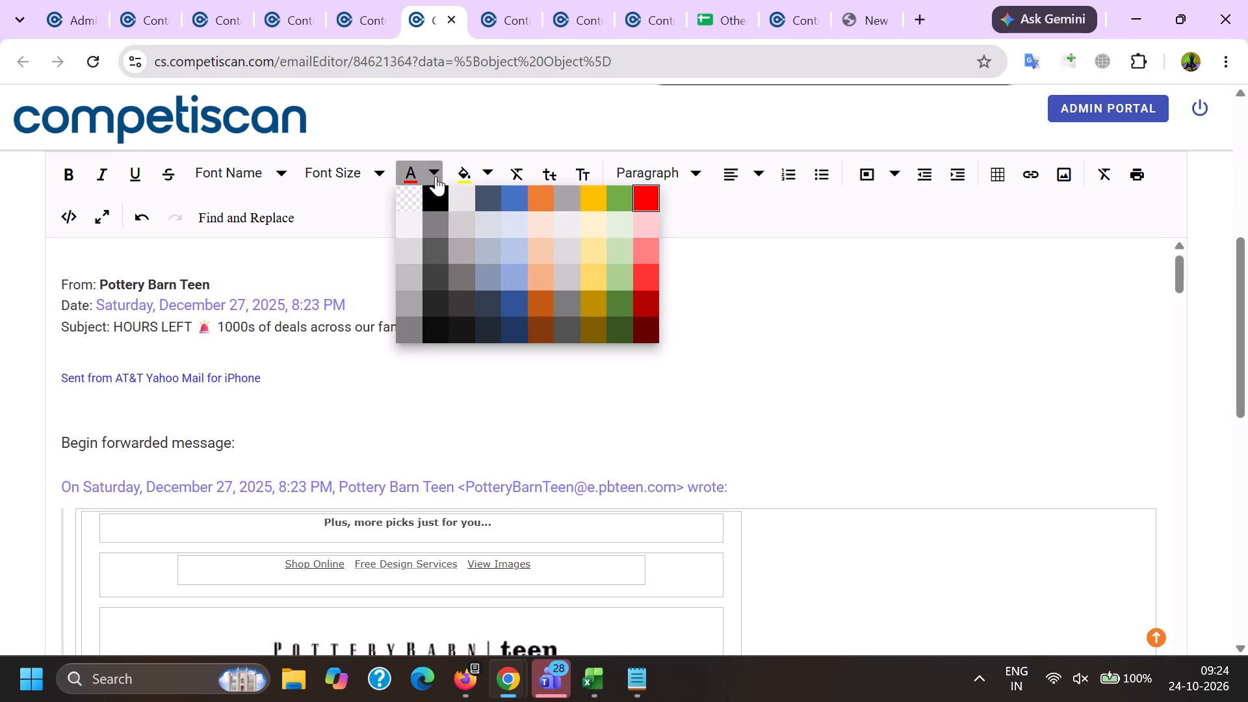
{"action": "left_click", "coordinate": [430, 203]}
{"action": "left_click", "coordinate": [401, 324]}
{"action": "left_click_drag", "start_coordinate": [534, 330], "coordinate": [21, 259]}
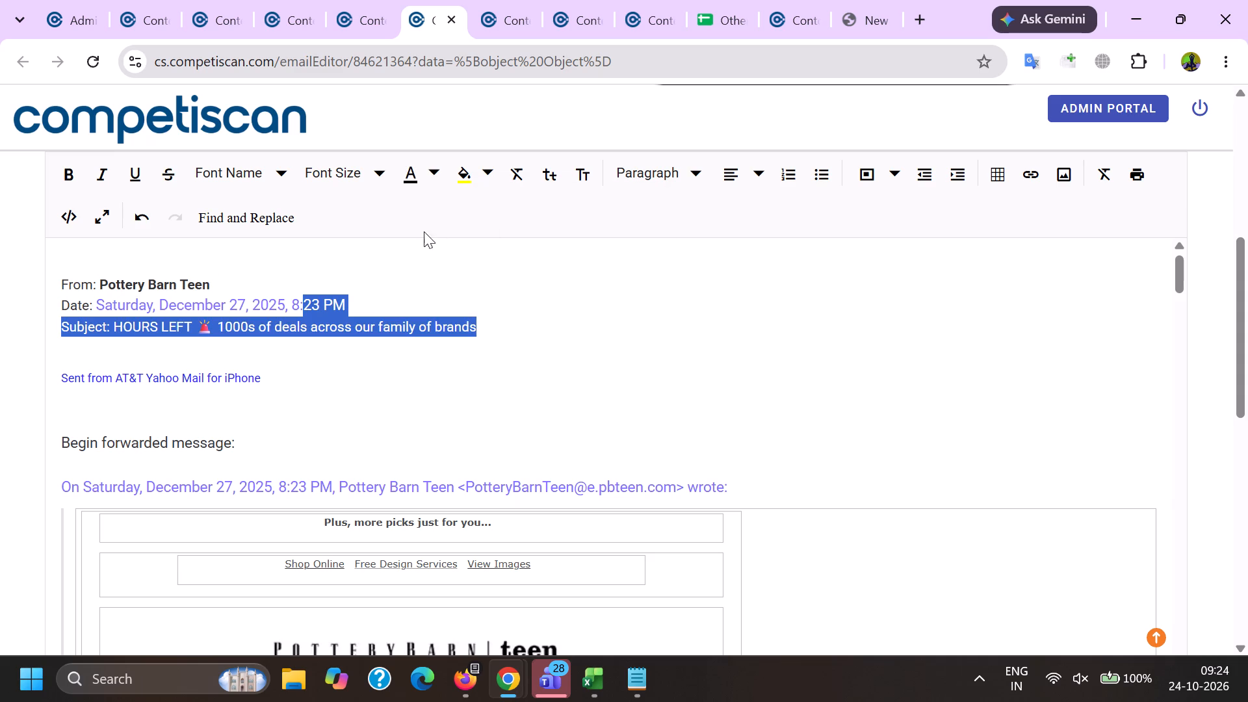
{"action": "left_click", "coordinate": [435, 176]}
{"action": "left_click", "coordinate": [435, 203]}
Delete the AT&T Yahoo Mail signature and the forwarded-message lines between the header and the email body.
{"action": "left_click_drag", "start_coordinate": [420, 359], "coordinate": [423, 368]}
{"action": "left_click_drag", "start_coordinate": [738, 486], "coordinate": [34, 359]}
{"action": "key", "text": "BackSpace"}
{"action": "key", "text": "BackSpace"}
Remove the hyperlink from the View Images text above the Pottery Barn Teen logo.
{"action": "scroll", "coordinate": [424, 490], "scroll_direction": "down", "scroll_amount": 1}
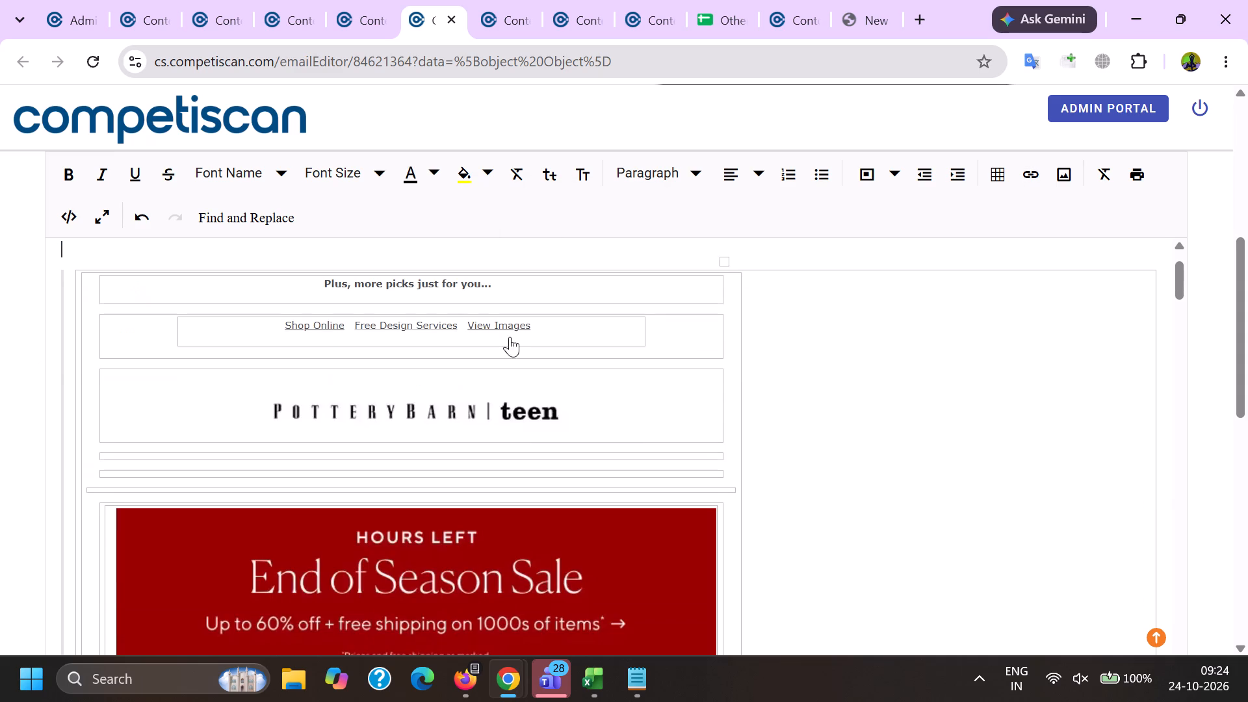
{"action": "left_click", "coordinate": [486, 318]}
{"action": "left_click", "coordinate": [585, 363]}
{"action": "scroll", "coordinate": [522, 417], "scroll_direction": "down", "scroll_amount": 20}
{"action": "scroll", "coordinate": [522, 417], "scroll_direction": "down", "scroll_amount": 3}
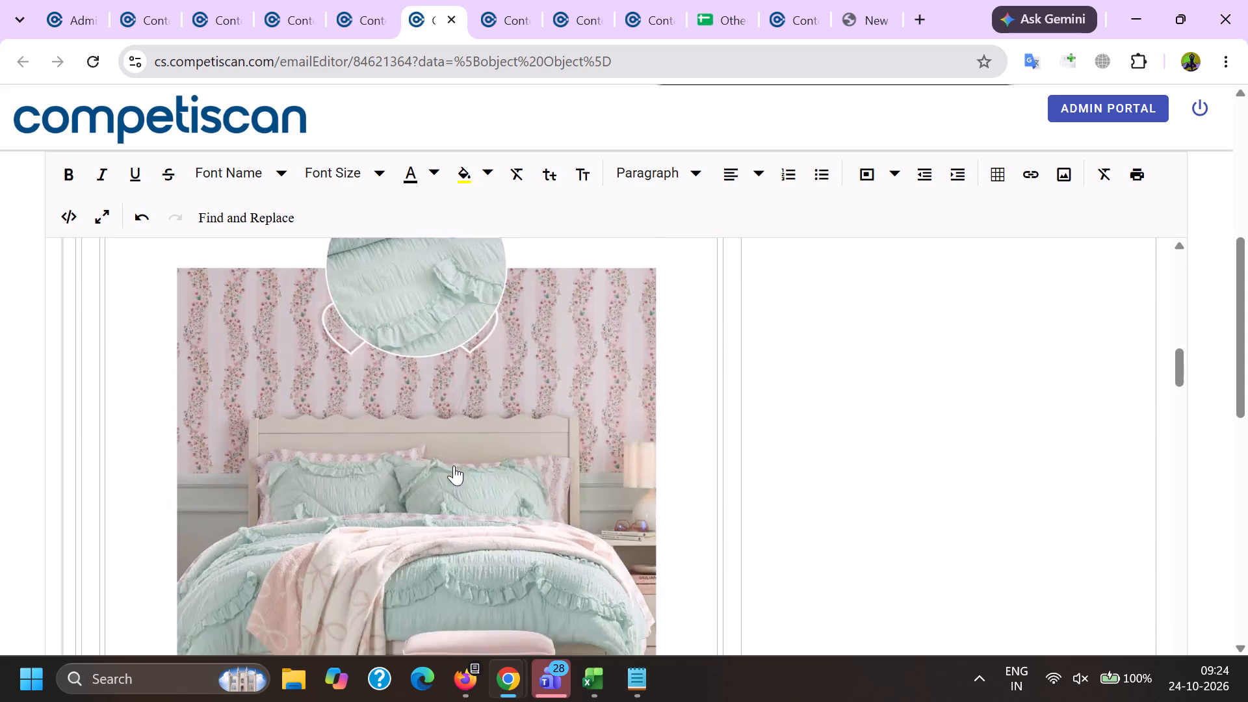
{"action": "scroll", "coordinate": [454, 465], "scroll_direction": "down", "scroll_amount": 20}
{"action": "scroll", "coordinate": [454, 465], "scroll_direction": "down", "scroll_amount": 20}
{"action": "scroll", "coordinate": [454, 465], "scroll_direction": "down", "scroll_amount": 12}
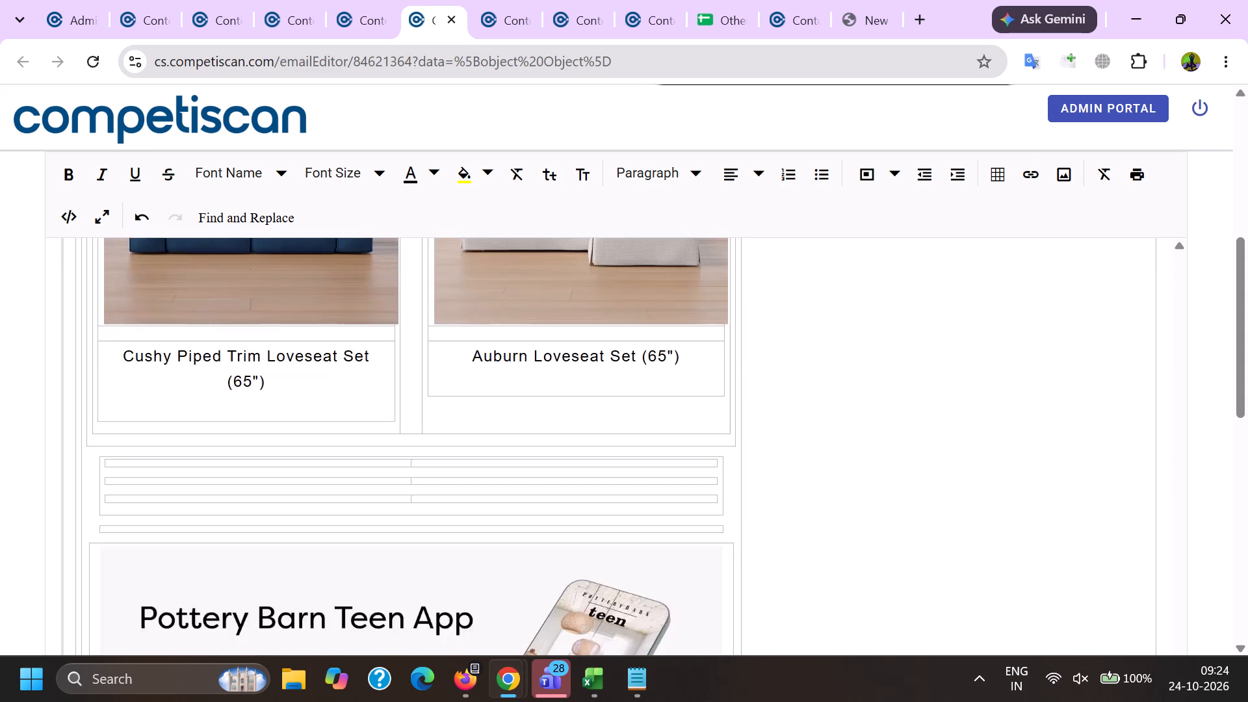
{"action": "scroll", "coordinate": [426, 473], "scroll_direction": "down", "scroll_amount": 3}
{"action": "left_click", "coordinate": [371, 456]}
{"action": "left_click", "coordinate": [368, 616]}
{"action": "scroll", "coordinate": [374, 397], "scroll_direction": "down", "scroll_amount": 4}
{"action": "left_click", "coordinate": [229, 565]}
{"action": "left_click", "coordinate": [166, 497]}
{"action": "left_click", "coordinate": [337, 551]}
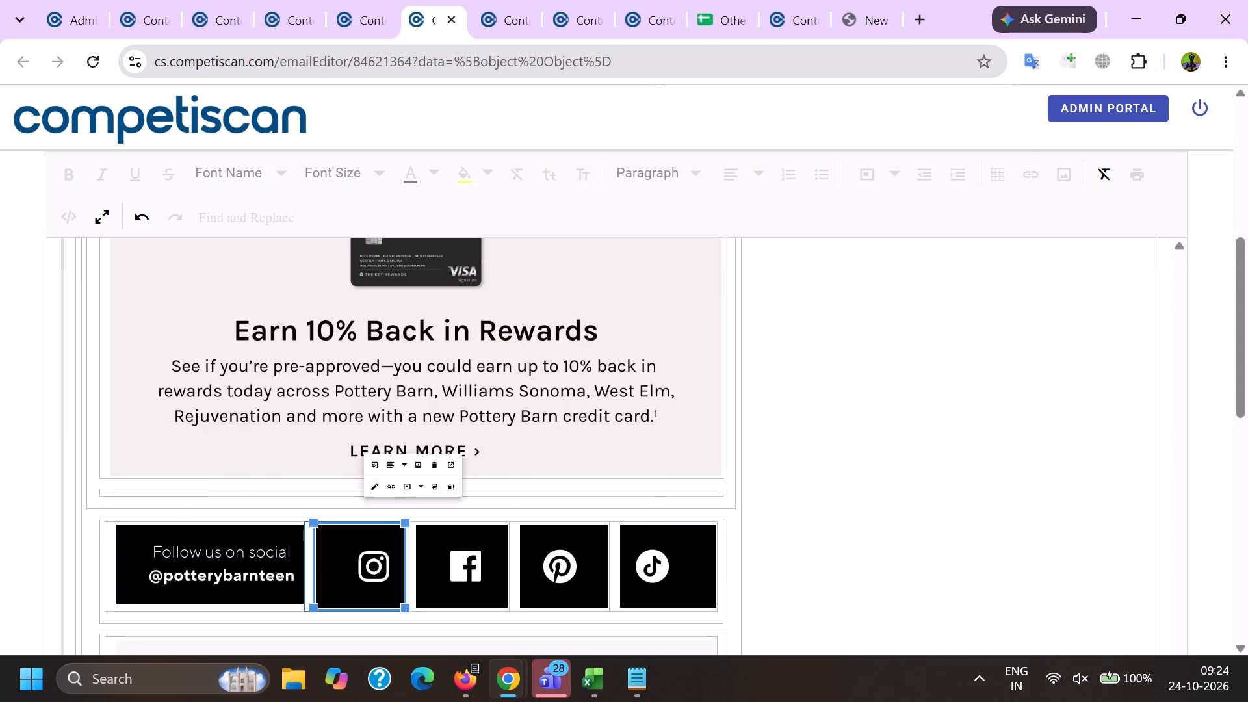
{"action": "left_click", "coordinate": [379, 497]}
{"action": "left_click", "coordinate": [431, 562]}
{"action": "left_click", "coordinate": [473, 503]}
{"action": "left_click", "coordinate": [548, 569]}
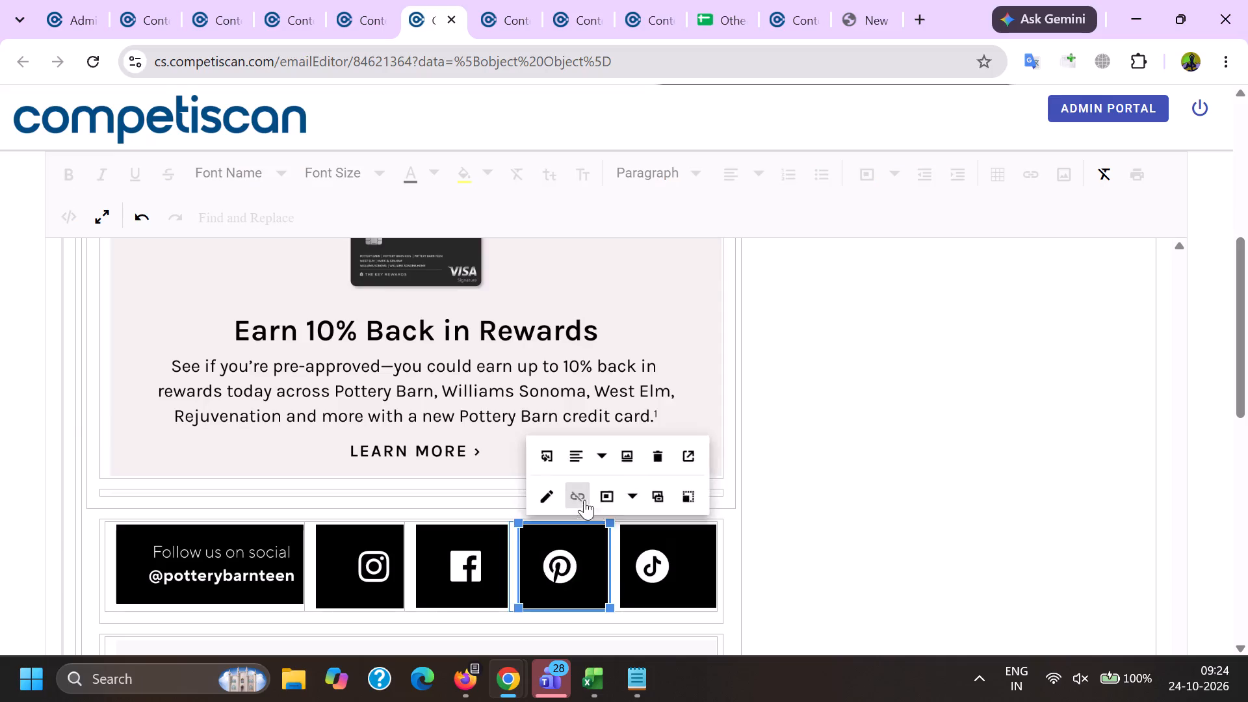
{"action": "left_click", "coordinate": [578, 497]}
{"action": "left_click", "coordinate": [649, 567]}
{"action": "left_click", "coordinate": [675, 498]}
Delete the recipient's email address from the "This message was sent to" line in the email footer.
{"action": "scroll", "coordinate": [463, 424], "scroll_direction": "down", "scroll_amount": 3}
{"action": "scroll", "coordinate": [424, 508], "scroll_direction": "down", "scroll_amount": 4}
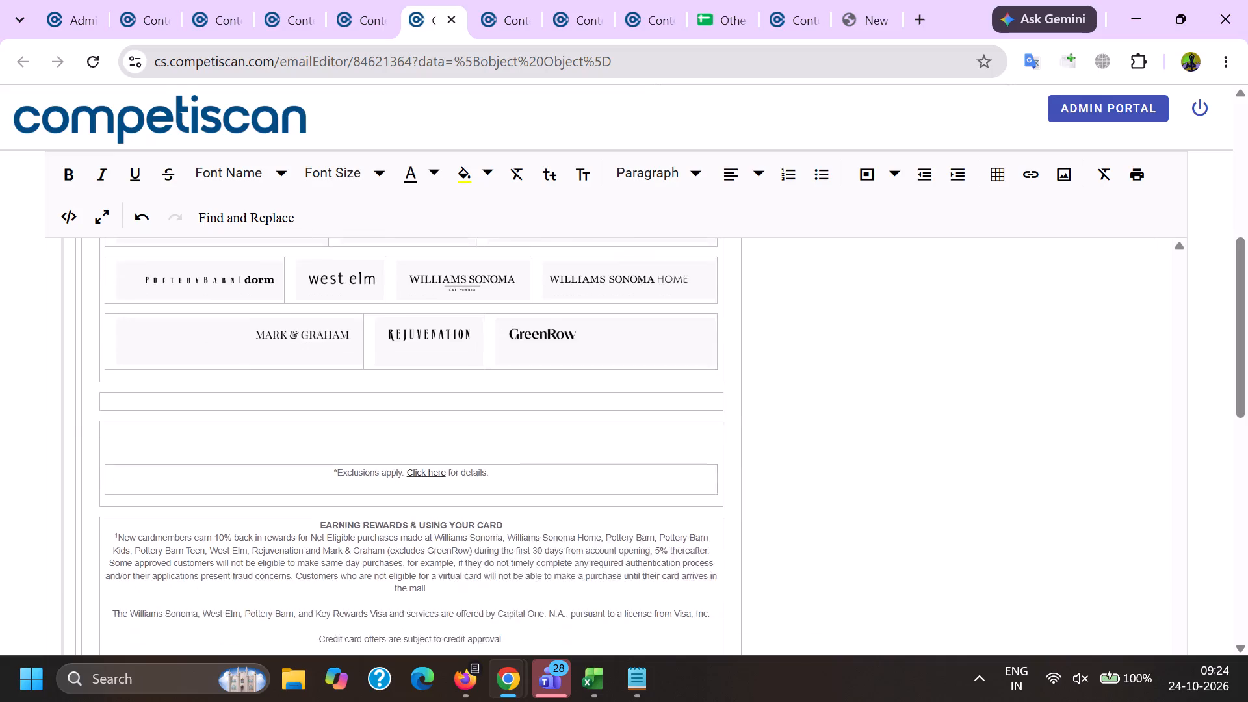
{"action": "scroll", "coordinate": [390, 582], "scroll_direction": "down", "scroll_amount": 2}
{"action": "left_click_drag", "start_coordinate": [419, 546], "coordinate": [531, 544]}
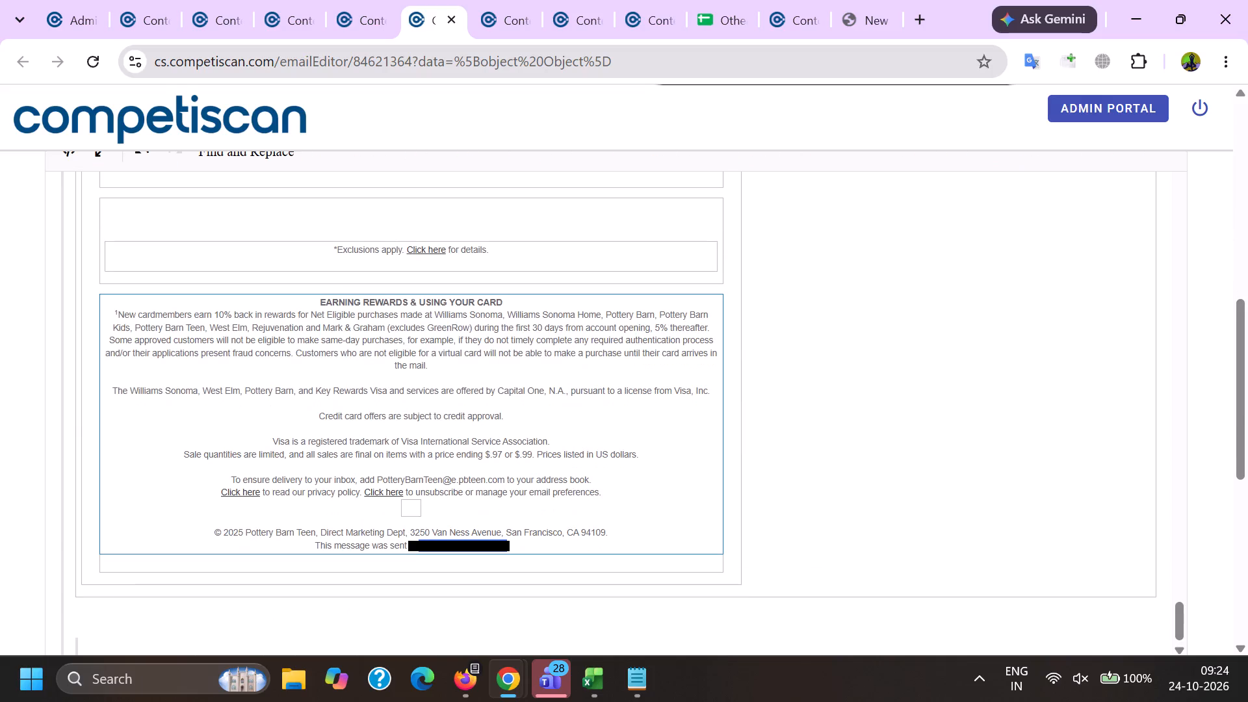
{"action": "key", "text": "BackSpace"}
Remove the hyperlink from the "Click here" text for unsubscribing or managing email preferences.
{"action": "scroll", "coordinate": [400, 677], "scroll_direction": "up", "scroll_amount": 1}
{"action": "left_click", "coordinate": [374, 489]}
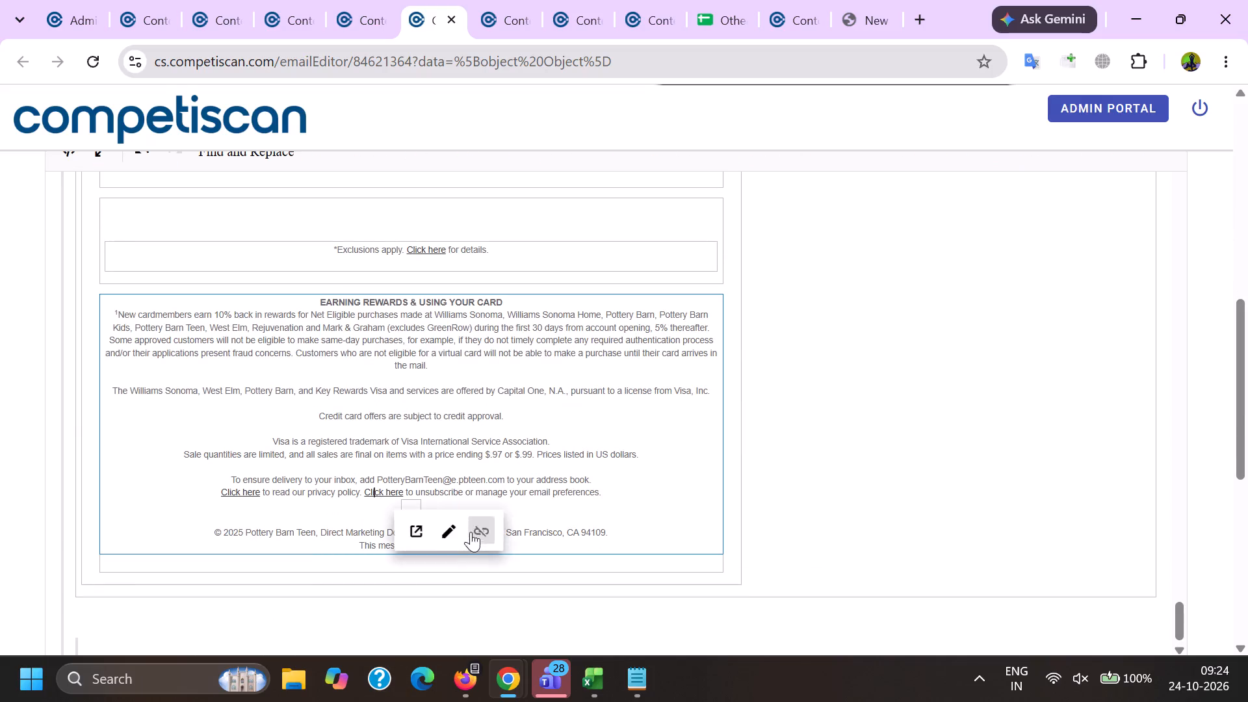
{"action": "left_click", "coordinate": [469, 530]}
Delete the sender's email address from the "To ensure delivery to your inbox" line in the footer.
{"action": "left_click_drag", "start_coordinate": [378, 476], "coordinate": [504, 480]}
{"action": "key", "text": "BackSpace"}
{"action": "key", "text": "BackSpace"}
Save the product info of the edited email 84621364.
{"action": "scroll", "coordinate": [400, 495], "scroll_direction": "down", "scroll_amount": 11}
{"action": "left_click", "coordinate": [445, 477]}
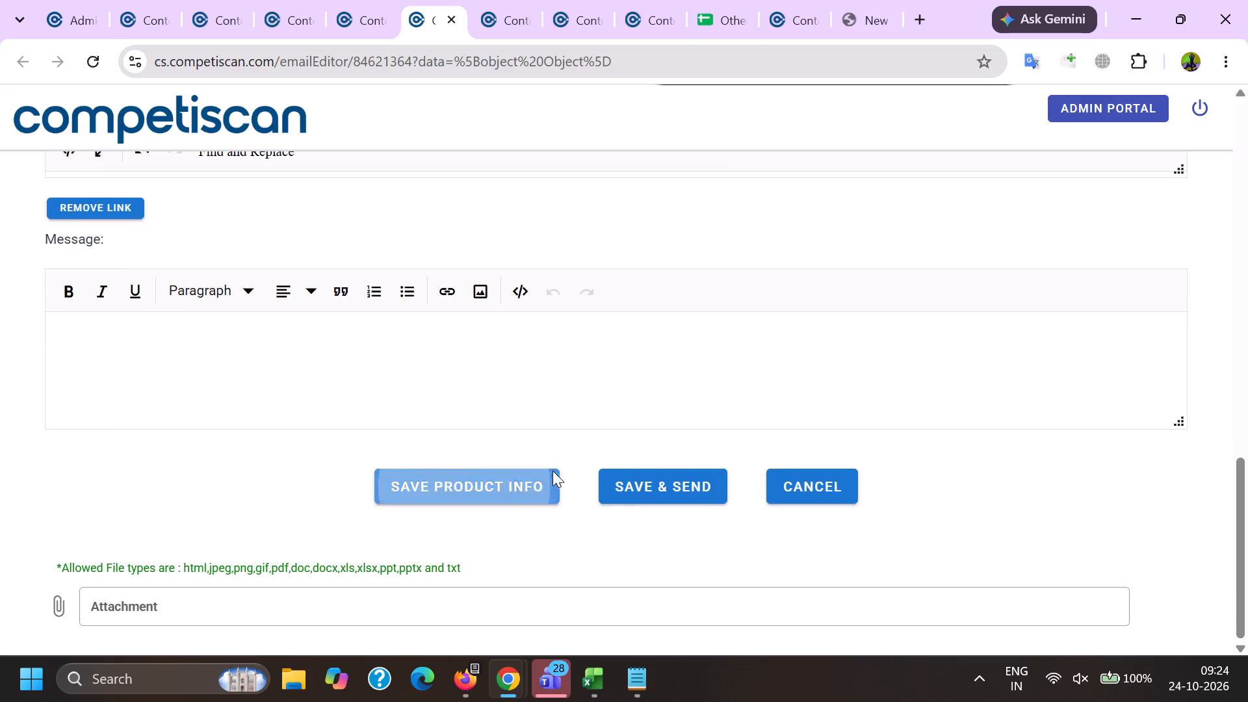
{"action": "left_click", "coordinate": [635, 400]}
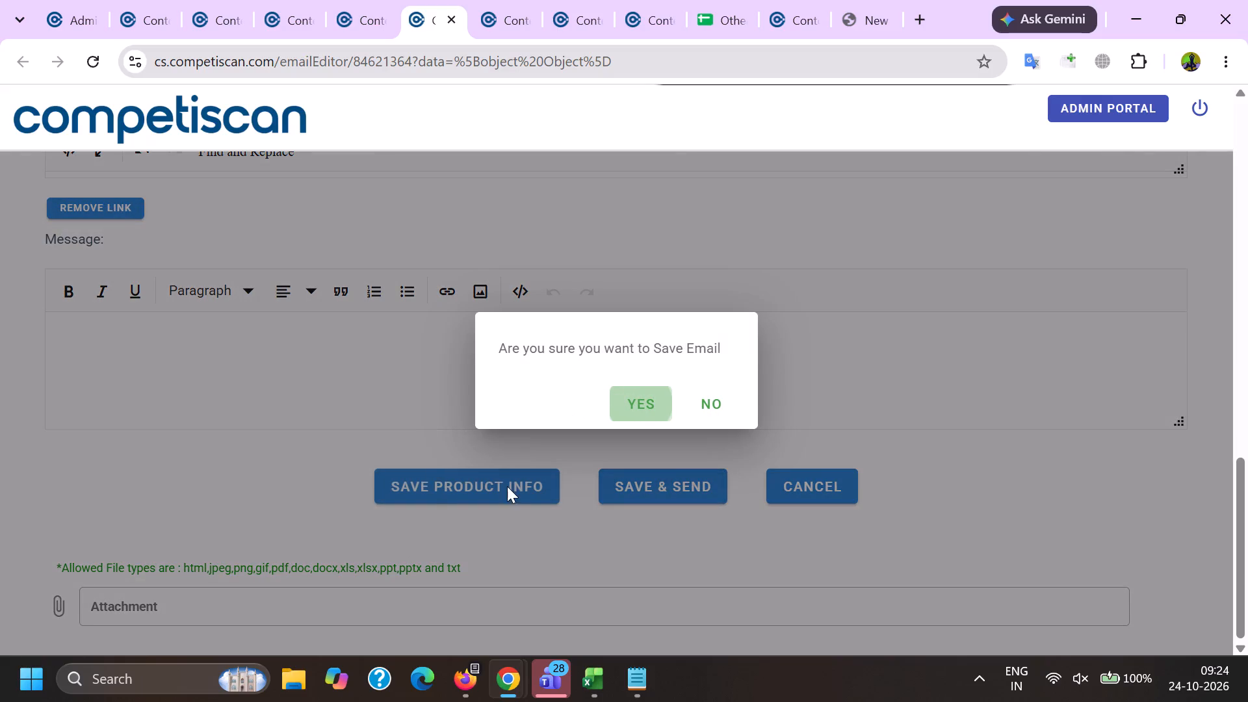
Open the V2 product form for email 84621364.
{"action": "left_click", "coordinate": [0, 218]}
{"action": "scroll", "coordinate": [16, 313], "scroll_direction": "up", "scroll_amount": 10}
{"action": "left_click", "coordinate": [92, 293]}
Copy the sender name Pottery Barn Teen from the email header, and add that company with its product image to the product form.
{"action": "key", "text": "alt+Tab"}
{"action": "scroll", "coordinate": [183, 341], "scroll_direction": "down", "scroll_amount": 5}
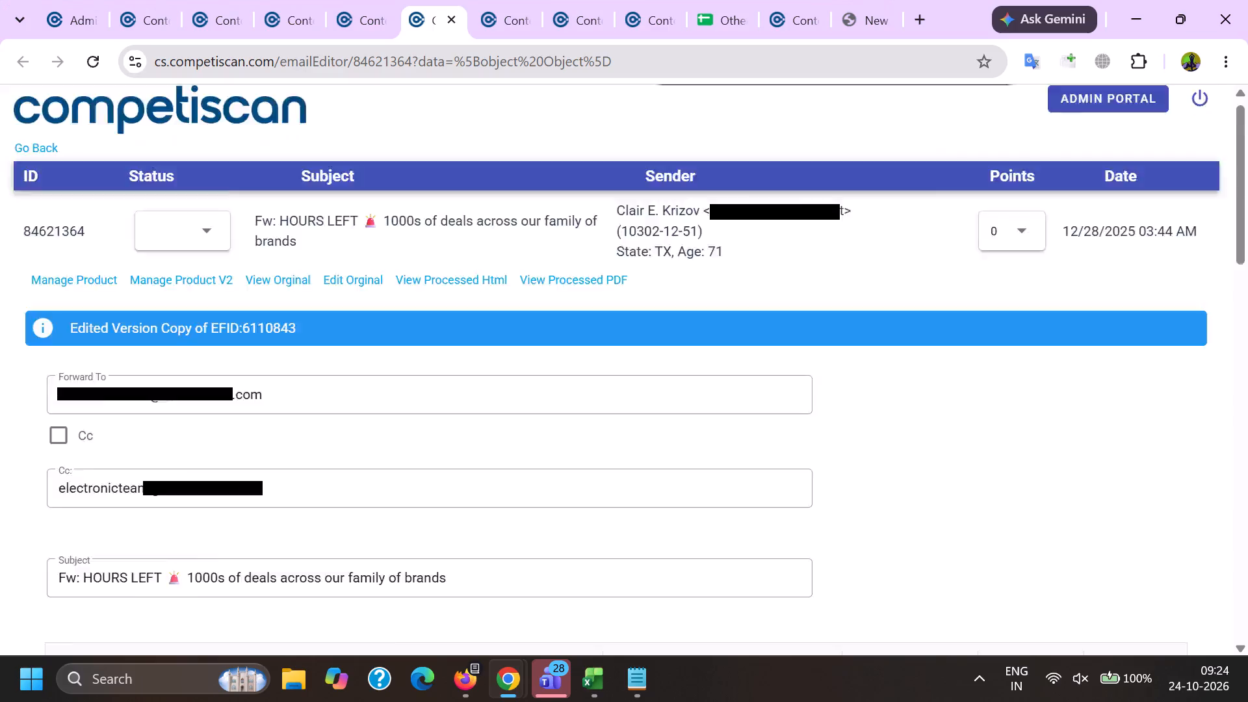
{"action": "left_click", "coordinate": [157, 396]}
{"action": "key", "text": "Page_Up"}
{"action": "key", "text": "Page_Up"}
{"action": "key", "text": "Page_Up"}
{"action": "key", "text": "Page_Up"}
{"action": "key", "text": "Page_Up"}
{"action": "key", "text": "Page_Up"}
{"action": "key", "text": "Page_Up"}
{"action": "key", "text": "Page_Up"}
{"action": "key", "text": "Page_Up"}
{"action": "key", "text": "Page_Up"}
{"action": "key", "text": "Page_Up"}
{"action": "key", "text": "Page_Up"}
{"action": "key", "text": "Page_Up"}
{"action": "key", "text": "Page_Up"}
{"action": "key", "text": "Page_Up"}
{"action": "key", "text": "Page_Up"}
{"action": "key", "text": "Page_Up"}
{"action": "key", "text": "Page_Up"}
{"action": "key", "text": "Page_Up"}
{"action": "key", "text": "Page_Up"}
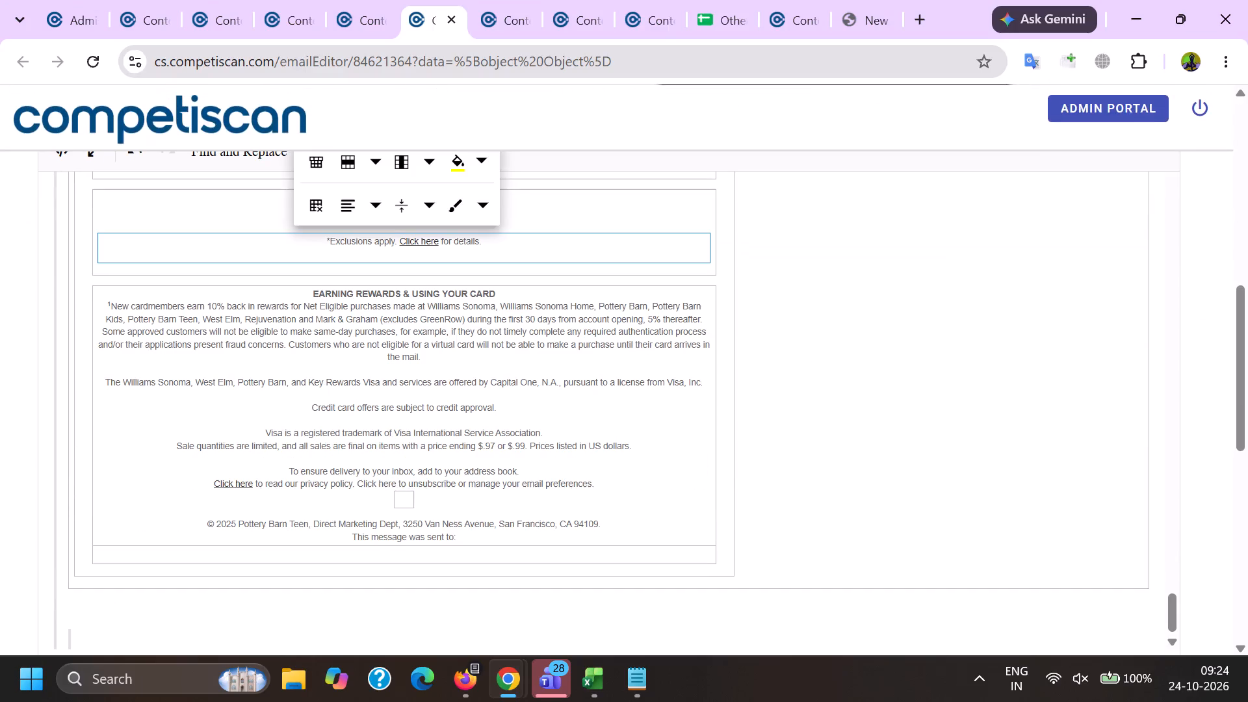
{"action": "scroll", "coordinate": [146, 344], "scroll_direction": "down", "scroll_amount": 5}
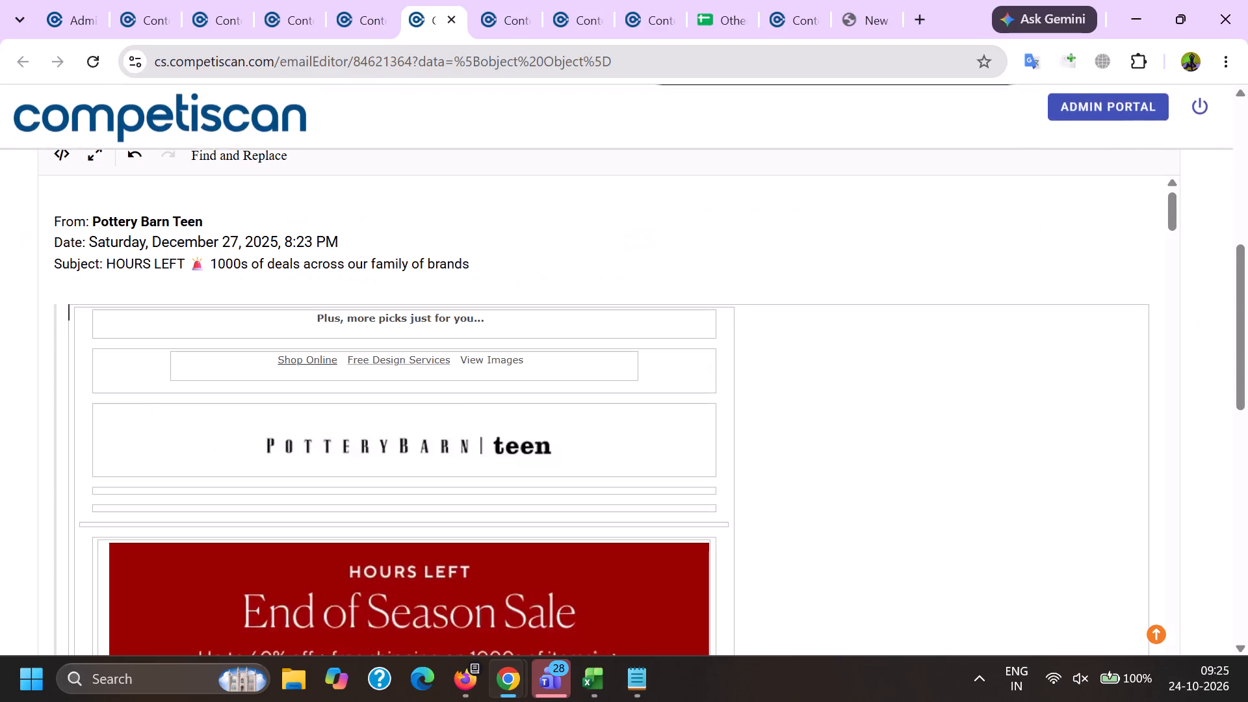
{"action": "left_click", "coordinate": [103, 219]}
{"action": "left_click_drag", "start_coordinate": [103, 219], "coordinate": [119, 224]}
{"action": "left_click", "coordinate": [201, 219], "text": "shift"}
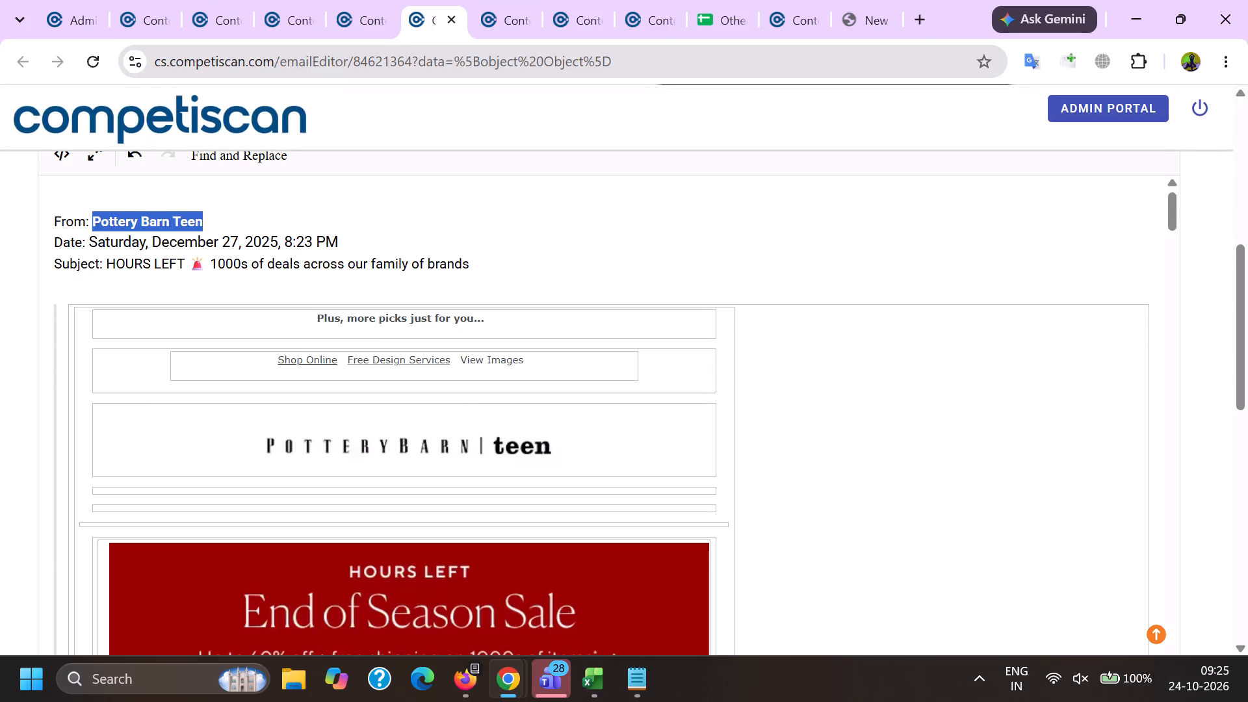
{"action": "key", "text": "ctrl+c"}
{"action": "key", "text": "alt+Tab"}
{"action": "scroll", "coordinate": [366, 287], "scroll_direction": "down", "scroll_amount": 5}
{"action": "left_click", "coordinate": [372, 327]}
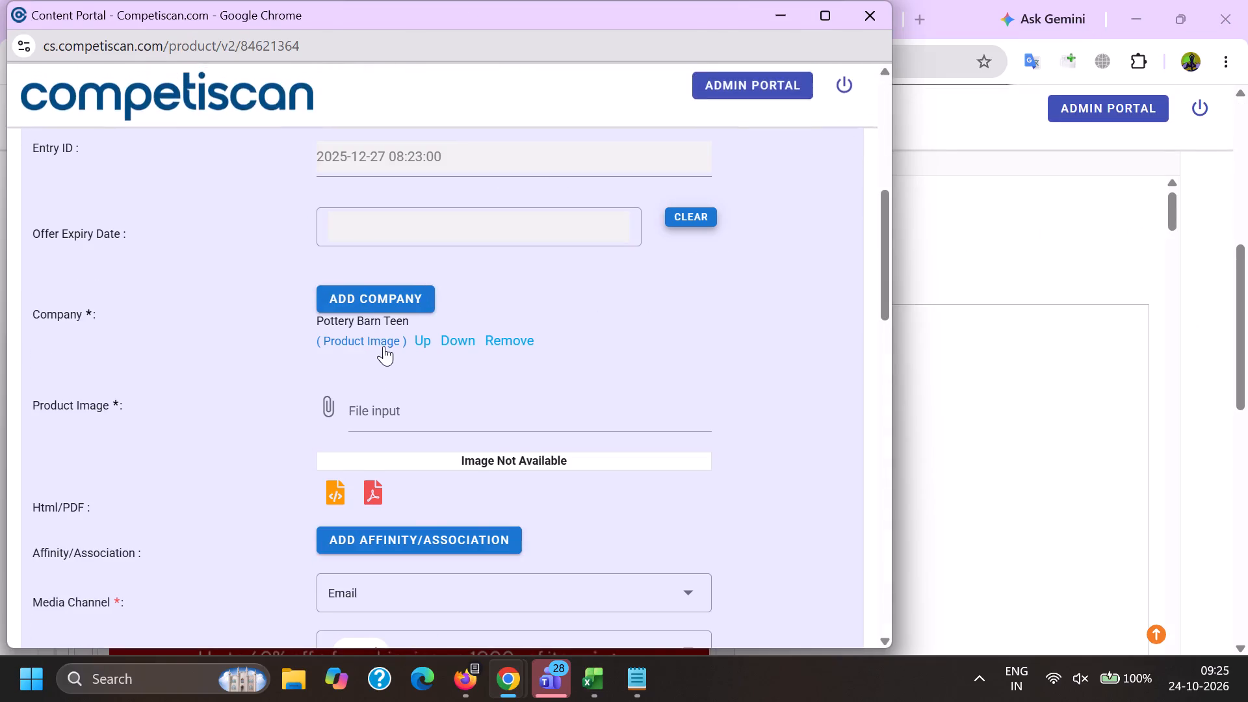
{"action": "left_click", "coordinate": [380, 340]}
Add Capital One as a second company and enter Pottery Barn Teen as the affinity/association.
{"action": "left_click", "coordinate": [378, 294]}
{"action": "key", "text": "c"}
{"action": "key", "text": "a"}
{"action": "type", "text": "pi"}
{"action": "key", "text": "t"}
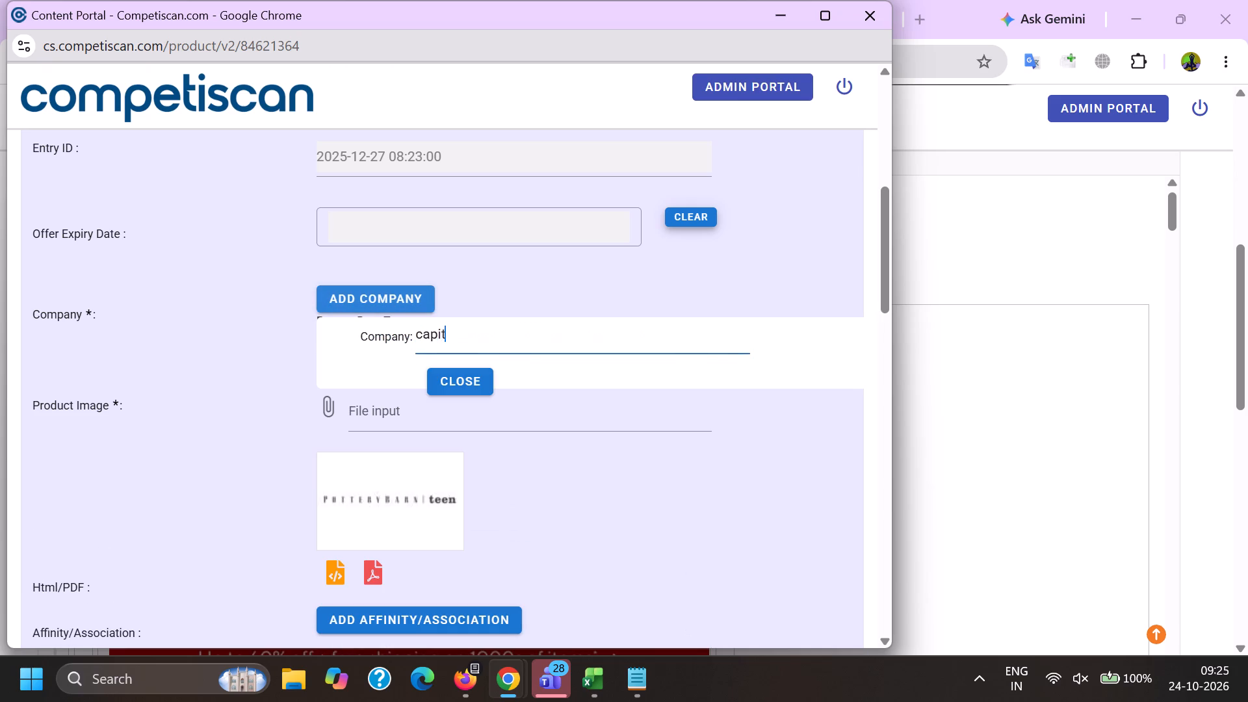
{"action": "key", "text": "a"}
{"action": "key", "text": "l"}
{"action": "key", "text": "space"}
{"action": "type", "text": "one"}
{"action": "scroll", "coordinate": [386, 293], "scroll_direction": "down", "scroll_amount": 3}
{"action": "left_click", "coordinate": [400, 318]}
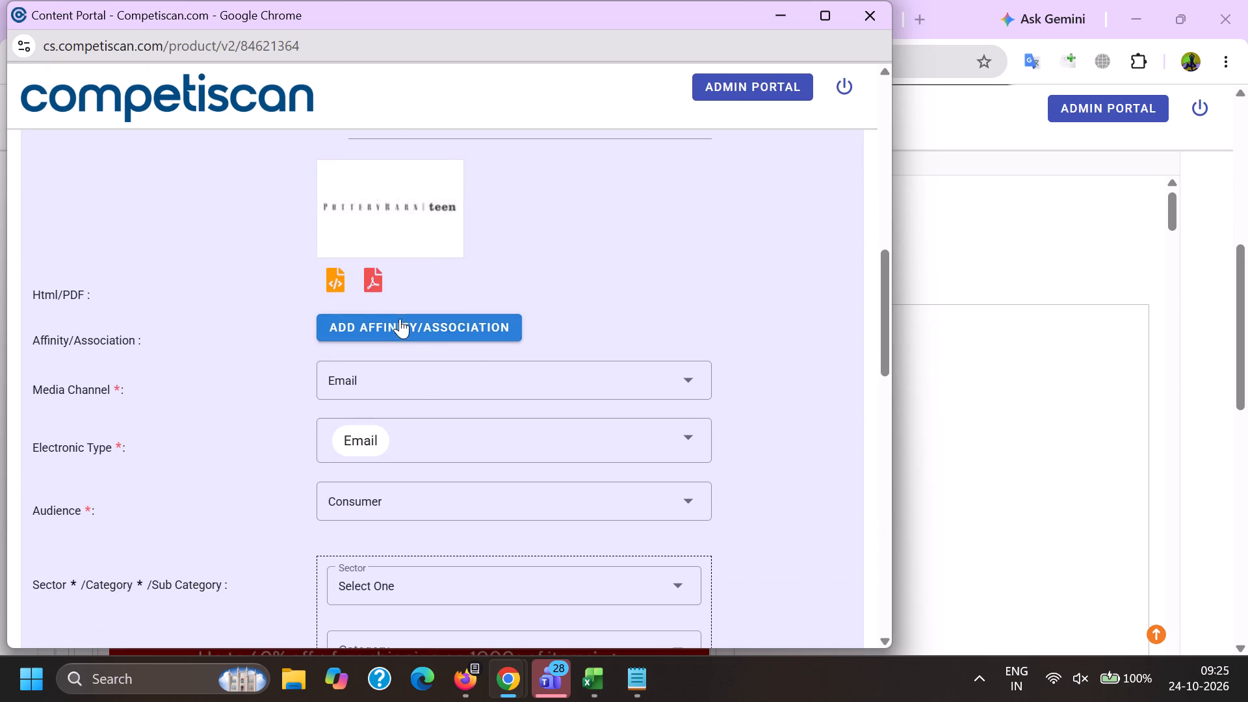
{"action": "left_click", "coordinate": [493, 365]}
{"action": "key", "text": "ctrl+v"}
{"action": "scroll", "coordinate": [483, 402], "scroll_direction": "up", "scroll_amount": 3}
{"action": "left_click", "coordinate": [482, 383]}
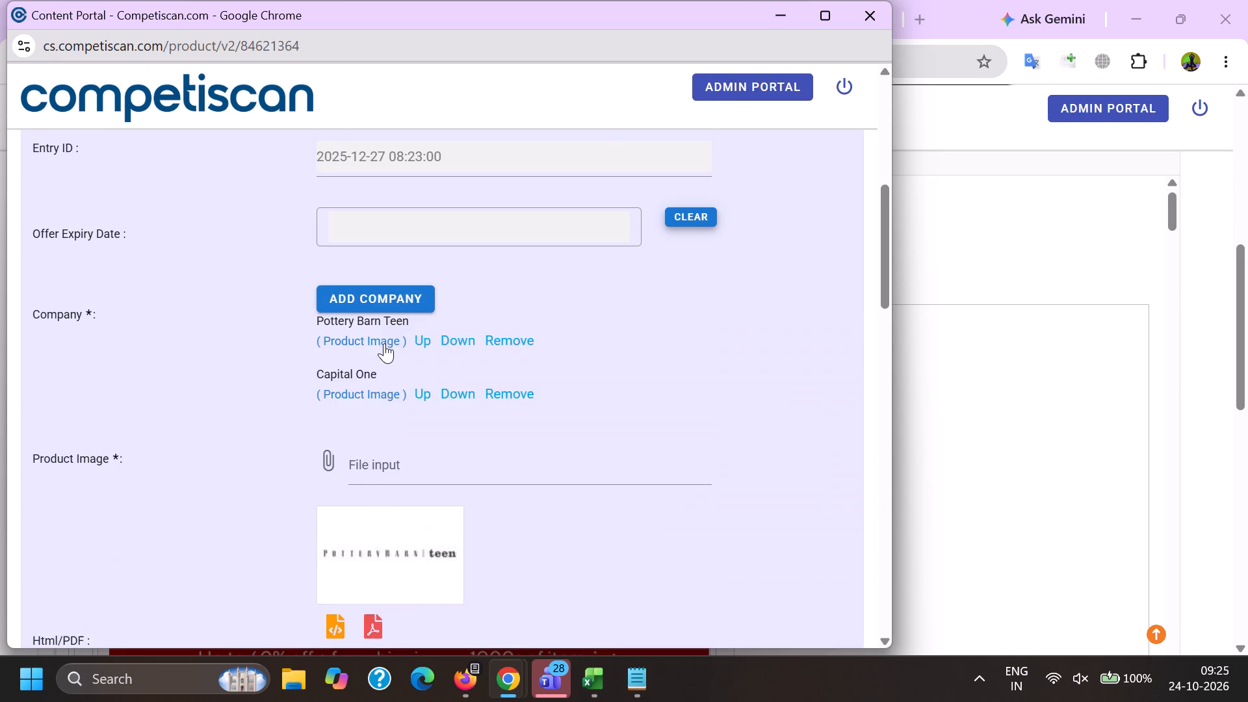
{"action": "scroll", "coordinate": [383, 341], "scroll_direction": "down", "scroll_amount": 4}
{"action": "left_click", "coordinate": [458, 371]}
Set the sector to Retail and the category to Home.
{"action": "scroll", "coordinate": [399, 237], "scroll_direction": "down", "scroll_amount": 4}
{"action": "left_click", "coordinate": [380, 179]}
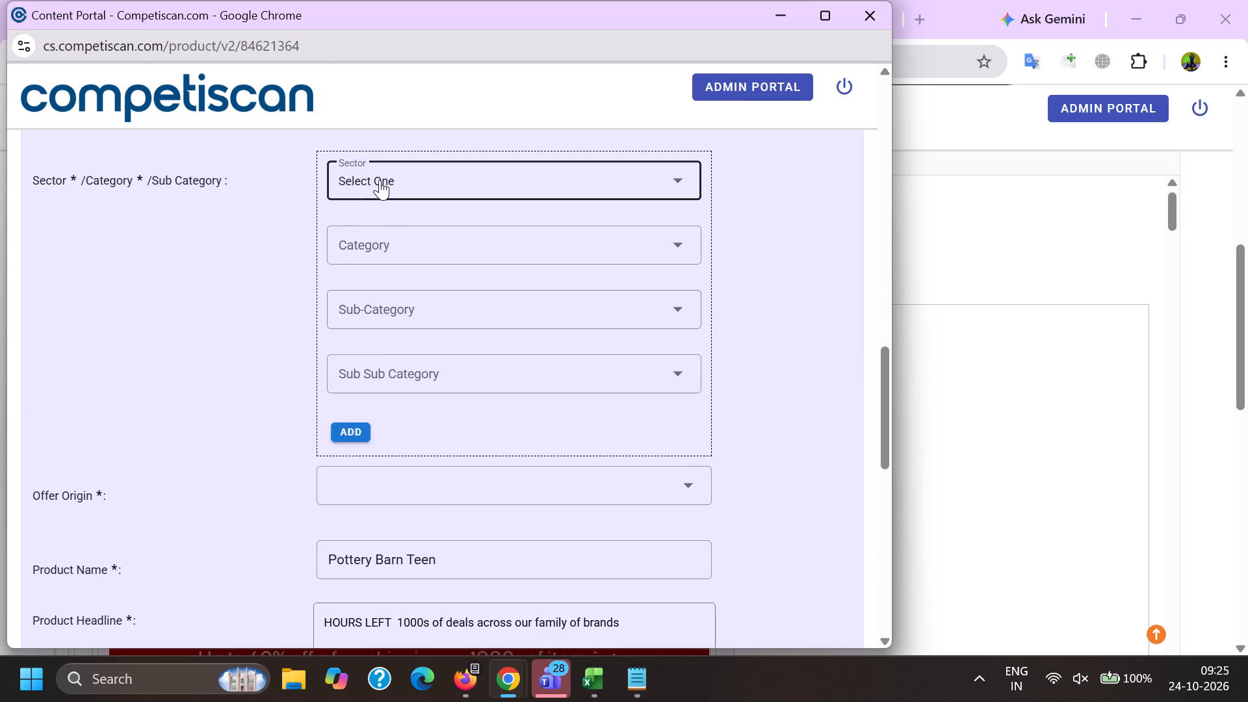
{"action": "scroll", "coordinate": [380, 178], "scroll_direction": "down", "scroll_amount": 7}
{"action": "left_click", "coordinate": [399, 274]}
{"action": "left_click_drag", "start_coordinate": [259, 274], "coordinate": [303, 276]}
{"action": "left_click", "coordinate": [422, 246]}
{"action": "scroll", "coordinate": [406, 262], "scroll_direction": "down", "scroll_amount": 6}
{"action": "left_click", "coordinate": [394, 265]}
{"action": "left_click_drag", "start_coordinate": [269, 278], "coordinate": [288, 281]}
Check the email's products, set the sub category to Home Decor and sub sub category to Blanket & Electric Blanket, and add the classification.
{"action": "left_click", "coordinate": [374, 293]}
{"action": "key", "text": "alt+Tab"}
{"action": "scroll", "coordinate": [368, 369], "scroll_direction": "down", "scroll_amount": 17}
{"action": "key", "text": "alt+Tab"}
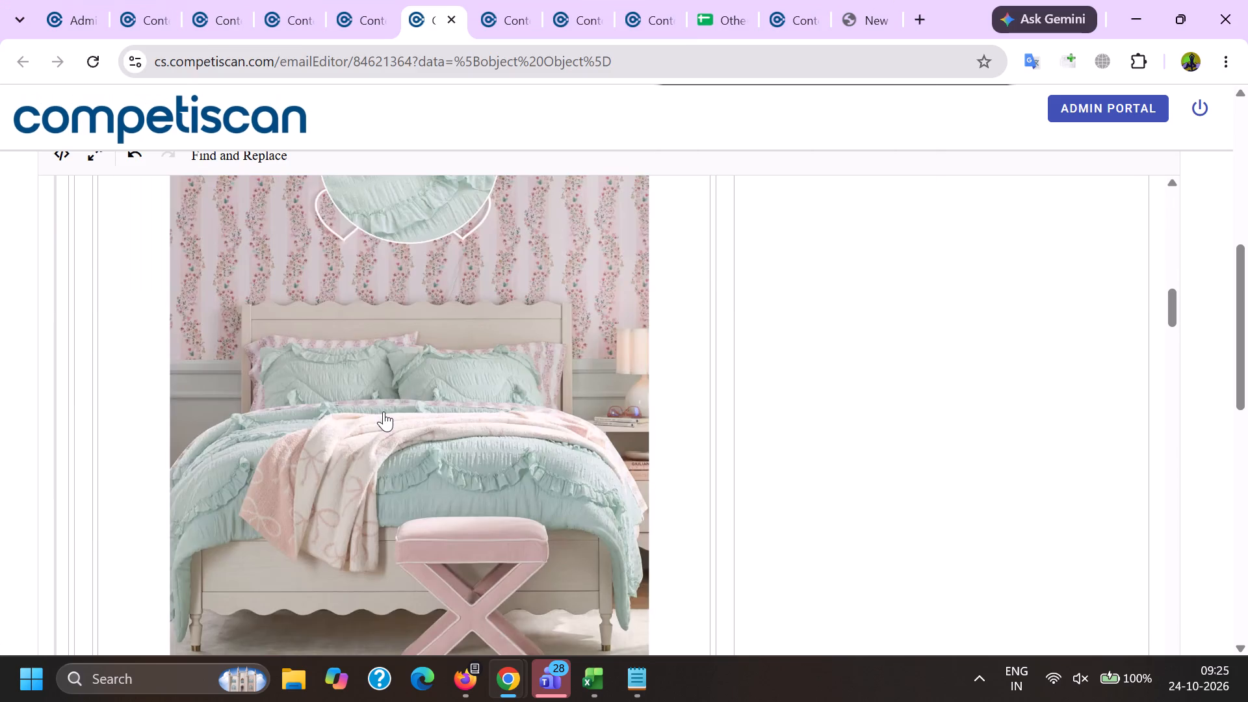
{"action": "scroll", "coordinate": [386, 526], "scroll_direction": "down", "scroll_amount": 4}
{"action": "scroll", "coordinate": [391, 421], "scroll_direction": "up", "scroll_amount": 1}
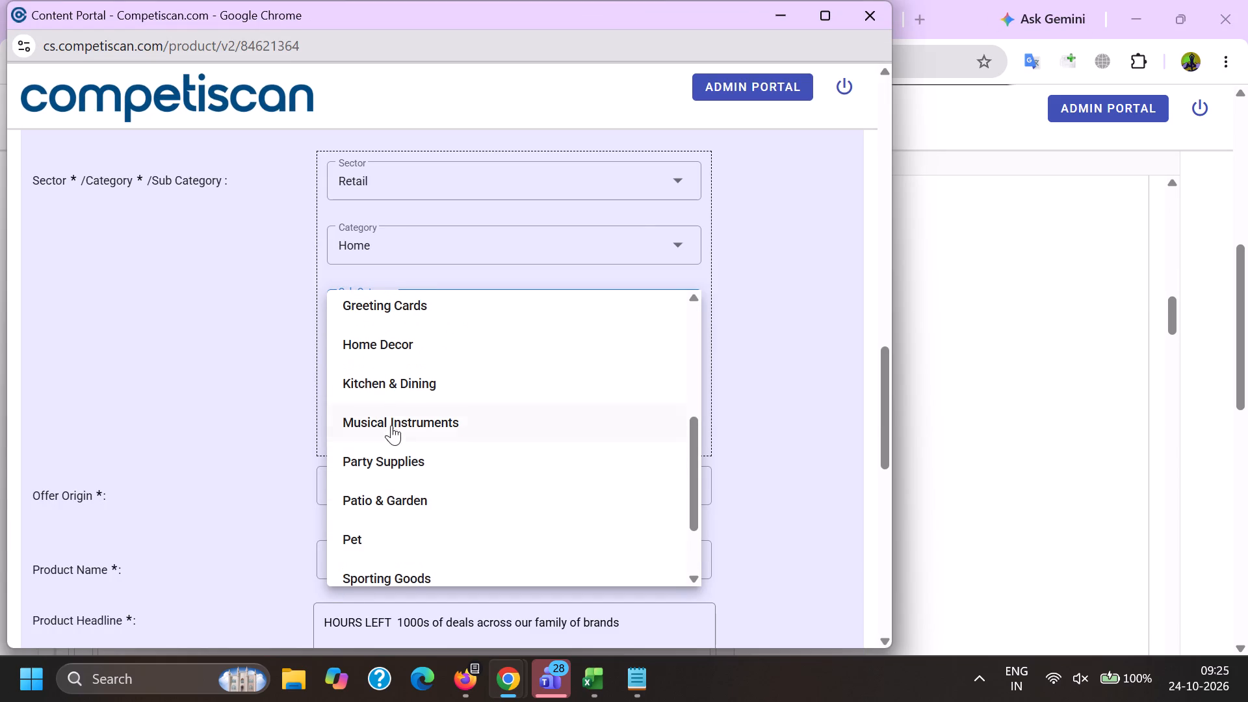
{"action": "left_click", "coordinate": [382, 345]}
{"action": "left_click_drag", "start_coordinate": [259, 346], "coordinate": [289, 357]}
{"action": "left_click", "coordinate": [389, 376]}
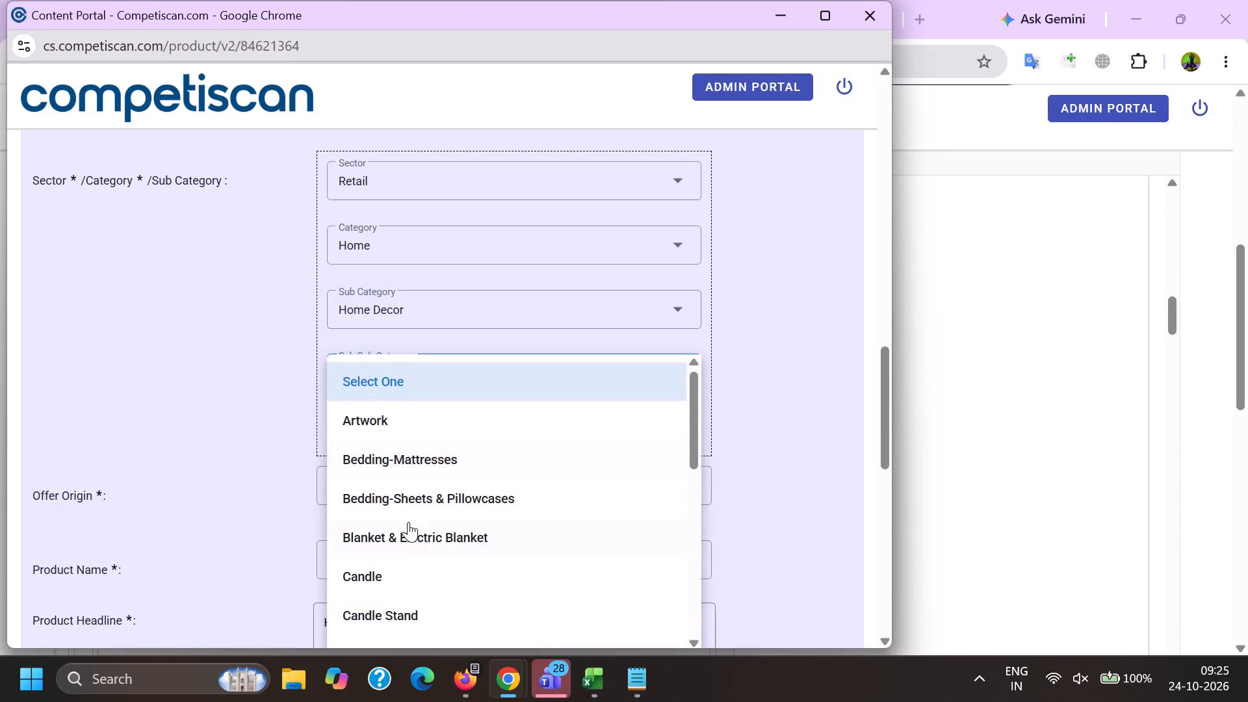
{"action": "left_click", "coordinate": [418, 484]}
{"action": "left_click_drag", "start_coordinate": [250, 478], "coordinate": [270, 479]}
{"action": "left_click", "coordinate": [389, 376]}
{"action": "left_click_drag", "start_coordinate": [424, 514], "coordinate": [417, 514]}
{"action": "left_click_drag", "start_coordinate": [289, 493], "coordinate": [308, 493]}
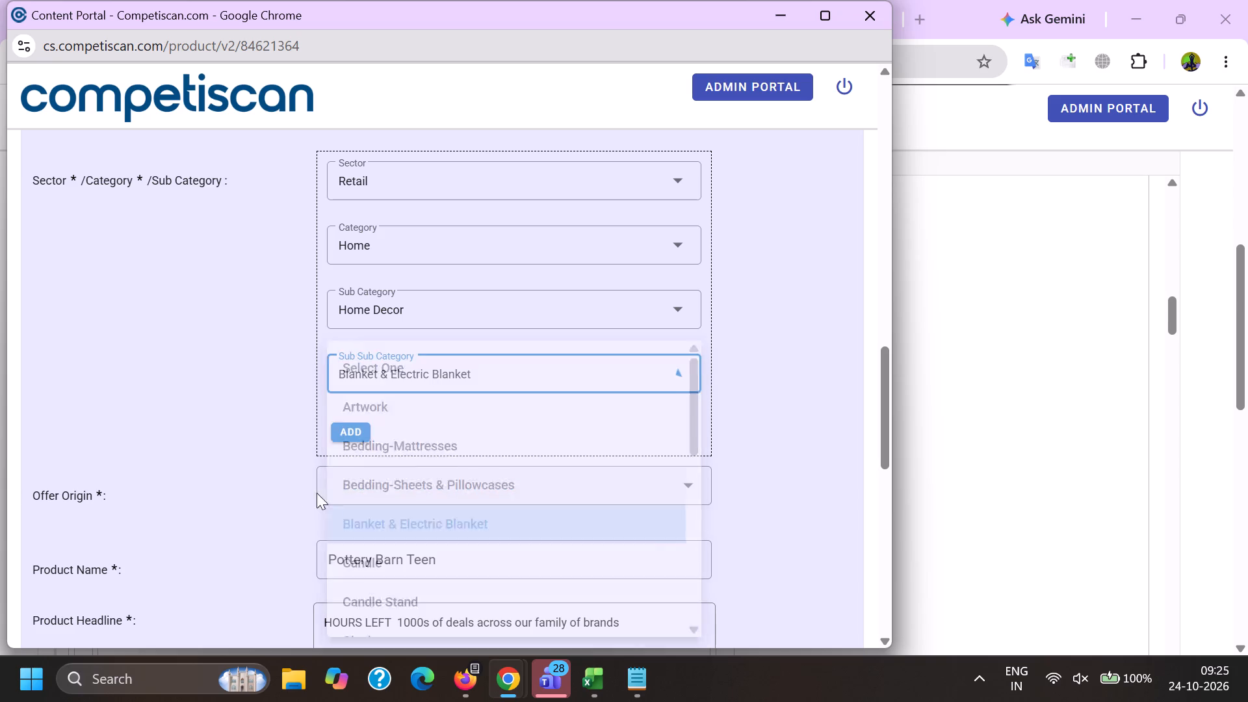
{"action": "left_click", "coordinate": [350, 426]}
Add the classification Credit Cards / Payment Cards / Credit Cards and move the Retail classification below it.
{"action": "left_click", "coordinate": [381, 213]}
{"action": "scroll", "coordinate": [367, 361], "scroll_direction": "up", "scroll_amount": 7}
{"action": "left_click", "coordinate": [421, 392]}
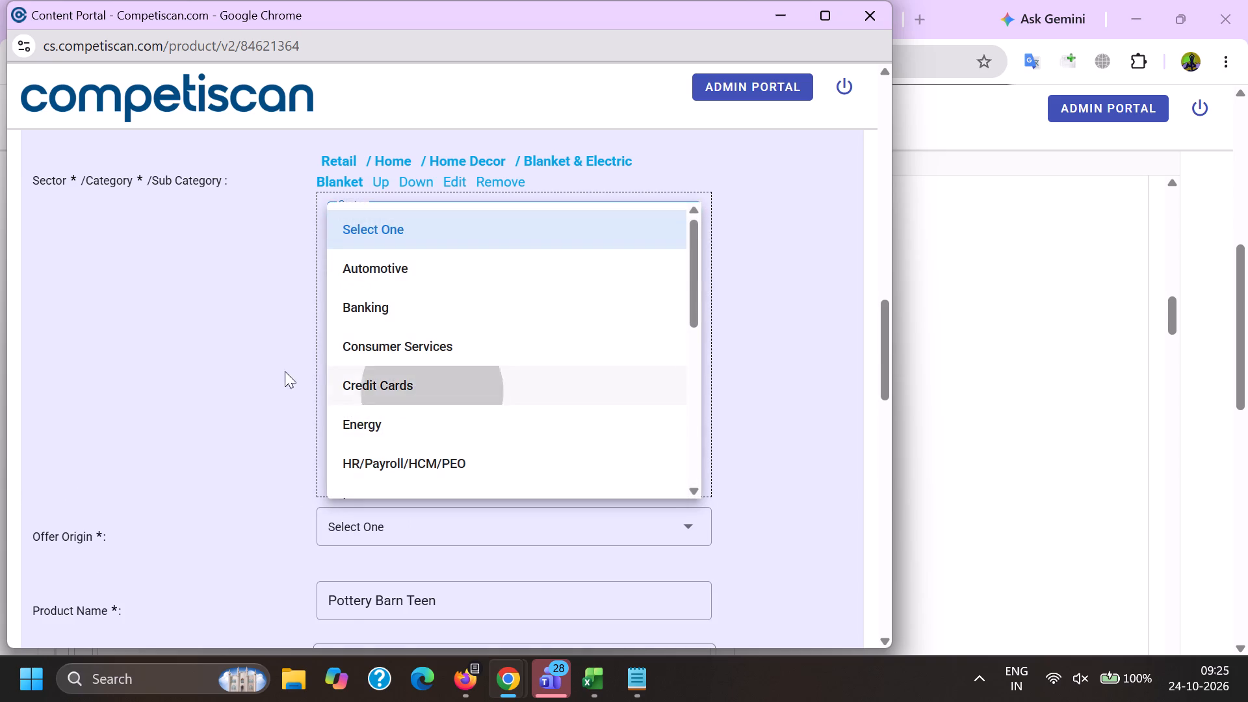
{"action": "left_click_drag", "start_coordinate": [284, 370], "coordinate": [293, 374]}
{"action": "left_click", "coordinate": [358, 300]}
{"action": "left_click", "coordinate": [378, 378]}
{"action": "left_click", "coordinate": [374, 376]}
{"action": "scroll", "coordinate": [363, 285], "scroll_direction": "down", "scroll_amount": 1}
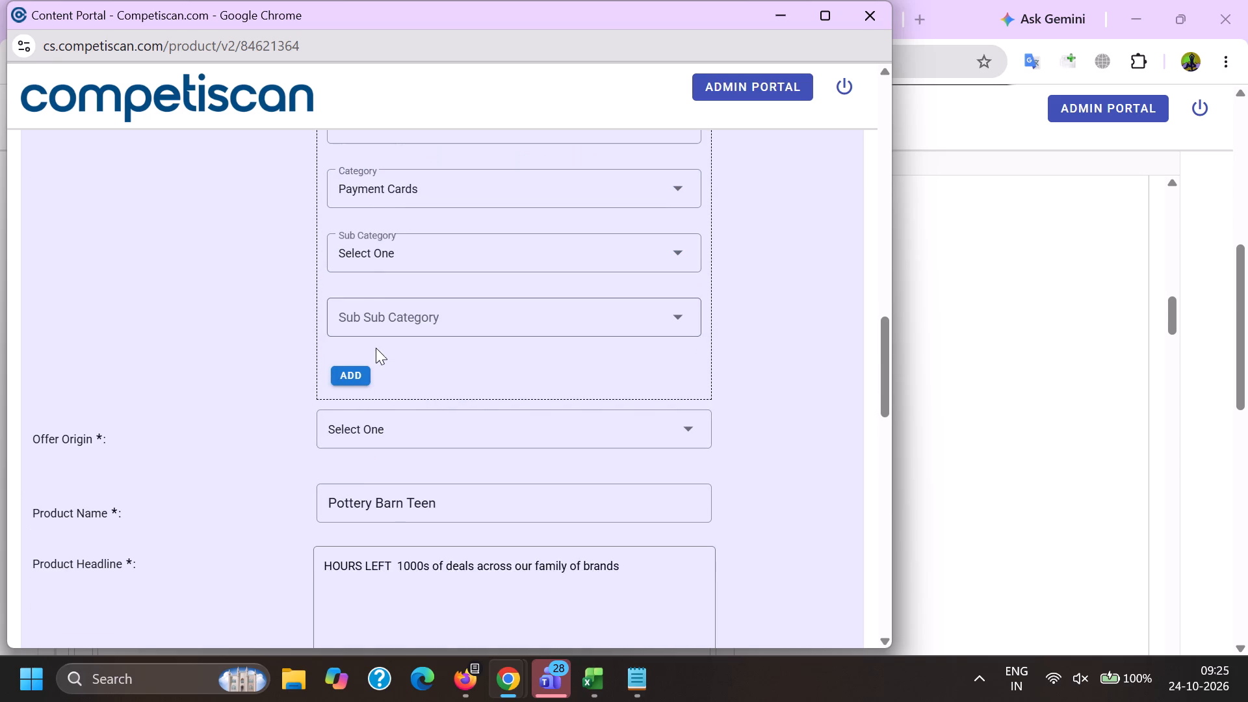
{"action": "left_click", "coordinate": [370, 259]}
{"action": "left_click", "coordinate": [407, 393]}
{"action": "left_click", "coordinate": [256, 372]}
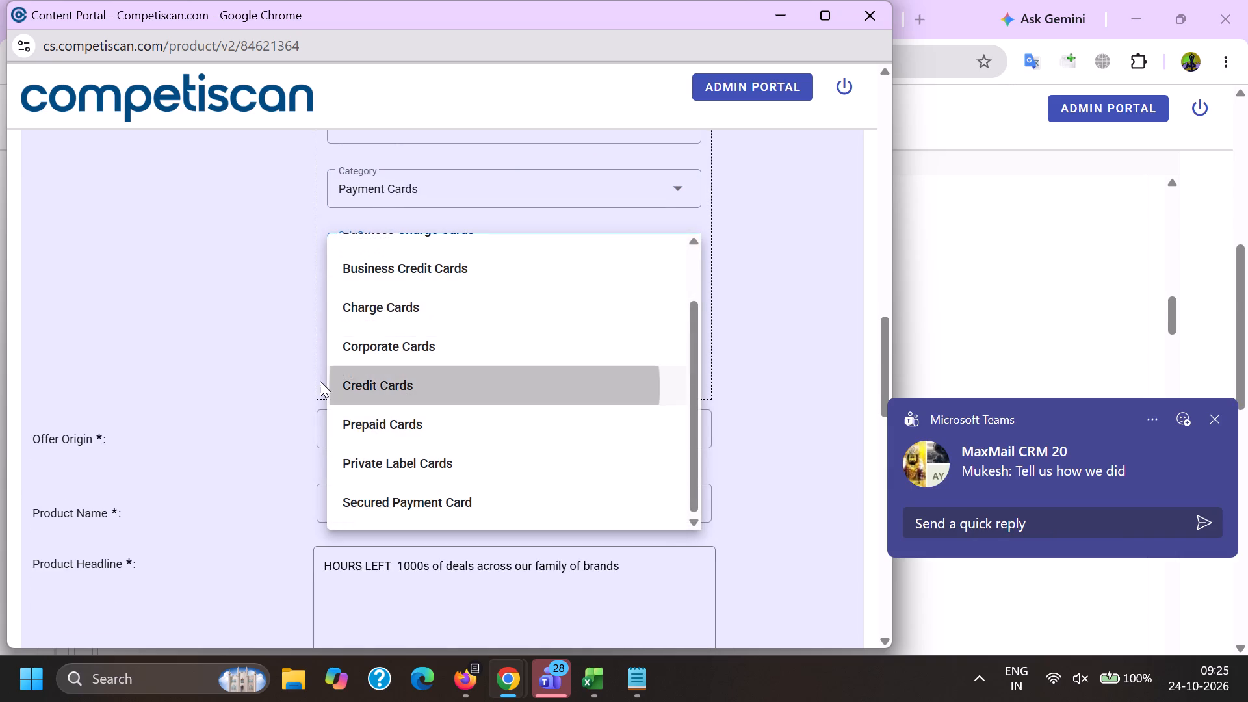
{"action": "left_click", "coordinate": [356, 366]}
{"action": "scroll", "coordinate": [340, 428], "scroll_direction": "up", "scroll_amount": 3}
{"action": "left_click", "coordinate": [417, 376]}
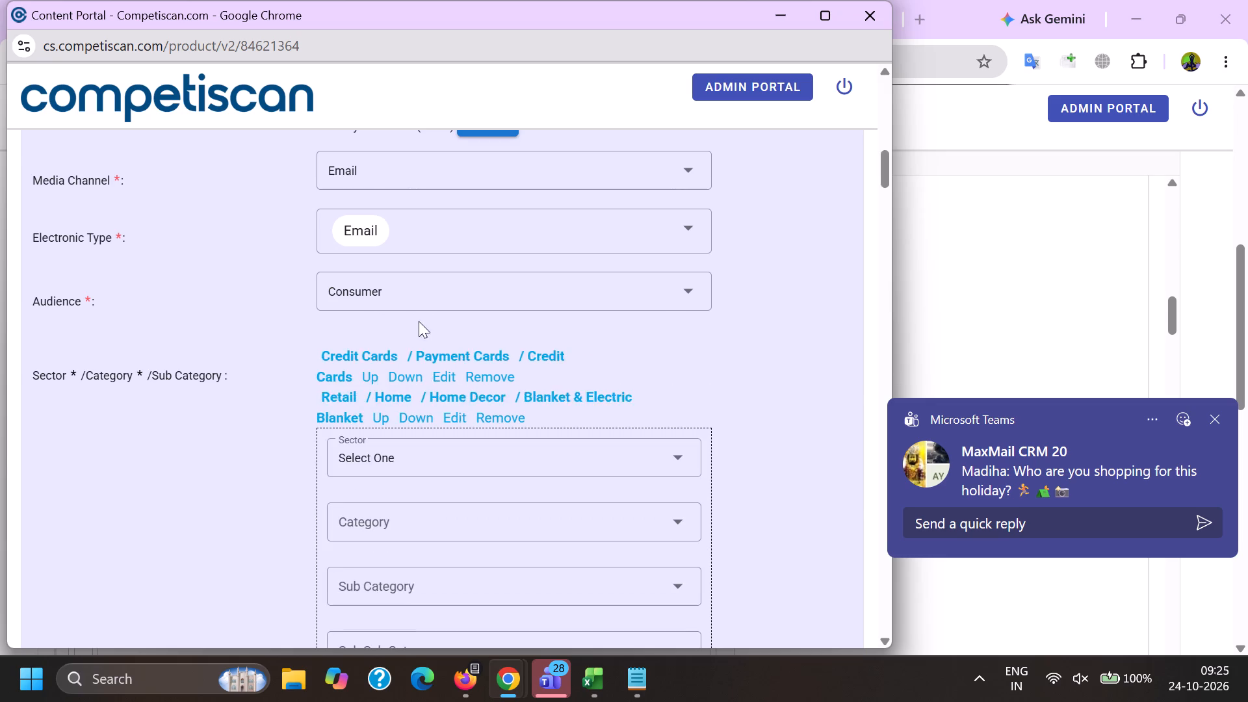
Set the offer origin to Provider/Bank and the product name to Pottery Barn Key Rewards Visa Credit Card.
{"action": "scroll", "coordinate": [419, 321], "scroll_direction": "down", "scroll_amount": 4}
{"action": "left_click", "coordinate": [411, 376]}
{"action": "double_click", "coordinate": [381, 459]}
{"action": "key", "text": "ctrl+v"}
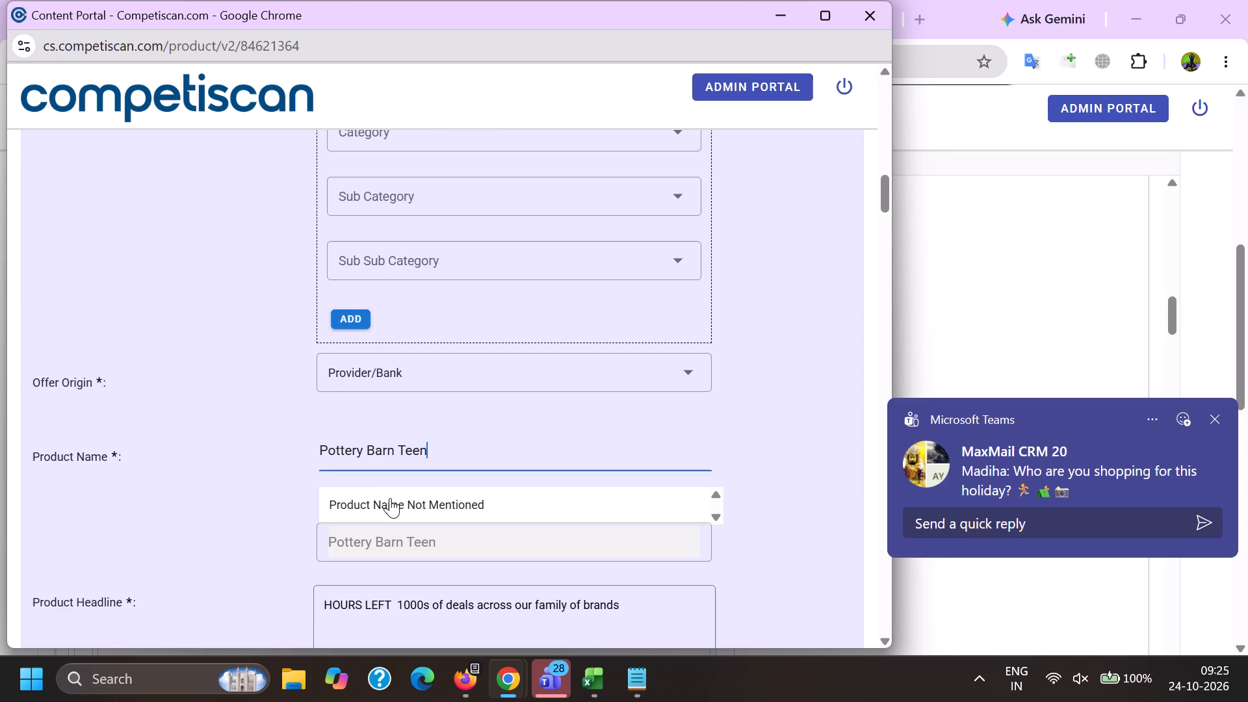
{"action": "left_click_drag", "start_coordinate": [396, 458], "coordinate": [584, 484]}
{"action": "key", "text": "BackSpace"}
{"action": "left_click", "coordinate": [469, 545]}
{"action": "scroll", "coordinate": [453, 545], "scroll_direction": "up", "scroll_amount": 4}
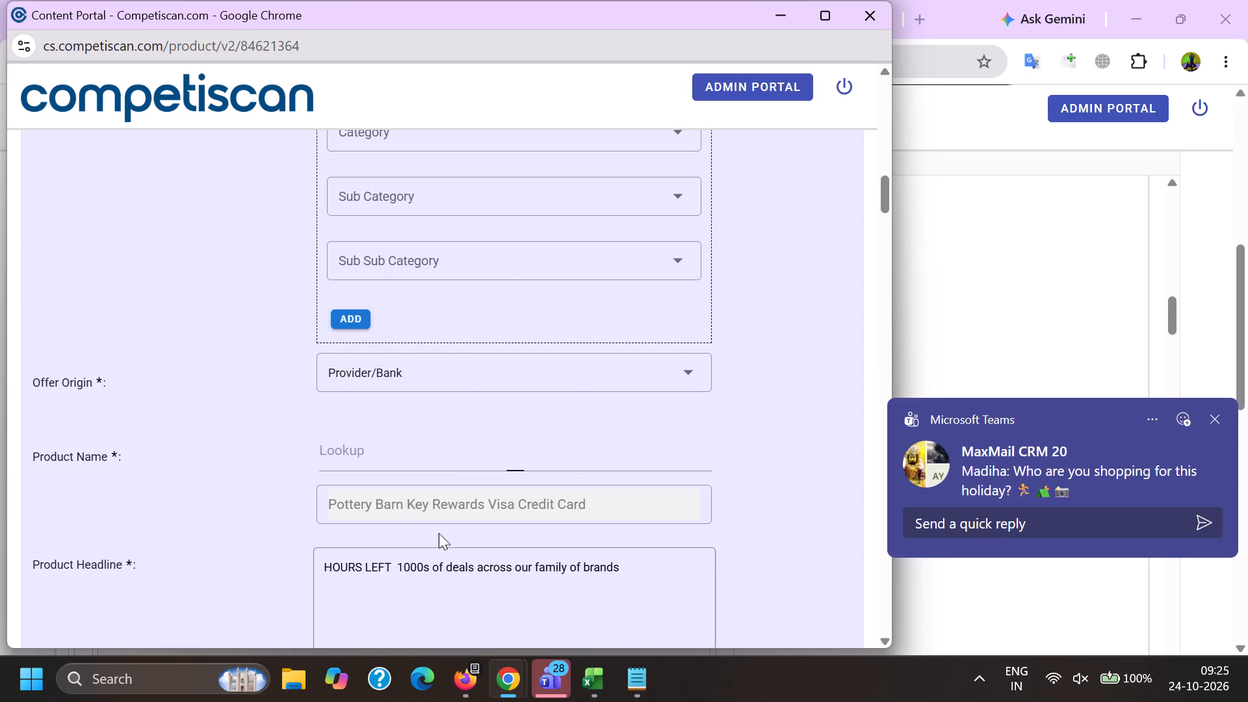
{"action": "left_click", "coordinate": [408, 378]}
Replace the product headline with the Notepad line "HOURS LEFT 1000s of deals across our family of brands. Earn 10% back in rewards".
{"action": "scroll", "coordinate": [386, 445], "scroll_direction": "down", "scroll_amount": 5}
{"action": "left_click_drag", "start_coordinate": [646, 427], "coordinate": [0, 431]}
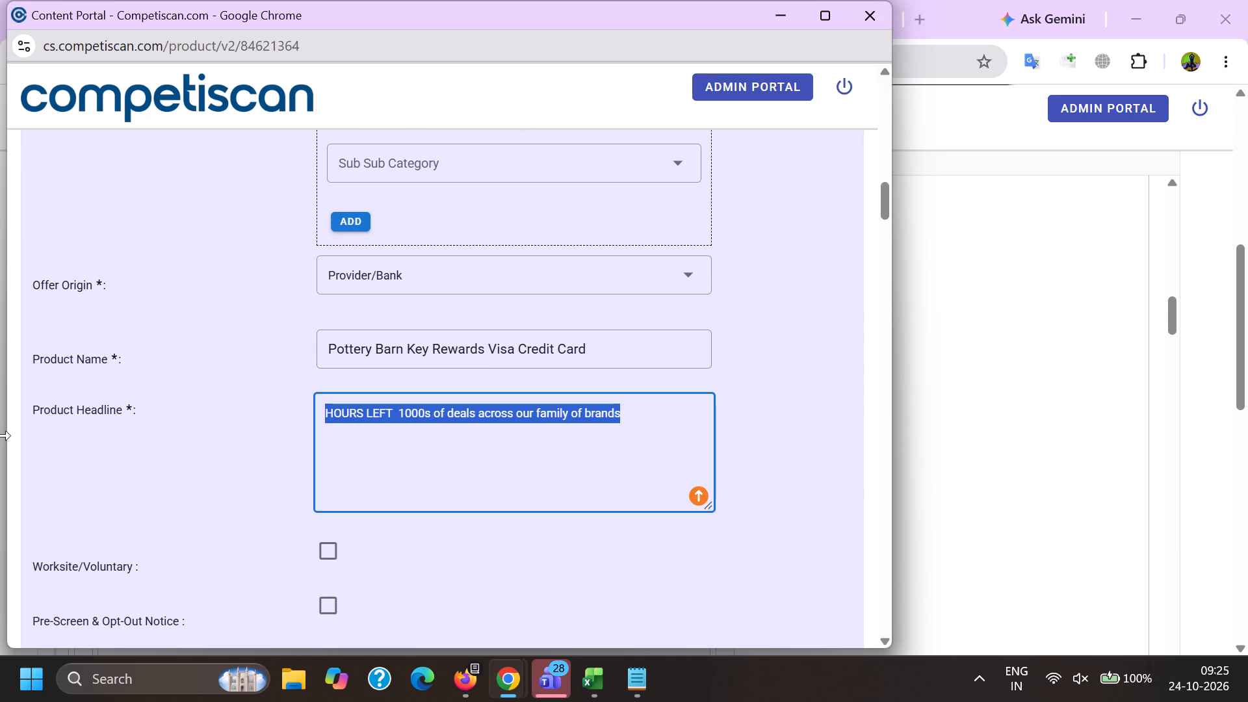
{"action": "key", "text": "BackSpace"}
{"action": "key", "text": "alt+Tab"}
{"action": "scroll", "coordinate": [125, 411], "scroll_direction": "up", "scroll_amount": 17}
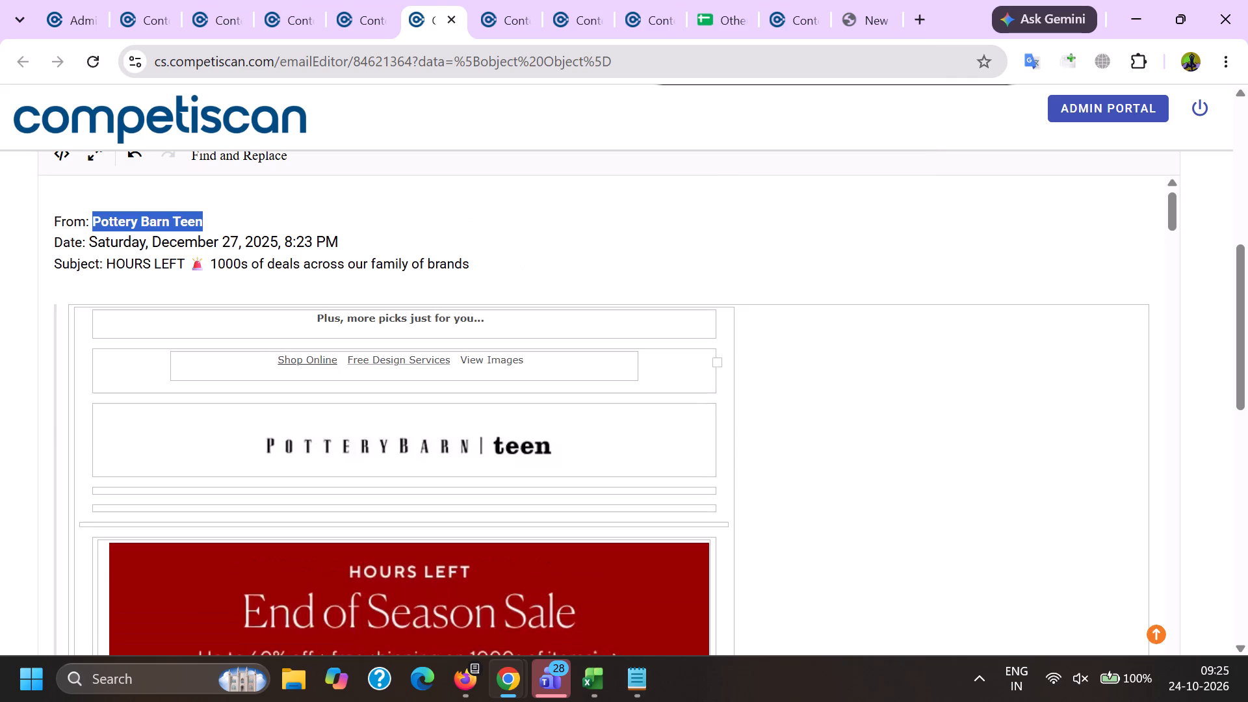
{"action": "left_click_drag", "start_coordinate": [108, 259], "coordinate": [552, 259]}
{"action": "key", "text": "ctrl+c"}
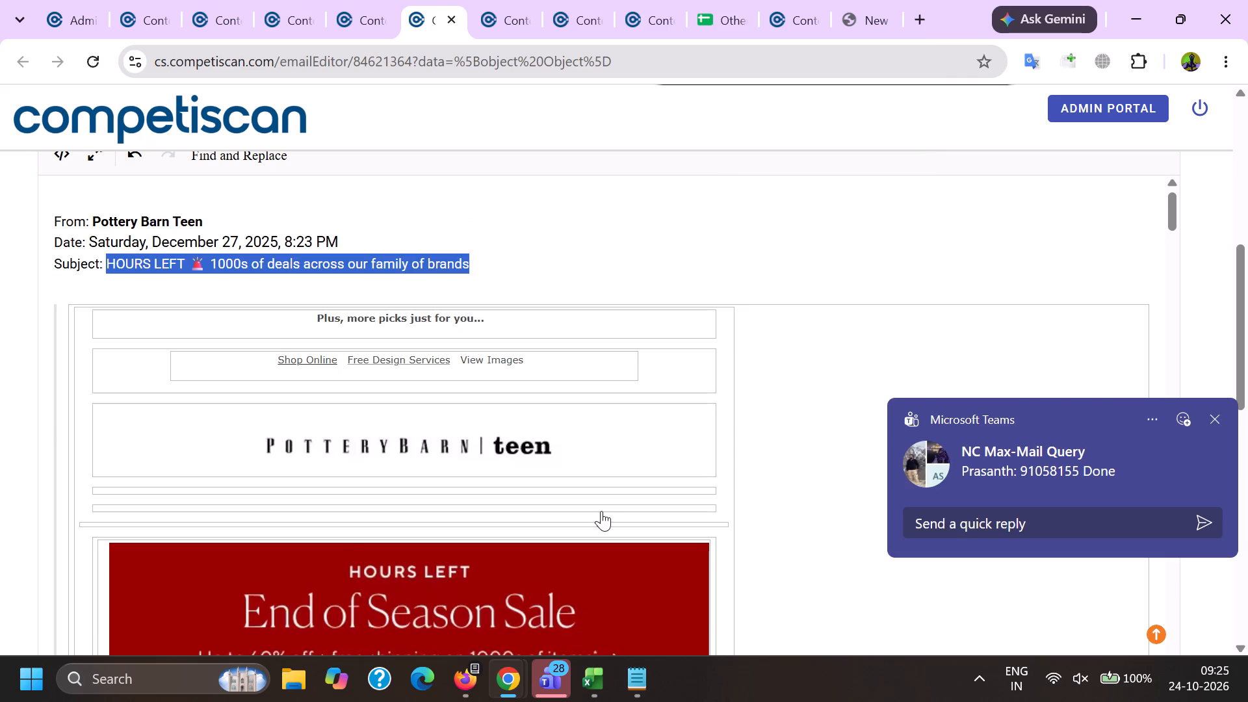
{"action": "left_click", "coordinate": [650, 692]}
{"action": "key", "text": "ctrl+c"}
{"action": "key", "text": "alt+Tab"}
{"action": "key", "text": "alt+Tab"}
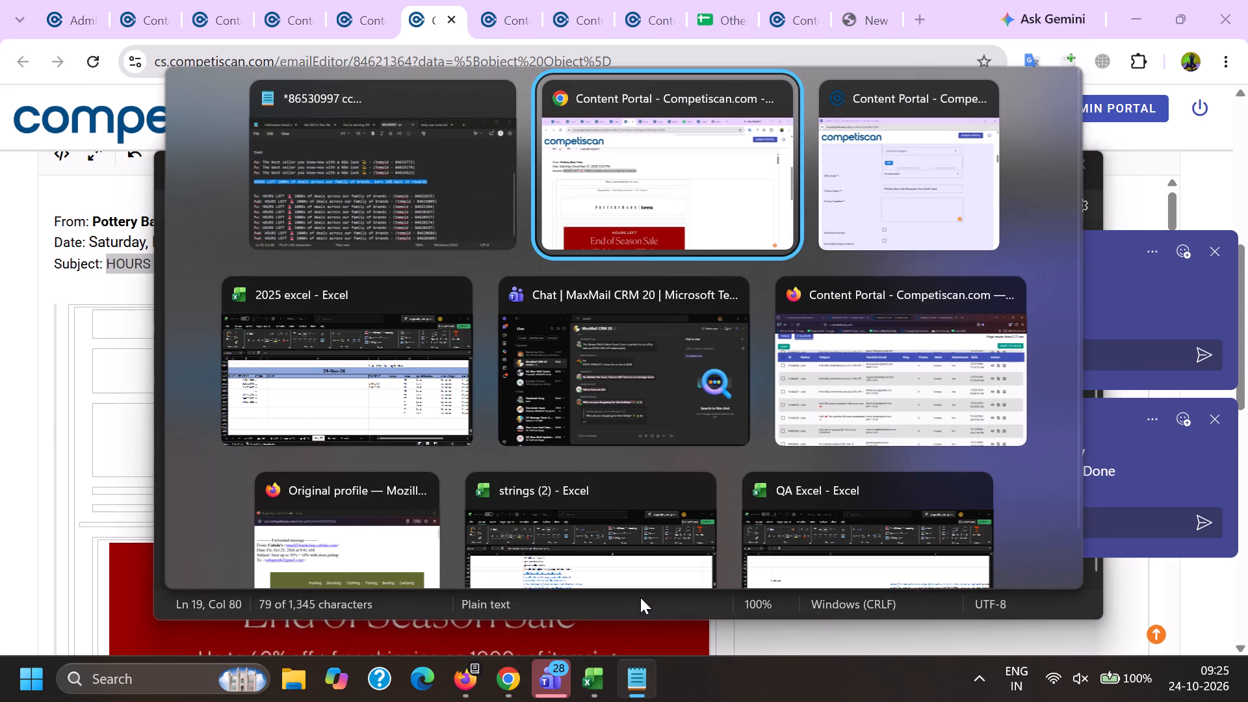
{"action": "key", "text": "ctrl+v"}
Select the response mechanism and set the mailing type to Acquisition.
{"action": "scroll", "coordinate": [361, 463], "scroll_direction": "down", "scroll_amount": 4}
{"action": "left_click", "coordinate": [385, 455]}
{"action": "scroll", "coordinate": [394, 276], "scroll_direction": "down", "scroll_amount": 6}
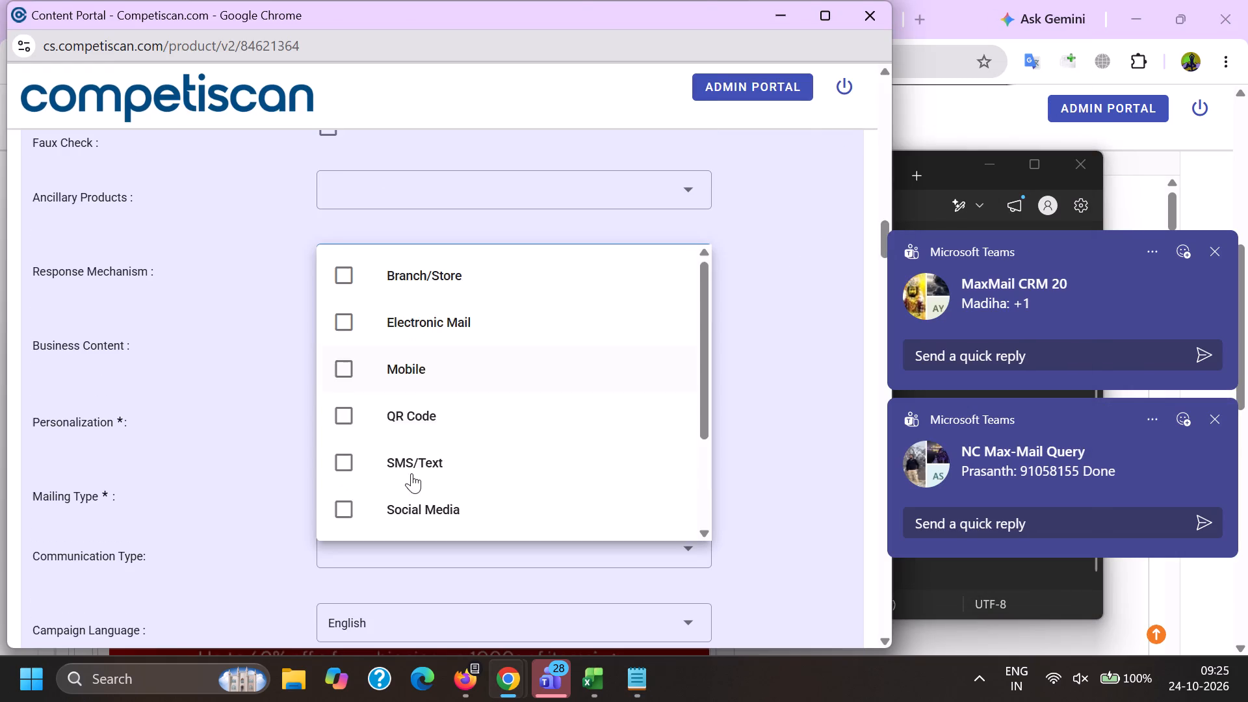
{"action": "scroll", "coordinate": [411, 473], "scroll_direction": "down", "scroll_amount": 2}
{"action": "left_click", "coordinate": [413, 487]}
{"action": "left_click", "coordinate": [255, 490]}
{"action": "left_click", "coordinate": [380, 476]}
{"action": "left_click", "coordinate": [371, 421]}
{"action": "left_click_drag", "start_coordinate": [226, 454], "coordinate": [253, 474]}
Select the same communication types as for the previous entry, including Bonuses/Contests/Incentives and Mobile Application.
{"action": "left_click", "coordinate": [384, 548]}
{"action": "scroll", "coordinate": [396, 330], "scroll_direction": "down", "scroll_amount": 3}
{"action": "left_click", "coordinate": [409, 415]}
{"action": "scroll", "coordinate": [409, 419], "scroll_direction": "down", "scroll_amount": 4}
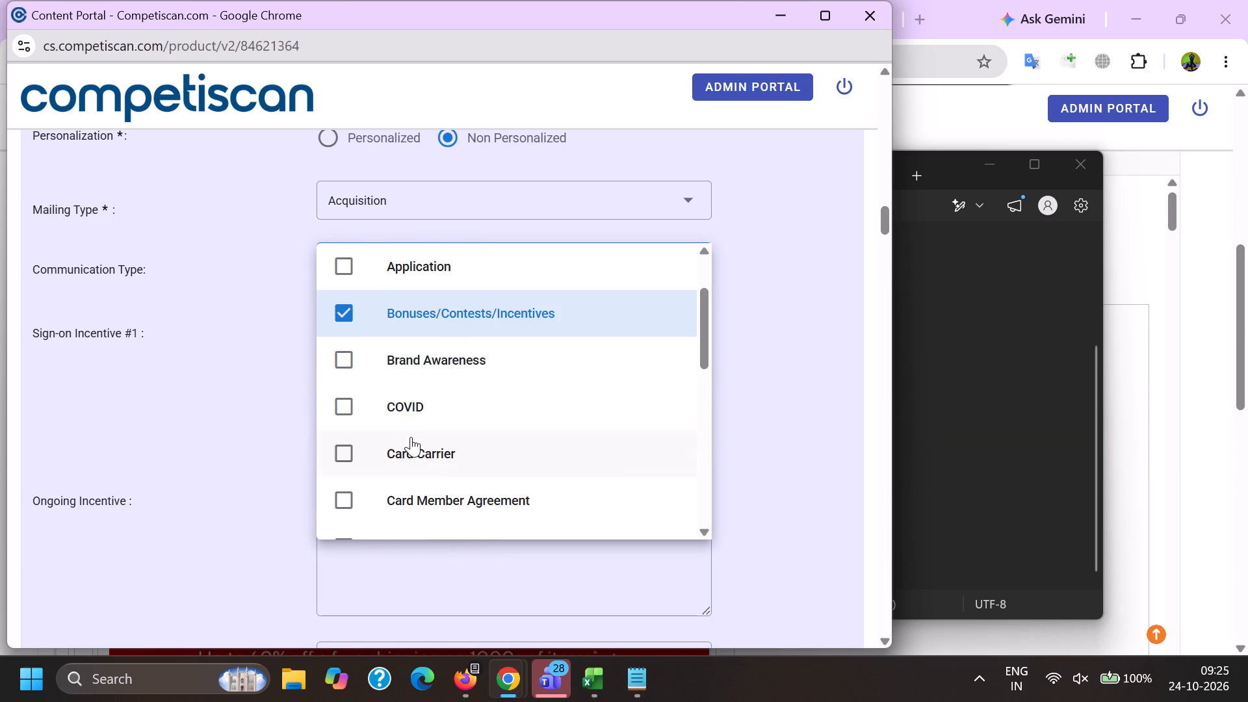
{"action": "scroll", "coordinate": [403, 424], "scroll_direction": "down", "scroll_amount": 4}
{"action": "left_click", "coordinate": [401, 302]}
{"action": "scroll", "coordinate": [389, 402], "scroll_direction": "down", "scroll_amount": 8}
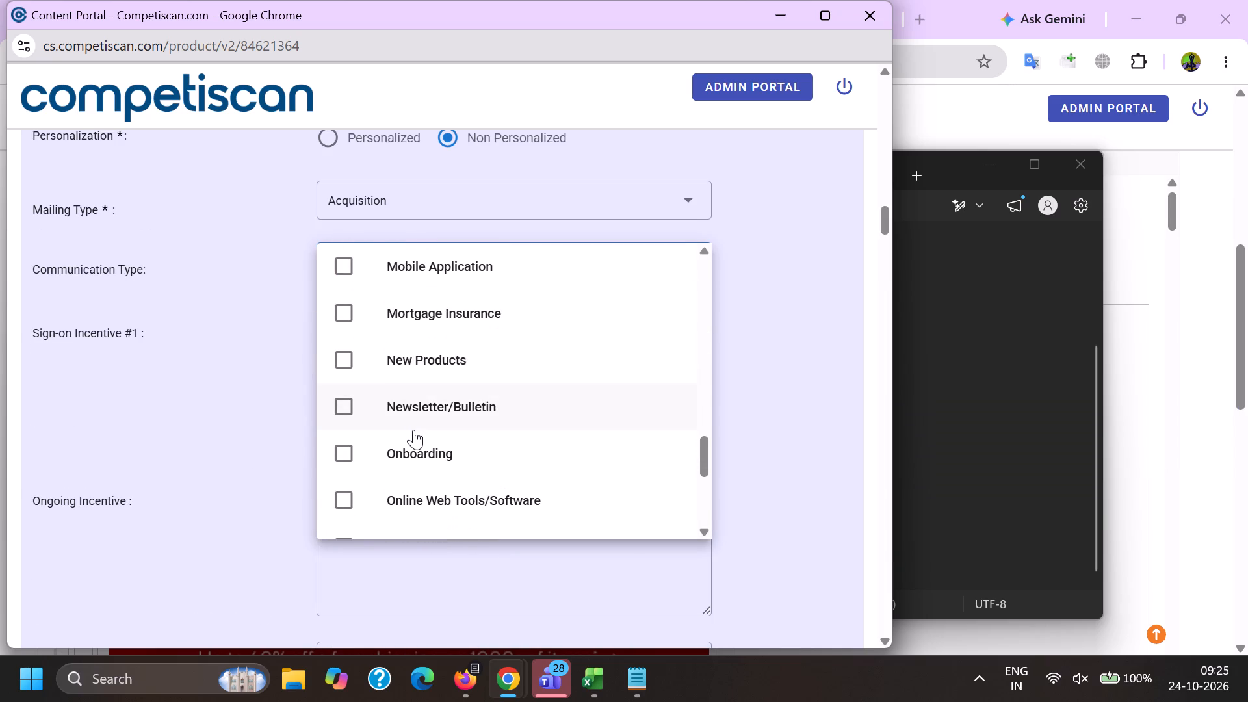
{"action": "left_click", "coordinate": [415, 265]}
{"action": "left_click", "coordinate": [151, 308]}
Copy the Sign-on Incentive #1 text "10% back in rewards during the first 30 days from account opening" from the previous entry into this form.
{"action": "key", "text": "alt+Tab"}
{"action": "left_click", "coordinate": [1121, 409]}
{"action": "left_click", "coordinate": [790, 0]}
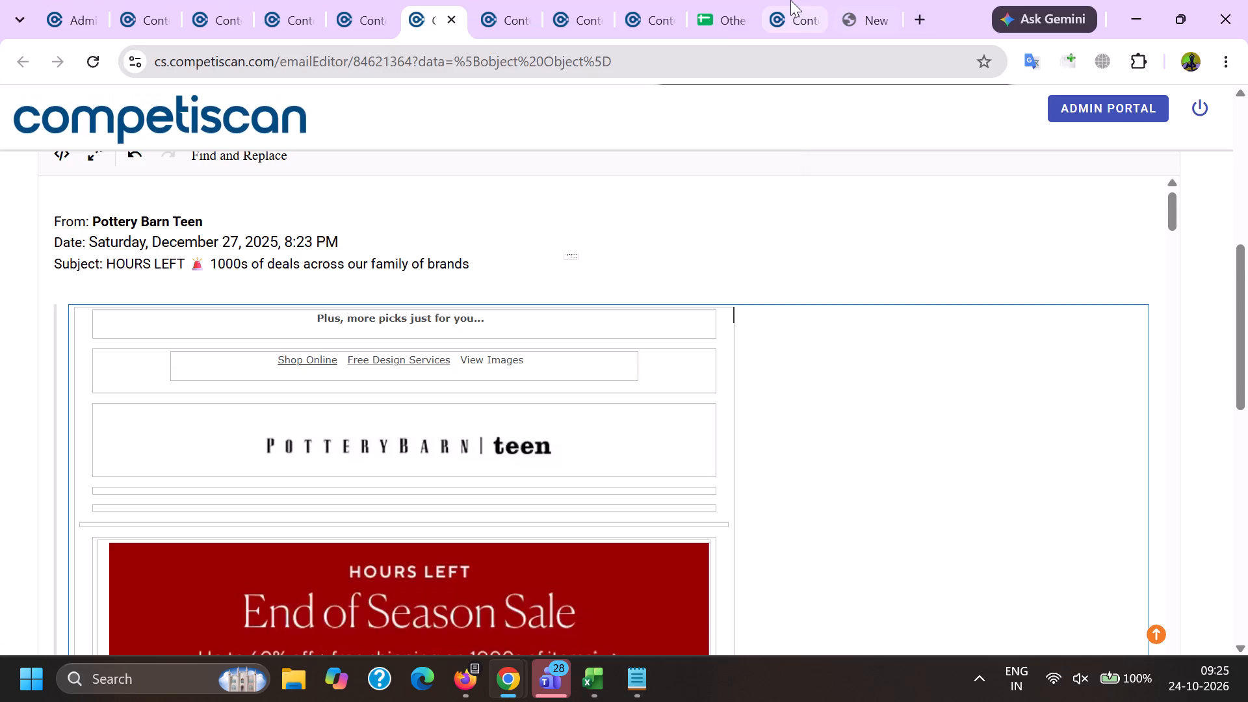
{"action": "left_click_drag", "start_coordinate": [894, 298], "coordinate": [57, 207]}
{"action": "key", "text": "ctrl+c"}
{"action": "key", "text": "alt+Tab"}
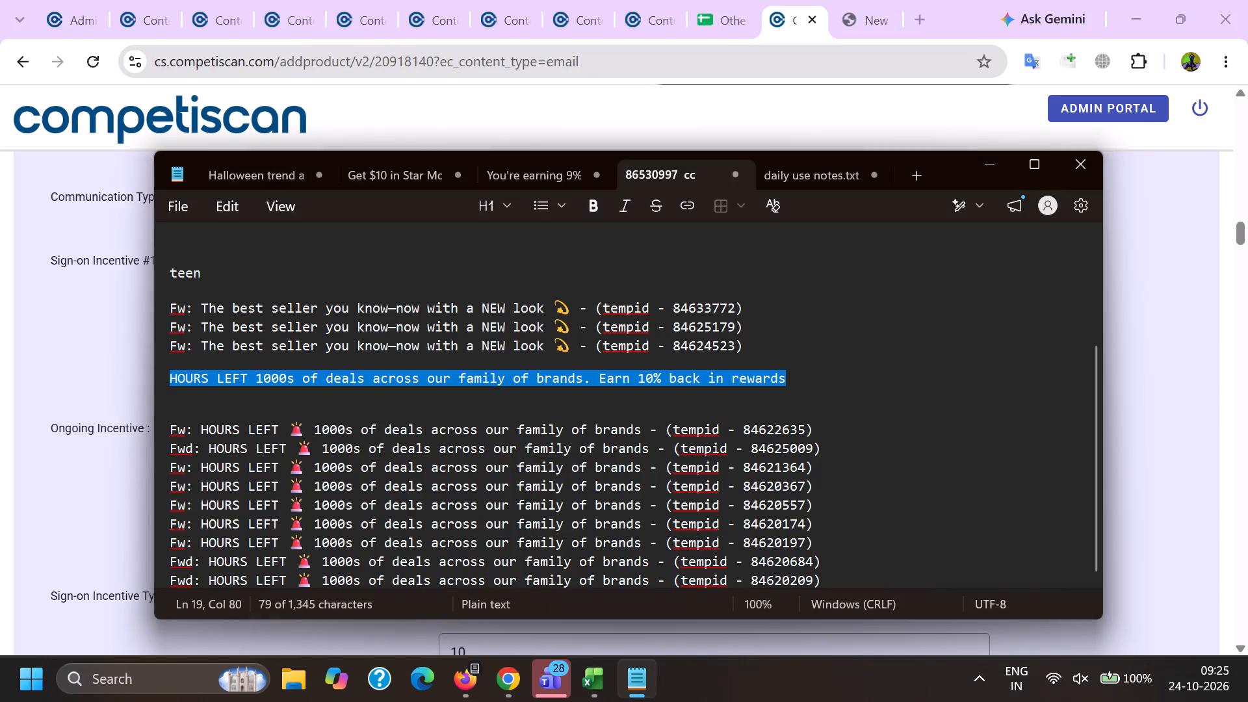
{"action": "key", "text": "alt+Tab"}
{"action": "key", "text": "alt+Tab"}
{"action": "left_click", "coordinate": [402, 428]}
{"action": "key", "text": "ctrl+v"}
Copy the Ongoing Incentive text "5% back in rewards with the Pottery Barn Key Rewards Visa Credit Card" from the previous entry into this form.
{"action": "left_click", "coordinate": [418, 559], "text": "ctrl"}
{"action": "key", "text": "alt+Tab"}
{"action": "left_click", "coordinate": [1141, 445]}
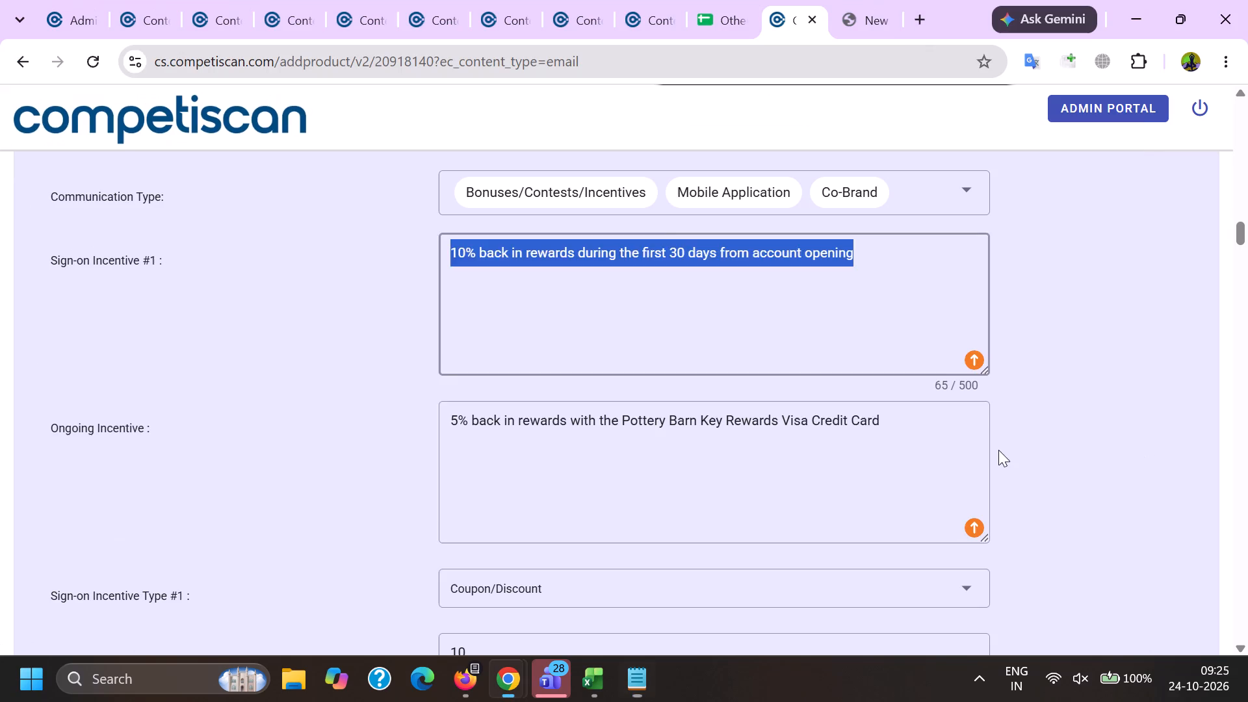
{"action": "left_click_drag", "start_coordinate": [920, 441], "coordinate": [16, 370]}
{"action": "key", "text": "ctrl+c"}
{"action": "key", "text": "alt+Tab"}
{"action": "key", "text": "alt+Tab"}
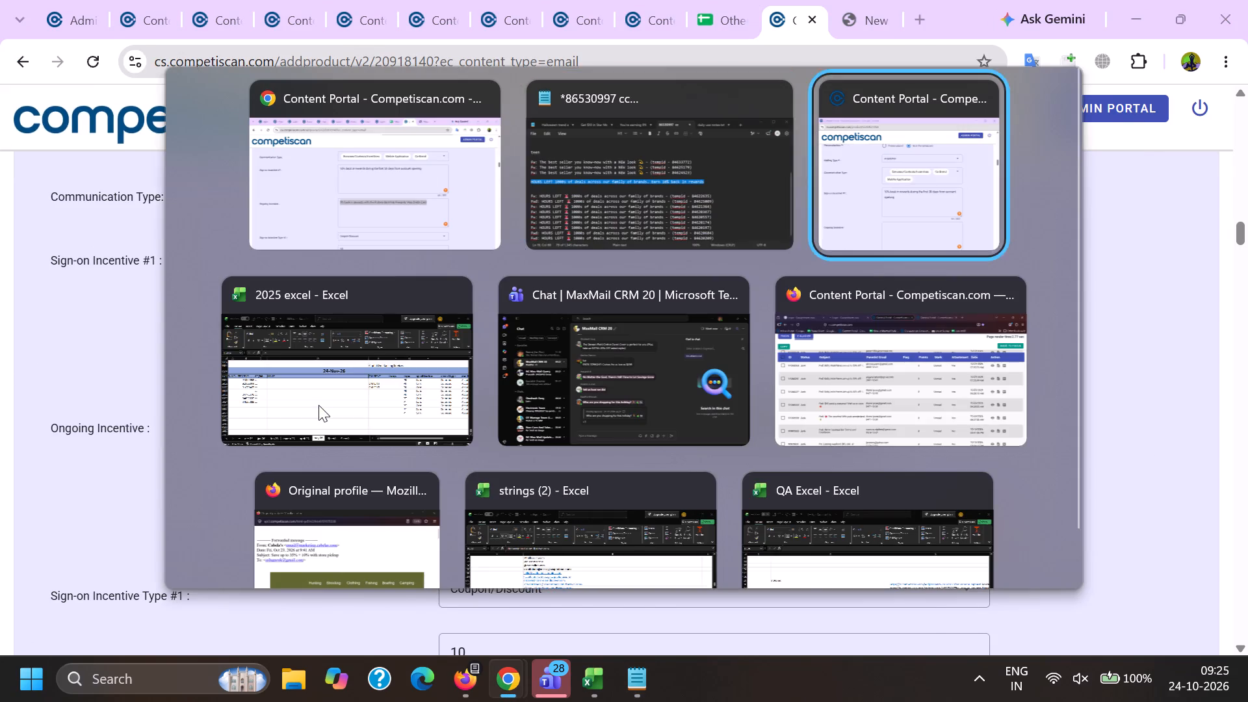
{"action": "key", "text": "ctrl+v"}
Set Sign-on Incentive Type #1 to Coupon/Discount and Sign-on Incentive Value #1 to 10.00.
{"action": "scroll", "coordinate": [324, 361], "scroll_direction": "down", "scroll_amount": 4}
{"action": "left_click", "coordinate": [375, 311]}
{"action": "scroll", "coordinate": [375, 309], "scroll_direction": "down", "scroll_amount": 7}
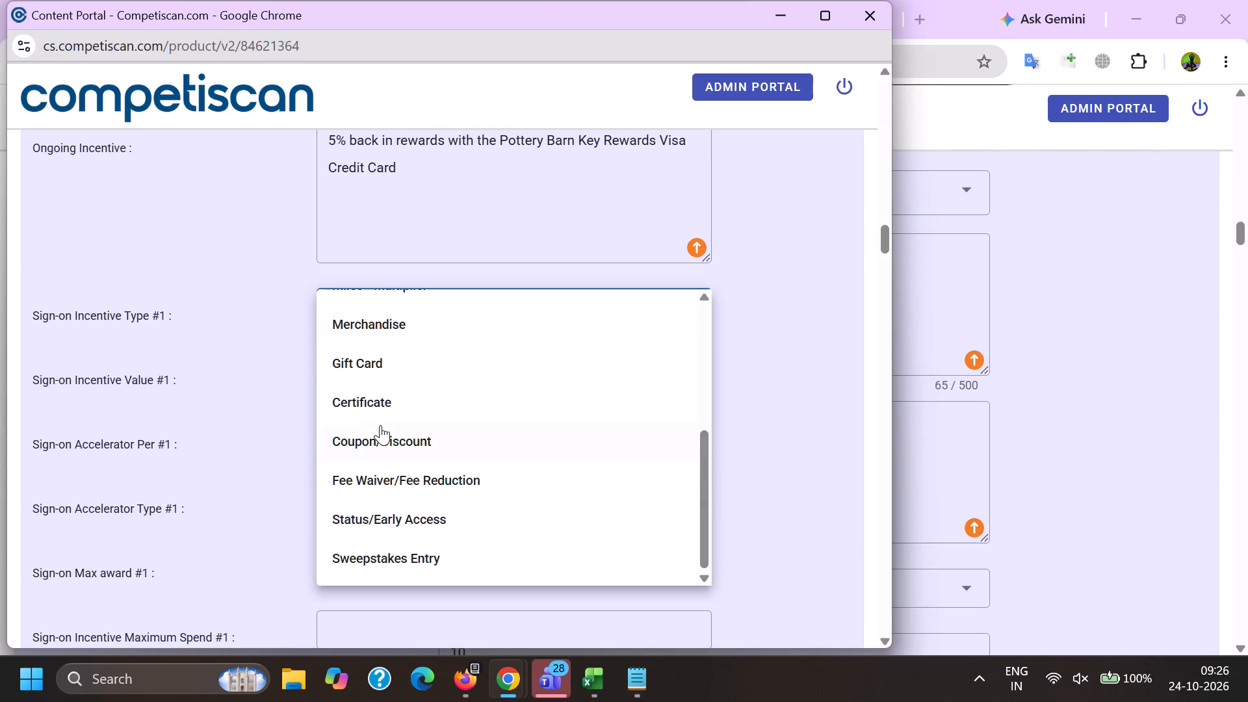
{"action": "left_click", "coordinate": [382, 425]}
{"action": "left_click_drag", "start_coordinate": [261, 430], "coordinate": [285, 432]}
{"action": "left_click", "coordinate": [354, 377]}
{"action": "key", "text": "1"}
{"action": "type", "text": "0.00"}
{"action": "key", "text": "Tab"}
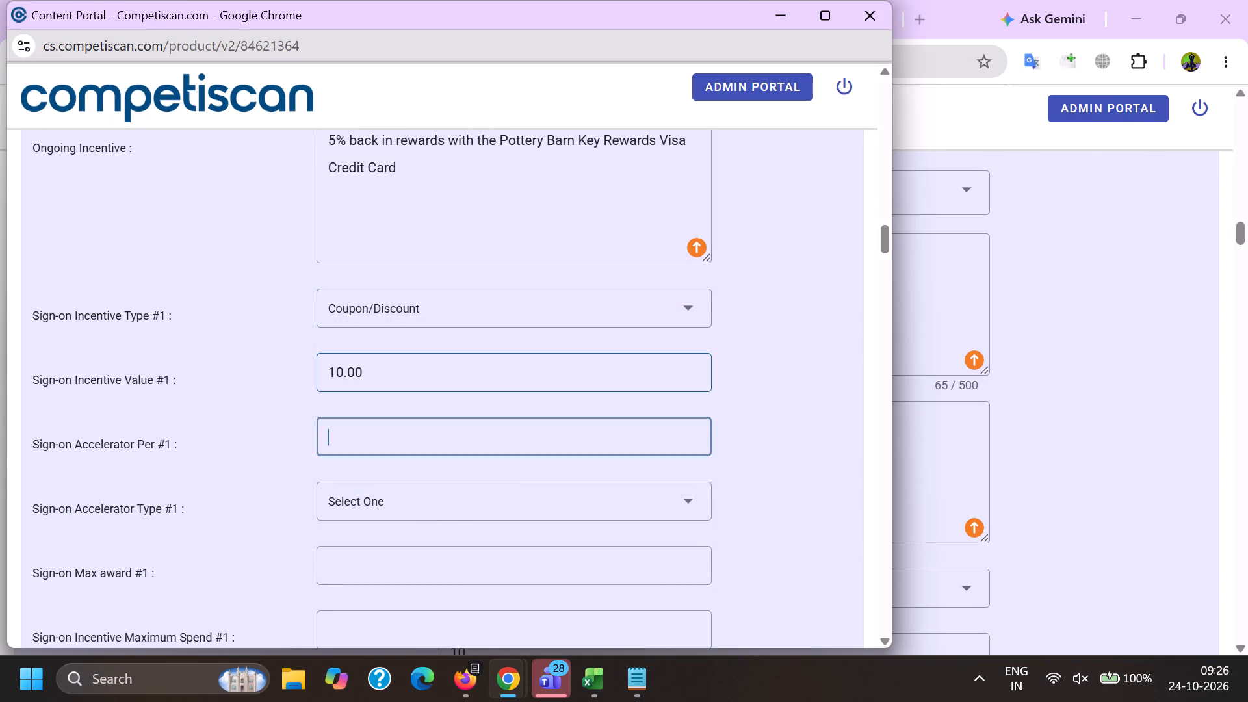
Set Sign-on Max award #1 to 10.00 and Sign-on Incentive Window (months) #1 to 1.
{"action": "key", "text": "Tab"}
{"action": "key", "text": "1"}
{"action": "key", "text": "Tab"}
{"action": "type", "text": "0.0"}
{"action": "key", "text": "BackSpace"}
{"action": "key", "text": "BackSpace"}
{"action": "key", "text": "BackSpace"}
{"action": "key", "text": "BackSpace"}
{"action": "key", "text": "BackSpace"}
{"action": "key", "text": "BackSpace"}
{"action": "key", "text": "BackSpace"}
{"action": "key", "text": "BackSpace"}
{"action": "key", "text": "BackSpace"}
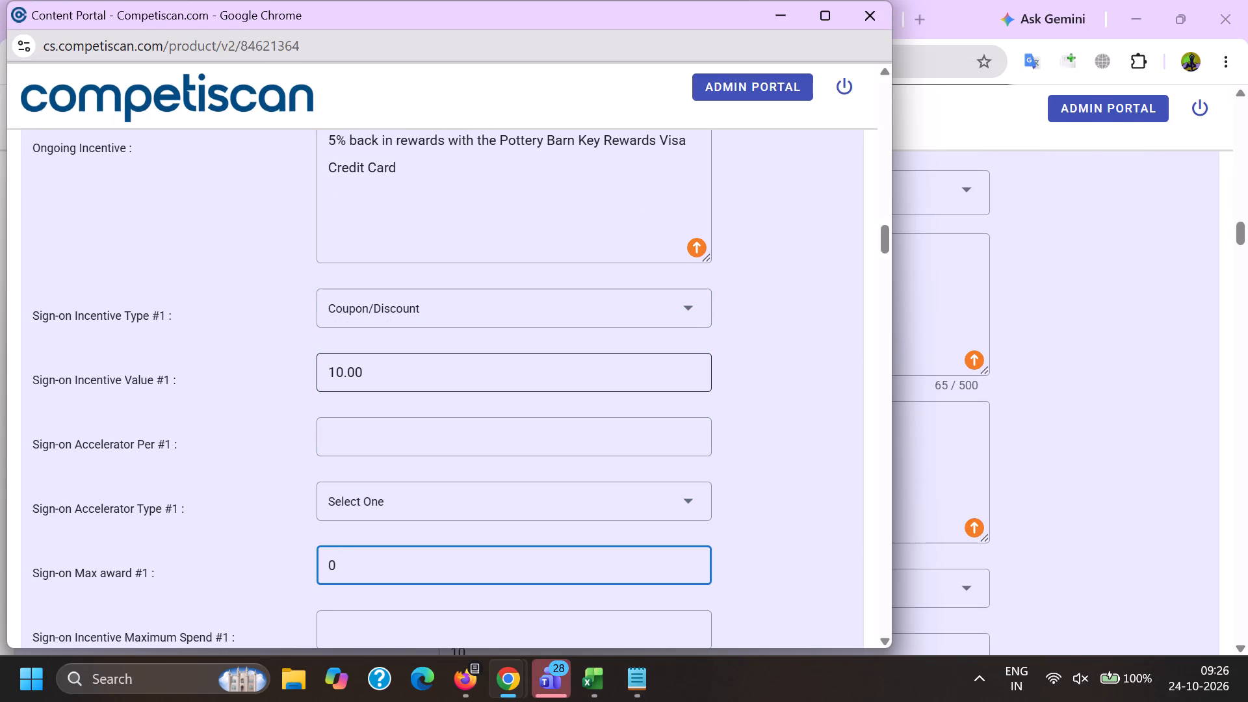
{"action": "type", "text": "10.00"}
{"action": "key", "text": "Tab"}
{"action": "key", "text": "Tab"}
{"action": "key", "text": "Tab"}
{"action": "key", "text": "1"}
{"action": "scroll", "coordinate": [357, 378], "scroll_direction": "down", "scroll_amount": 1}
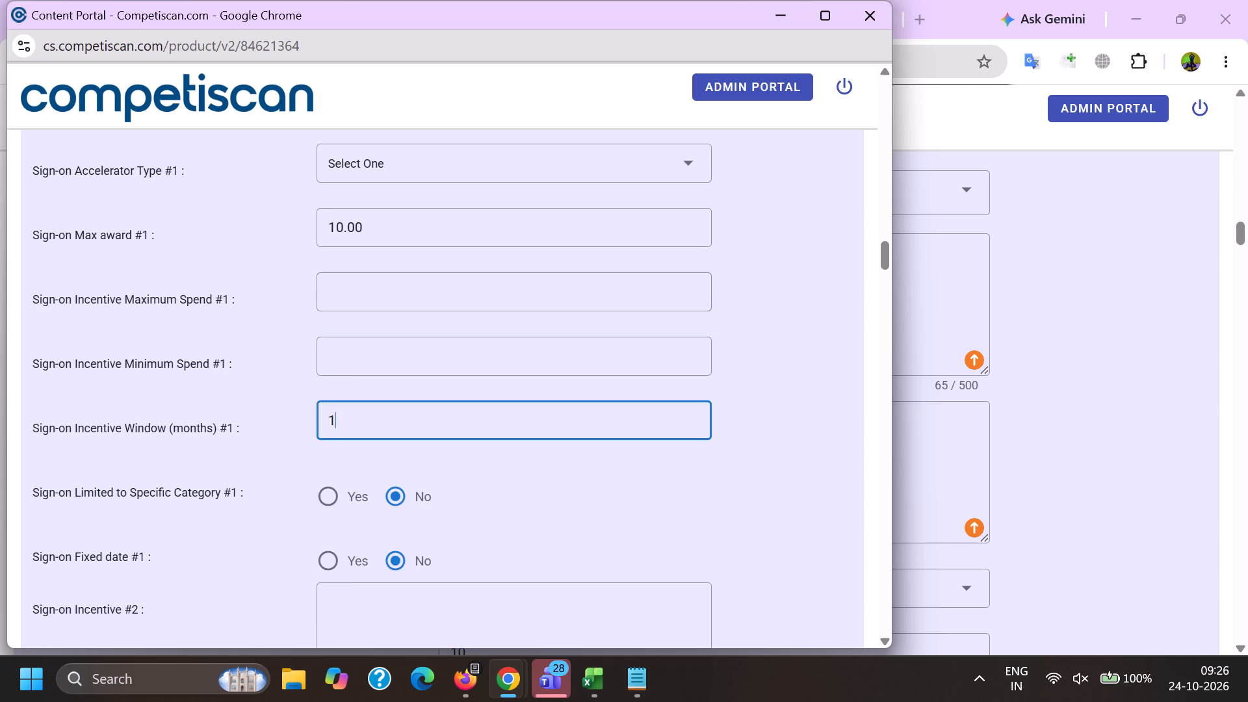
{"action": "scroll", "coordinate": [357, 378], "scroll_direction": "down", "scroll_amount": 1}
{"action": "scroll", "coordinate": [353, 374], "scroll_direction": "up", "scroll_amount": 20}
{"action": "scroll", "coordinate": [353, 374], "scroll_direction": "up", "scroll_amount": 4}
{"action": "scroll", "coordinate": [322, 370], "scroll_direction": "down", "scroll_amount": 16}
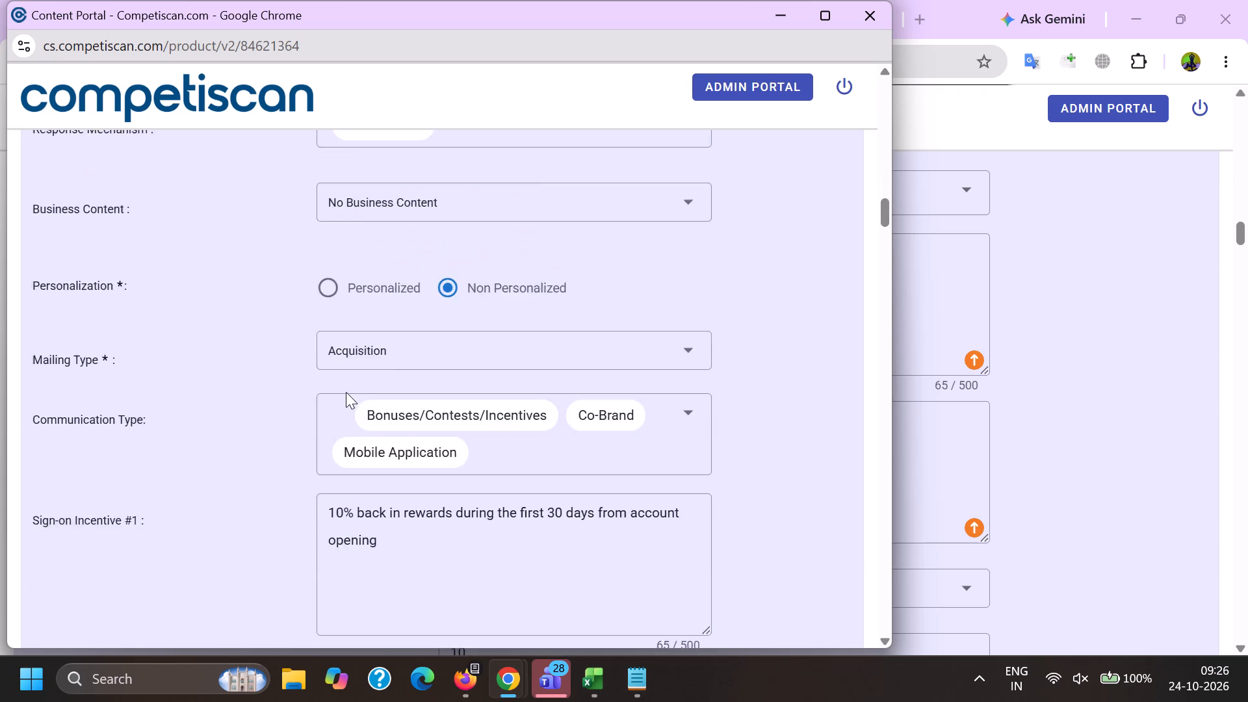
Set the Application Type under Payment Card Offer Details to Invitation to Apply.
{"action": "scroll", "coordinate": [346, 392], "scroll_direction": "down", "scroll_amount": 6}
{"action": "left_click", "coordinate": [330, 564]}
{"action": "scroll", "coordinate": [368, 380], "scroll_direction": "down", "scroll_amount": 11}
{"action": "scroll", "coordinate": [373, 378], "scroll_direction": "up", "scroll_amount": 1}
{"action": "scroll", "coordinate": [373, 381], "scroll_direction": "down", "scroll_amount": 2}
{"action": "scroll", "coordinate": [373, 382], "scroll_direction": "up", "scroll_amount": 1}
{"action": "scroll", "coordinate": [377, 386], "scroll_direction": "down", "scroll_amount": 6}
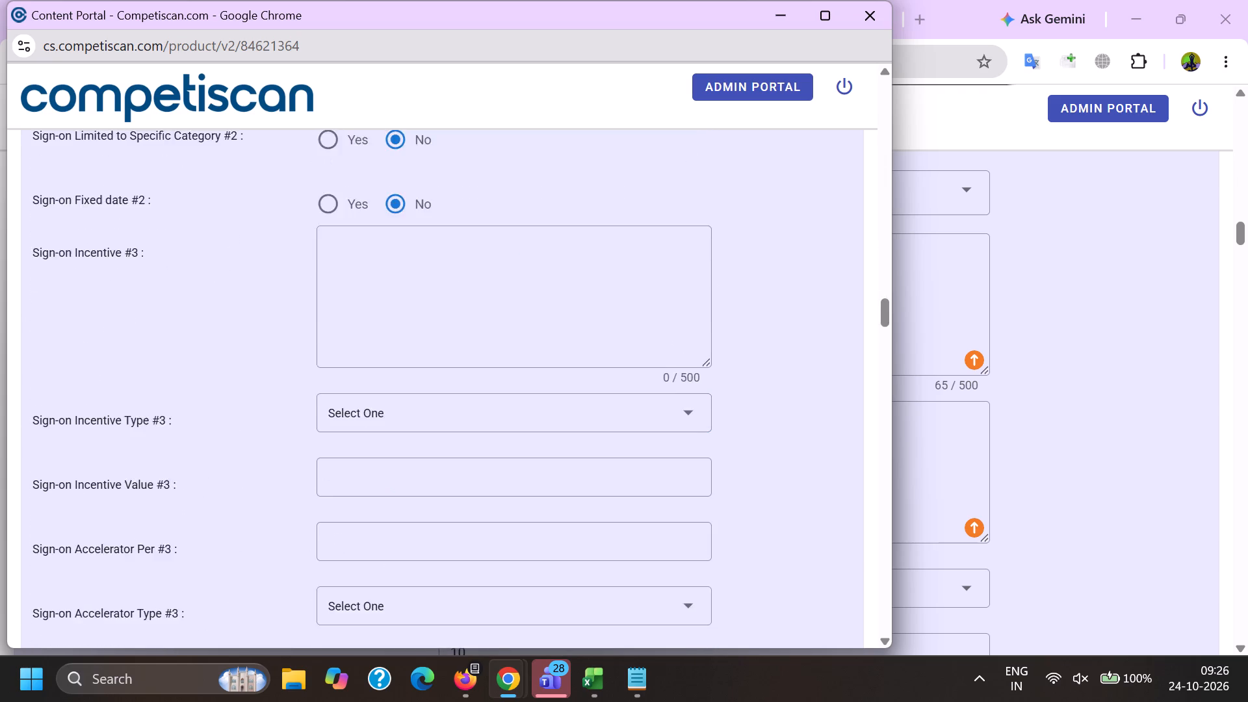
{"action": "scroll", "coordinate": [379, 329], "scroll_direction": "down", "scroll_amount": 6}
{"action": "left_click", "coordinate": [357, 268]}
{"action": "left_click_drag", "start_coordinate": [393, 363], "coordinate": [385, 369]}
{"action": "left_click_drag", "start_coordinate": [258, 365], "coordinate": [285, 366]}
Set Card Network to Visa and Primary Card Level to Visa Signature.
{"action": "left_click", "coordinate": [374, 356]}
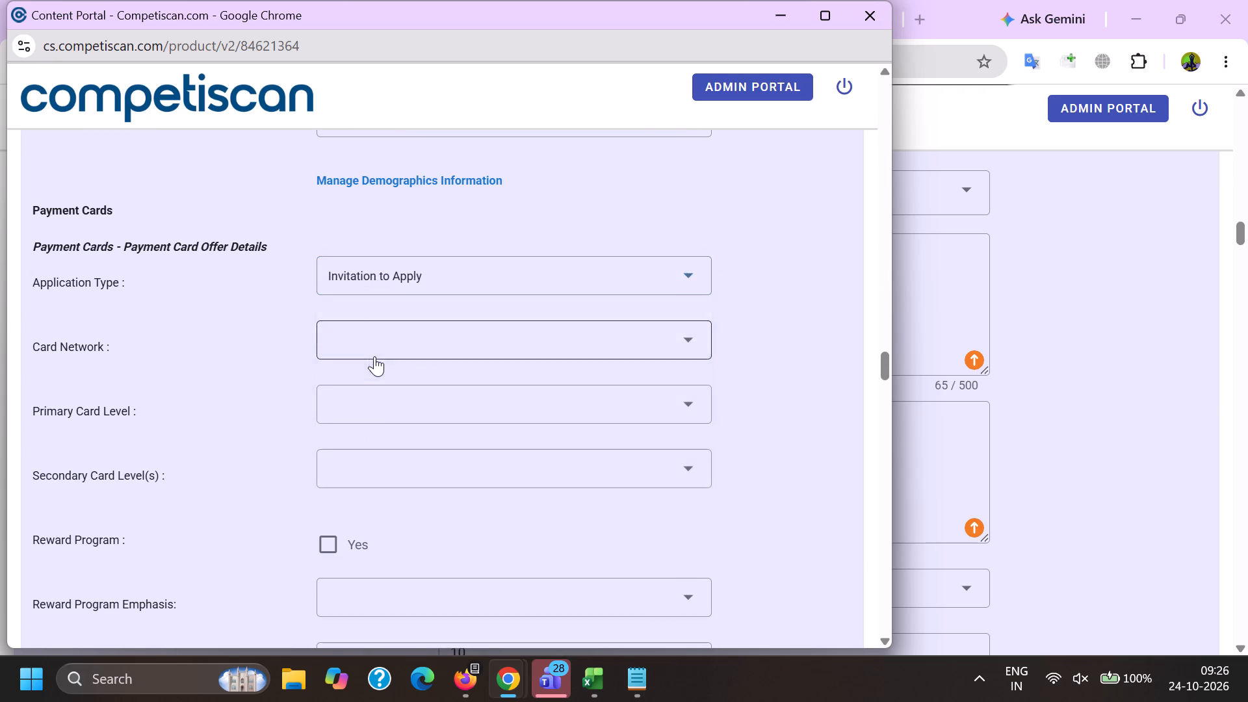
{"action": "scroll", "coordinate": [386, 229], "scroll_direction": "down", "scroll_amount": 1}
{"action": "left_click", "coordinate": [402, 434]}
{"action": "left_click_drag", "start_coordinate": [246, 408], "coordinate": [261, 404]}
{"action": "left_click", "coordinate": [369, 320]}
{"action": "scroll", "coordinate": [393, 430], "scroll_direction": "down", "scroll_amount": 6}
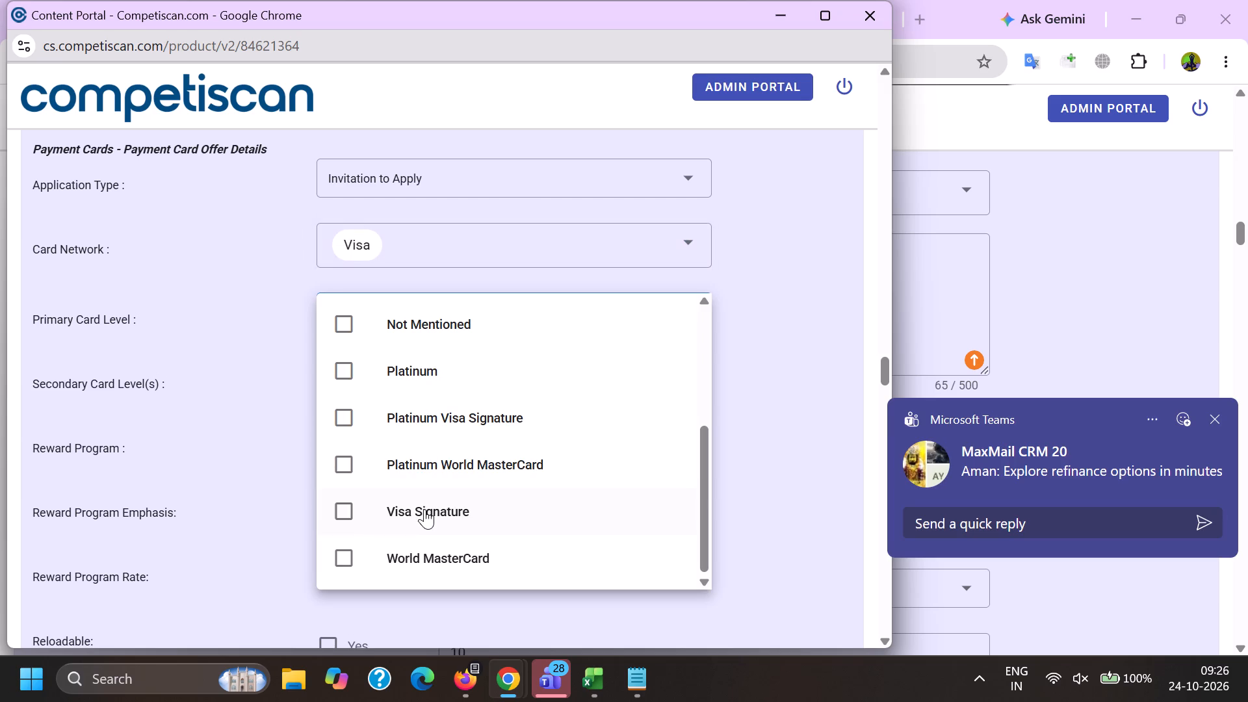
{"action": "left_click", "coordinate": [424, 507]}
{"action": "left_click_drag", "start_coordinate": [190, 455], "coordinate": [216, 459]}
Mark Reward Program as Yes and finish the remaining entries at the end of the product form.
{"action": "left_click", "coordinate": [329, 450]}
{"action": "double_click", "coordinate": [252, 469]}
{"action": "key", "text": "End"}
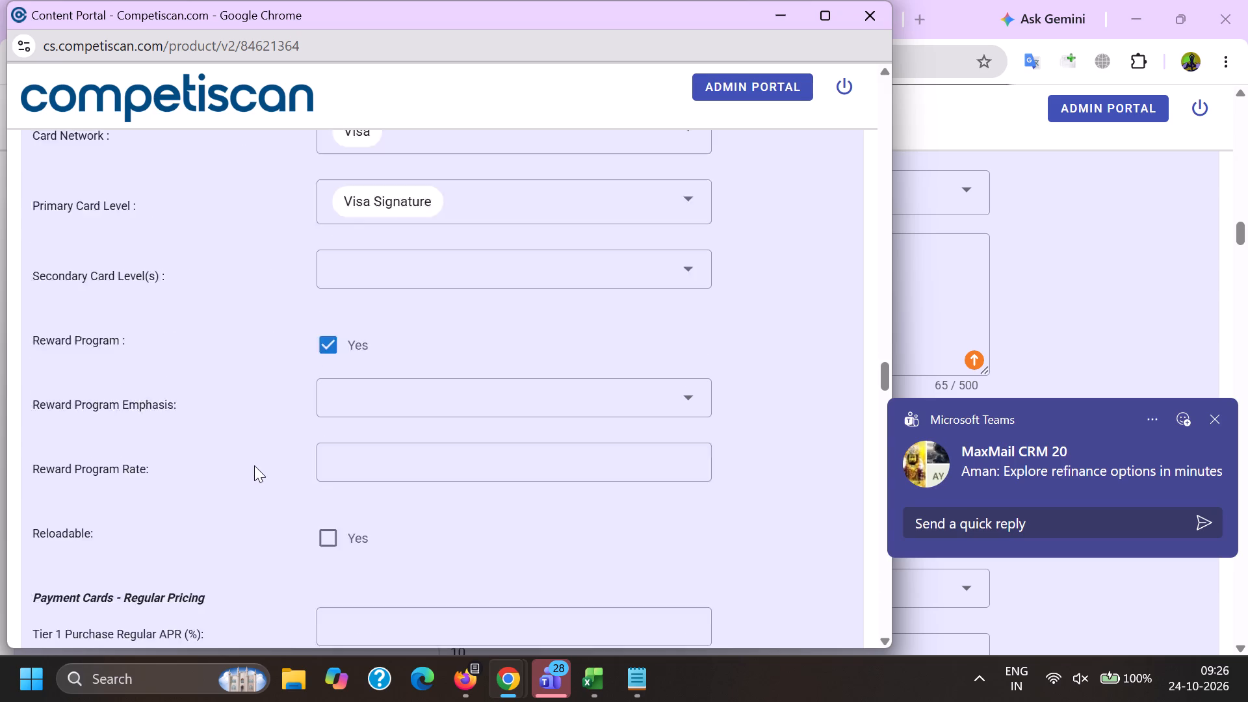
{"action": "left_click", "coordinate": [324, 342]}
{"action": "left_click", "coordinate": [349, 624]}
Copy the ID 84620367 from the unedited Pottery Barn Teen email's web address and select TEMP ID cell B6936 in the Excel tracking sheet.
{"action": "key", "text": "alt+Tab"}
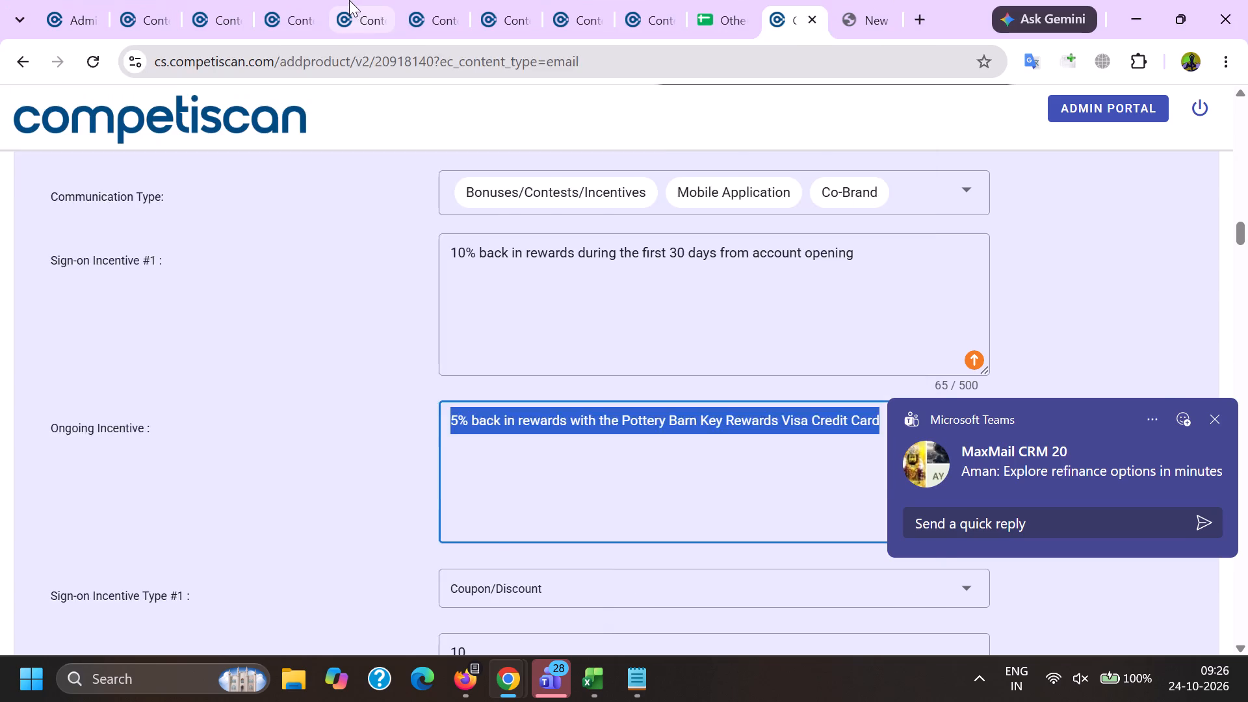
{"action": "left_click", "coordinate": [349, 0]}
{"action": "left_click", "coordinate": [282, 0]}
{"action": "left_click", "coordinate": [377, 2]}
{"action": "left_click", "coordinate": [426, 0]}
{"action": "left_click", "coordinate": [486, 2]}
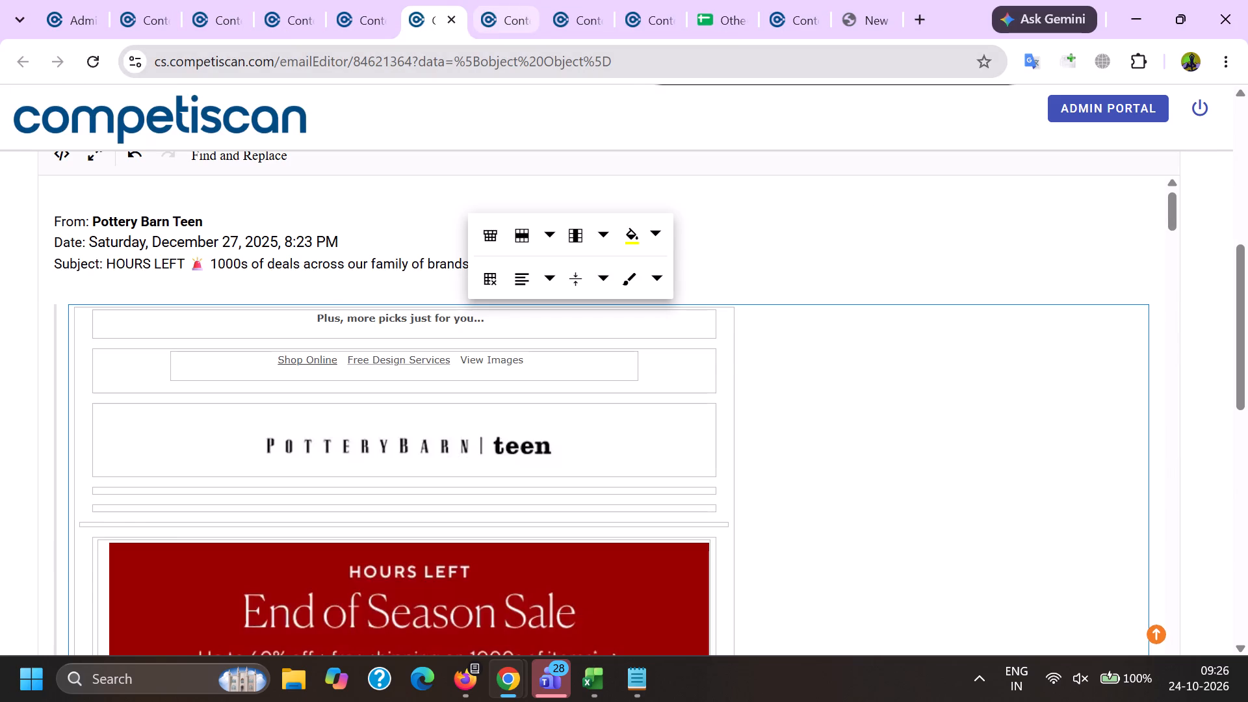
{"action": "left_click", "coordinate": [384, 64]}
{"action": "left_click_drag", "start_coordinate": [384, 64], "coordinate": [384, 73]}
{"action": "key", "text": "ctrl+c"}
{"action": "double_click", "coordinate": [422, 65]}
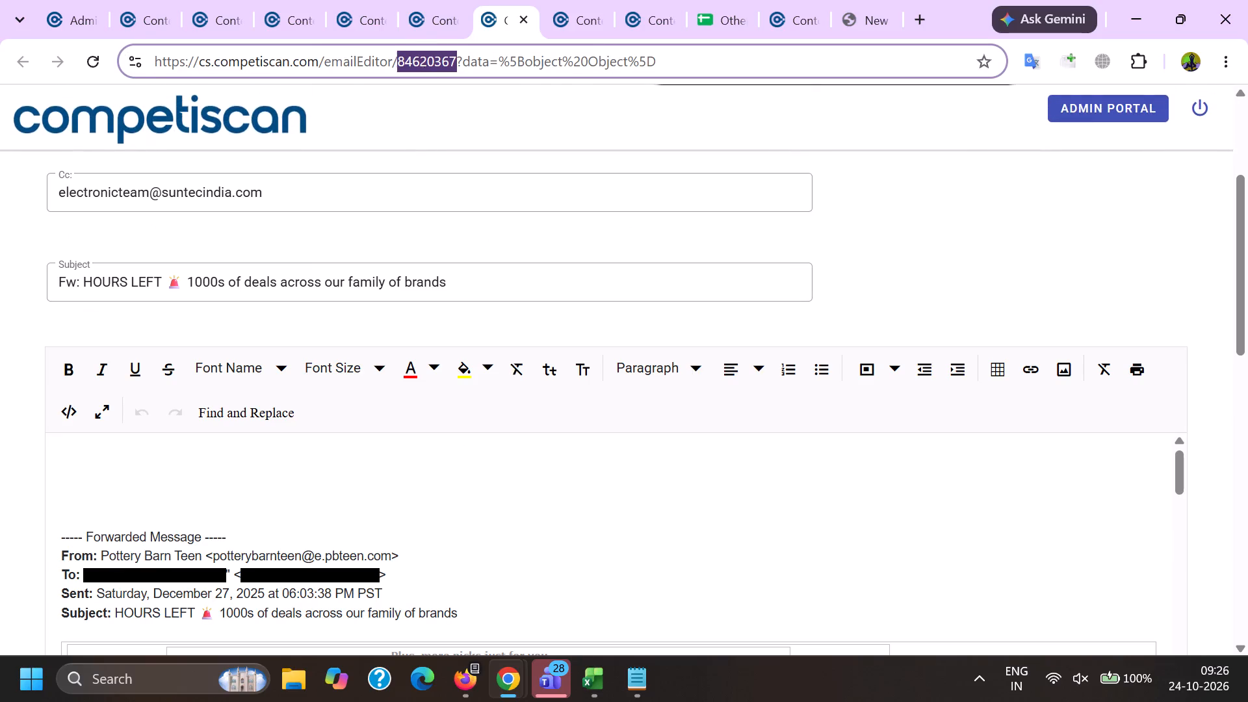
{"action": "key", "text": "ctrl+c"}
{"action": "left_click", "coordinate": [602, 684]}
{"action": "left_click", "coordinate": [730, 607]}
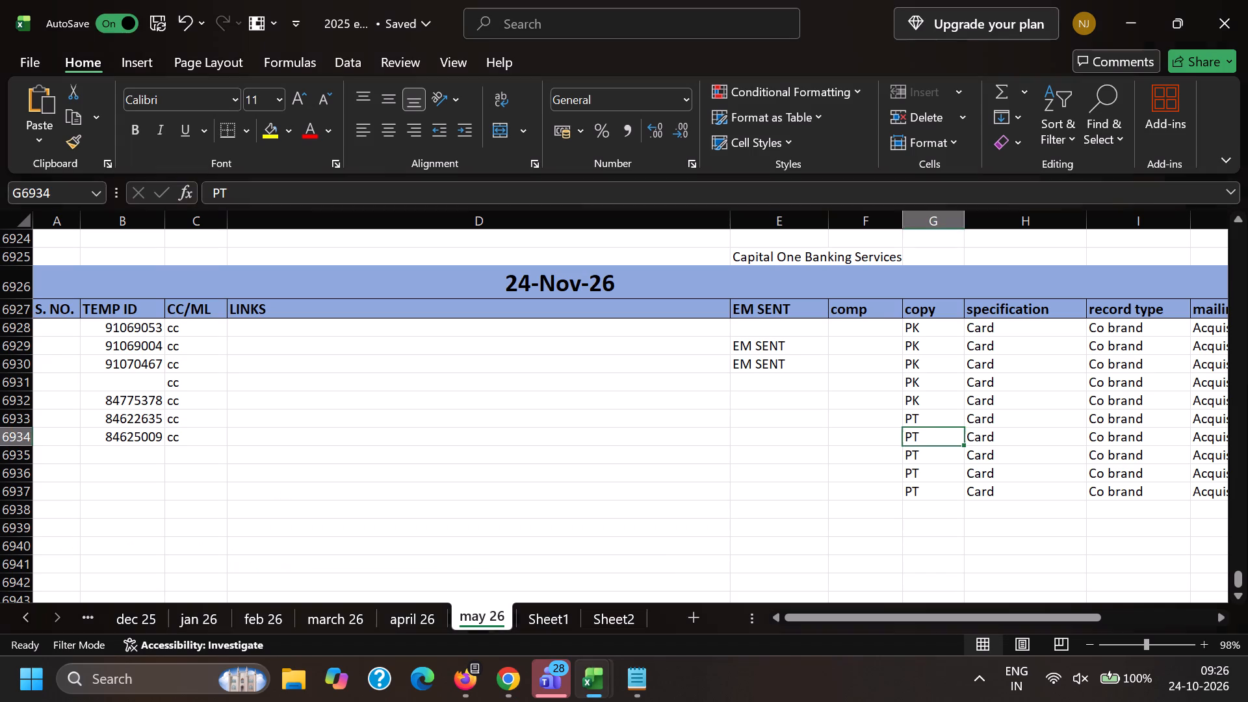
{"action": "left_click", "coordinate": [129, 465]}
Copy the ID 84621364 from the edited Pottery Barn Teen email's web address and return to the TEMP ID column in the Excel tracking sheet.
{"action": "key", "text": "alt+Tab"}
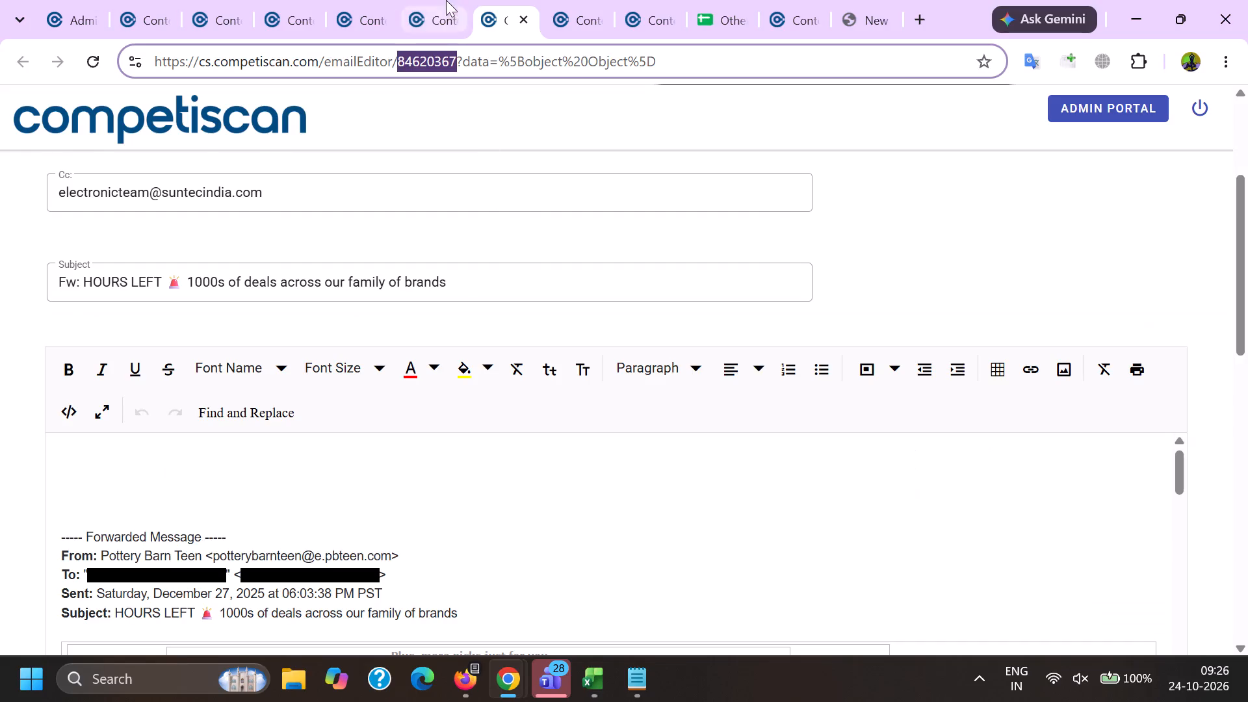
{"action": "left_click", "coordinate": [446, 0]}
{"action": "double_click", "coordinate": [392, 62]}
{"action": "key", "text": "ctrl+c"}
{"action": "key", "text": "alt+Tab"}
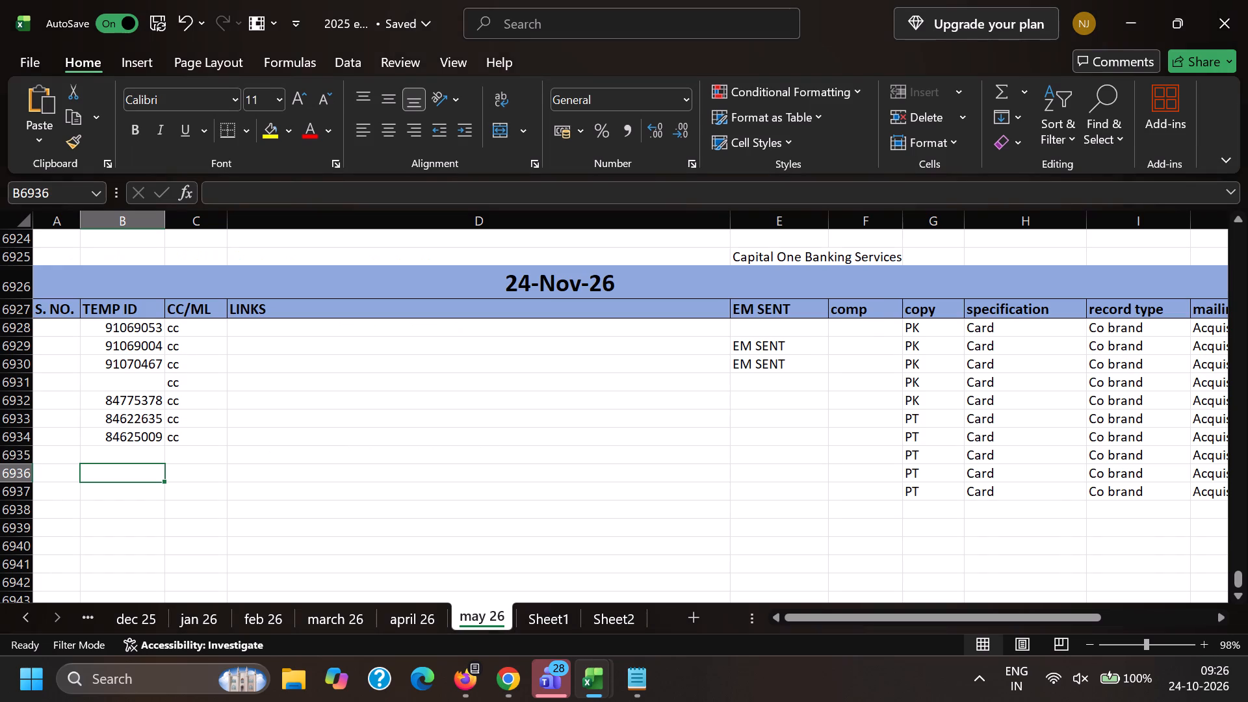
{"action": "left_click", "coordinate": [144, 452]}
{"action": "key", "text": "ctrl+v"}
{"action": "left_click", "coordinate": [183, 455], "text": "ctrl"}
{"action": "type", "text": "cc"}
{"action": "key", "text": "Down"}
{"action": "key", "text": "Left"}
{"action": "key", "text": "alt+Tab"}
{"action": "left_click", "coordinate": [497, 14]}
{"action": "double_click", "coordinate": [442, 66]}
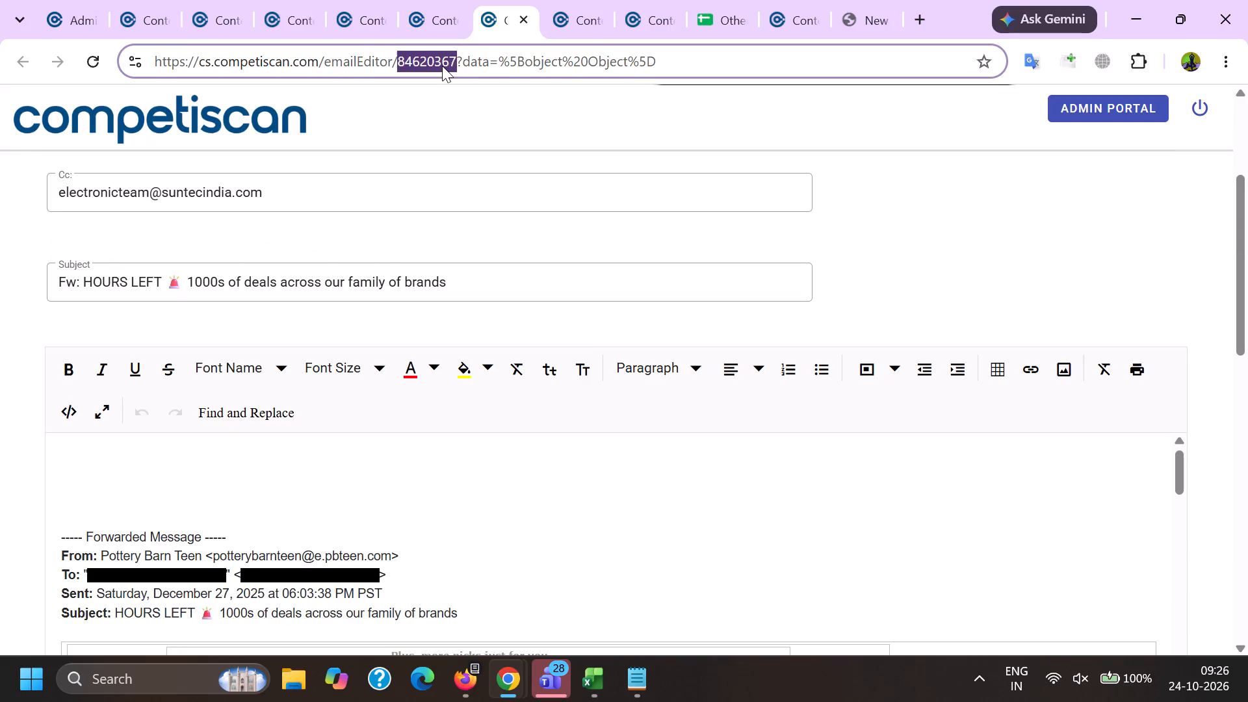
{"action": "key", "text": "ctrl+c"}
{"action": "key", "text": "alt+Tab"}
{"action": "key", "text": "ctrl+v"}
{"action": "key", "text": "Right"}
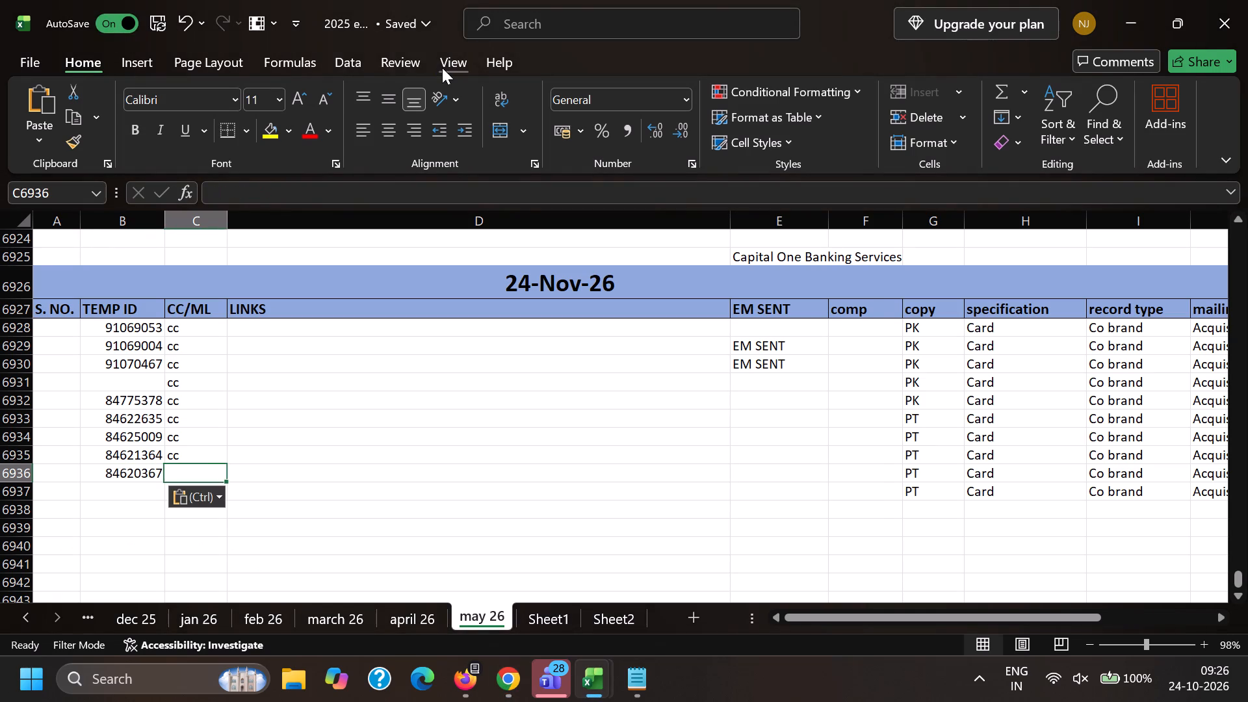
{"action": "type", "text": "cc"}
{"action": "key", "text": "Right"}
{"action": "key", "text": "Right"}
{"action": "key", "text": "Right"}
{"action": "key", "text": "Right"}
{"action": "key", "text": "Right"}
In email 84620367, delete the Forwarded Message line, the sender's address and the To line from the header.
{"action": "key", "text": "alt+Tab"}
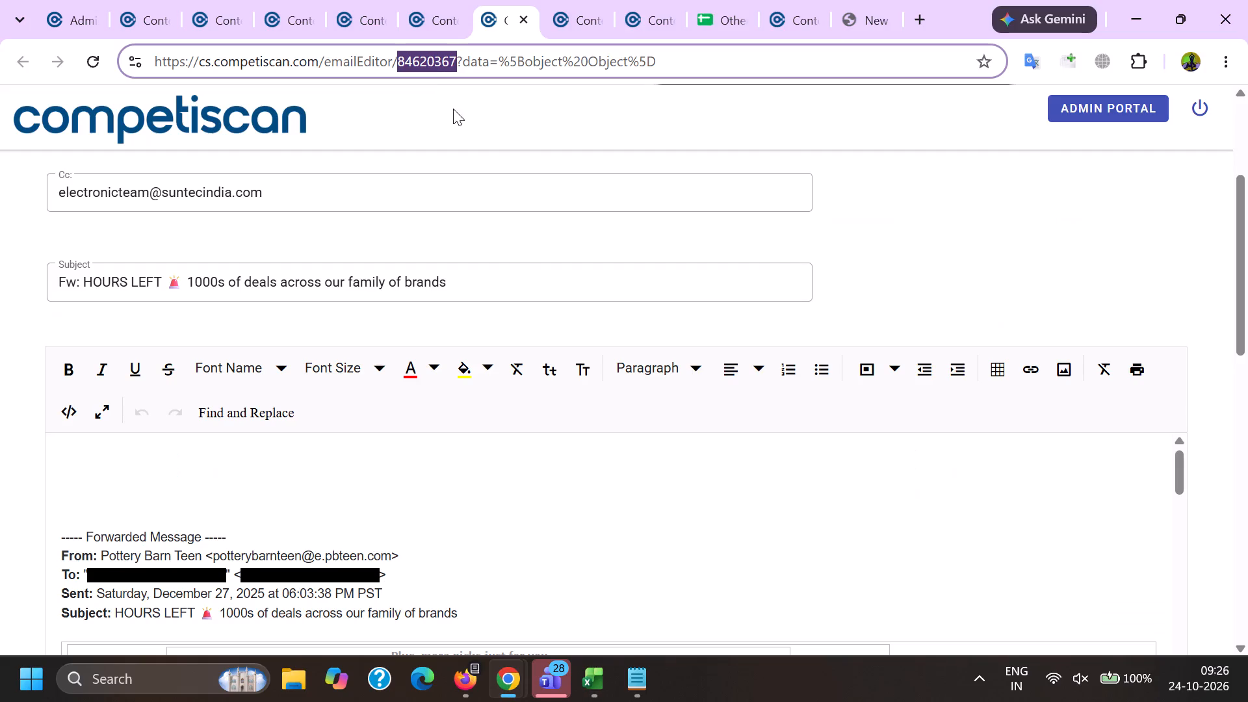
{"action": "left_click_drag", "start_coordinate": [242, 541], "coordinate": [0, 480]}
{"action": "key", "text": "BackSpace"}
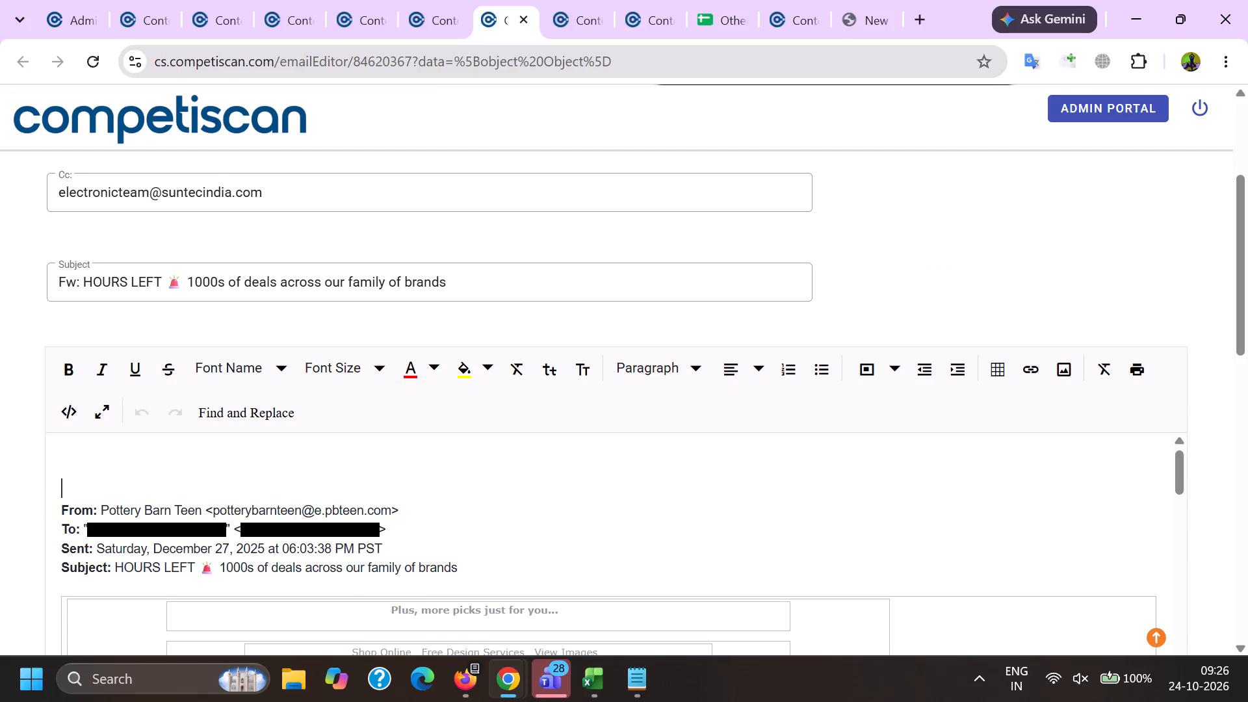
{"action": "left_click_drag", "start_coordinate": [201, 514], "coordinate": [411, 522]}
{"action": "key", "text": "BackSpace"}
Remove the link from the View Images text at the top of the email.
{"action": "scroll", "coordinate": [418, 318], "scroll_direction": "down", "scroll_amount": 2}
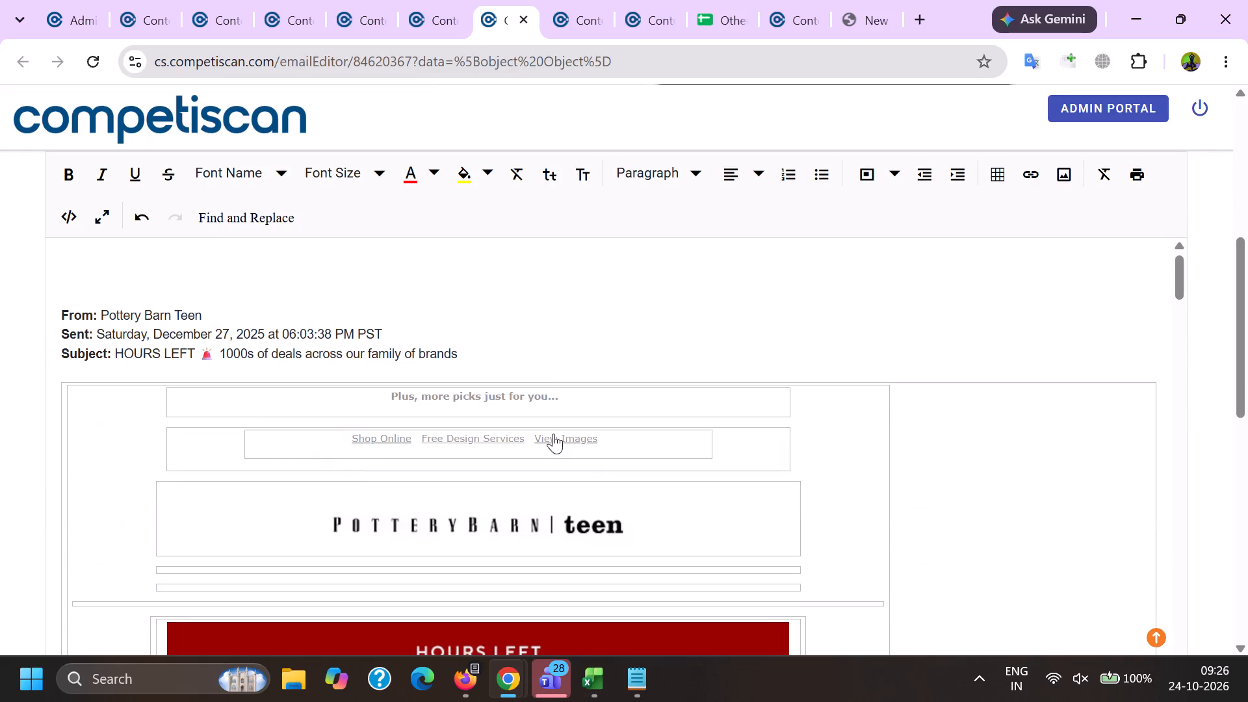
{"action": "left_click", "coordinate": [562, 434]}
{"action": "left_click", "coordinate": [679, 477]}
Remove the links from the Design Crew image, the In-Home Appointment image and a promotional banner above the social icons.
{"action": "scroll", "coordinate": [531, 415], "scroll_direction": "down", "scroll_amount": 20}
{"action": "scroll", "coordinate": [531, 415], "scroll_direction": "down", "scroll_amount": 13}
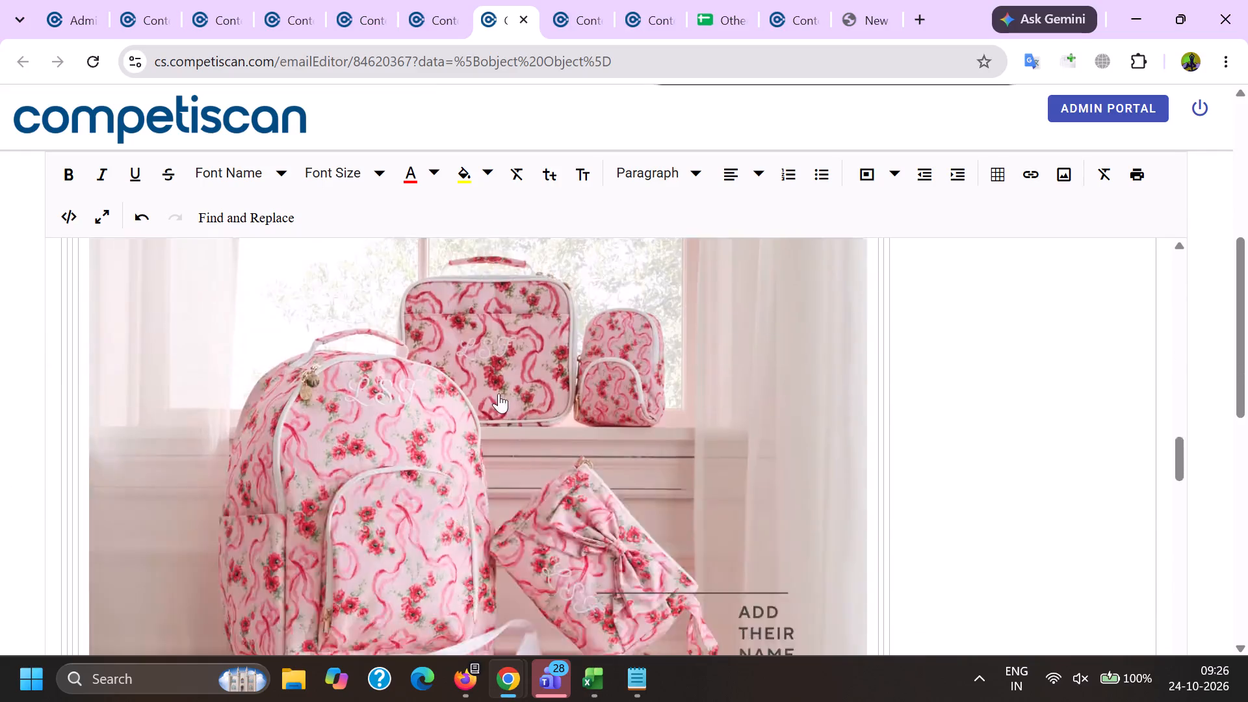
{"action": "scroll", "coordinate": [499, 393], "scroll_direction": "down", "scroll_amount": 20}
{"action": "scroll", "coordinate": [499, 393], "scroll_direction": "down", "scroll_amount": 10}
{"action": "scroll", "coordinate": [515, 470], "scroll_direction": "up", "scroll_amount": 17}
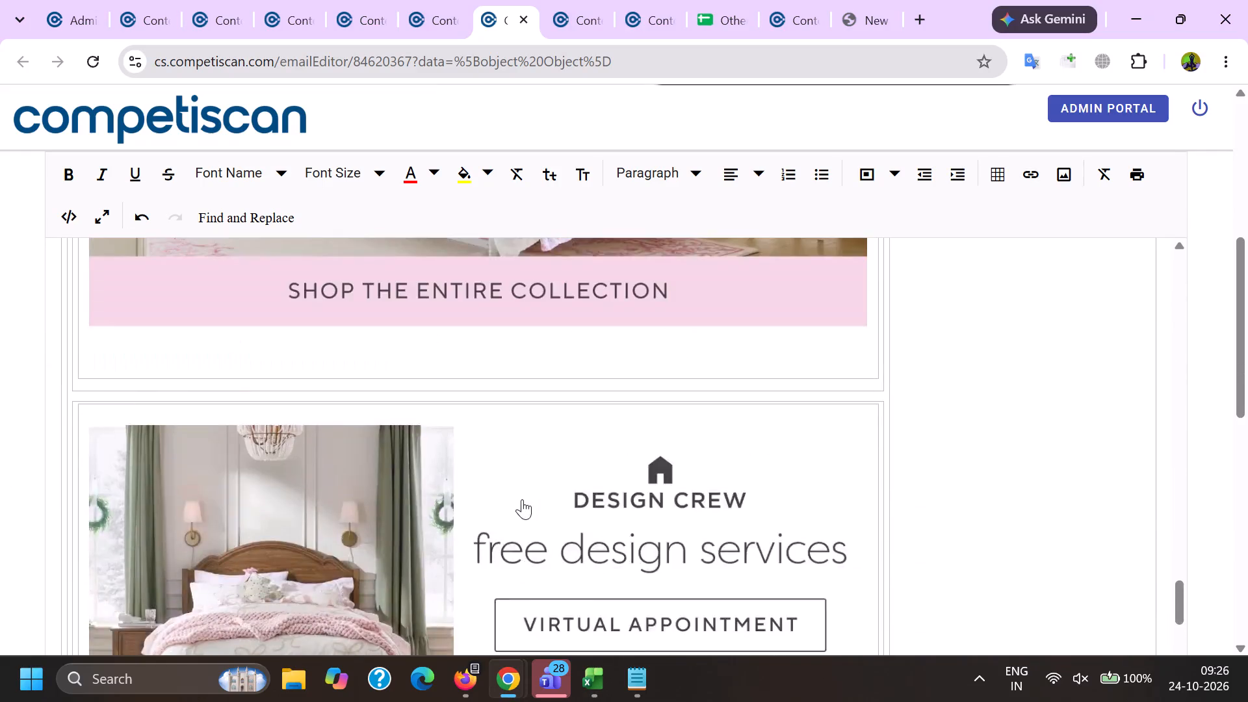
{"action": "left_click", "coordinate": [514, 513]}
{"action": "left_click", "coordinate": [431, 382]}
{"action": "scroll", "coordinate": [515, 399], "scroll_direction": "down", "scroll_amount": 4}
{"action": "left_click", "coordinate": [434, 335]}
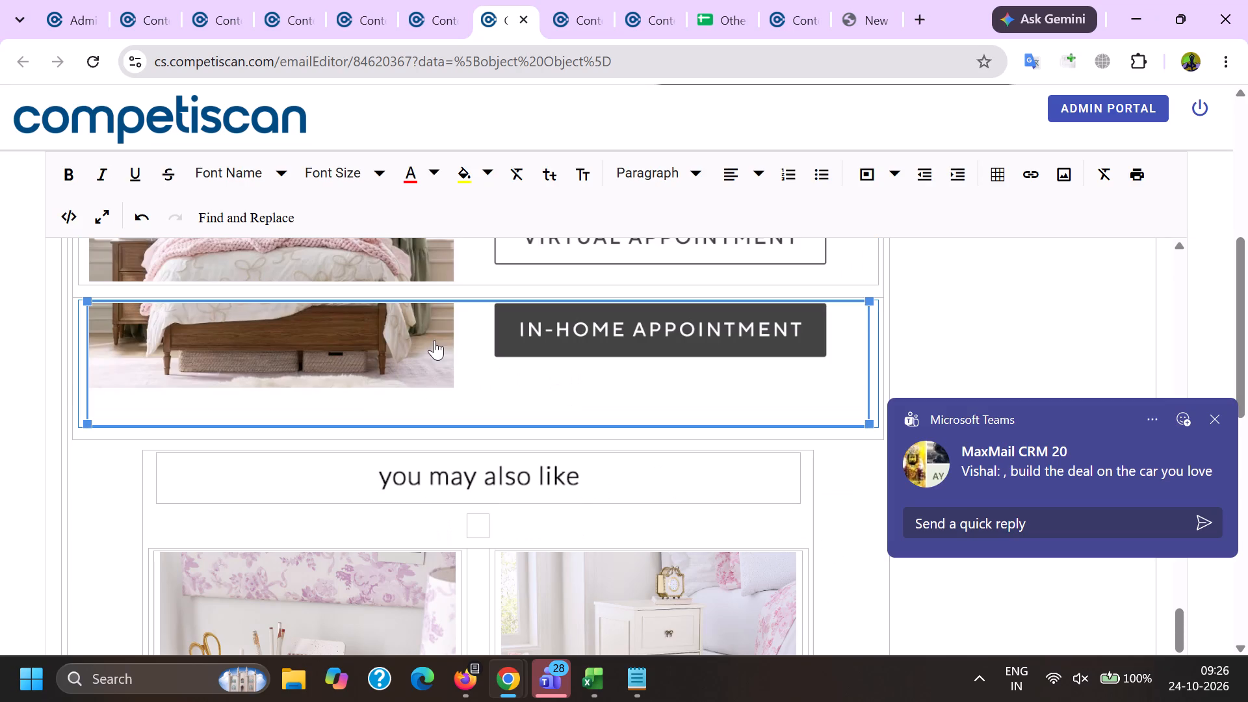
{"action": "left_click", "coordinate": [433, 497]}
{"action": "scroll", "coordinate": [440, 476], "scroll_direction": "down", "scroll_amount": 18}
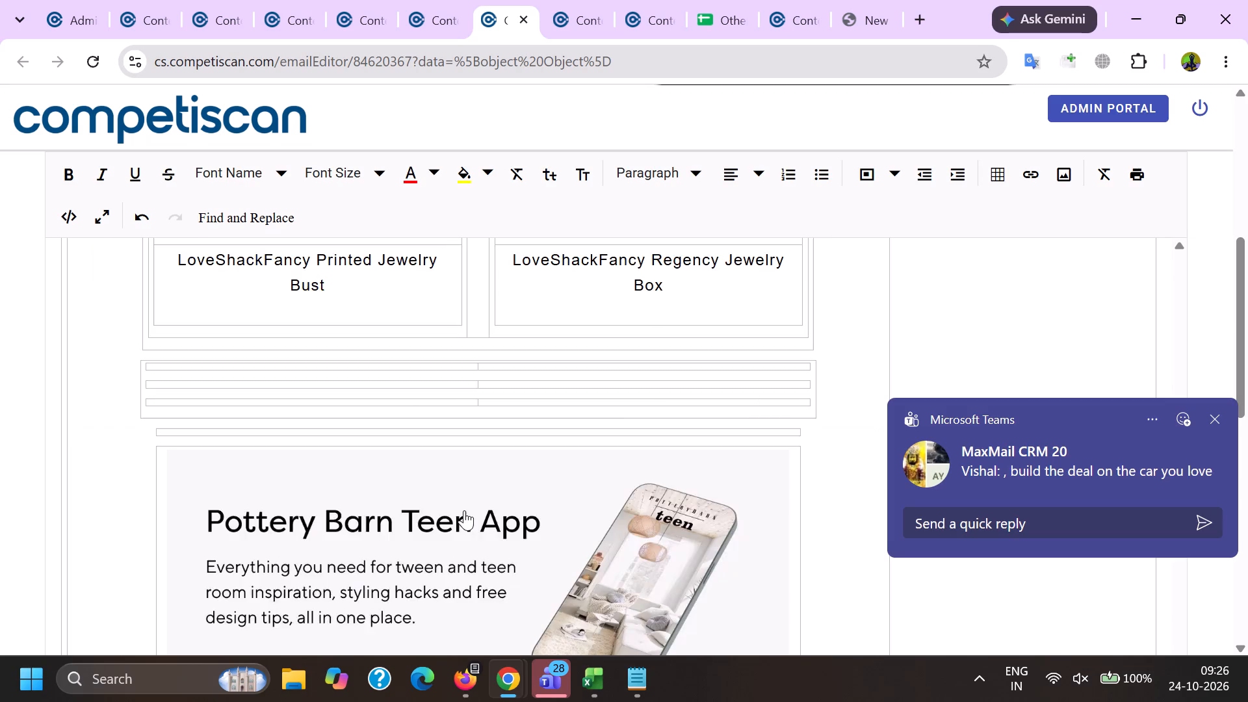
{"action": "scroll", "coordinate": [464, 510], "scroll_direction": "down", "scroll_amount": 2}
{"action": "scroll", "coordinate": [392, 526], "scroll_direction": "up", "scroll_amount": 4}
{"action": "left_click", "coordinate": [372, 447]}
{"action": "left_click", "coordinate": [437, 305]}
Remove the links from the "Follow us on social" image and the Instagram, Facebook, Pinterest and TikTok icons.
{"action": "scroll", "coordinate": [395, 452], "scroll_direction": "down", "scroll_amount": 4}
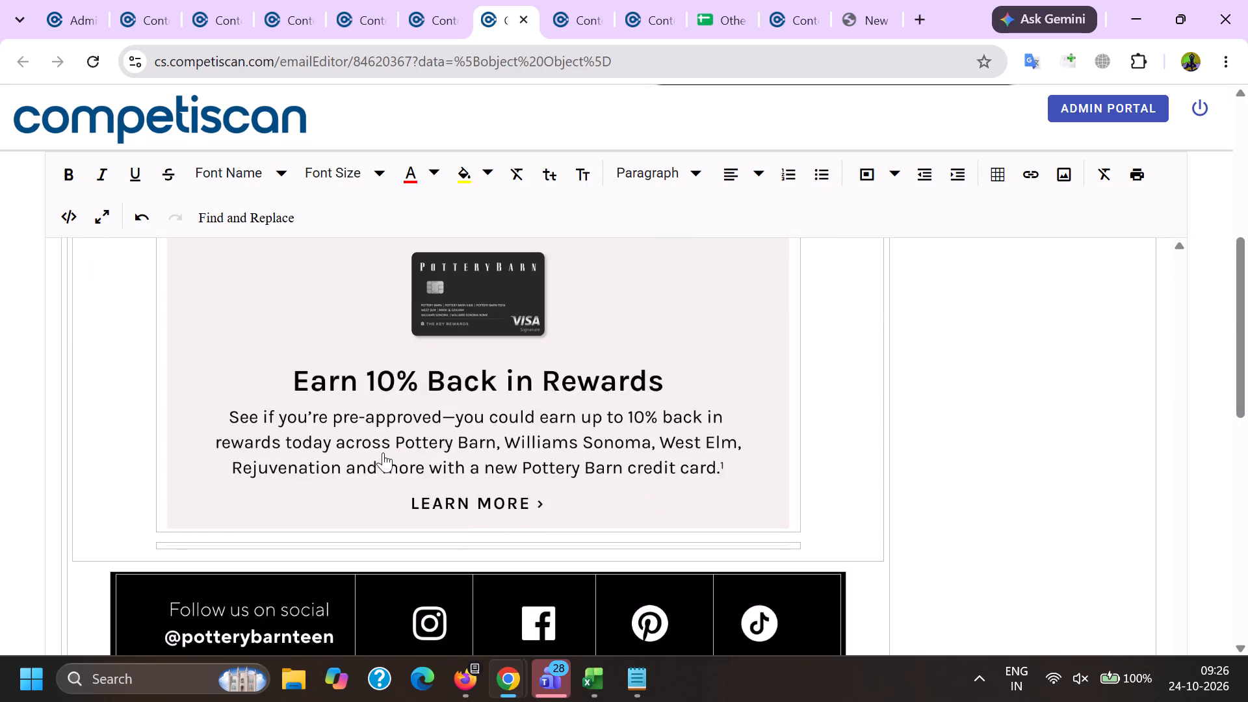
{"action": "scroll", "coordinate": [300, 582], "scroll_direction": "down", "scroll_amount": 1}
{"action": "left_click", "coordinate": [201, 538]}
{"action": "left_click", "coordinate": [186, 452]}
{"action": "left_click", "coordinate": [419, 543]}
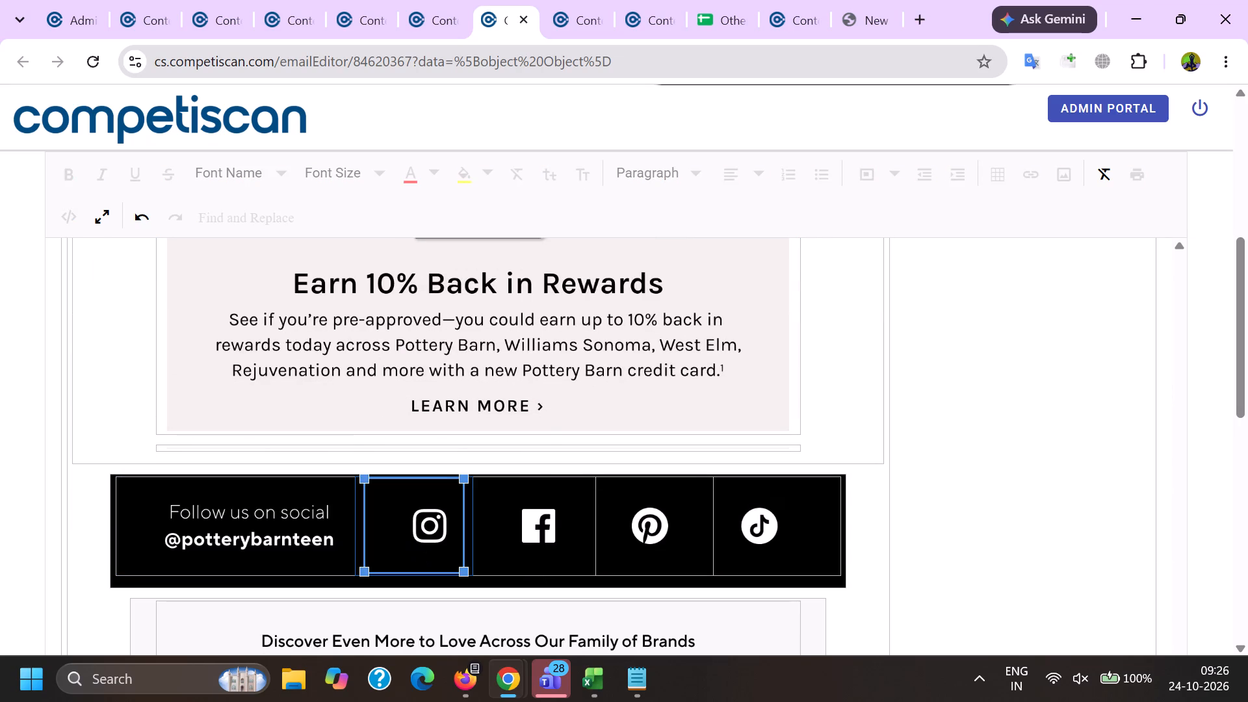
{"action": "left_click", "coordinate": [421, 448]}
{"action": "left_click", "coordinate": [543, 530]}
{"action": "left_click", "coordinate": [547, 456]}
{"action": "left_click", "coordinate": [655, 531]}
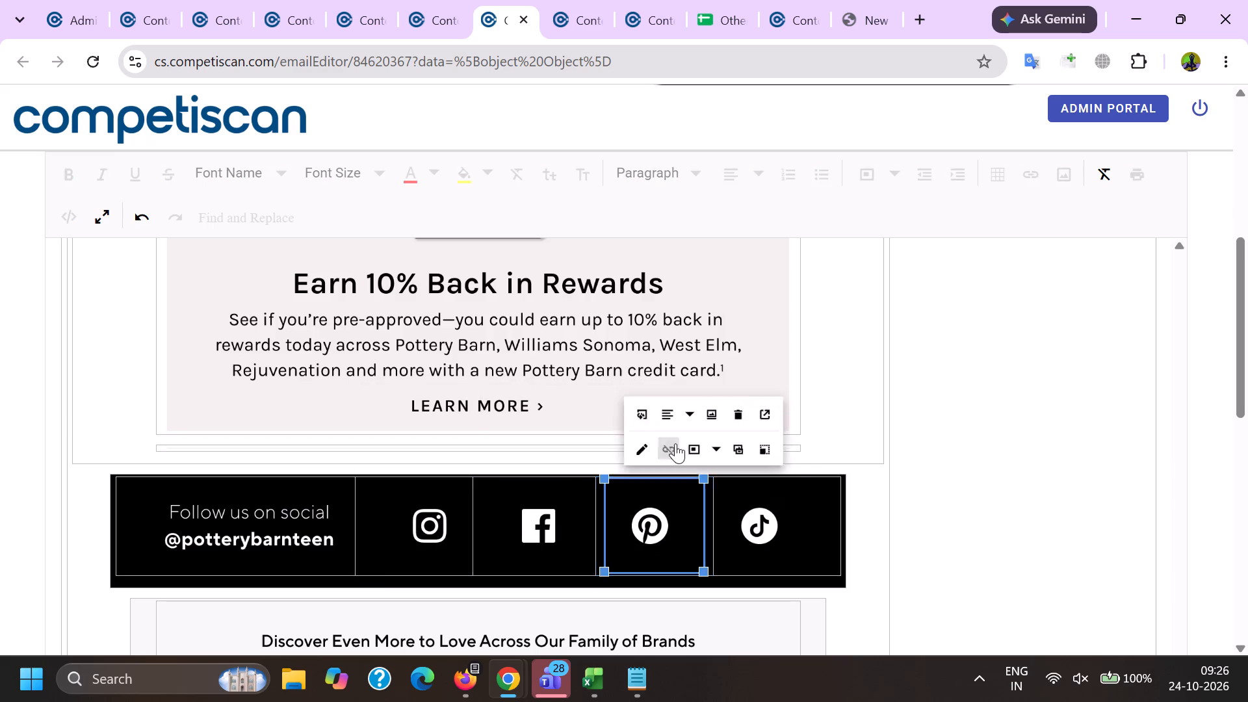
{"action": "left_click", "coordinate": [675, 443]}
{"action": "left_click", "coordinate": [772, 534]}
{"action": "left_click", "coordinate": [786, 456]}
{"action": "left_click", "coordinate": [672, 508]}
Clean the email footer of the recipient's address, the unsubscribe link and the sender address in the address-book line.
{"action": "scroll", "coordinate": [465, 398], "scroll_direction": "down", "scroll_amount": 7}
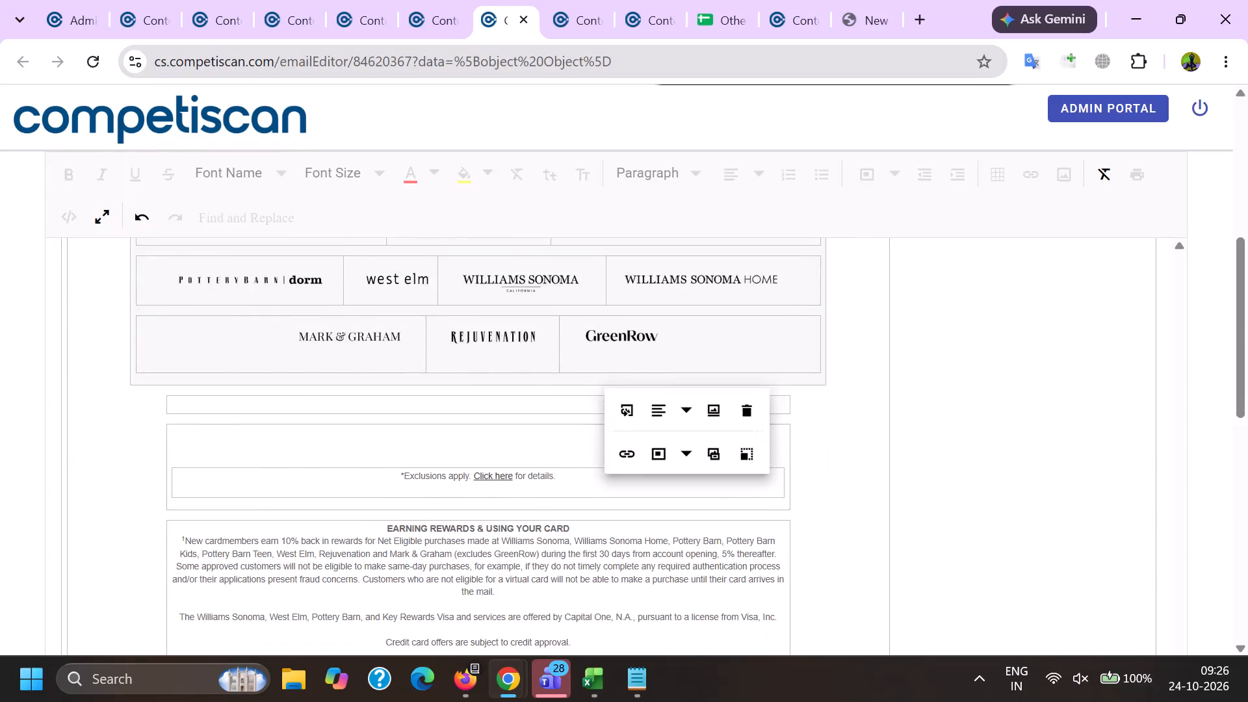
{"action": "scroll", "coordinate": [449, 480], "scroll_direction": "down", "scroll_amount": 1}
{"action": "left_click_drag", "start_coordinate": [487, 474], "coordinate": [584, 475]}
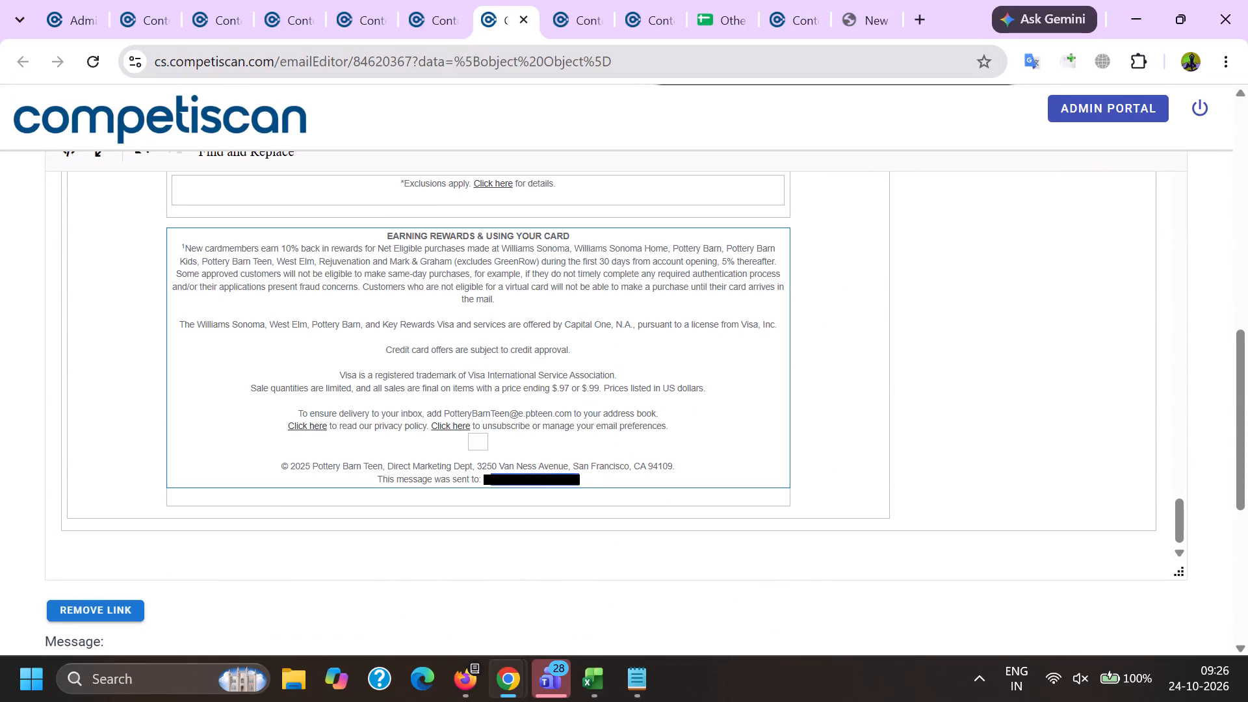
{"action": "key", "text": "BackSpace"}
{"action": "key", "text": "BackSpace"}
{"action": "left_click", "coordinate": [461, 421]}
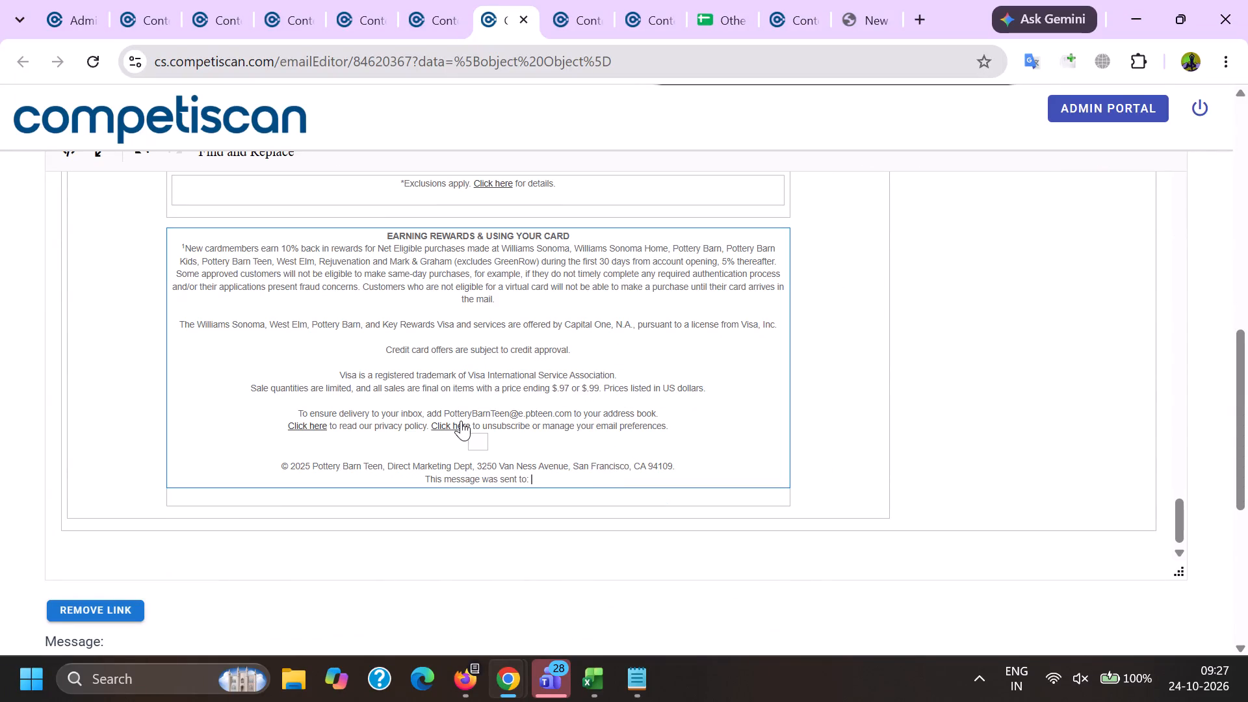
{"action": "left_click", "coordinate": [558, 457]}
{"action": "left_click_drag", "start_coordinate": [439, 411], "coordinate": [557, 411]}
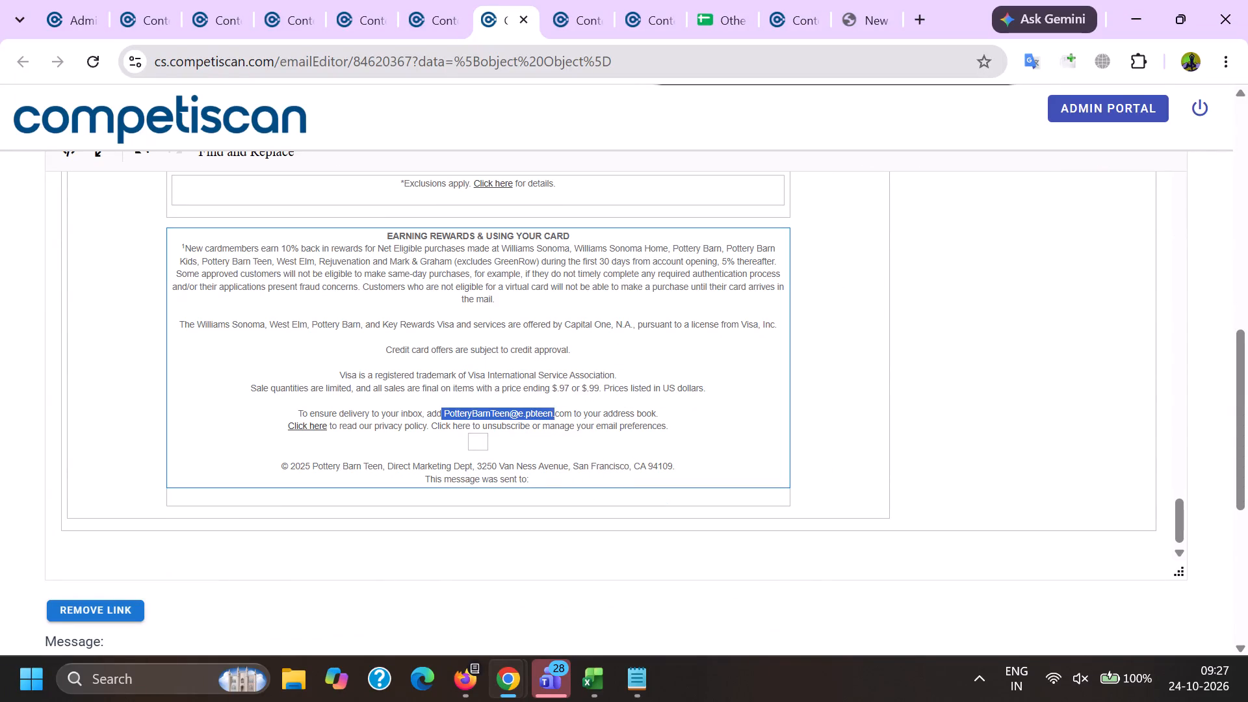
{"action": "left_click_drag", "start_coordinate": [557, 411], "coordinate": [572, 411]}
{"action": "key", "text": "BackSpace"}
Save the product info for email 84620367.
{"action": "scroll", "coordinate": [435, 419], "scroll_direction": "down", "scroll_amount": 10}
{"action": "left_click", "coordinate": [484, 482]}
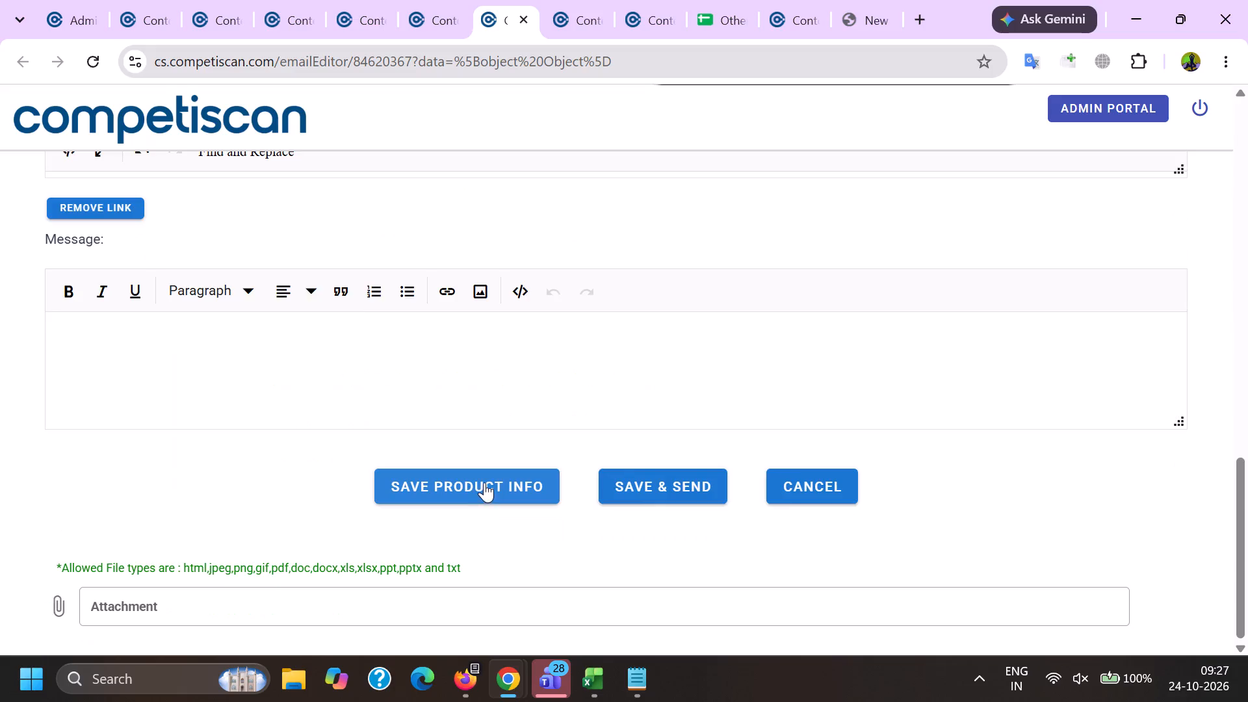
{"action": "left_click", "coordinate": [617, 411]}
{"action": "left_click", "coordinate": [586, 0]}
{"action": "left_click", "coordinate": [532, 0]}
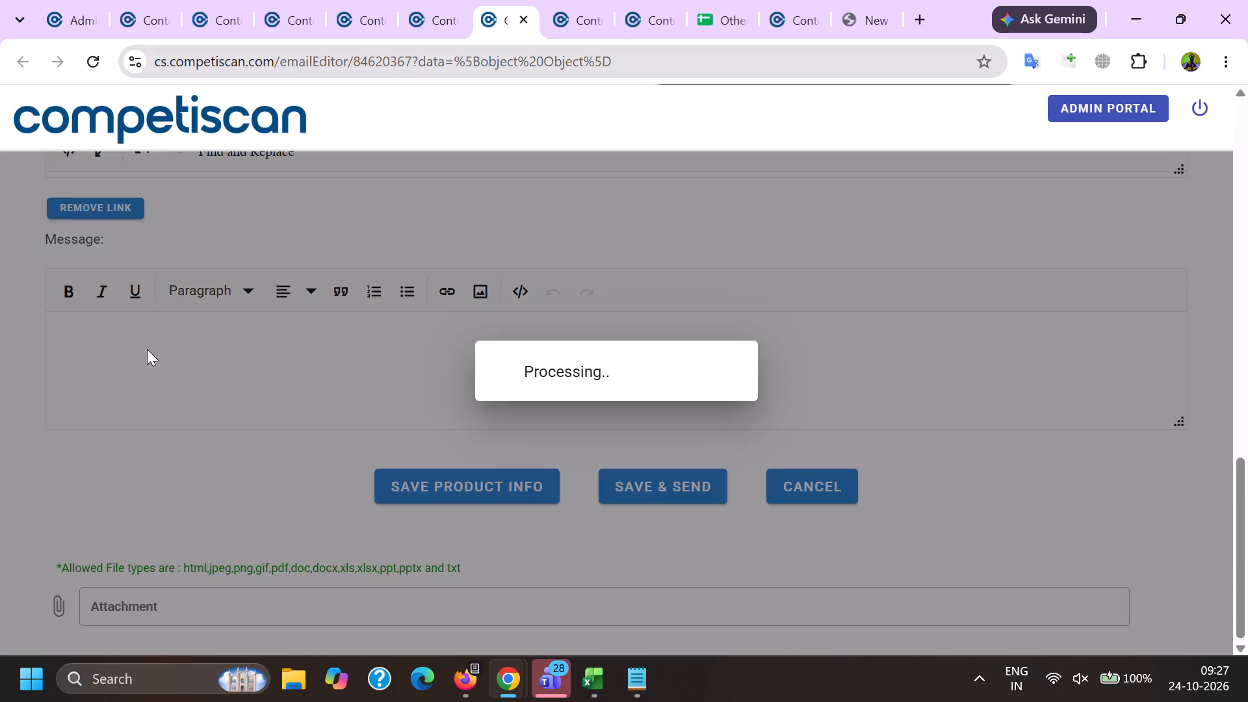
Open the product entry form for email 84620367.
{"action": "left_click", "coordinate": [0, 359]}
{"action": "scroll", "coordinate": [0, 367], "scroll_direction": "up", "scroll_amount": 18}
{"action": "left_click", "coordinate": [60, 274]}
{"action": "left_click", "coordinate": [74, 280]}
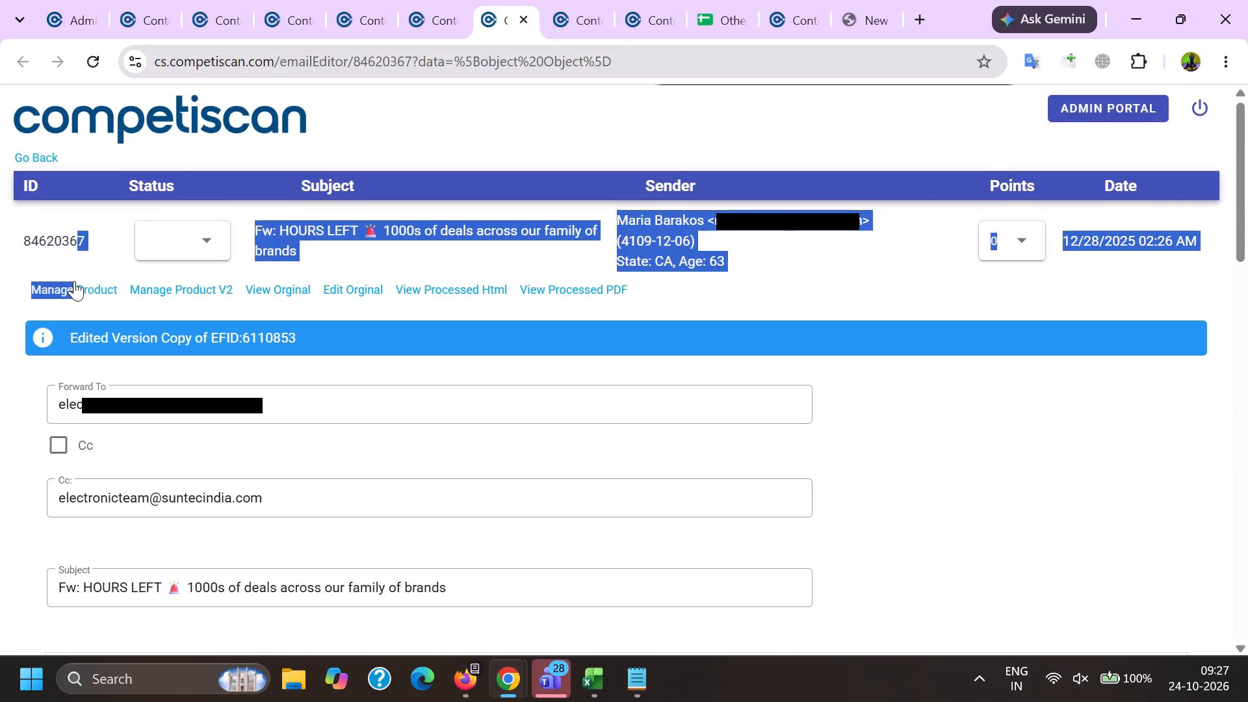
{"action": "left_click", "coordinate": [74, 282]}
Copy the sender name Pottery Barn Teen from the email header for the company in the product form.
{"action": "key", "text": "alt+Tab"}
{"action": "scroll", "coordinate": [38, 298], "scroll_direction": "down", "scroll_amount": 4}
{"action": "left_click", "coordinate": [133, 450]}
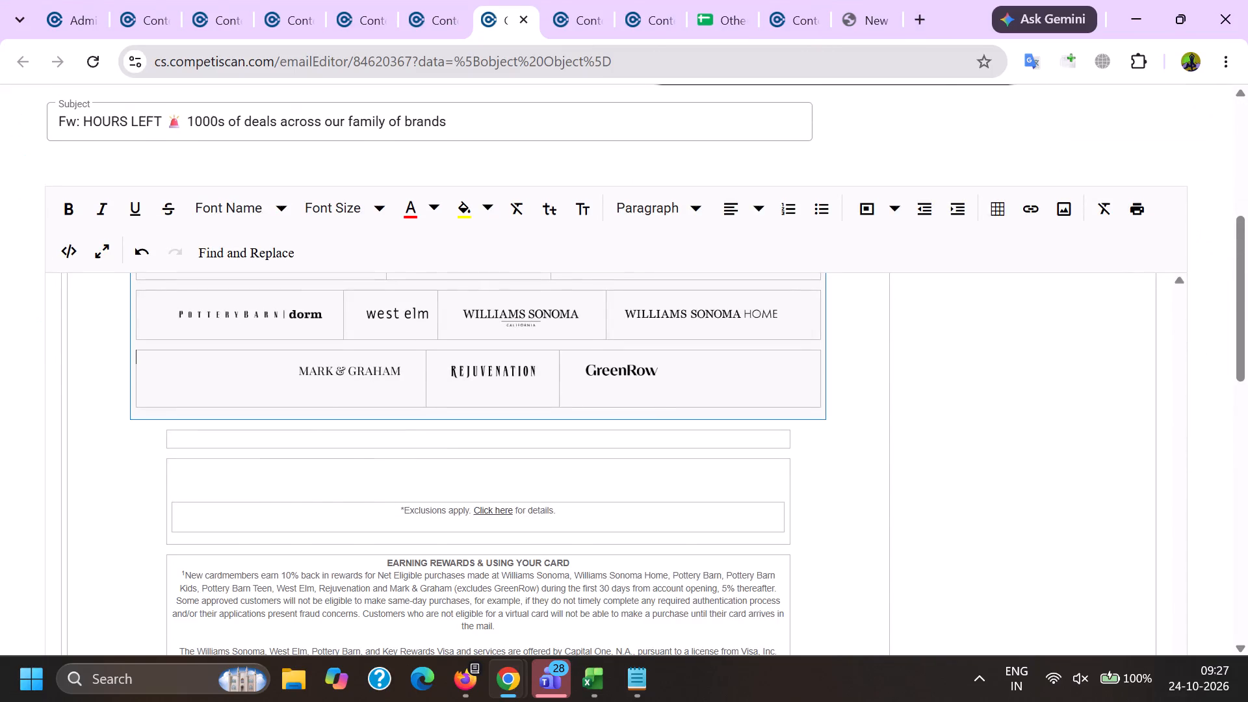
{"action": "key", "text": "Page_Up"}
{"action": "key", "text": "Page_Up"}
{"action": "key", "text": "Page_Up"}
{"action": "key", "text": "Page_Up"}
{"action": "key", "text": "Page_Up"}
{"action": "key", "text": "Page_Up"}
{"action": "key", "text": "Page_Up"}
{"action": "key", "text": "Page_Up"}
{"action": "key", "text": "Page_Up"}
{"action": "key", "text": "Page_Up"}
{"action": "key", "text": "Page_Up"}
{"action": "key", "text": "Page_Up"}
{"action": "key", "text": "Page_Up"}
{"action": "key", "text": "Page_Up"}
{"action": "key", "text": "Page_Up"}
{"action": "key", "text": "Page_Up"}
{"action": "key", "text": "Page_Up"}
{"action": "key", "text": "Page_Up"}
{"action": "key", "text": "Page_Up"}
{"action": "key", "text": "Page_Up"}
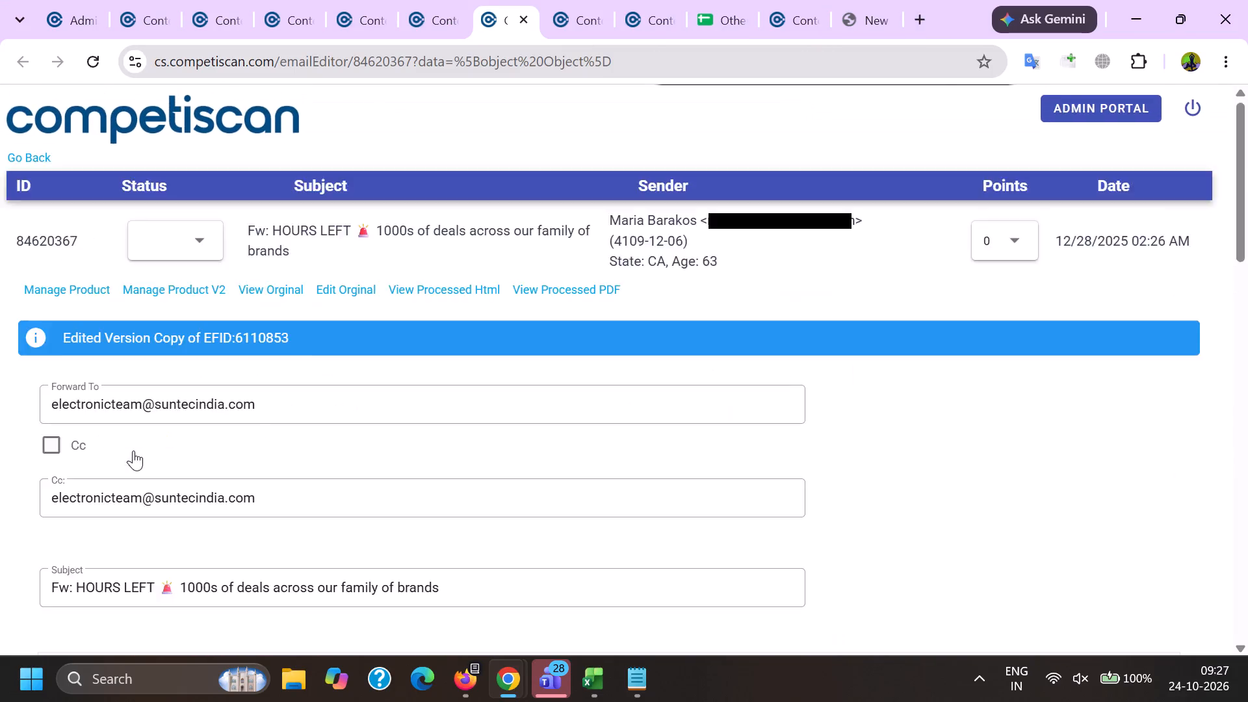
{"action": "scroll", "coordinate": [131, 409], "scroll_direction": "down", "scroll_amount": 4}
{"action": "left_click", "coordinate": [109, 341]}
{"action": "left_click_drag", "start_coordinate": [109, 341], "coordinate": [121, 344]}
{"action": "left_click", "coordinate": [204, 343], "text": "shift"}
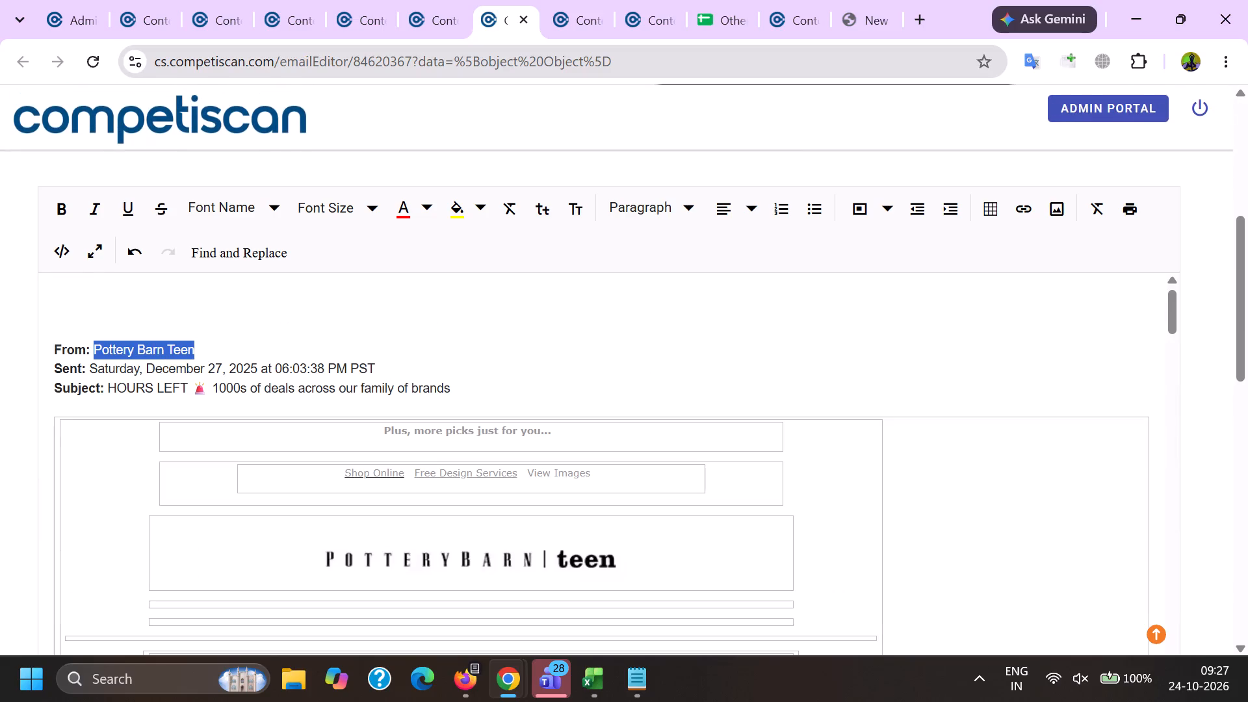
{"action": "key", "text": "ctrl+c"}
{"action": "key", "text": "alt+Tab"}
Use the Pottery Barn Teen logo as the product image and look up "capital one" as a further company.
{"action": "scroll", "coordinate": [486, 298], "scroll_direction": "down", "scroll_amount": 5}
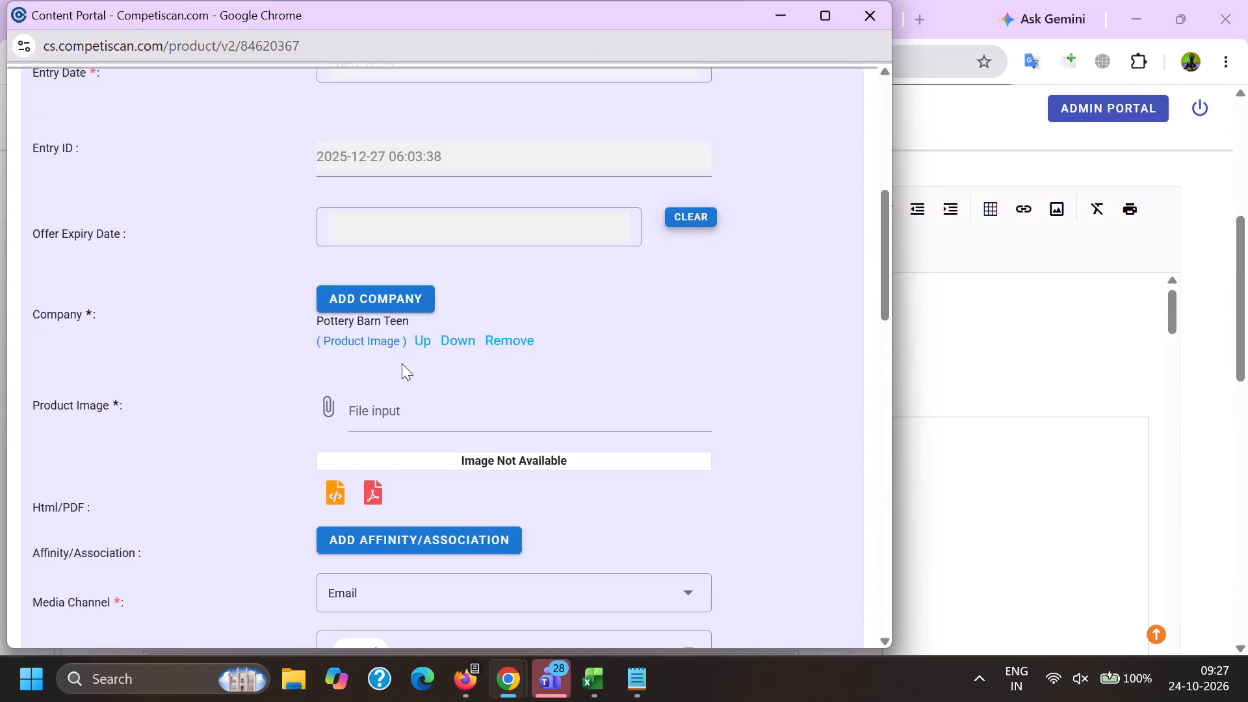
{"action": "left_click", "coordinate": [373, 340]}
{"action": "left_click", "coordinate": [386, 298]}
{"action": "type", "text": "capital one"}
Add Capital One as a company and Pottery Barn Teen as the affinity/association of the product.
{"action": "scroll", "coordinate": [400, 300], "scroll_direction": "down", "scroll_amount": 3}
{"action": "left_click", "coordinate": [407, 315]}
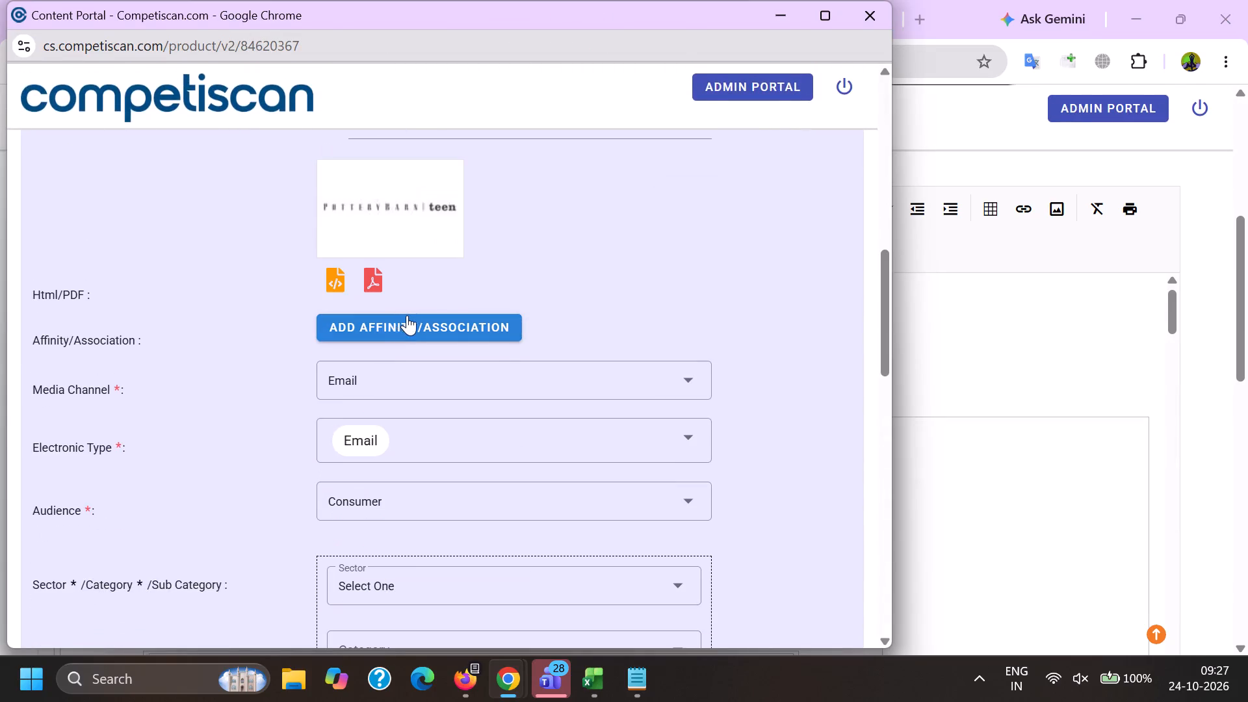
{"action": "left_click", "coordinate": [519, 372]}
{"action": "key", "text": "ctrl+v"}
{"action": "scroll", "coordinate": [502, 365], "scroll_direction": "up", "scroll_amount": 4}
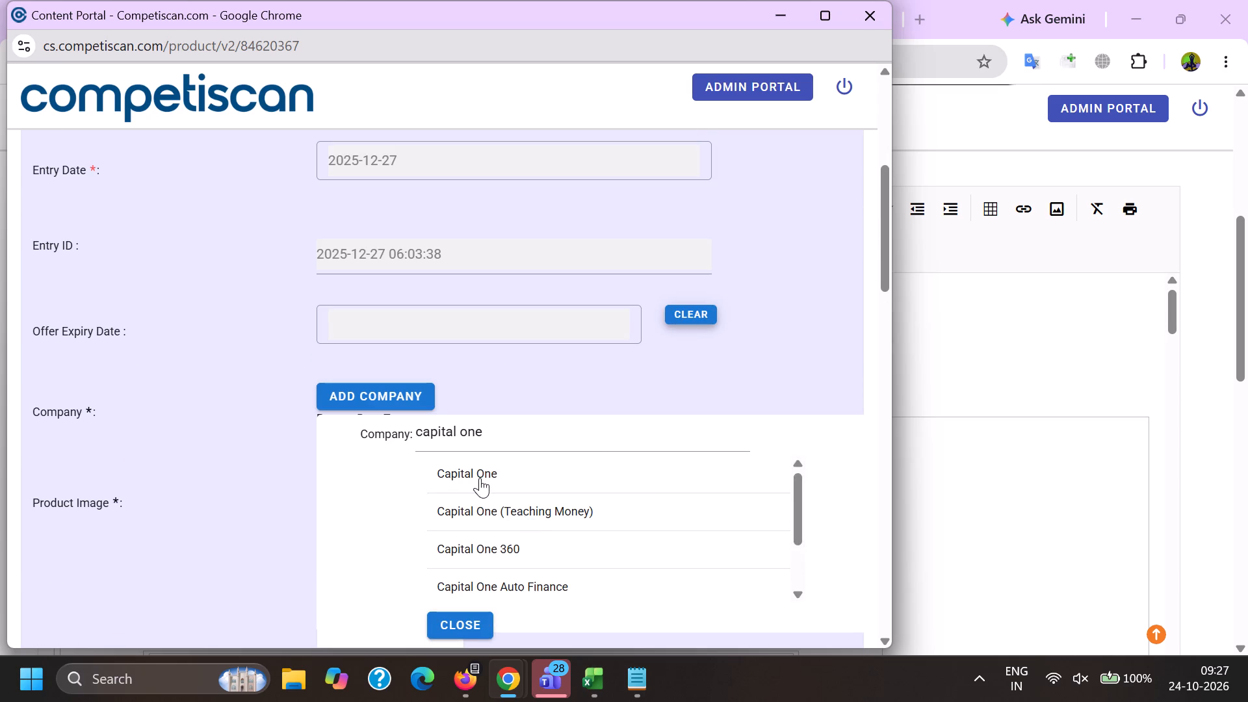
{"action": "left_click", "coordinate": [480, 478]}
{"action": "scroll", "coordinate": [441, 376], "scroll_direction": "down", "scroll_amount": 4}
{"action": "left_click", "coordinate": [473, 465]}
Set the product's sector to Retail.
{"action": "scroll", "coordinate": [441, 317], "scroll_direction": "down", "scroll_amount": 3}
{"action": "left_click", "coordinate": [393, 378]}
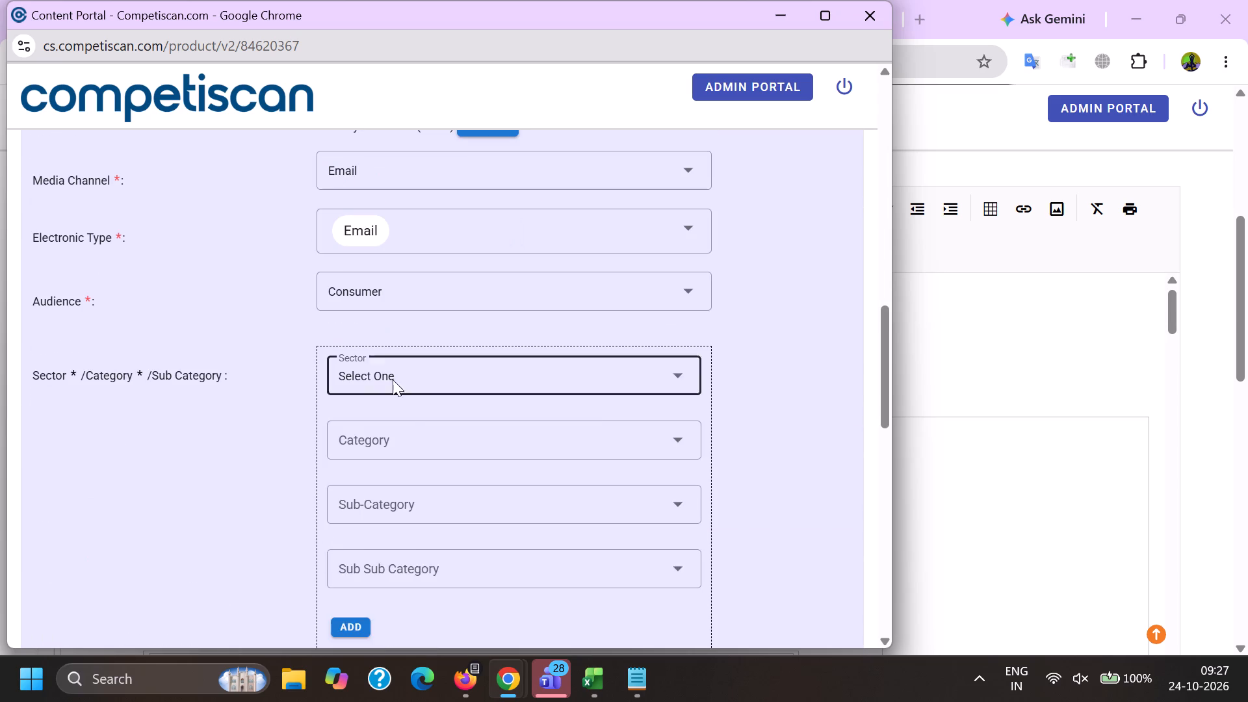
{"action": "scroll", "coordinate": [392, 376], "scroll_direction": "down", "scroll_amount": 7}
{"action": "left_click", "coordinate": [376, 461]}
{"action": "left_click_drag", "start_coordinate": [266, 451], "coordinate": [301, 458]}
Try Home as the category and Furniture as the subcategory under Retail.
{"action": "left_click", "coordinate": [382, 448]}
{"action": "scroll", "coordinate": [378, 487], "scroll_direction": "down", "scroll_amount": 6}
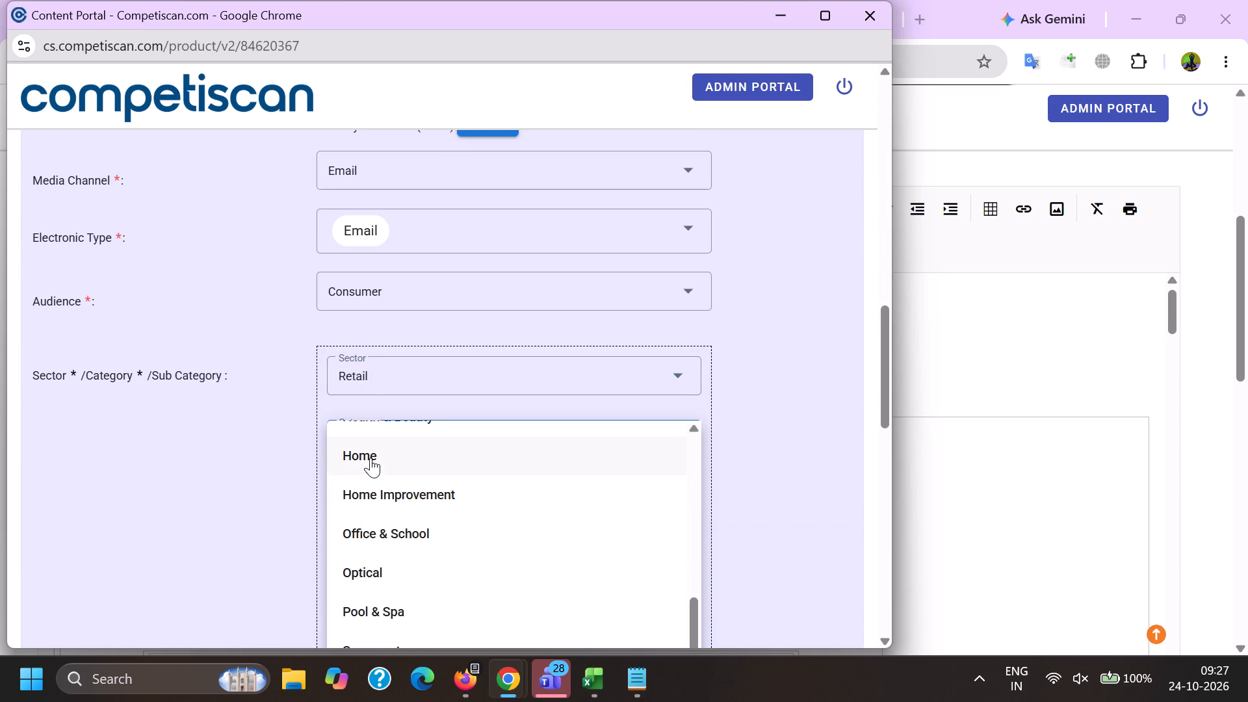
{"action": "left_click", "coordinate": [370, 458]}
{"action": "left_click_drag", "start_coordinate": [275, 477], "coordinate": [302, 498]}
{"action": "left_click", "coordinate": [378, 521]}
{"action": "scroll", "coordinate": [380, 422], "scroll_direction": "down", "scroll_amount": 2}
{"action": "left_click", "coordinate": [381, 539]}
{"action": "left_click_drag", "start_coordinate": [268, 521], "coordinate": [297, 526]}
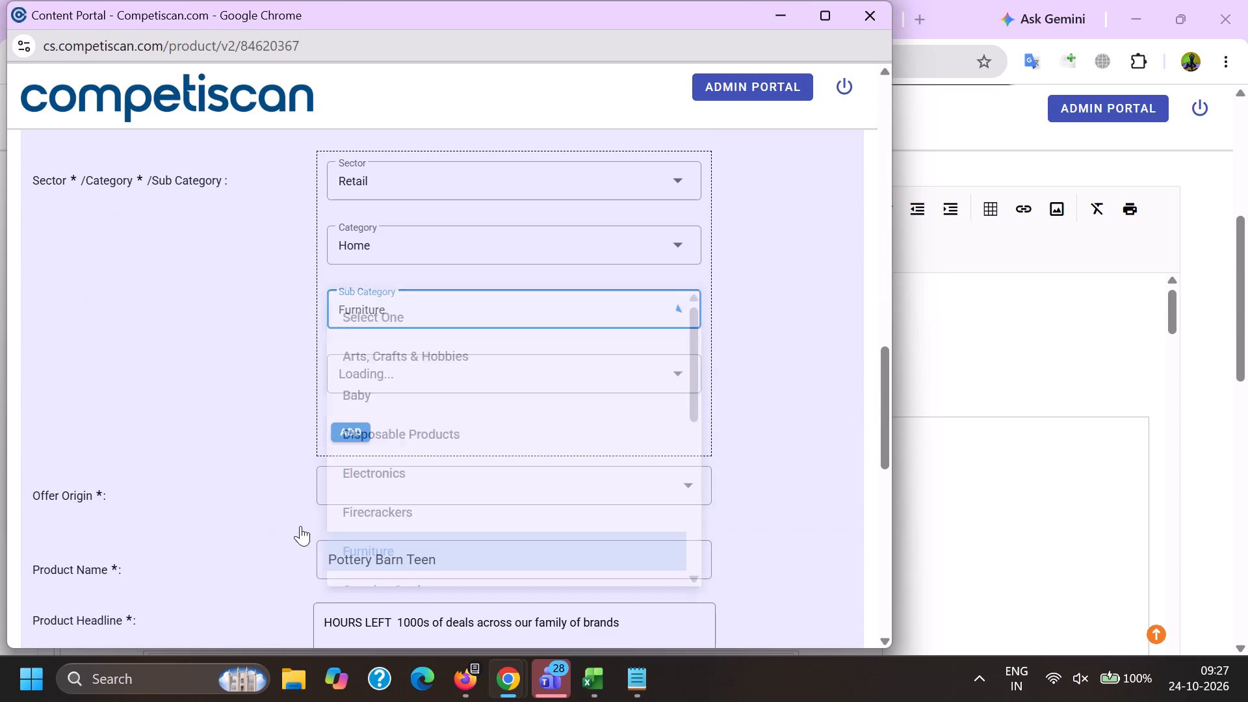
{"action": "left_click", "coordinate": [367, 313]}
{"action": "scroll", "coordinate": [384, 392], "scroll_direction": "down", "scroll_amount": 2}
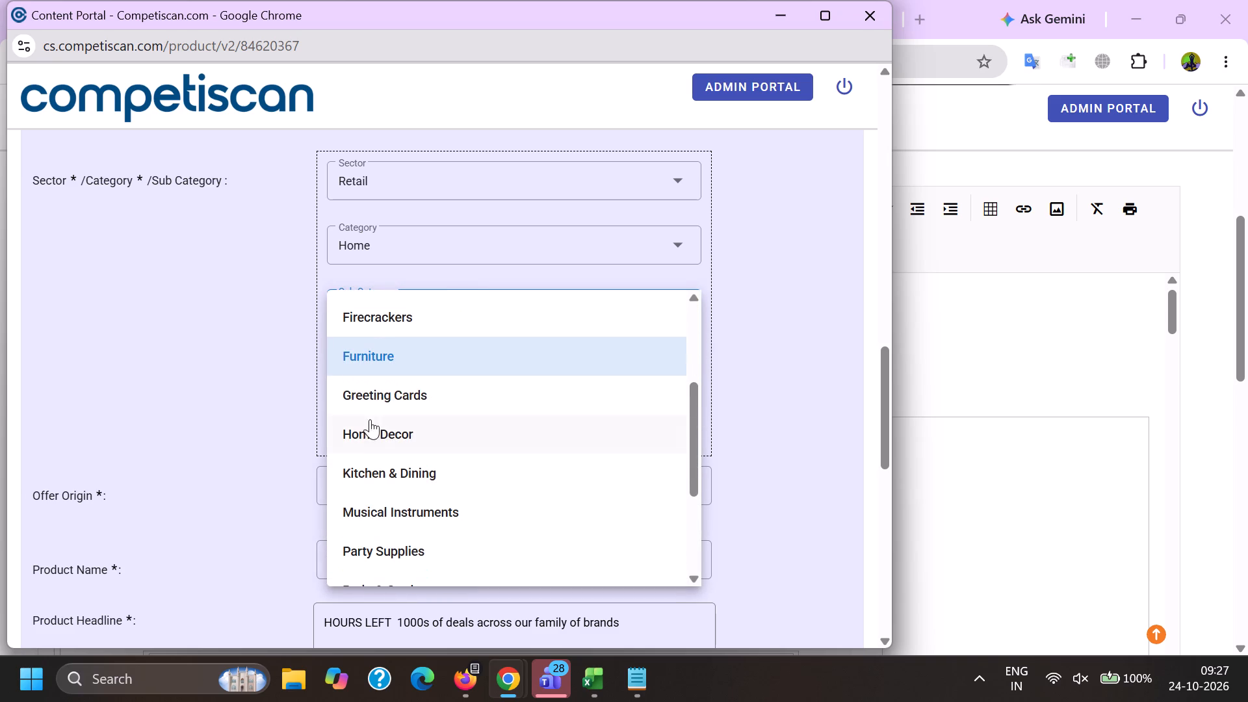
Add the Retail classification with category Office & School, subcategory Office & School Supplies and sub-subcategory Bags & Briefcases.
{"action": "left_click", "coordinate": [379, 252]}
{"action": "left_click", "coordinate": [391, 331]}
{"action": "left_click_drag", "start_coordinate": [287, 327], "coordinate": [326, 330]}
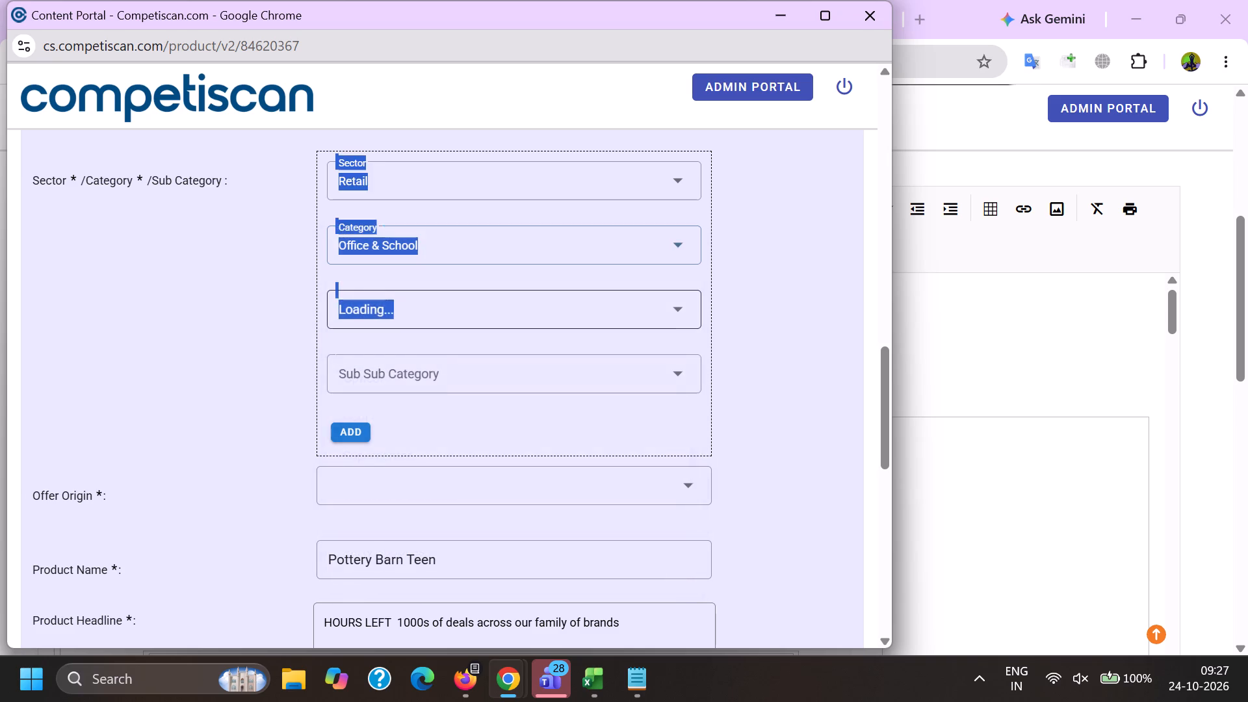
{"action": "left_click", "coordinate": [400, 320]}
{"action": "left_click", "coordinate": [427, 401]}
{"action": "left_click_drag", "start_coordinate": [305, 370], "coordinate": [320, 375]}
{"action": "left_click", "coordinate": [407, 382]}
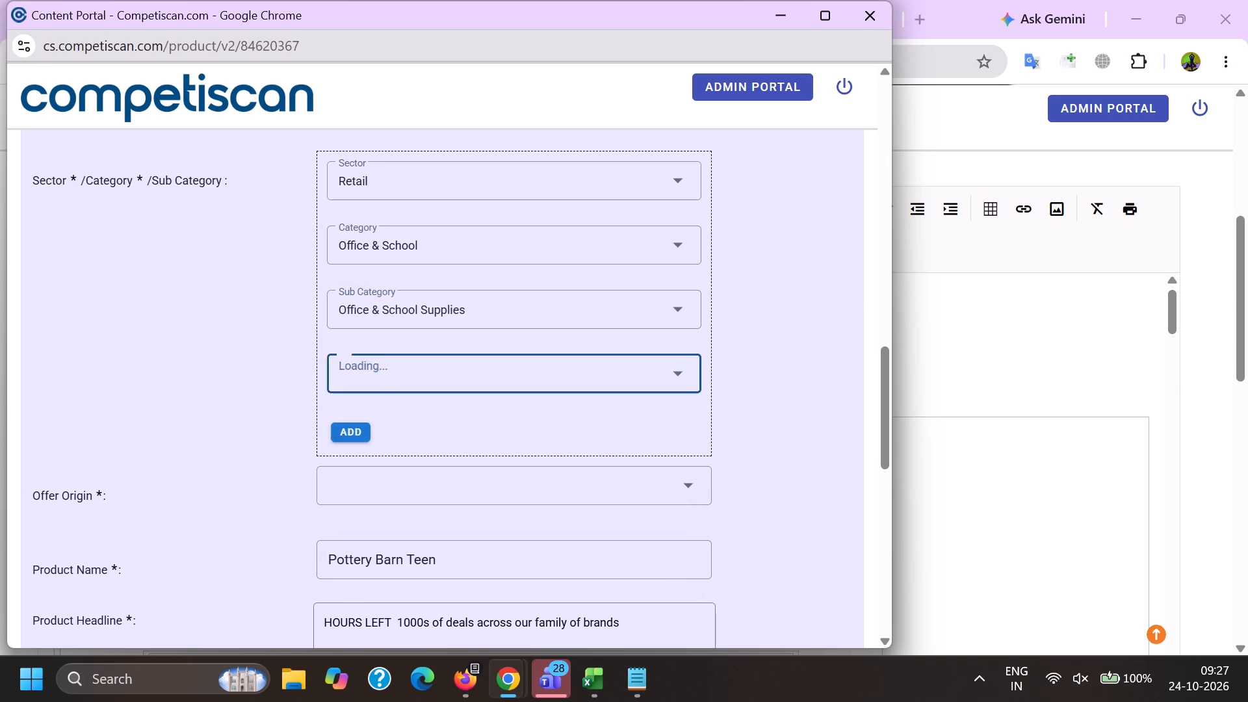
{"action": "scroll", "coordinate": [425, 255], "scroll_direction": "down", "scroll_amount": 1}
{"action": "left_click", "coordinate": [424, 327]}
{"action": "left_click_drag", "start_coordinate": [299, 318], "coordinate": [314, 318]}
{"action": "left_click", "coordinate": [343, 343]}
Add a second classification with sector Credit Cards, category Payment Cards and subcategory Credit Cards.
{"action": "scroll", "coordinate": [370, 400], "scroll_direction": "up", "scroll_amount": 1}
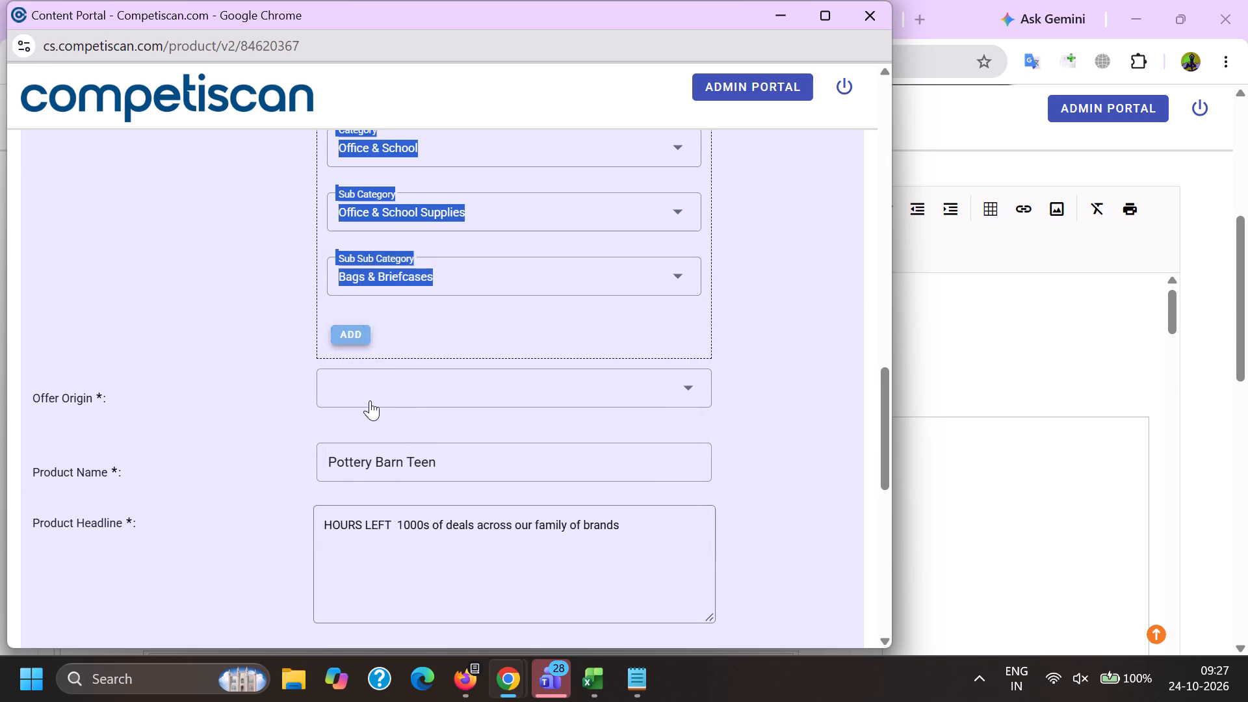
{"action": "scroll", "coordinate": [370, 400], "scroll_direction": "up", "scroll_amount": 2}
{"action": "left_click", "coordinate": [395, 430]}
{"action": "scroll", "coordinate": [391, 506], "scroll_direction": "up", "scroll_amount": 5}
{"action": "left_click_drag", "start_coordinate": [405, 521], "coordinate": [394, 523]}
{"action": "left_click_drag", "start_coordinate": [274, 511], "coordinate": [300, 515]}
{"action": "left_click", "coordinate": [367, 474]}
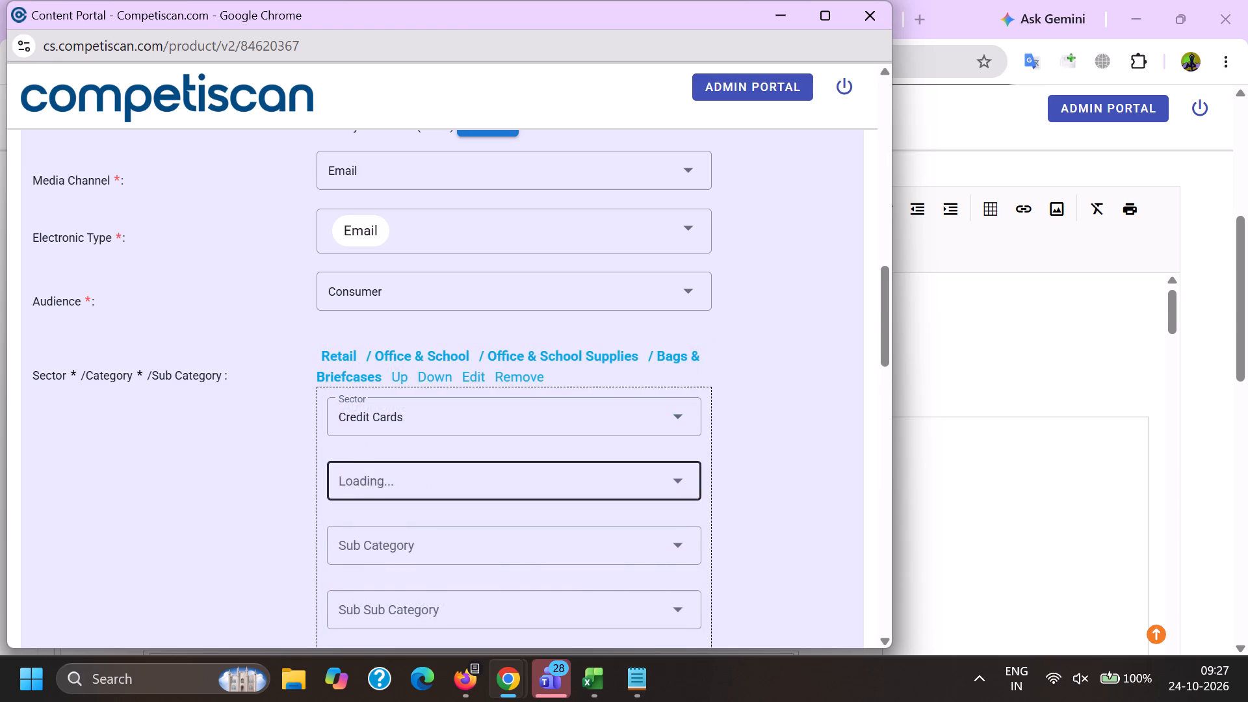
{"action": "scroll", "coordinate": [383, 314], "scroll_direction": "up", "scroll_amount": 1}
{"action": "scroll", "coordinate": [381, 313], "scroll_direction": "down", "scroll_amount": 2}
{"action": "double_click", "coordinate": [396, 453]}
{"action": "scroll", "coordinate": [395, 344], "scroll_direction": "down", "scroll_amount": 1}
{"action": "left_click", "coordinate": [427, 548]}
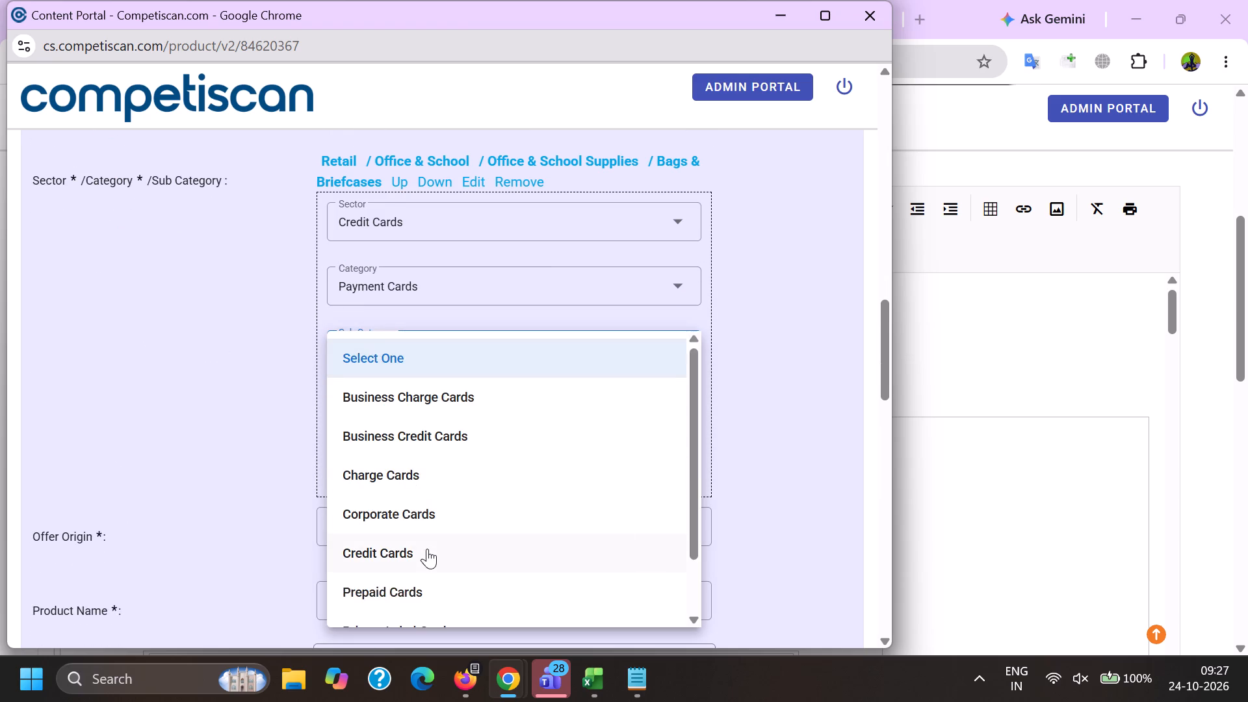
{"action": "left_click_drag", "start_coordinate": [276, 522], "coordinate": [304, 519]}
{"action": "left_click", "coordinate": [357, 471]}
Move the Credit Cards classification above the Retail classification.
{"action": "scroll", "coordinate": [381, 510], "scroll_direction": "up", "scroll_amount": 2}
{"action": "left_click", "coordinate": [444, 382]}
Set the offer origin to Provider/Bank and choose Pottery Barn Key Rewards Visa Credit Card as the product name.
{"action": "scroll", "coordinate": [442, 361], "scroll_direction": "down", "scroll_amount": 3}
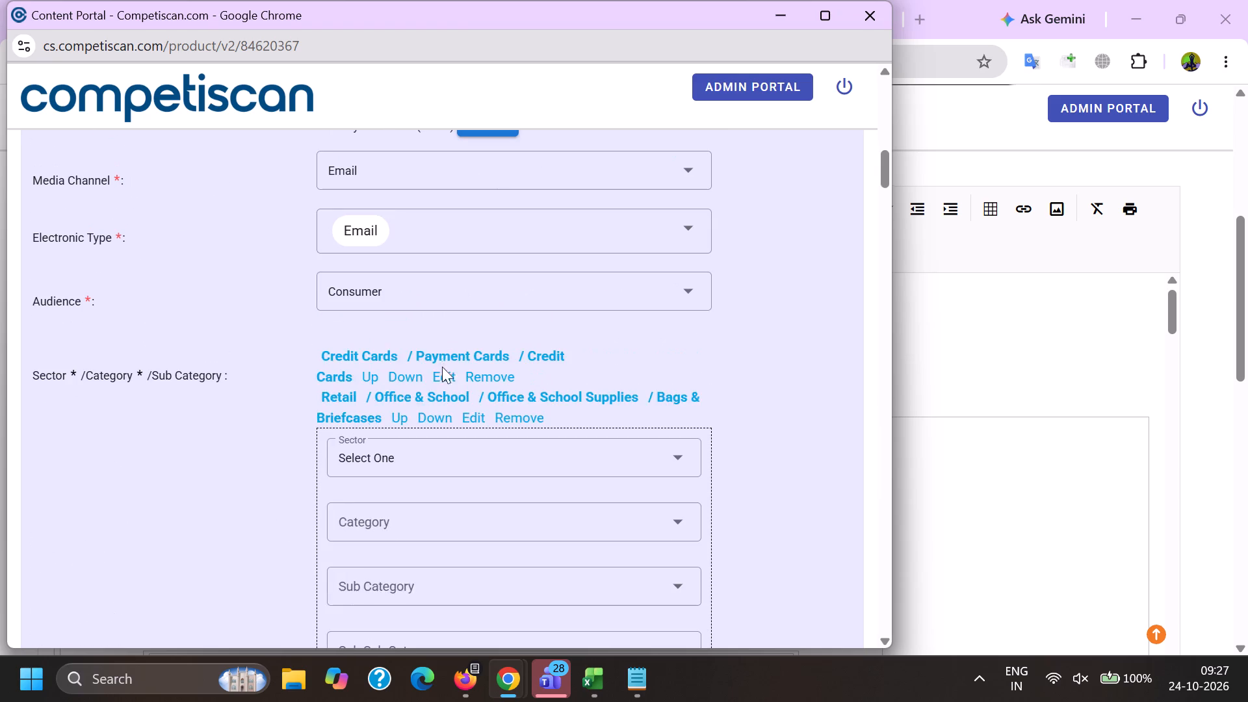
{"action": "scroll", "coordinate": [442, 367], "scroll_direction": "down", "scroll_amount": 2}
{"action": "left_click_drag", "start_coordinate": [380, 273], "coordinate": [382, 281]}
{"action": "double_click", "coordinate": [367, 356]}
{"action": "key", "text": "ctrl+v"}
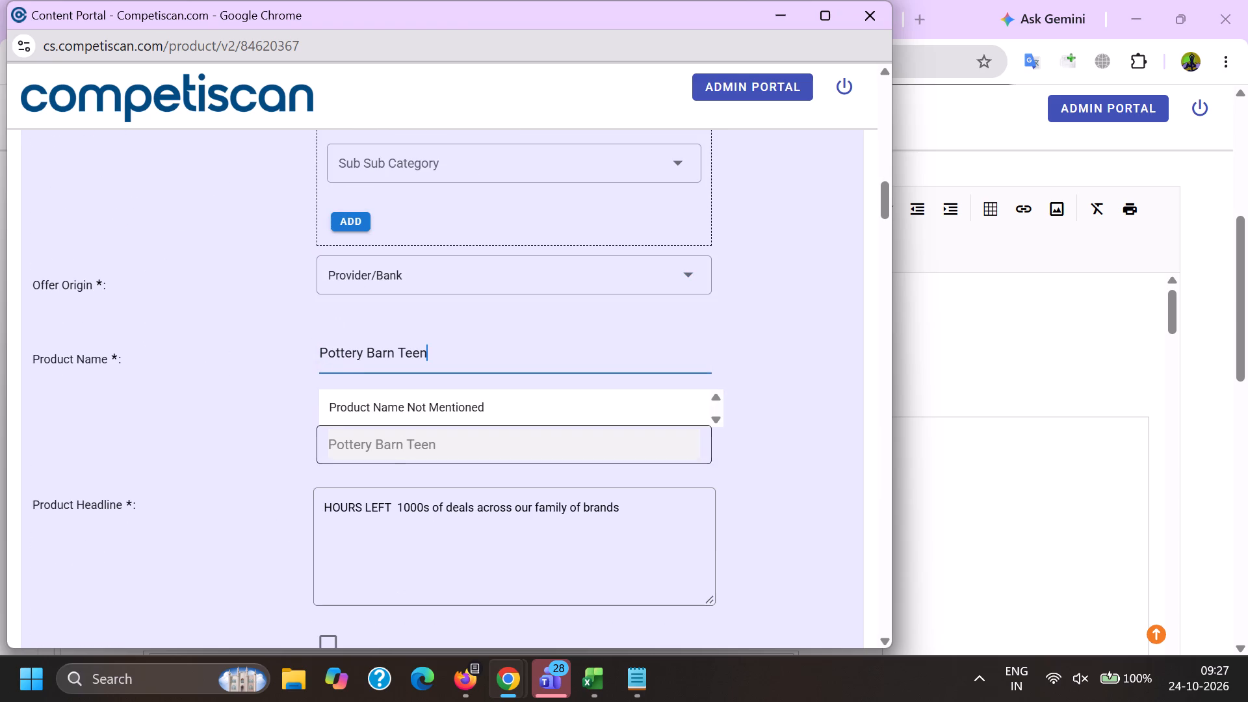
{"action": "left_click_drag", "start_coordinate": [397, 357], "coordinate": [684, 388]}
{"action": "key", "text": "BackSpace"}
{"action": "left_click", "coordinate": [503, 446]}
Move the Credit Cards classification back below the Retail classification.
{"action": "scroll", "coordinate": [486, 452], "scroll_direction": "up", "scroll_amount": 4}
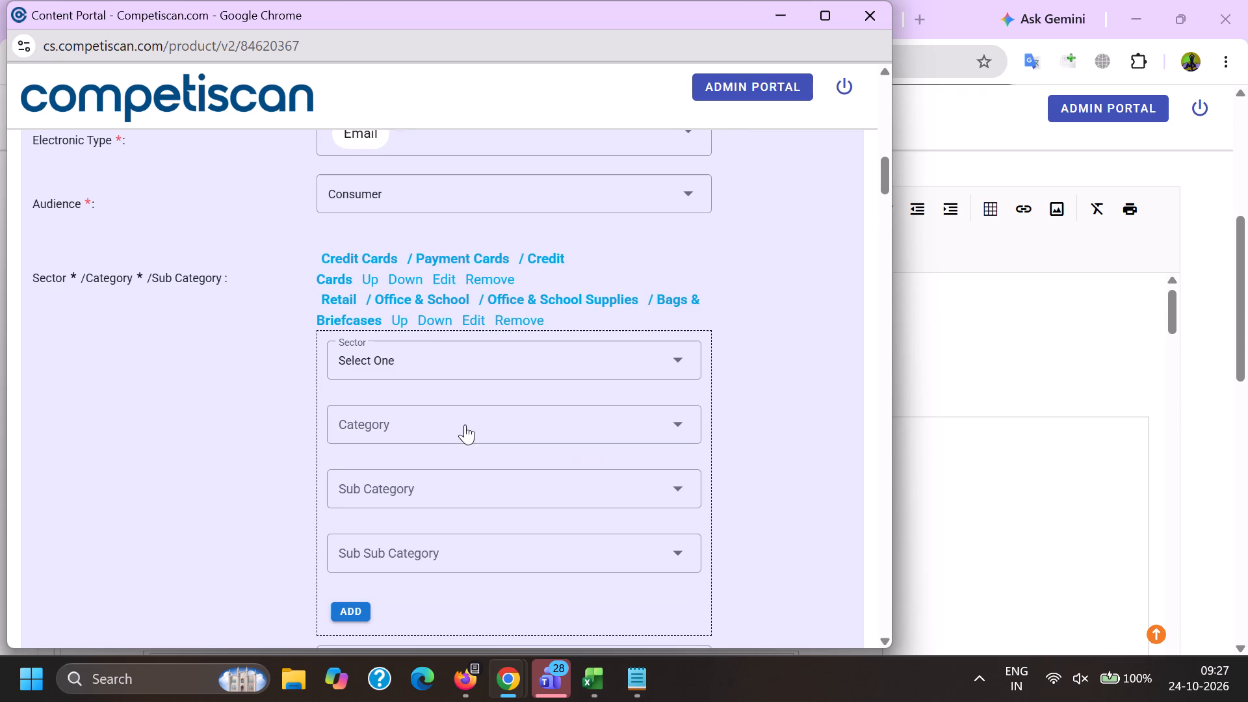
{"action": "left_click", "coordinate": [404, 276]}
Replace the product headline with the subject line copied from the header of email 84620367.
{"action": "scroll", "coordinate": [408, 276], "scroll_direction": "down", "scroll_amount": 4}
{"action": "left_click_drag", "start_coordinate": [681, 417], "coordinate": [3, 439]}
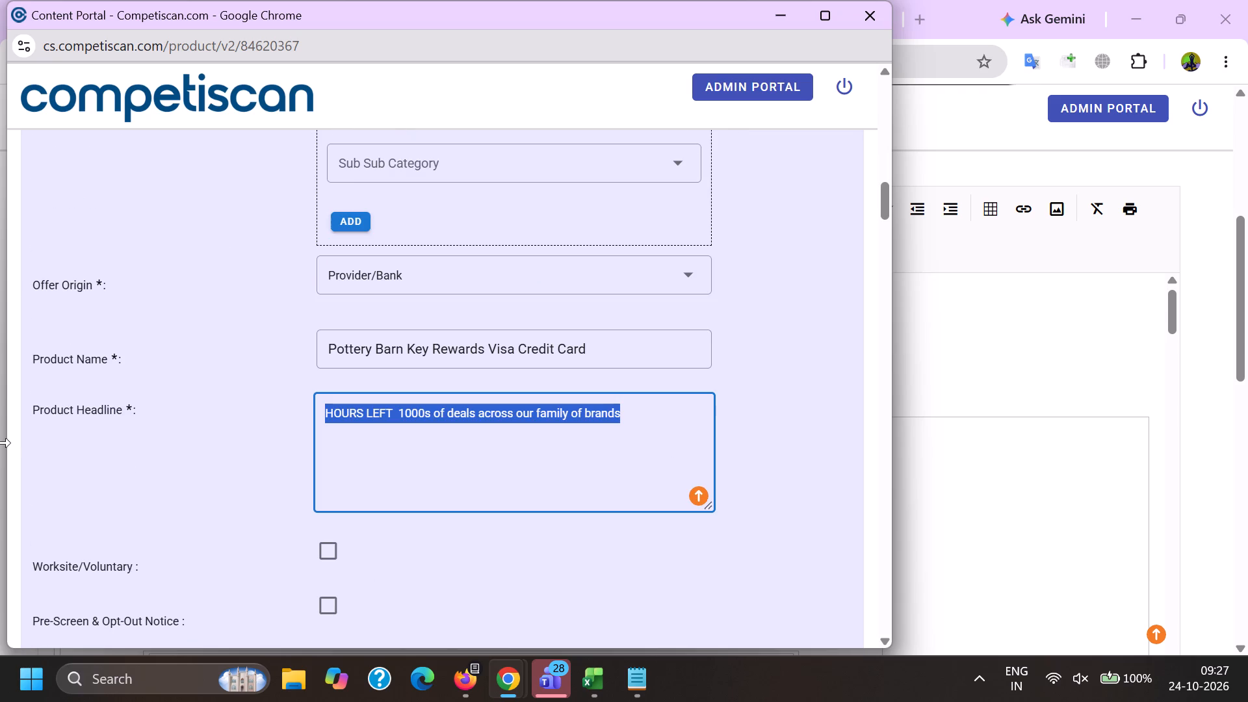
{"action": "key", "text": "BackSpace"}
{"action": "key", "text": "alt+Tab"}
{"action": "left_click", "coordinate": [536, 241]}
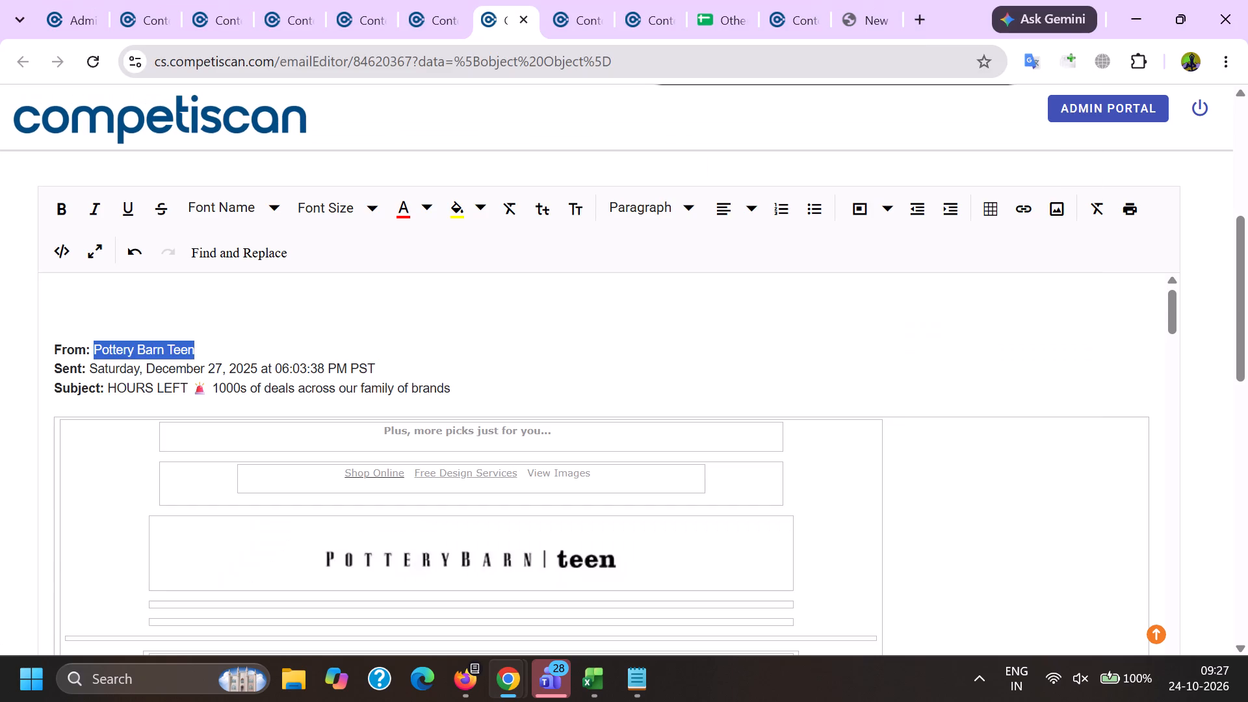
{"action": "left_click_drag", "start_coordinate": [105, 391], "coordinate": [519, 395]}
{"action": "left_click", "coordinate": [626, 679]}
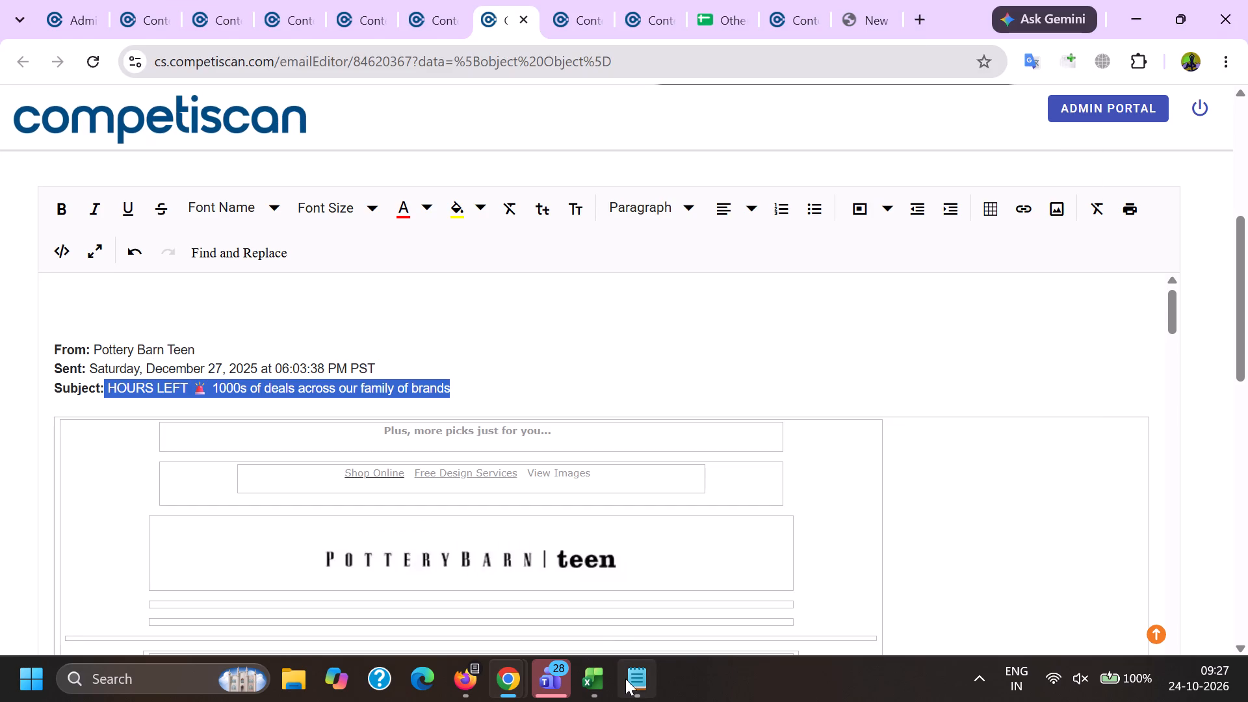
{"action": "key", "text": "ctrl+c"}
{"action": "key", "text": "alt+Tab"}
{"action": "key", "text": "alt+Tab"}
{"action": "key", "text": "alt+Tab"}
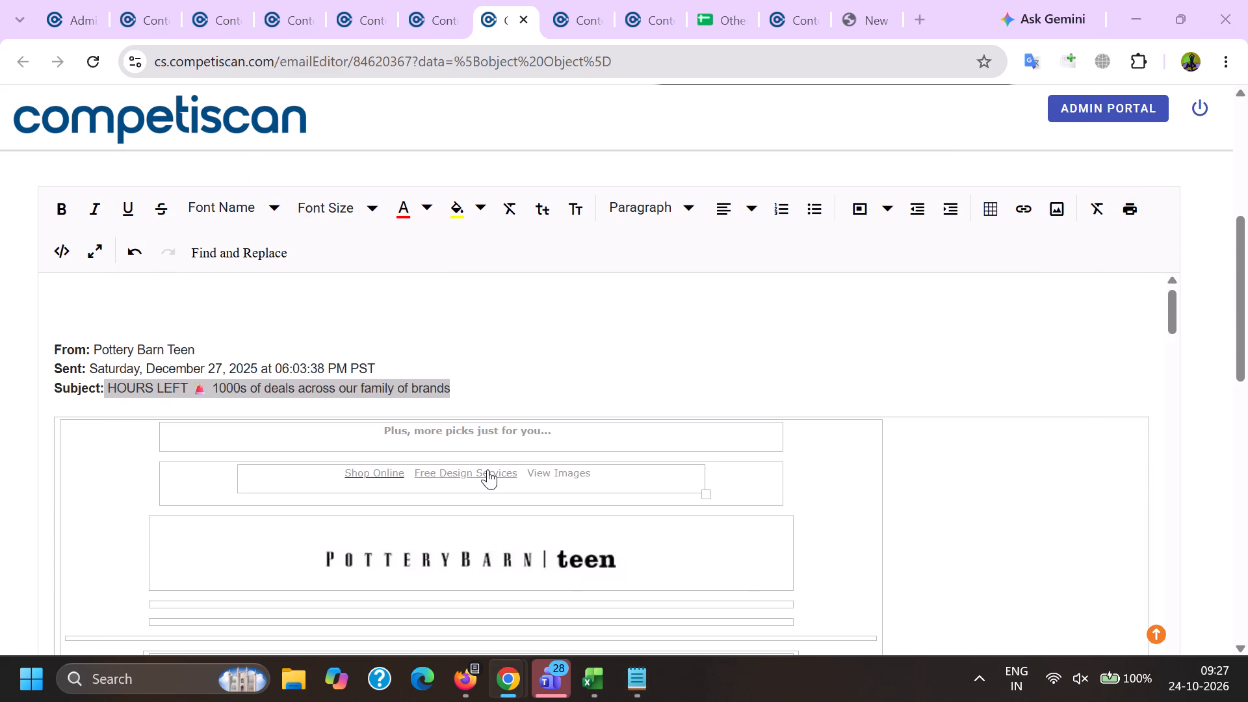
{"action": "key", "text": "ctrl+v"}
Set the response mechanism to URL/Website and the mailing type to Acquisition.
{"action": "scroll", "coordinate": [427, 383], "scroll_direction": "down", "scroll_amount": 5}
{"action": "left_click", "coordinate": [387, 360]}
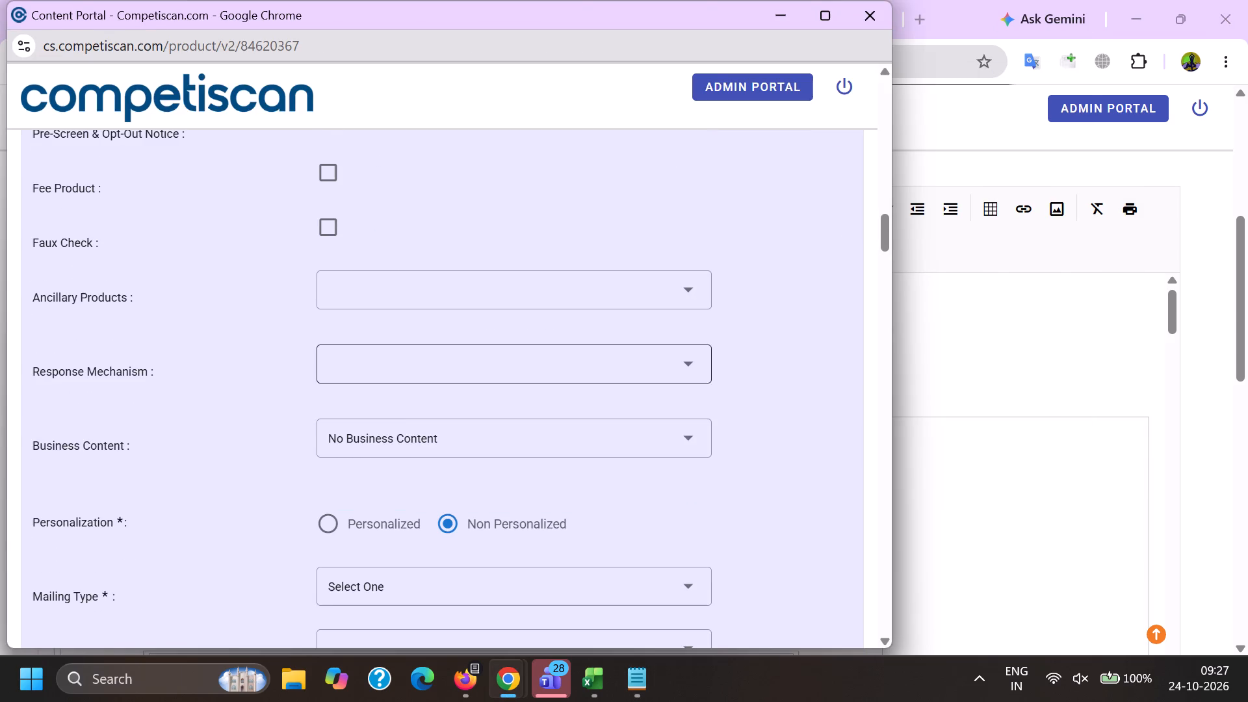
{"action": "scroll", "coordinate": [409, 278], "scroll_direction": "down", "scroll_amount": 1}
{"action": "scroll", "coordinate": [402, 465], "scroll_direction": "down", "scroll_amount": 6}
{"action": "left_click", "coordinate": [409, 519]}
{"action": "left_click_drag", "start_coordinate": [276, 510], "coordinate": [308, 515]}
{"action": "left_click", "coordinate": [428, 497]}
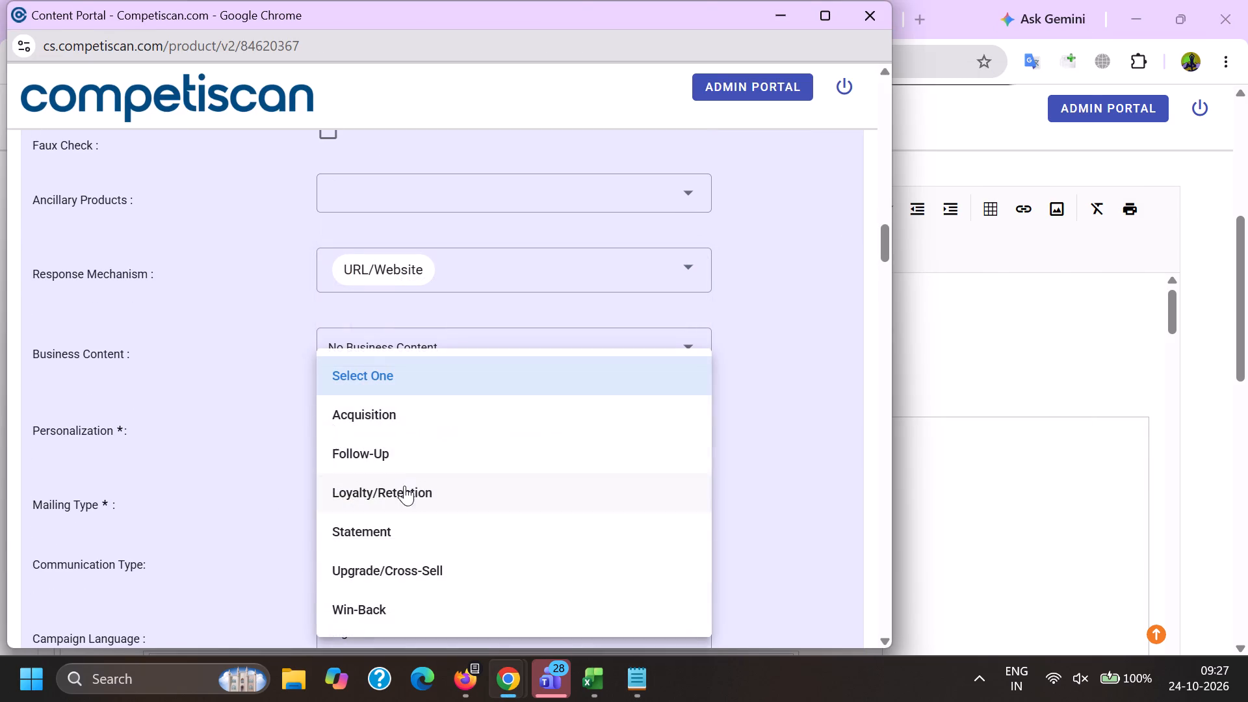
{"action": "left_click", "coordinate": [396, 421]}
Select Bonuses/Contests/Incentives, Co-Brand and Mobile Application as the communication types.
{"action": "left_click_drag", "start_coordinate": [165, 473], "coordinate": [194, 470]}
{"action": "scroll", "coordinate": [341, 303], "scroll_direction": "down", "scroll_amount": 2}
{"action": "left_click", "coordinate": [362, 363]}
{"action": "scroll", "coordinate": [400, 265], "scroll_direction": "down", "scroll_amount": 1}
{"action": "left_click_drag", "start_coordinate": [423, 407], "coordinate": [425, 425]}
{"action": "scroll", "coordinate": [426, 421], "scroll_direction": "down", "scroll_amount": 4}
{"action": "left_click", "coordinate": [407, 400]}
{"action": "scroll", "coordinate": [407, 399], "scroll_direction": "down", "scroll_amount": 9}
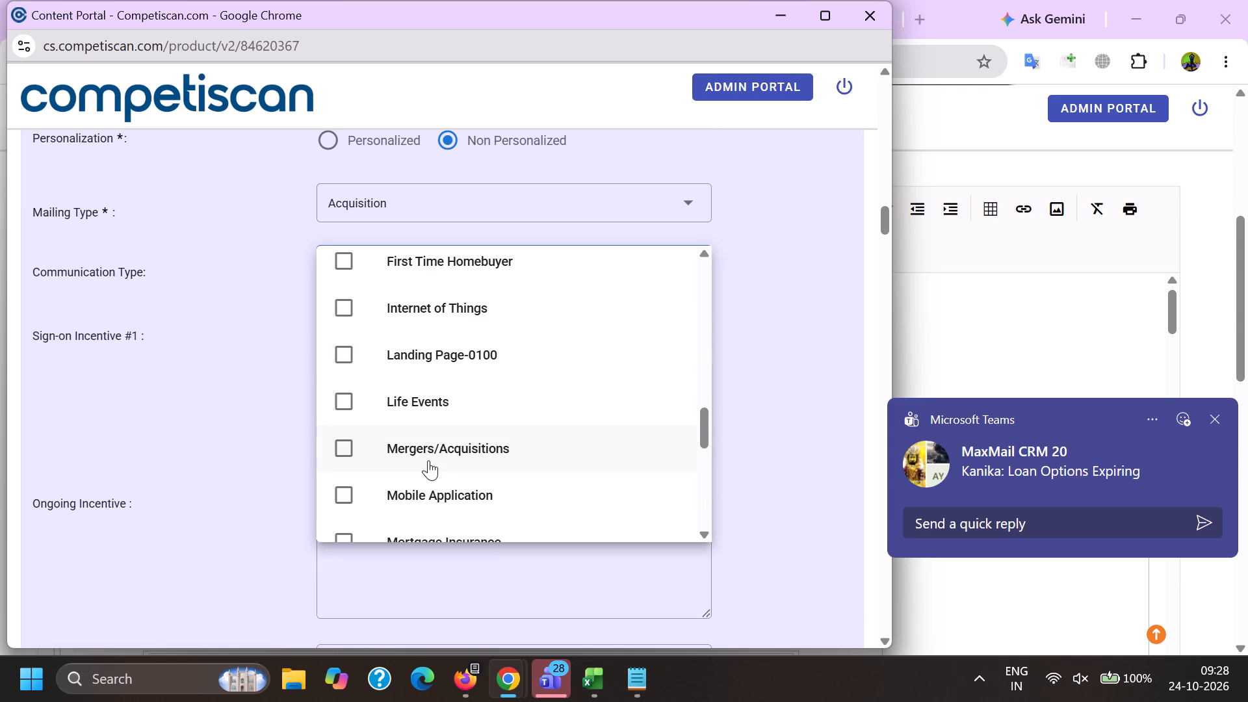
{"action": "left_click", "coordinate": [433, 488]}
{"action": "left_click_drag", "start_coordinate": [277, 467], "coordinate": [287, 466]}
Fill sign-on incentive #1 with "10% back in rewards during the first 30 days from account opening" from product form 20918140.
{"action": "left_click", "coordinate": [1072, 315]}
{"action": "left_click", "coordinate": [790, 0]}
{"action": "scroll", "coordinate": [765, 344], "scroll_direction": "down", "scroll_amount": 4}
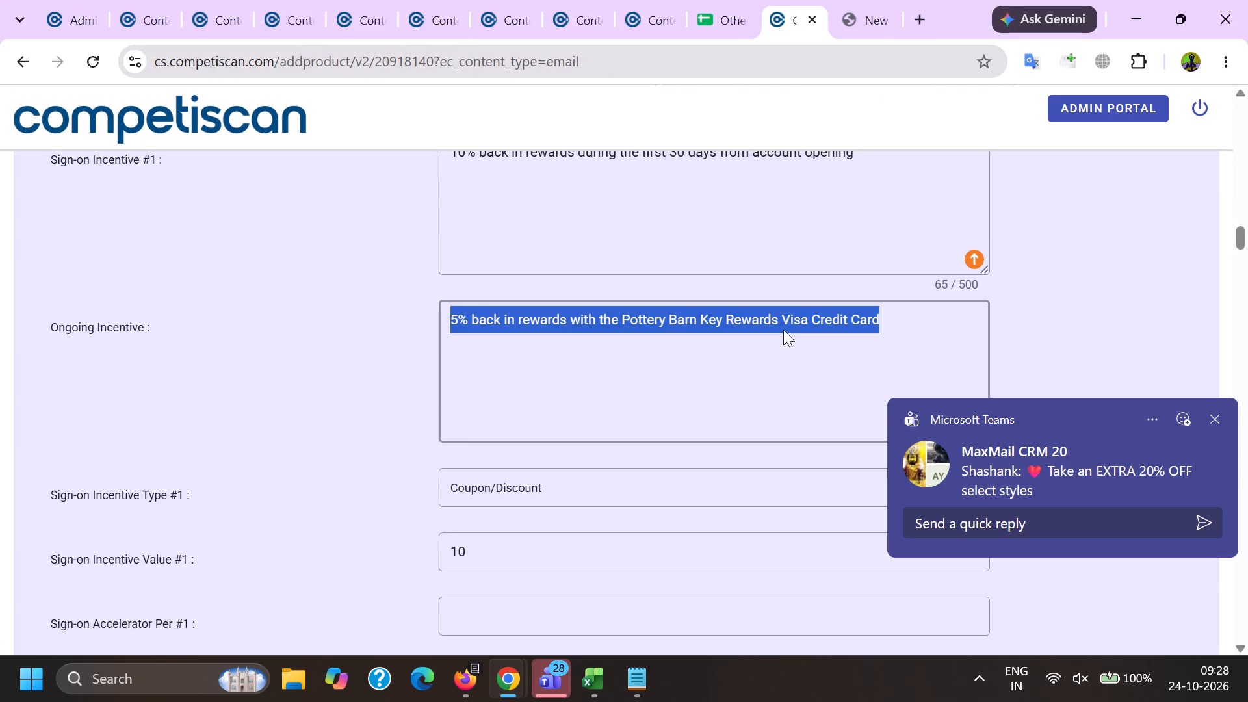
{"action": "scroll", "coordinate": [784, 383], "scroll_direction": "up", "scroll_amount": 4}
{"action": "left_click_drag", "start_coordinate": [894, 324], "coordinate": [281, 268]}
{"action": "key", "text": "ctrl+c"}
{"action": "key", "text": "alt+Tab"}
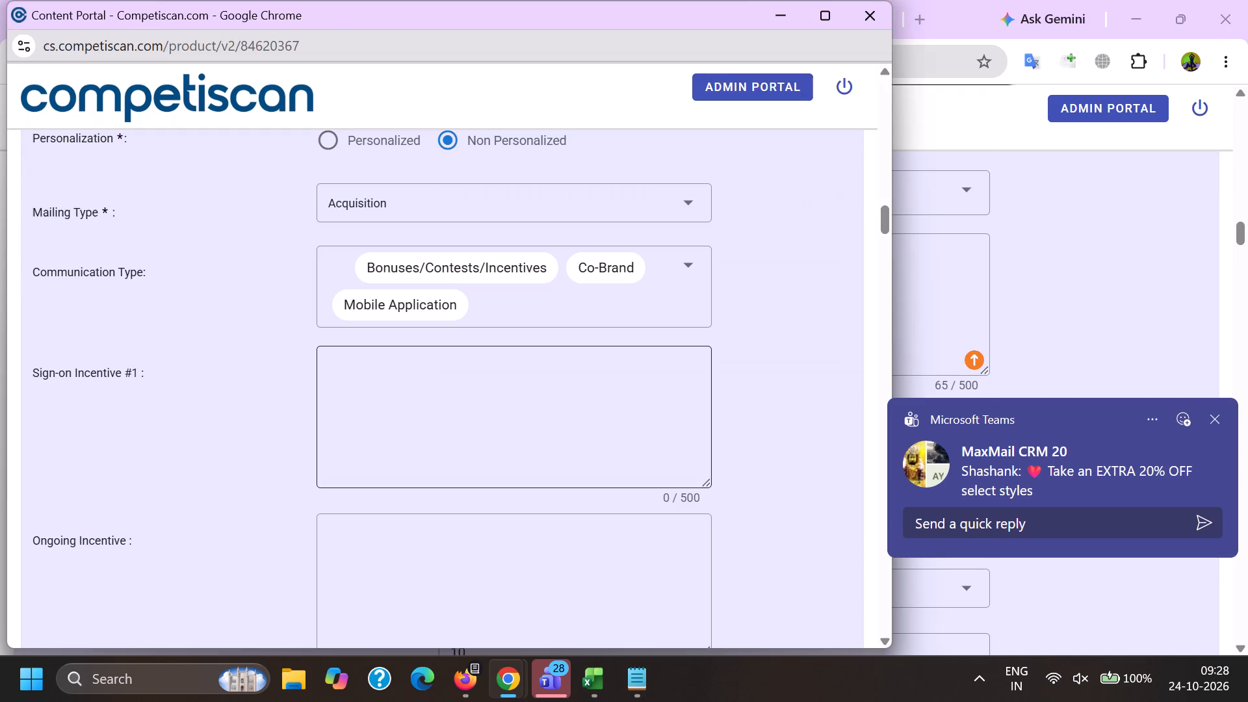
{"action": "left_click", "coordinate": [389, 418]}
{"action": "key", "text": "ctrl+v"}
Copy the ongoing incentive text from product form 20918140 for the product form of email 84620367.
{"action": "left_click", "coordinate": [431, 564], "text": "ctrl+shift"}
{"action": "key", "text": "alt+Tab"}
{"action": "triple_click", "coordinate": [722, 444]}
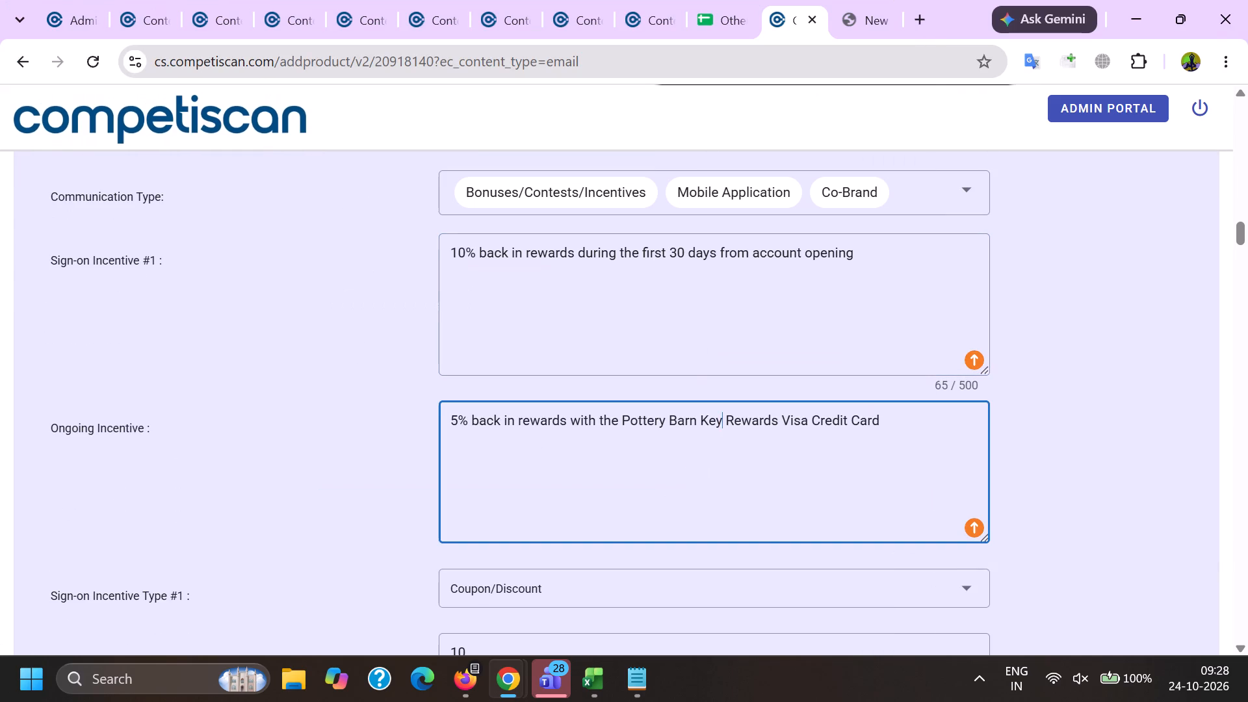
{"action": "left_click", "coordinate": [722, 443]}
{"action": "key", "text": "ctrl+c"}
{"action": "key", "text": "alt+Tab"}
{"action": "key", "text": "ctrl+v"}
Set sign-on incentive type #1 to Coupon/Discount.
{"action": "scroll", "coordinate": [392, 371], "scroll_direction": "down", "scroll_amount": 3}
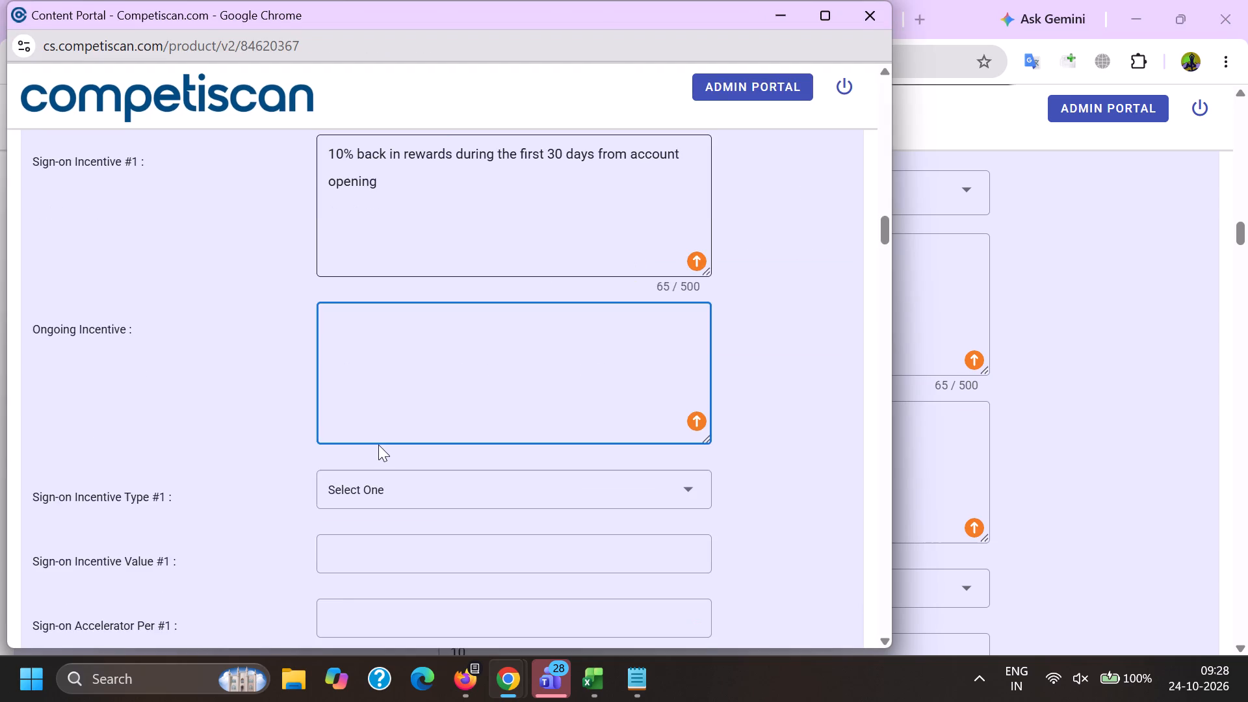
{"action": "left_click", "coordinate": [363, 399]}
{"action": "scroll", "coordinate": [363, 403], "scroll_direction": "down", "scroll_amount": 6}
{"action": "scroll", "coordinate": [363, 486], "scroll_direction": "up", "scroll_amount": 5}
{"action": "scroll", "coordinate": [390, 445], "scroll_direction": "down", "scroll_amount": 4}
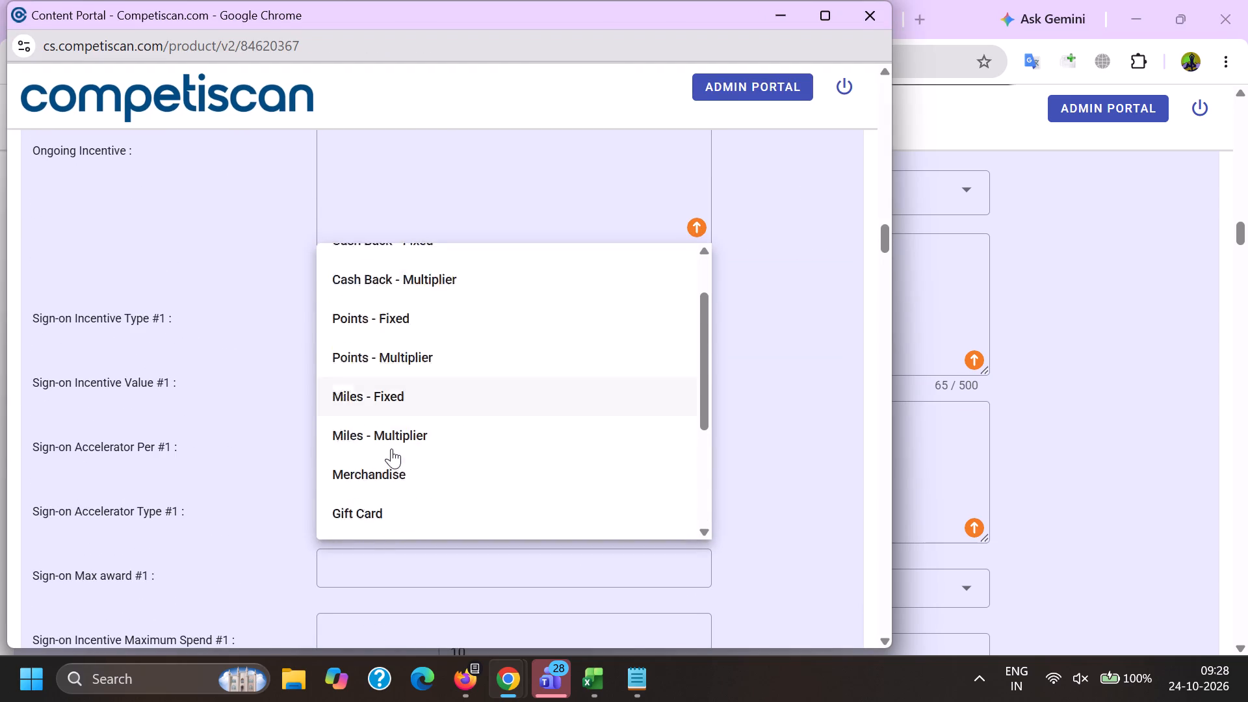
{"action": "left_click", "coordinate": [400, 395]}
{"action": "left_click_drag", "start_coordinate": [190, 403], "coordinate": [205, 406]}
Fill the ongoing incentive with "5% back in rewards with the Pottery Barn Key Rewards Visa Credit Card".
{"action": "scroll", "coordinate": [314, 411], "scroll_direction": "up", "scroll_amount": 2}
{"action": "left_click", "coordinate": [373, 398]}
{"action": "key", "text": "ctrl+v"}
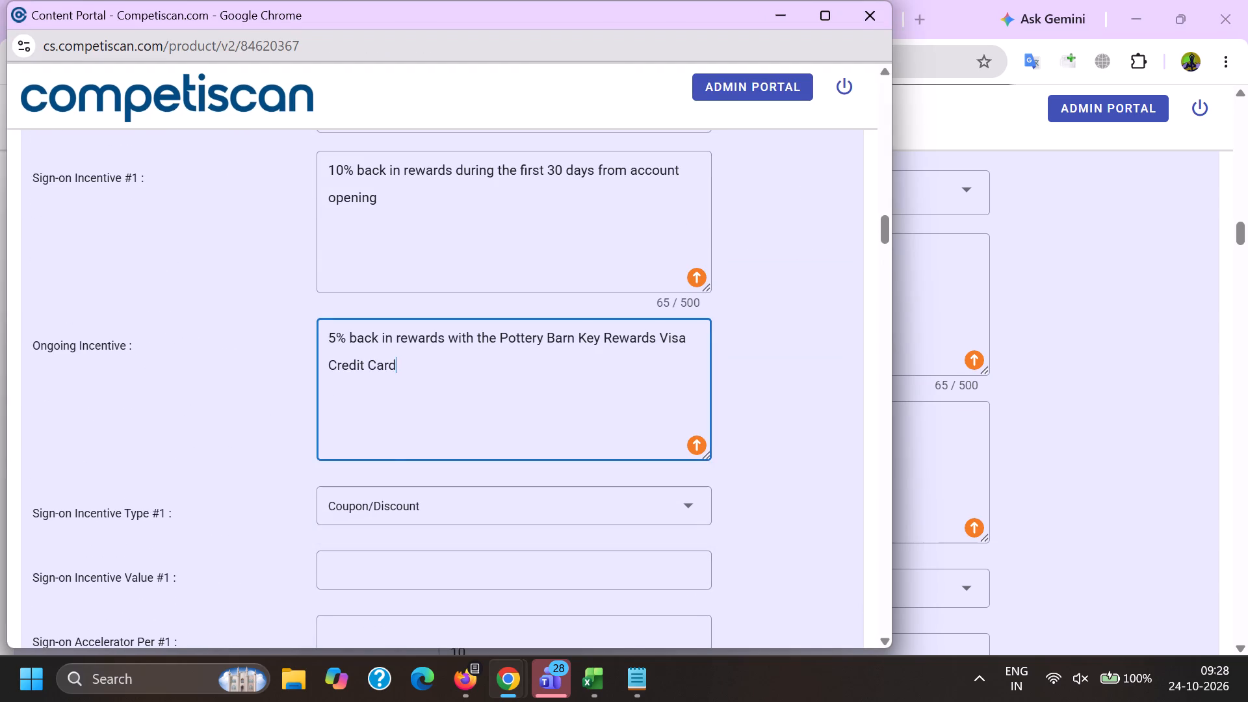
Set sign-on incentive value #1 and max award #1 to 10.00, and incentive window #1 to 1 month.
{"action": "scroll", "coordinate": [365, 372], "scroll_direction": "down", "scroll_amount": 3}
{"action": "left_click", "coordinate": [383, 292]}
{"action": "type", "text": "10.00"}
{"action": "key", "text": "Tab"}
{"action": "key", "text": "Tab"}
{"action": "key", "text": "Tab"}
{"action": "type", "text": "10.00"}
{"action": "key", "text": "Tab"}
{"action": "key", "text": "Tab"}
{"action": "key", "text": "Tab"}
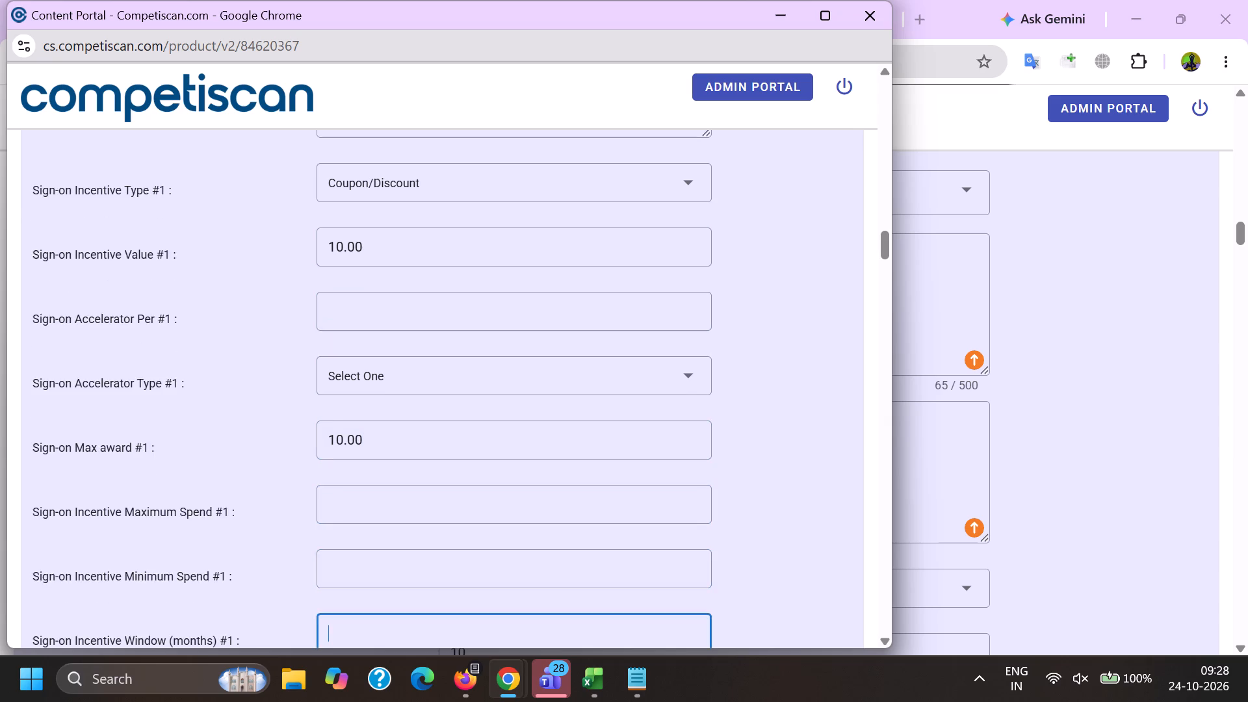
{"action": "key", "text": "1"}
{"action": "scroll", "coordinate": [377, 308], "scroll_direction": "down", "scroll_amount": 3}
{"action": "left_click", "coordinate": [324, 476]}
Set the payment card application type to Invitation to Apply and the card network to Visa.
{"action": "scroll", "coordinate": [323, 450], "scroll_direction": "down", "scroll_amount": 16}
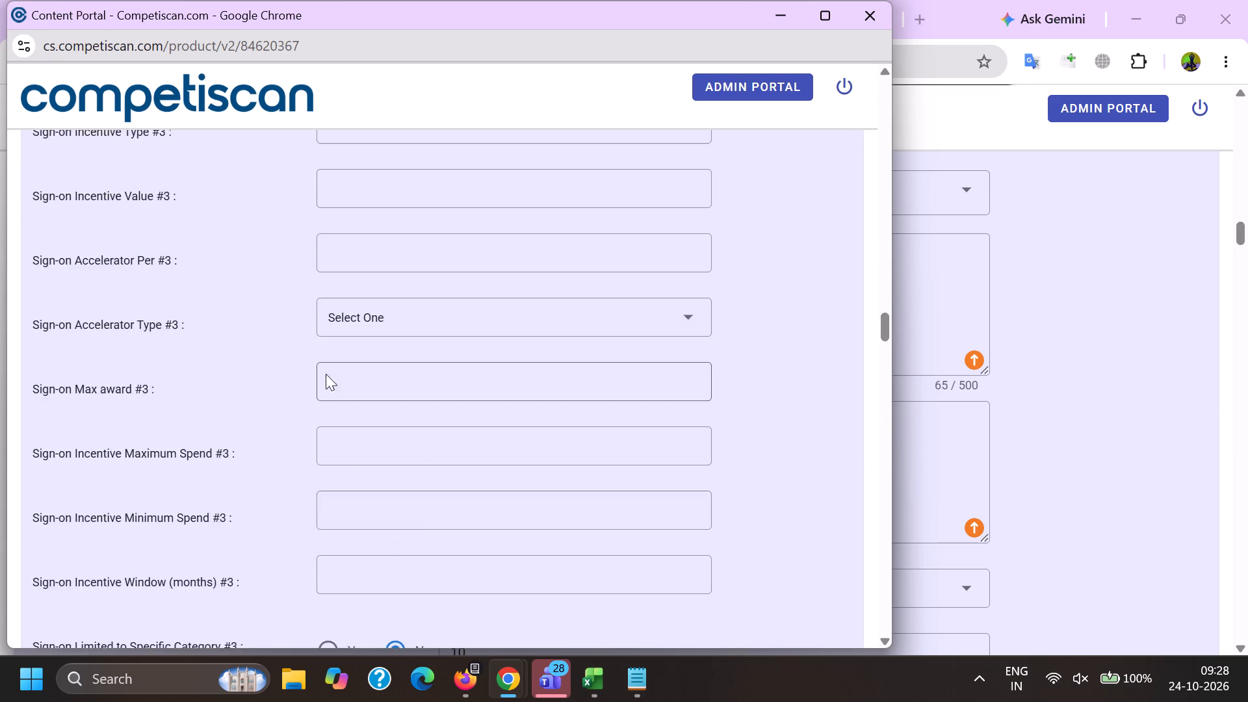
{"action": "scroll", "coordinate": [326, 374], "scroll_direction": "down", "scroll_amount": 10}
{"action": "scroll", "coordinate": [347, 365], "scroll_direction": "up", "scroll_amount": 4}
{"action": "left_click", "coordinate": [339, 301]}
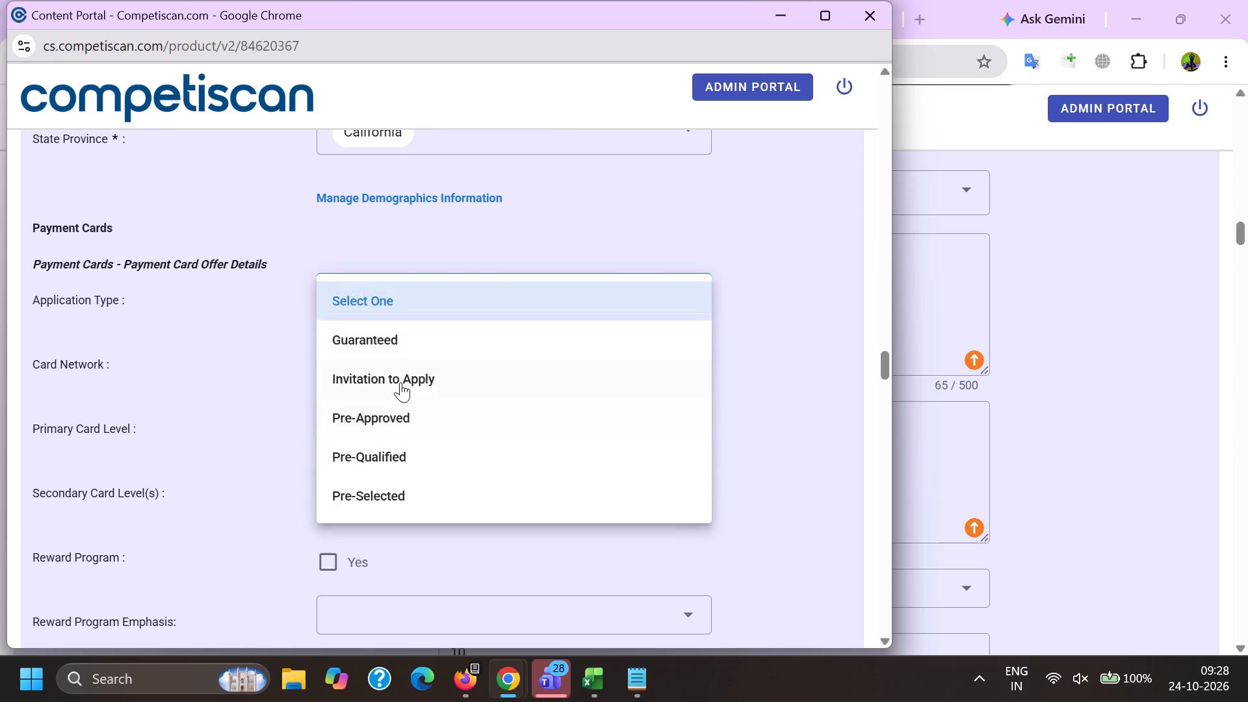
{"action": "left_click", "coordinate": [400, 382]}
{"action": "left_click", "coordinate": [316, 385]}
{"action": "left_click", "coordinate": [360, 355]}
{"action": "scroll", "coordinate": [365, 280], "scroll_direction": "down", "scroll_amount": 1}
{"action": "left_click", "coordinate": [382, 443]}
{"action": "left_click_drag", "start_coordinate": [172, 435], "coordinate": [211, 431]}
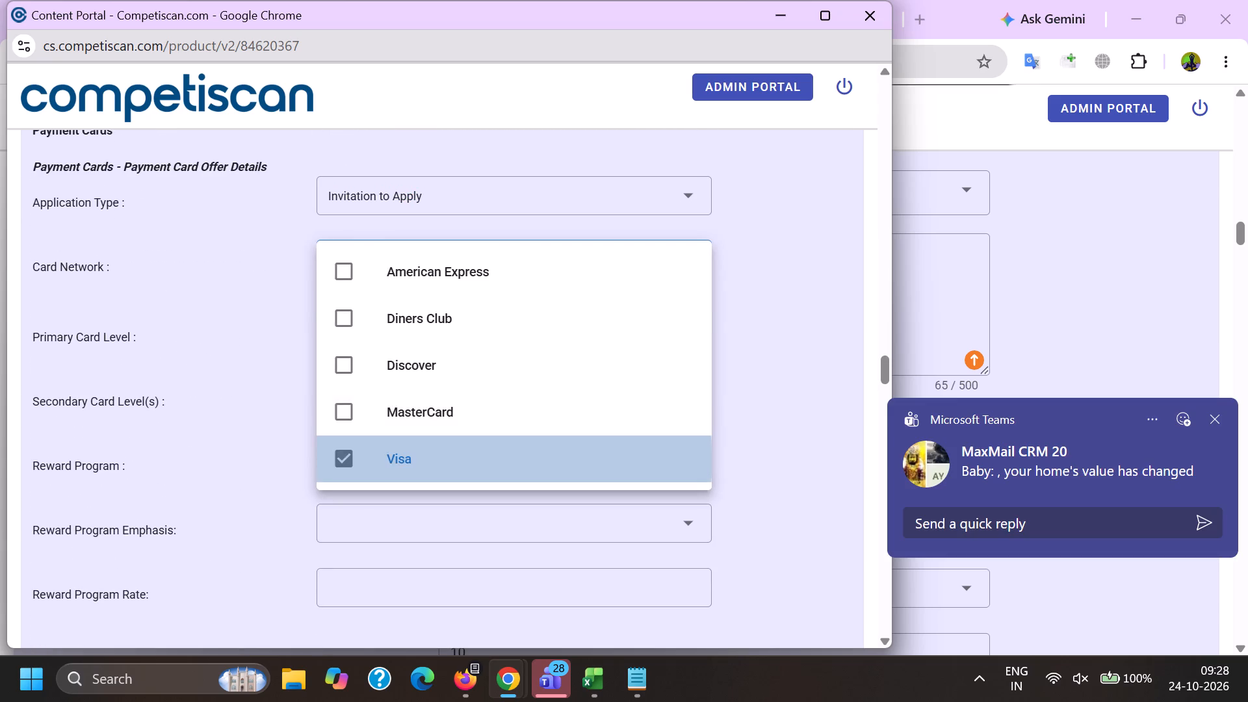
Set the primary card level to Visa Signature and mark the reward program as Yes.
{"action": "left_click", "coordinate": [344, 331]}
{"action": "scroll", "coordinate": [369, 424], "scroll_direction": "down", "scroll_amount": 7}
{"action": "left_click", "coordinate": [385, 519]}
{"action": "left_click_drag", "start_coordinate": [188, 497], "coordinate": [209, 500]}
{"action": "left_click", "coordinate": [326, 466]}
{"action": "double_click", "coordinate": [233, 497]}
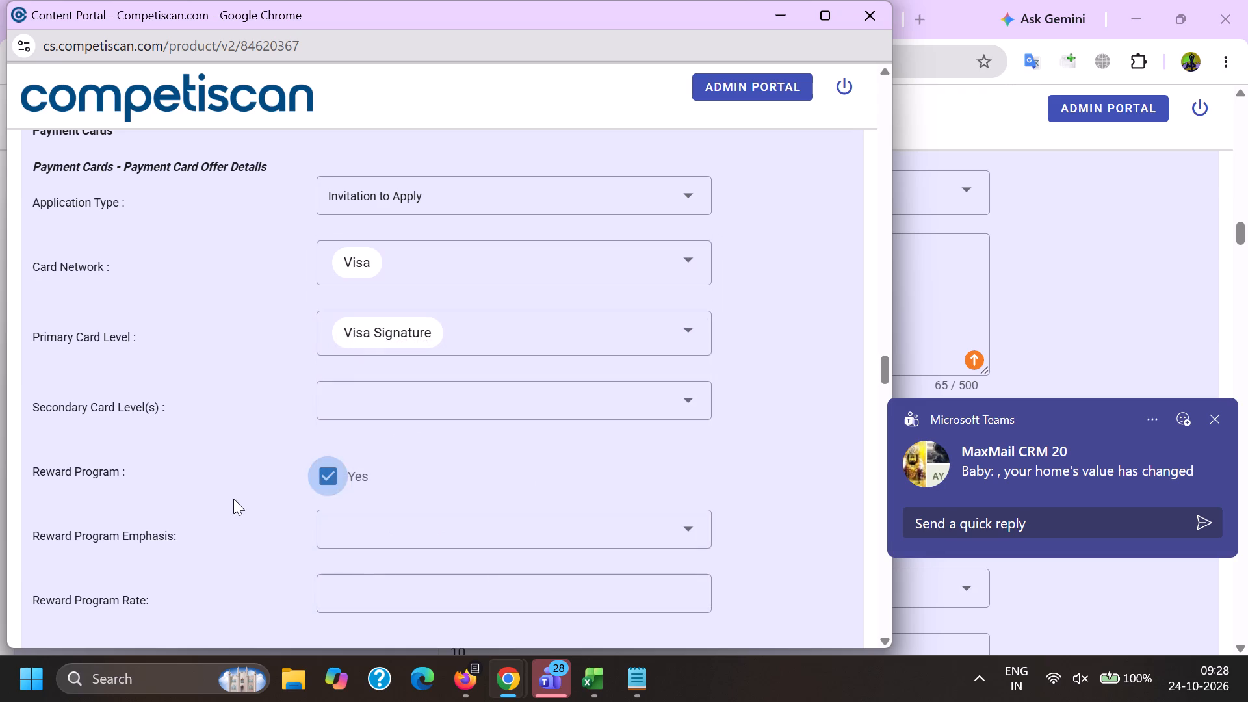
Mark the credit card as mentioned in the retail credit details and submit the product form.
{"action": "key", "text": "End"}
{"action": "left_click", "coordinate": [332, 331]}
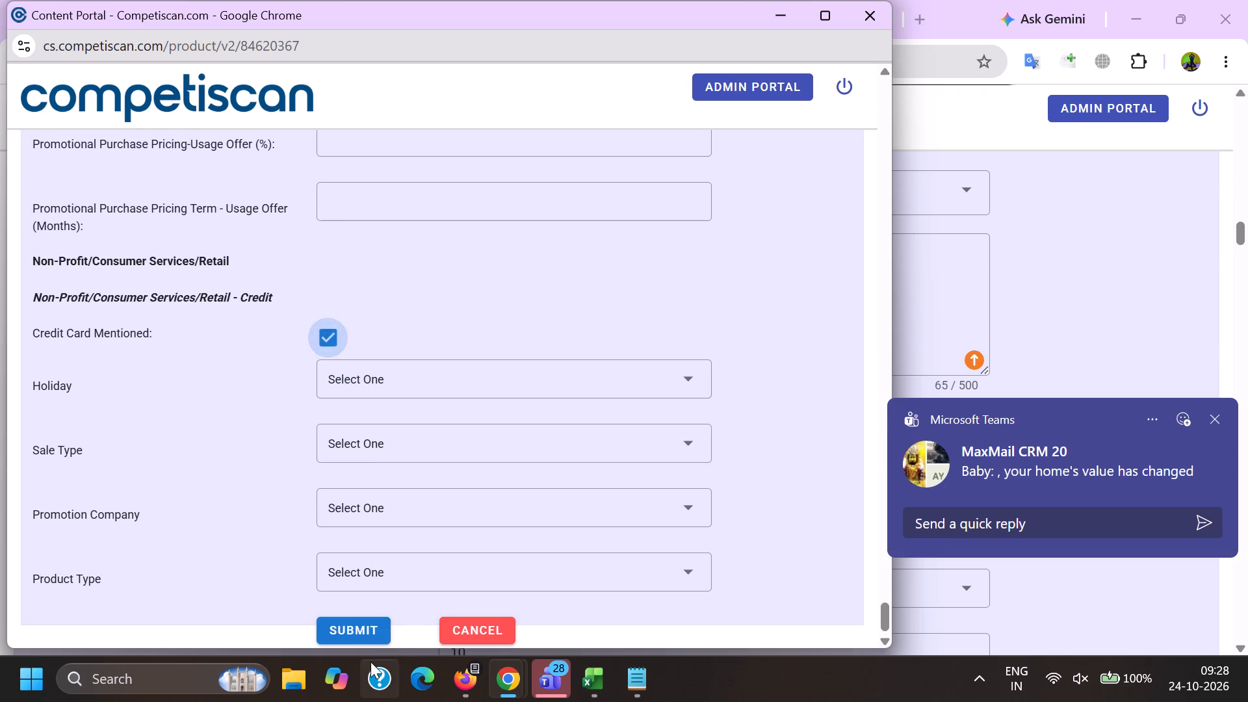
{"action": "left_click", "coordinate": [360, 634]}
{"action": "key", "text": "alt+Tab"}
{"action": "left_click", "coordinate": [339, 0]}
{"action": "left_click", "coordinate": [296, 0]}
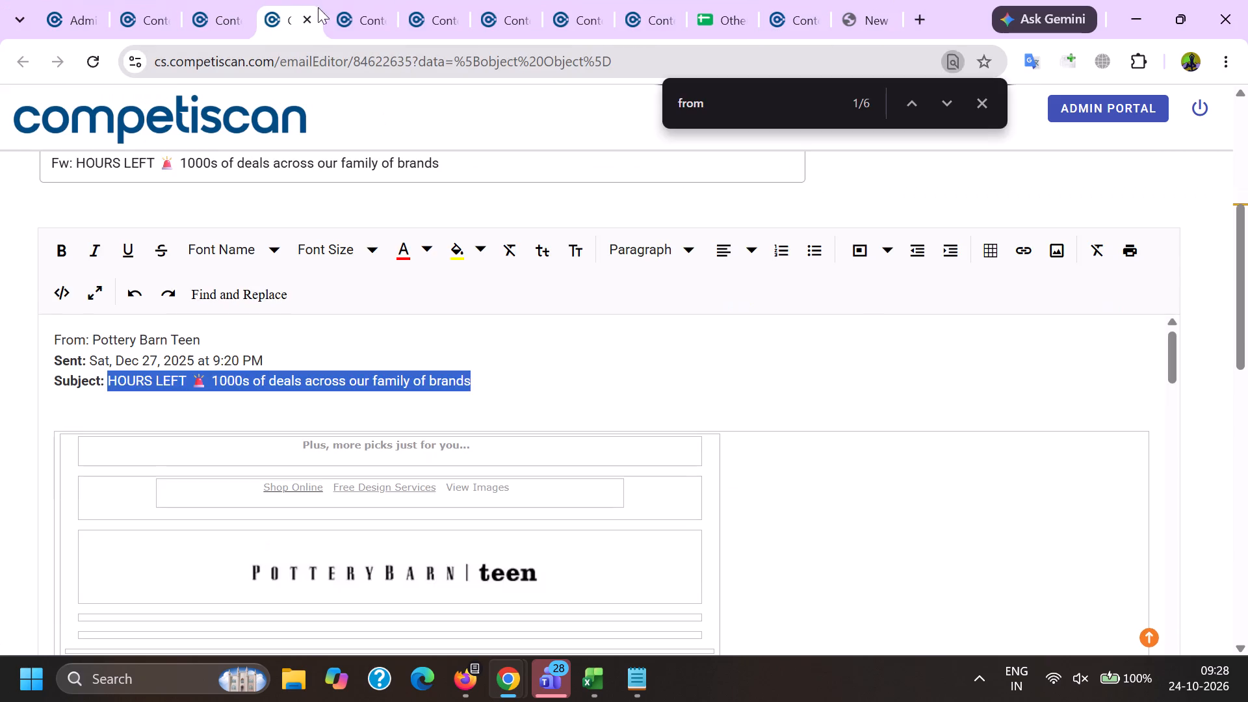
{"action": "left_click", "coordinate": [363, 0]}
{"action": "left_click", "coordinate": [281, 0]}
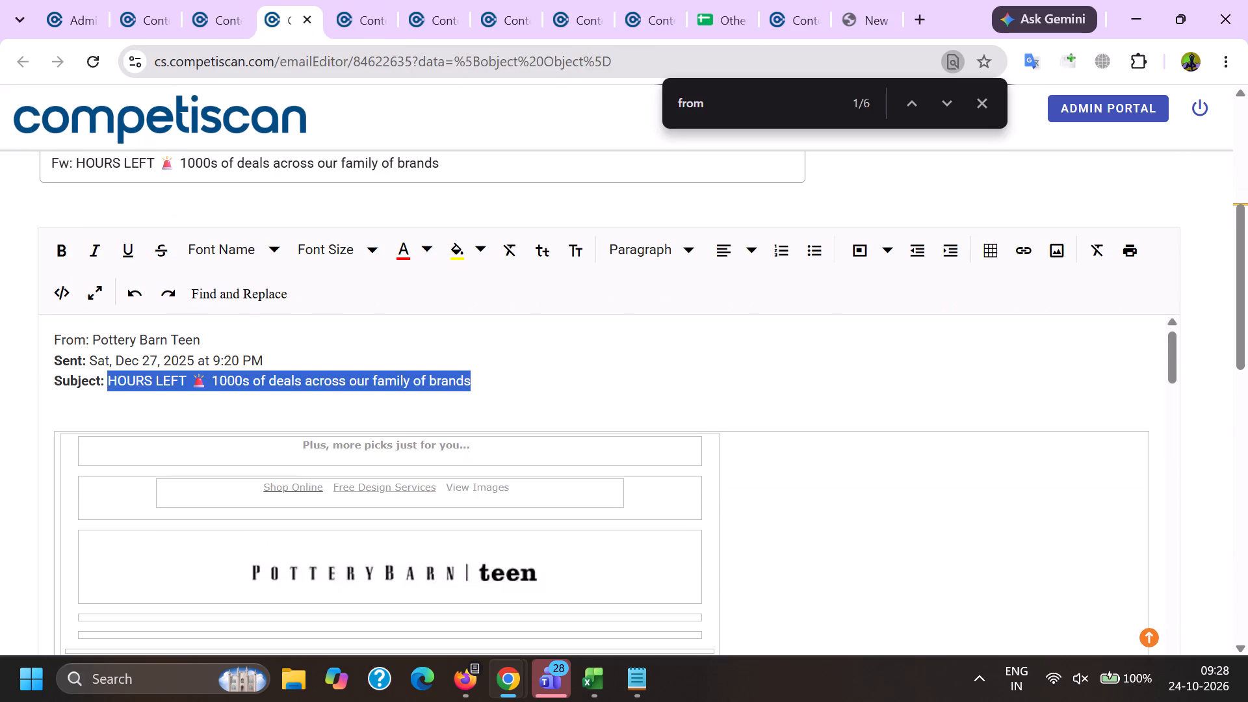
{"action": "left_click", "coordinate": [393, 0]}
{"action": "left_click", "coordinate": [455, 0]}
{"action": "left_click", "coordinate": [497, 0]}
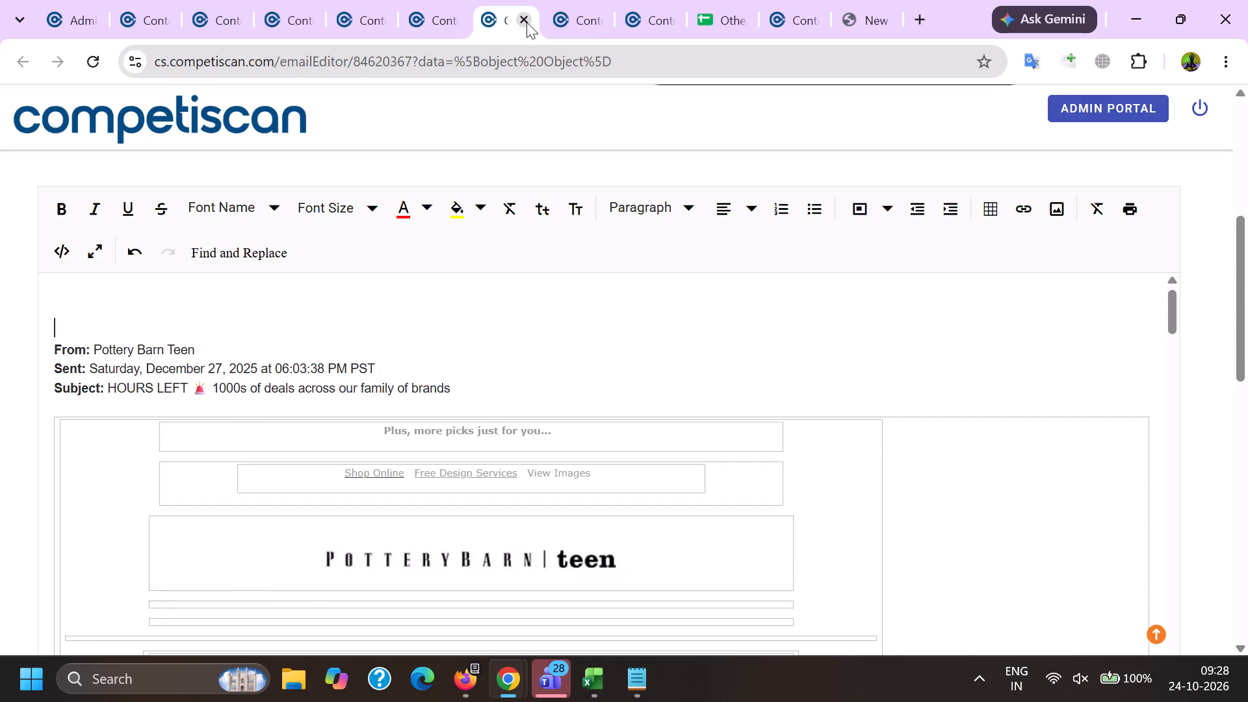
{"action": "left_click", "coordinate": [571, 0]}
{"action": "double_click", "coordinate": [395, 66]}
{"action": "key", "text": "ctrl+c"}
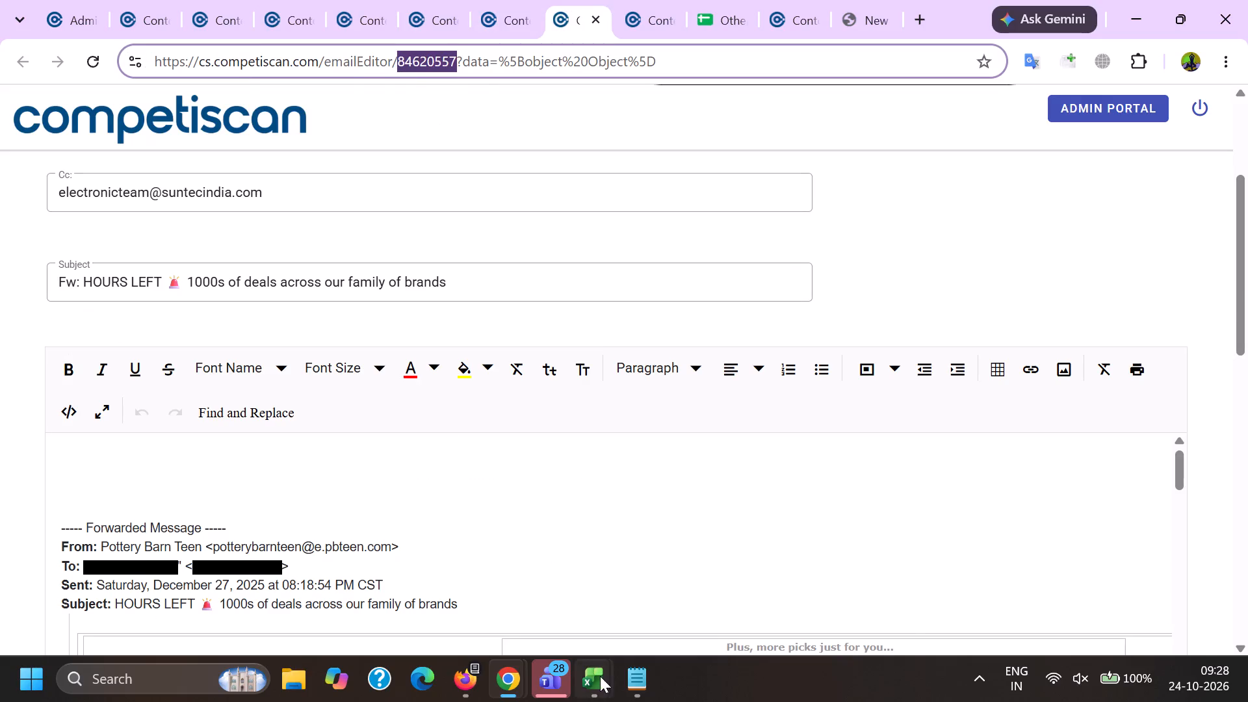
{"action": "left_click", "coordinate": [600, 676]}
{"action": "left_click", "coordinate": [749, 592]}
{"action": "left_click", "coordinate": [132, 489]}
{"action": "key", "text": "ctrl+v"}
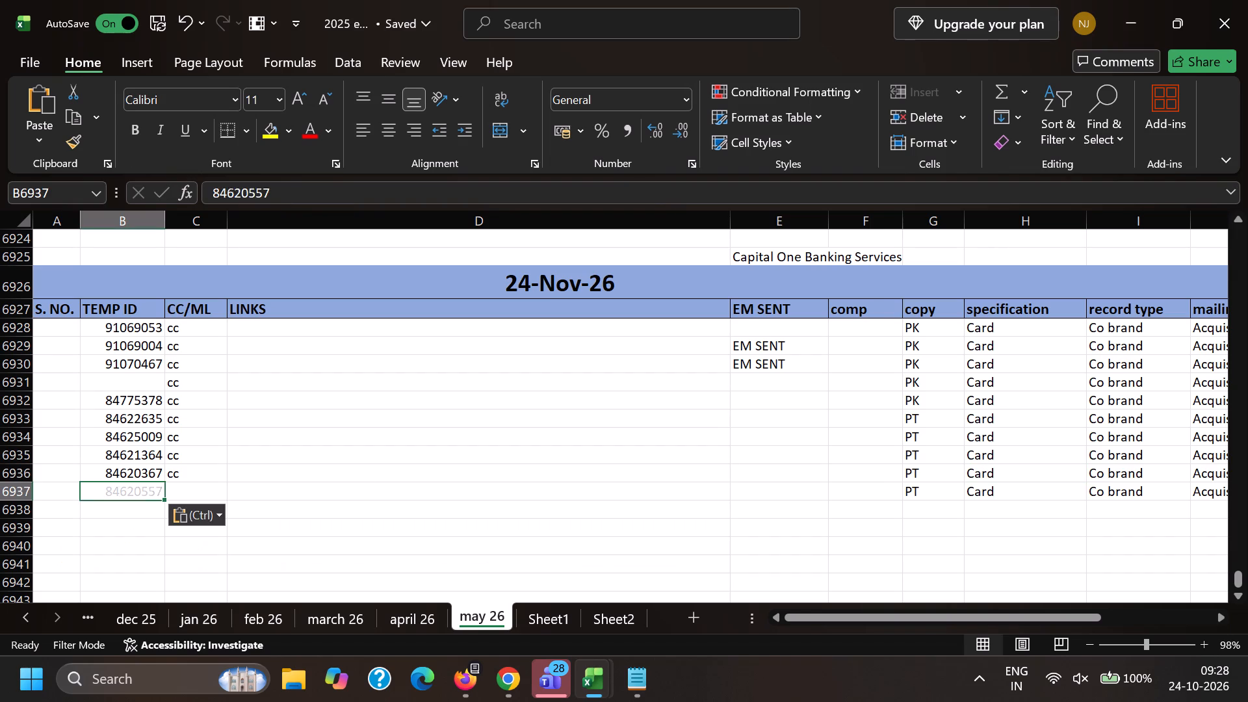
{"action": "left_click", "coordinate": [199, 492]}
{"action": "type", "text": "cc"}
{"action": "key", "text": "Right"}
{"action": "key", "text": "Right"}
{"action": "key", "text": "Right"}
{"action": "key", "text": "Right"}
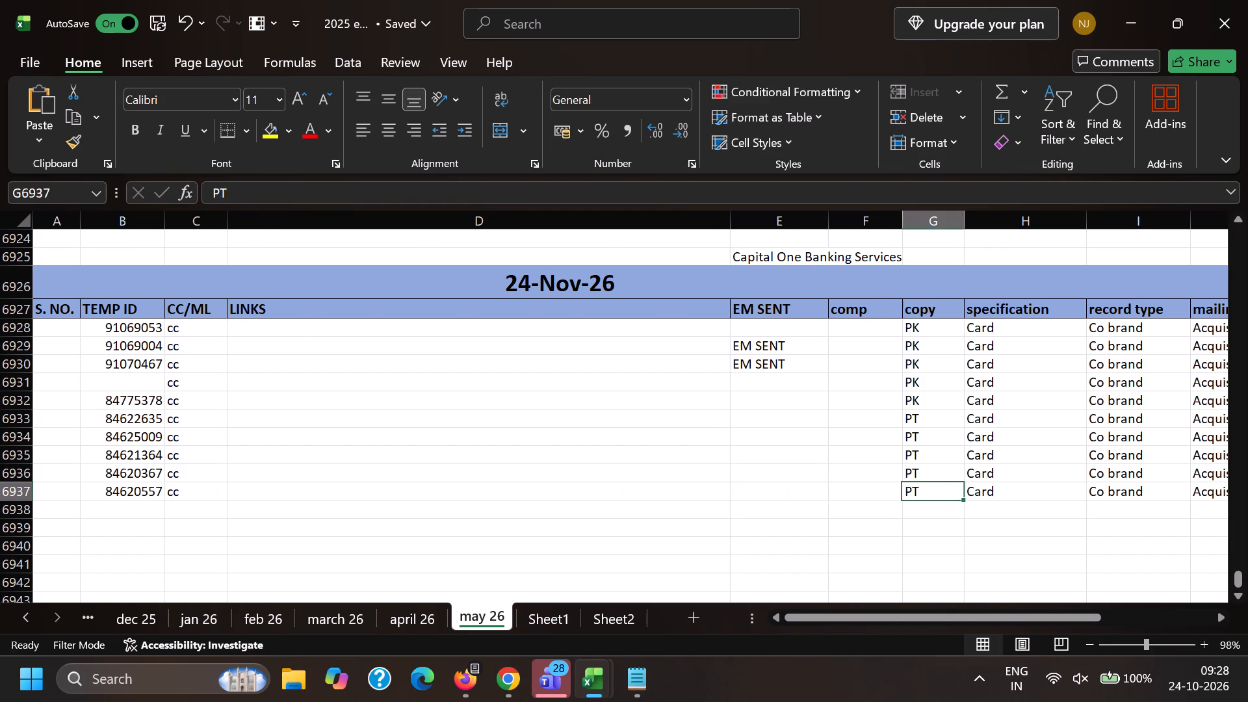
Delete the forwarded-message line, the sender's email address and the To line from the header of email 84620557.
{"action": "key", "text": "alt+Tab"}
{"action": "scroll", "coordinate": [199, 497], "scroll_direction": "down", "scroll_amount": 2}
{"action": "scroll", "coordinate": [198, 498], "scroll_direction": "up", "scroll_amount": 3}
{"action": "left_click_drag", "start_coordinate": [240, 526], "coordinate": [1, 462]}
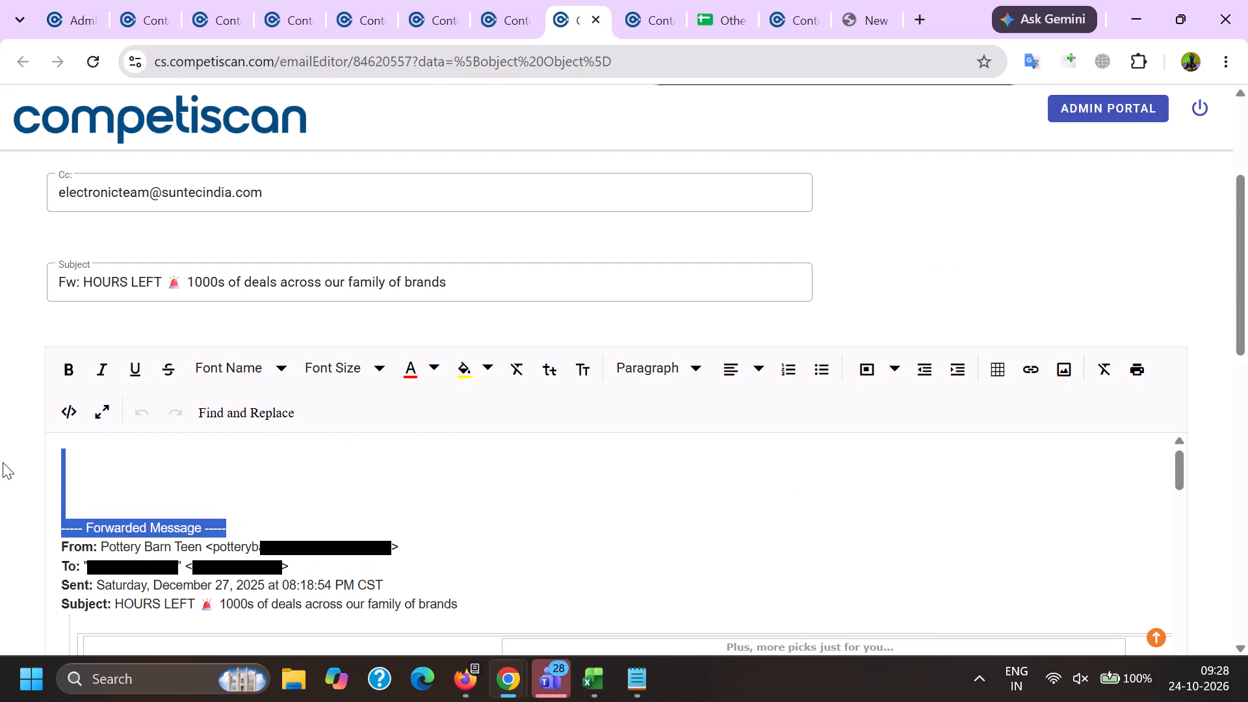
{"action": "key", "text": "BackSpace"}
{"action": "scroll", "coordinate": [221, 289], "scroll_direction": "down", "scroll_amount": 1}
{"action": "left_click_drag", "start_coordinate": [201, 389], "coordinate": [339, 410]}
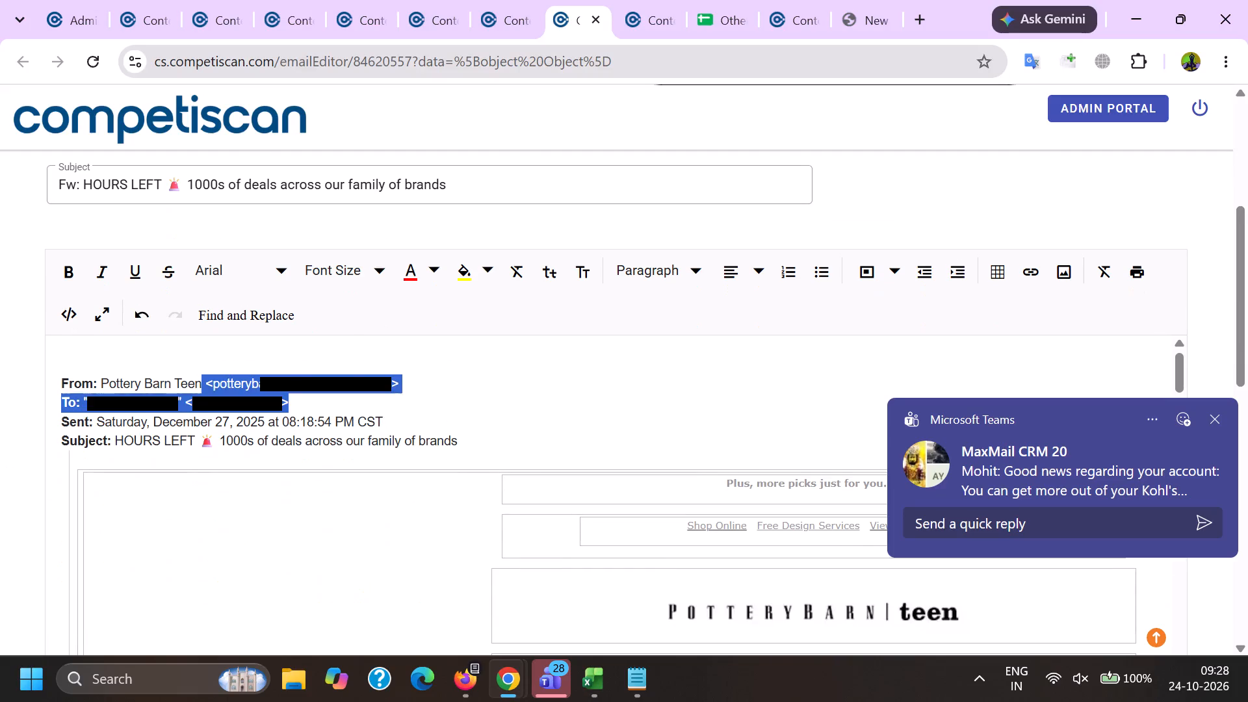
{"action": "left_click_drag", "start_coordinate": [339, 410], "coordinate": [369, 408]}
{"action": "key", "text": "BackSpace"}
Remove the links from View Images, both Design Crew appointment images and the Pottery Barn Teen App banner.
{"action": "scroll", "coordinate": [448, 213], "scroll_direction": "down", "scroll_amount": 5}
{"action": "scroll", "coordinate": [796, 431], "scroll_direction": "up", "scroll_amount": 3}
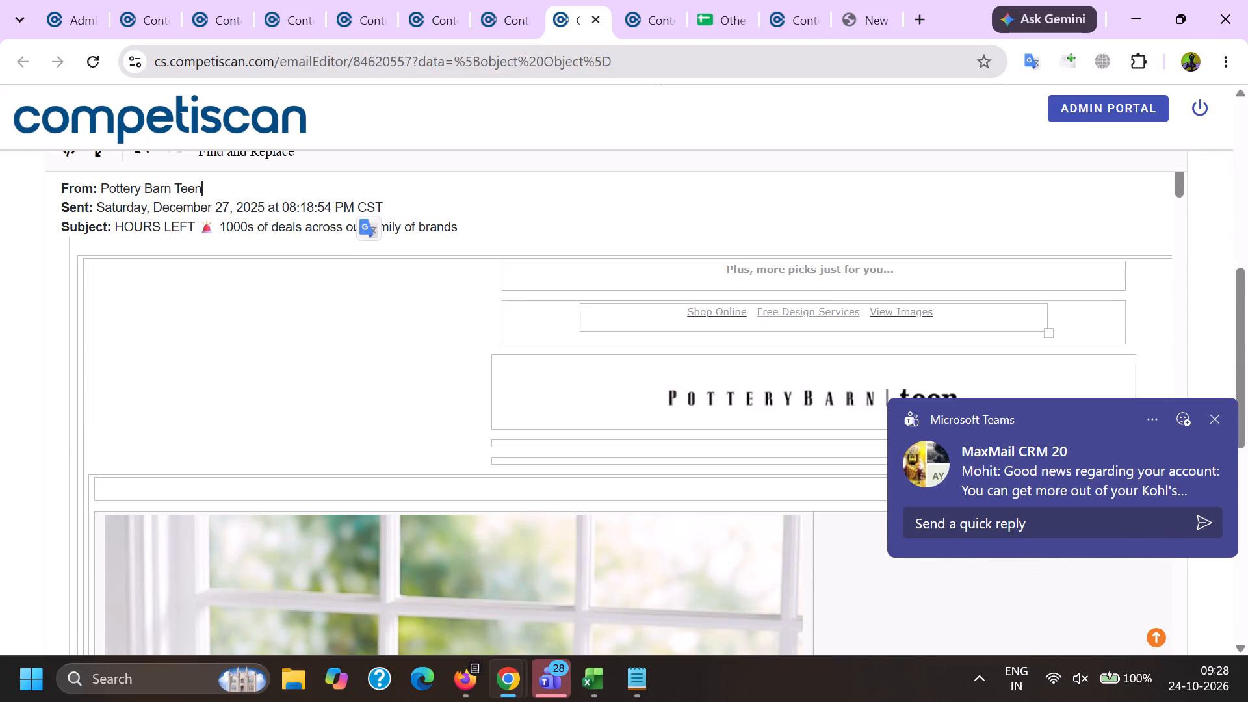
{"action": "left_click", "coordinate": [900, 314]}
{"action": "left_click", "coordinate": [1009, 350]}
{"action": "scroll", "coordinate": [832, 356], "scroll_direction": "down", "scroll_amount": 20}
{"action": "scroll", "coordinate": [832, 356], "scroll_direction": "down", "scroll_amount": 3}
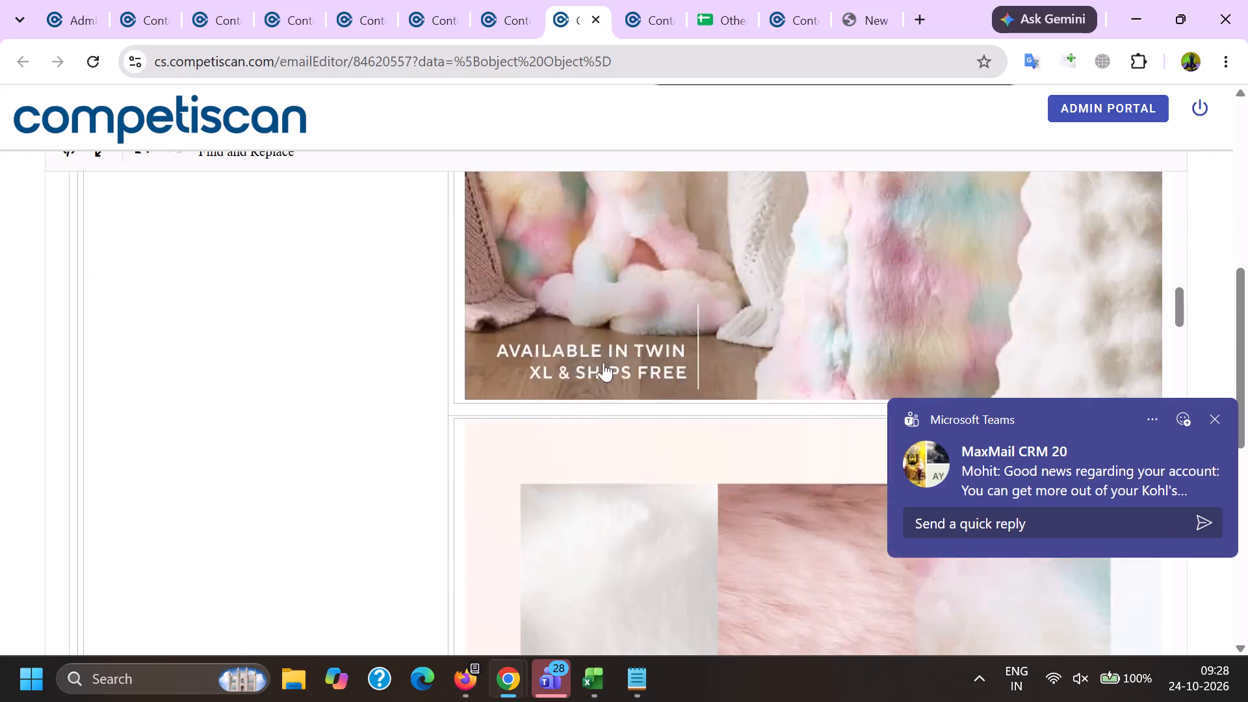
{"action": "scroll", "coordinate": [603, 362], "scroll_direction": "down", "scroll_amount": 20}
{"action": "scroll", "coordinate": [603, 362], "scroll_direction": "down", "scroll_amount": 19}
{"action": "scroll", "coordinate": [708, 485], "scroll_direction": "up", "scroll_amount": 10}
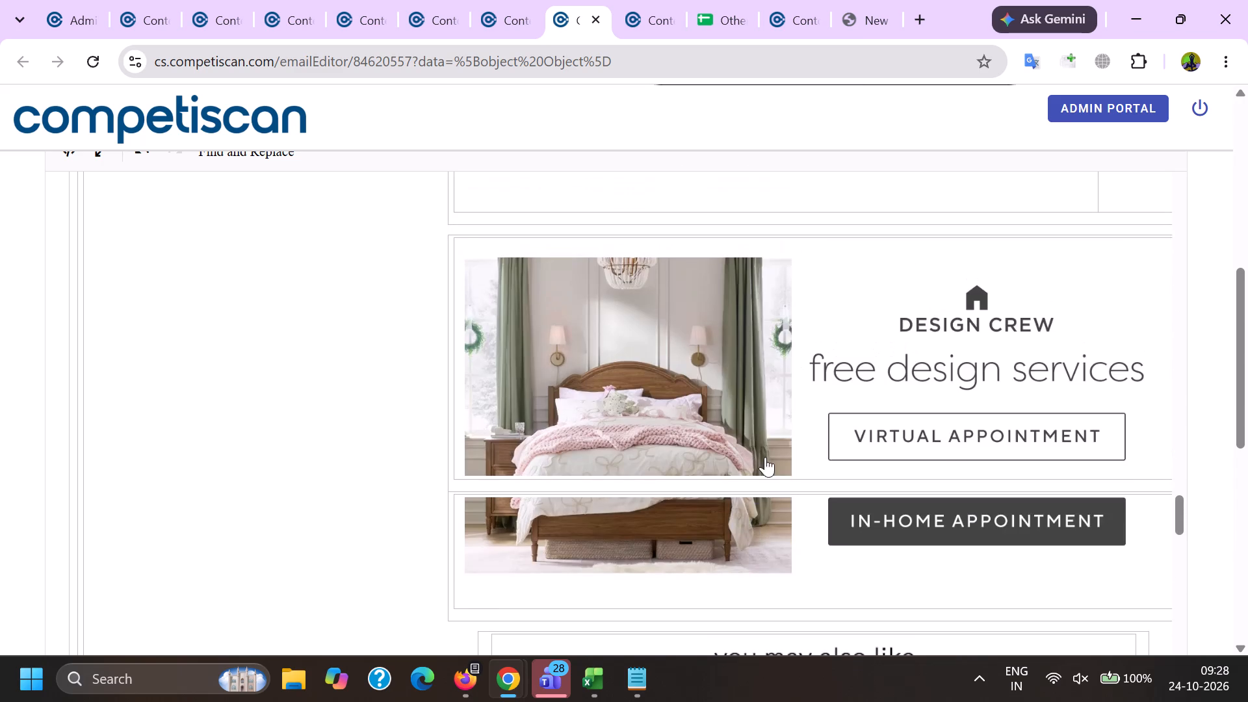
{"action": "left_click", "coordinate": [756, 420]}
{"action": "left_click", "coordinate": [759, 223]}
{"action": "left_click", "coordinate": [760, 529]}
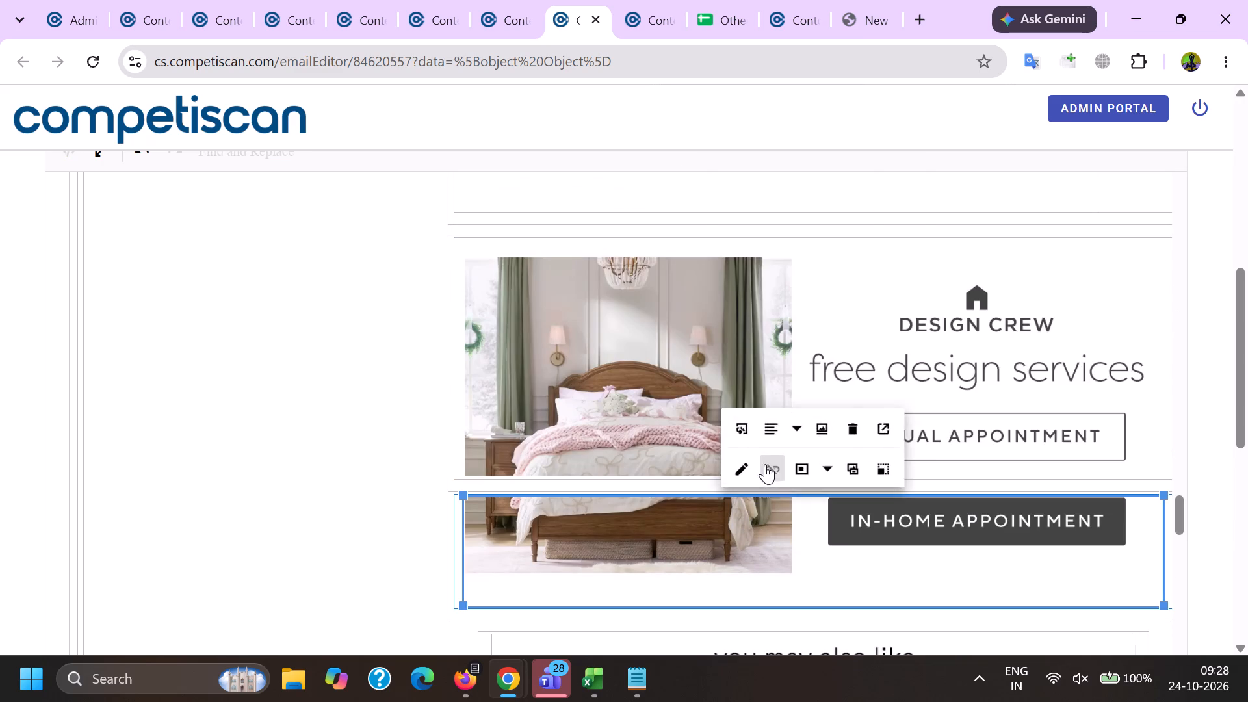
{"action": "left_click", "coordinate": [765, 463]}
{"action": "scroll", "coordinate": [766, 439], "scroll_direction": "down", "scroll_amount": 19}
{"action": "left_click", "coordinate": [738, 390]}
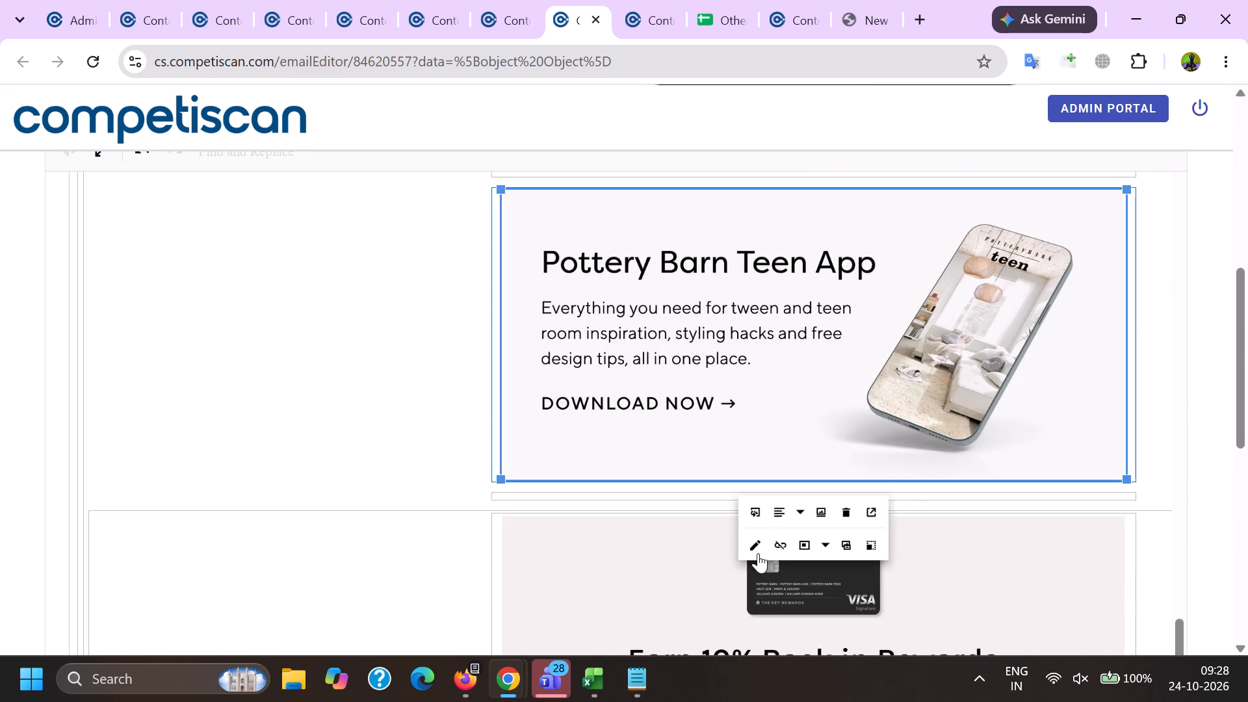
{"action": "left_click", "coordinate": [772, 547]}
Remove the links from the Follow us on social image and the Instagram, Facebook, Pinterest and TikTok icons.
{"action": "scroll", "coordinate": [766, 438], "scroll_direction": "down", "scroll_amount": 4}
{"action": "left_click", "coordinate": [748, 510]}
{"action": "left_click", "coordinate": [763, 433]}
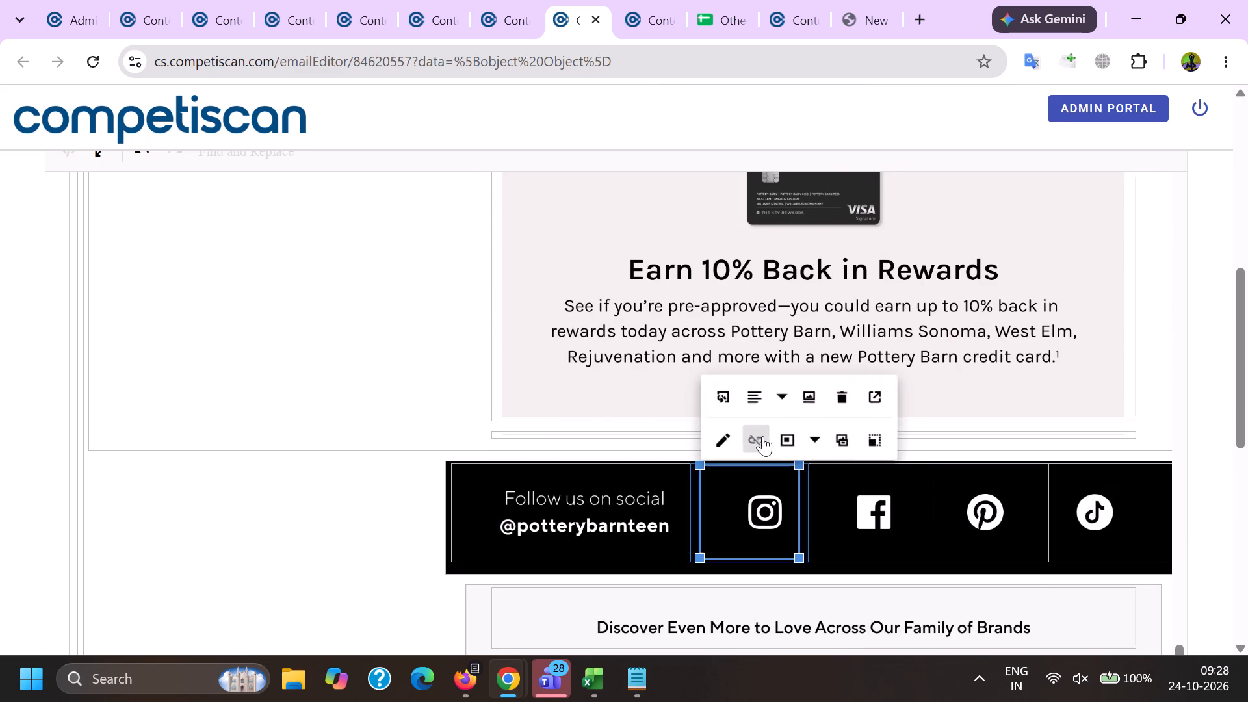
{"action": "left_click", "coordinate": [503, 534]}
{"action": "left_click", "coordinate": [525, 445]}
{"action": "left_click", "coordinate": [855, 500]}
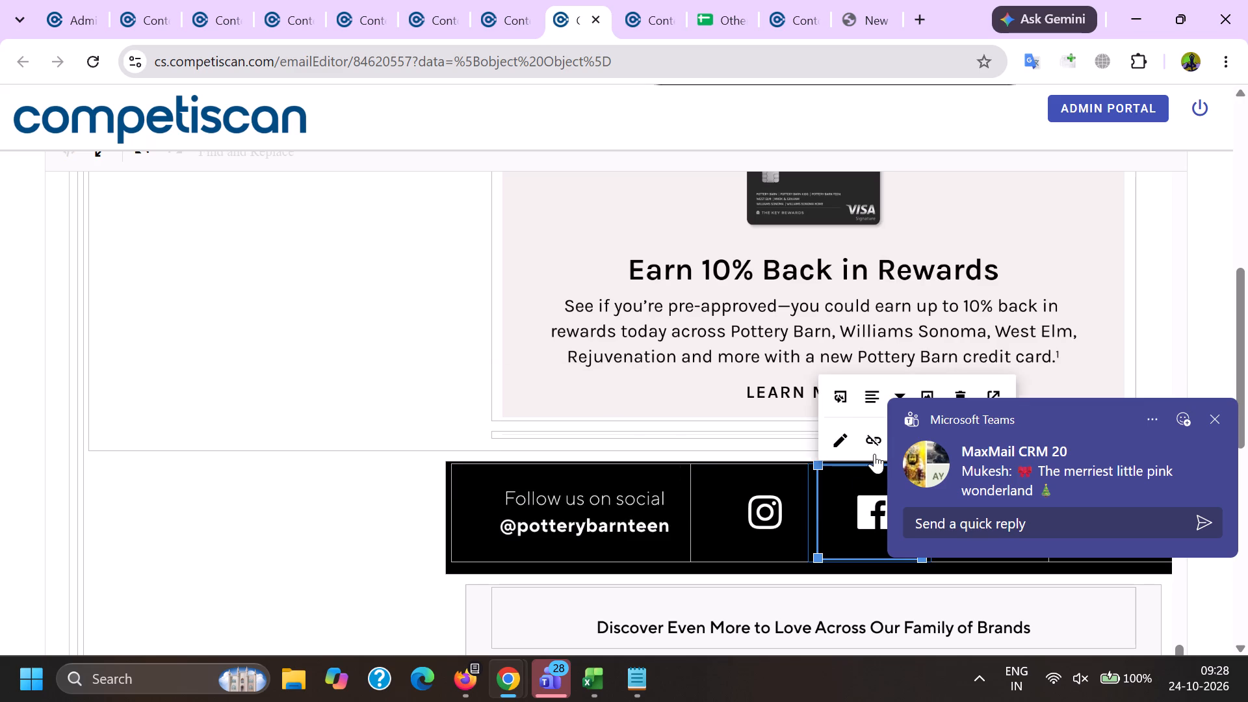
{"action": "left_click", "coordinate": [868, 448]}
{"action": "scroll", "coordinate": [876, 255], "scroll_direction": "down", "scroll_amount": 3}
{"action": "left_click", "coordinate": [979, 231]}
{"action": "left_click", "coordinate": [998, 341]}
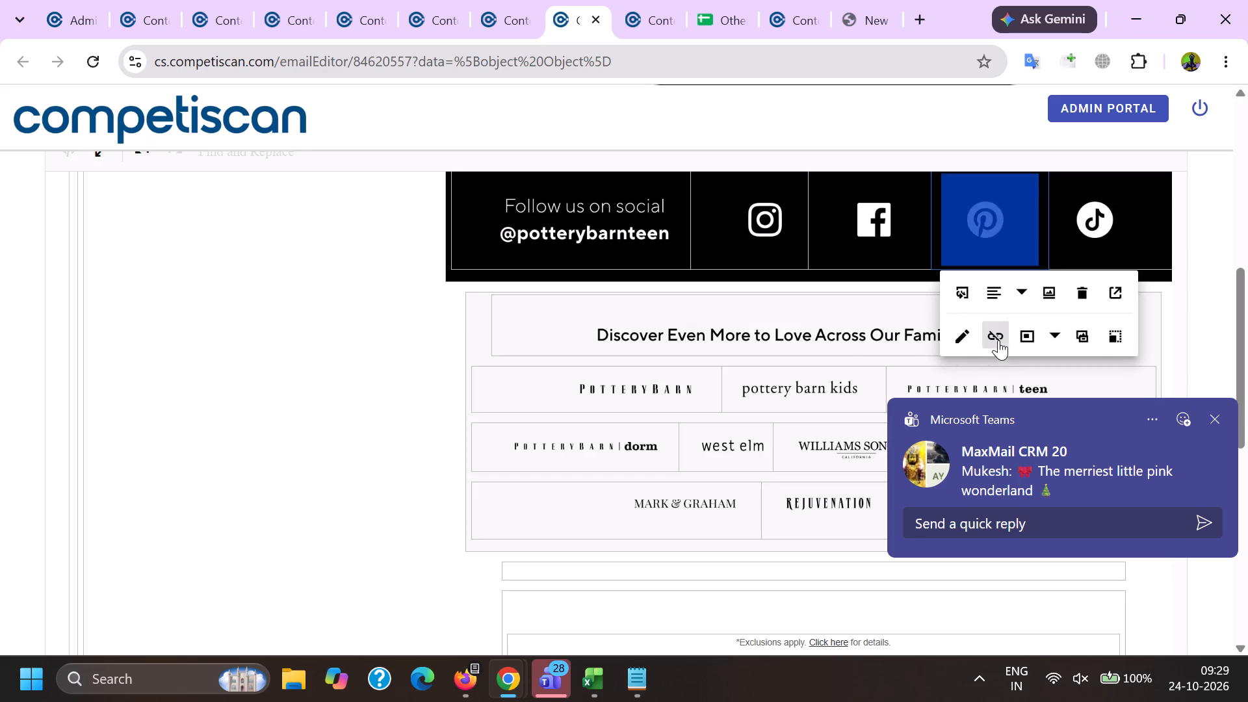
{"action": "left_click", "coordinate": [1059, 209]}
{"action": "left_click", "coordinate": [1050, 337]}
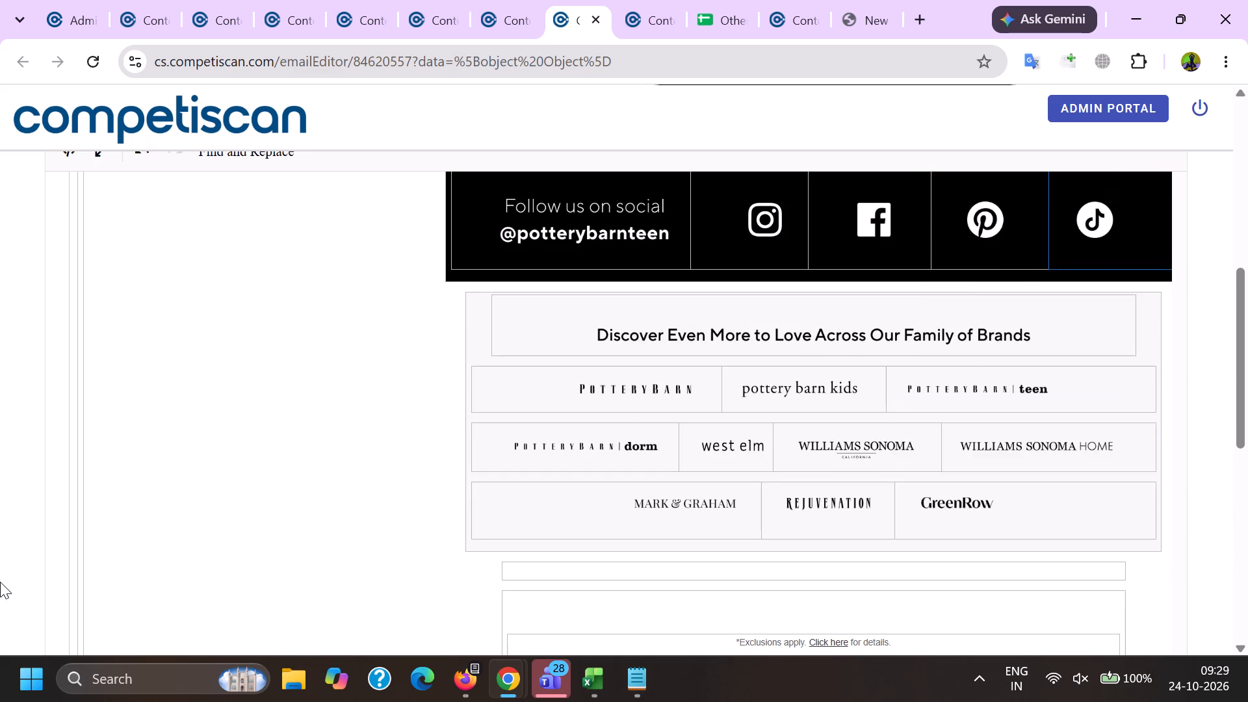
Remove the unsubscribe link and delete the recipient's address after "This message was sent to:" in the email footer.
{"action": "scroll", "coordinate": [0, 562], "scroll_direction": "down", "scroll_amount": 2}
{"action": "left_click_drag", "start_coordinate": [94, 557], "coordinate": [580, 534]}
{"action": "scroll", "coordinate": [653, 426], "scroll_direction": "up", "scroll_amount": 3}
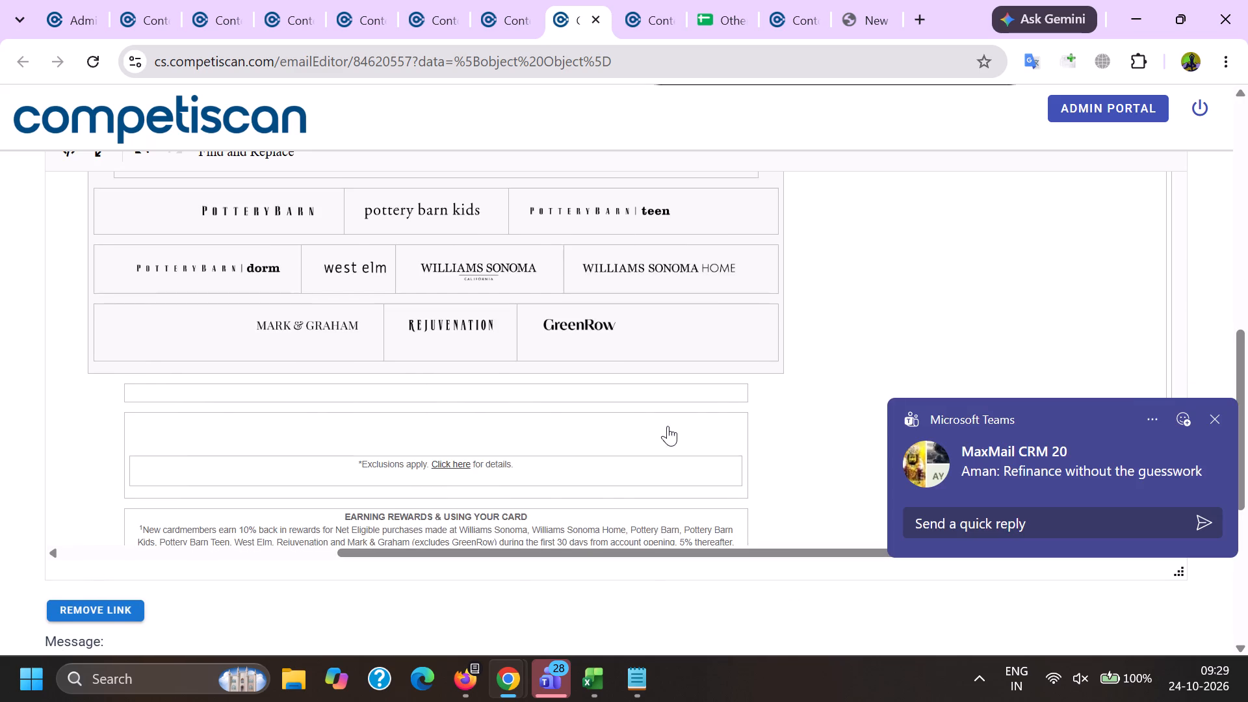
{"action": "left_click", "coordinate": [733, 315]}
{"action": "scroll", "coordinate": [679, 300], "scroll_direction": "down", "scroll_amount": 3}
{"action": "scroll", "coordinate": [387, 415], "scroll_direction": "down", "scroll_amount": 3}
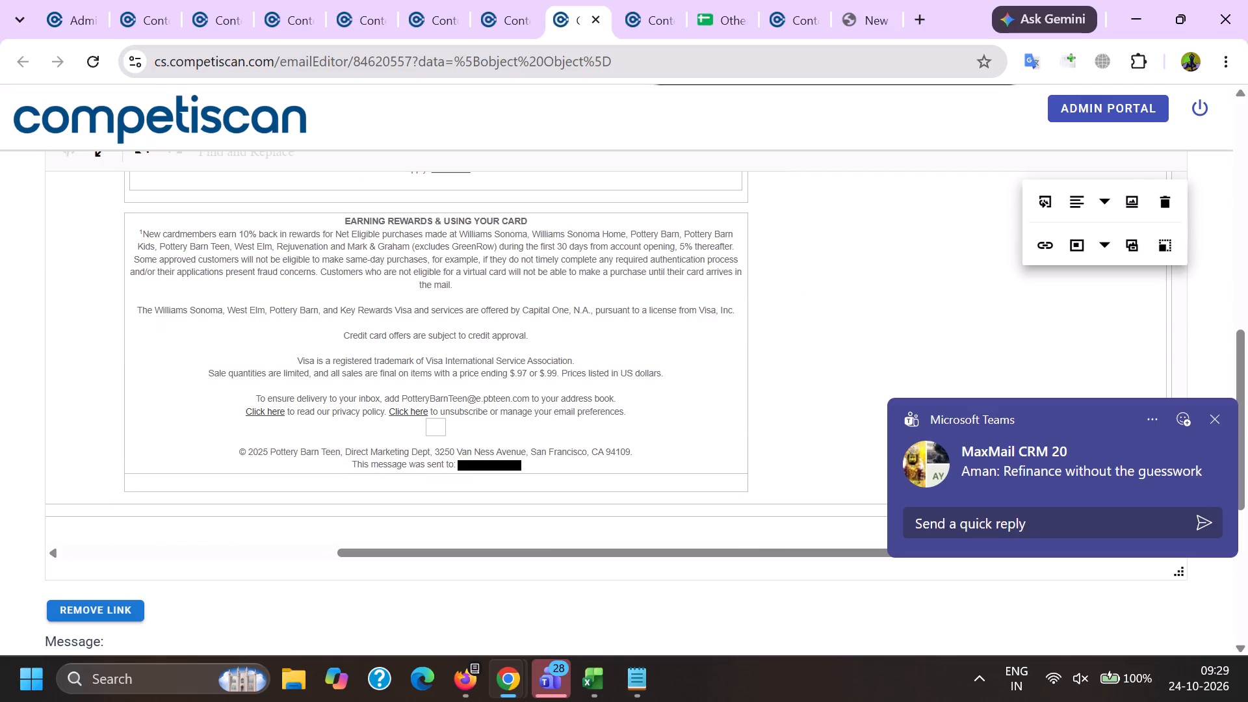
{"action": "left_click", "coordinate": [412, 411]}
{"action": "left_click", "coordinate": [515, 452]}
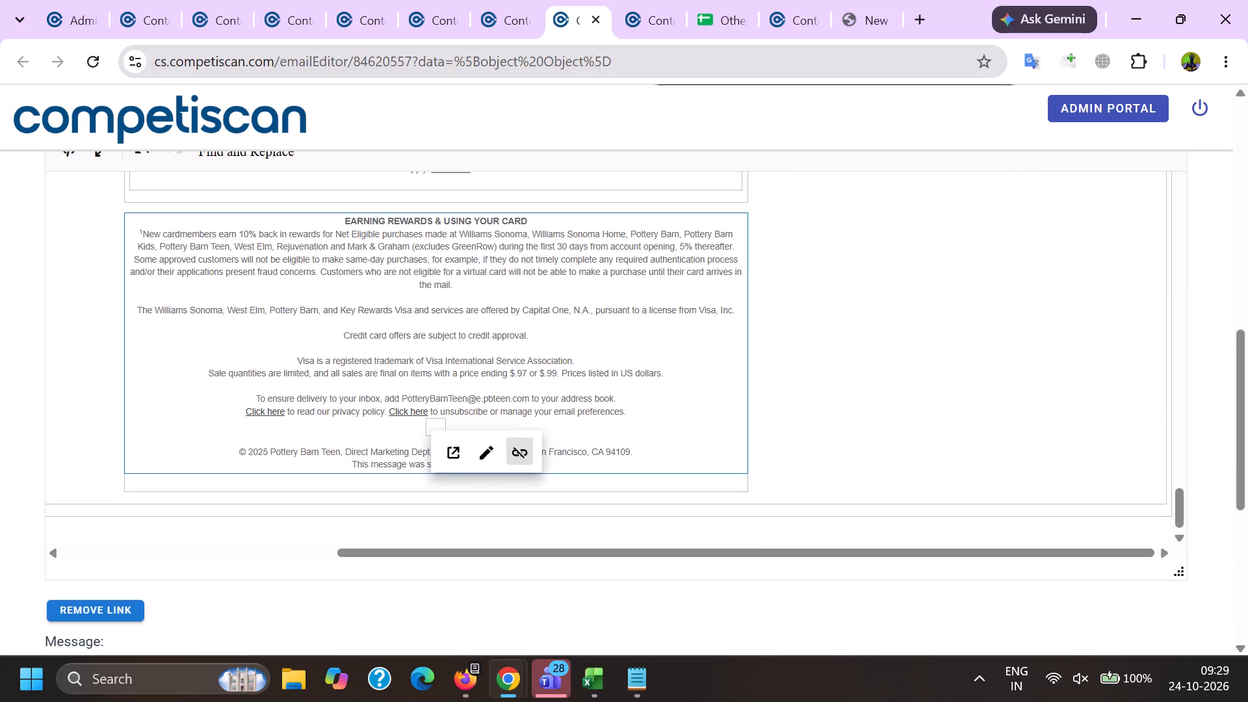
{"action": "left_click_drag", "start_coordinate": [458, 462], "coordinate": [571, 469]}
{"action": "key", "text": "BackSpace"}
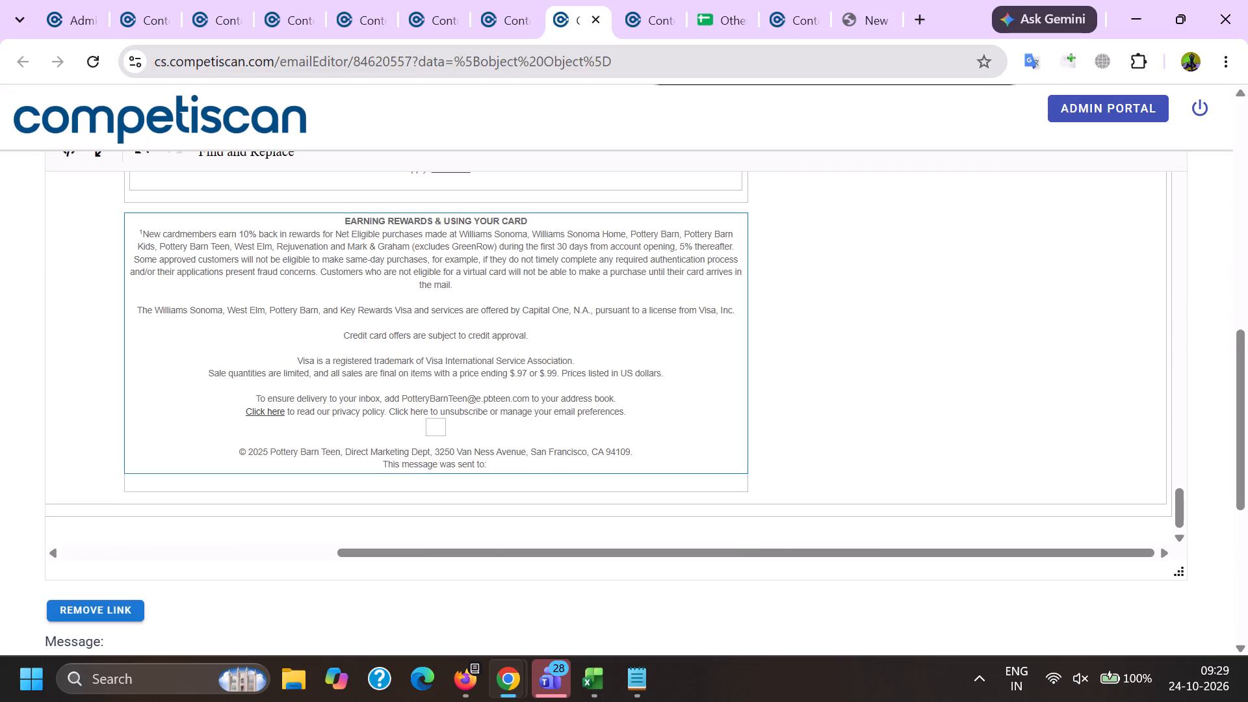
Delete the sender's email address from the footer's "To ensure delivery to your inbox" line and save the email's product info.
{"action": "left_click_drag", "start_coordinate": [401, 400], "coordinate": [530, 400]}
{"action": "key", "text": "BackSpace"}
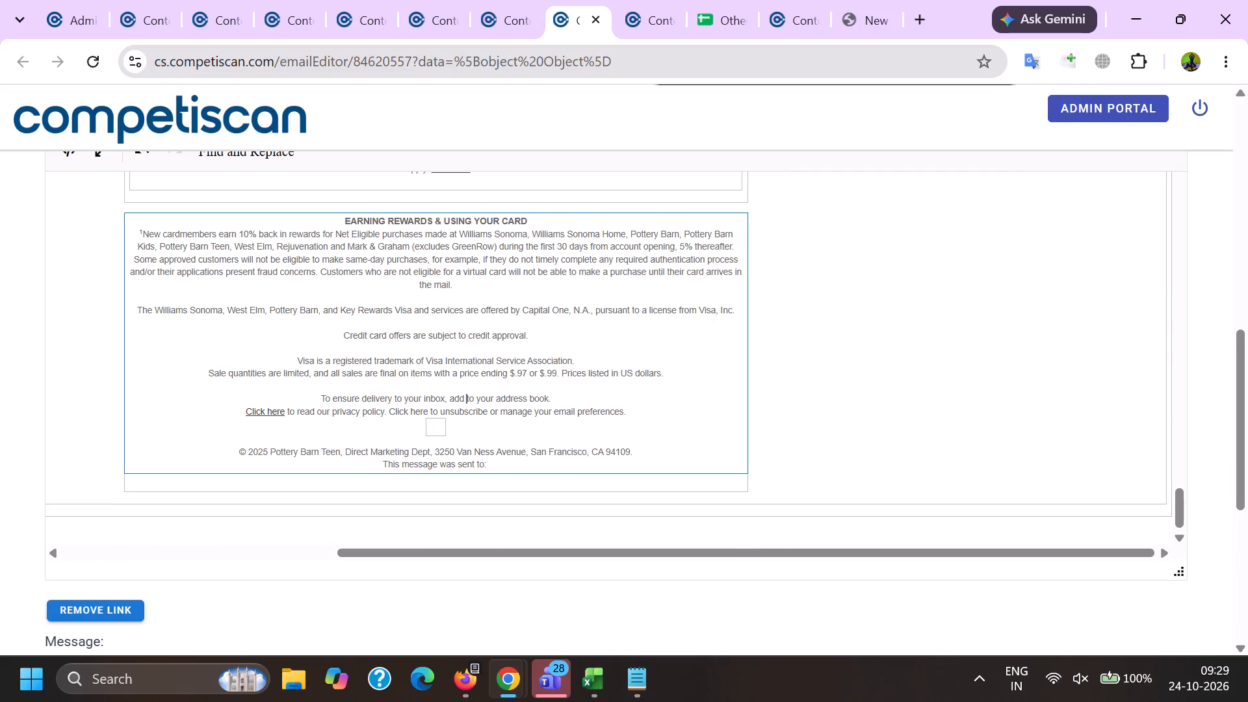
{"action": "scroll", "coordinate": [459, 432], "scroll_direction": "down", "scroll_amount": 9}
{"action": "left_click", "coordinate": [484, 493]}
{"action": "left_click", "coordinate": [646, 403]}
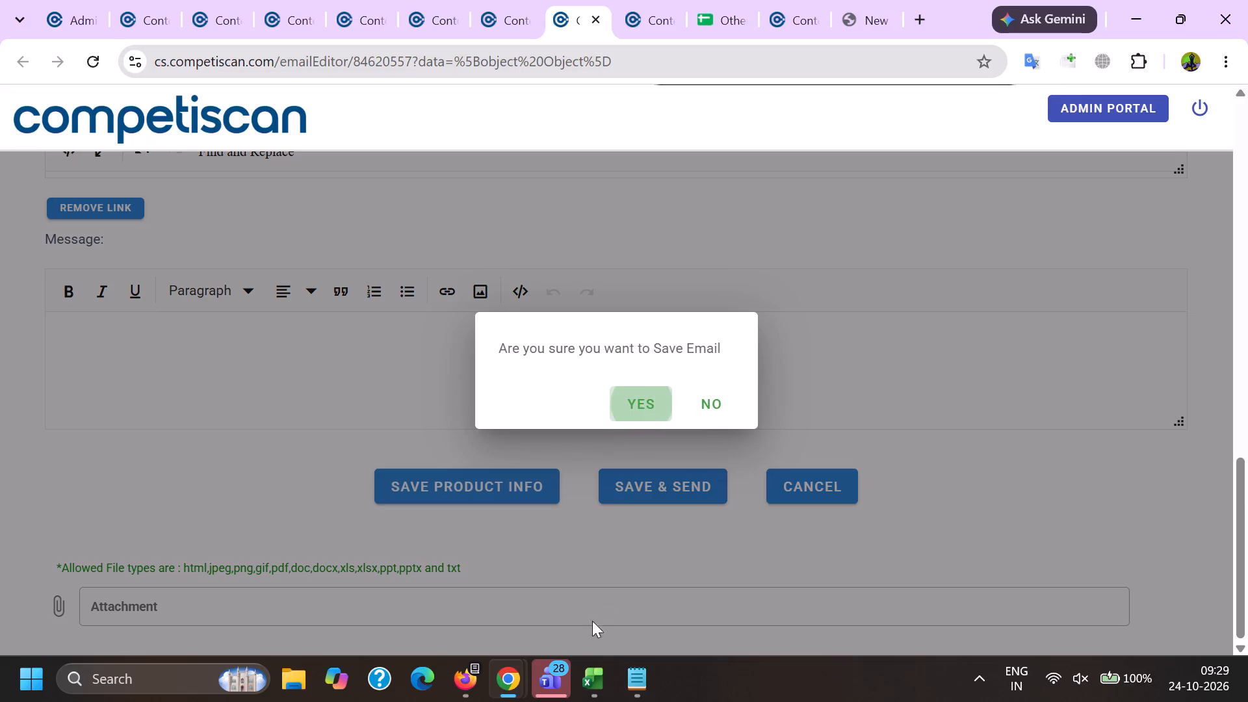
{"action": "left_click", "coordinate": [0, 318]}
{"action": "scroll", "coordinate": [0, 348], "scroll_direction": "up", "scroll_amount": 13}
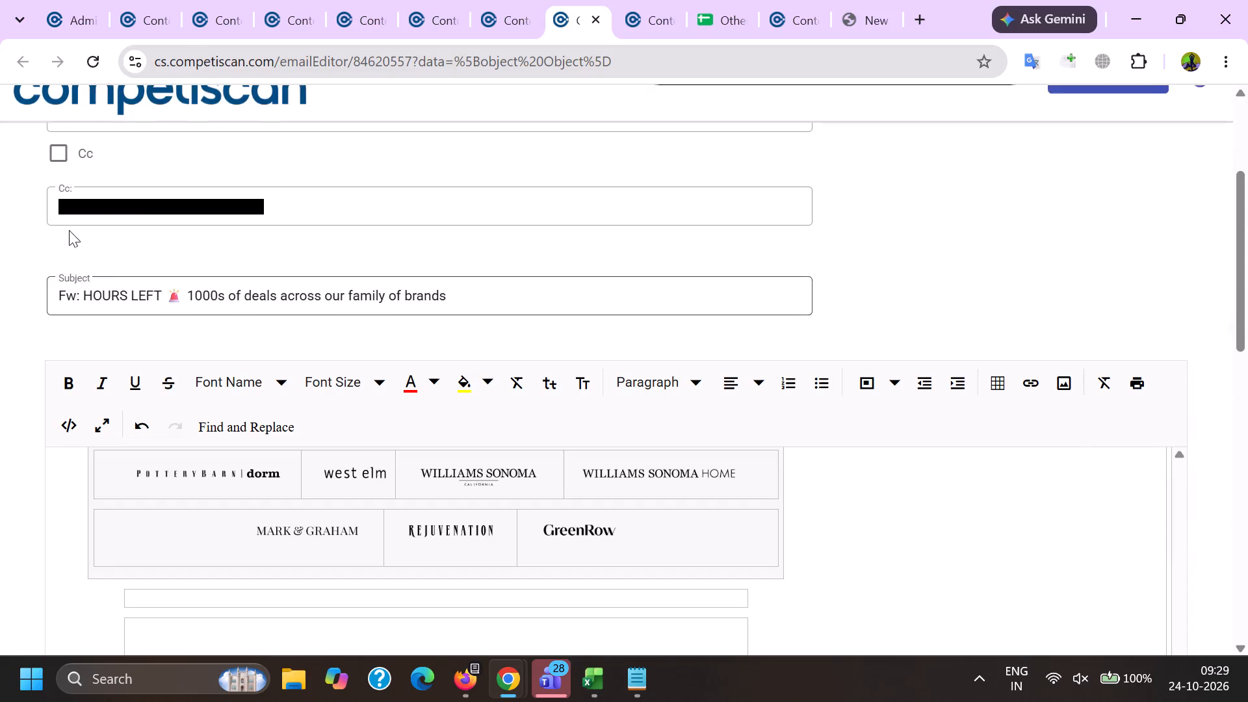
{"action": "scroll", "coordinate": [67, 231], "scroll_direction": "up", "scroll_amount": 5}
{"action": "left_click", "coordinate": [72, 285]}
Replace the Forward To and Cc addresses with the address kept in Notepad, and enable Cc.
{"action": "key", "text": "alt+Tab"}
{"action": "left_click", "coordinate": [638, 678]}
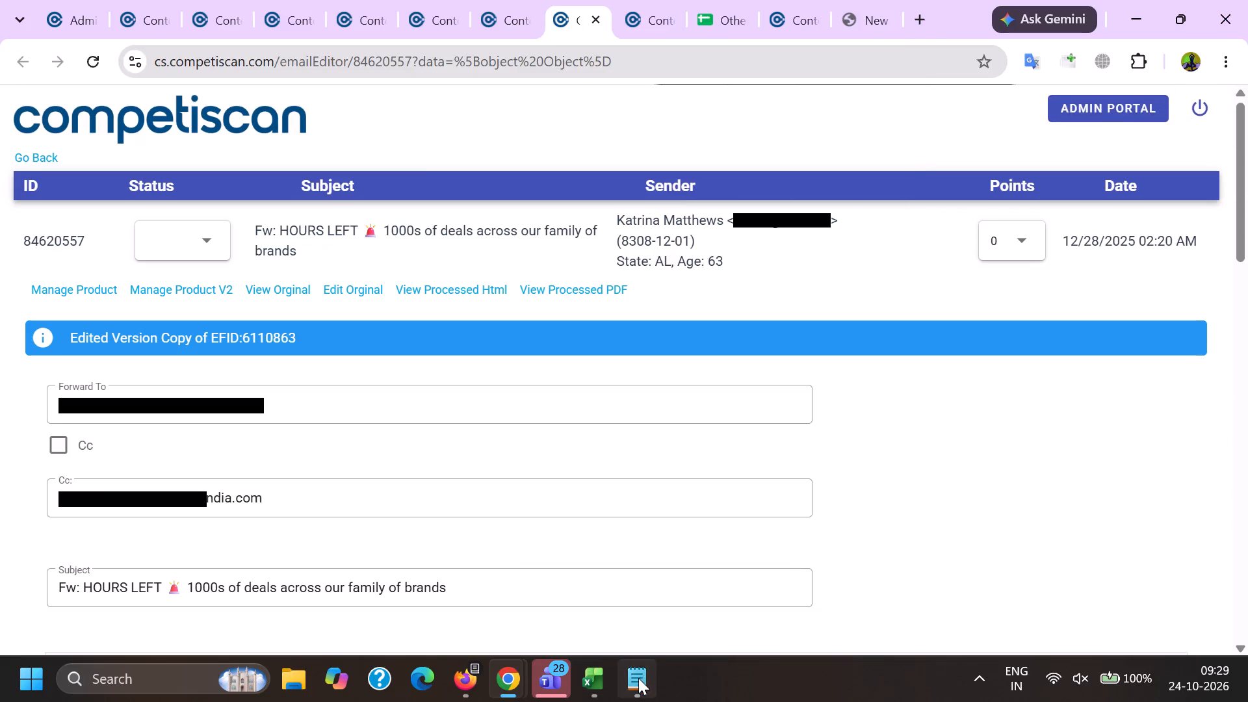
{"action": "left_click", "coordinate": [273, 176]}
{"action": "key", "text": "ctrl+c"}
{"action": "key", "text": "alt+Tab"}
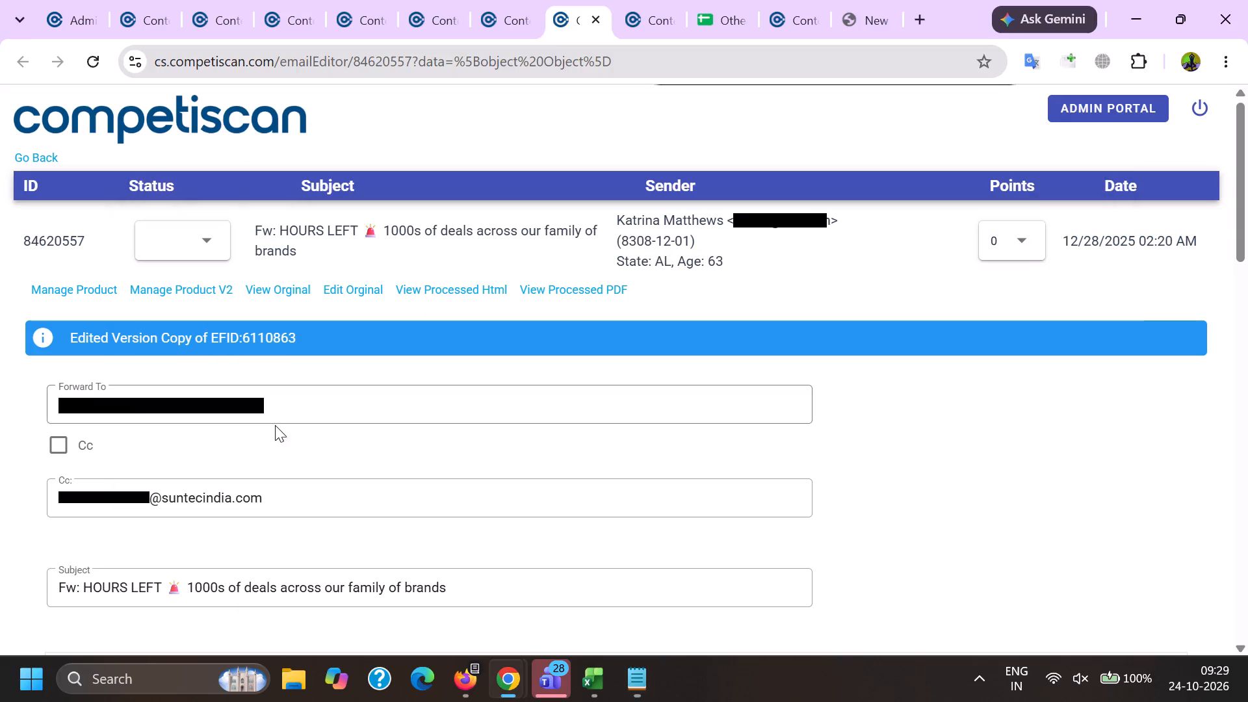
{"action": "left_click_drag", "start_coordinate": [290, 408], "coordinate": [6, 397]}
{"action": "key", "text": "ctrl+v"}
{"action": "left_click", "coordinate": [68, 447]}
{"action": "left_click_drag", "start_coordinate": [335, 494], "coordinate": [5, 486]}
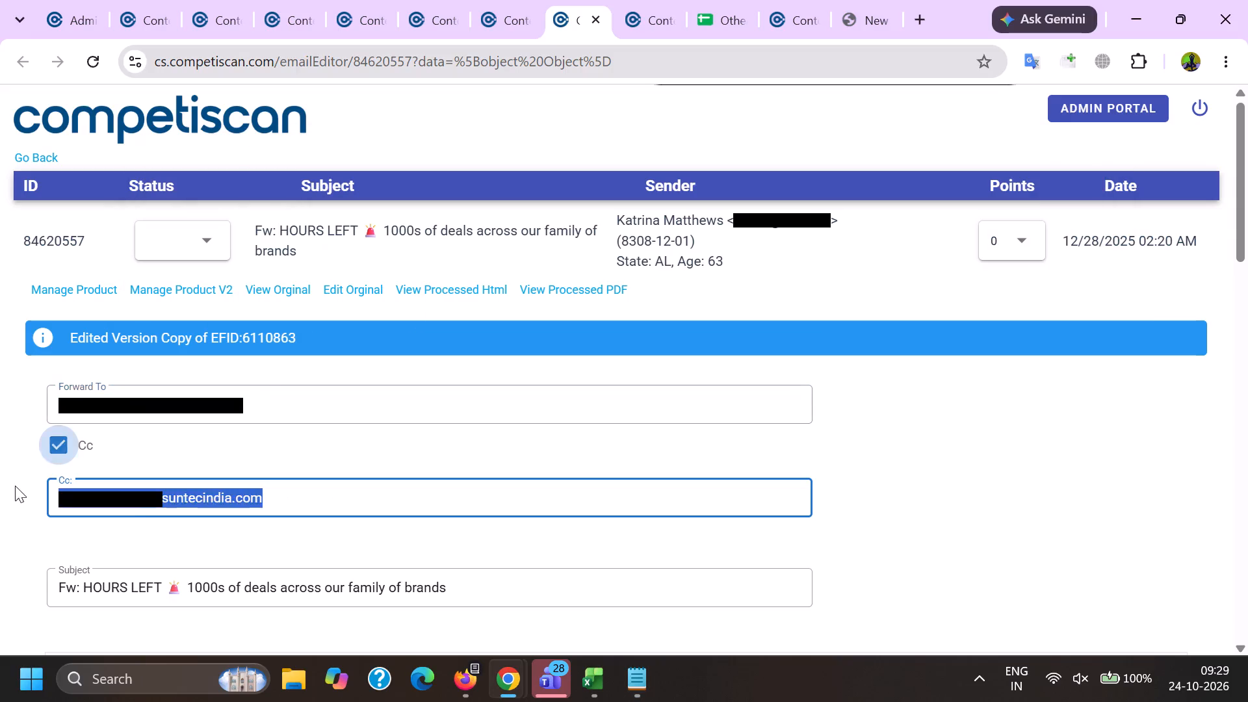
{"action": "key", "text": "ctrl+v"}
Append "++HP" to the end of the email subject.
{"action": "left_click", "coordinate": [510, 588]}
{"action": "key", "text": "space"}
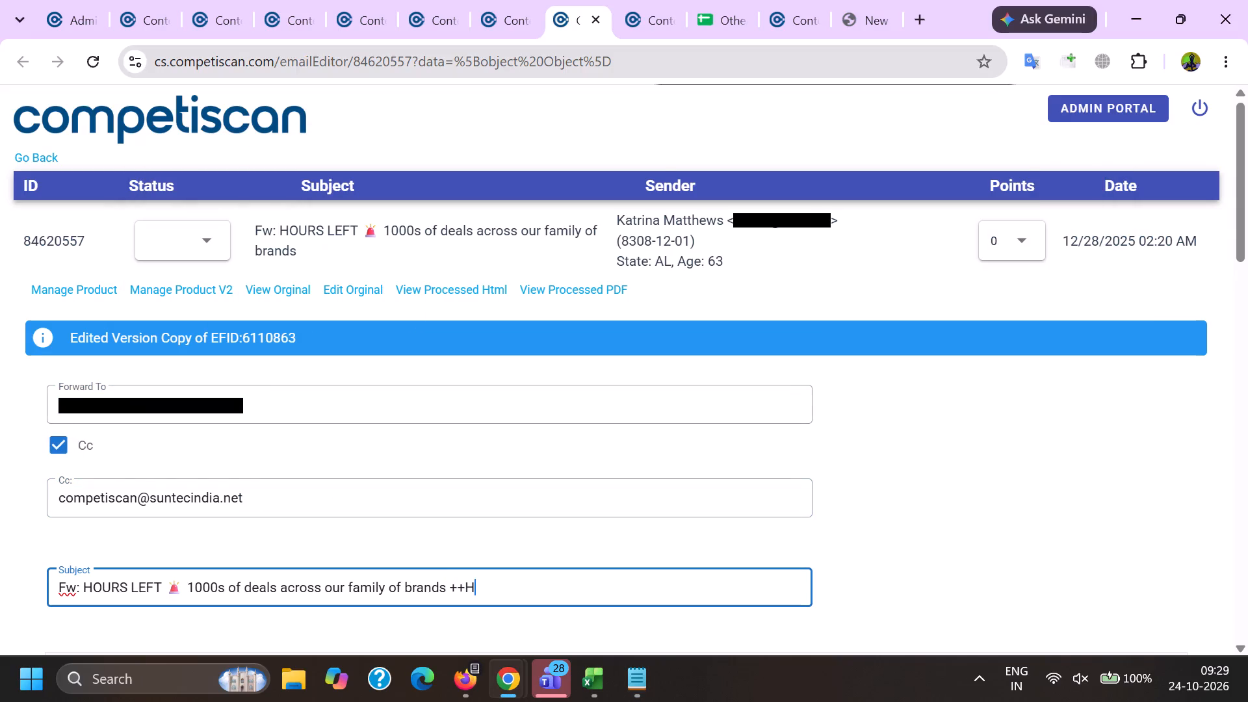
Enter the message "fix the alignment !" and save and send the email.
{"action": "scroll", "coordinate": [512, 588], "scroll_direction": "down", "scroll_amount": 10}
{"action": "left_click", "coordinate": [99, 489]}
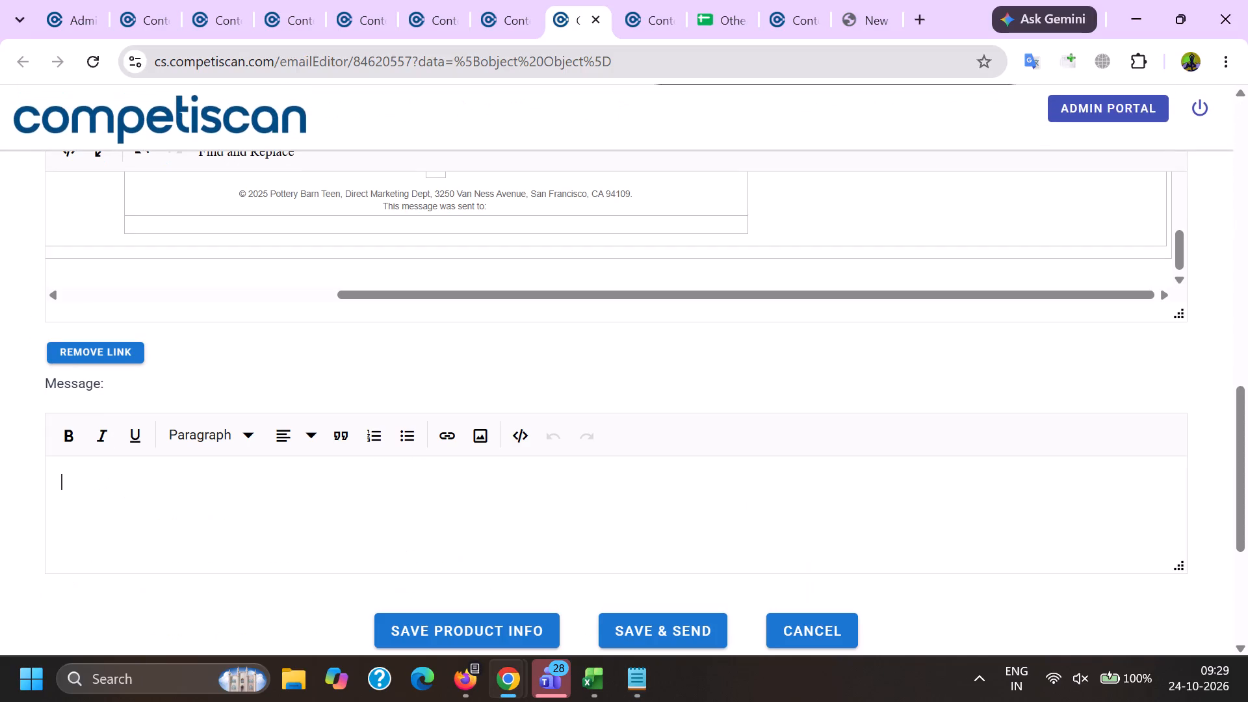
{"action": "key", "text": "f"}
{"action": "type", "text": "ix the alignment !"}
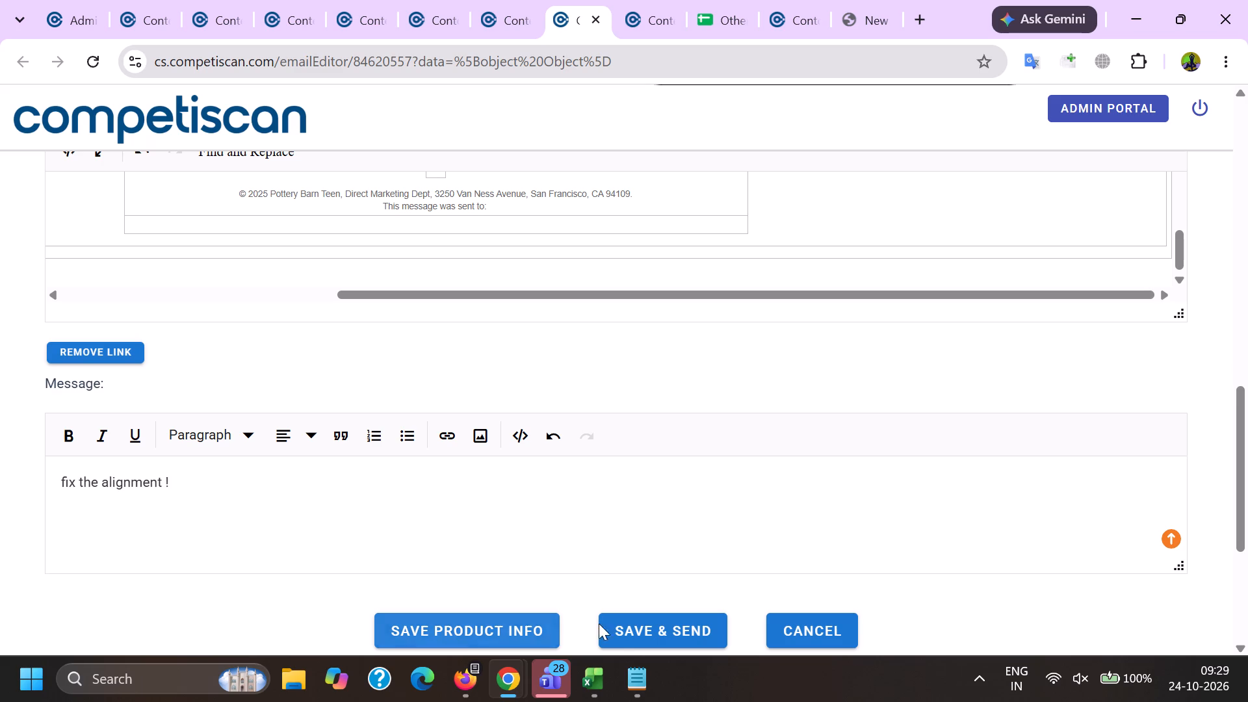
{"action": "left_click", "coordinate": [614, 629]}
{"action": "left_click", "coordinate": [646, 411]}
In the product form, copy the Pottery Barn Teen company name and add Capital One as a company.
{"action": "key", "text": "alt+Tab"}
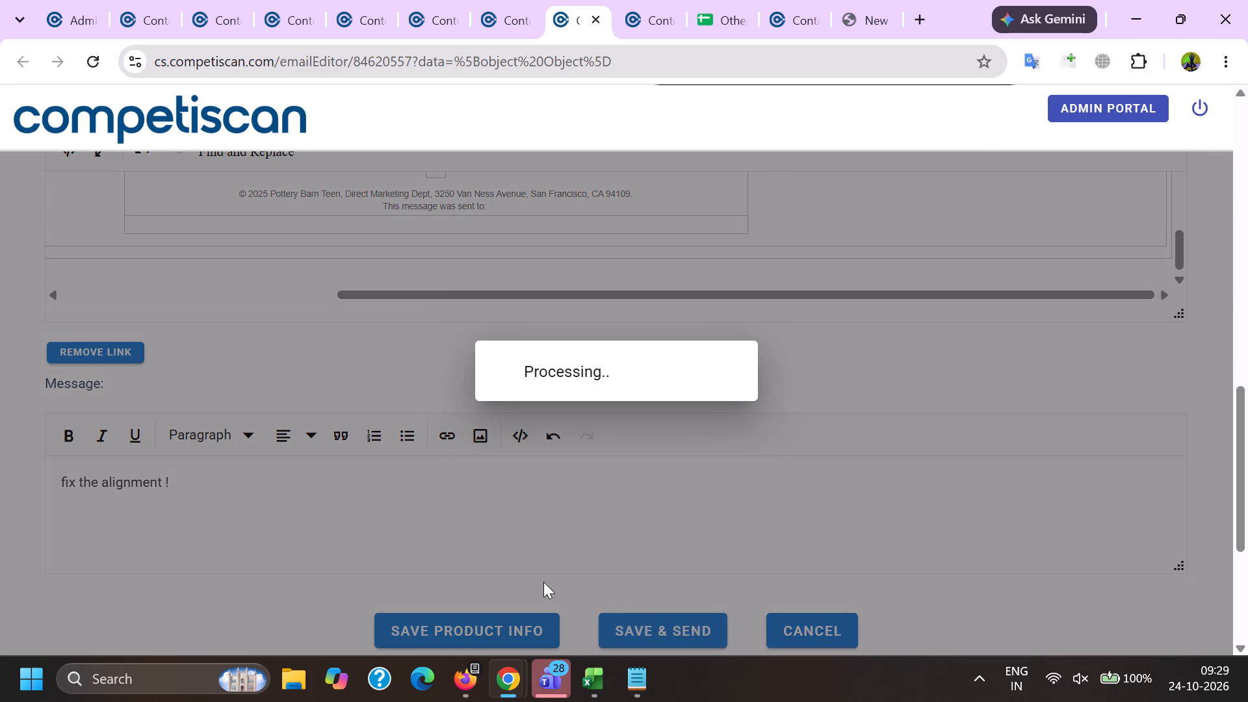
{"action": "key", "text": "alt+Tab"}
{"action": "scroll", "coordinate": [444, 411], "scroll_direction": "down", "scroll_amount": 4}
{"action": "triple_click", "coordinate": [367, 422]}
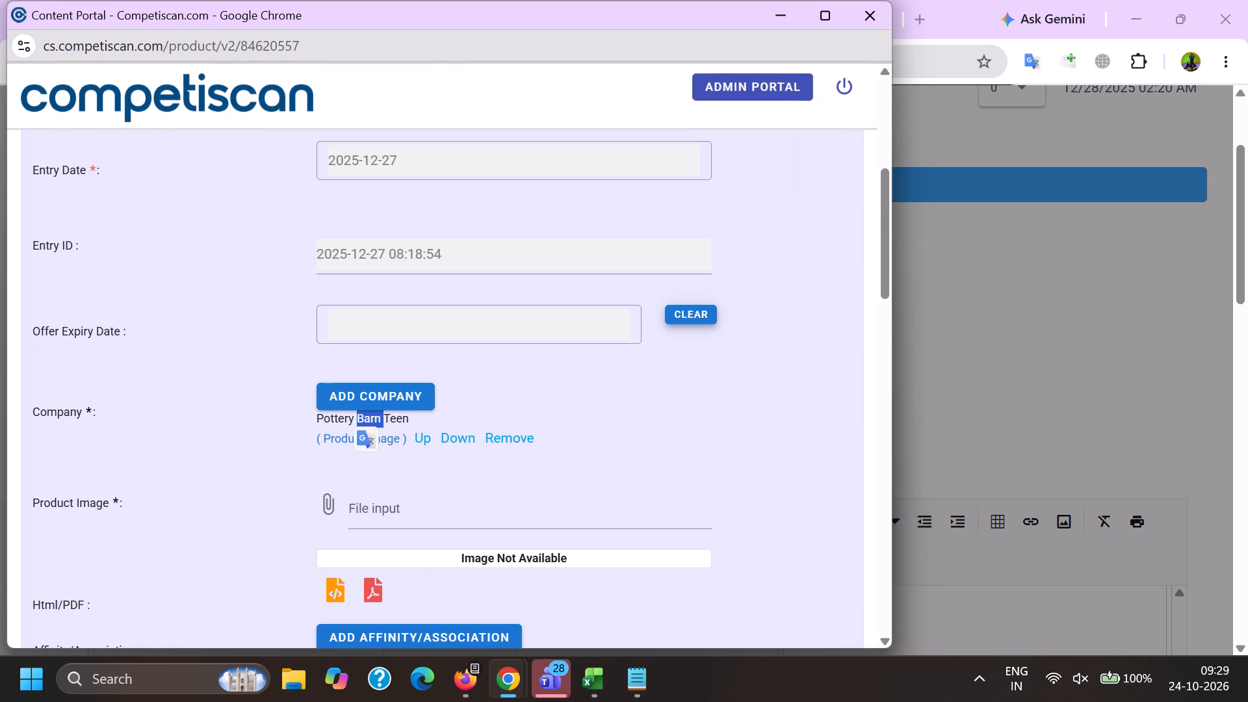
{"action": "key", "text": "ctrl+c"}
{"action": "left_click", "coordinate": [394, 387]}
{"action": "key", "text": "c"}
{"action": "type", "text": "ap"}
{"action": "type", "text": "ital one"}
{"action": "scroll", "coordinate": [385, 400], "scroll_direction": "down", "scroll_amount": 3}
{"action": "left_click", "coordinate": [379, 344]}
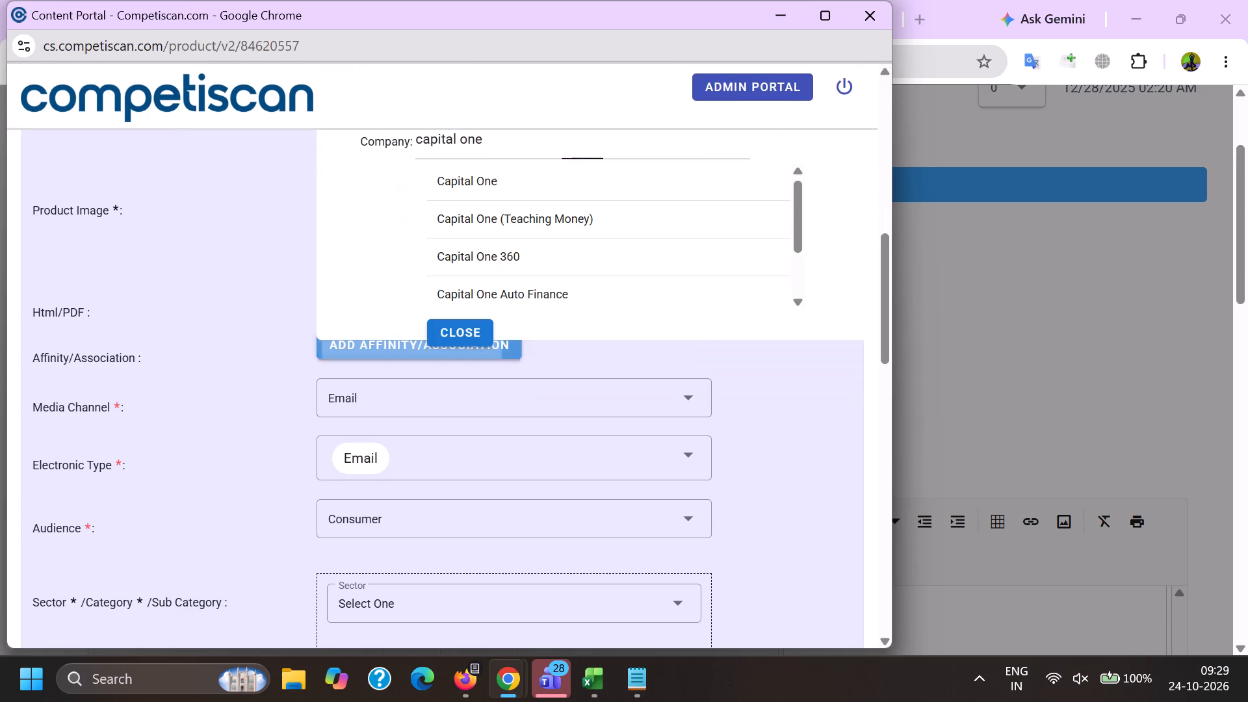
{"action": "left_click_drag", "start_coordinate": [562, 381], "coordinate": [554, 381]}
{"action": "left_click_drag", "start_coordinate": [141, 458], "coordinate": [183, 469]}
{"action": "scroll", "coordinate": [432, 468], "scroll_direction": "up", "scroll_amount": 1}
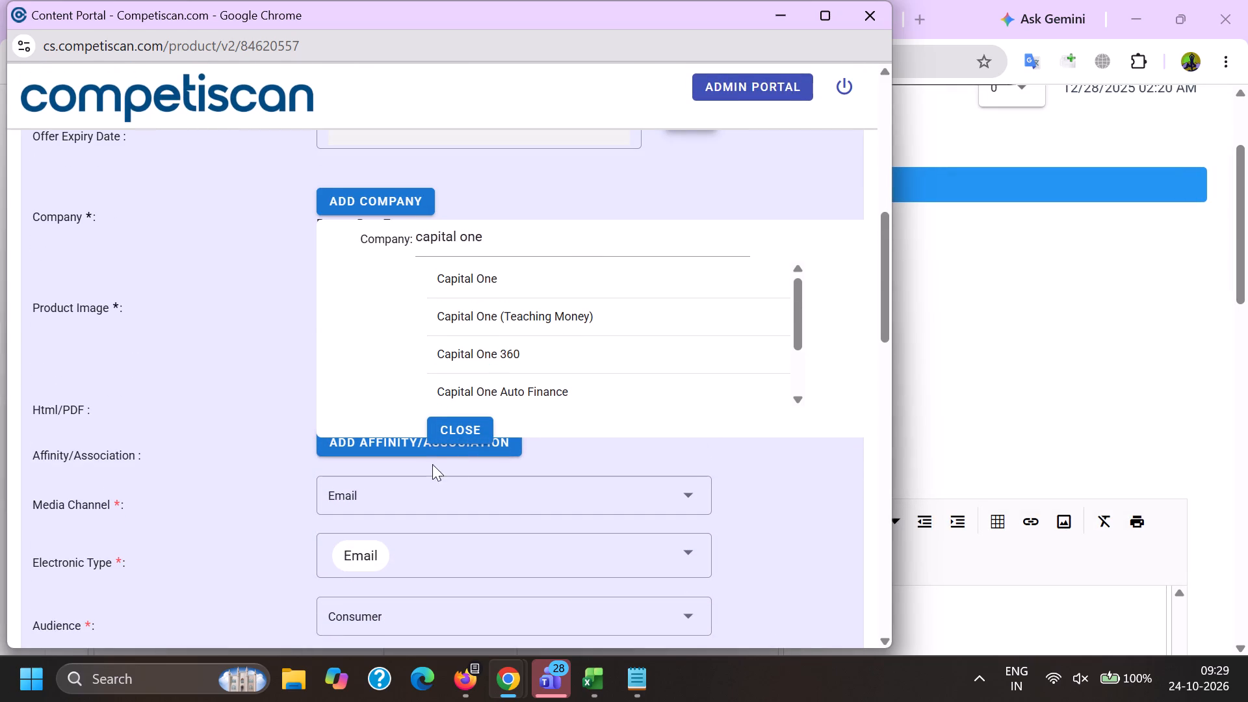
{"action": "left_click", "coordinate": [463, 287]}
Use Pottery Barn Teen's logo as the product image.
{"action": "left_click", "coordinate": [380, 247]}
Add Pottery Barn Teen (Retail) as the affinity/association.
{"action": "scroll", "coordinate": [380, 246], "scroll_direction": "down", "scroll_amount": 3}
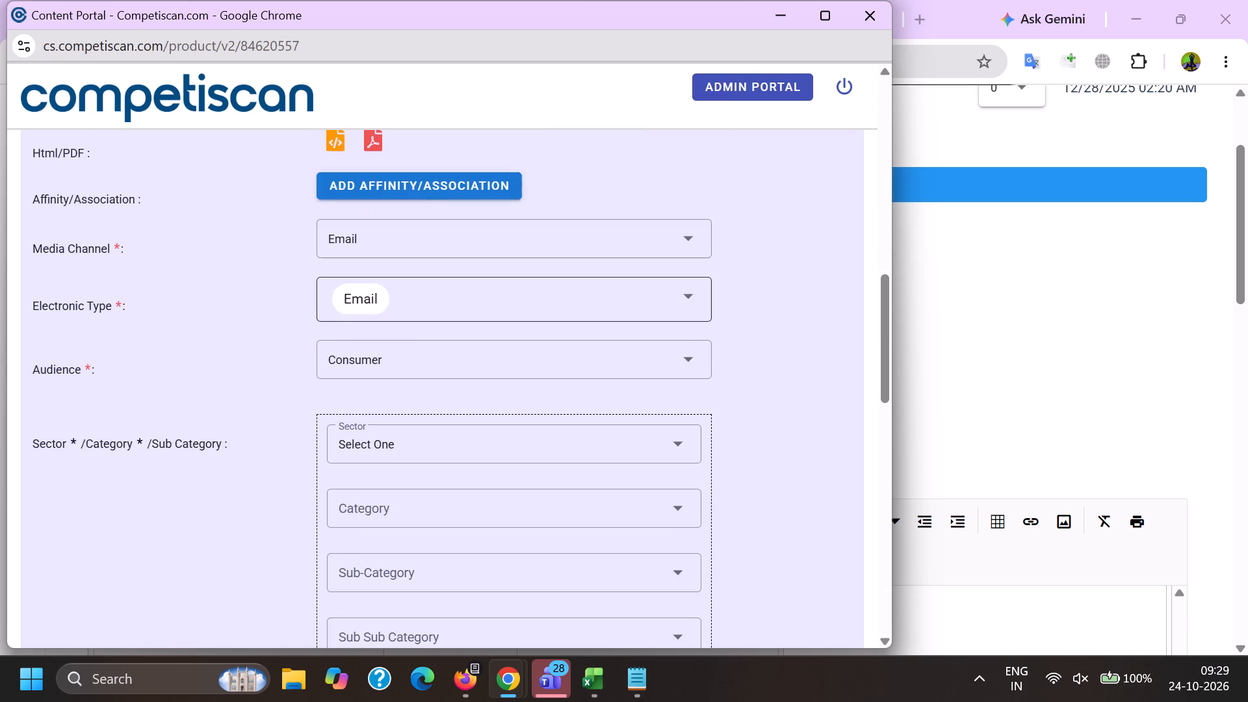
{"action": "left_click", "coordinate": [420, 190]}
{"action": "left_click", "coordinate": [423, 291]}
{"action": "left_click", "coordinate": [484, 339]}
{"action": "left_click", "coordinate": [488, 314], "text": "ctrl"}
{"action": "key", "text": "ctrl+v"}
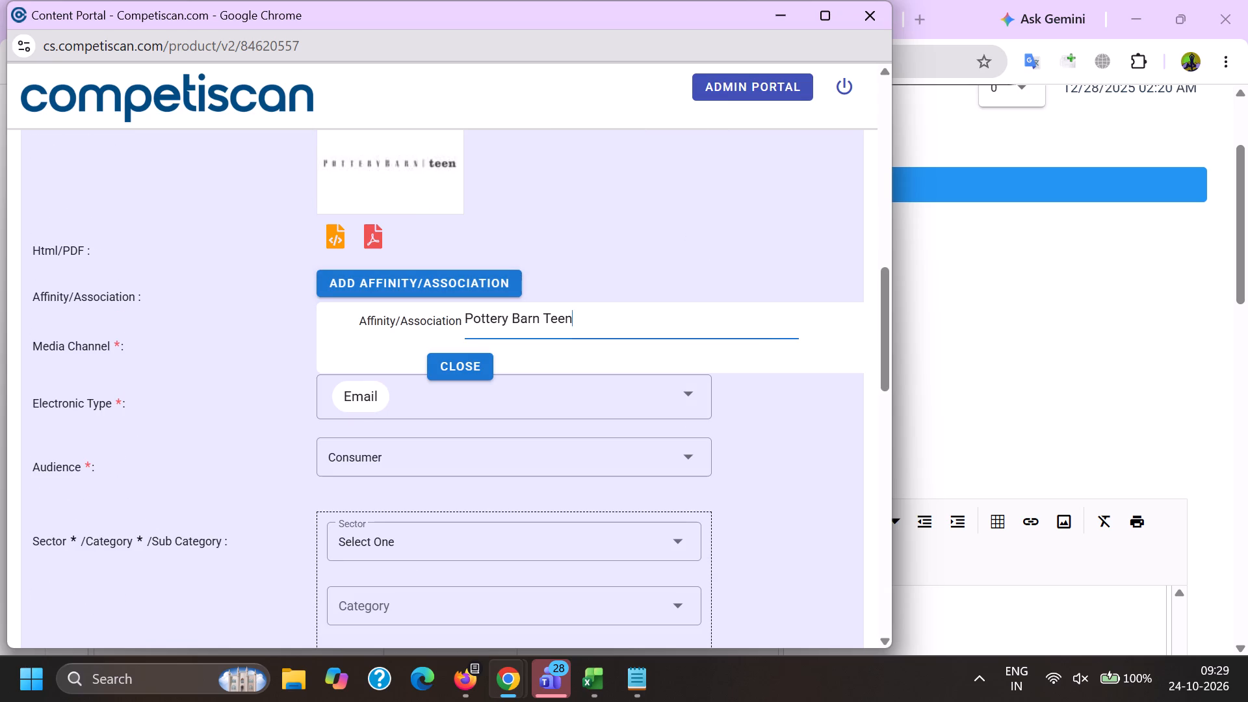
{"action": "left_click", "coordinate": [476, 370]}
Set the sector to Retail and the category to Home.
{"action": "scroll", "coordinate": [435, 257], "scroll_direction": "down", "scroll_amount": 1}
{"action": "left_click", "coordinate": [393, 482]}
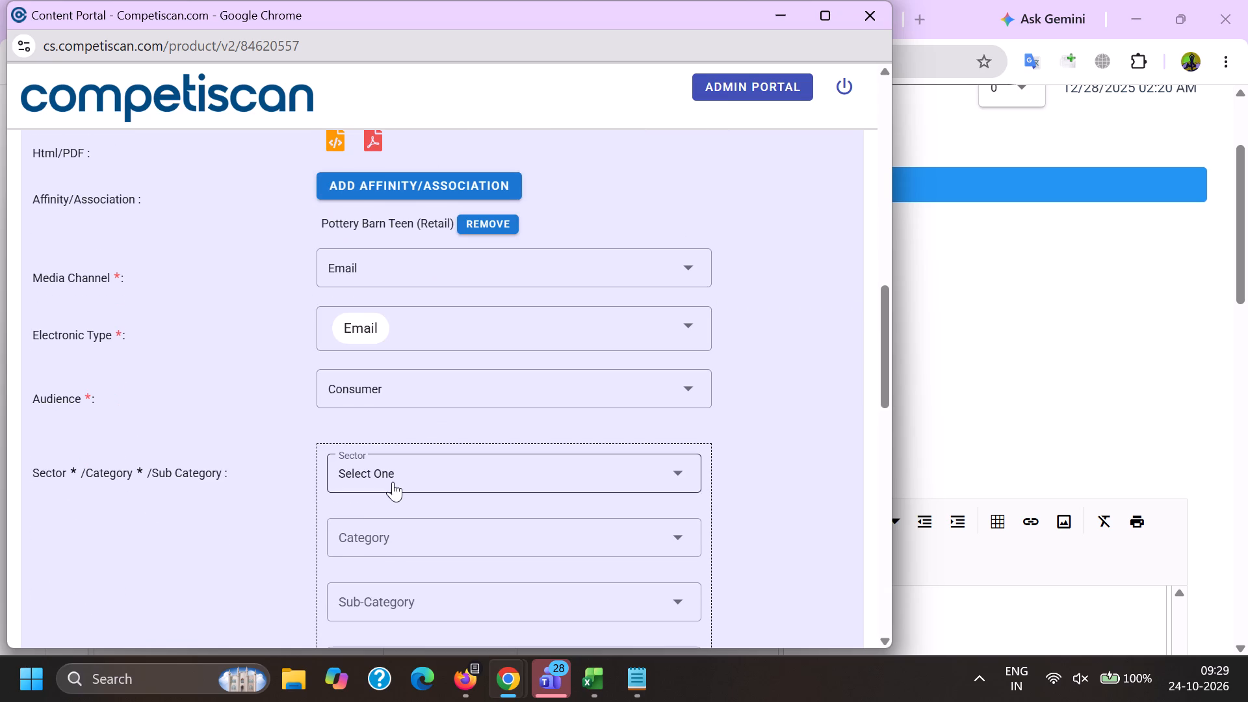
{"action": "scroll", "coordinate": [390, 471], "scroll_direction": "down", "scroll_amount": 8}
{"action": "left_click", "coordinate": [393, 456]}
{"action": "left_click_drag", "start_coordinate": [214, 470], "coordinate": [266, 484]}
{"action": "left_click", "coordinate": [371, 543]}
{"action": "scroll", "coordinate": [482, 257], "scroll_direction": "down", "scroll_amount": 1}
{"action": "scroll", "coordinate": [412, 403], "scroll_direction": "down", "scroll_amount": 6}
{"action": "left_click", "coordinate": [376, 278]}
{"action": "left_click_drag", "start_coordinate": [223, 343], "coordinate": [259, 378]}
Check the email's products, choose Home Decor and Blanket & Electric Blanket as the sub-categories, and add the classification.
{"action": "left_click", "coordinate": [380, 500]}
{"action": "scroll", "coordinate": [478, 222], "scroll_direction": "down", "scroll_amount": 1}
{"action": "key", "text": "alt+Tab"}
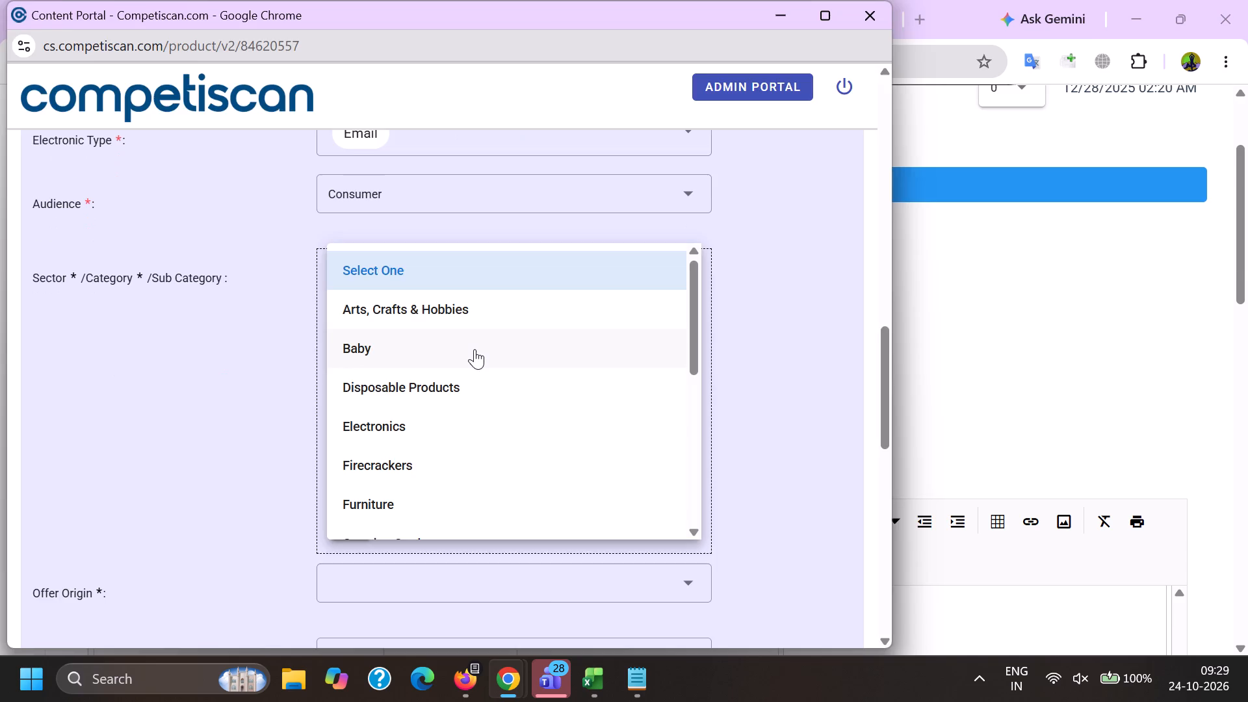
{"action": "scroll", "coordinate": [517, 413], "scroll_direction": "down", "scroll_amount": 5}
{"action": "scroll", "coordinate": [320, 408], "scroll_direction": "up", "scroll_amount": 20}
{"action": "scroll", "coordinate": [320, 408], "scroll_direction": "up", "scroll_amount": 20}
{"action": "scroll", "coordinate": [320, 408], "scroll_direction": "up", "scroll_amount": 5}
{"action": "scroll", "coordinate": [329, 311], "scroll_direction": "down", "scroll_amount": 1}
{"action": "scroll", "coordinate": [329, 311], "scroll_direction": "up", "scroll_amount": 5}
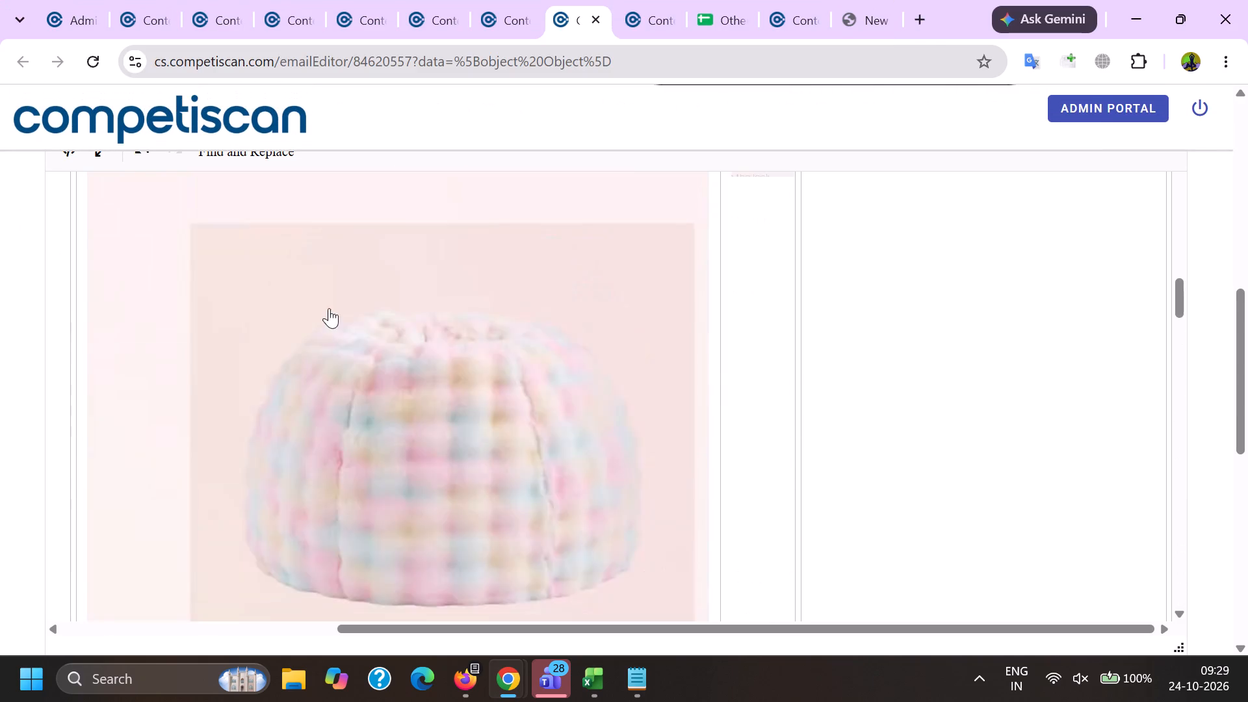
{"action": "scroll", "coordinate": [329, 308], "scroll_direction": "up", "scroll_amount": 20}
{"action": "scroll", "coordinate": [329, 308], "scroll_direction": "up", "scroll_amount": 1}
{"action": "key", "text": "alt+Tab"}
{"action": "scroll", "coordinate": [387, 412], "scroll_direction": "down", "scroll_amount": 4}
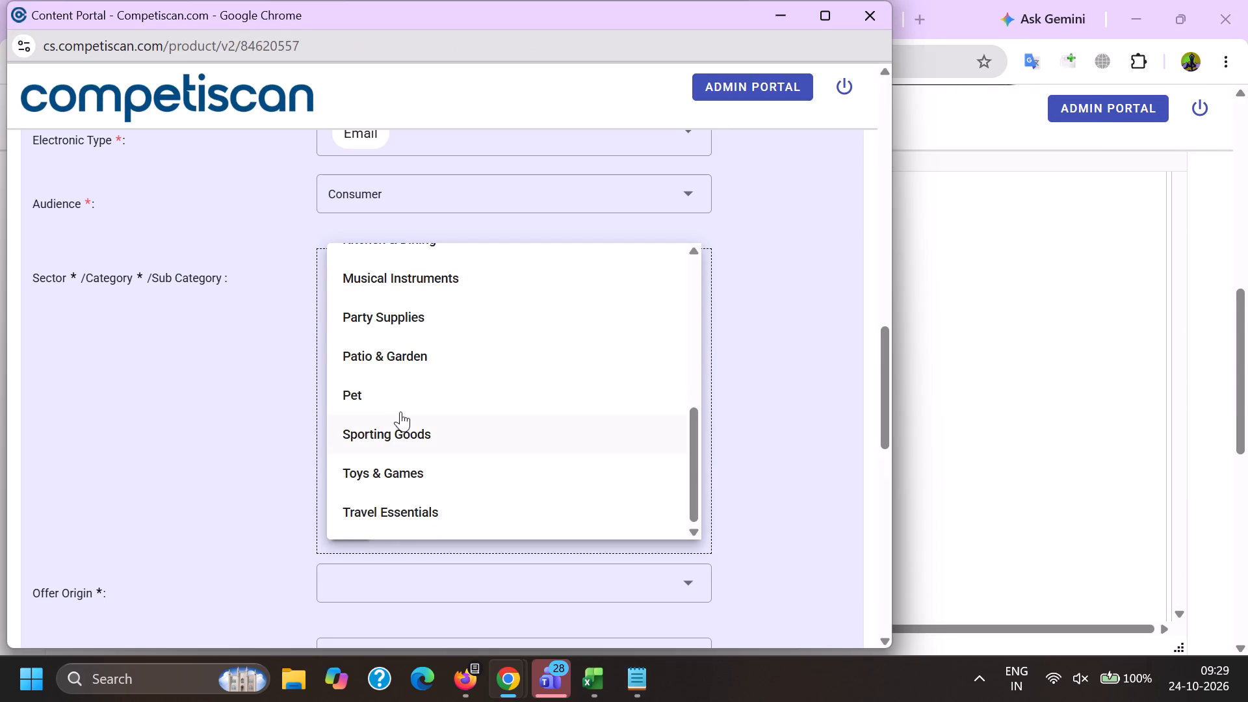
{"action": "scroll", "coordinate": [400, 418], "scroll_direction": "up", "scroll_amount": 5}
{"action": "scroll", "coordinate": [377, 326], "scroll_direction": "down", "scroll_amount": 2}
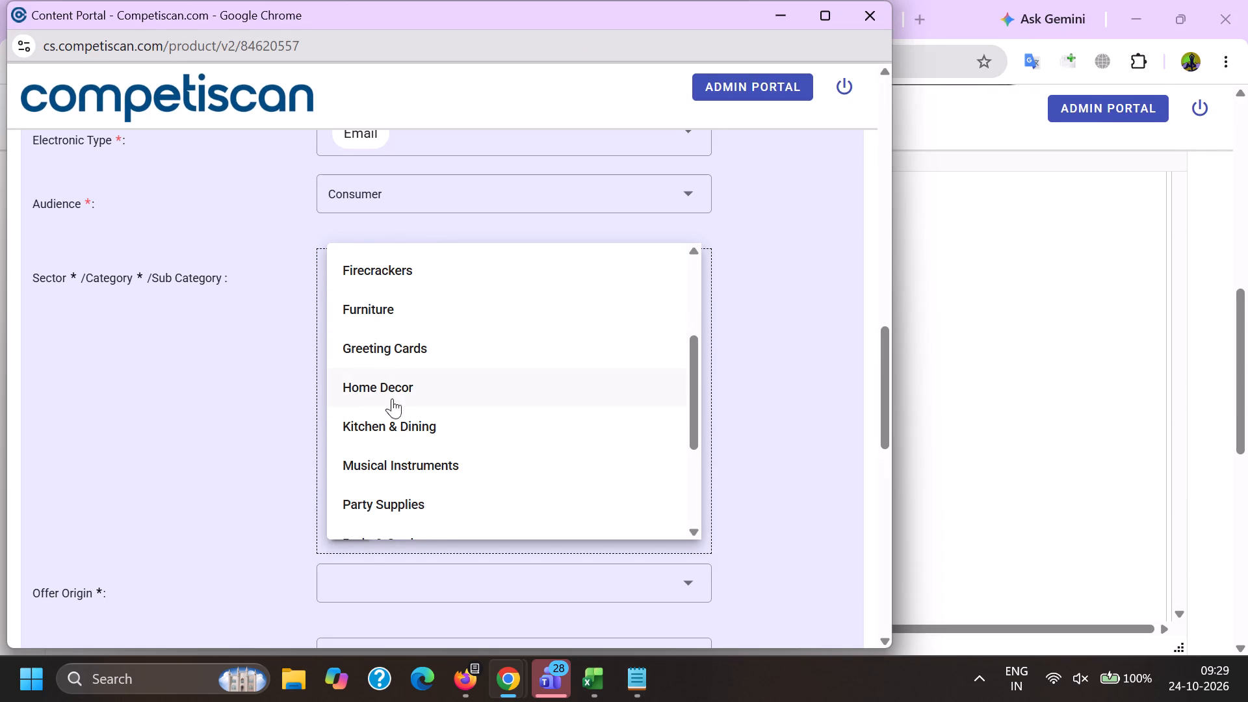
{"action": "left_click", "coordinate": [392, 390]}
{"action": "left_click_drag", "start_coordinate": [261, 378], "coordinate": [301, 390]}
{"action": "left_click", "coordinate": [382, 473]}
{"action": "left_click", "coordinate": [428, 515]}
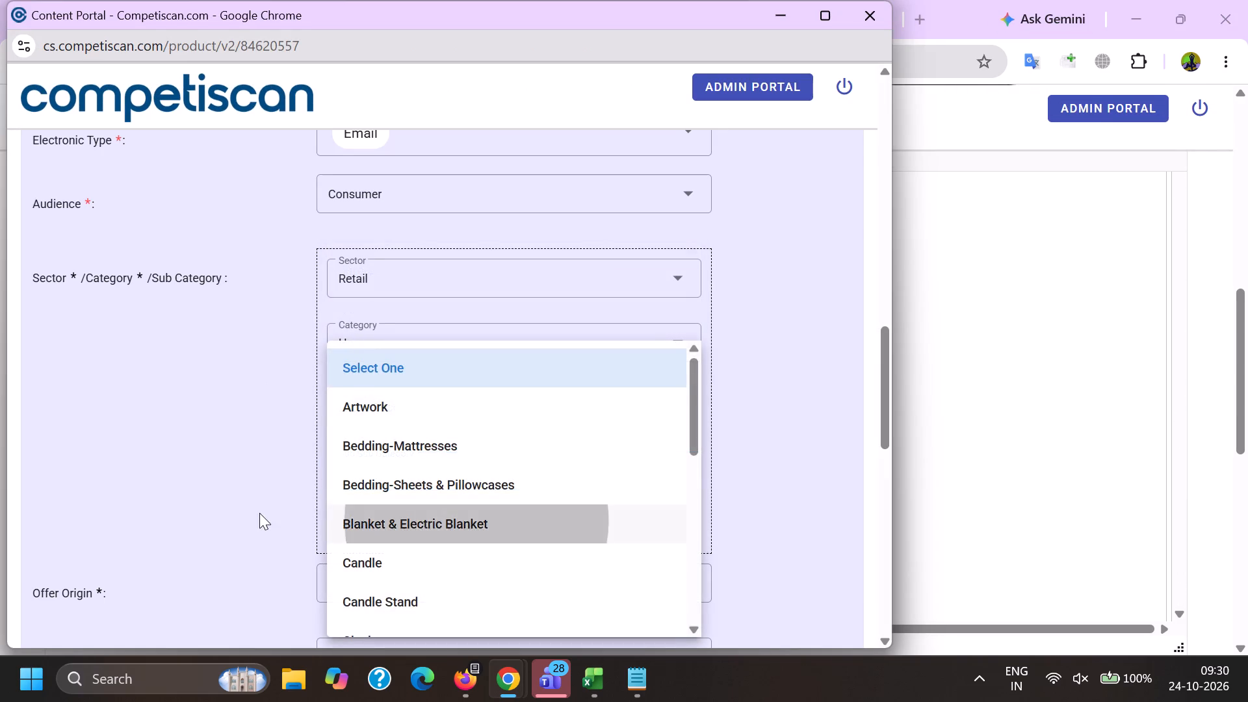
{"action": "left_click_drag", "start_coordinate": [259, 512], "coordinate": [305, 521]}
{"action": "left_click", "coordinate": [353, 529]}
Add a second classification of Credit Cards / Payment Cards / Credit Cards.
{"action": "left_click", "coordinate": [395, 305]}
{"action": "scroll", "coordinate": [369, 467], "scroll_direction": "up", "scroll_amount": 7}
{"action": "left_click", "coordinate": [395, 477]}
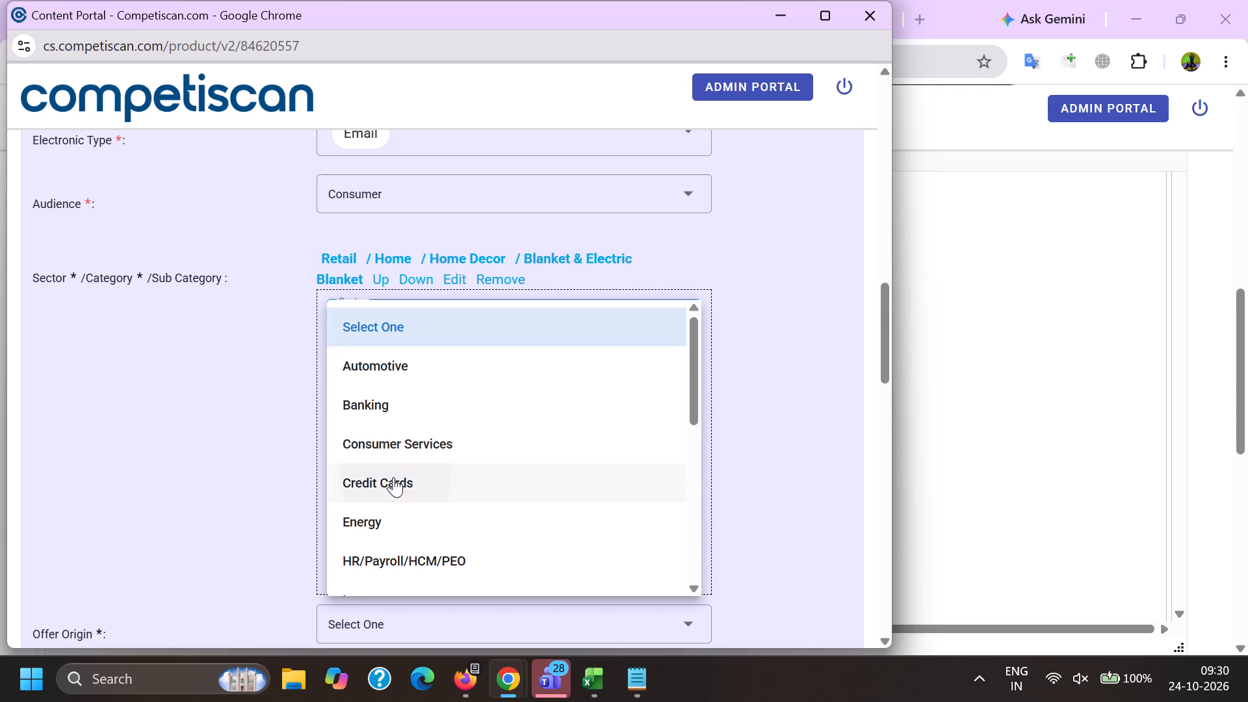
{"action": "left_click_drag", "start_coordinate": [265, 454], "coordinate": [310, 452]}
{"action": "left_click", "coordinate": [384, 396]}
{"action": "left_click", "coordinate": [393, 473]}
{"action": "left_click", "coordinate": [365, 453]}
{"action": "scroll", "coordinate": [371, 354], "scroll_direction": "down", "scroll_amount": 2}
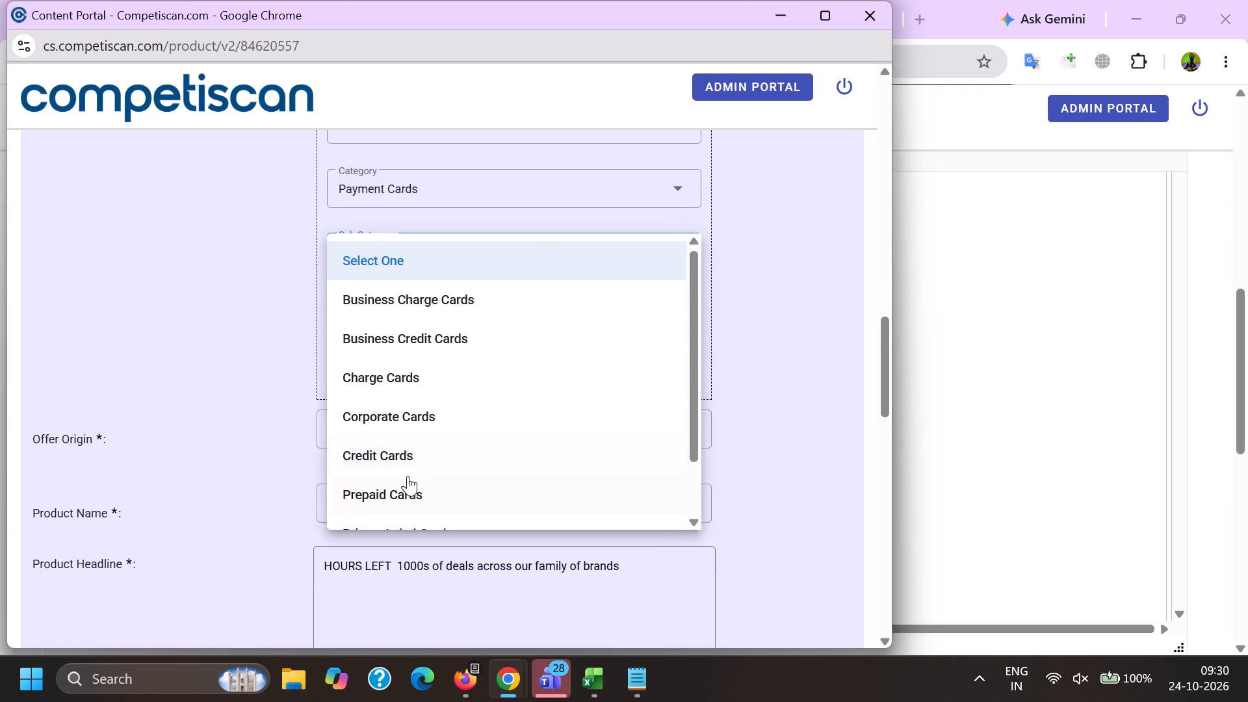
{"action": "left_click", "coordinate": [408, 454]}
{"action": "left_click_drag", "start_coordinate": [229, 435], "coordinate": [258, 432]}
{"action": "left_click", "coordinate": [359, 378]}
Move the Retail / Home / Home Decor classification below the Credit Cards one.
{"action": "scroll", "coordinate": [376, 431], "scroll_direction": "up", "scroll_amount": 4}
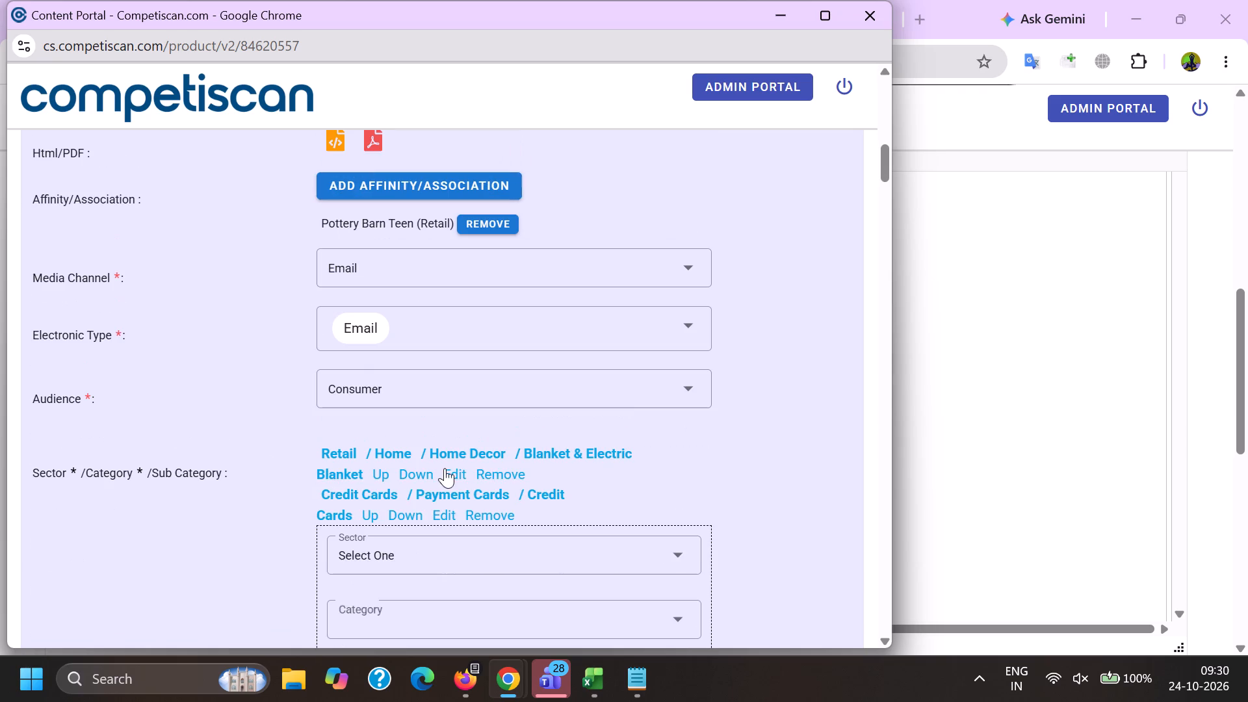
{"action": "left_click", "coordinate": [412, 480]}
Set the offer origin to Provider/Bank.
{"action": "scroll", "coordinate": [398, 424], "scroll_direction": "down", "scroll_amount": 6}
{"action": "left_click", "coordinate": [372, 254]}
{"action": "left_click", "coordinate": [381, 284]}
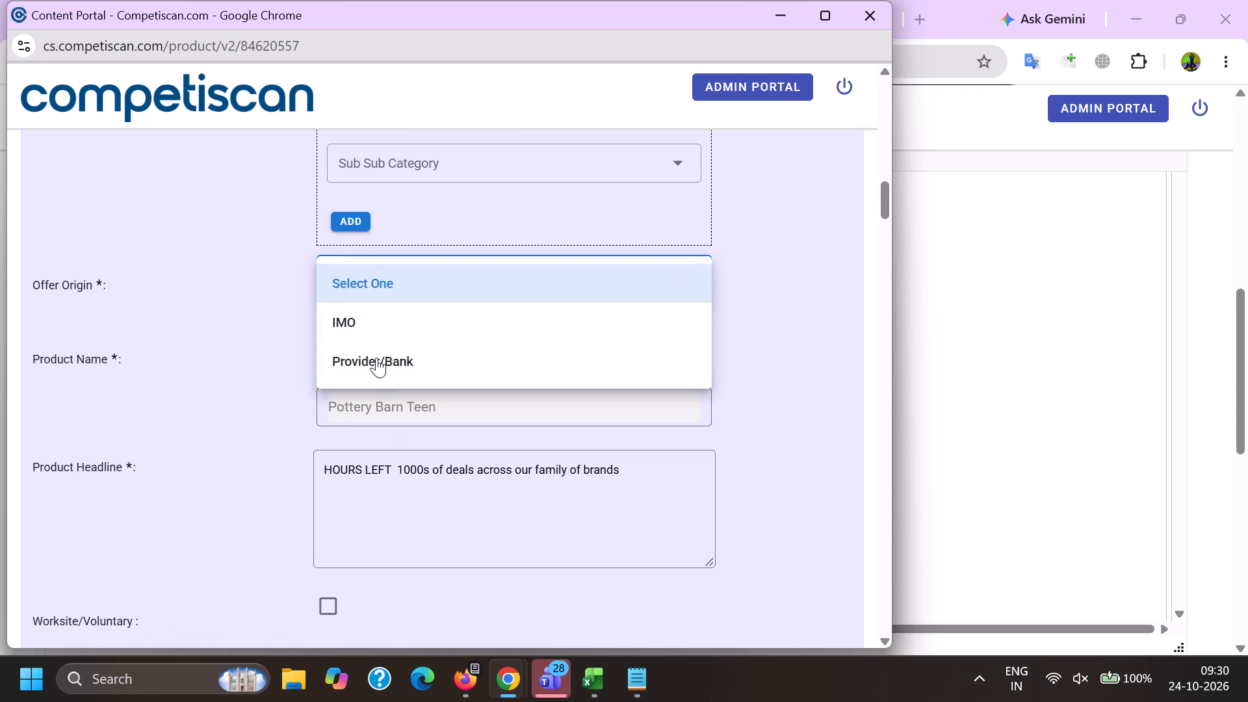
{"action": "double_click", "coordinate": [375, 354]}
Look up the Pottery Barn products and set the product name to Pottery Barn Key Rewards Visa Credit Card.
{"action": "key", "text": "ctrl+v"}
{"action": "left_click_drag", "start_coordinate": [402, 335], "coordinate": [585, 396]}
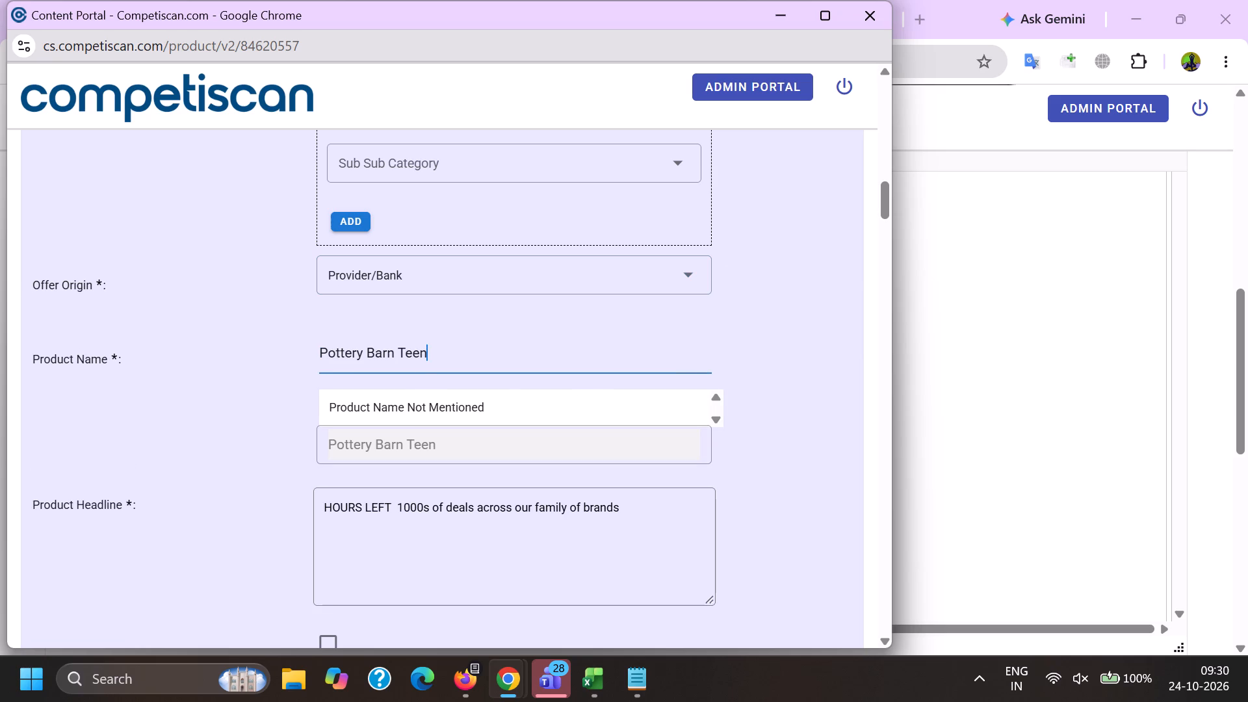
{"action": "left_click", "coordinate": [408, 352]}
{"action": "left_click_drag", "start_coordinate": [408, 352], "coordinate": [498, 373]}
{"action": "key", "text": "BackSpace"}
{"action": "key", "text": "BackSpace"}
{"action": "left_click", "coordinate": [441, 453]}
{"action": "scroll", "coordinate": [437, 452], "scroll_direction": "up", "scroll_amount": 4}
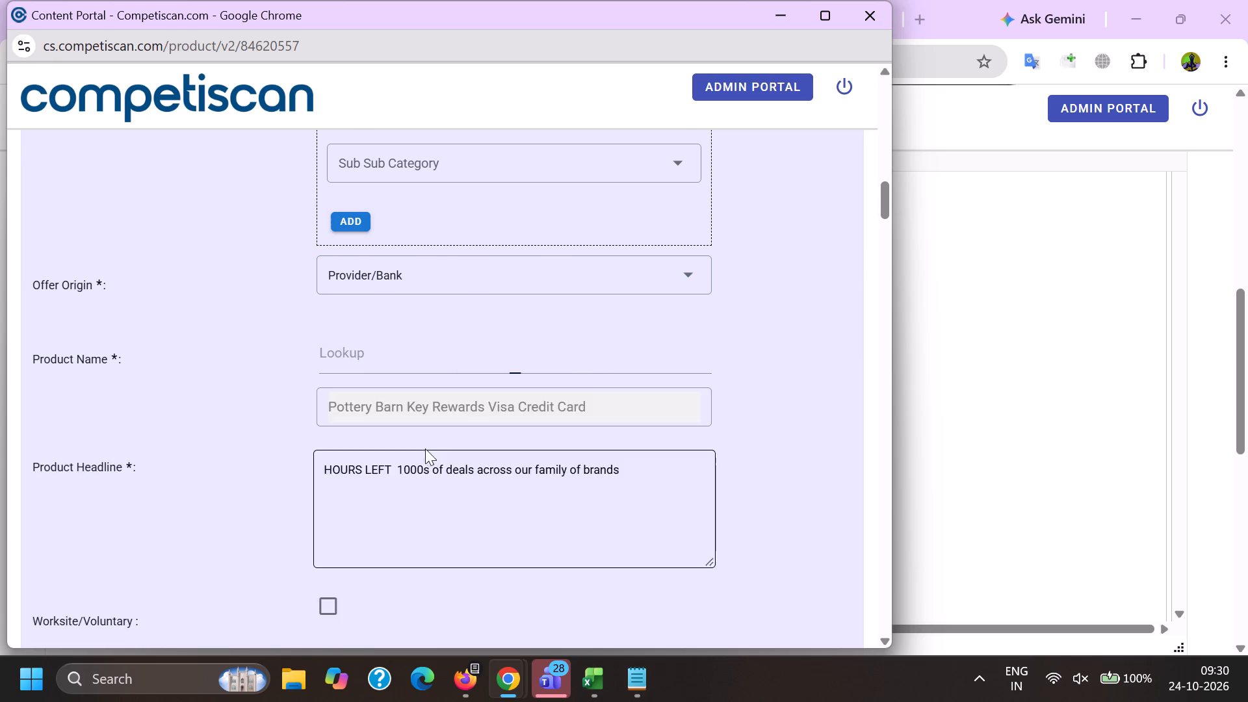
{"action": "left_click", "coordinate": [401, 275]}
{"action": "scroll", "coordinate": [401, 279], "scroll_direction": "down", "scroll_amount": 4}
Clear the existing product headline.
{"action": "left_click_drag", "start_coordinate": [658, 409], "coordinate": [1, 415]}
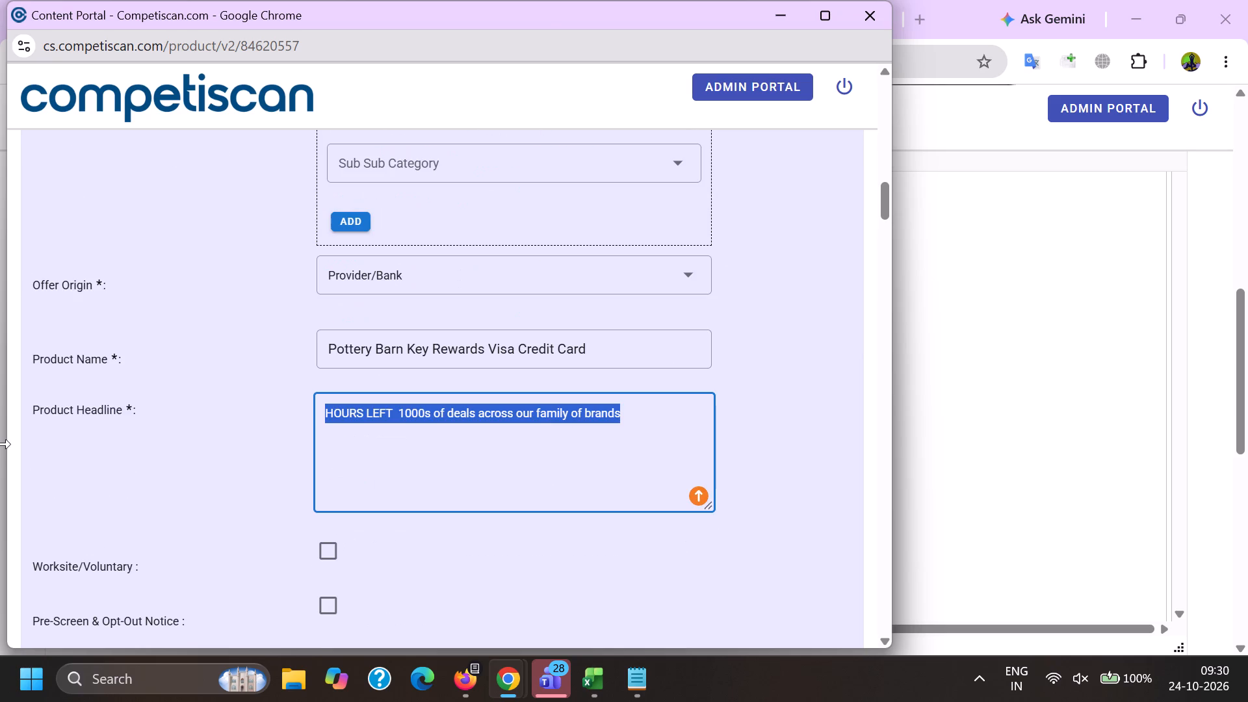
{"action": "key", "text": "BackSpace"}
Examine the sender, date and subject lines at the start of the email body.
{"action": "key", "text": "alt+Tab"}
{"action": "scroll", "coordinate": [275, 464], "scroll_direction": "up", "scroll_amount": 6}
{"action": "scroll", "coordinate": [166, 385], "scroll_direction": "up", "scroll_amount": 8}
{"action": "left_click", "coordinate": [70, 415]}
{"action": "key", "text": "Left"}
{"action": "key", "text": "Left"}
{"action": "key", "text": "Left"}
{"action": "key", "text": "Left"}
{"action": "key", "text": "Left"}
{"action": "key", "text": "Left"}
{"action": "key", "text": "Left"}
{"action": "key", "text": "Left"}
{"action": "key", "text": "Left"}
{"action": "key", "text": "Left"}
{"action": "key", "text": "Left"}
{"action": "key", "text": "Left"}
{"action": "key", "text": "Left"}
{"action": "key", "text": "Left"}
{"action": "key", "text": "Left"}
{"action": "key", "text": "Left"}
{"action": "key", "text": "Left"}
{"action": "key", "text": "Left"}
{"action": "key", "text": "Left"}
{"action": "key", "text": "Left"}
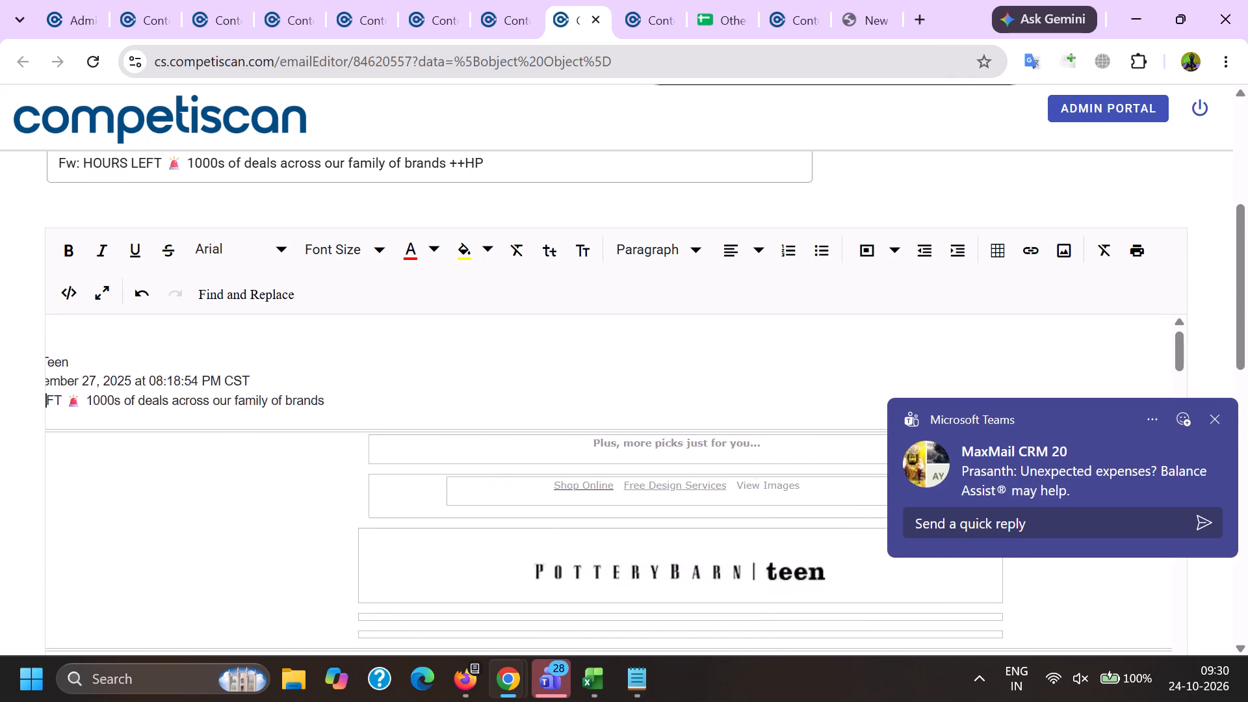
Fill the product headline with "HOURS LEFT 1000s of deals across our family of brands. Earn 10% back in rewards" from Notepad.
{"action": "left_click", "coordinate": [635, 692]}
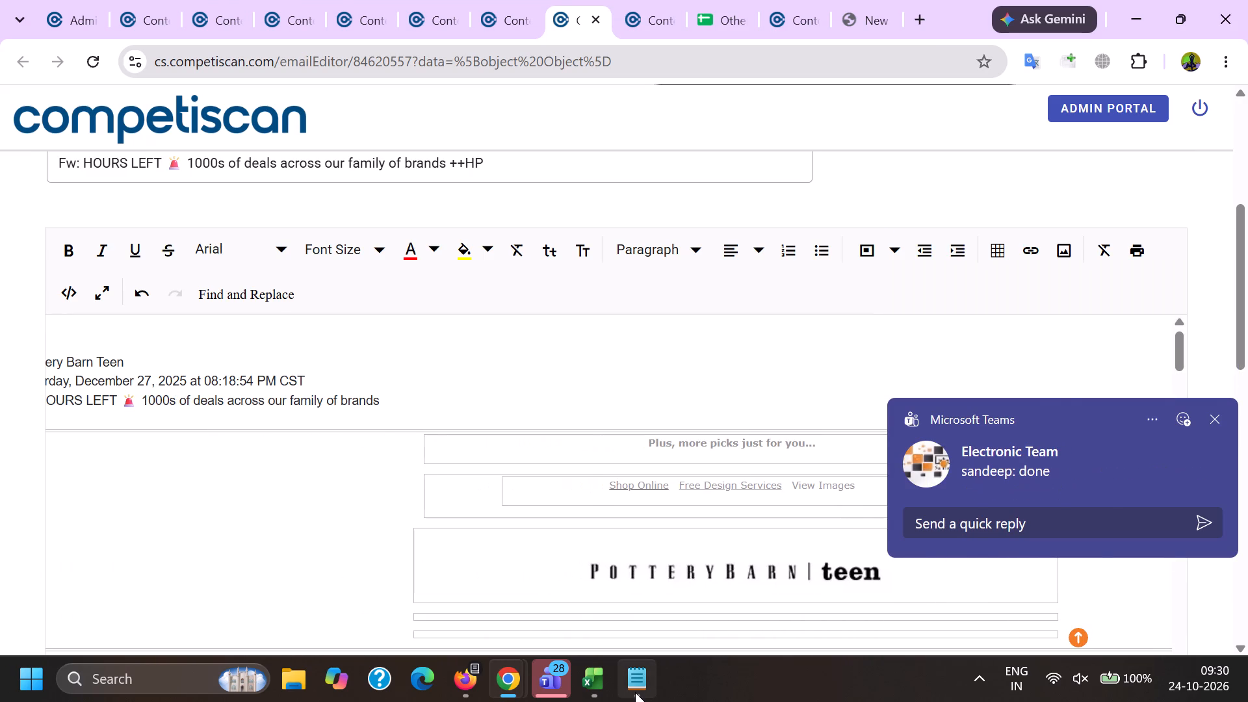
{"action": "left_click", "coordinate": [646, 151]}
{"action": "left_click", "coordinate": [655, 165]}
{"action": "key", "text": "ctrl+c"}
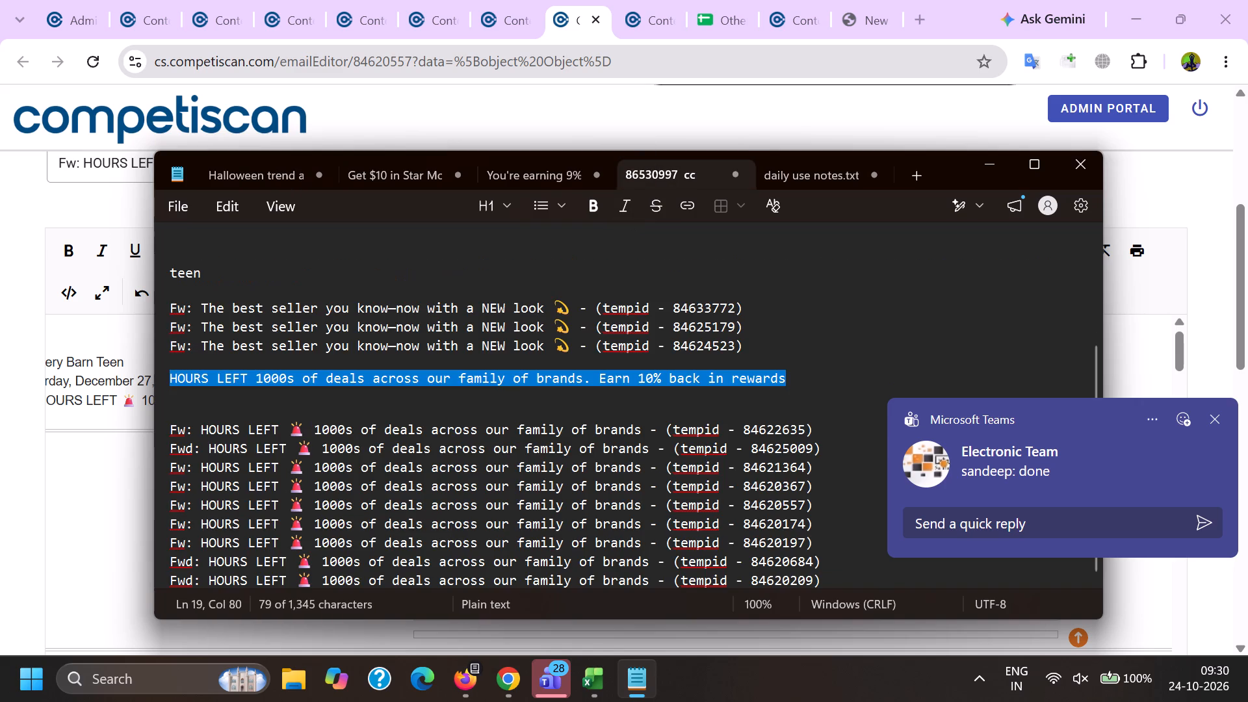
{"action": "key", "text": "alt+Tab"}
{"action": "key", "text": "alt+Tab"}
{"action": "key", "text": "ctrl+v"}
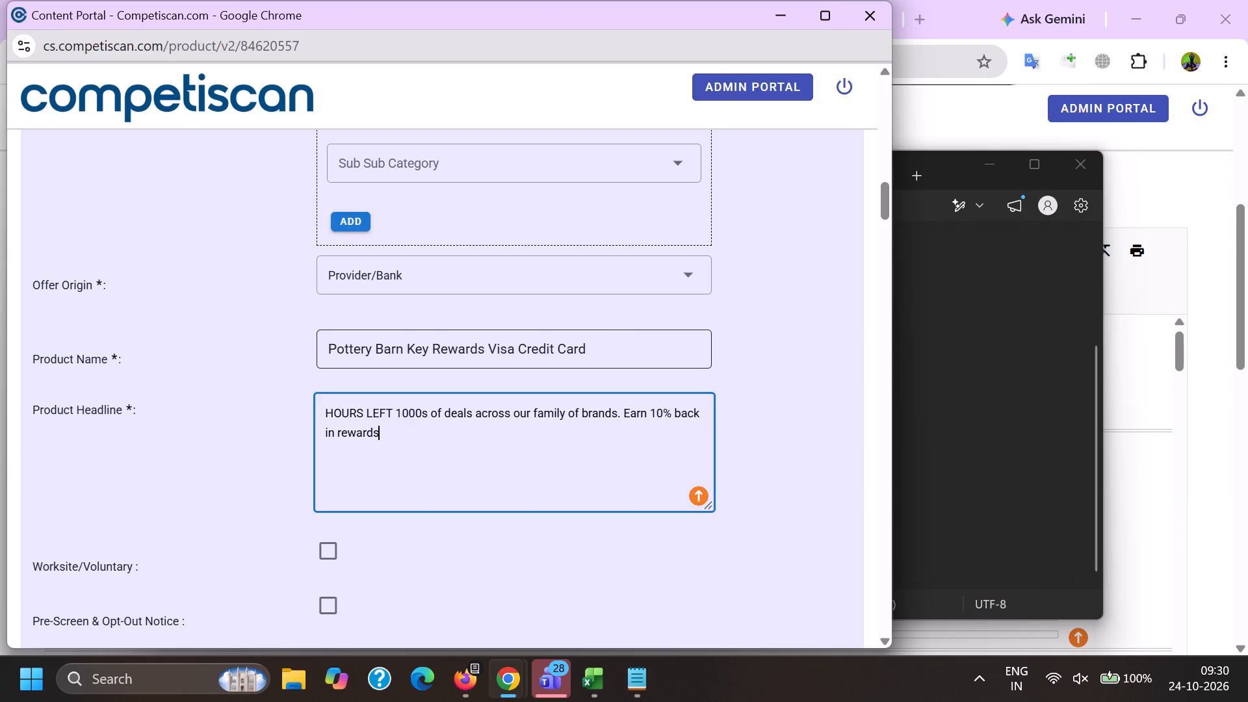
Set the response mechanism to URL/Website and the mailing type to Acquisition.
{"action": "scroll", "coordinate": [387, 417], "scroll_direction": "down", "scroll_amount": 5}
{"action": "left_click", "coordinate": [361, 365]}
{"action": "scroll", "coordinate": [376, 222], "scroll_direction": "down", "scroll_amount": 8}
{"action": "left_click", "coordinate": [407, 411]}
{"action": "left_click_drag", "start_coordinate": [232, 385], "coordinate": [277, 391]}
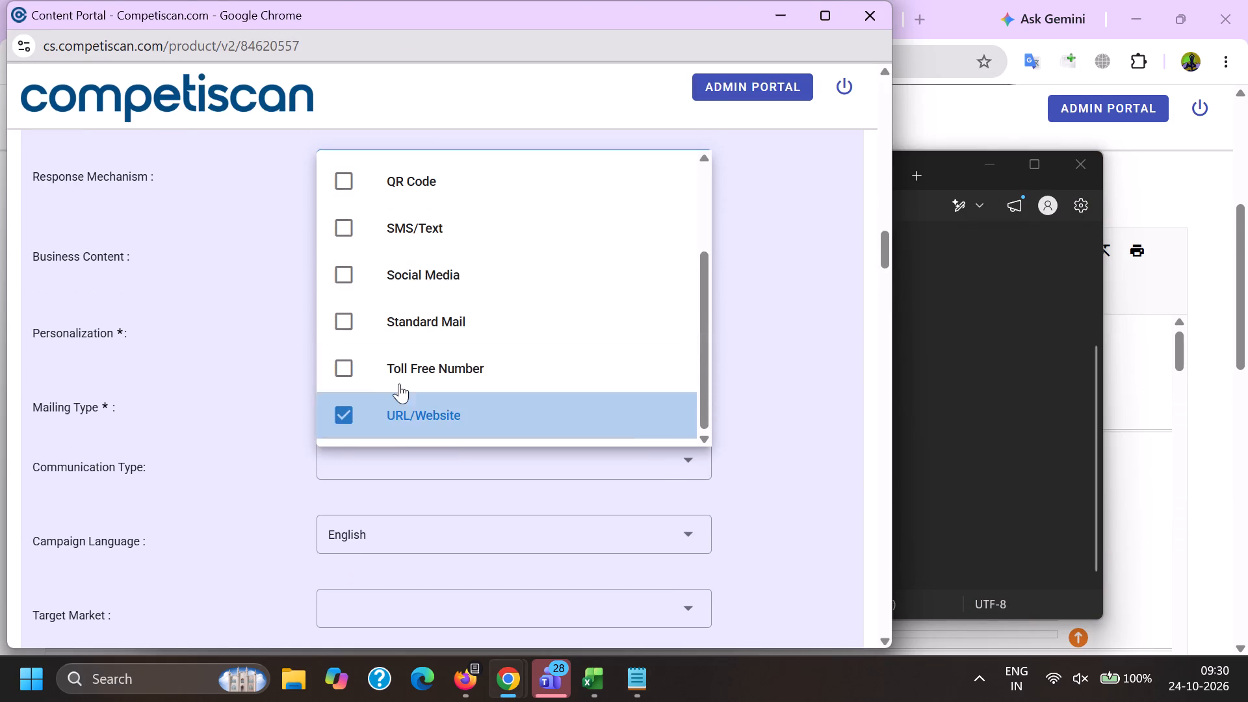
{"action": "left_click", "coordinate": [396, 386]}
{"action": "left_click", "coordinate": [384, 417]}
{"action": "left_click_drag", "start_coordinate": [261, 426], "coordinate": [311, 450]}
Set the communication type to Bonuses/Contests/Incentives, Co-Brand and Mobile Application.
{"action": "left_click", "coordinate": [379, 454]}
{"action": "scroll", "coordinate": [378, 316], "scroll_direction": "down", "scroll_amount": 2}
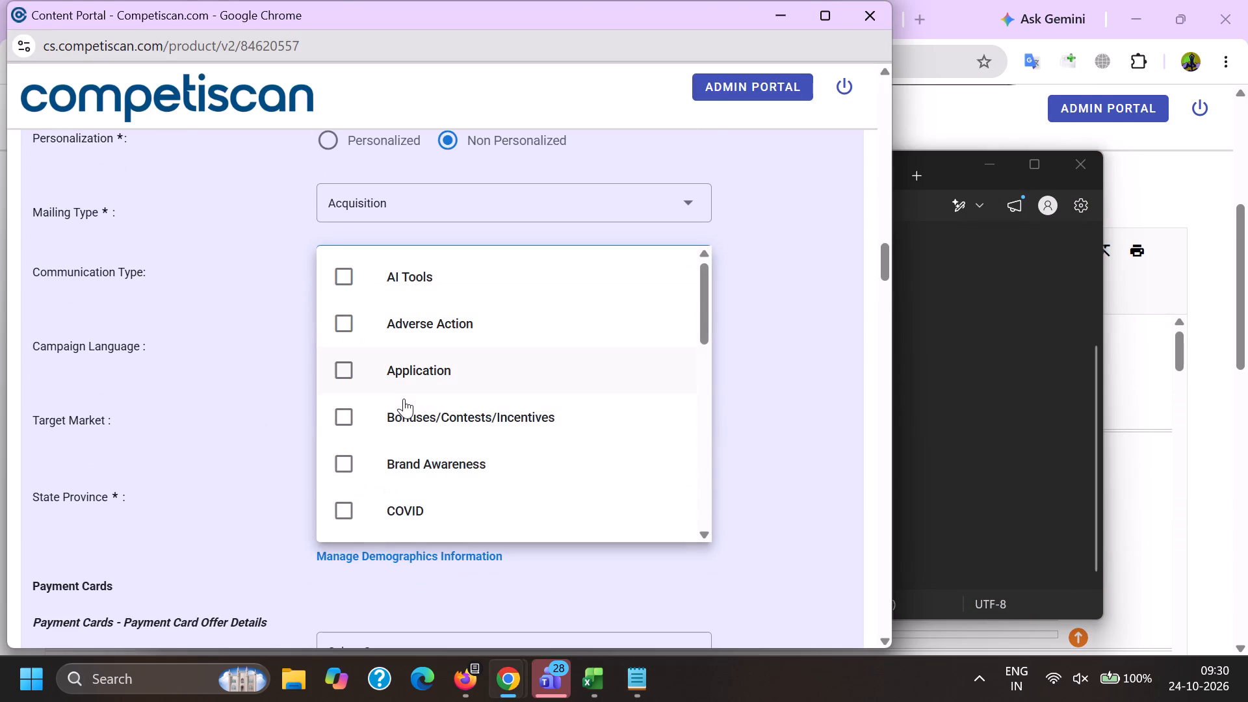
{"action": "left_click", "coordinate": [404, 394]}
{"action": "scroll", "coordinate": [400, 407], "scroll_direction": "down", "scroll_amount": 5}
{"action": "left_click", "coordinate": [414, 294]}
{"action": "scroll", "coordinate": [404, 372], "scroll_direction": "down", "scroll_amount": 13}
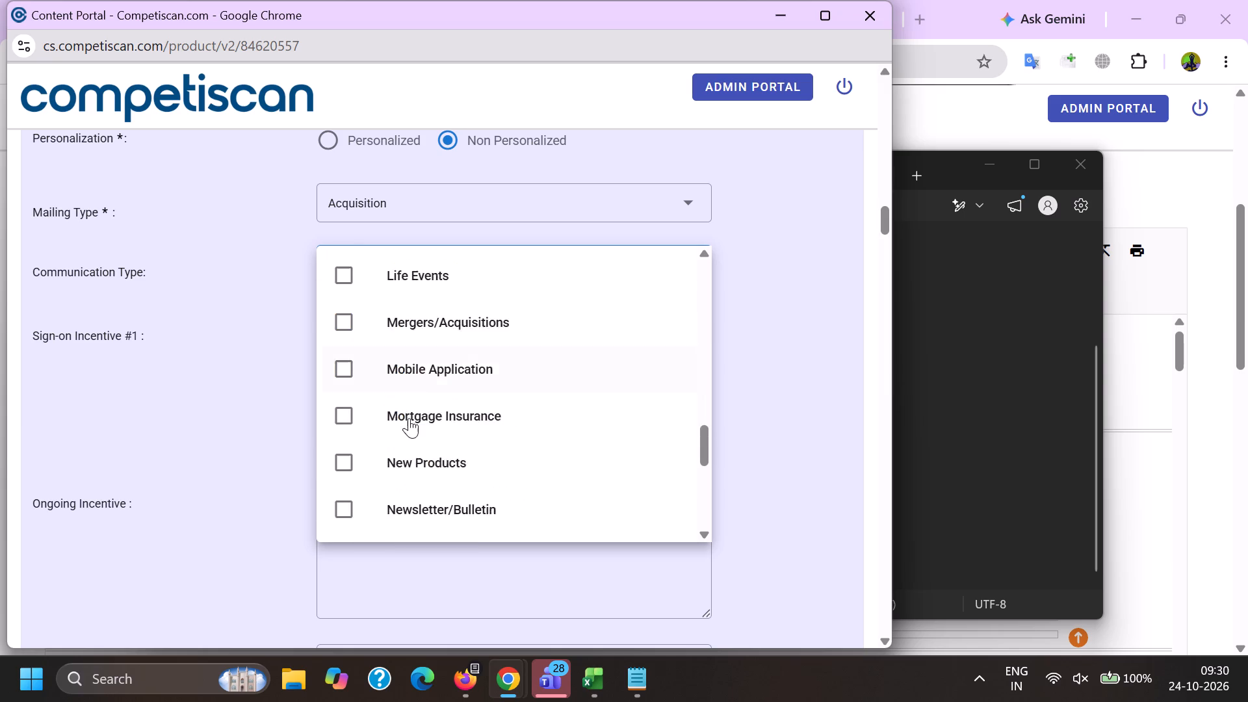
{"action": "scroll", "coordinate": [408, 467], "scroll_direction": "up", "scroll_amount": 5}
{"action": "left_click", "coordinate": [432, 437]}
{"action": "left_click", "coordinate": [255, 431]}
Fill sign-on incentive #1 with "10% back in rewards during the first 30 days from account opening", copied from the other product form.
{"action": "key", "text": "alt+Tab"}
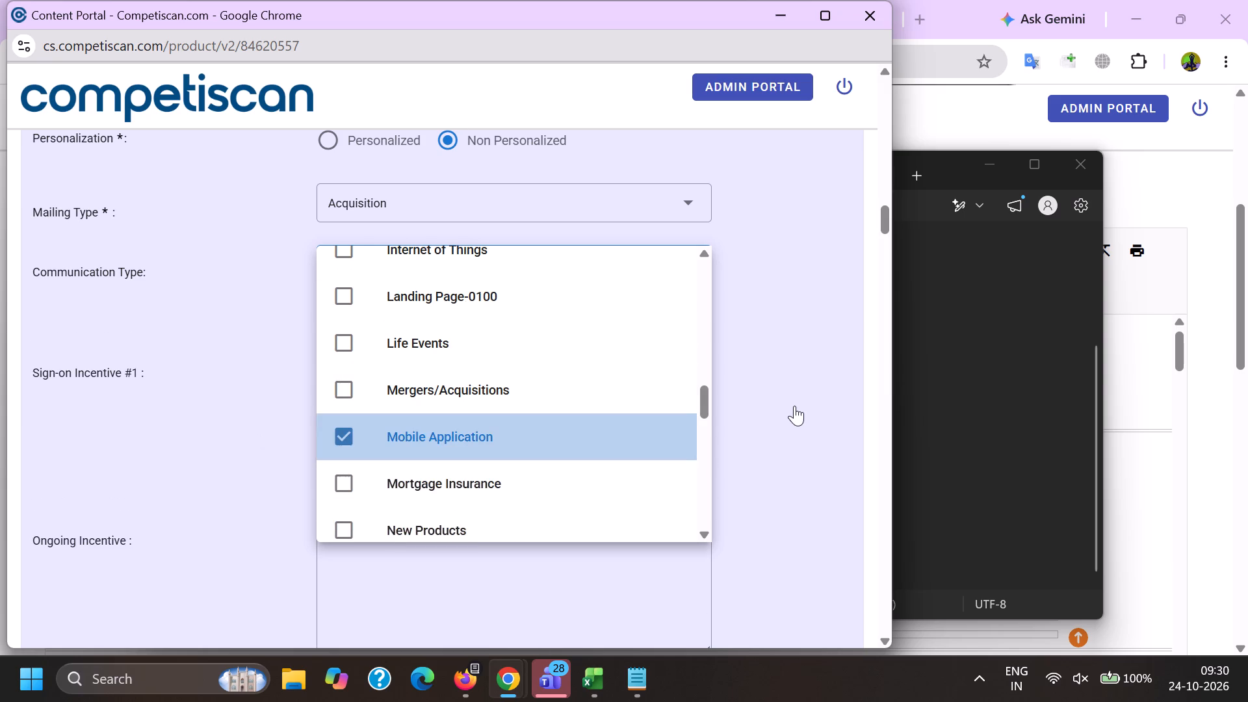
{"action": "left_click", "coordinate": [980, 0]}
{"action": "left_click", "coordinate": [799, 0]}
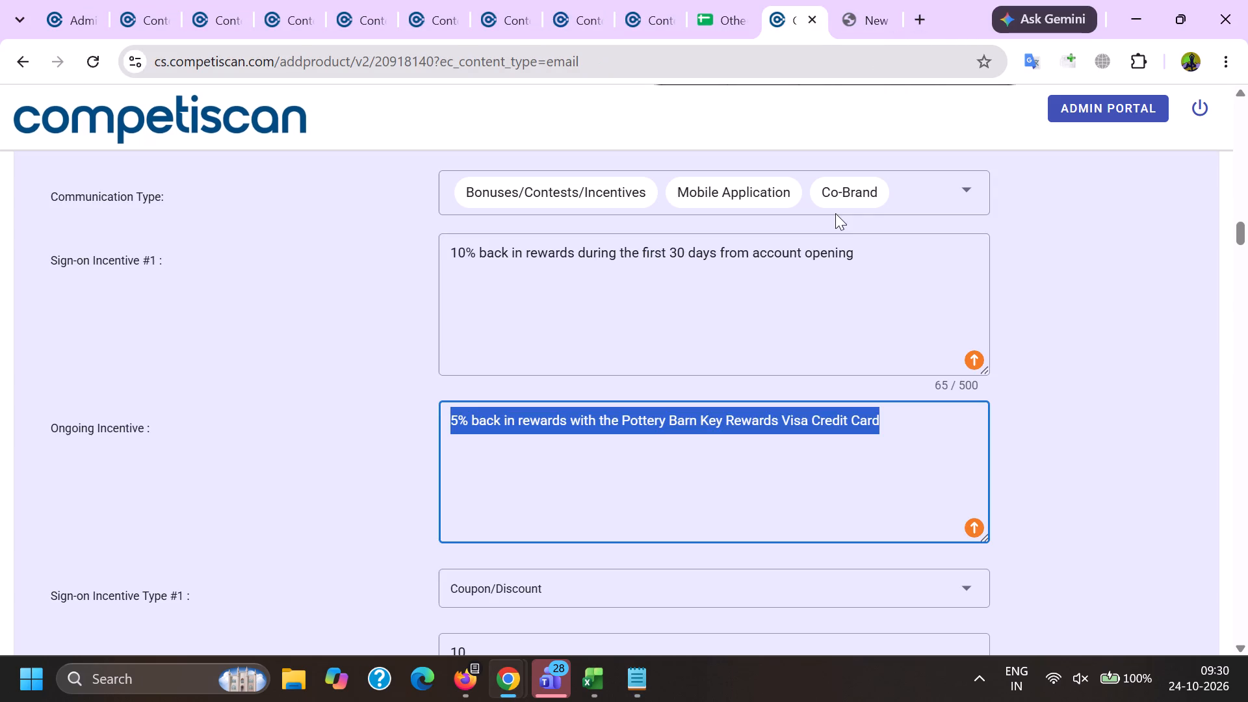
{"action": "left_click_drag", "start_coordinate": [921, 283], "coordinate": [176, 239]}
{"action": "key", "text": "ctrl+c"}
{"action": "key", "text": "alt+Tab"}
{"action": "key", "text": "alt+Tab"}
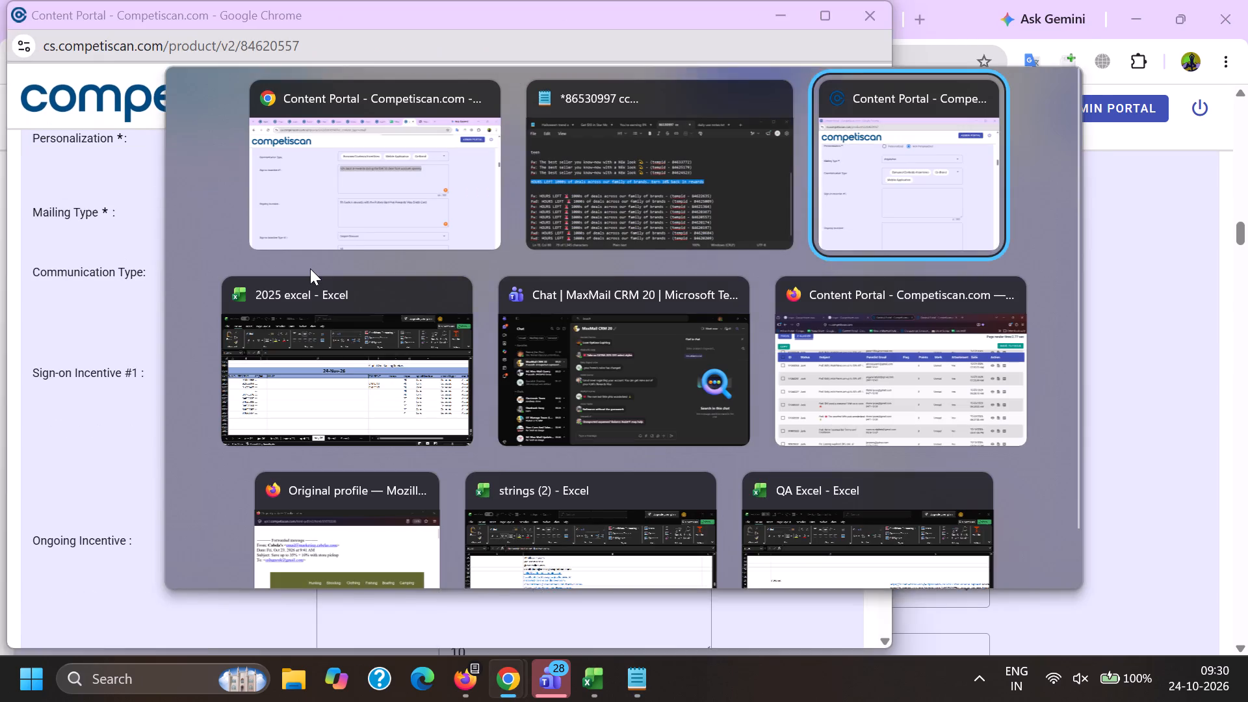
{"action": "left_click", "coordinate": [419, 413], "text": "ctrl"}
{"action": "key", "text": "ctrl+v"}
Fill the ongoing incentive with "5% back in rewards with the Pottery Barn Key Rewards Visa Credit Card" from the other product form.
{"action": "left_click", "coordinate": [452, 547]}
{"action": "key", "text": "alt+Tab"}
{"action": "left_click_drag", "start_coordinate": [927, 457], "coordinate": [137, 365]}
{"action": "key", "text": "ctrl+c"}
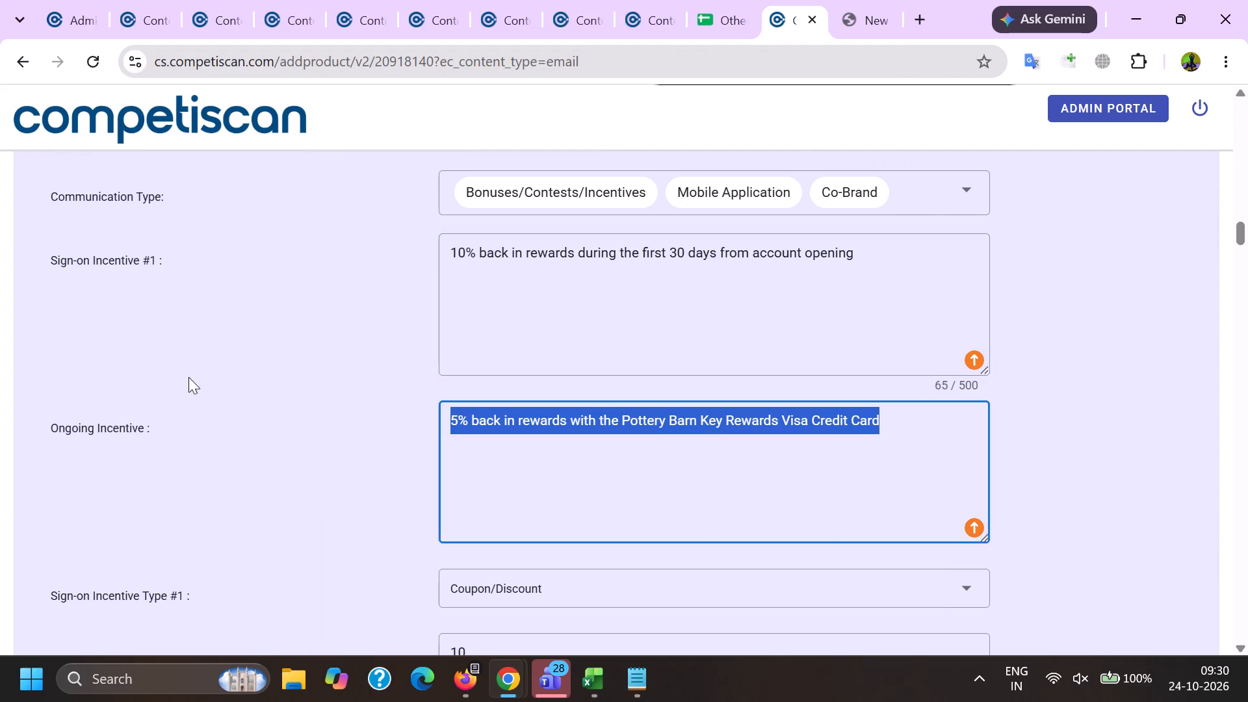
{"action": "key", "text": "alt+Tab"}
{"action": "key", "text": "ctrl+v"}
Set the sign-on incentive type #1 to Coupon/Discount.
{"action": "scroll", "coordinate": [338, 291], "scroll_direction": "down", "scroll_amount": 4}
{"action": "left_click", "coordinate": [370, 311]}
{"action": "scroll", "coordinate": [369, 309], "scroll_direction": "down", "scroll_amount": 7}
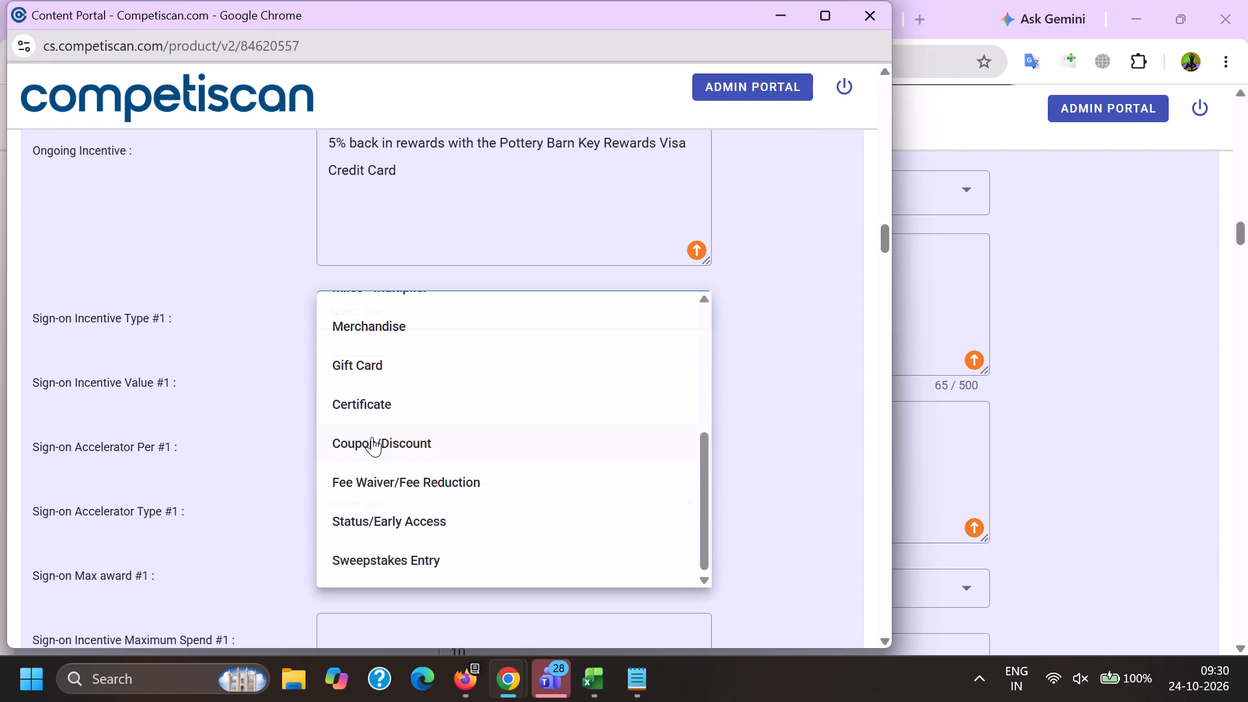
{"action": "left_click_drag", "start_coordinate": [384, 449], "coordinate": [375, 448]}
{"action": "left_click_drag", "start_coordinate": [213, 417], "coordinate": [233, 417]}
Set the sign-on incentive #1 value to 10.00, its max award to 10.00 and its window to 1 month.
{"action": "left_click", "coordinate": [322, 381]}
{"action": "type", "text": "10.00"}
{"action": "key", "text": "Tab"}
{"action": "key", "text": "Tab"}
{"action": "key", "text": "Tab"}
{"action": "type", "text": "10.00"}
{"action": "key", "text": "Tab"}
{"action": "key", "text": "Tab"}
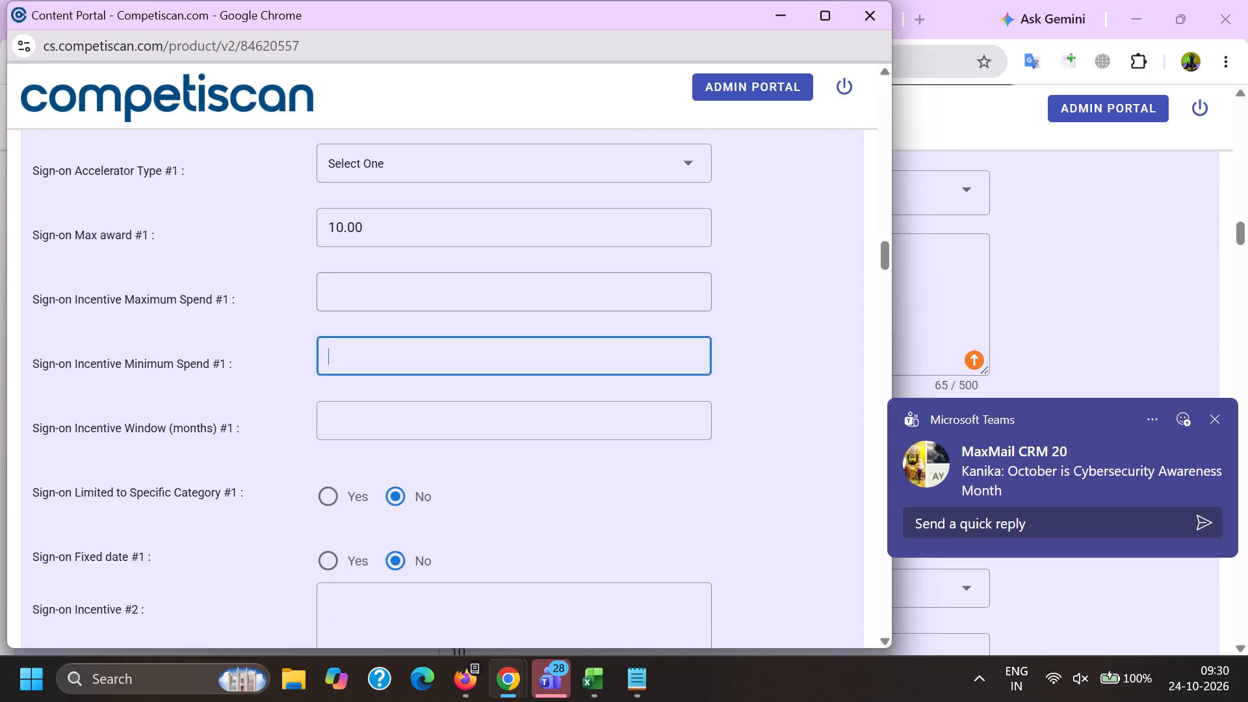
{"action": "key", "text": "Tab"}
{"action": "key", "text": "1"}
{"action": "scroll", "coordinate": [357, 374], "scroll_direction": "down", "scroll_amount": 3}
{"action": "left_click", "coordinate": [339, 270]}
Set the payment card application type to Invitation to Apply and the card network to Visa.
{"action": "scroll", "coordinate": [339, 271], "scroll_direction": "down", "scroll_amount": 13}
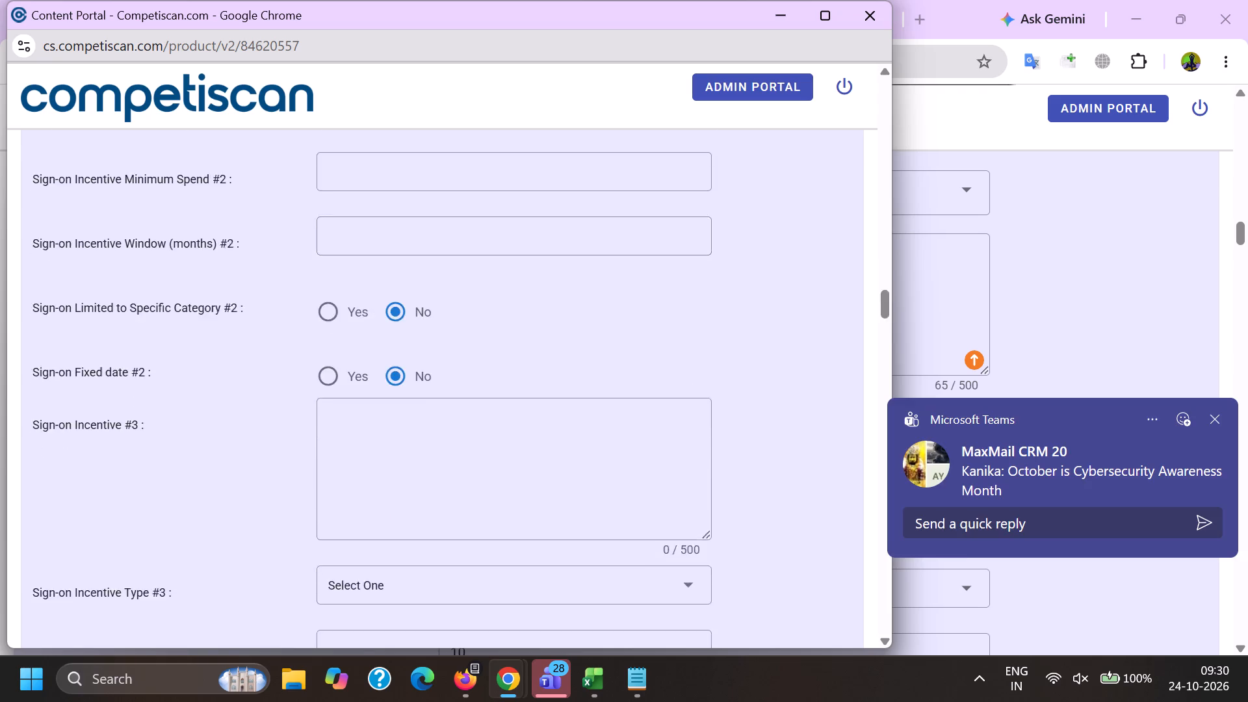
{"action": "scroll", "coordinate": [382, 332], "scroll_direction": "down", "scroll_amount": 8}
{"action": "left_click", "coordinate": [360, 187]}
{"action": "left_click", "coordinate": [380, 265]}
{"action": "left_click_drag", "start_coordinate": [249, 280], "coordinate": [285, 280]}
{"action": "left_click", "coordinate": [371, 246]}
{"action": "left_click", "coordinate": [389, 441]}
{"action": "left_click_drag", "start_coordinate": [229, 406], "coordinate": [242, 406]}
Set the primary card level to Visa Signature and mark the reward program as Yes.
{"action": "left_click", "coordinate": [363, 321]}
{"action": "scroll", "coordinate": [369, 434], "scroll_direction": "down", "scroll_amount": 6}
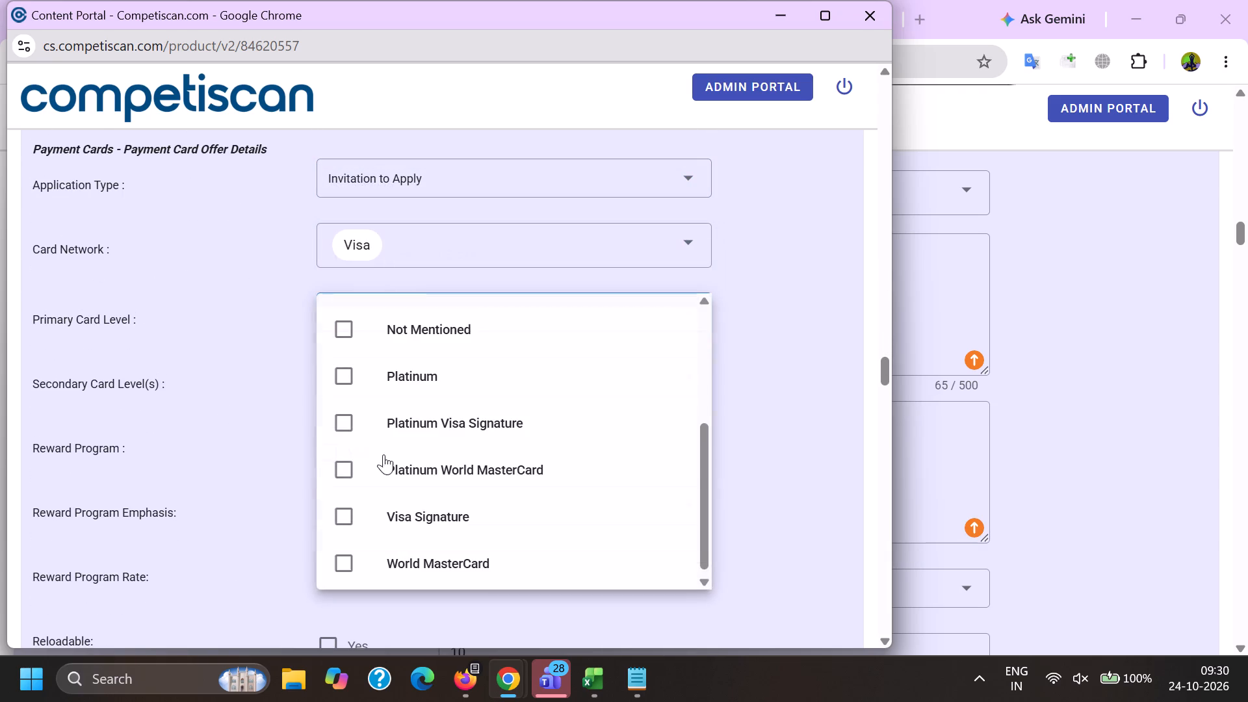
{"action": "left_click", "coordinate": [418, 484]}
{"action": "left_click", "coordinate": [239, 491]}
{"action": "left_click", "coordinate": [382, 324]}
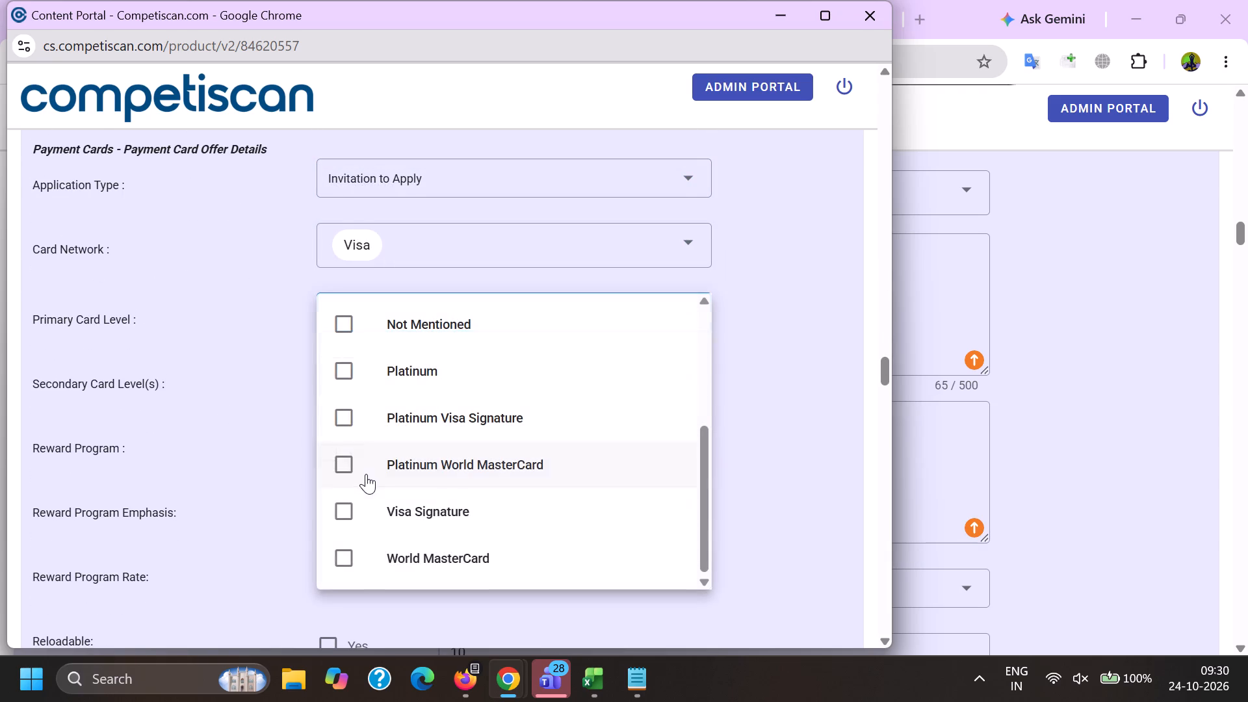
{"action": "scroll", "coordinate": [366, 474], "scroll_direction": "down", "scroll_amount": 1}
{"action": "left_click", "coordinate": [397, 419]}
{"action": "left_click_drag", "start_coordinate": [237, 400], "coordinate": [246, 400]}
{"action": "left_click", "coordinate": [330, 359]}
{"action": "double_click", "coordinate": [216, 428]}
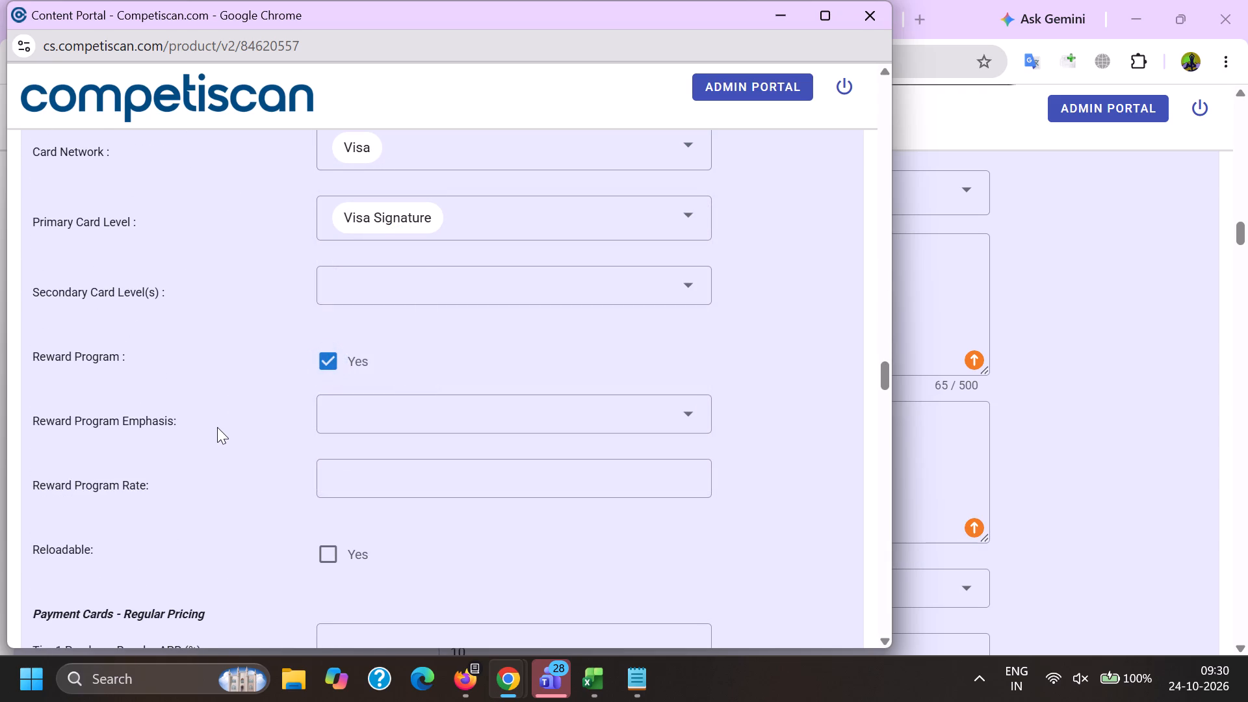
Mark the credit card as mentioned in the retail credit section and submit the product form.
{"action": "key", "text": "End"}
{"action": "left_click", "coordinate": [337, 326]}
{"action": "left_click", "coordinate": [367, 638]}
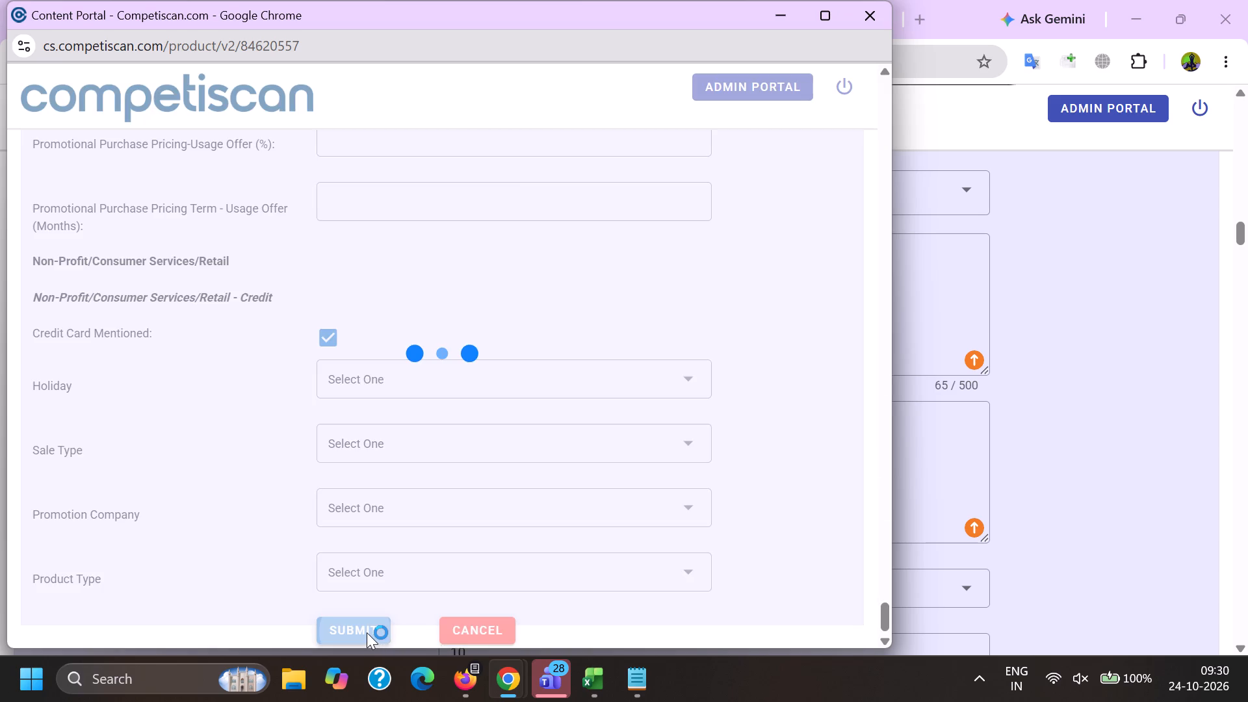
{"action": "key", "text": "alt+Tab"}
{"action": "left_click", "coordinate": [595, 0]}
{"action": "scroll", "coordinate": [551, 370], "scroll_direction": "down", "scroll_amount": 20}
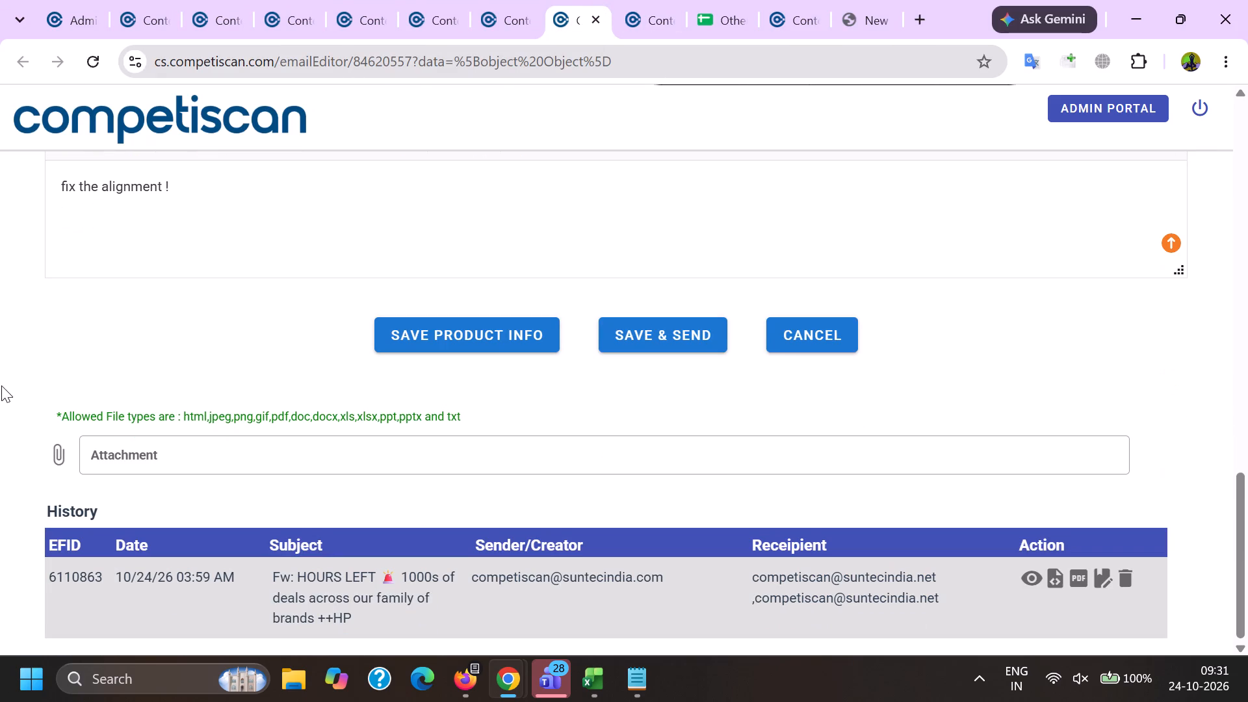
{"action": "scroll", "coordinate": [1, 385], "scroll_direction": "down", "scroll_amount": 4}
{"action": "left_click", "coordinate": [596, 697]}
{"action": "left_click", "coordinate": [775, 614]}
{"action": "left_click", "coordinate": [790, 489]}
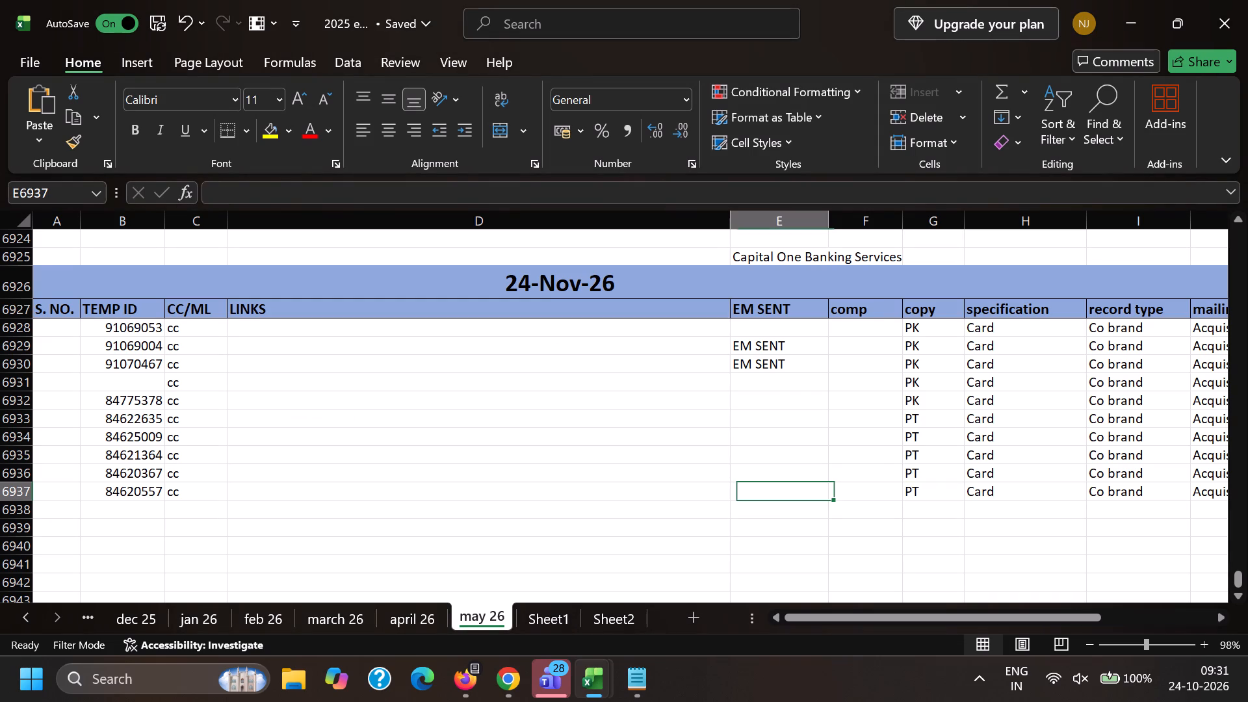
{"action": "type", "text": "em sent"}
{"action": "key", "text": "Return"}
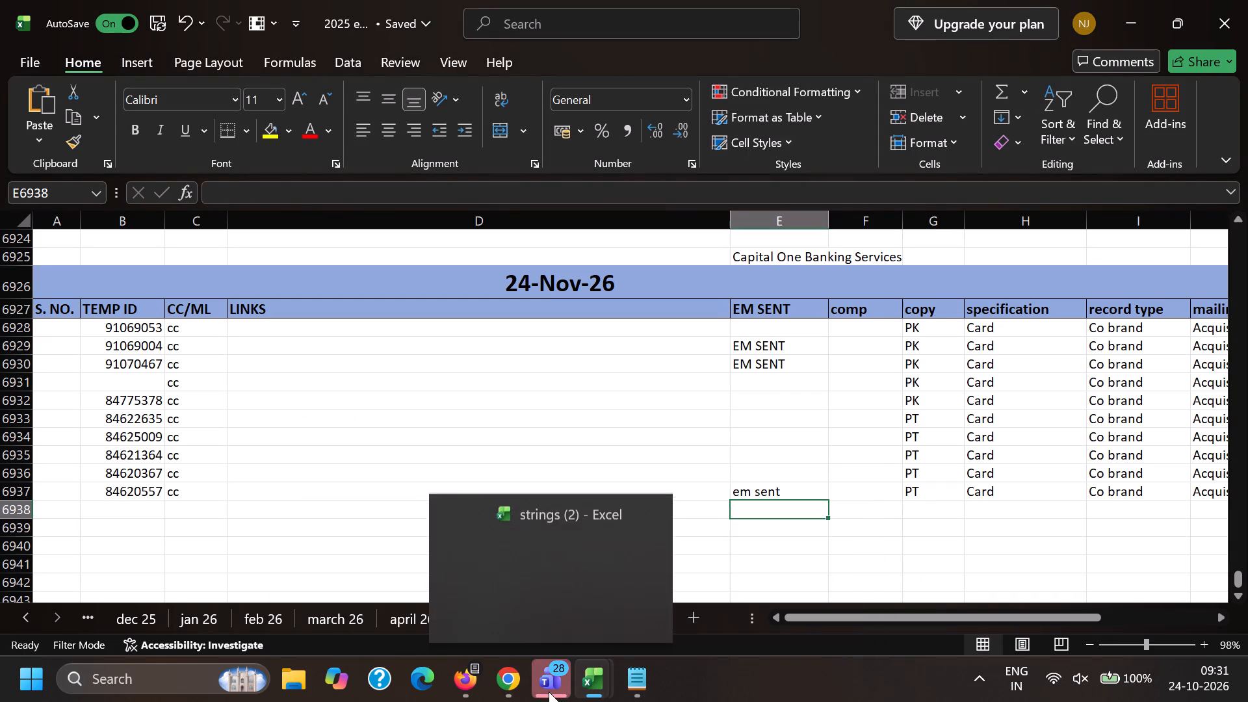
Delete the five processed HOURS LEFT entries, tempid 84622635 through 84620557, from the Notepad list.
{"action": "left_click", "coordinate": [630, 684]}
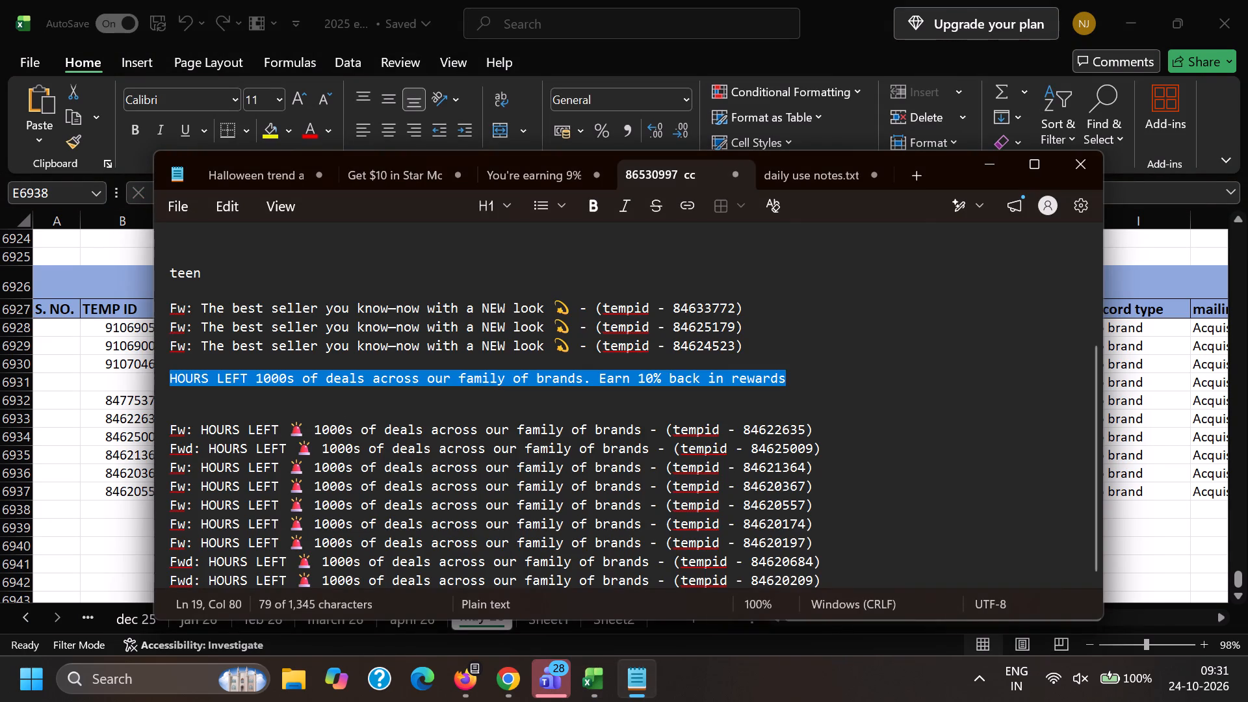
{"action": "left_click_drag", "start_coordinate": [171, 430], "coordinate": [201, 496]}
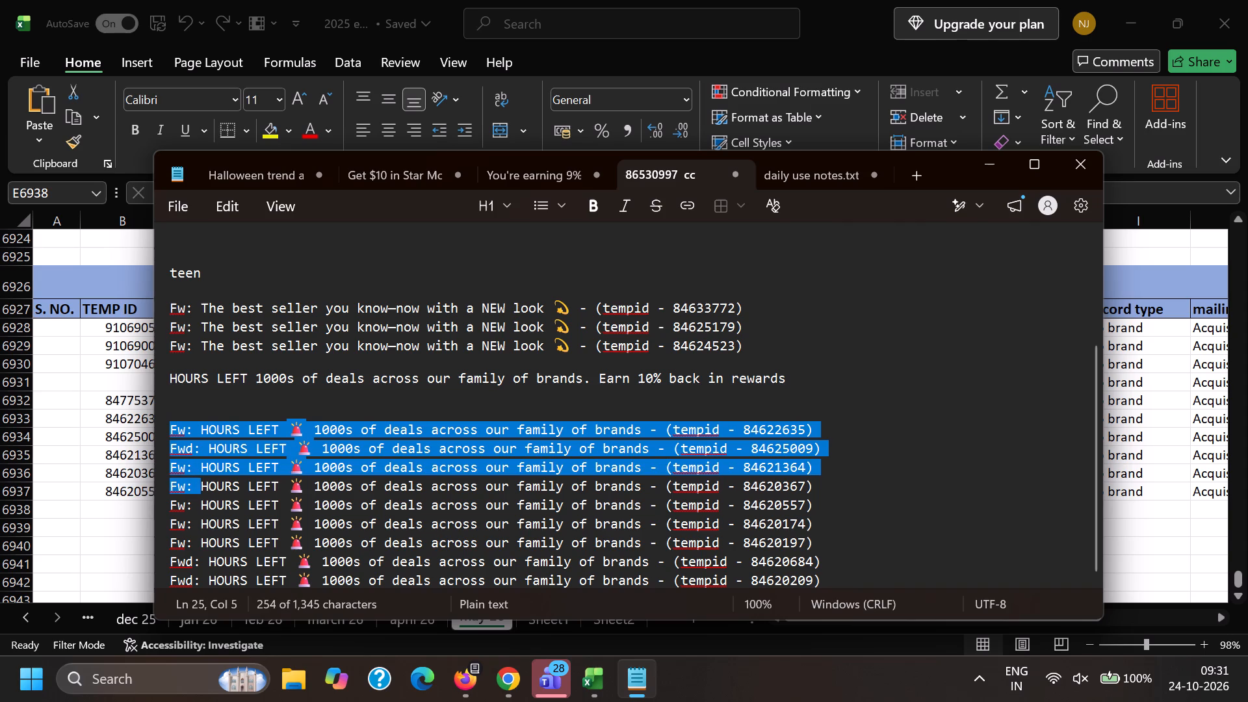
{"action": "left_click_drag", "start_coordinate": [201, 496], "coordinate": [829, 501]}
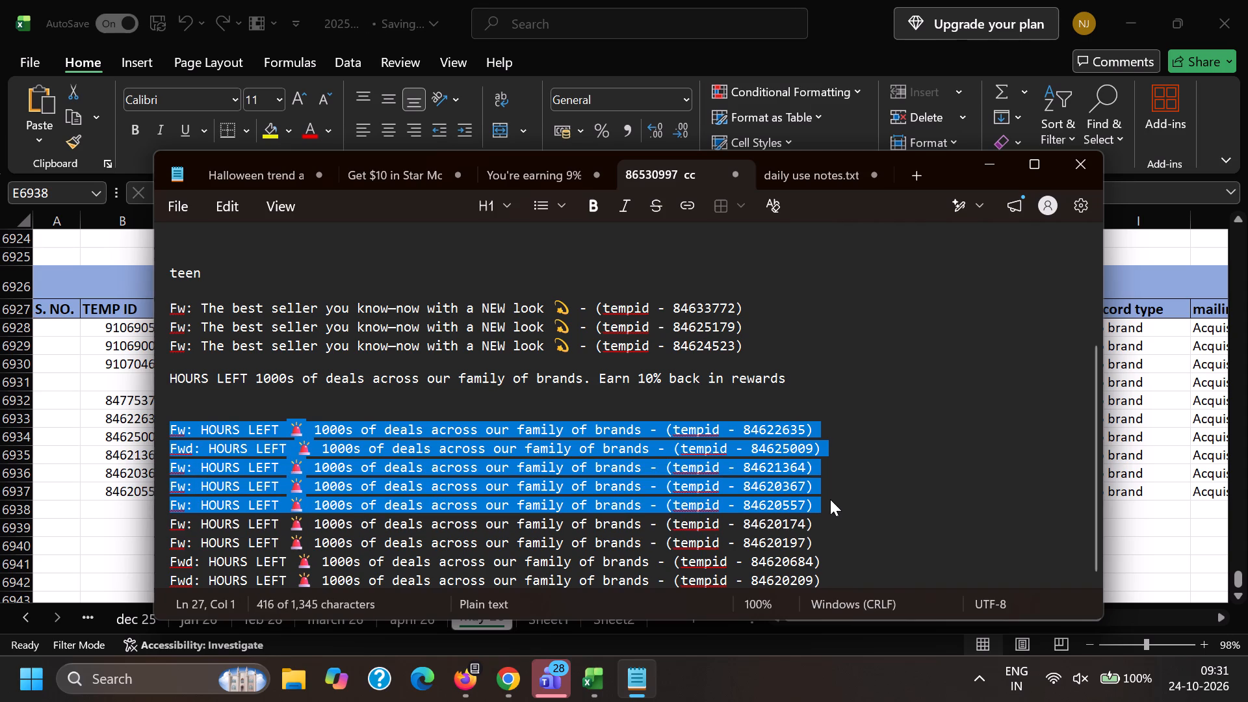
{"action": "key", "text": "Delete"}
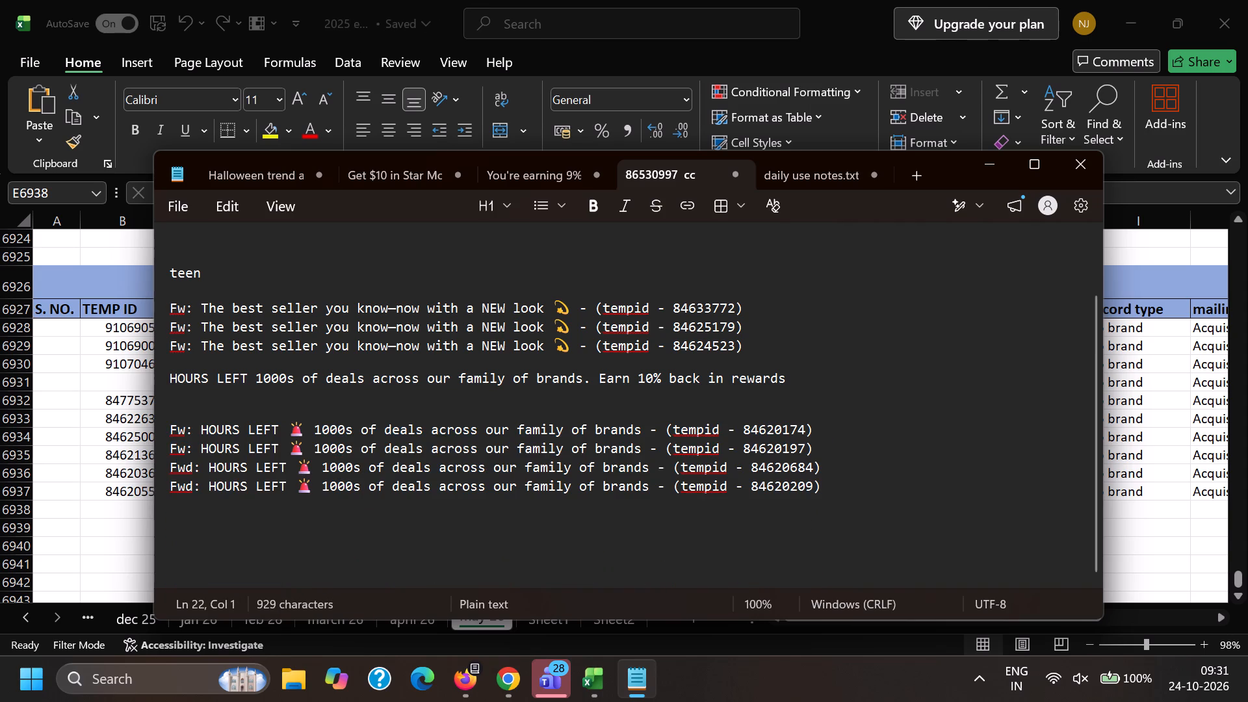
Copy the four remaining HOURS LEFT entries, tempid 84620174 through 84620209, from the Notepad list.
{"action": "left_click_drag", "start_coordinate": [173, 432], "coordinate": [846, 489]}
{"action": "key", "text": "ctrl+c"}
{"action": "key", "text": "ctrl+c"}
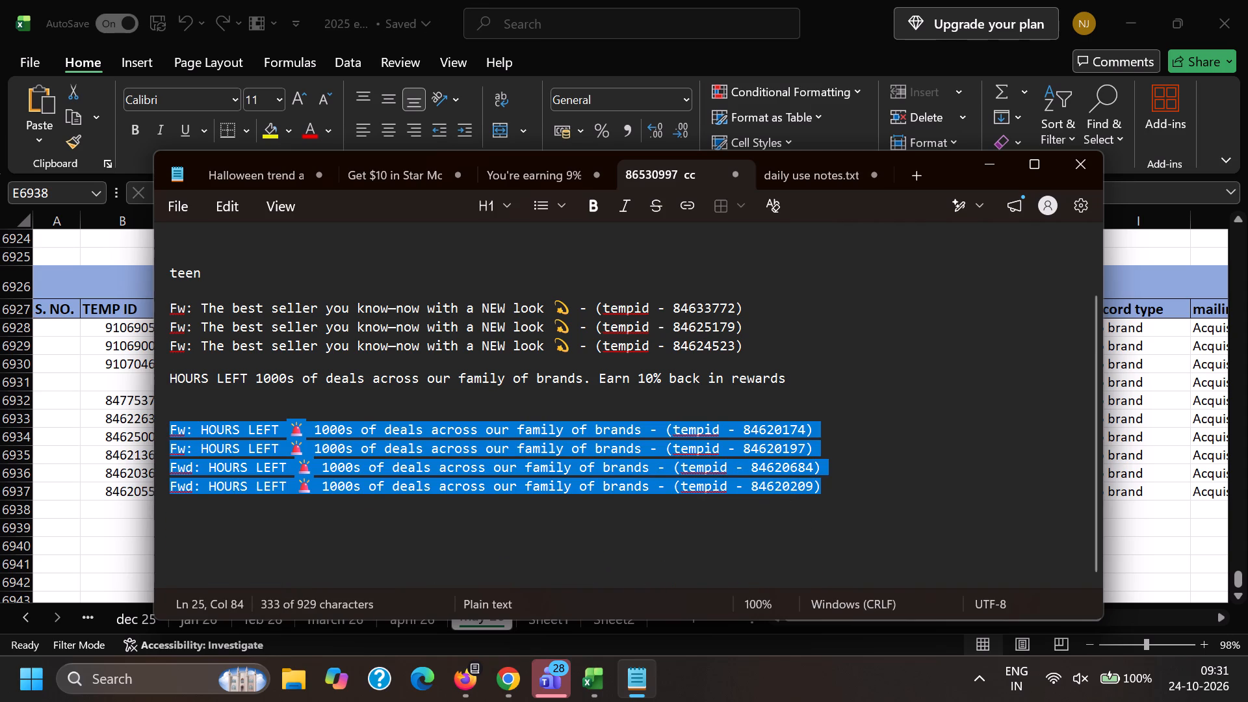
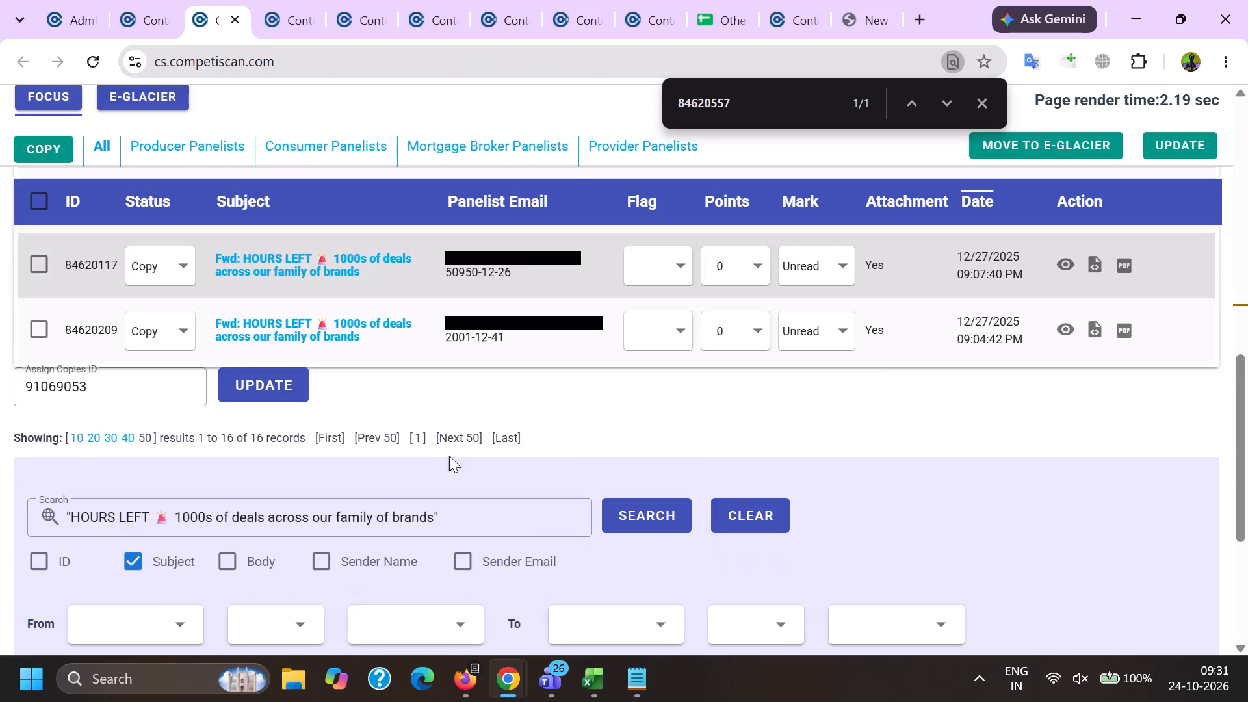
Search the email subjects for "We love your style—this is the one! (Plus, take an EXTRA 20% OFF select styles)" in quotation marks.
{"action": "left_click_drag", "start_coordinate": [484, 521], "coordinate": [3, 484]}
{"action": "key", "text": "BackSpace"}
{"action": "key", "text": "shift+quotedbl"}
{"action": "key", "text": "ctrl+v"}
{"action": "key", "text": "shift+quotedbl"}
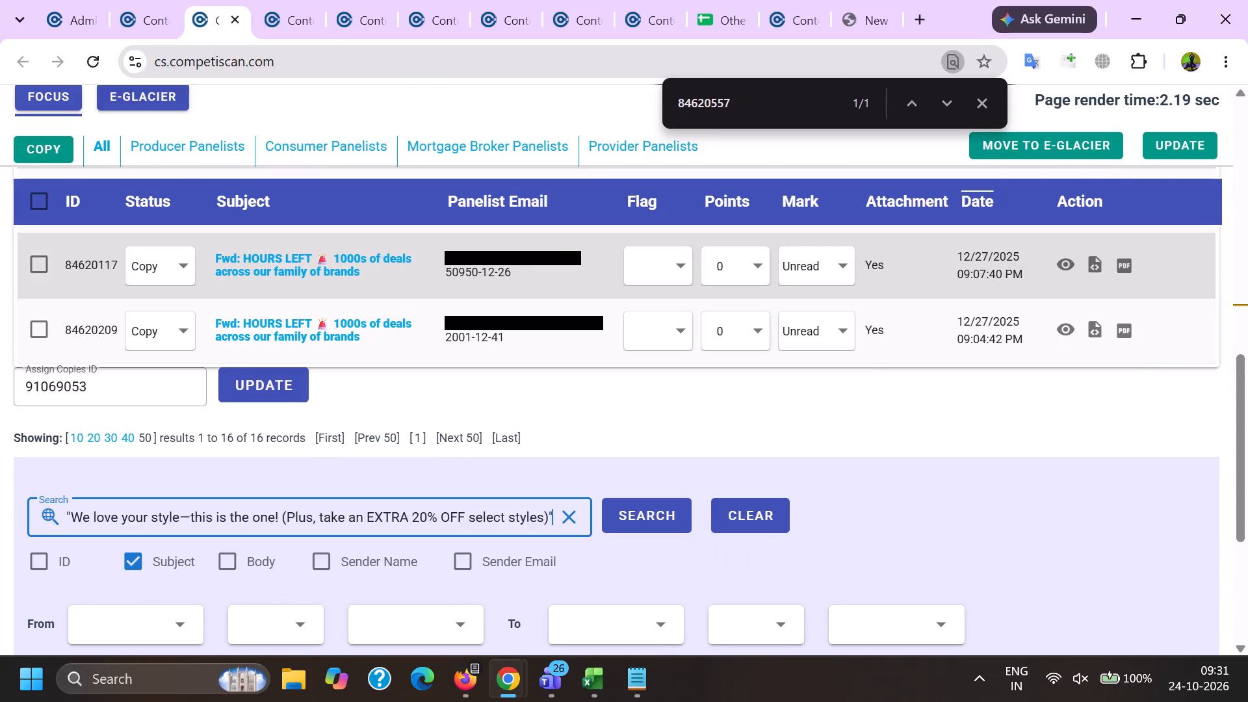
{"action": "key", "text": "Return"}
{"action": "key", "text": "Return"}
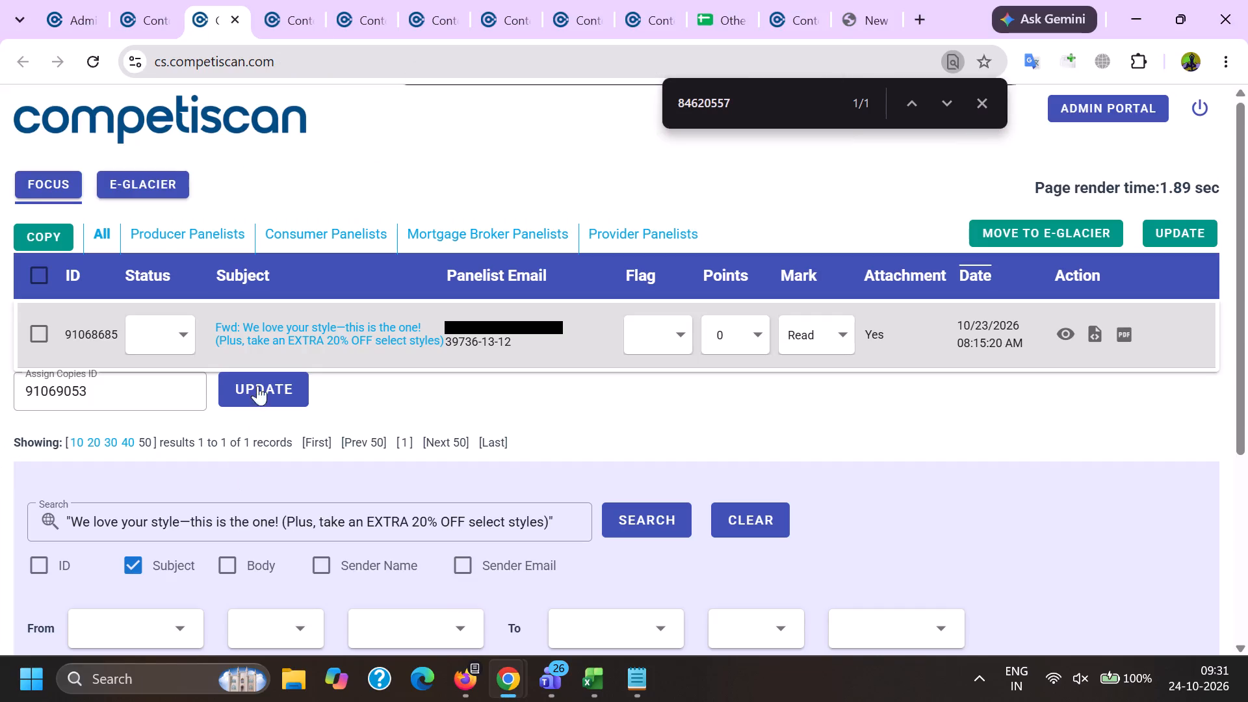
{"action": "left_click", "coordinate": [267, 337], "text": "ctrl"}
{"action": "left_click", "coordinate": [267, 0]}
{"action": "double_click", "coordinate": [382, 59]}
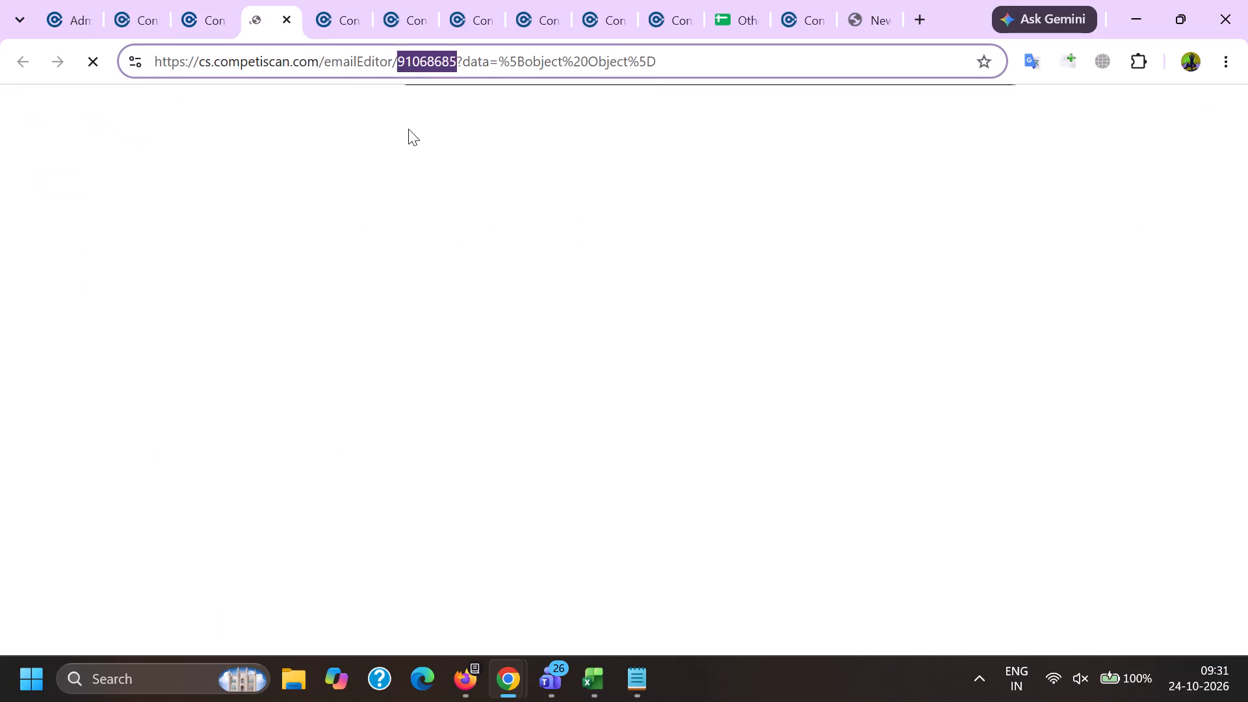
{"action": "key", "text": "ctrl+c"}
{"action": "left_click", "coordinate": [591, 690]}
{"action": "left_click", "coordinate": [738, 604]}
{"action": "scroll", "coordinate": [162, 408], "scroll_direction": "down", "scroll_amount": 2}
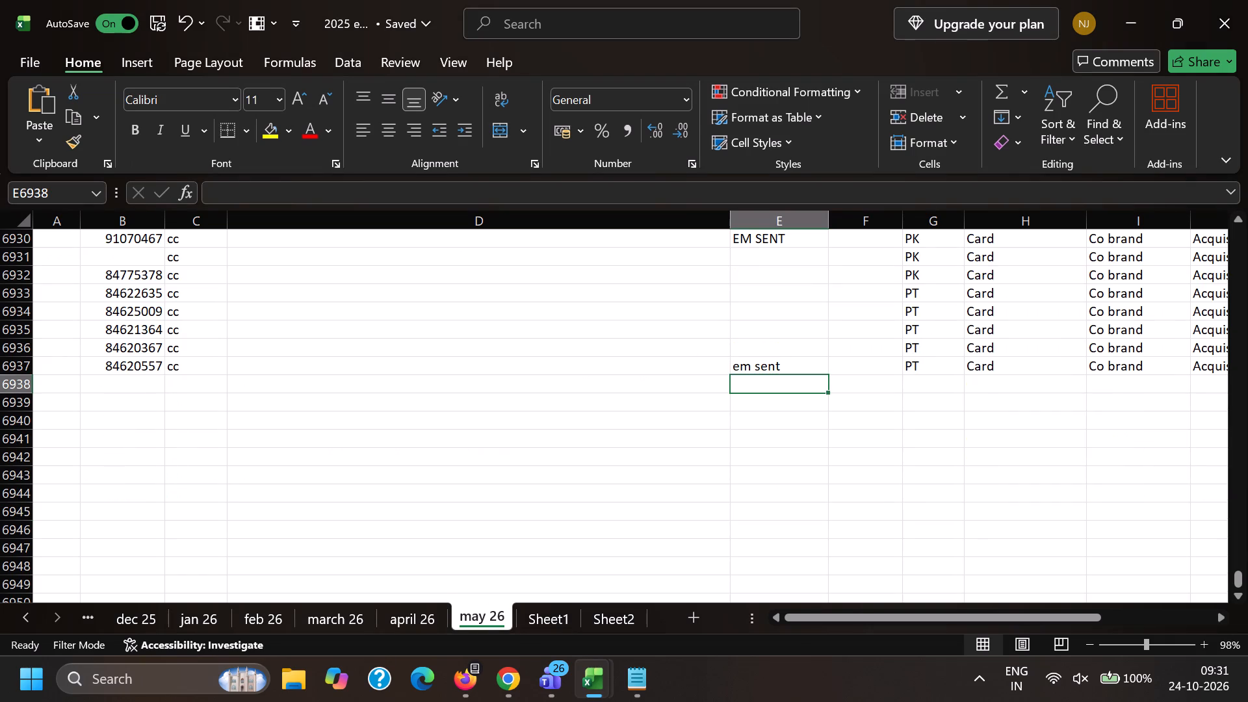
{"action": "left_click", "coordinate": [131, 386]}
{"action": "key", "text": "ctrl+v"}
Complete row 6938 with cc in column C, PB in G, Card in H, Co brand in I and Acquisition in J.
{"action": "left_click", "coordinate": [196, 385]}
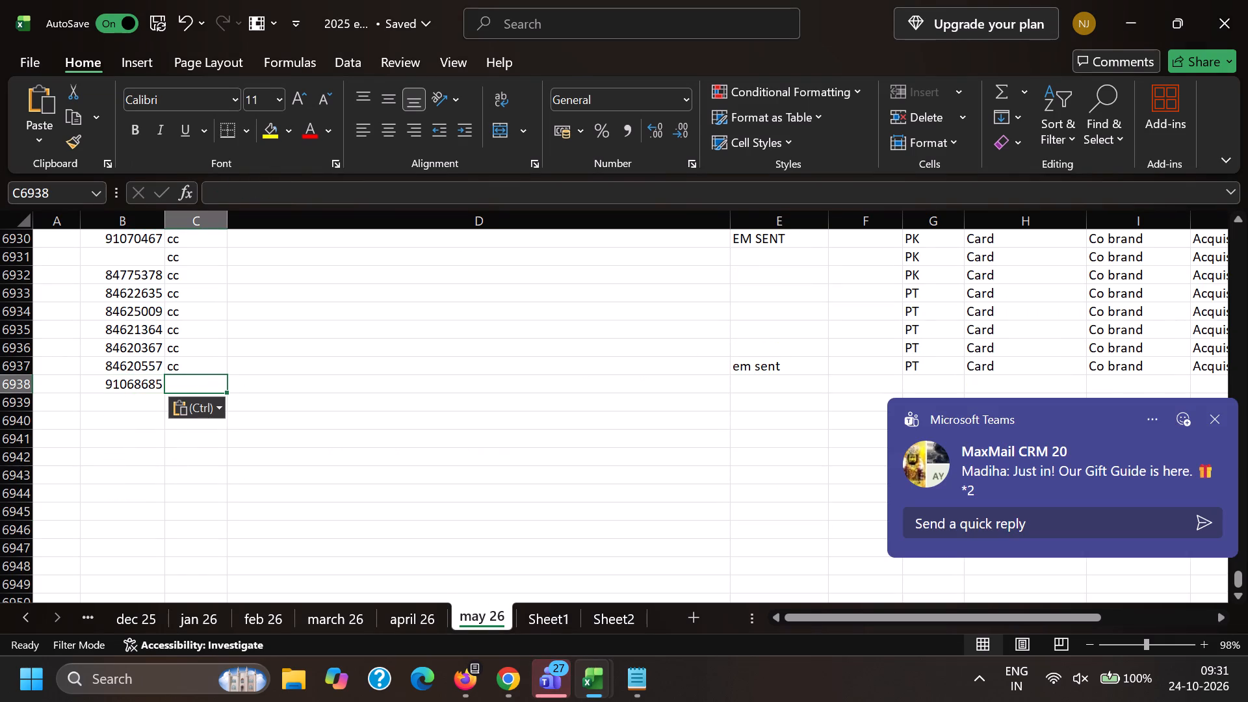
{"action": "type", "text": "cc"}
{"action": "key", "text": "Right"}
{"action": "key", "text": "Right"}
{"action": "key", "text": "Right"}
{"action": "key", "text": "Right"}
{"action": "type", "text": "PB"}
{"action": "key", "text": "Right"}
{"action": "key", "text": "c"}
{"action": "key", "text": "Right"}
{"action": "key", "text": "c"}
{"action": "key", "text": "Right"}
{"action": "type", "text": "CA"}
{"action": "key", "text": "Left"}
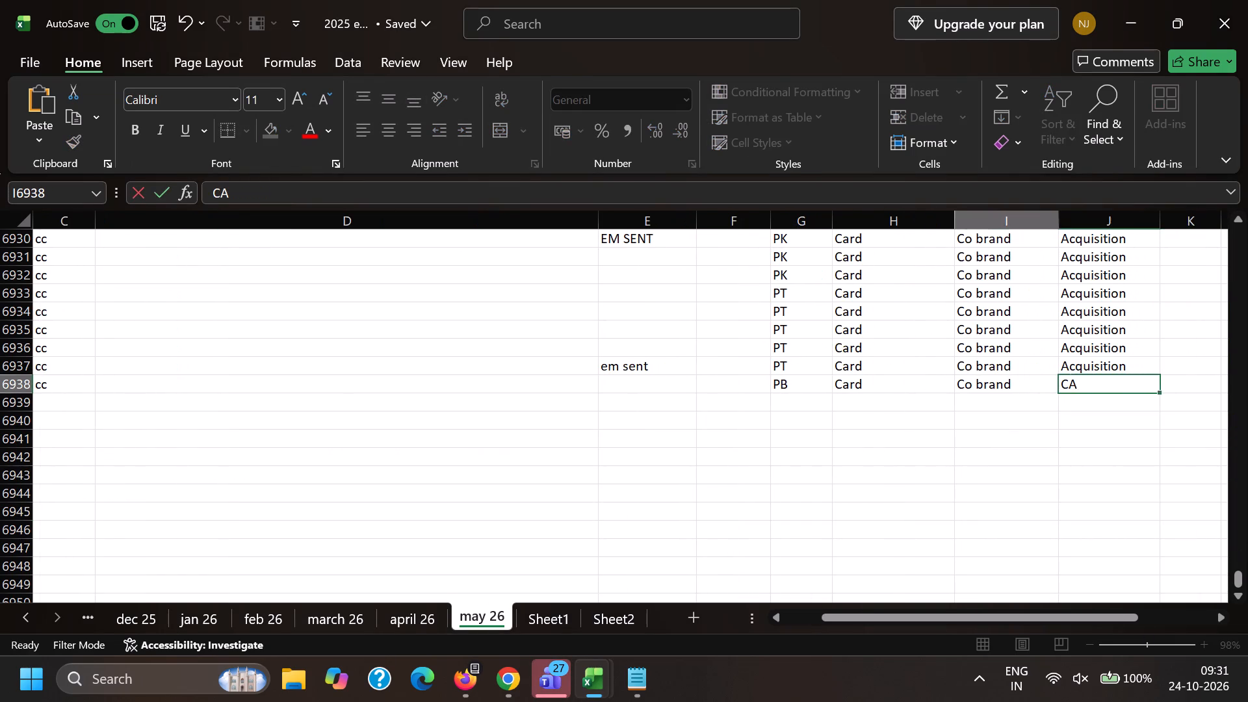
{"action": "key", "text": "Right"}
{"action": "key", "text": "a"}
{"action": "key", "text": "Left"}
{"action": "key", "text": "Left"}
{"action": "key", "text": "Left"}
{"action": "key", "text": "Left"}
{"action": "key", "text": "Left"}
{"action": "key", "text": "Left"}
{"action": "key", "text": "Left"}
{"action": "key", "text": "Left"}
{"action": "key", "text": "Left"}
{"action": "key", "text": "Left"}
{"action": "key", "text": "Left"}
{"action": "key", "text": "Left"}
{"action": "key", "text": "Left"}
{"action": "key", "text": "Left"}
{"action": "key", "text": "Left"}
{"action": "key", "text": "Left"}
{"action": "key", "text": "Left"}
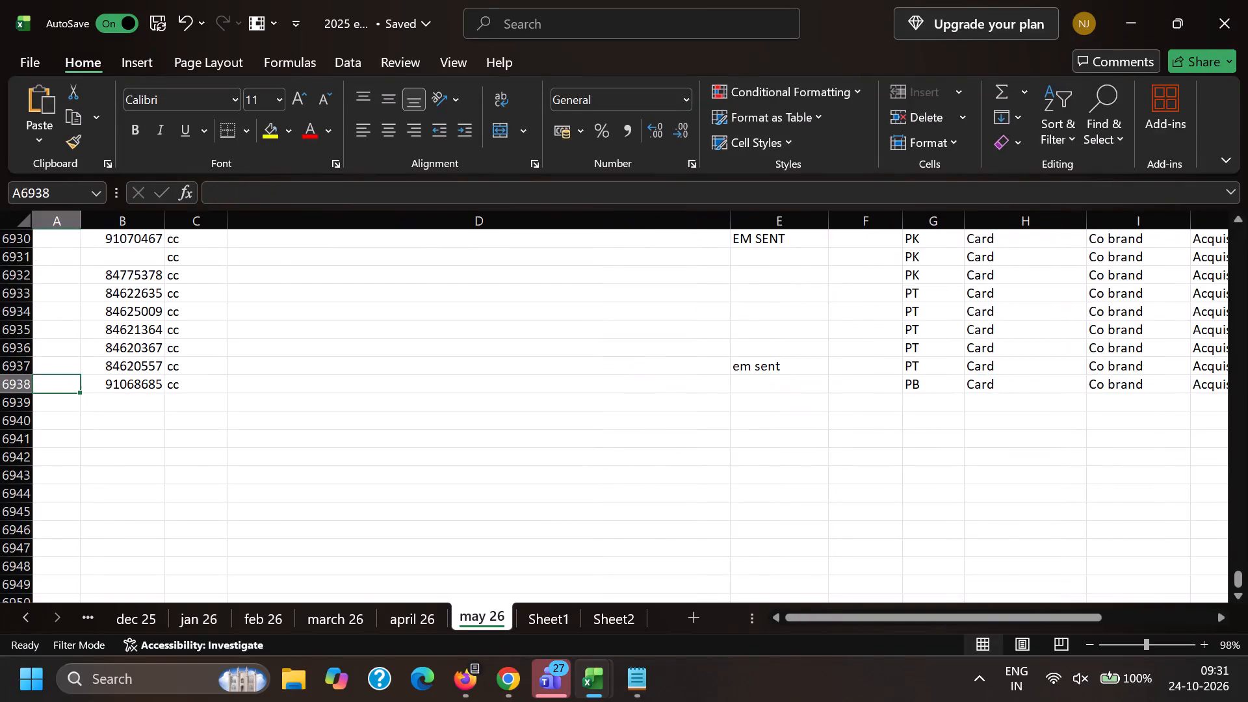
Back in Chrome, show the email's HTML source, find FROM and delete all code before the From line.
{"action": "key", "text": "alt+Tab"}
{"action": "scroll", "coordinate": [209, 341], "scroll_direction": "down", "scroll_amount": 2}
{"action": "left_click", "coordinate": [71, 223]}
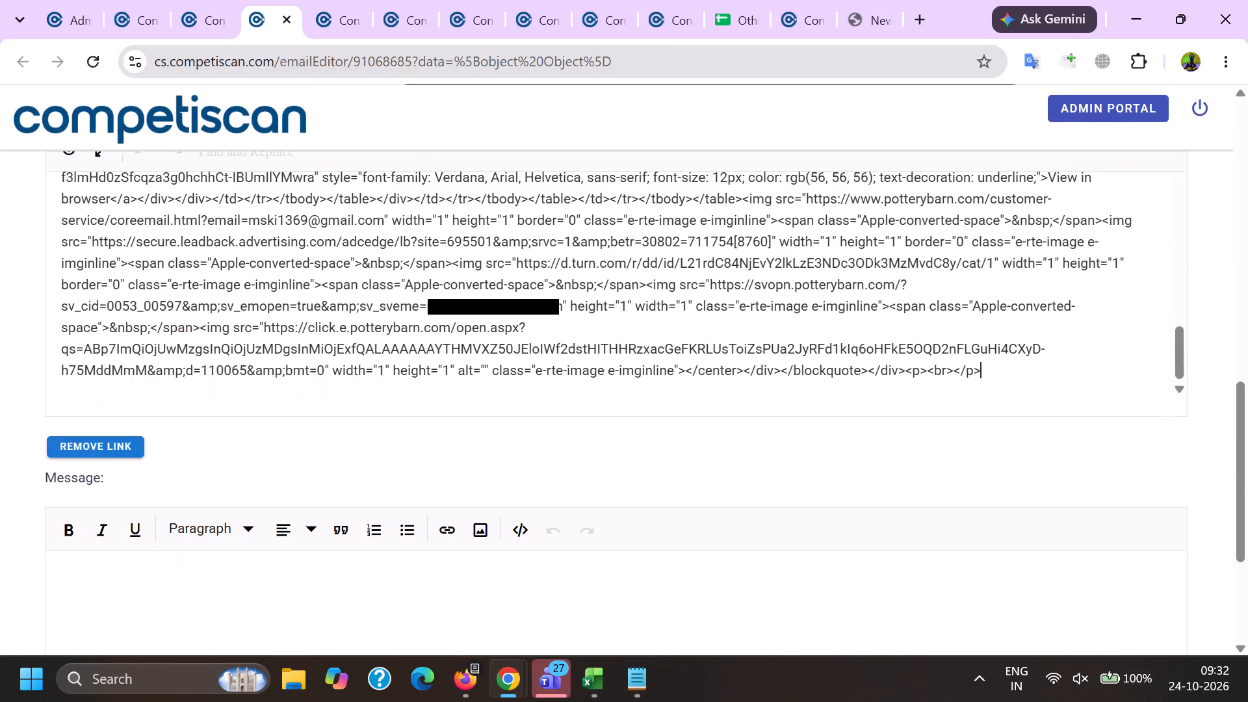
{"action": "left_click_drag", "start_coordinate": [1182, 363], "coordinate": [1176, 97]}
{"action": "scroll", "coordinate": [1124, 454], "scroll_direction": "up", "scroll_amount": 4}
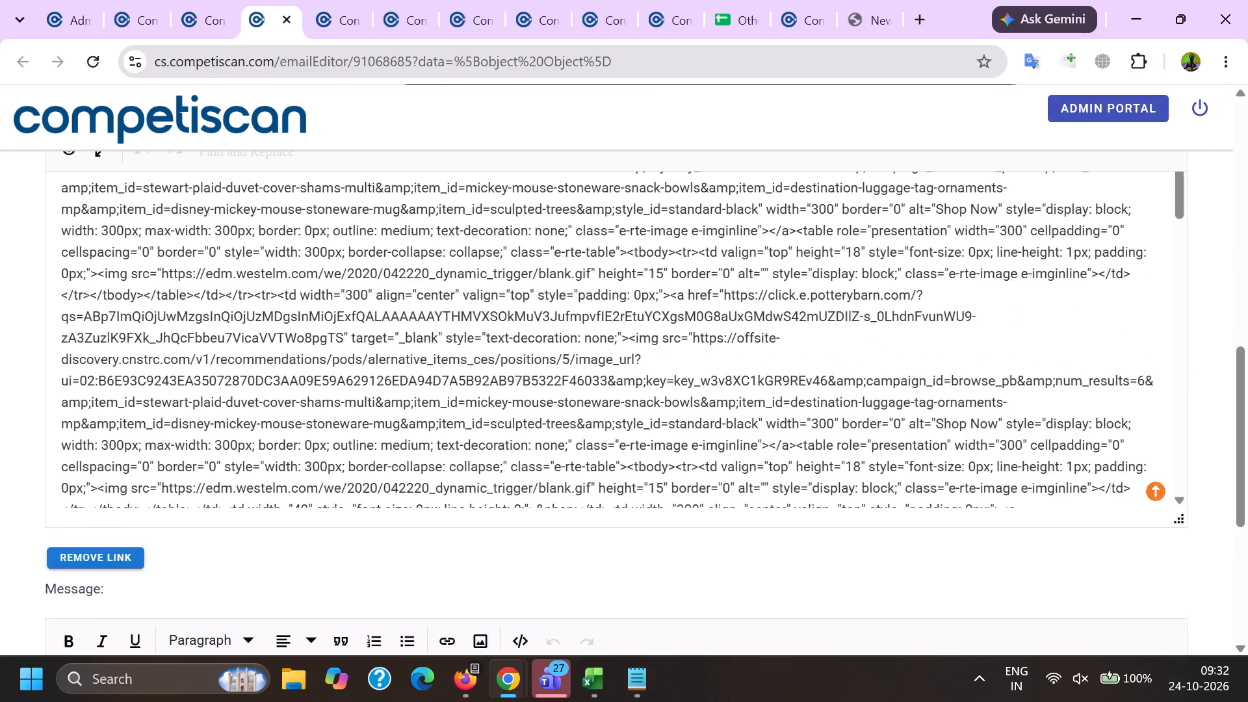
{"action": "left_click_drag", "start_coordinate": [1176, 472], "coordinate": [1214, 43]}
{"action": "key", "text": "ctrl+f"}
{"action": "type", "text": "FROM"}
{"action": "scroll", "coordinate": [470, 462], "scroll_direction": "up", "scroll_amount": 1}
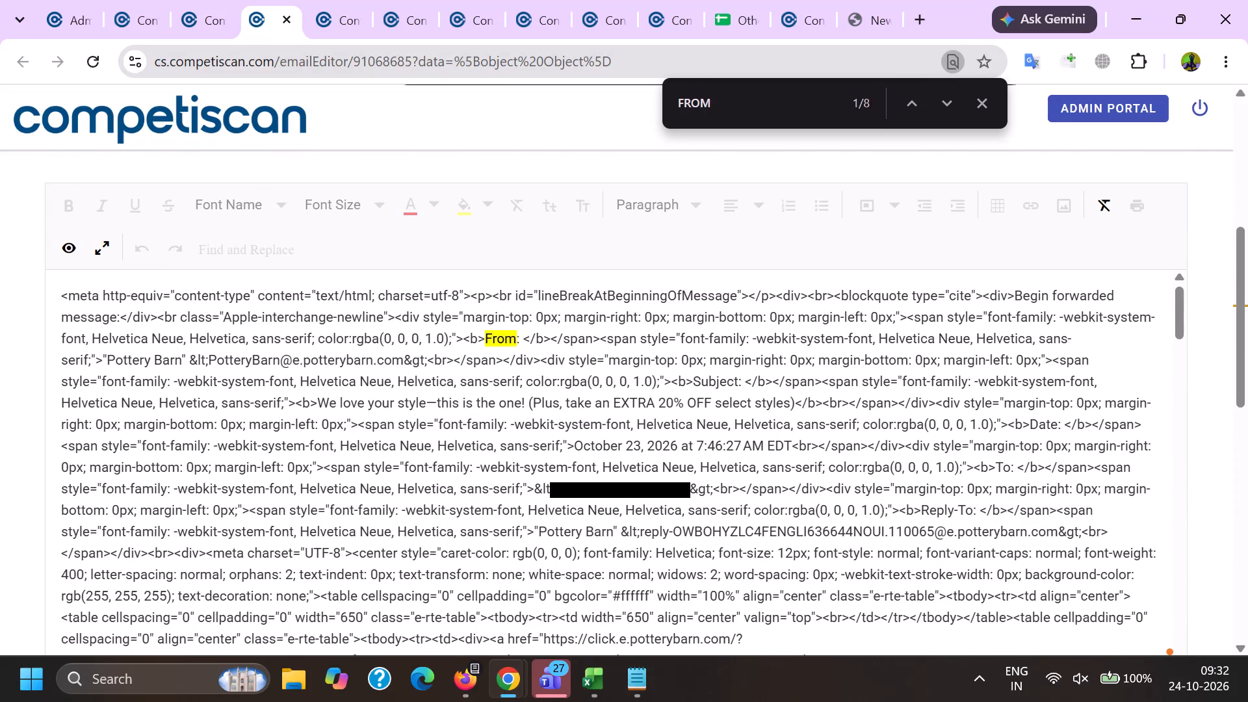
{"action": "left_click_drag", "start_coordinate": [486, 331], "coordinate": [6, 101]}
{"action": "key", "text": "BackSpace"}
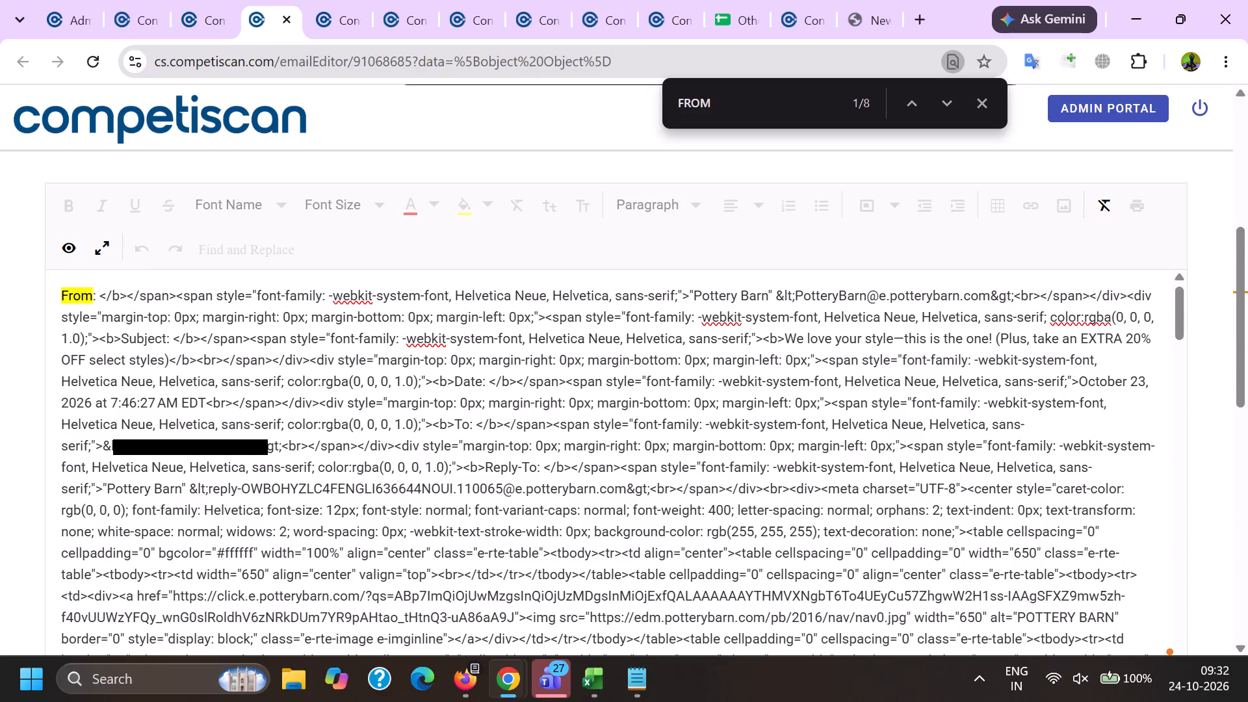
Return to the rendered email view and delete the To and Reply-To lines from its header.
{"action": "left_click", "coordinate": [68, 242]}
{"action": "left_click_drag", "start_coordinate": [58, 373], "coordinate": [69, 372]}
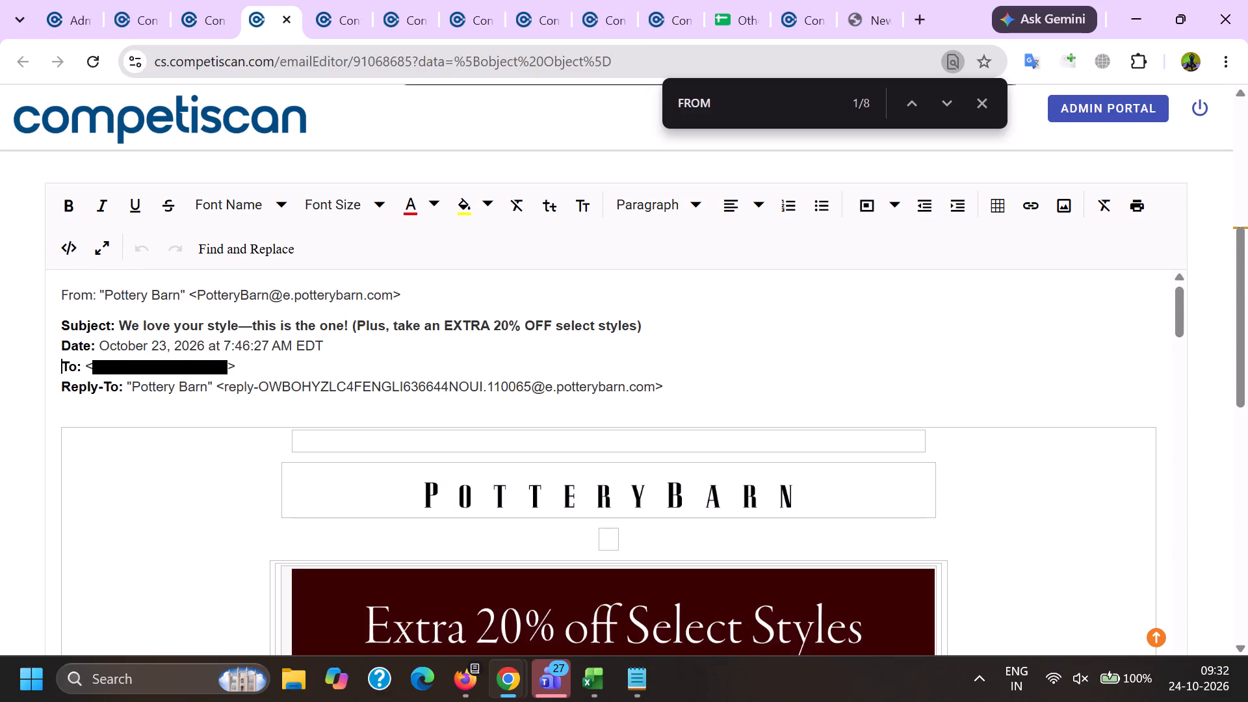
{"action": "left_click_drag", "start_coordinate": [69, 372], "coordinate": [696, 392]}
{"action": "key", "text": "BackSpace"}
Reduce the From line to Pottery Barn by deleting the sender address and the quotation marks.
{"action": "left_click_drag", "start_coordinate": [185, 299], "coordinate": [461, 288]}
{"action": "key", "text": "BackSpace"}
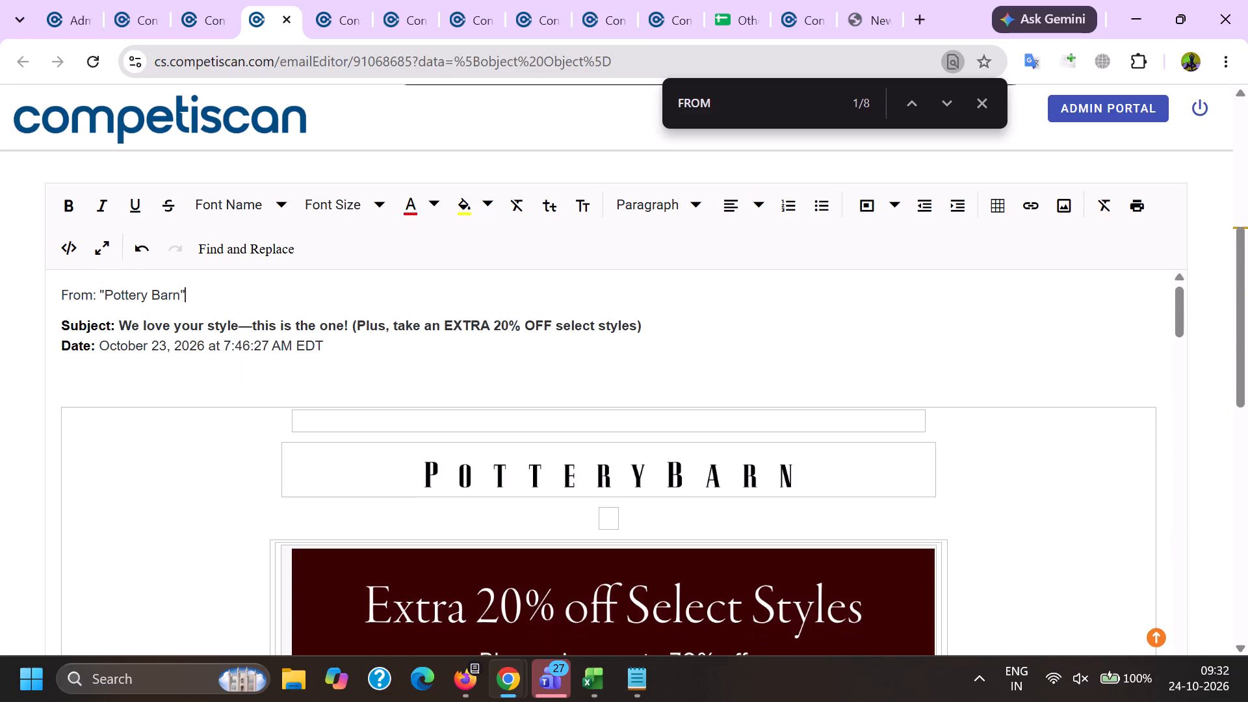
{"action": "key", "text": "BackSpace"}
{"action": "left_click", "coordinate": [105, 291]}
{"action": "key", "text": "BackSpace"}
Move the Subject line below the Date line and close the gap so Date directly follows the From line.
{"action": "left_click_drag", "start_coordinate": [51, 327], "coordinate": [660, 330]}
{"action": "key", "text": "ctrl+x"}
{"action": "left_click", "coordinate": [393, 363]}
{"action": "key", "text": "ctrl+v"}
{"action": "left_click", "coordinate": [175, 322]}
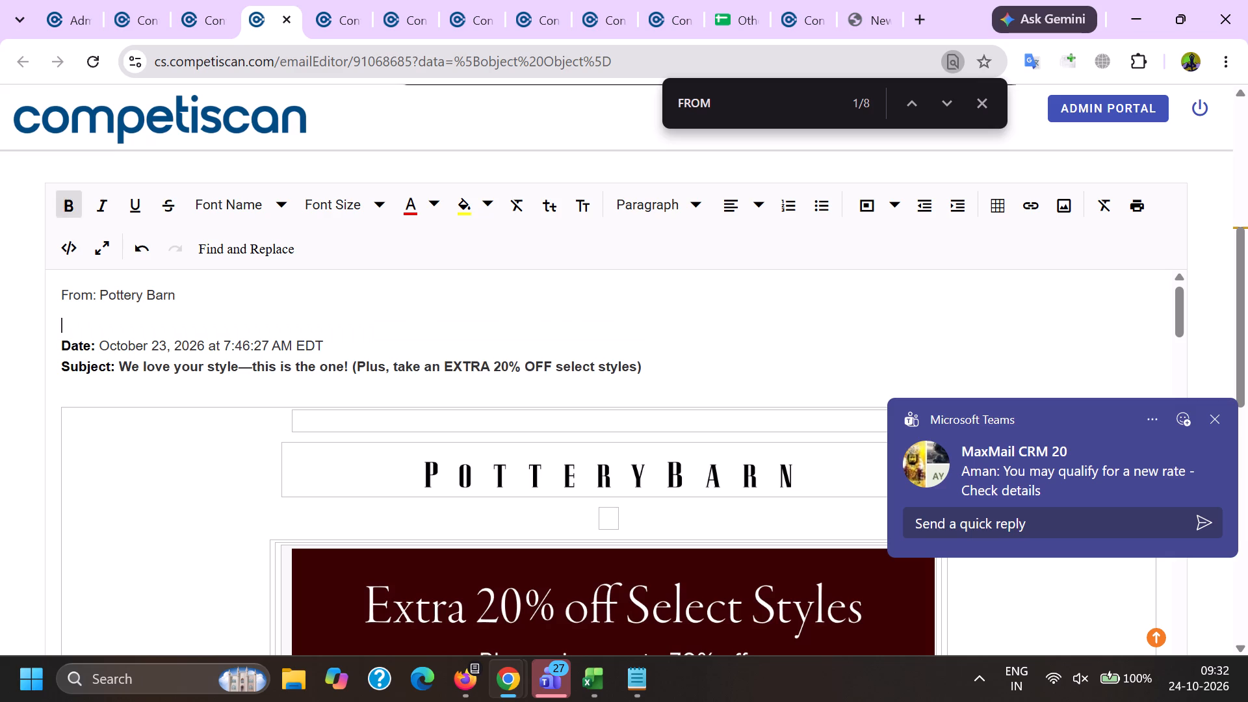
{"action": "key", "text": "BackSpace"}
{"action": "left_click", "coordinate": [66, 322]}
{"action": "key", "text": "BackSpace"}
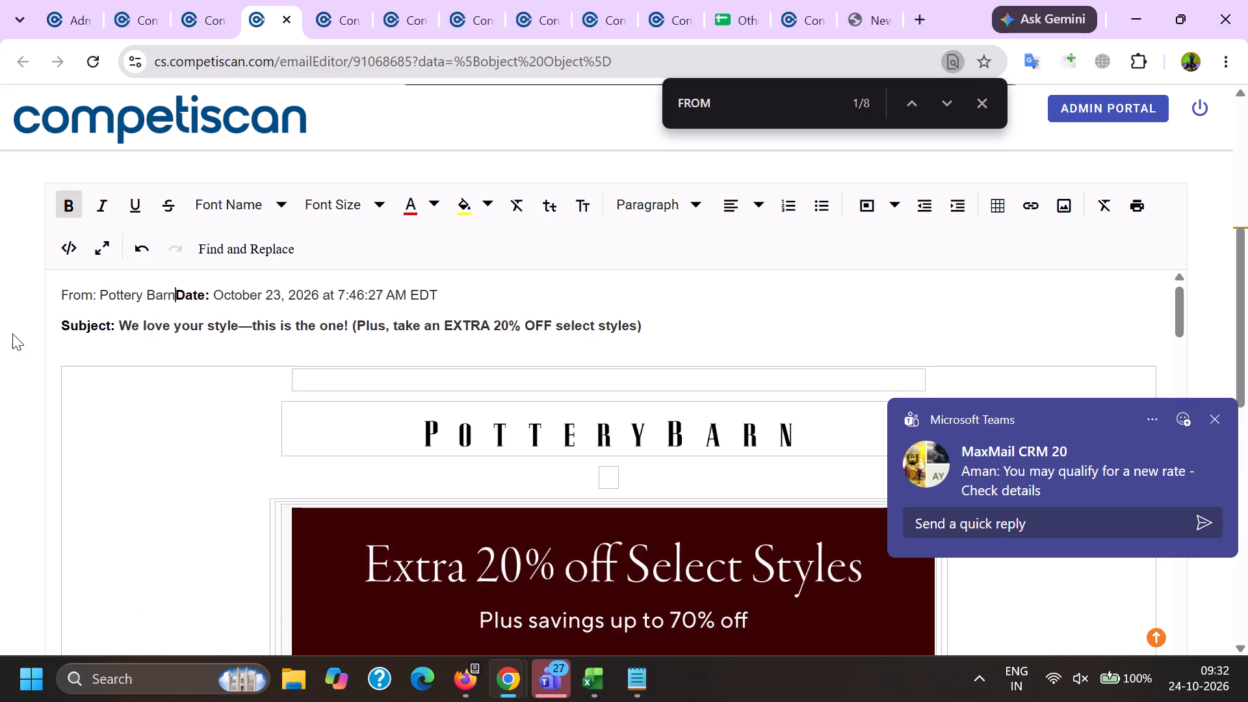
{"action": "key", "text": "shift+Return"}
{"action": "key", "text": "BackSpace"}
{"action": "left_click", "coordinate": [45, 348]}
{"action": "key", "text": "BackSpace"}
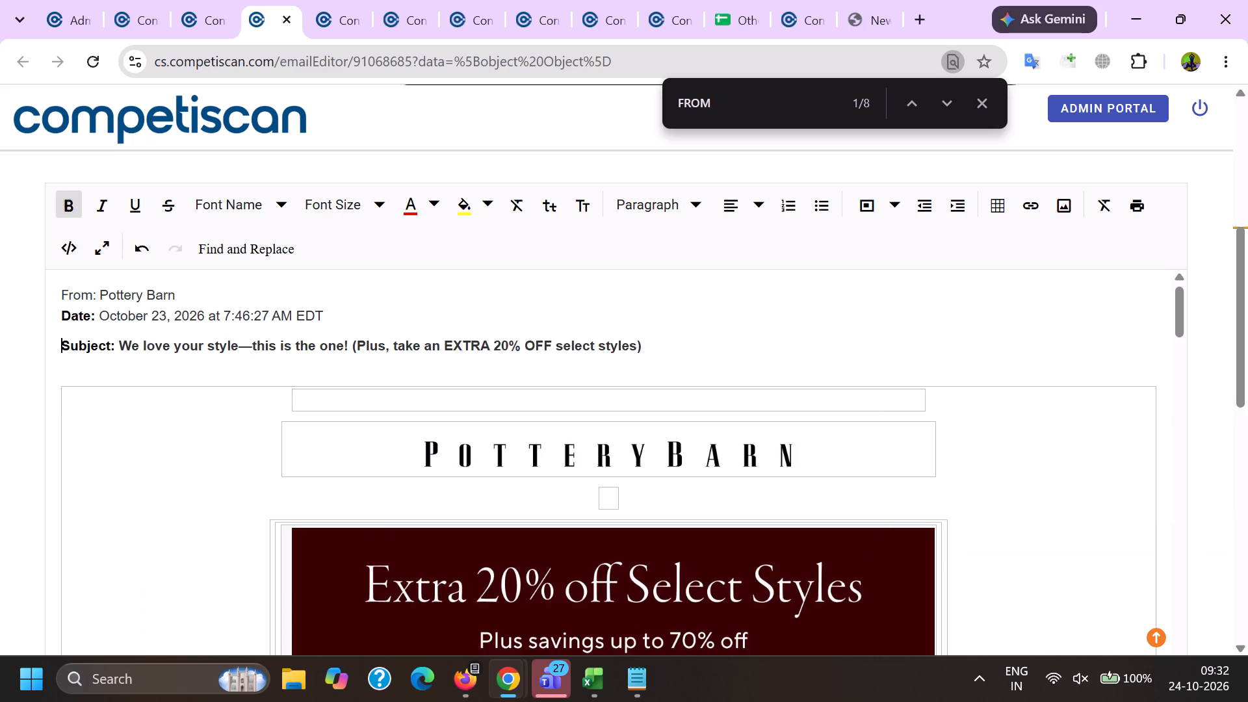
Remove the link from the "Our App Makes It Easy" image in the email body.
{"action": "scroll", "coordinate": [291, 341], "scroll_direction": "down", "scroll_amount": 20}
{"action": "scroll", "coordinate": [291, 341], "scroll_direction": "down", "scroll_amount": 20}
{"action": "scroll", "coordinate": [291, 341], "scroll_direction": "down", "scroll_amount": 3}
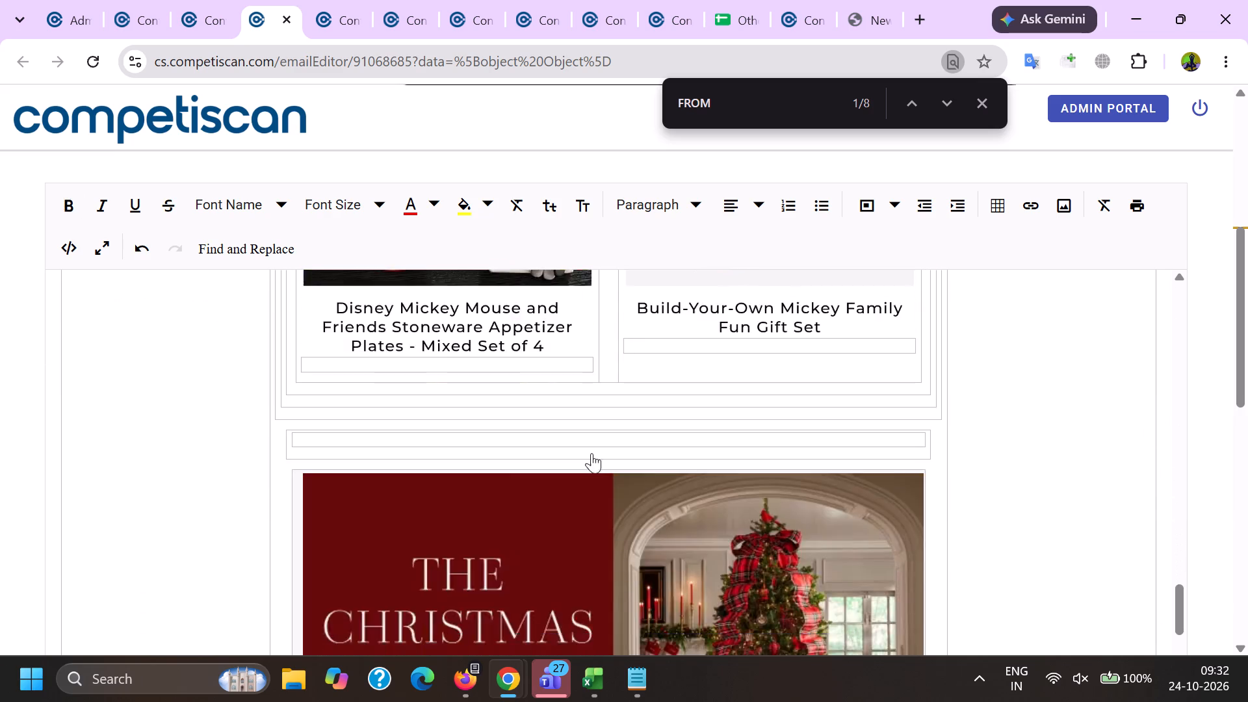
{"action": "scroll", "coordinate": [591, 453], "scroll_direction": "down", "scroll_amount": 13}
{"action": "scroll", "coordinate": [489, 549], "scroll_direction": "up", "scroll_amount": 6}
{"action": "left_click", "coordinate": [546, 370]}
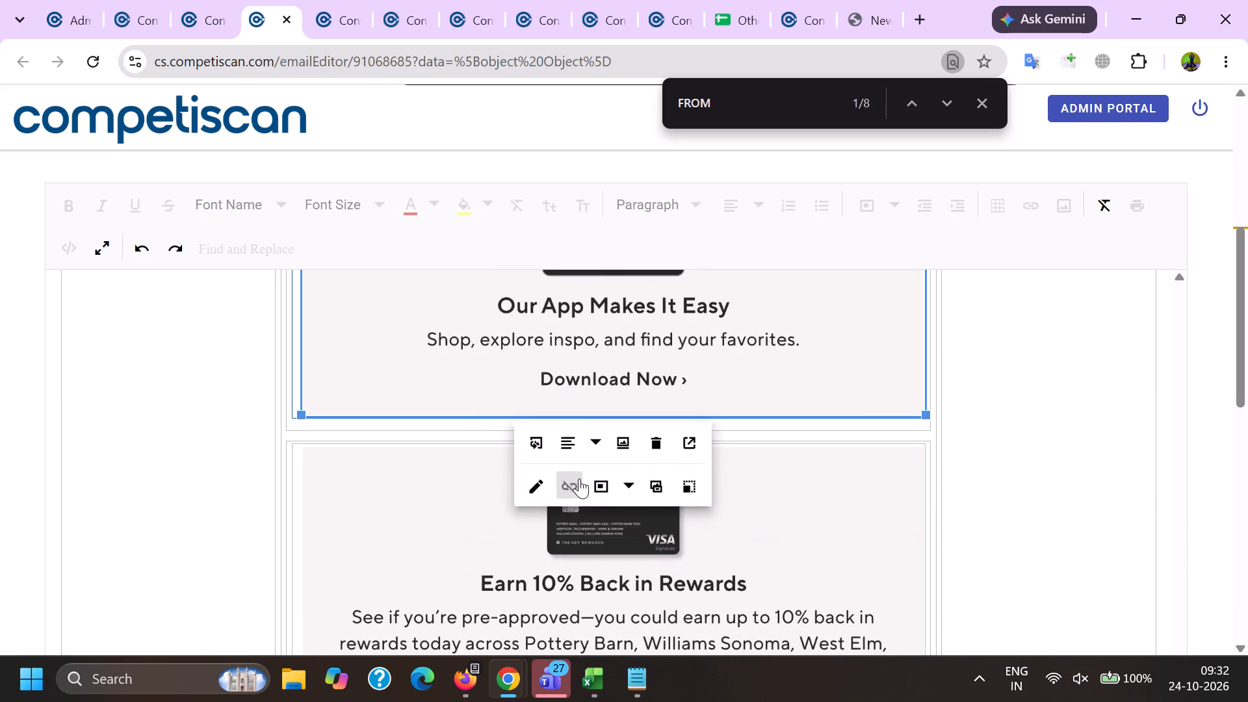
{"action": "left_click", "coordinate": [579, 478]}
{"action": "scroll", "coordinate": [595, 377], "scroll_direction": "down", "scroll_amount": 2}
{"action": "scroll", "coordinate": [476, 566], "scroll_direction": "down", "scroll_amount": 4}
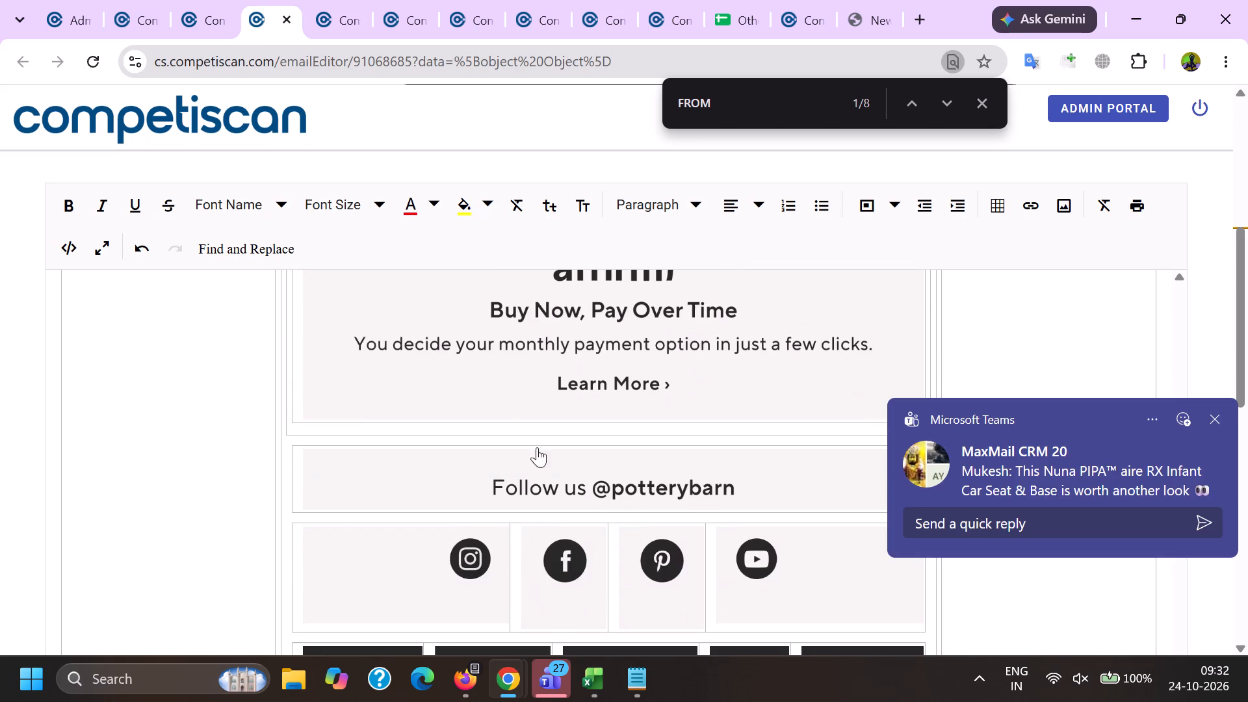
{"action": "left_click", "coordinate": [480, 549]}
{"action": "left_click", "coordinate": [391, 577]}
{"action": "left_click", "coordinate": [364, 493]}
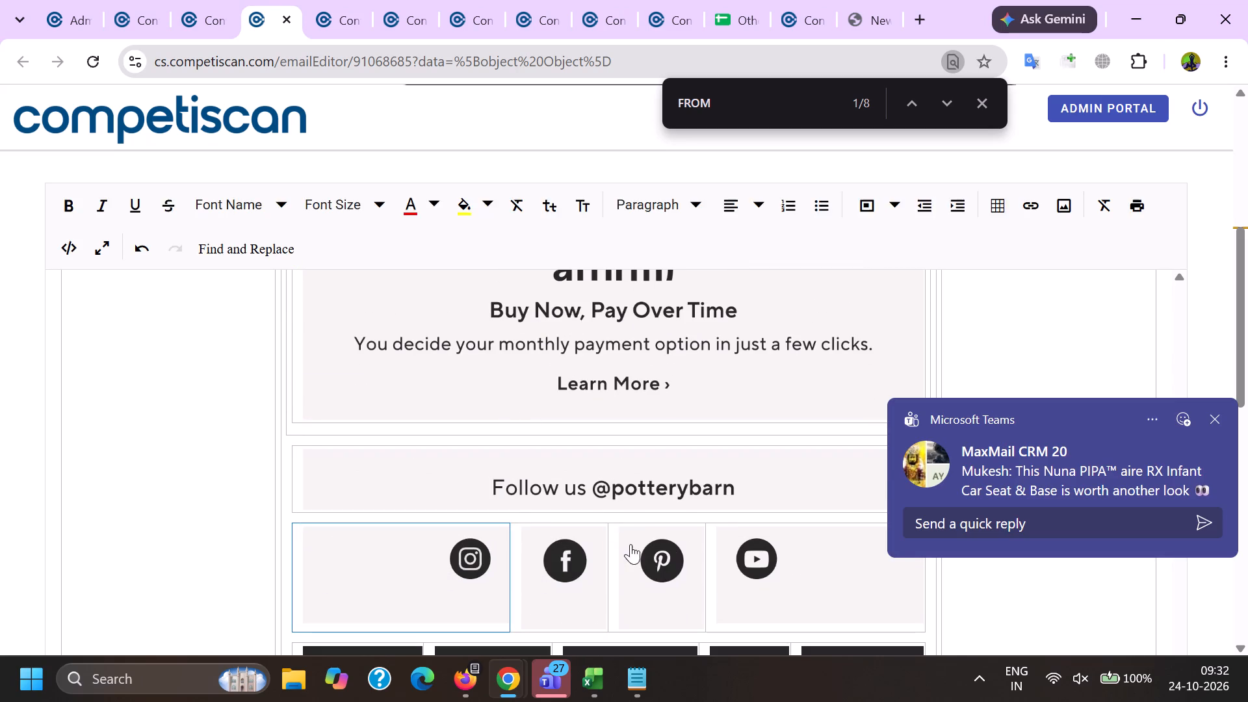
{"action": "left_click", "coordinate": [630, 544]}
{"action": "left_click", "coordinate": [537, 558]}
{"action": "left_click", "coordinate": [577, 498]}
{"action": "left_click", "coordinate": [631, 554]}
{"action": "left_click", "coordinate": [658, 506]}
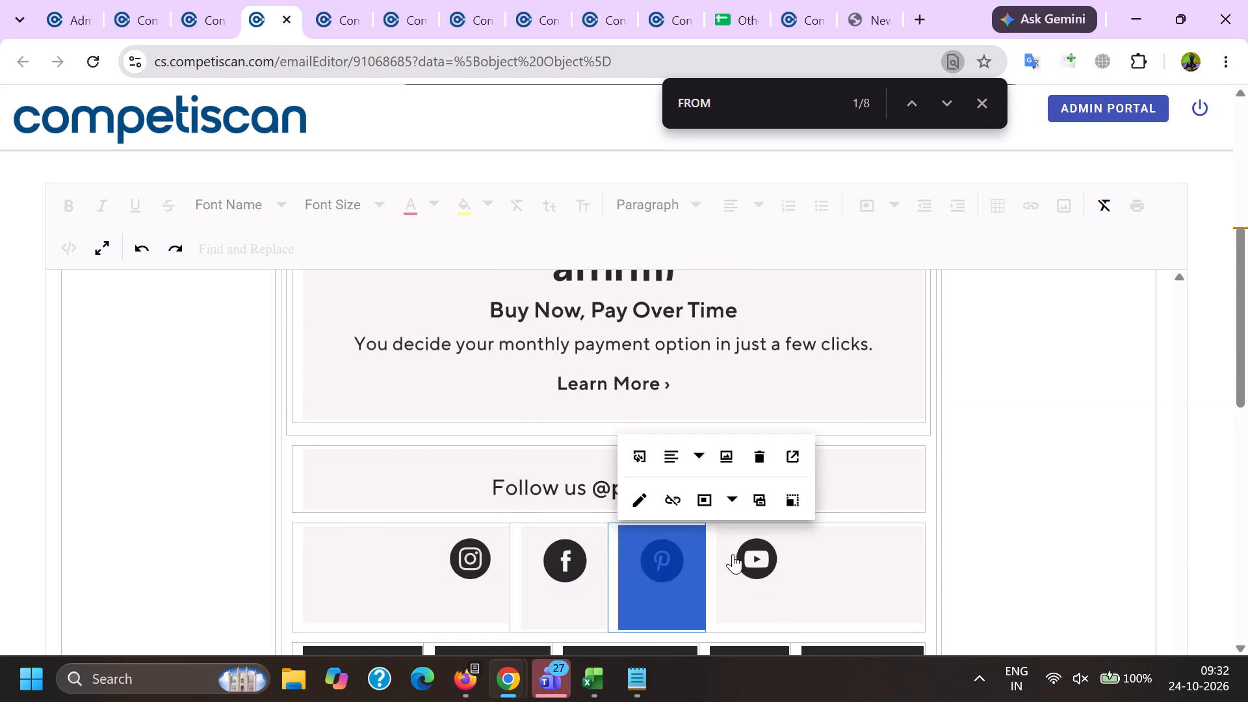
{"action": "left_click", "coordinate": [736, 554]}
{"action": "left_click", "coordinate": [778, 502]}
{"action": "left_click", "coordinate": [625, 481]}
{"action": "left_click", "coordinate": [564, 419]}
Select the recipient address after "This message was sent" in the email footer.
{"action": "scroll", "coordinate": [560, 398], "scroll_direction": "down", "scroll_amount": 5}
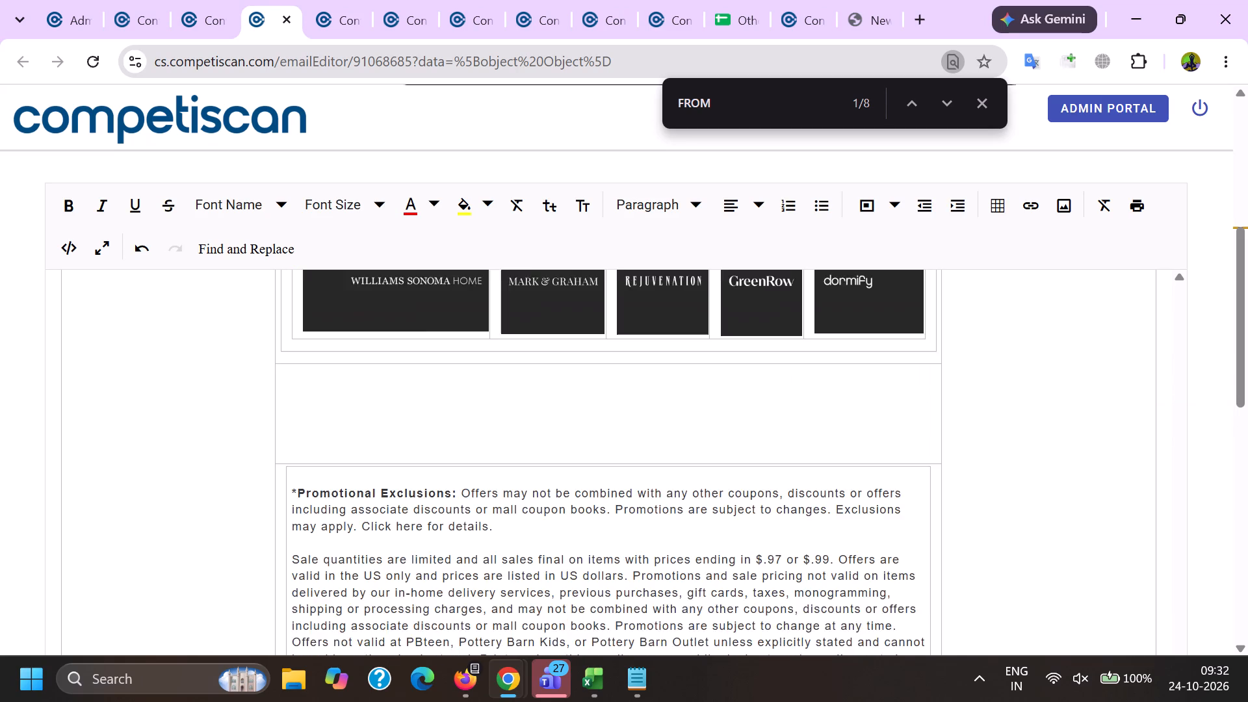
{"action": "scroll", "coordinate": [561, 460], "scroll_direction": "down", "scroll_amount": 9}
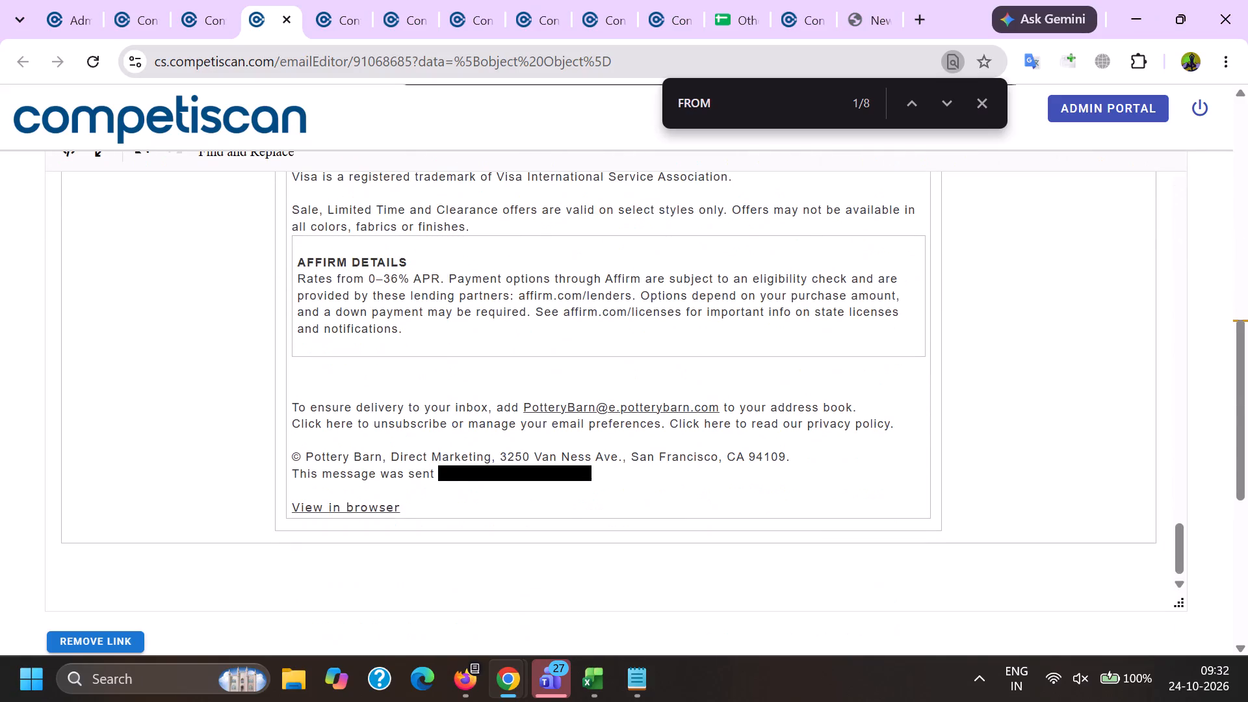
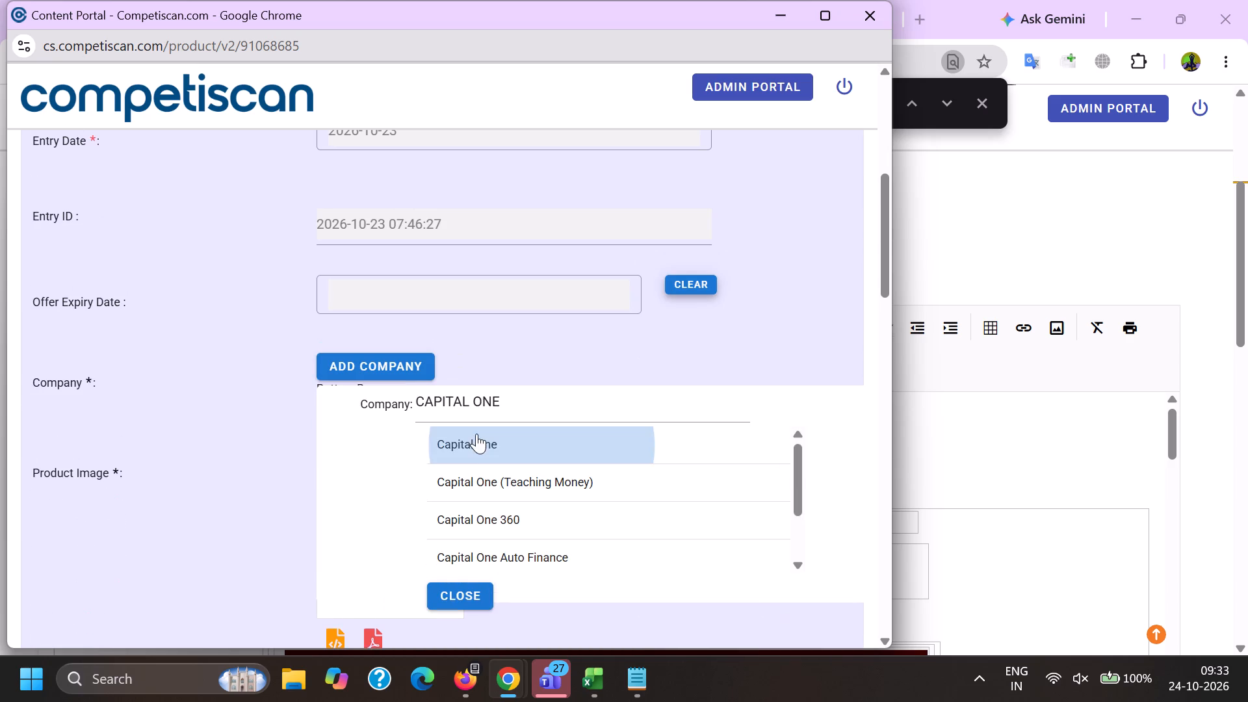
Look up AFFIRM and add it as another company on the Pottery Barn product entry.
{"action": "left_click", "coordinate": [414, 373]}
{"action": "key", "text": "a"}
{"action": "type", "text": "FFIRM"}
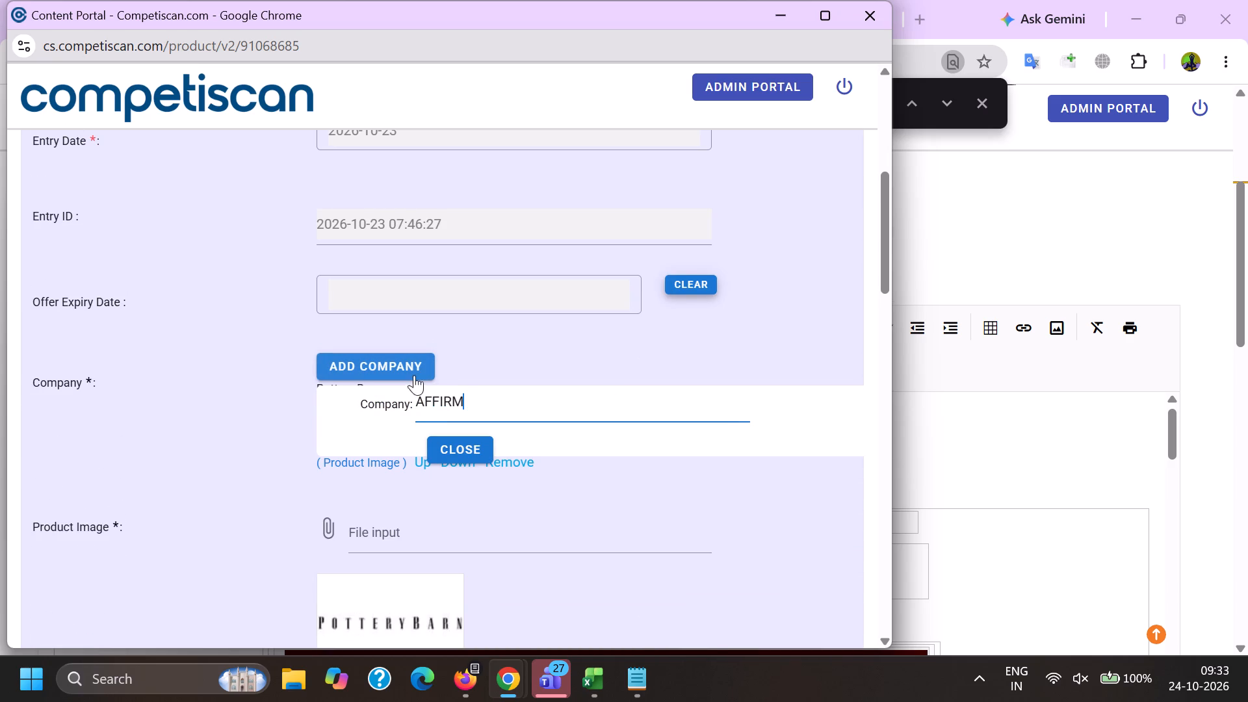
{"action": "scroll", "coordinate": [414, 375], "scroll_direction": "down", "scroll_amount": 2}
{"action": "left_click", "coordinate": [460, 255]}
Set the sector of the product classification to Retail.
{"action": "scroll", "coordinate": [428, 193], "scroll_direction": "down", "scroll_amount": 3}
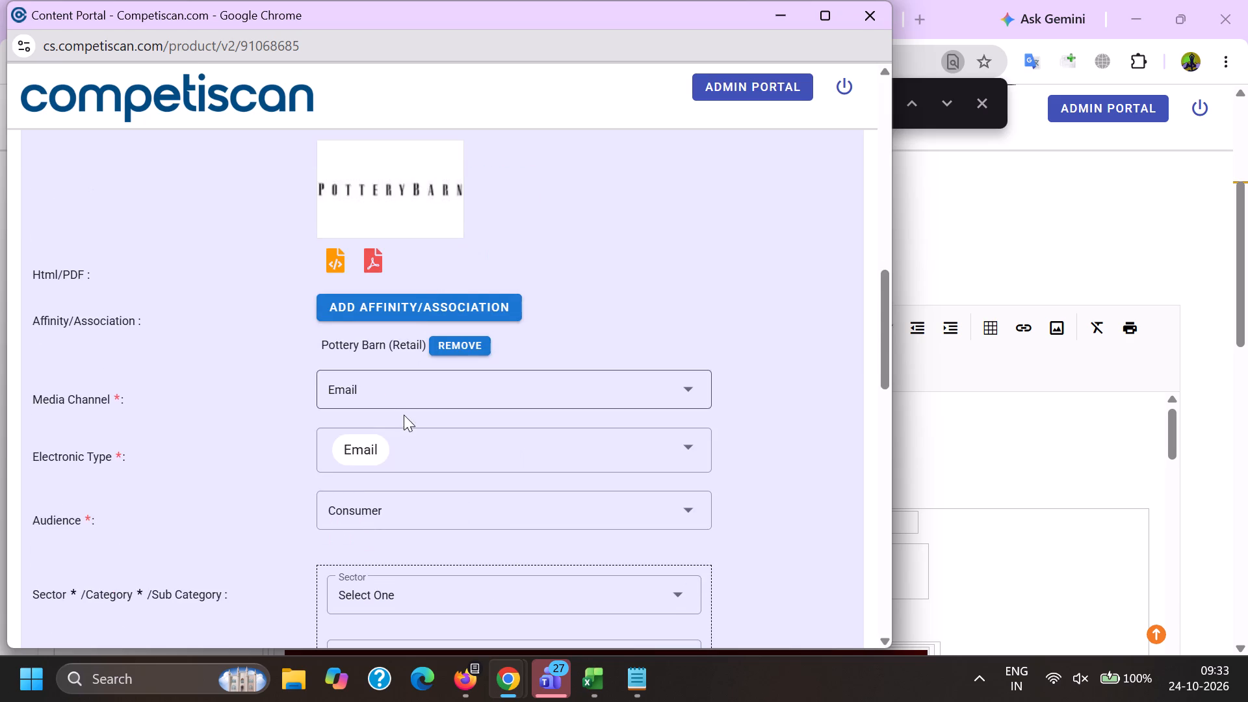
{"action": "scroll", "coordinate": [404, 402], "scroll_direction": "down", "scroll_amount": 3}
{"action": "left_click", "coordinate": [386, 294]}
{"action": "scroll", "coordinate": [386, 294], "scroll_direction": "down", "scroll_amount": 7}
{"action": "left_click", "coordinate": [372, 397]}
{"action": "left_click_drag", "start_coordinate": [263, 390], "coordinate": [285, 390]}
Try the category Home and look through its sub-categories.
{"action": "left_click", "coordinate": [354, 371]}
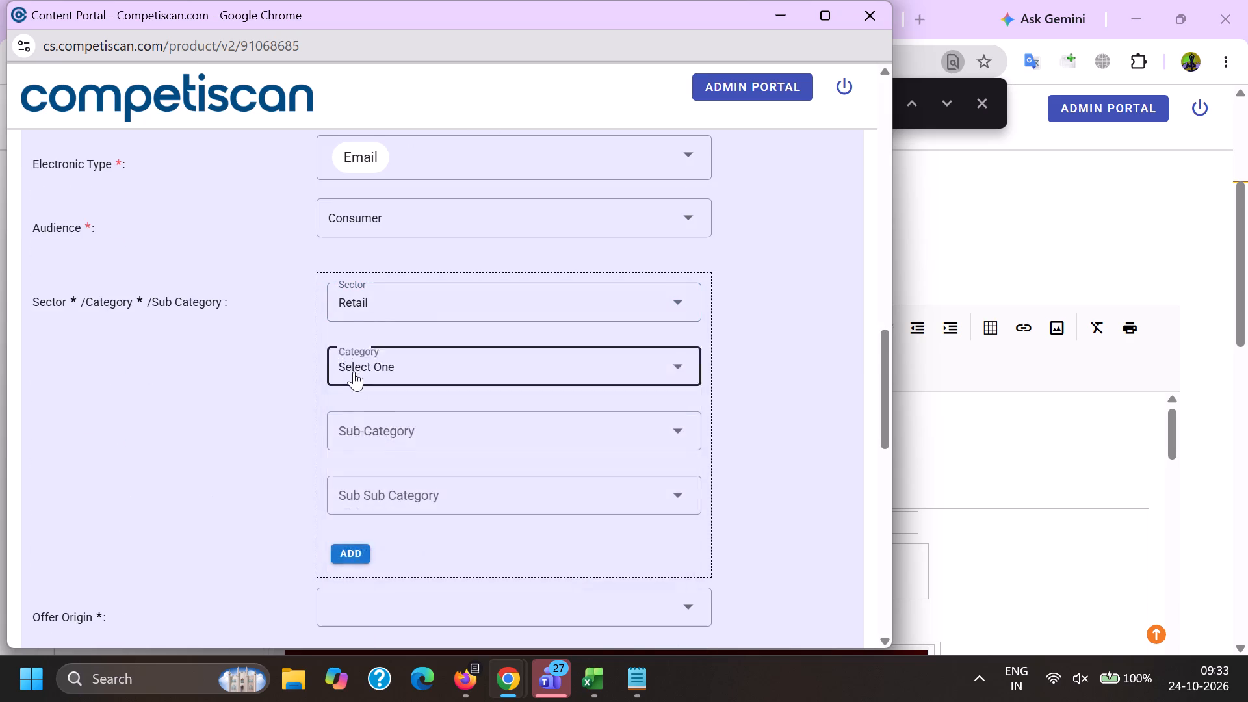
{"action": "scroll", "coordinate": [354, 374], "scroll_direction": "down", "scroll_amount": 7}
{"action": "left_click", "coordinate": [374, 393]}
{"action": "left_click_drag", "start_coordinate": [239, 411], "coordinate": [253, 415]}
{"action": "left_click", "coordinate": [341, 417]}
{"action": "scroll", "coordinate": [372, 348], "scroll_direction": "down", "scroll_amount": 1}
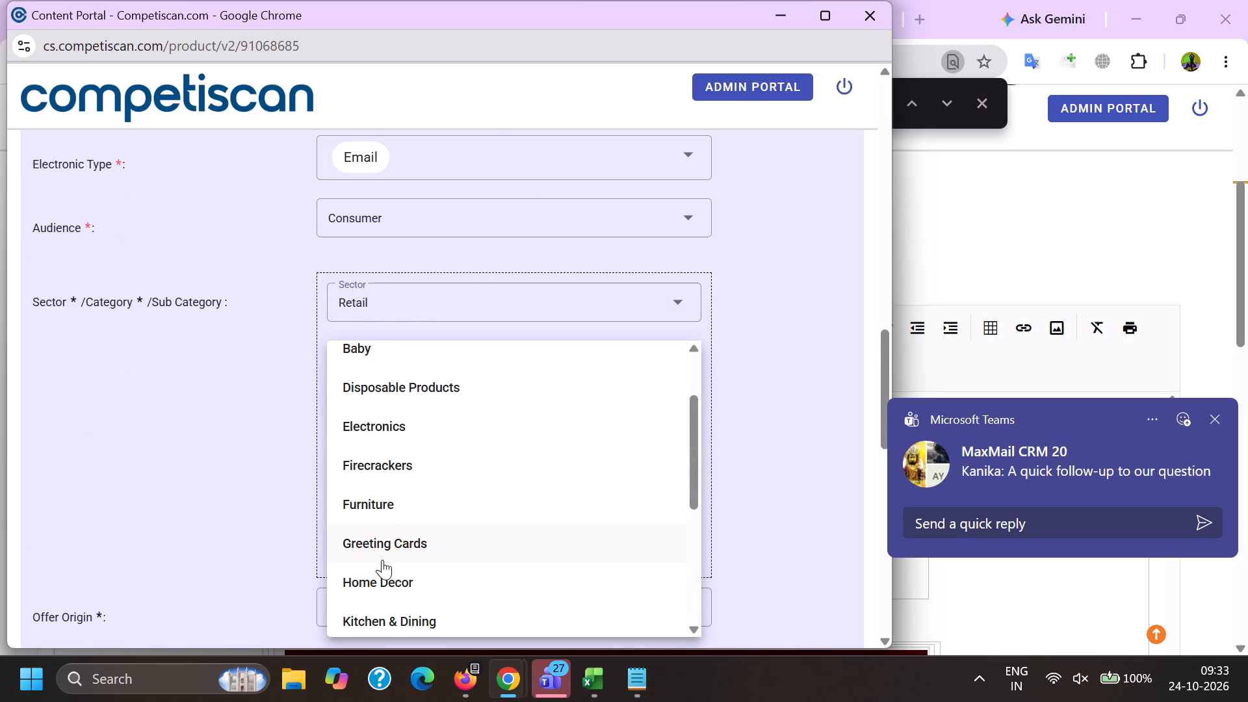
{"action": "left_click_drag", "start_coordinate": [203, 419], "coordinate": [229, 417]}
Set the Retail classification to Home Improvement, Holiday Decorations, Christmas Decorations and add it to the entry.
{"action": "left_click", "coordinate": [356, 371]}
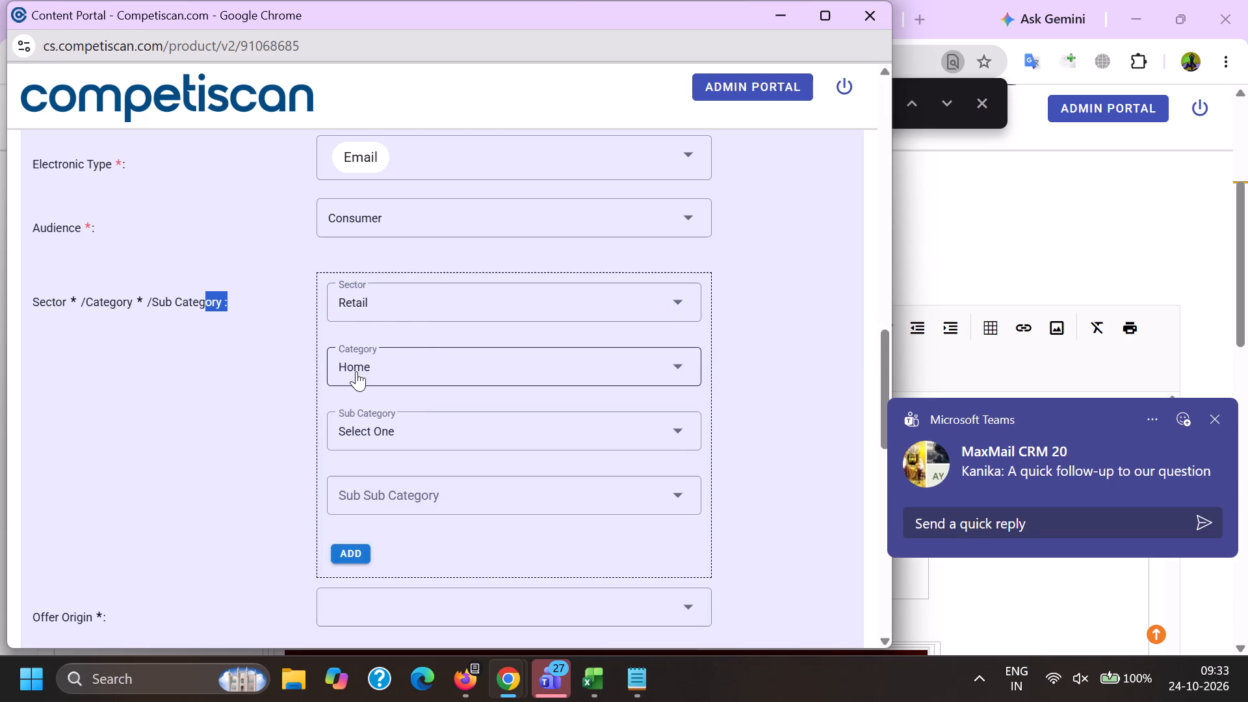
{"action": "left_click", "coordinate": [395, 418]}
{"action": "left_click_drag", "start_coordinate": [244, 446], "coordinate": [262, 447]}
{"action": "left_click", "coordinate": [360, 435]}
{"action": "scroll", "coordinate": [411, 293], "scroll_direction": "down", "scroll_amount": 2}
{"action": "scroll", "coordinate": [406, 440], "scroll_direction": "down", "scroll_amount": 2}
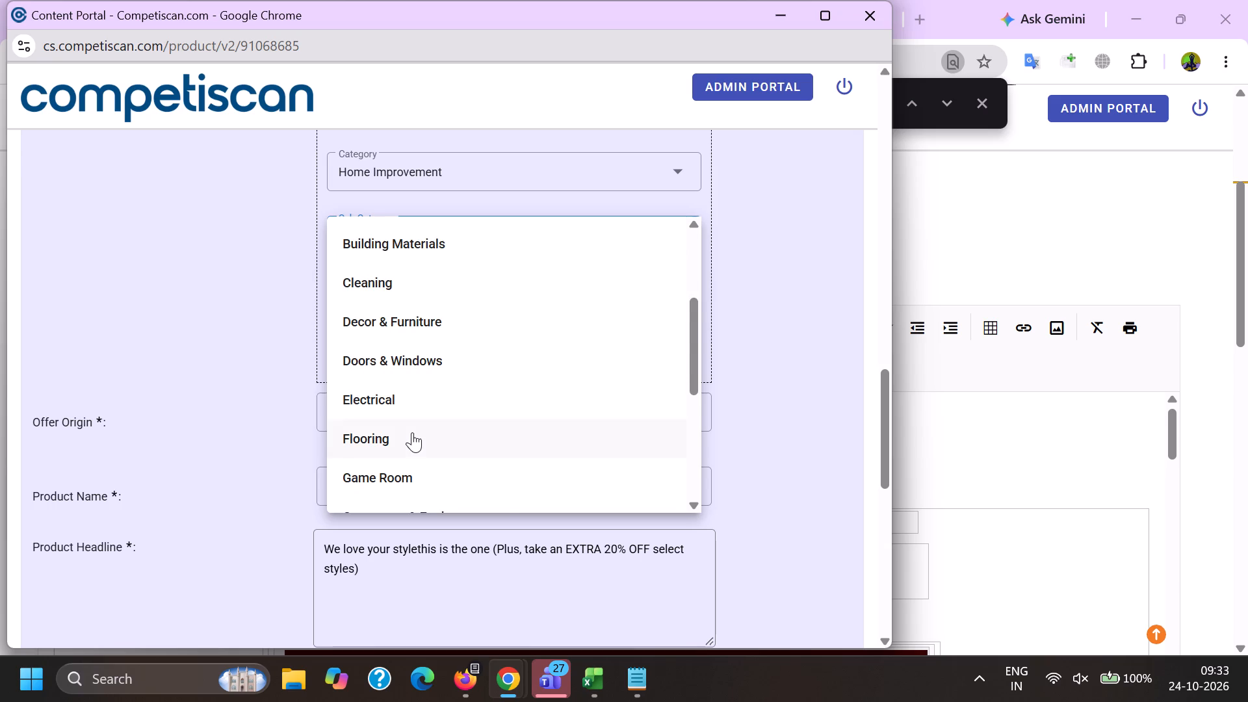
{"action": "scroll", "coordinate": [412, 432], "scroll_direction": "down", "scroll_amount": 3}
{"action": "left_click", "coordinate": [426, 411]}
{"action": "left_click_drag", "start_coordinate": [268, 391], "coordinate": [279, 391]}
{"action": "left_click", "coordinate": [382, 294]}
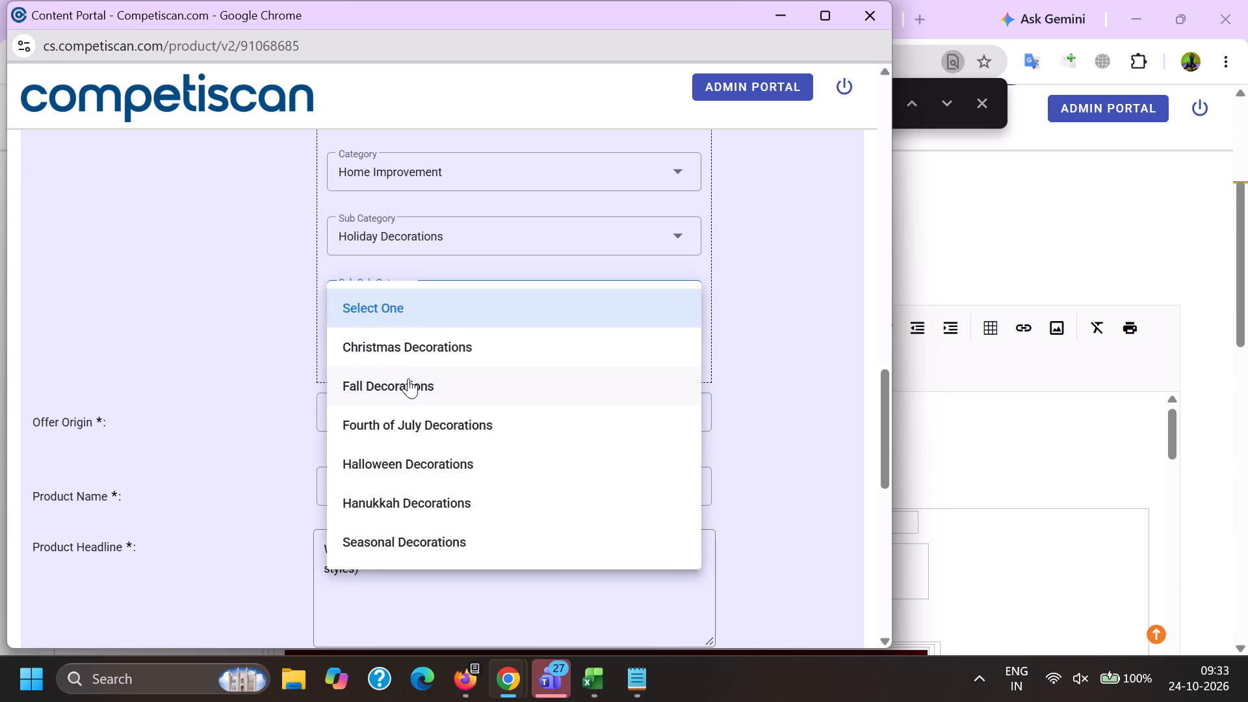
{"action": "left_click", "coordinate": [415, 357]}
{"action": "left_click_drag", "start_coordinate": [309, 370], "coordinate": [326, 379]}
{"action": "left_click", "coordinate": [359, 359]}
Add the classification Credit Cards / Payment Cards / Credit Cards and move the Retail classification down one place.
{"action": "scroll", "coordinate": [357, 424], "scroll_direction": "up", "scroll_amount": 3}
{"action": "left_click", "coordinate": [383, 421]}
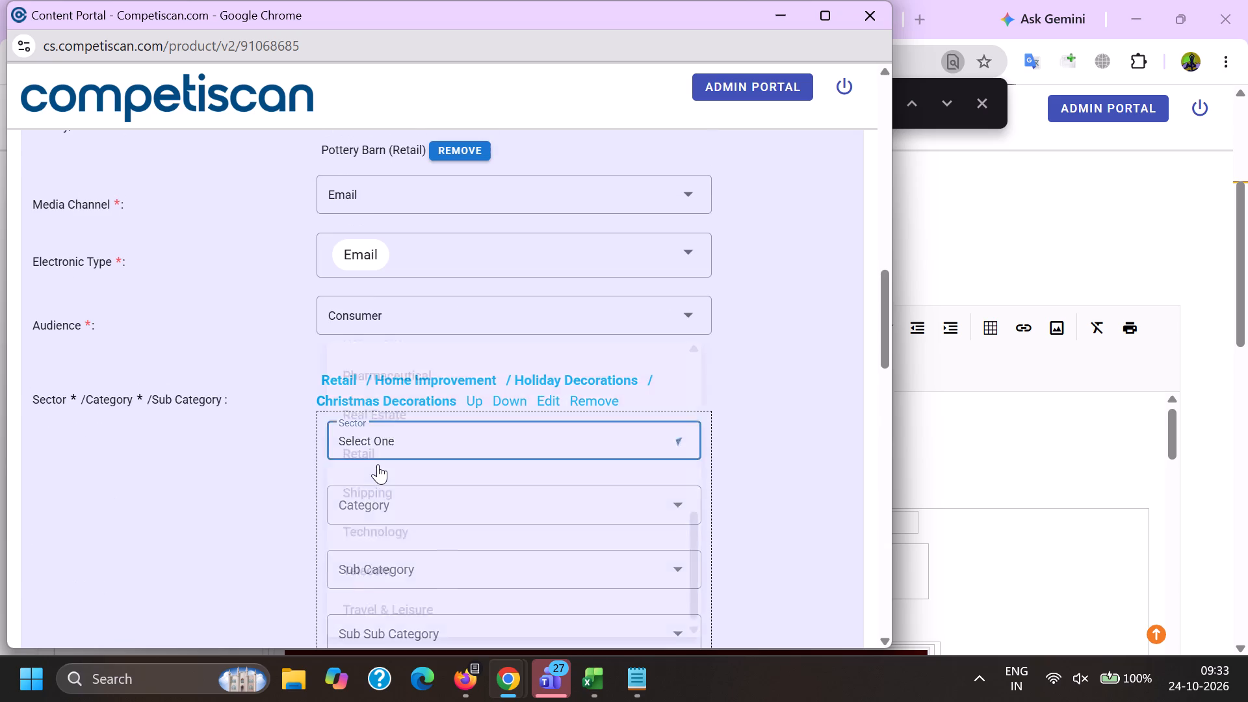
{"action": "left_click", "coordinate": [402, 510]}
{"action": "left_click_drag", "start_coordinate": [245, 514], "coordinate": [270, 514]}
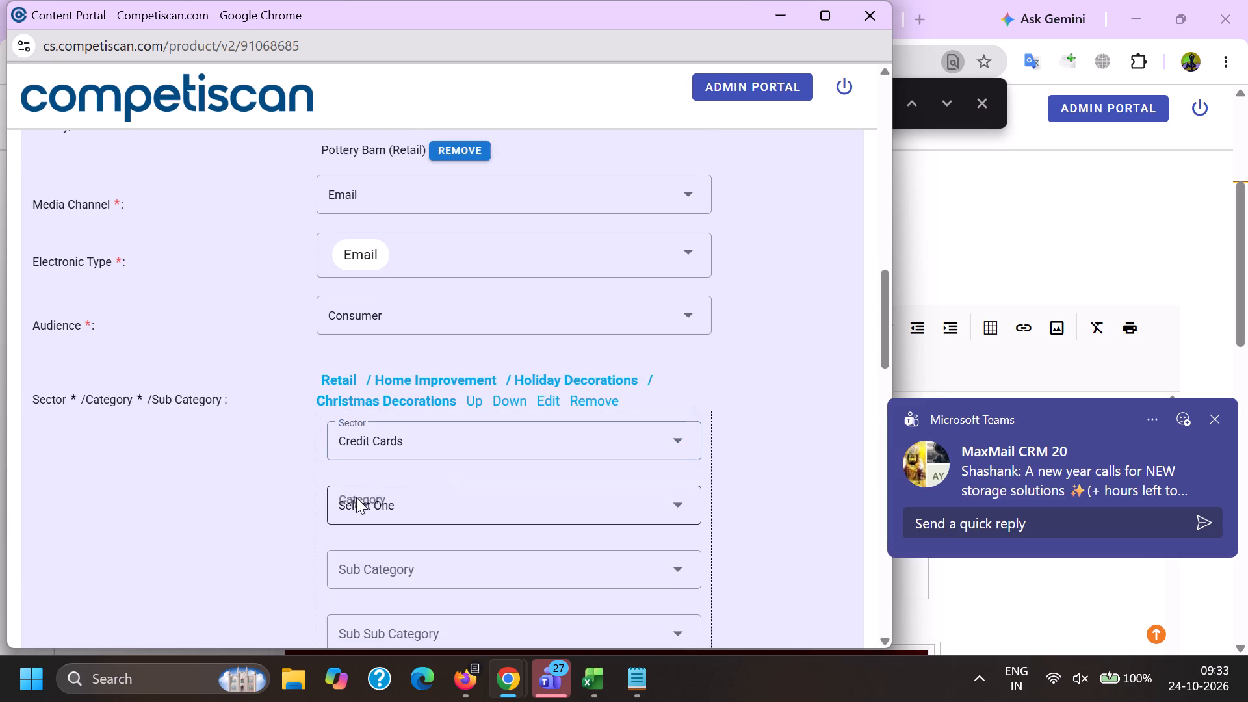
{"action": "left_click", "coordinate": [356, 497]}
{"action": "scroll", "coordinate": [419, 307], "scroll_direction": "down", "scroll_amount": 2}
{"action": "left_click", "coordinate": [409, 406]}
{"action": "left_click", "coordinate": [390, 382]}
{"action": "scroll", "coordinate": [404, 289], "scroll_direction": "down", "scroll_amount": 1}
{"action": "scroll", "coordinate": [389, 417], "scroll_direction": "down", "scroll_amount": 6}
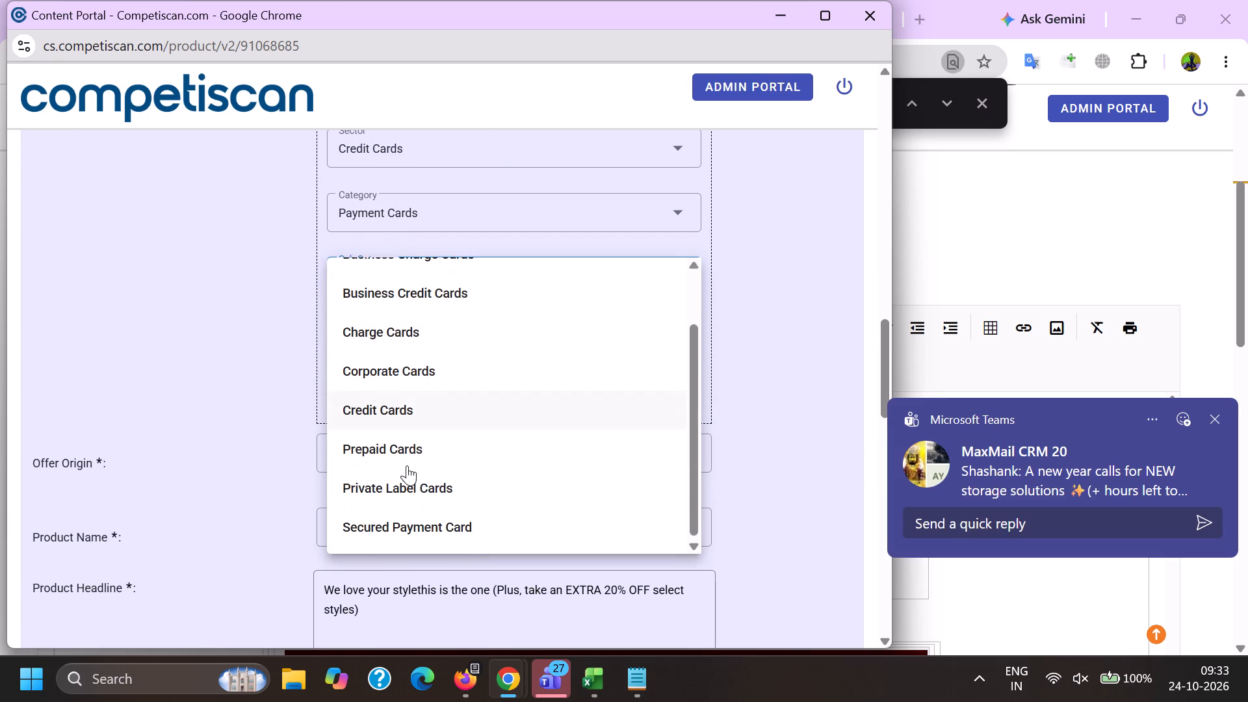
{"action": "left_click", "coordinate": [415, 427]}
{"action": "left_click_drag", "start_coordinate": [263, 398], "coordinate": [282, 400]}
{"action": "left_click", "coordinate": [356, 393]}
{"action": "scroll", "coordinate": [382, 474], "scroll_direction": "up", "scroll_amount": 2}
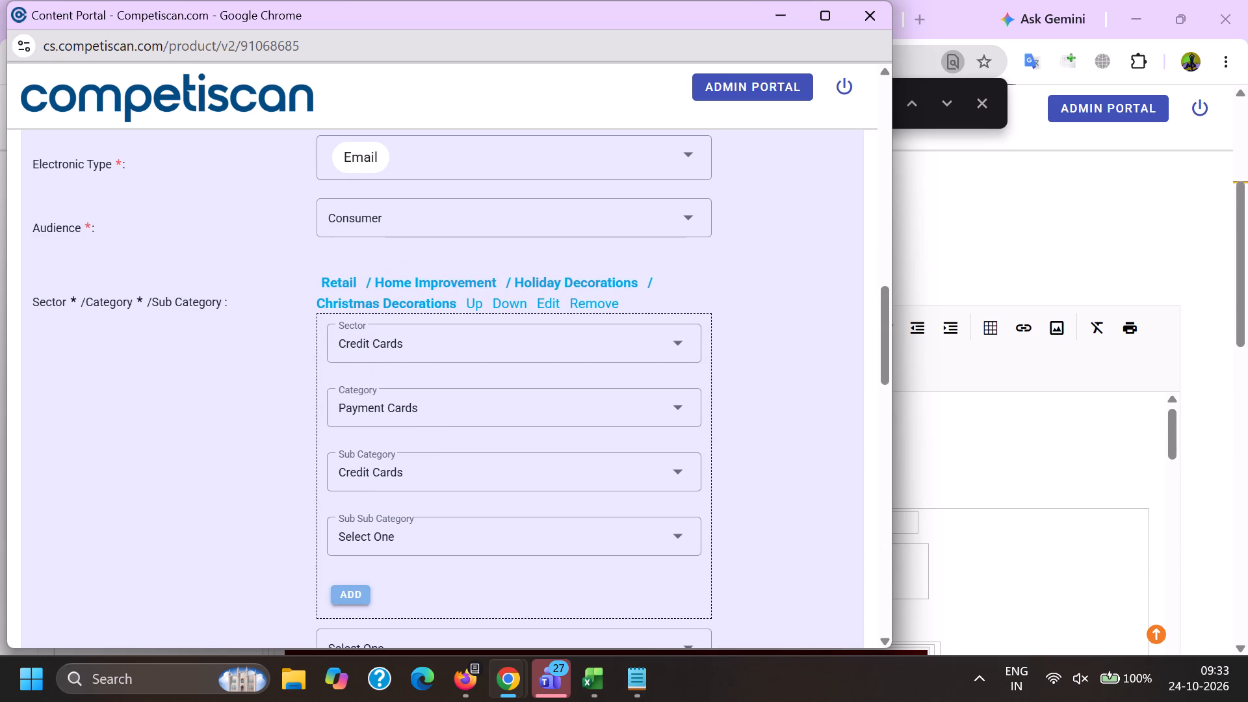
{"action": "left_click", "coordinate": [500, 304]}
Add a third classification: Mortgage & Loan / Unsecured / Point of Sale Financing/BNPL.
{"action": "left_click", "coordinate": [407, 370]}
{"action": "scroll", "coordinate": [394, 443], "scroll_direction": "up", "scroll_amount": 1}
{"action": "scroll", "coordinate": [393, 443], "scroll_direction": "down", "scroll_amount": 3}
{"action": "scroll", "coordinate": [383, 484], "scroll_direction": "up", "scroll_amount": 2}
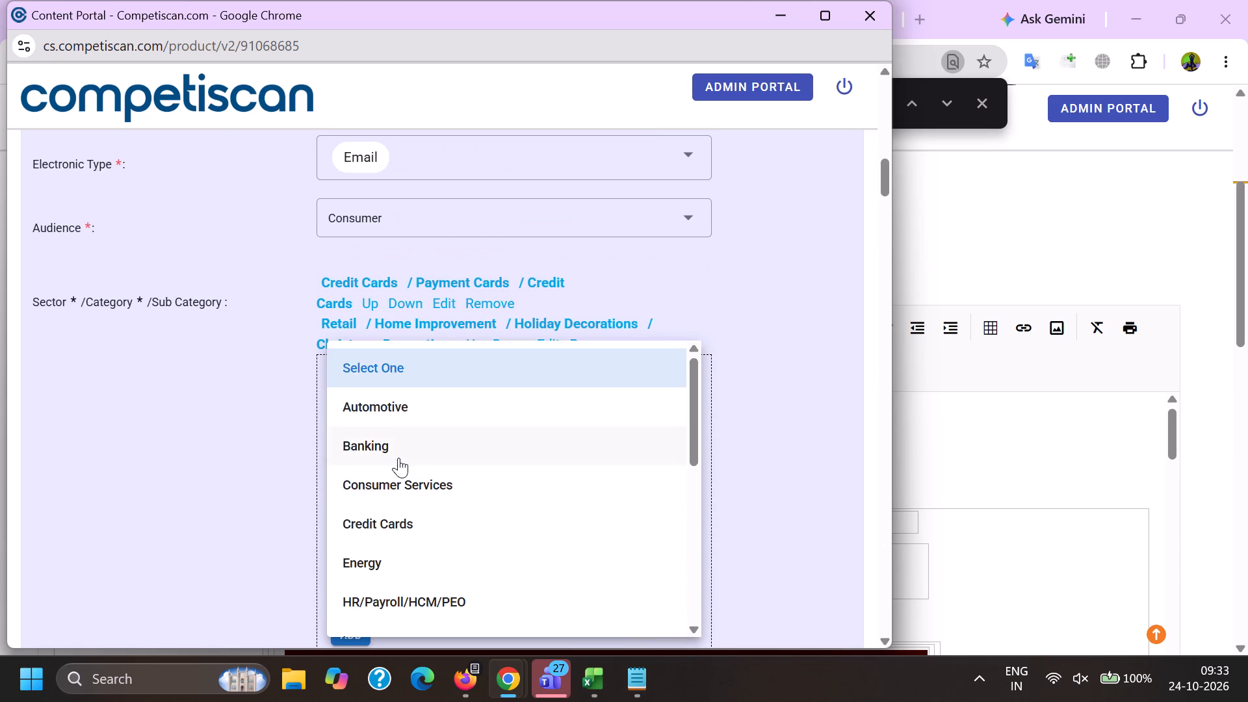
{"action": "scroll", "coordinate": [394, 471], "scroll_direction": "down", "scroll_amount": 2}
{"action": "left_click", "coordinate": [408, 522]}
{"action": "left_click_drag", "start_coordinate": [286, 505], "coordinate": [308, 507]}
{"action": "left_click", "coordinate": [379, 445]}
{"action": "scroll", "coordinate": [403, 333], "scroll_direction": "down", "scroll_amount": 1}
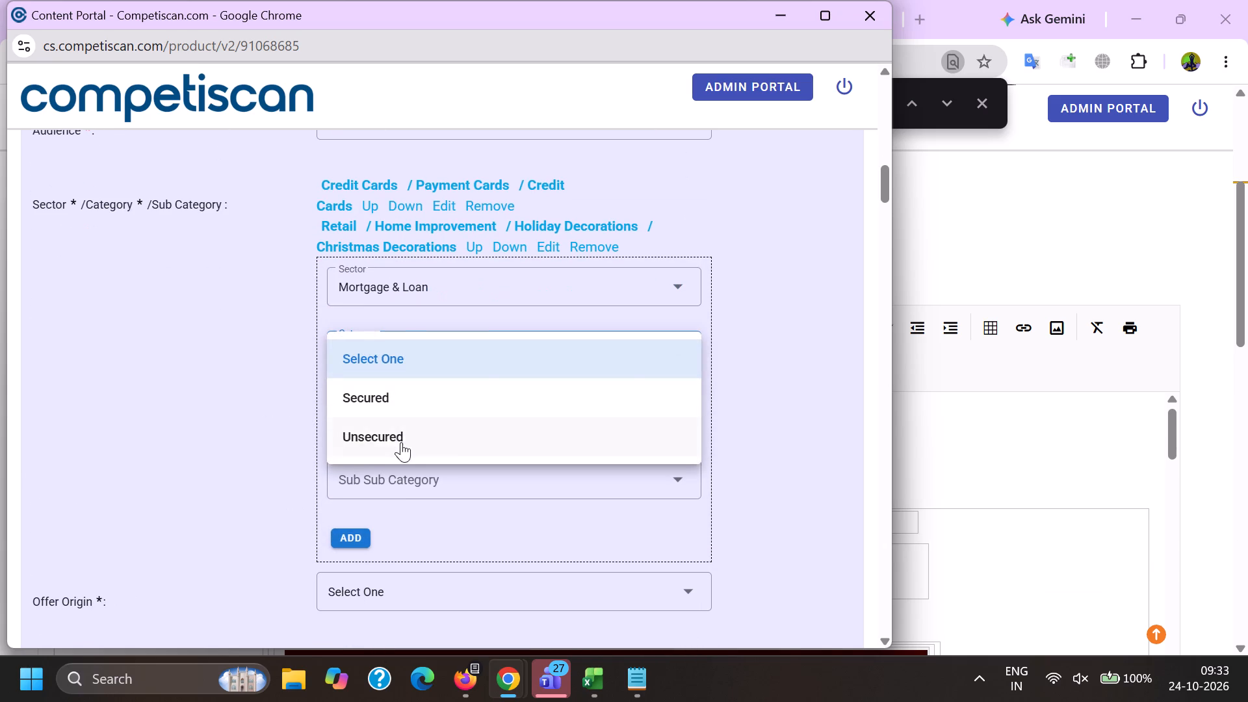
{"action": "left_click", "coordinate": [401, 442]}
{"action": "left_click", "coordinate": [375, 409]}
{"action": "scroll", "coordinate": [408, 323], "scroll_direction": "down", "scroll_amount": 1}
{"action": "scroll", "coordinate": [382, 435], "scroll_direction": "down", "scroll_amount": 8}
{"action": "left_click", "coordinate": [401, 556]}
{"action": "left_click_drag", "start_coordinate": [244, 528], "coordinate": [266, 525]}
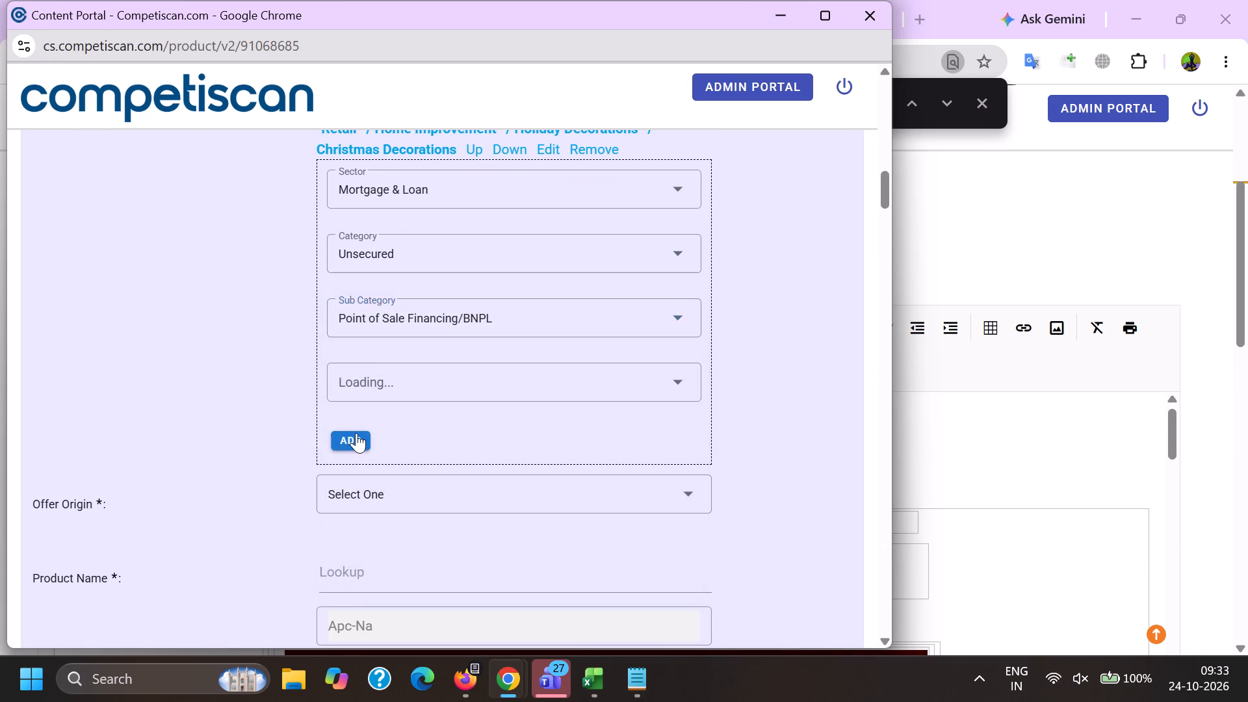
{"action": "left_click", "coordinate": [356, 433]}
Set the offer origin to Provider/Bank and the product name to Pottery Barn Key Rewards Visa Credit Card.
{"action": "scroll", "coordinate": [367, 346], "scroll_direction": "down", "scroll_amount": 2}
{"action": "left_click", "coordinate": [378, 350]}
{"action": "double_click", "coordinate": [374, 432]}
{"action": "key", "text": "ctrl+v"}
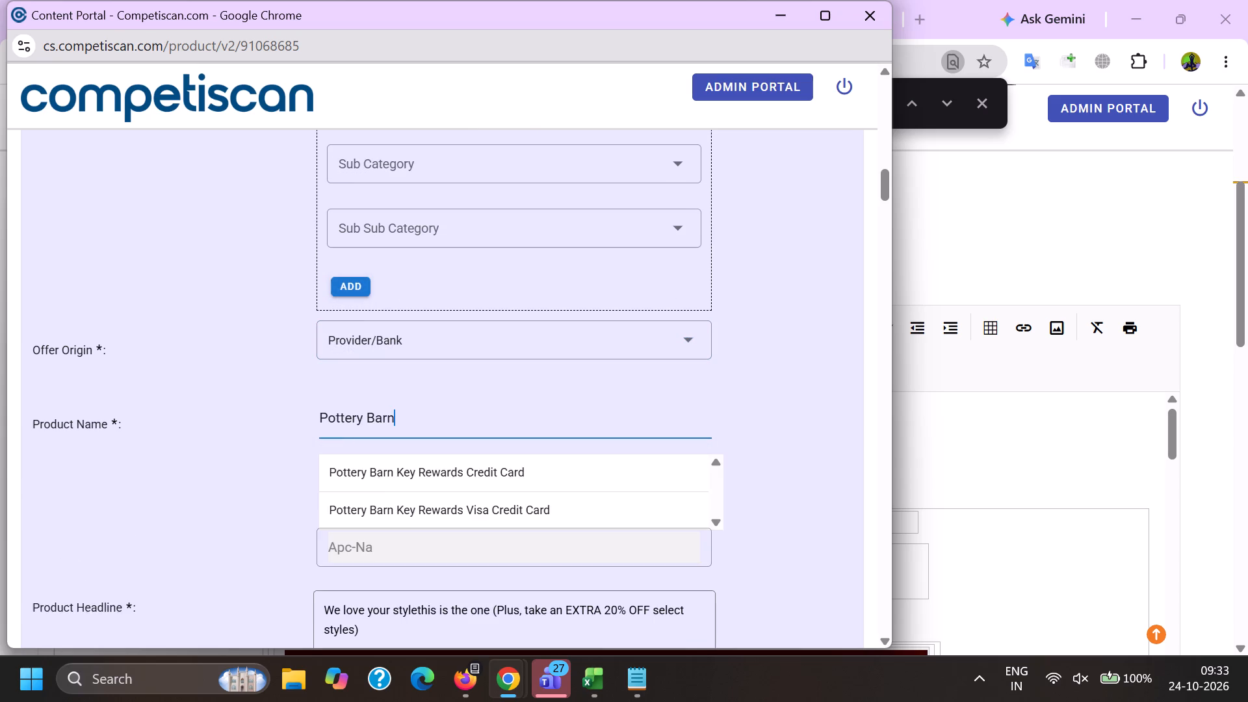
{"action": "left_click", "coordinate": [385, 492]}
Move the Credit Cards classification down so it follows the Retail one.
{"action": "scroll", "coordinate": [385, 493], "scroll_direction": "up", "scroll_amount": 5}
{"action": "left_click", "coordinate": [406, 404]}
Replace the product headline with the subject line text copied from the Pottery Barn email in the editor.
{"action": "scroll", "coordinate": [406, 359], "scroll_direction": "down", "scroll_amount": 5}
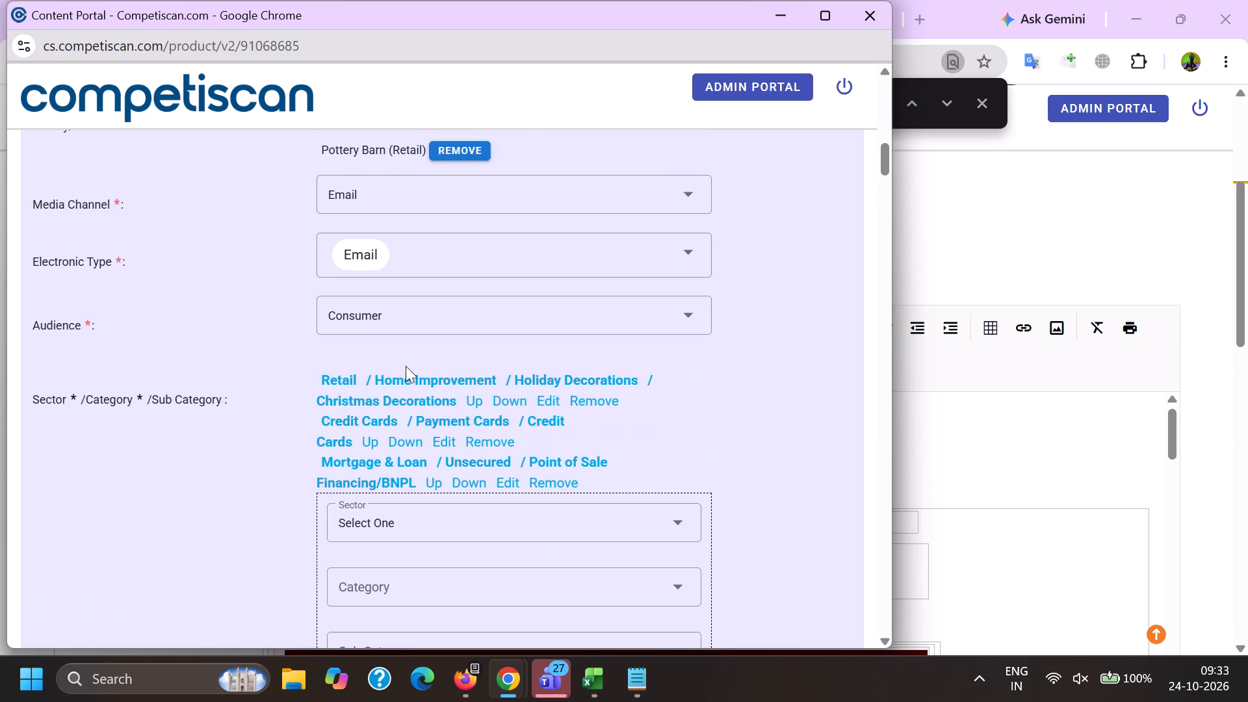
{"action": "left_click_drag", "start_coordinate": [534, 531], "coordinate": [40, 440]}
{"action": "key", "text": "BackSpace"}
{"action": "key", "text": "alt+Tab"}
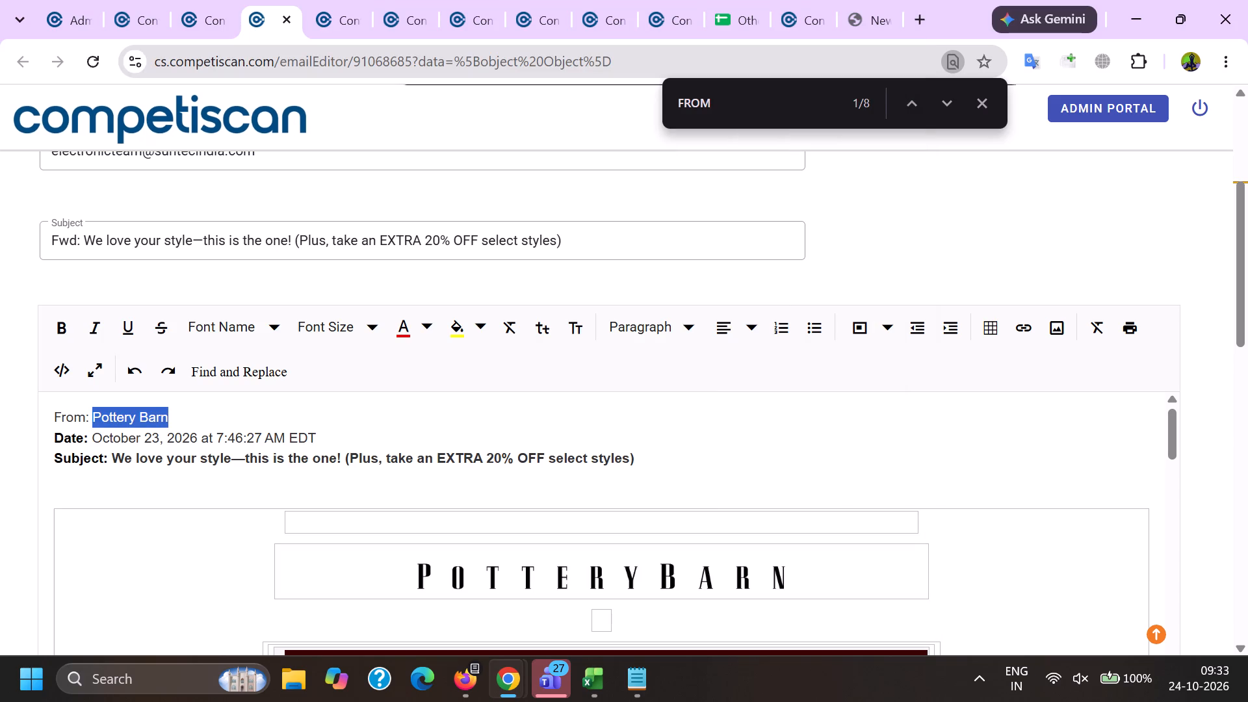
{"action": "left_click_drag", "start_coordinate": [112, 460], "coordinate": [643, 463]}
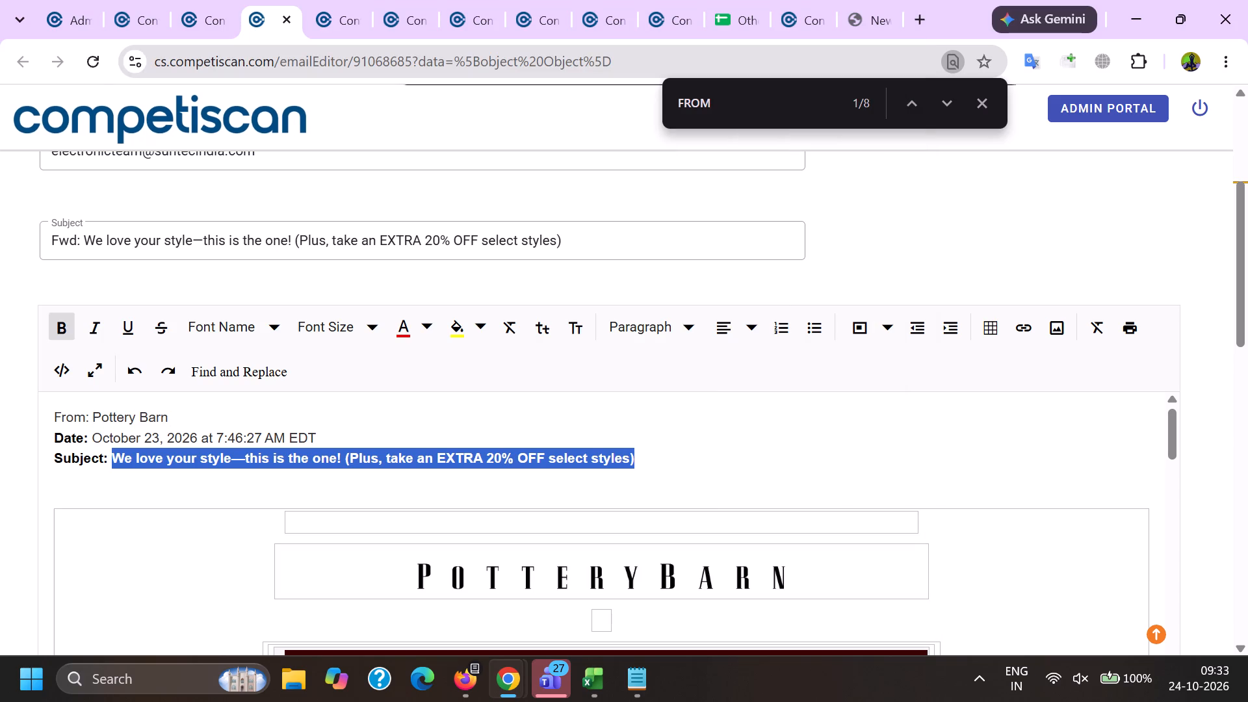
{"action": "key", "text": "ctrl+c"}
{"action": "key", "text": "alt+Tab"}
{"action": "key", "text": "ctrl+v"}
Replace the long dash after "style" in the product headline with a hyphen surrounded by spaces.
{"action": "left_click", "coordinate": [421, 462]}
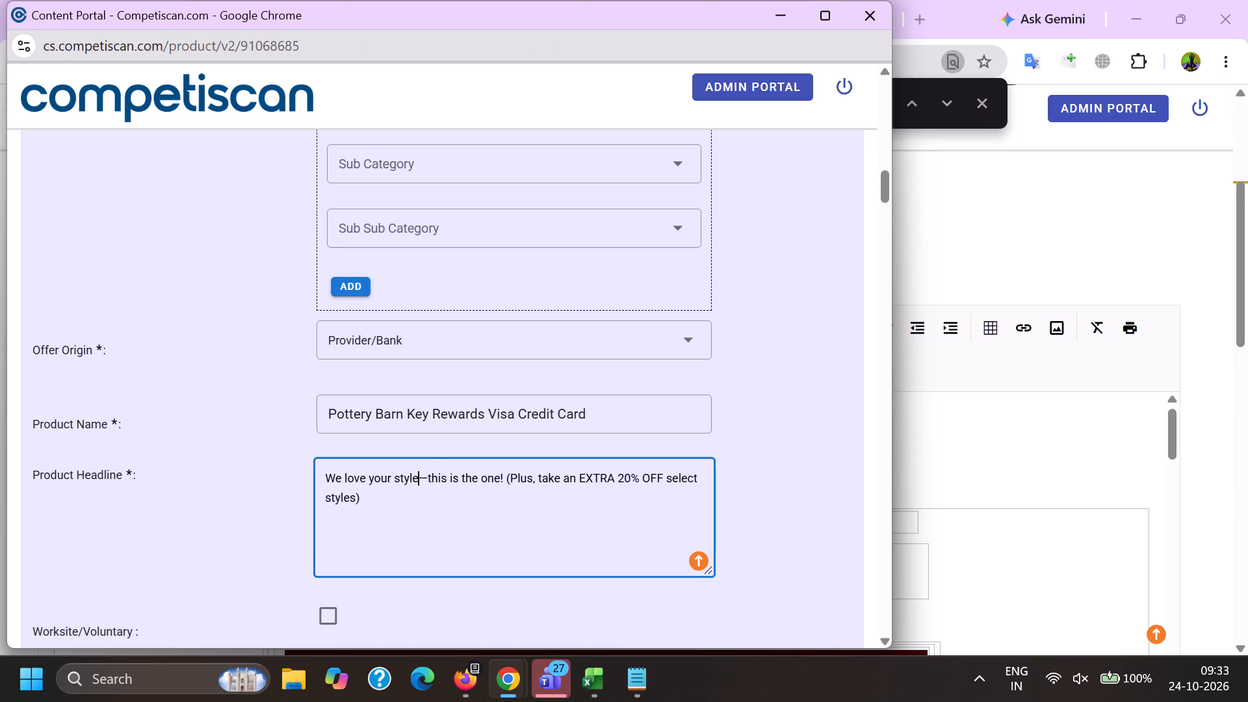
{"action": "key", "text": "Right"}
{"action": "key", "text": "BackSpace"}
{"action": "key", "text": "space"}
{"action": "type", "text": "-"}
{"action": "key", "text": "space"}
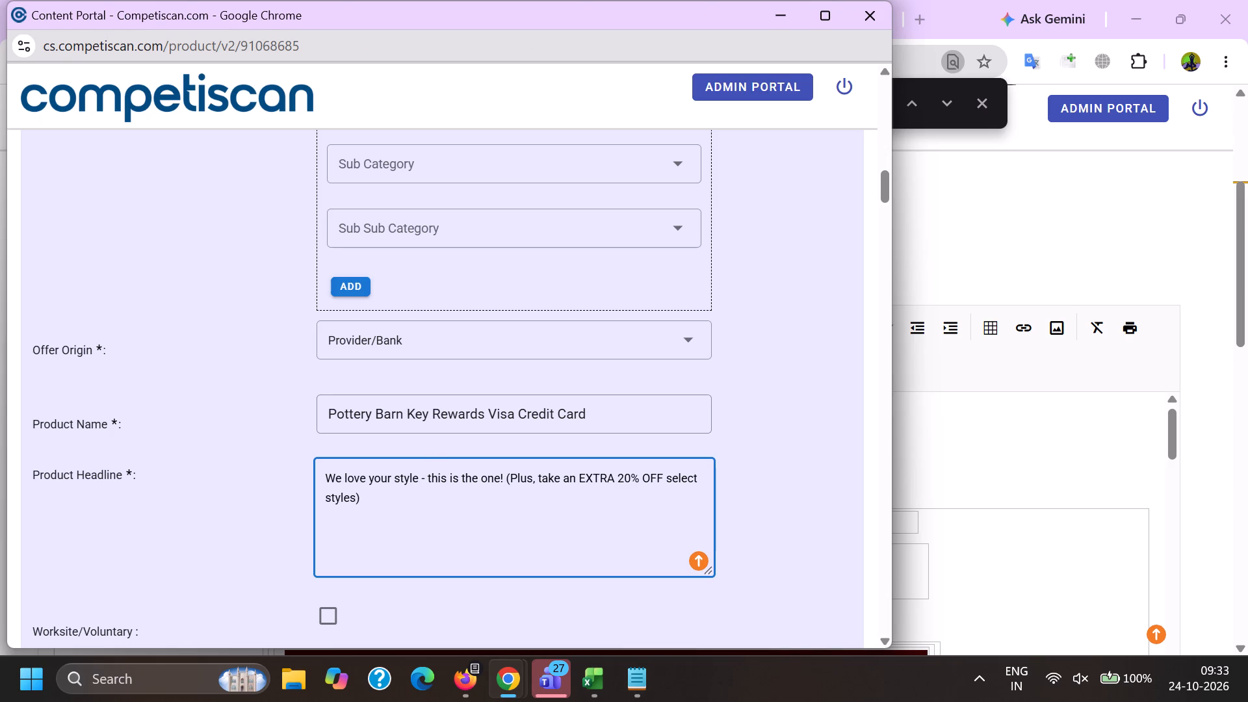
Add a period and a space at the end of the product headline.
{"action": "left_click", "coordinate": [422, 508]}
{"action": "key", "text": "slash"}
{"action": "key", "text": "space"}
{"action": "key", "text": "BackSpace"}
{"action": "key", "text": "BackSpace"}
{"action": "type", "text": "."}
{"action": "key", "text": "space"}
Copy "Earn 10% back in rewards" from the other Pottery Barn entry's headline and append it to this product headline.
{"action": "key", "text": "alt+Tab"}
{"action": "left_click", "coordinate": [816, 0]}
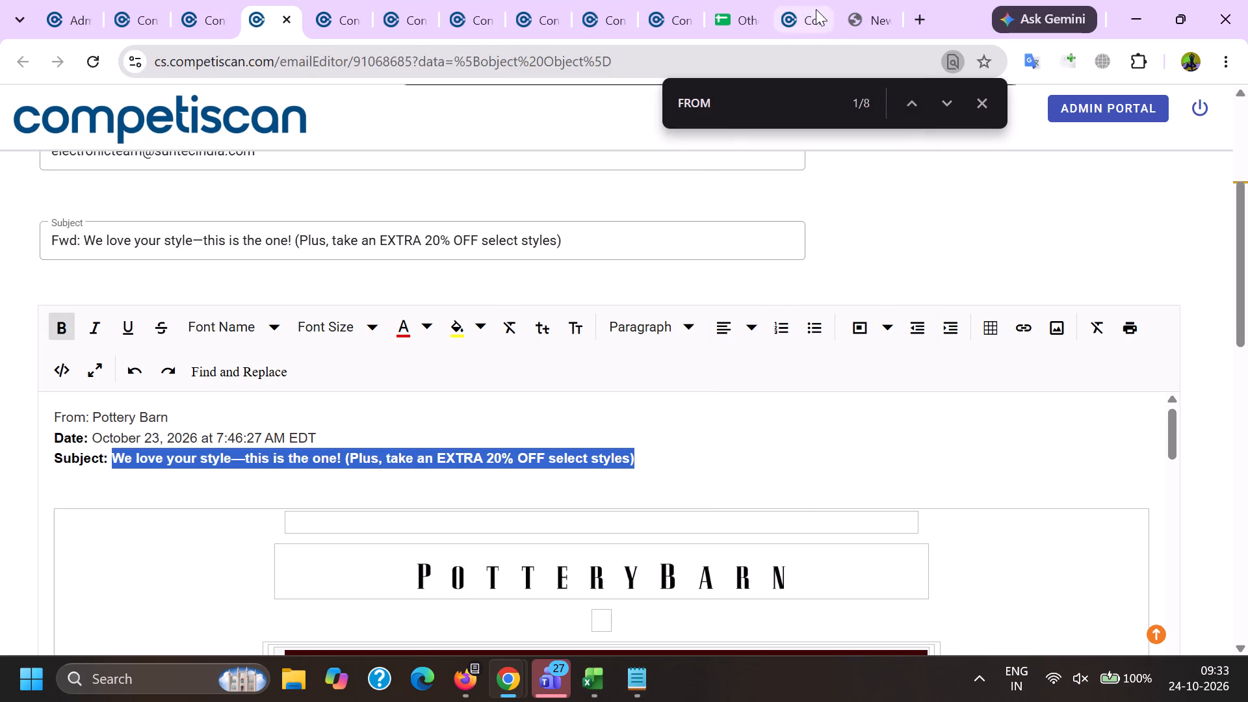
{"action": "scroll", "coordinate": [699, 374], "scroll_direction": "up", "scroll_amount": 9}
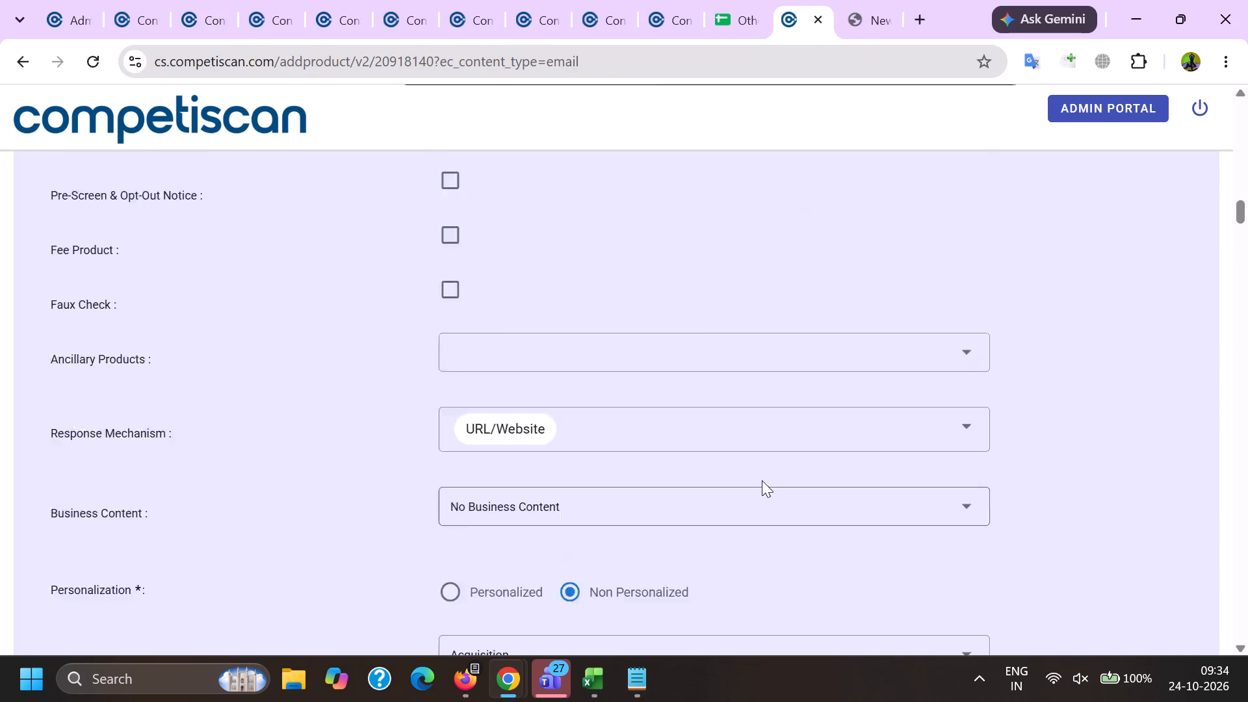
{"action": "double_click", "coordinate": [654, 275]}
{"action": "left_click", "coordinate": [827, 303], "text": "shift"}
{"action": "key", "text": "ctrl+c"}
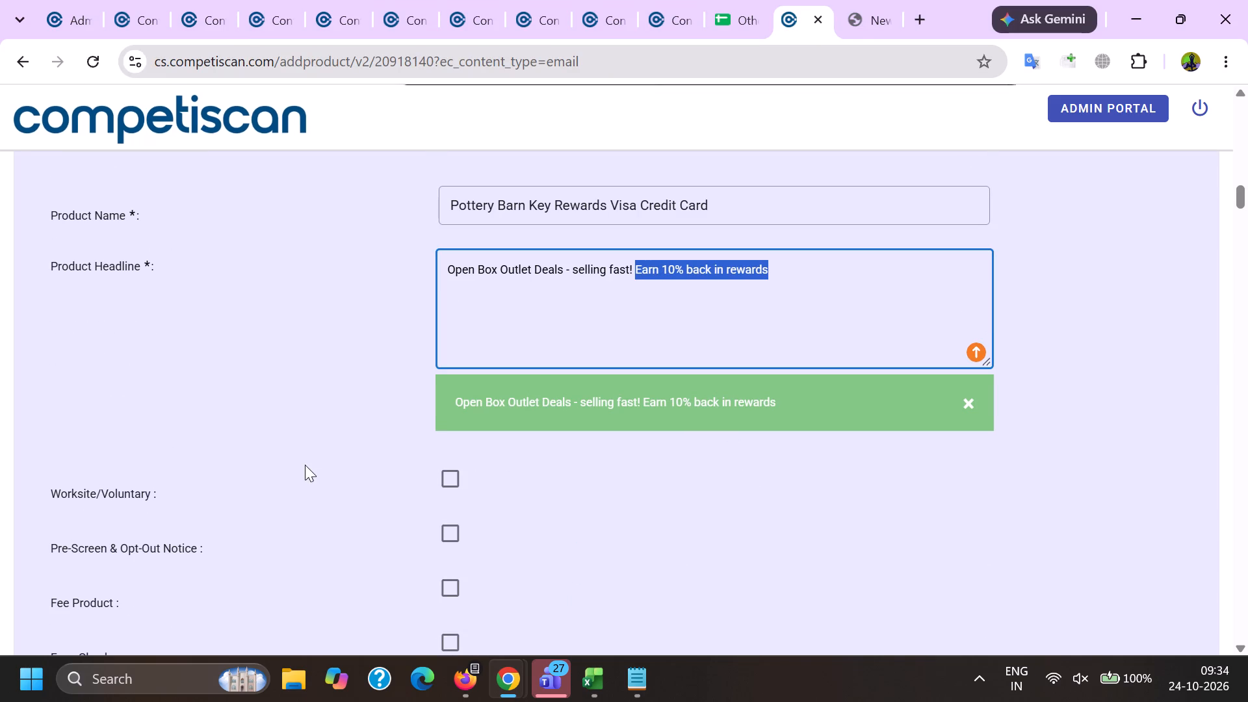
{"action": "key", "text": "alt+Tab"}
{"action": "key", "text": "ctrl+v"}
Set the response mechanism to URL/Website and the mailing type to Acquisition.
{"action": "scroll", "coordinate": [404, 339], "scroll_direction": "down", "scroll_amount": 5}
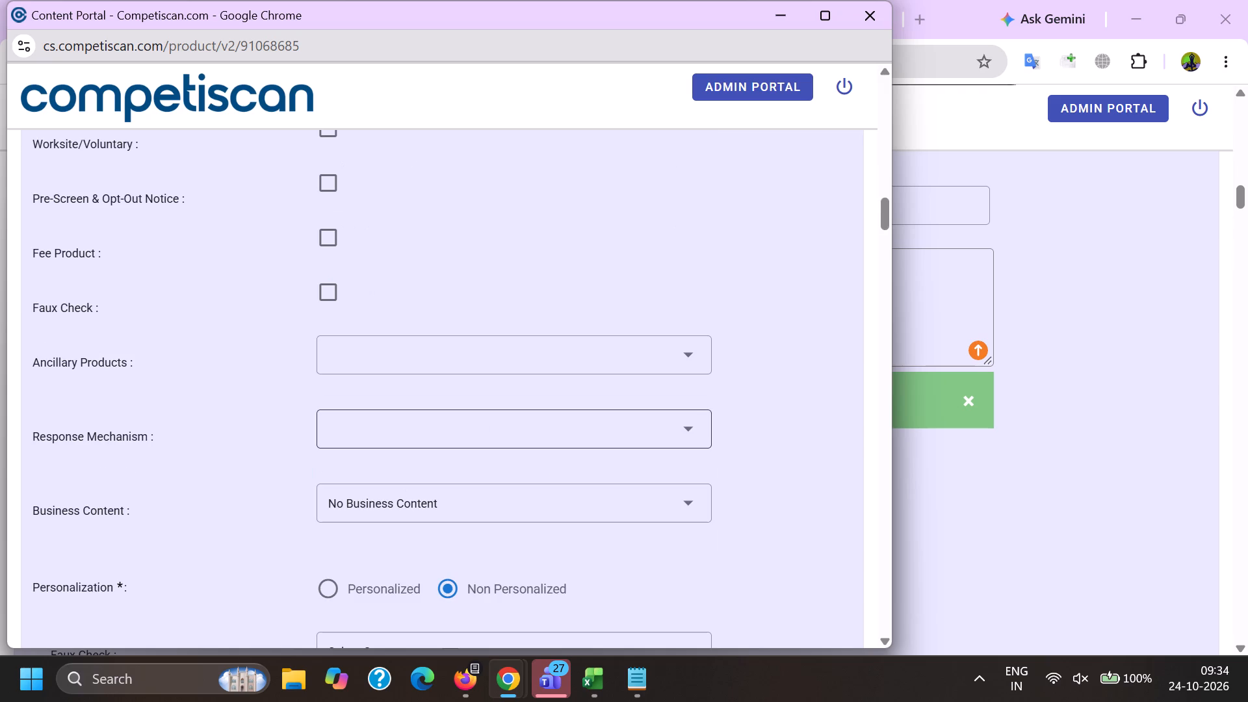
{"action": "left_click", "coordinate": [374, 431]}
{"action": "scroll", "coordinate": [395, 240], "scroll_direction": "down", "scroll_amount": 9}
{"action": "left_click", "coordinate": [424, 382]}
{"action": "left_click", "coordinate": [246, 363]}
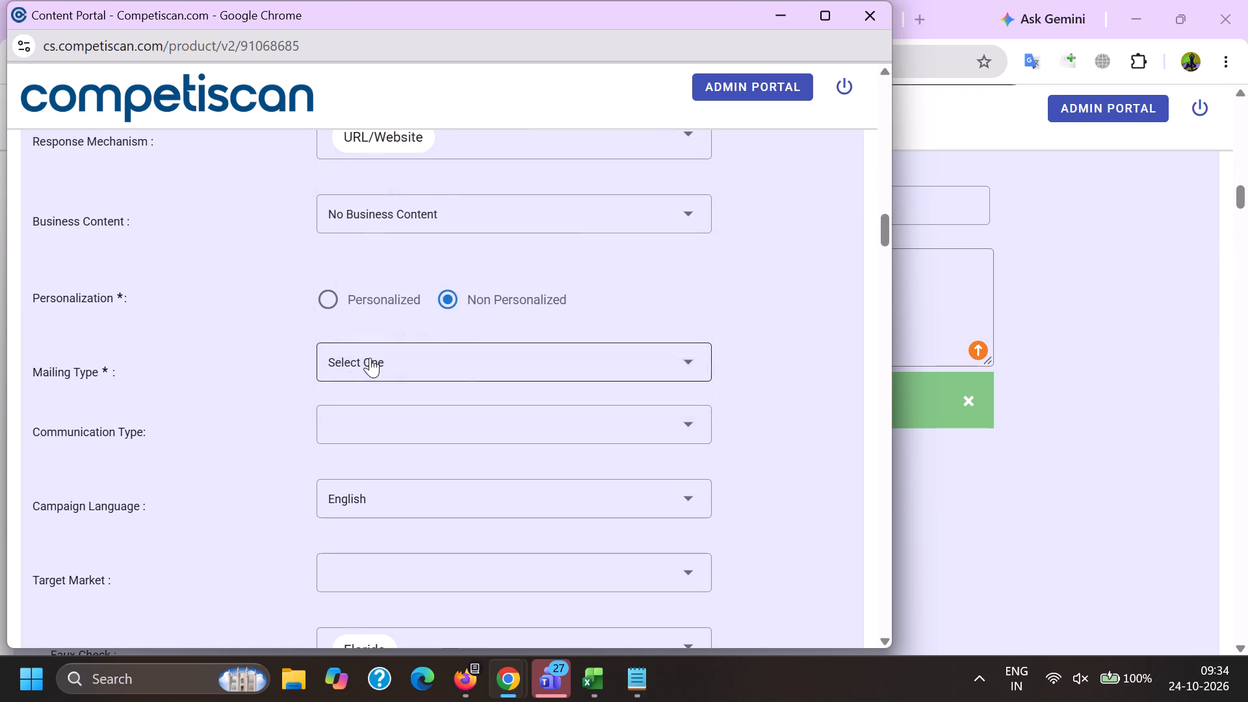
{"action": "left_click", "coordinate": [370, 357]}
{"action": "left_click", "coordinate": [359, 404]}
{"action": "left_click_drag", "start_coordinate": [261, 421], "coordinate": [287, 426]}
Select Bonuses/Contests/Incentives, Co-Brand and Mobile Application as the communication types.
{"action": "left_click", "coordinate": [374, 426]}
{"action": "scroll", "coordinate": [382, 294], "scroll_direction": "down", "scroll_amount": 1}
{"action": "left_click", "coordinate": [426, 470]}
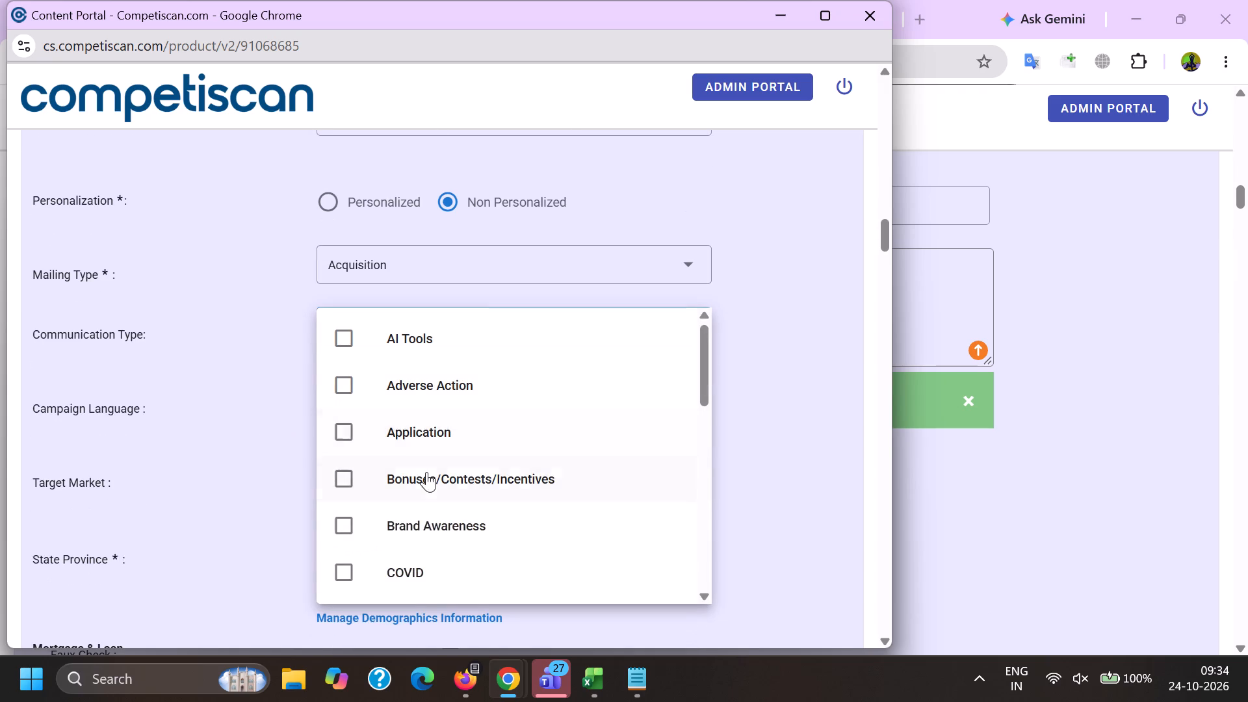
{"action": "scroll", "coordinate": [424, 456], "scroll_direction": "down", "scroll_amount": 4}
{"action": "left_click", "coordinate": [410, 553]}
{"action": "scroll", "coordinate": [409, 538], "scroll_direction": "down", "scroll_amount": 10}
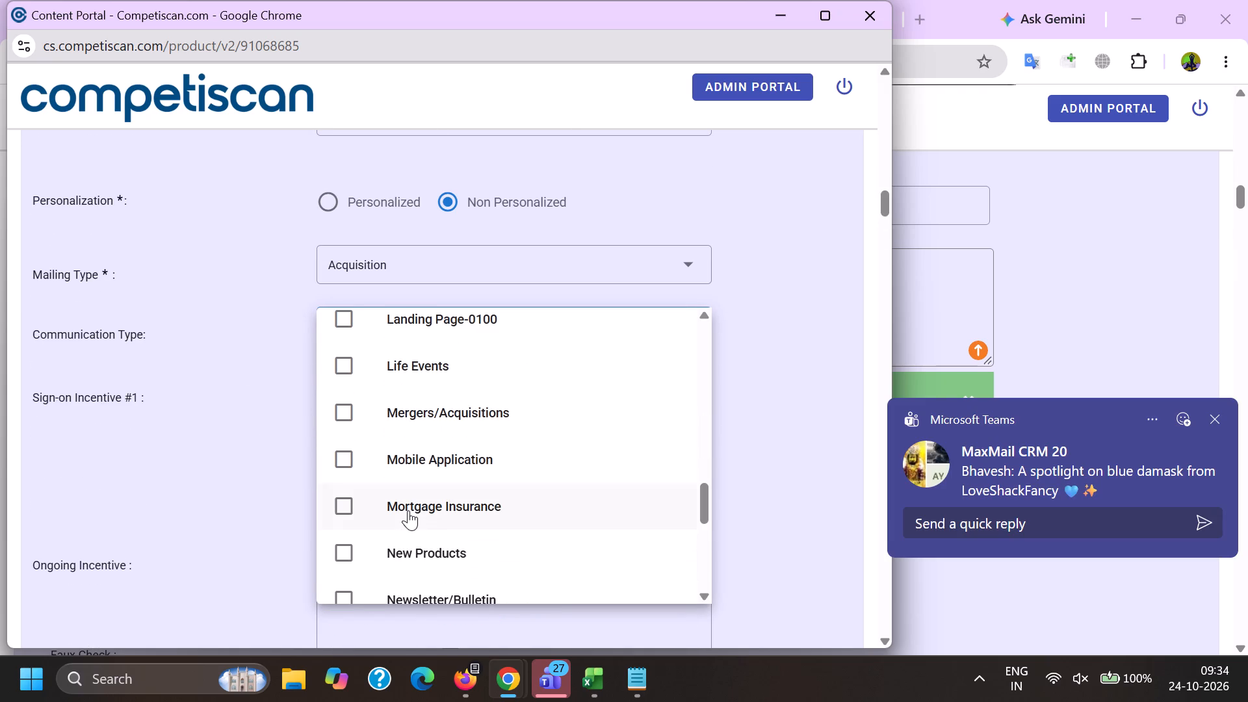
{"action": "left_click", "coordinate": [419, 456]}
{"action": "left_click", "coordinate": [273, 455]}
Fill Sign-on Incentive #1 with "10% back in rewards during the first 30 days from account opening" copied from the other Pottery Barn entry.
{"action": "key", "text": "alt+Tab"}
{"action": "left_click", "coordinate": [1100, 335]}
{"action": "scroll", "coordinate": [1010, 259], "scroll_direction": "down", "scroll_amount": 7}
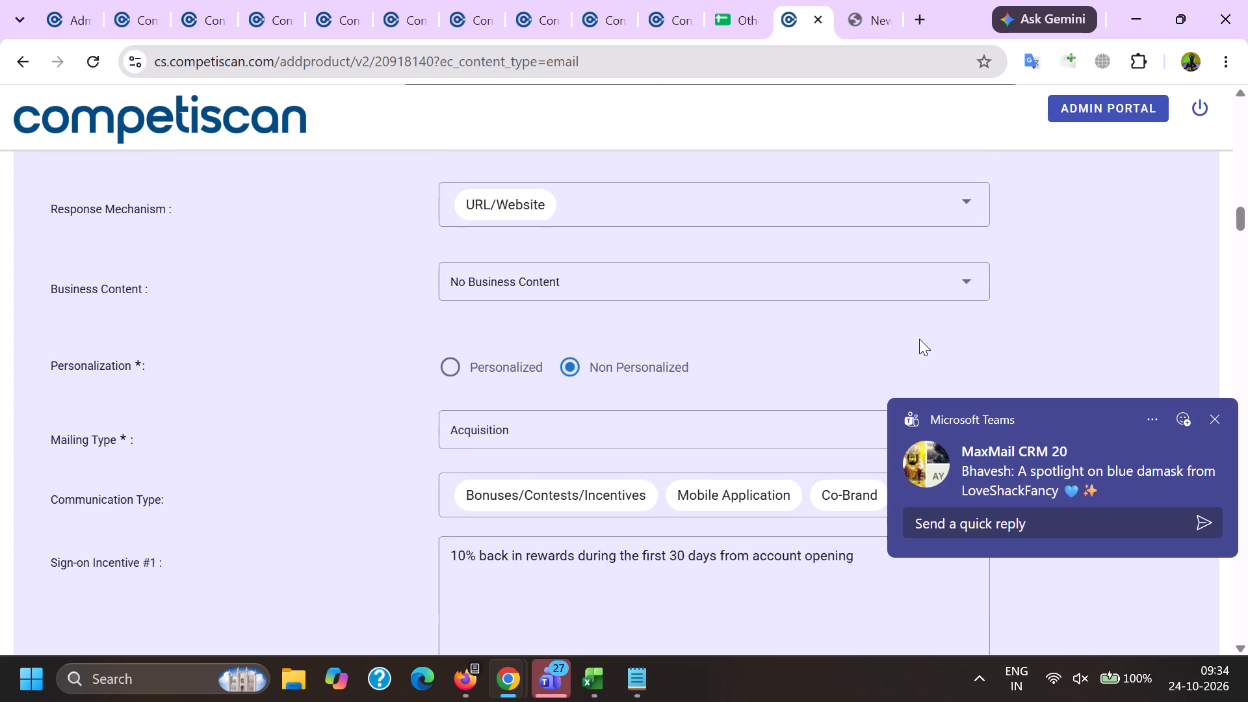
{"action": "left_click_drag", "start_coordinate": [909, 372], "coordinate": [270, 361]}
{"action": "key", "text": "ctrl+c"}
{"action": "key", "text": "alt+Tab"}
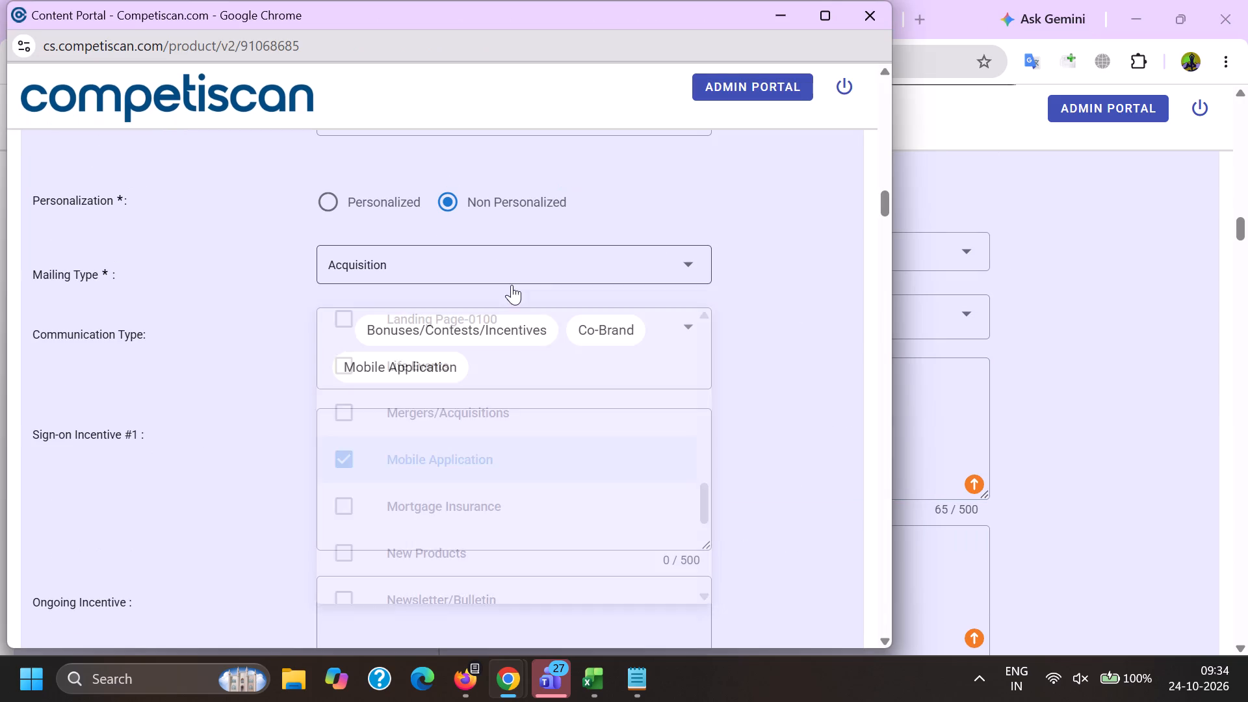
{"action": "left_click", "coordinate": [396, 512]}
{"action": "key", "text": "ctrl+v"}
Fill Ongoing Incentive with "5% back in rewards with the Pottery Barn Key Rewards Visa Credit Card" copied from the other entry.
{"action": "scroll", "coordinate": [439, 275], "scroll_direction": "down", "scroll_amount": 3}
{"action": "left_click", "coordinate": [402, 383]}
{"action": "key", "text": "alt+Tab"}
{"action": "left_click_drag", "start_coordinate": [911, 595], "coordinate": [325, 474]}
{"action": "key", "text": "ctrl+c"}
{"action": "key", "text": "ctrl+v"}
{"action": "left_click", "coordinate": [705, 586]}
{"action": "triple_click", "coordinate": [708, 582]}
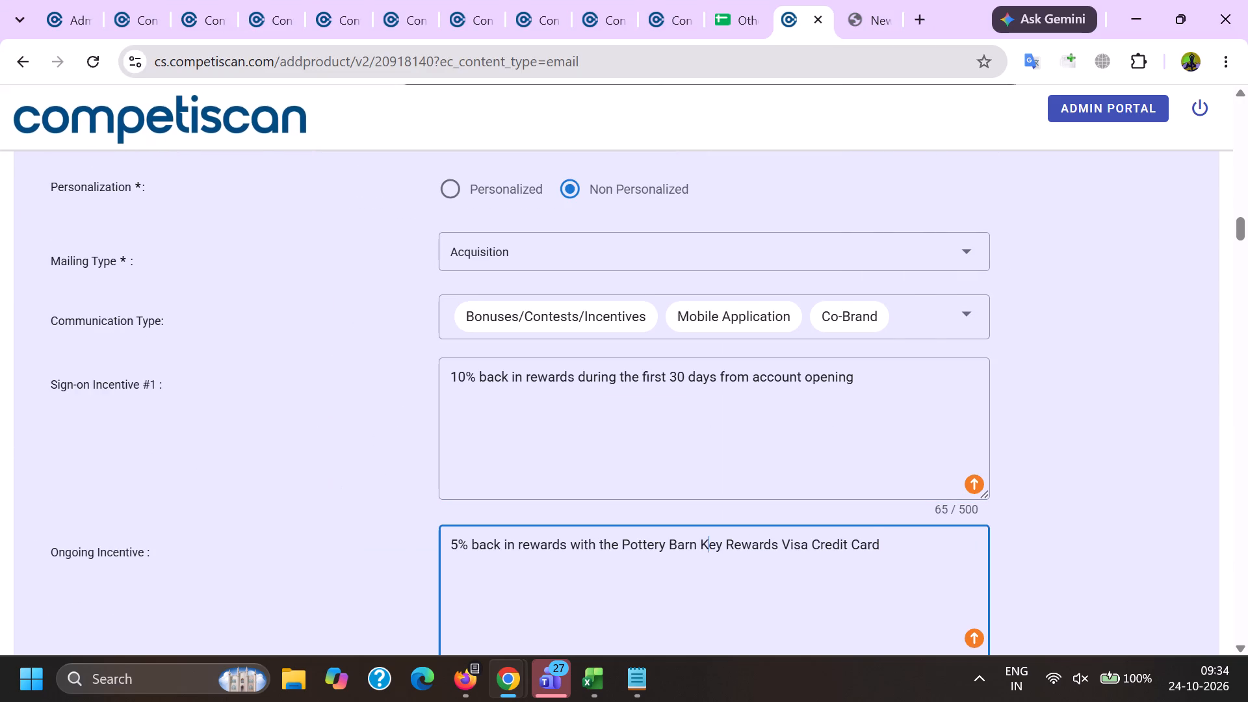
{"action": "key", "text": "ctrl+c"}
{"action": "key", "text": "alt+Tab"}
{"action": "key", "text": "ctrl+v"}
{"action": "scroll", "coordinate": [369, 396], "scroll_direction": "up", "scroll_amount": 10}
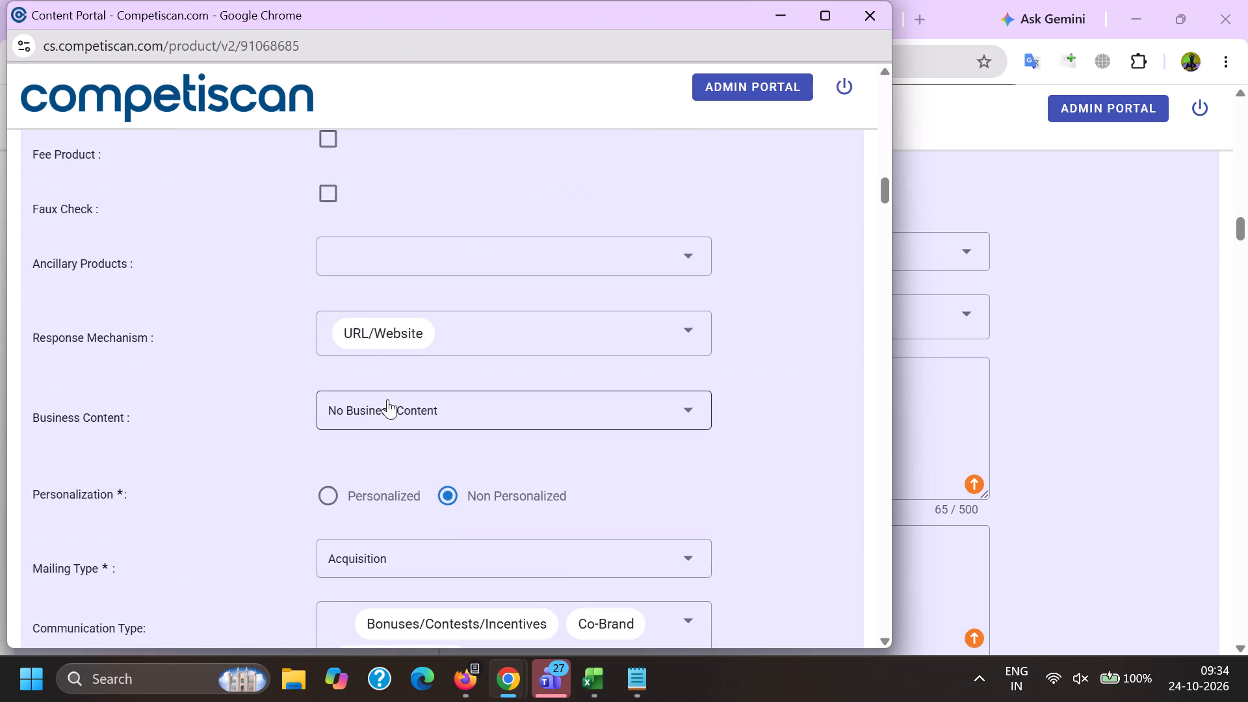
{"action": "scroll", "coordinate": [394, 366], "scroll_direction": "up", "scroll_amount": 4}
{"action": "scroll", "coordinate": [383, 329], "scroll_direction": "down", "scroll_amount": 15}
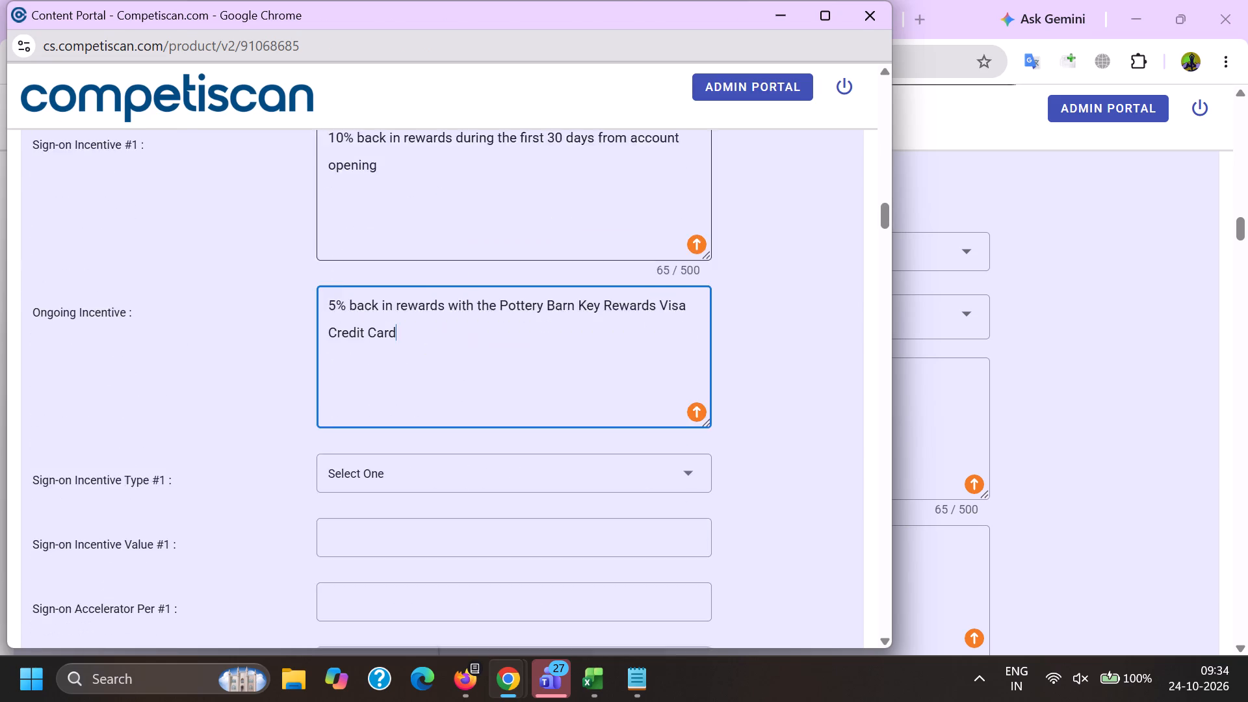
Set Sign-on Incentive Type #1 to Coupon/Discount, with an incentive value of 10.00 and a max award of 10.00.
{"action": "scroll", "coordinate": [410, 394], "scroll_direction": "down", "scroll_amount": 4}
{"action": "scroll", "coordinate": [369, 378], "scroll_direction": "up", "scroll_amount": 4}
{"action": "left_click", "coordinate": [360, 369]}
{"action": "scroll", "coordinate": [350, 404], "scroll_direction": "down", "scroll_amount": 6}
{"action": "left_click", "coordinate": [388, 491]}
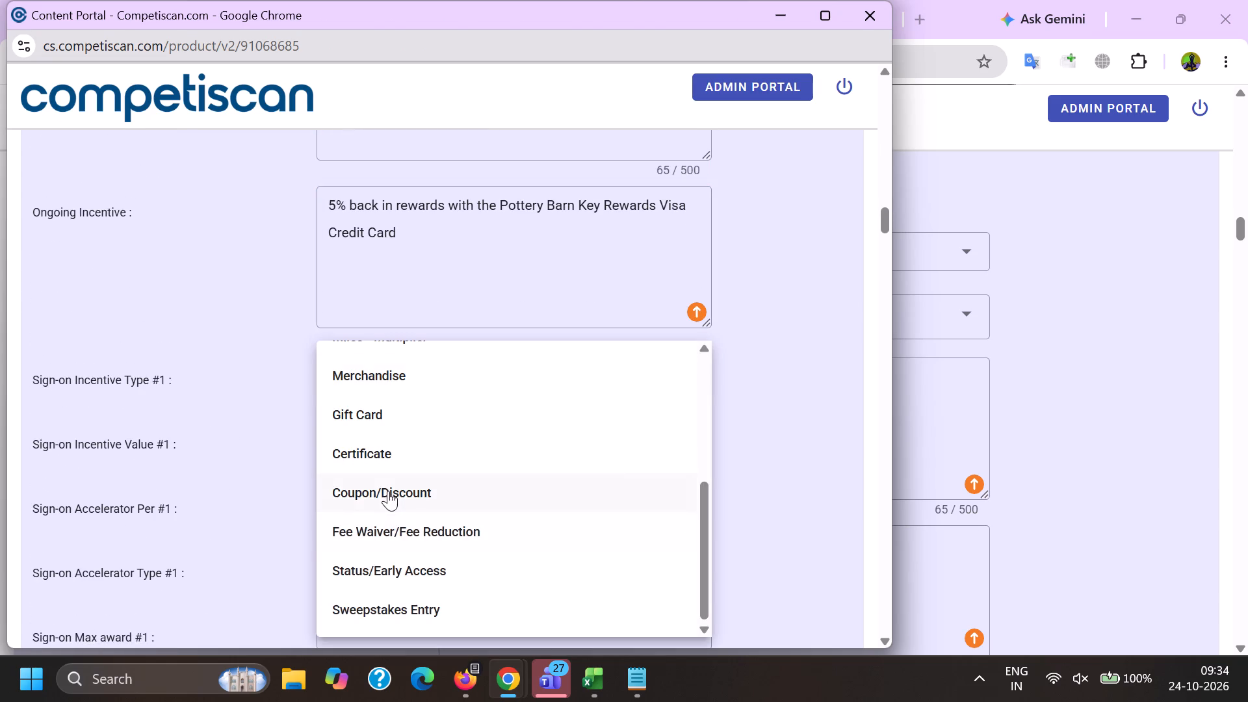
{"action": "left_click", "coordinate": [271, 481]}
{"action": "left_click", "coordinate": [340, 435]}
{"action": "type", "text": "10.00"}
{"action": "key", "text": "Tab"}
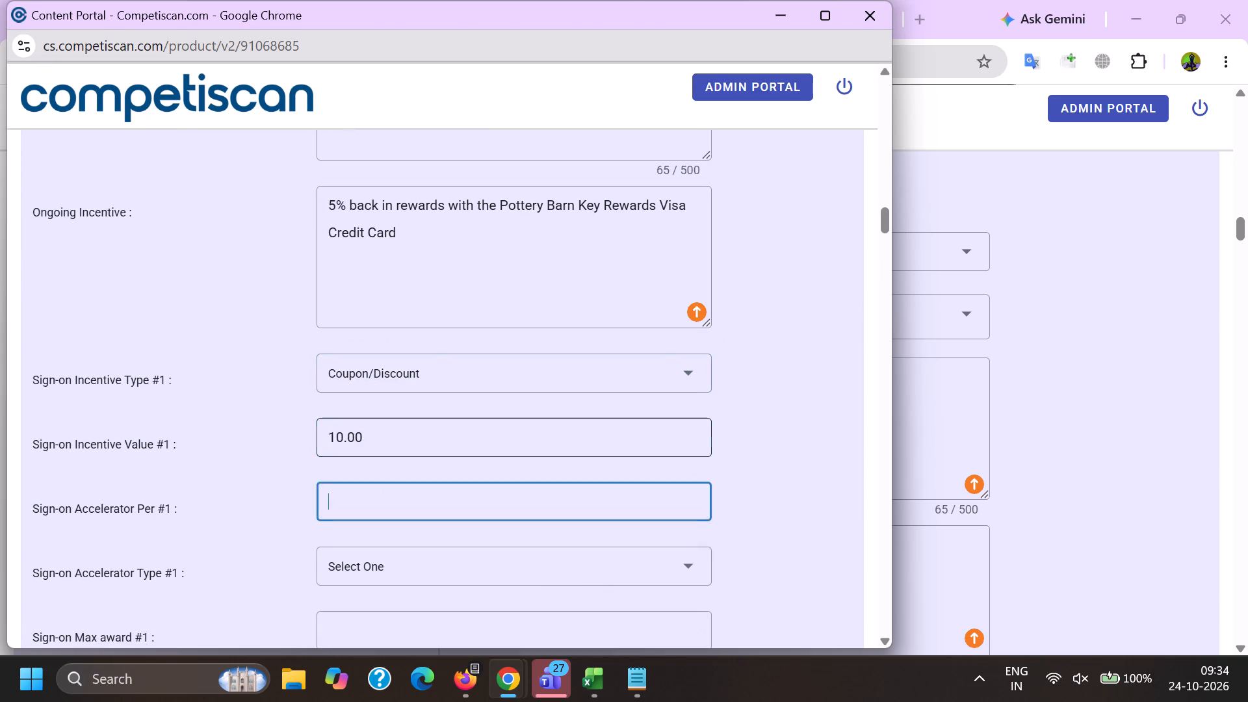
{"action": "key", "text": "Tab"}
{"action": "key", "text": "Tab"}
{"action": "type", "text": "10.00"}
Set the Sign-on Incentive Window #1 to 1 month and Sign-on Fixed date #1 to Yes.
{"action": "key", "text": "Tab"}
{"action": "key", "text": "Tab"}
{"action": "key", "text": "Tab"}
{"action": "key", "text": "1"}
{"action": "scroll", "coordinate": [339, 438], "scroll_direction": "down", "scroll_amount": 3}
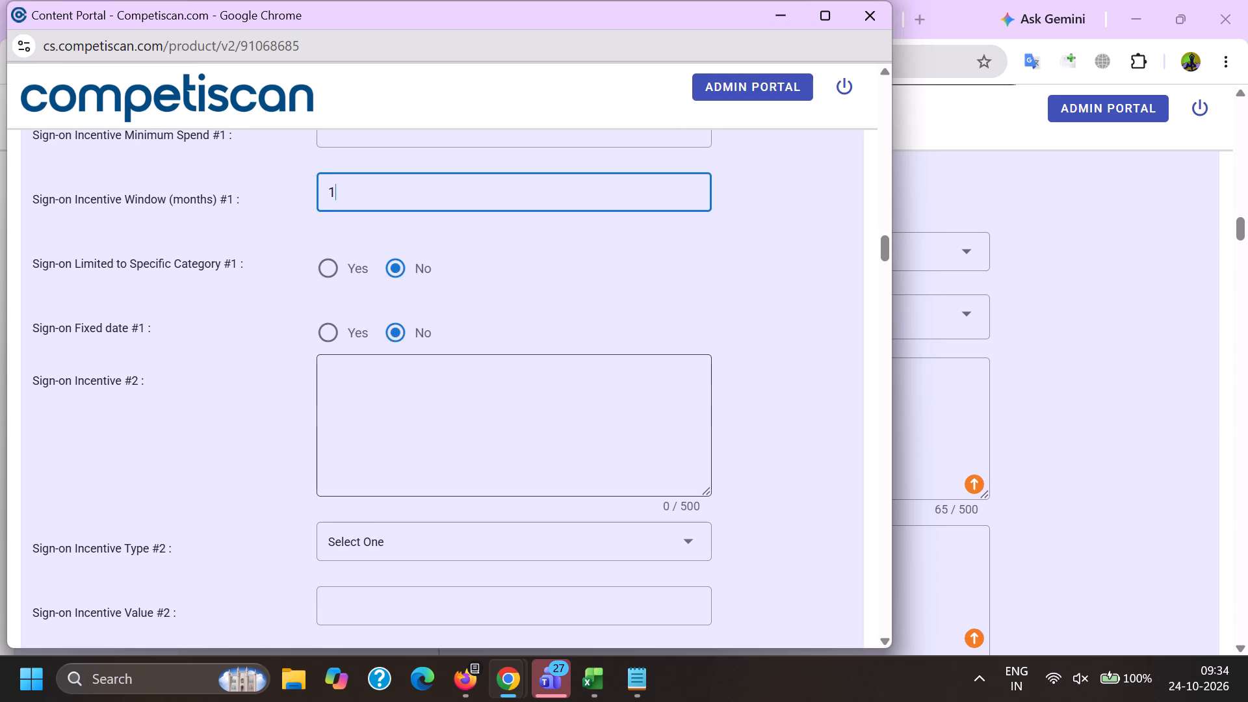
{"action": "left_click", "coordinate": [319, 335]}
Set the Mortgage & Loan application type to Invitation to Apply.
{"action": "scroll", "coordinate": [320, 335], "scroll_direction": "down", "scroll_amount": 19}
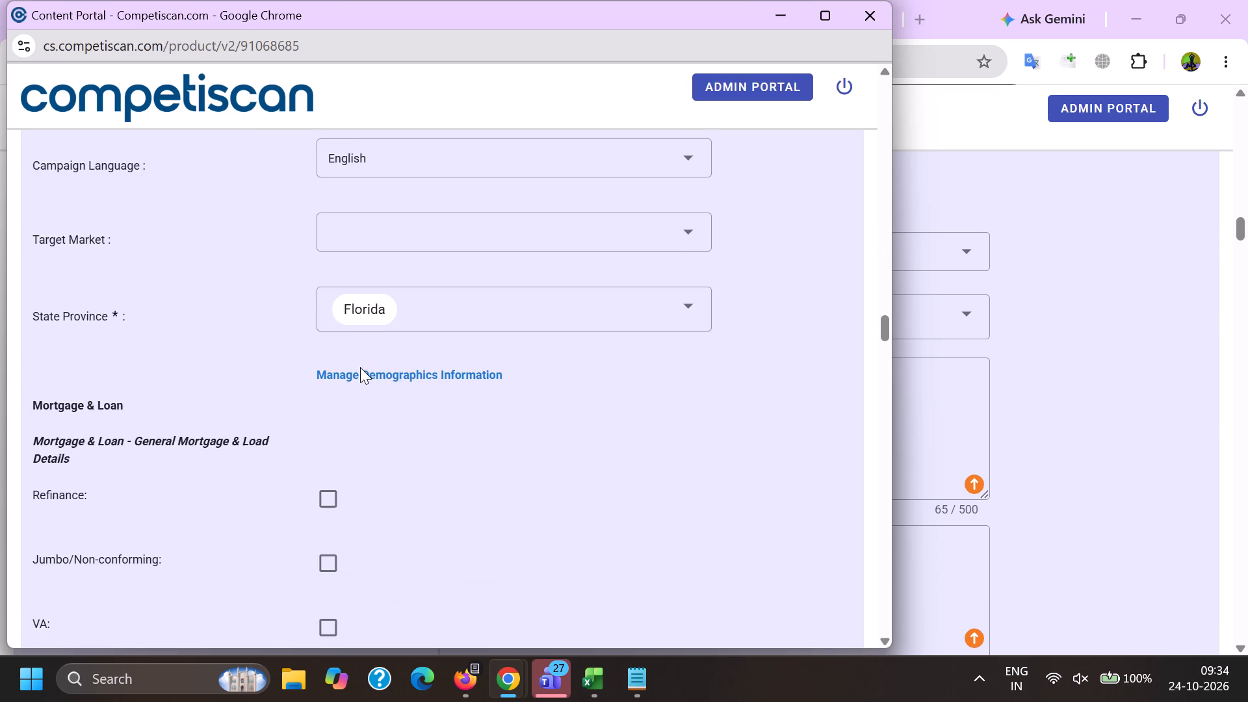
{"action": "scroll", "coordinate": [360, 366], "scroll_direction": "down", "scroll_amount": 7}
{"action": "left_click", "coordinate": [365, 225]}
{"action": "left_click", "coordinate": [413, 315]}
{"action": "left_click", "coordinate": [248, 340]}
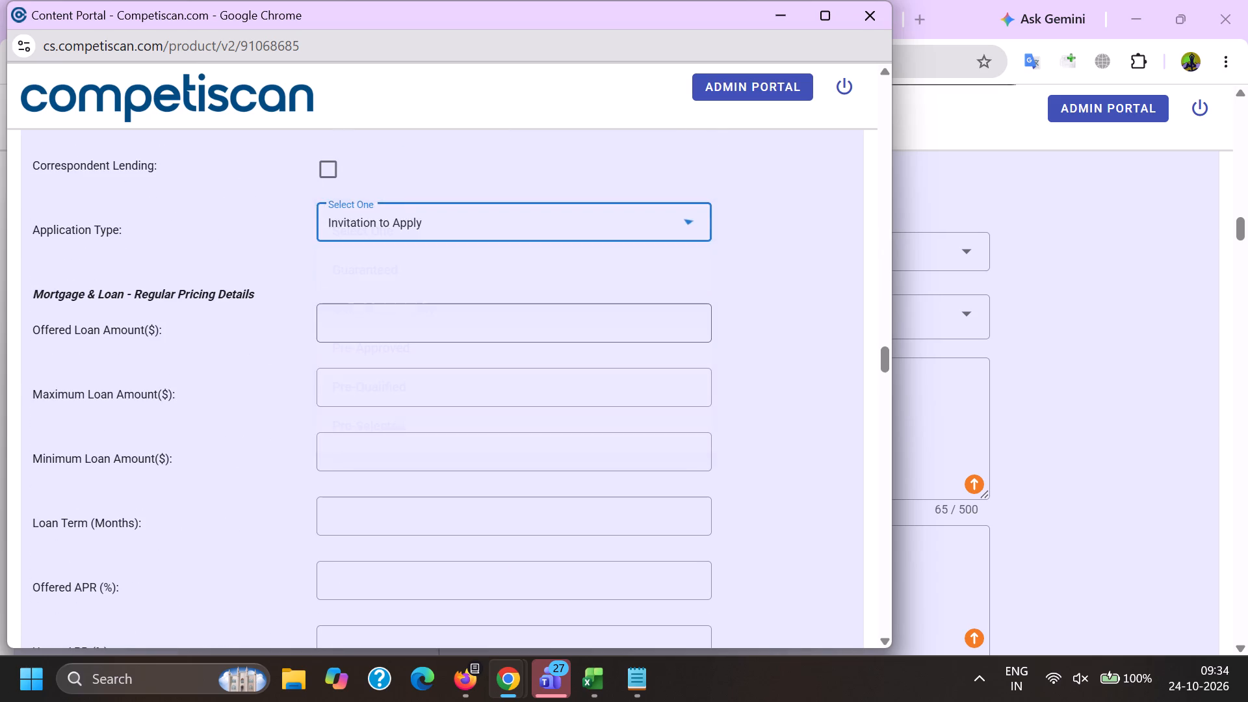
Enter an Upper APR of 36 and a Lower APR of 0 in the Mortgage & Loan regular pricing details.
{"action": "scroll", "coordinate": [352, 306], "scroll_direction": "down", "scroll_amount": 3}
{"action": "left_click", "coordinate": [370, 352]}
{"action": "type", "text": "36"}
{"action": "key", "text": "Tab"}
{"action": "key", "text": "0"}
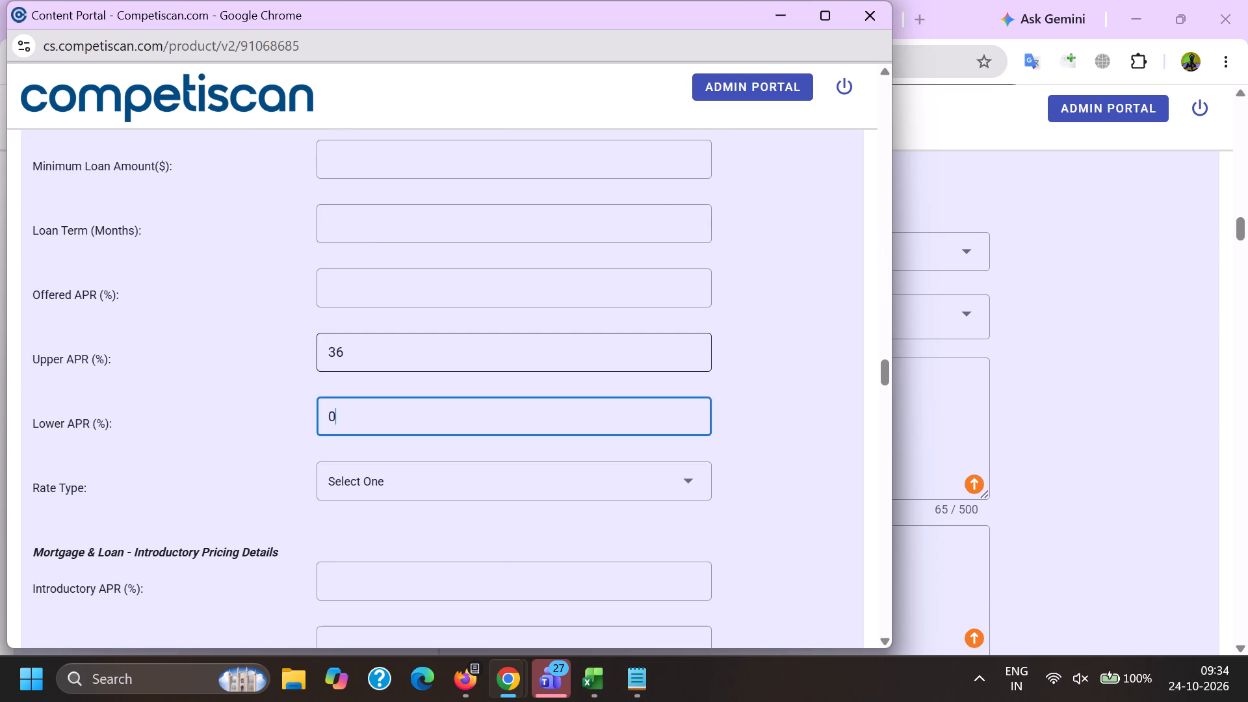
Set the Payment Cards application type to Invitation to Apply and the card network to Visa.
{"action": "scroll", "coordinate": [400, 347], "scroll_direction": "down", "scroll_amount": 4}
{"action": "left_click", "coordinate": [404, 391]}
{"action": "left_click", "coordinate": [398, 476]}
{"action": "left_click_drag", "start_coordinate": [235, 462], "coordinate": [257, 460]}
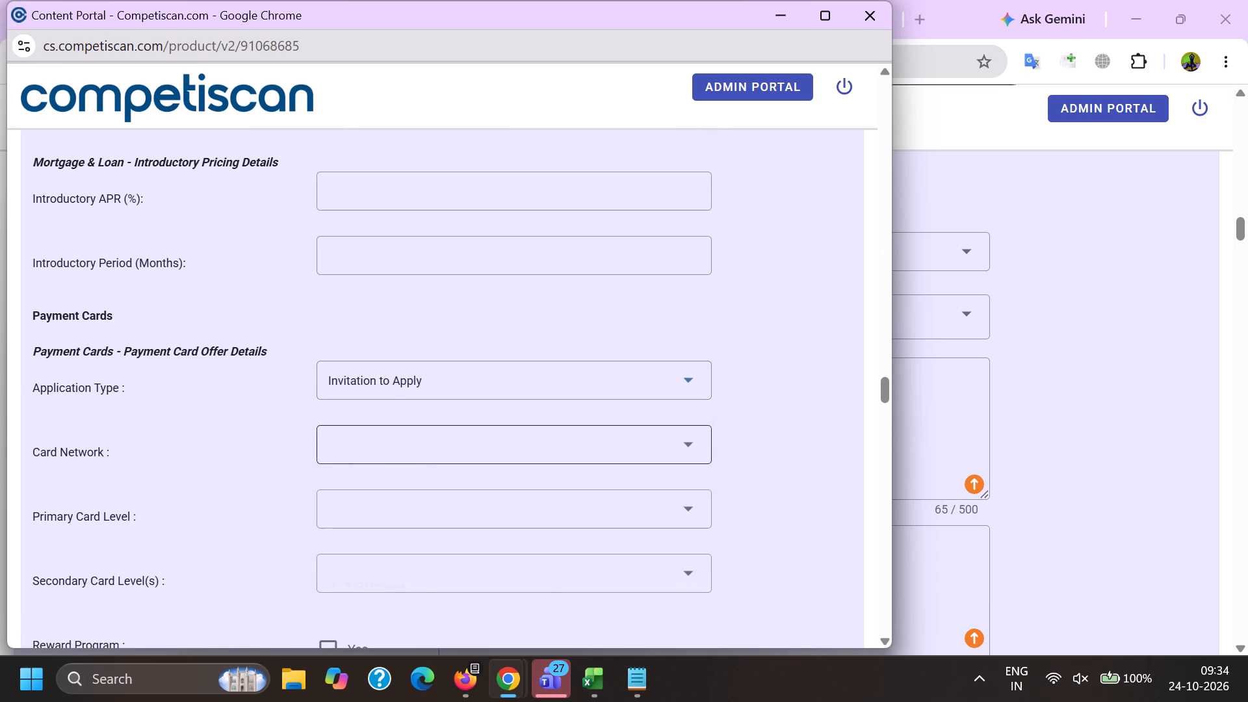
{"action": "left_click", "coordinate": [380, 441]}
{"action": "scroll", "coordinate": [388, 318], "scroll_direction": "down", "scroll_amount": 3}
{"action": "left_click", "coordinate": [391, 356]}
{"action": "left_click", "coordinate": [235, 324]}
Choose the primary card level and mark Reward Program as Yes in the payment card offer details.
{"action": "left_click", "coordinate": [356, 216]}
{"action": "scroll", "coordinate": [354, 411], "scroll_direction": "down", "scroll_amount": 5}
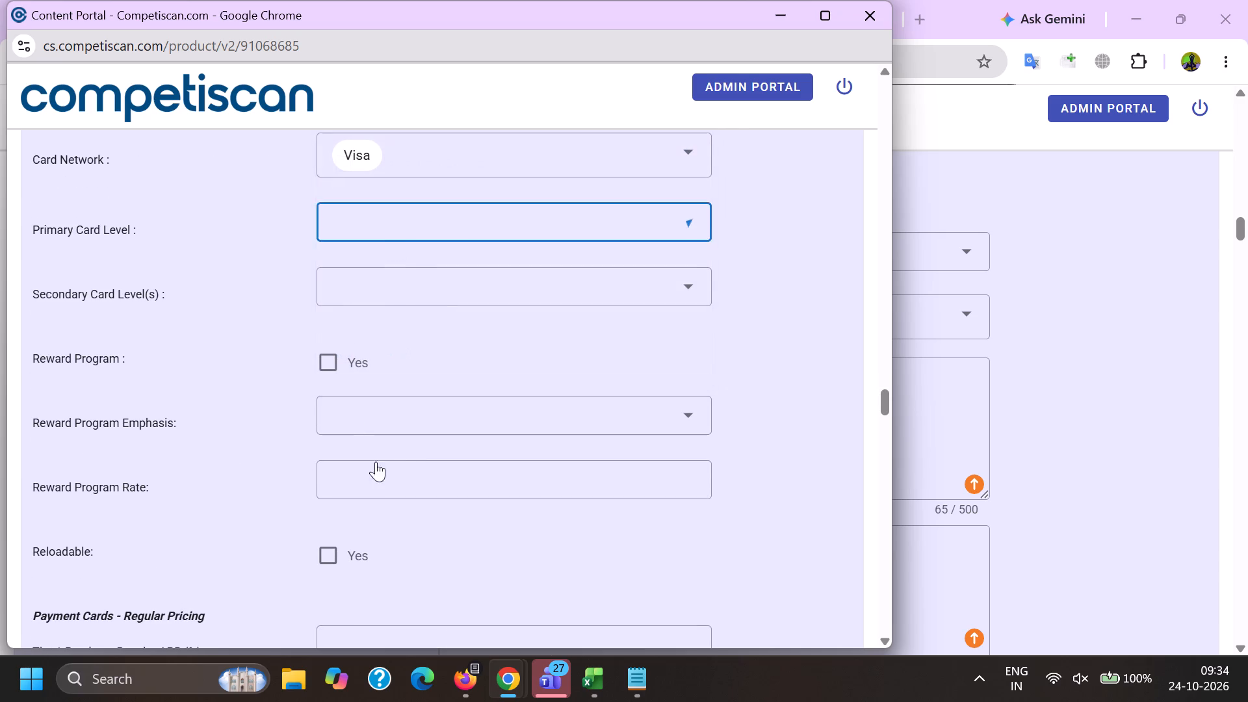
{"action": "left_click", "coordinate": [432, 424]}
{"action": "left_click", "coordinate": [249, 391]}
{"action": "left_click", "coordinate": [326, 364]}
{"action": "double_click", "coordinate": [239, 398]}
Mark Credit Card Mentioned under Non-Profit/Consumer Services/Retail and submit the Pottery Barn product entry.
{"action": "key", "text": "End"}
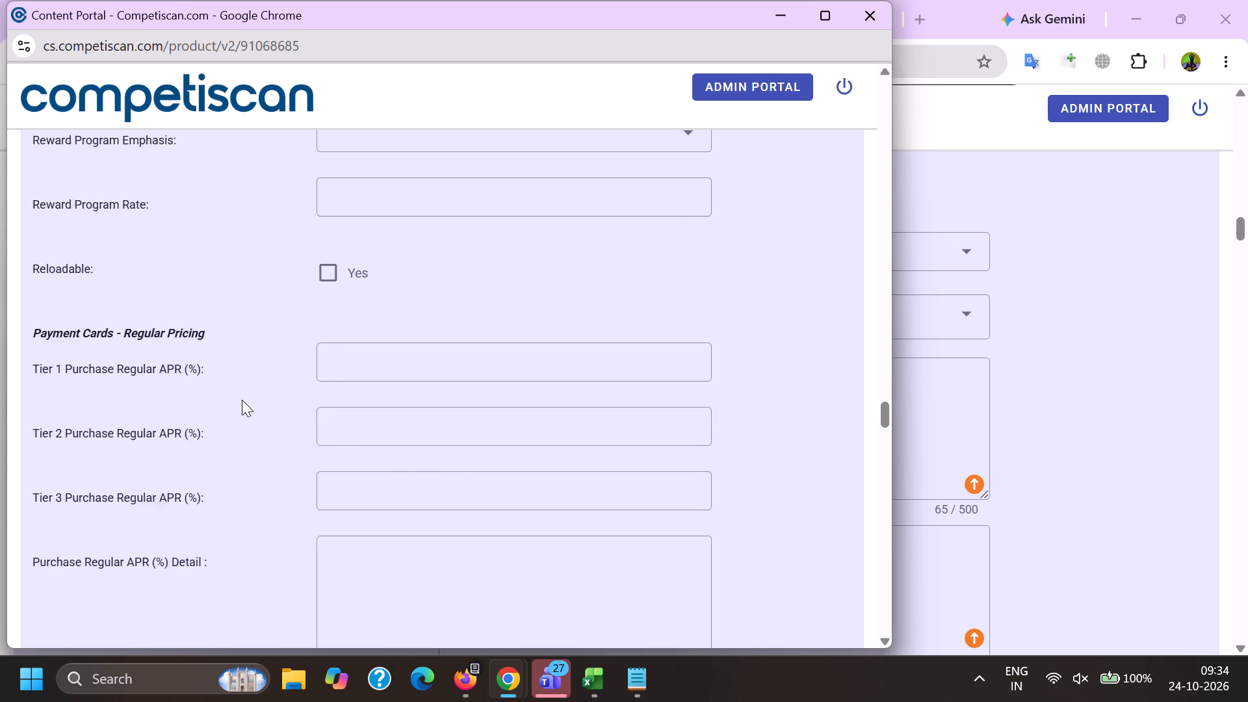
{"action": "left_click", "coordinate": [348, 344]}
{"action": "left_click", "coordinate": [331, 340]}
{"action": "scroll", "coordinate": [378, 381], "scroll_direction": "up", "scroll_amount": 20}
{"action": "scroll", "coordinate": [378, 381], "scroll_direction": "up", "scroll_amount": 4}
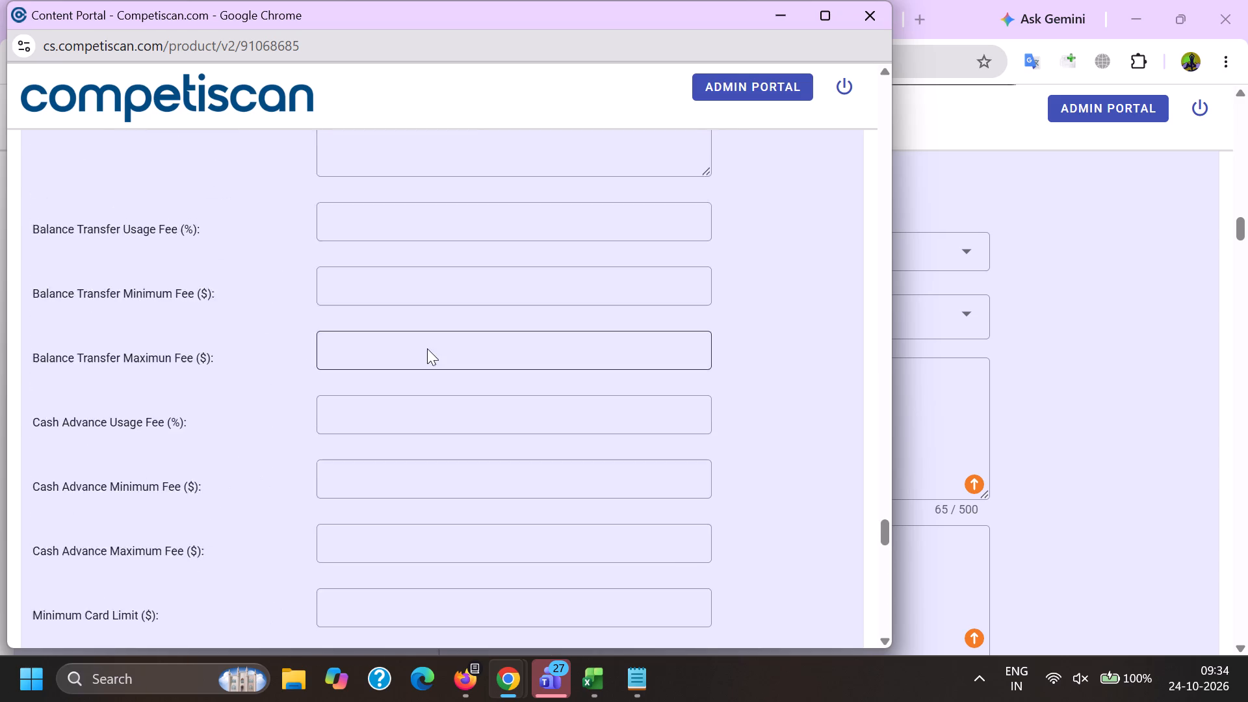
{"action": "scroll", "coordinate": [427, 348], "scroll_direction": "up", "scroll_amount": 20}
{"action": "scroll", "coordinate": [427, 348], "scroll_direction": "up", "scroll_amount": 15}
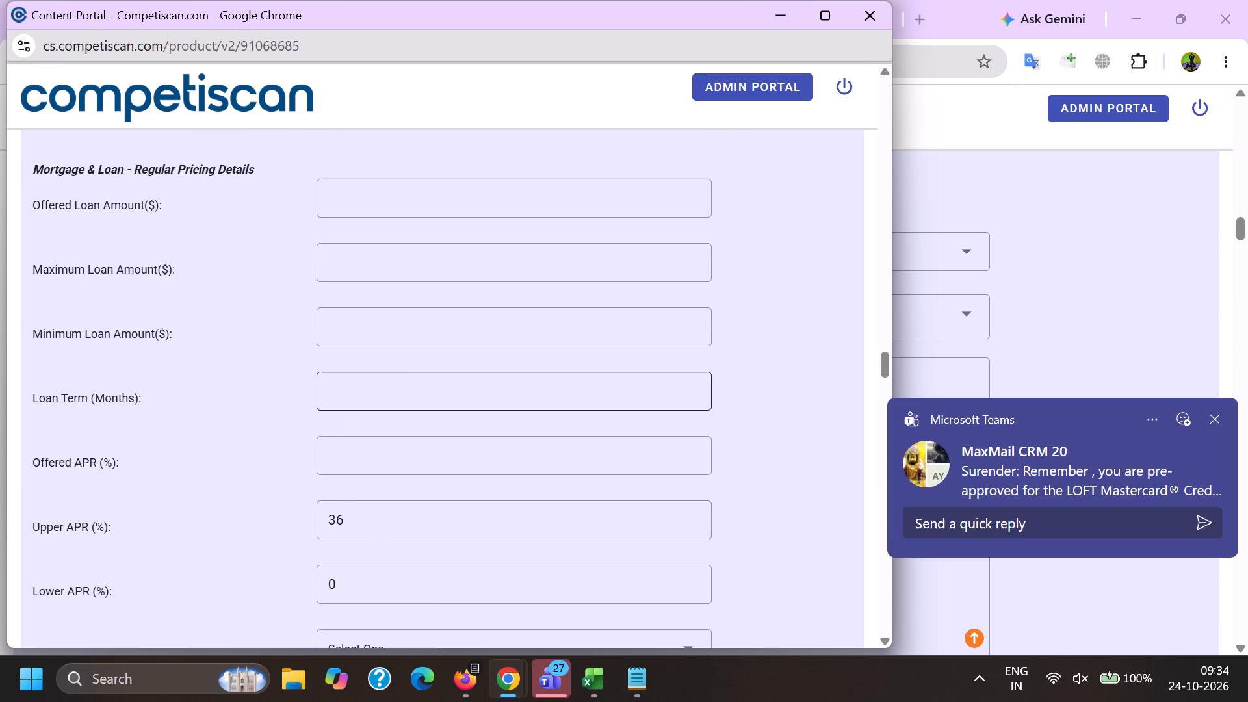
{"action": "scroll", "coordinate": [402, 374], "scroll_direction": "down", "scroll_amount": 5}
{"action": "left_click", "coordinate": [210, 413]}
{"action": "key", "text": "End"}
{"action": "scroll", "coordinate": [341, 422], "scroll_direction": "down", "scroll_amount": 7}
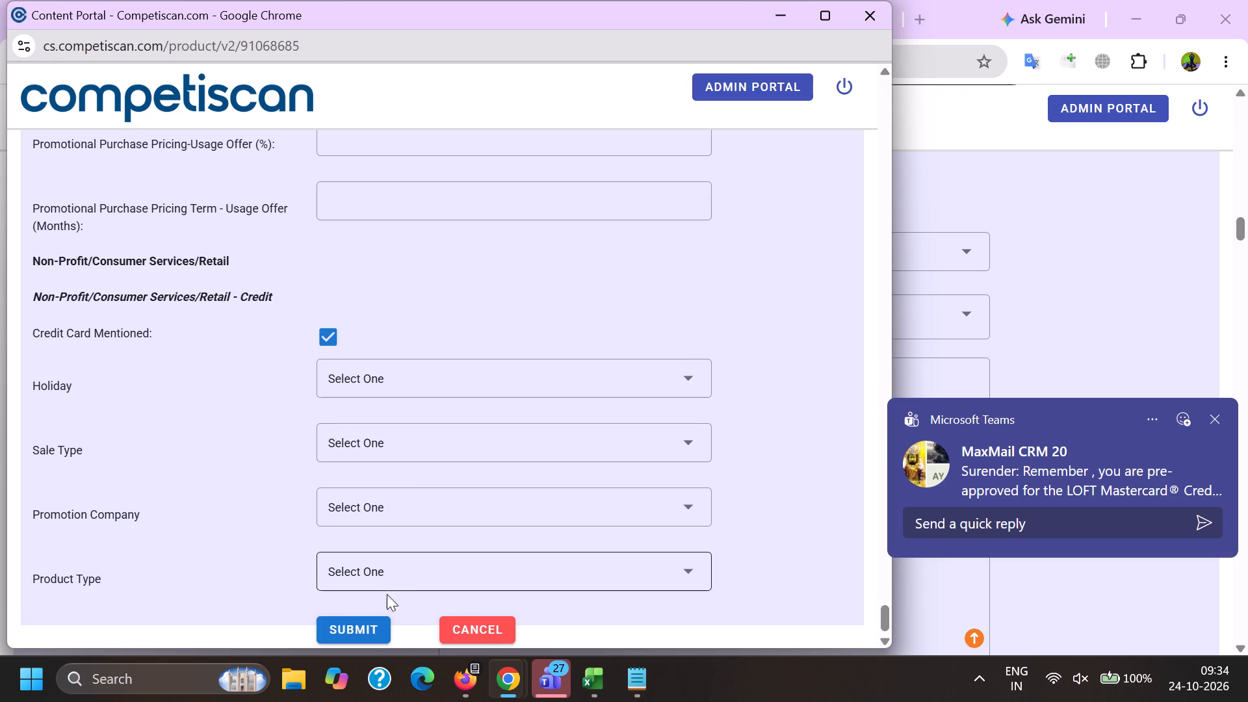
{"action": "left_click", "coordinate": [361, 621]}
Switch to the Competiscan email list in Firefox and search subjects and bodies for "Credit Karma" in quotation marks.
{"action": "left_click", "coordinate": [469, 682]}
{"action": "left_click", "coordinate": [378, 579]}
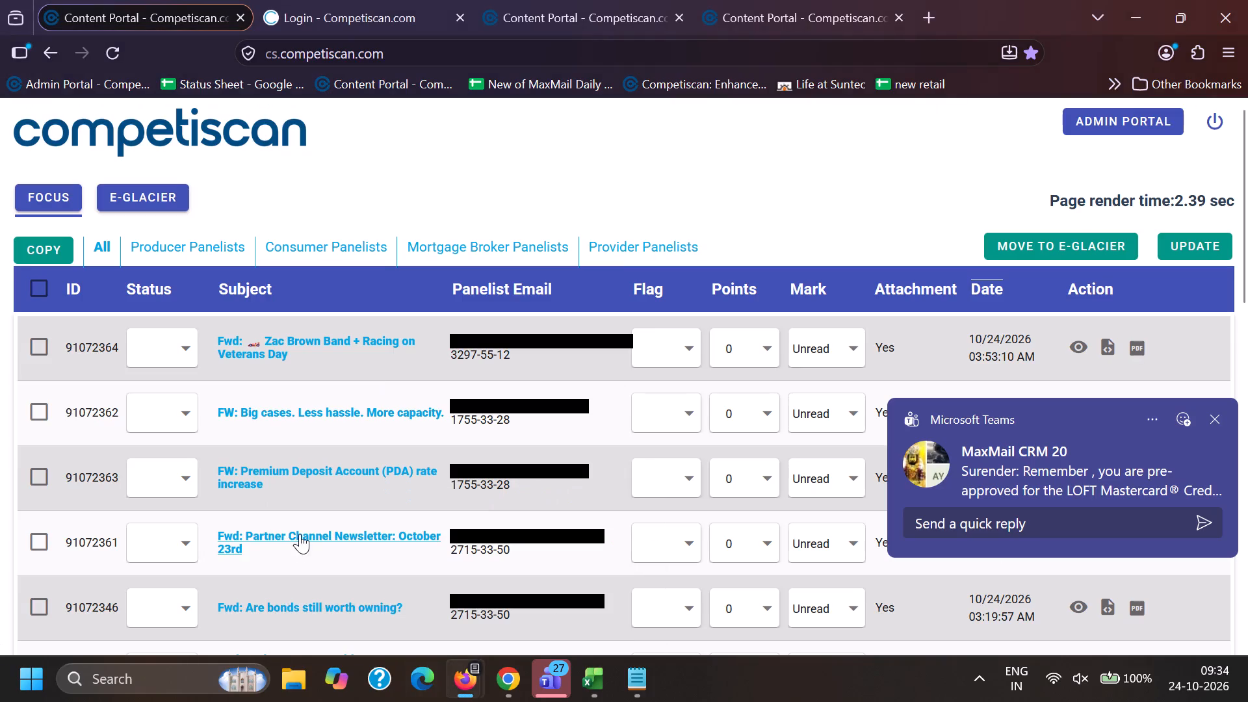
{"action": "scroll", "coordinate": [300, 534], "scroll_direction": "down", "scroll_amount": 5}
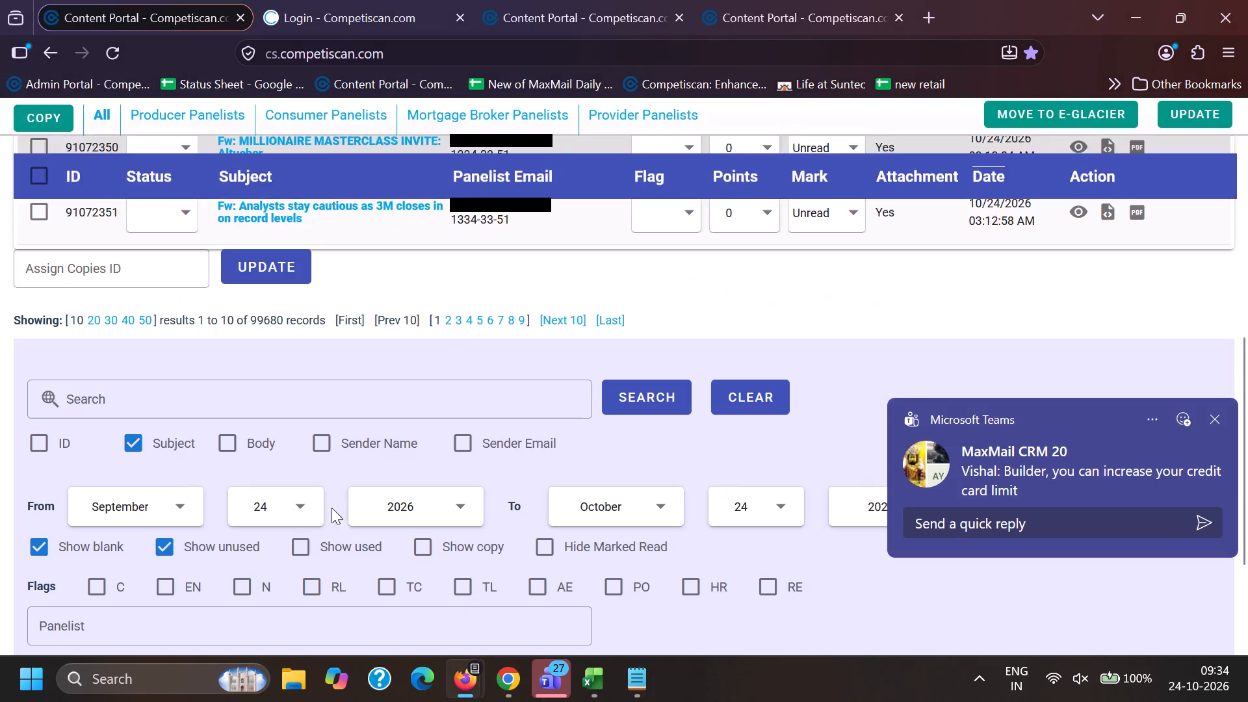
{"action": "left_click", "coordinate": [229, 442]}
{"action": "scroll", "coordinate": [229, 437], "scroll_direction": "down", "scroll_amount": 3}
{"action": "left_click", "coordinate": [233, 521]}
{"action": "scroll", "coordinate": [259, 528], "scroll_direction": "up", "scroll_amount": 2}
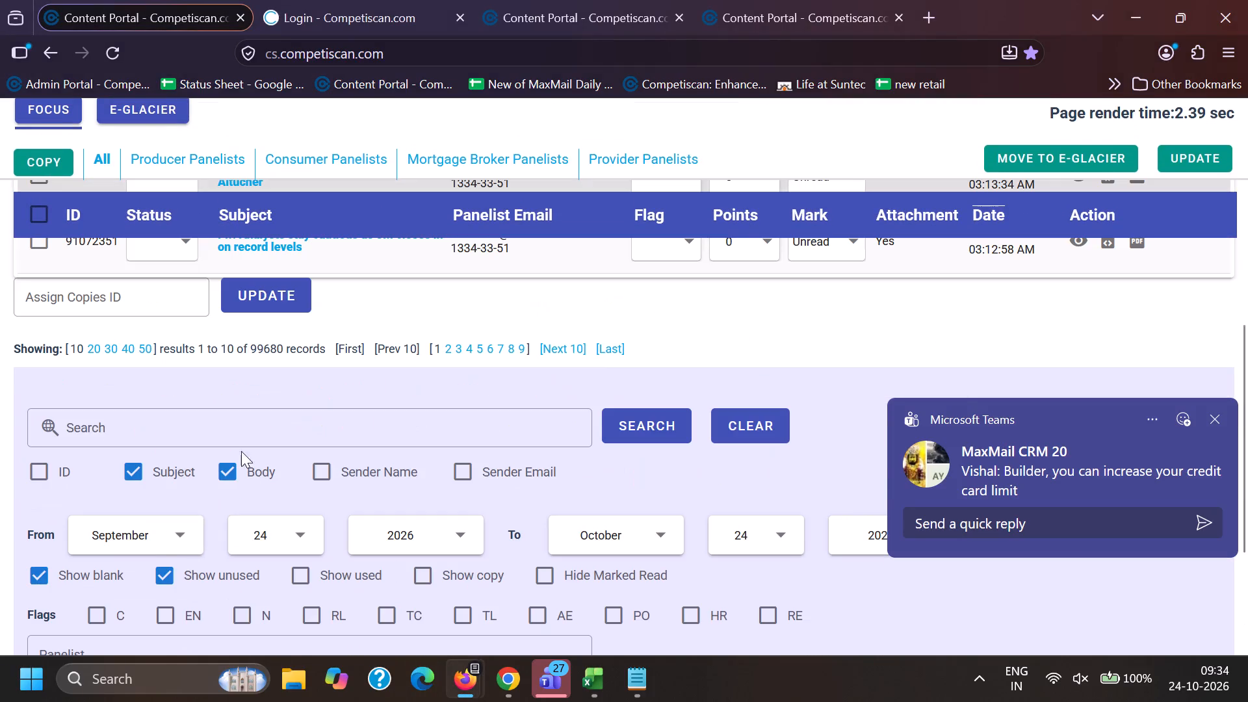
{"action": "left_click", "coordinate": [216, 422]}
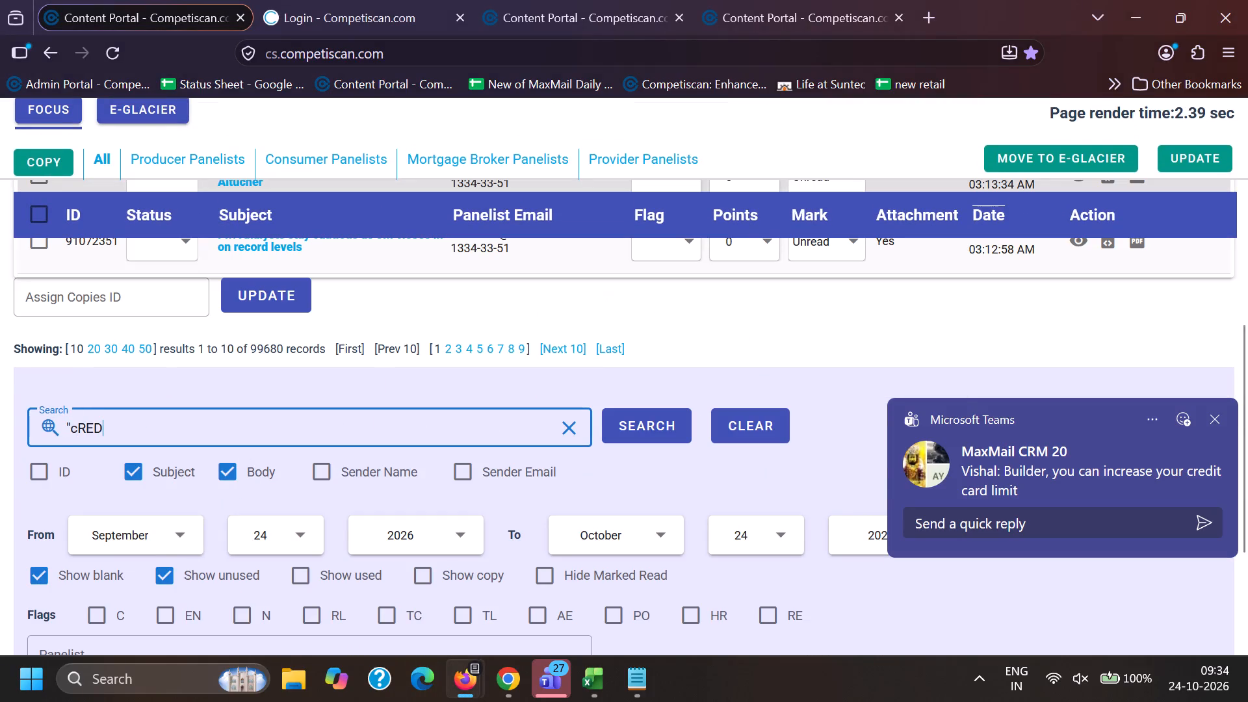
{"action": "key", "text": "Return"}
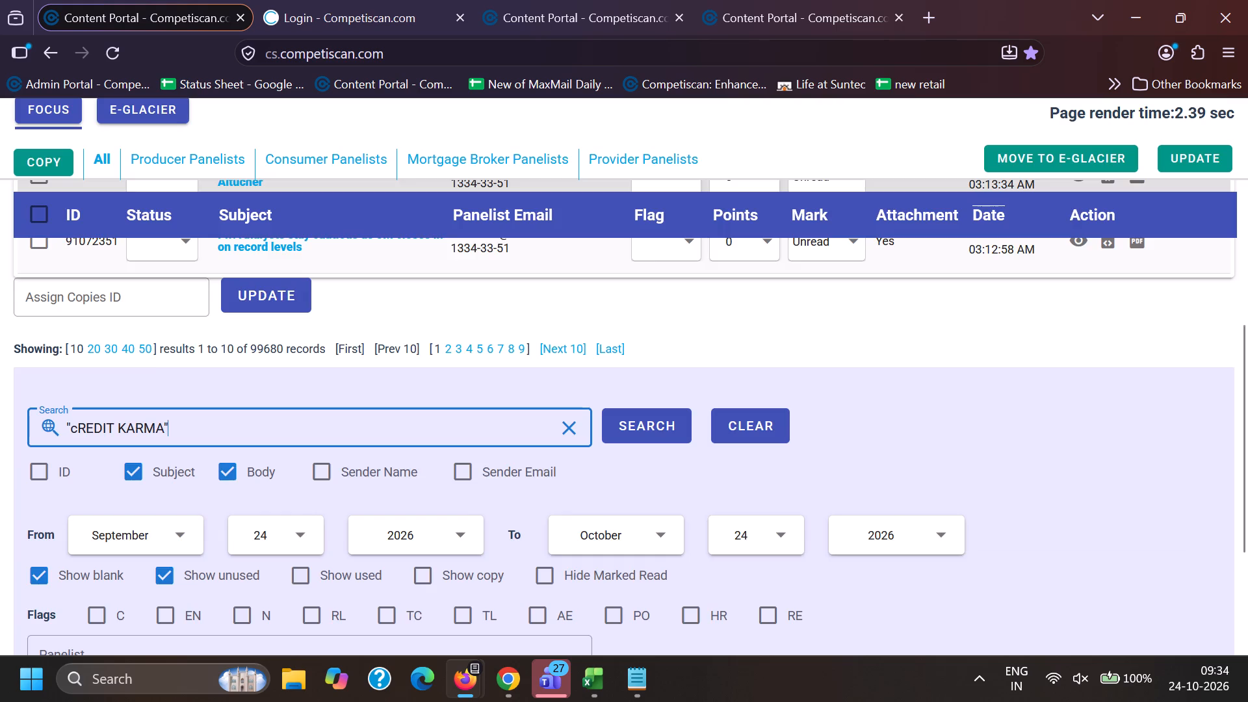
Return to Chrome and close the finished email editor and content portal tabs up to the Other Retail Records sheet.
{"action": "left_click", "coordinate": [591, 695]}
{"action": "left_click", "coordinate": [495, 699]}
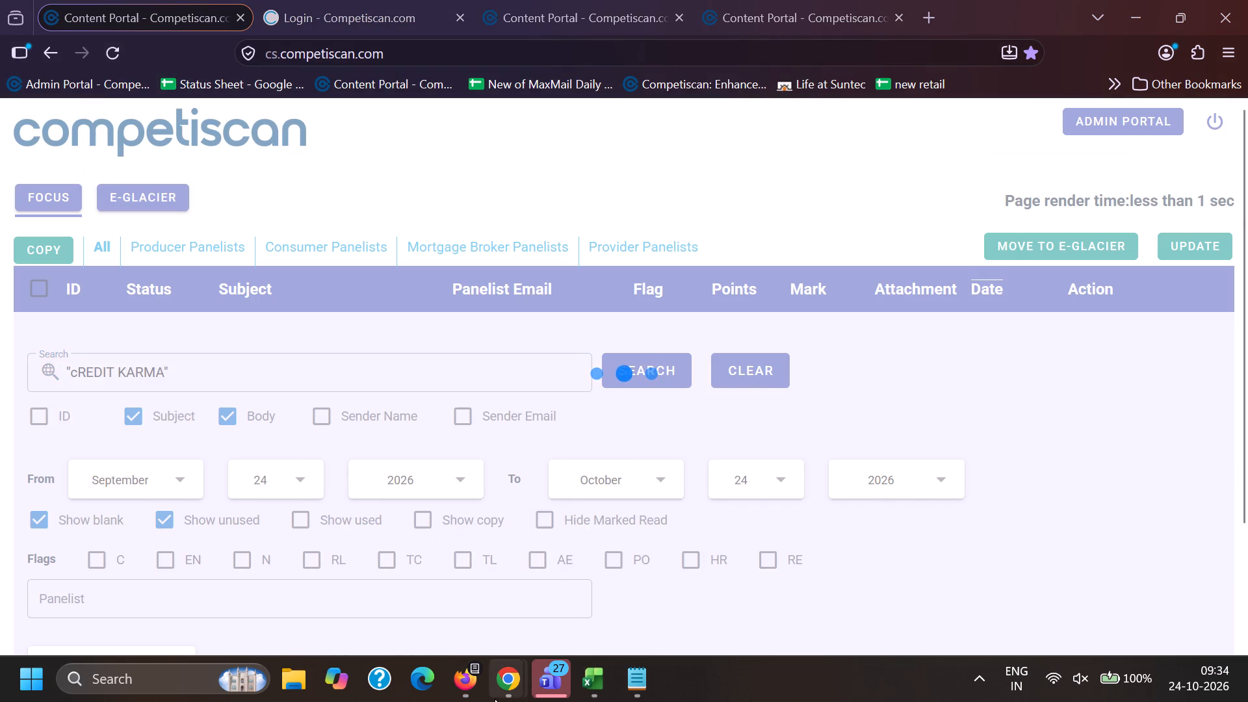
{"action": "left_click_drag", "start_coordinate": [390, 577], "coordinate": [390, 565]}
{"action": "left_click", "coordinate": [307, 0]}
{"action": "left_click", "coordinate": [293, 0]}
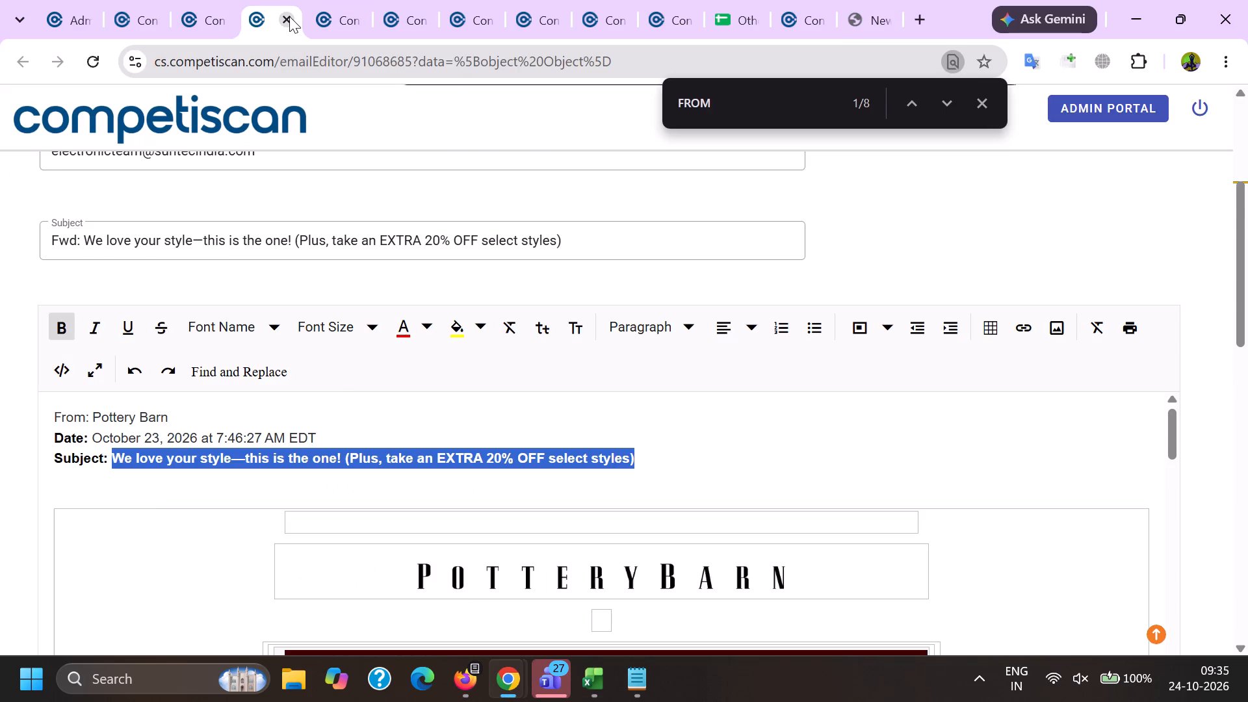
{"action": "triple_click", "coordinate": [289, 16]}
{"action": "triple_click", "coordinate": [289, 17]}
{"action": "triple_click", "coordinate": [289, 18]}
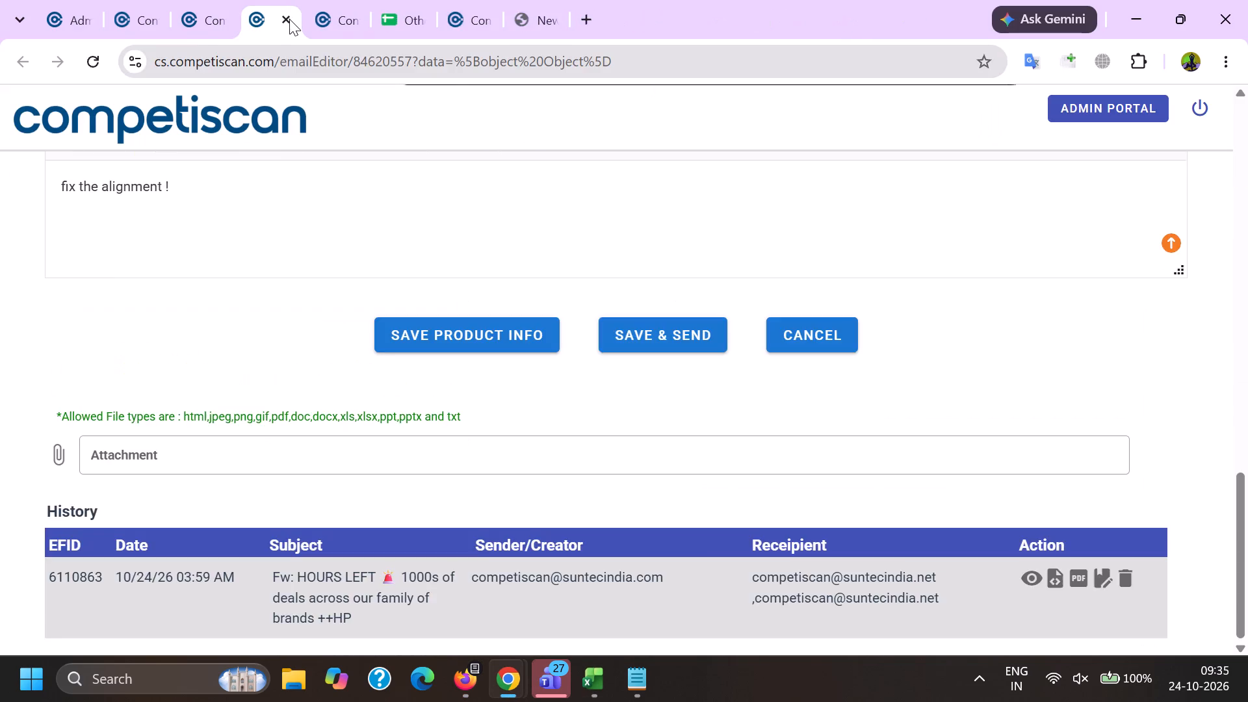
{"action": "left_click", "coordinate": [289, 20]}
Select the "e.potterybarn.com" search string in the Strings sheet of Other Retail Records.
{"action": "left_click", "coordinate": [174, 400]}
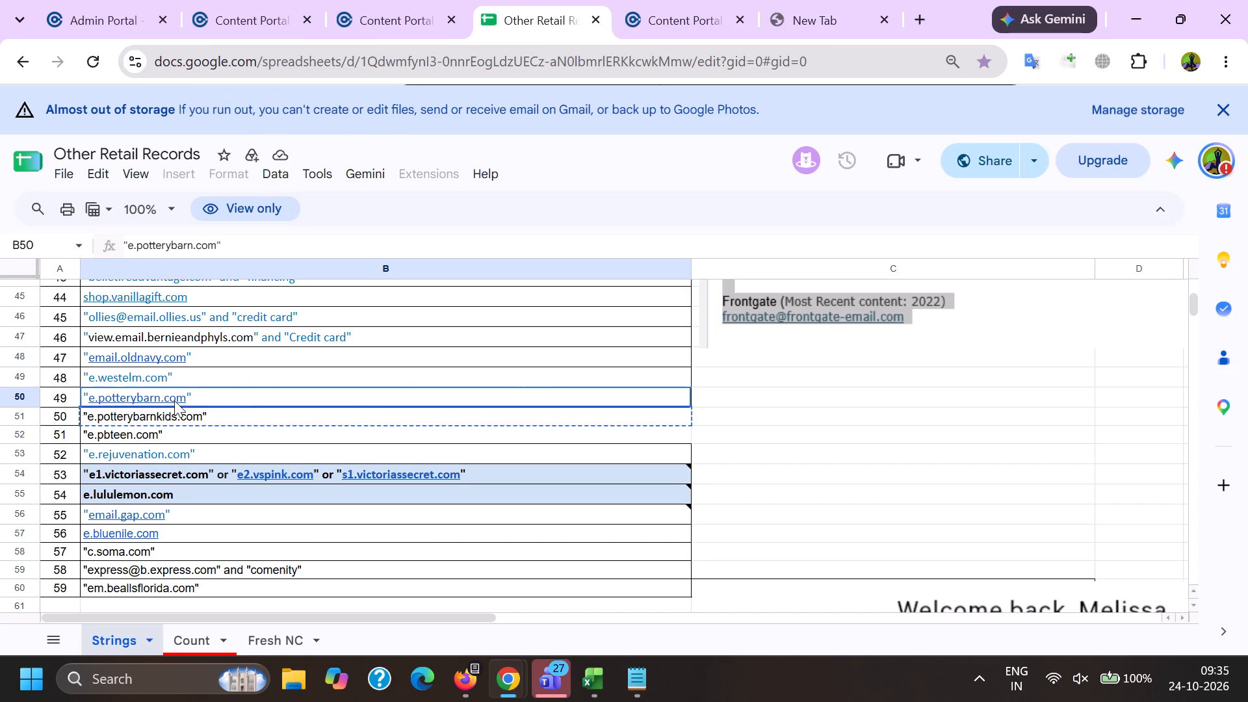
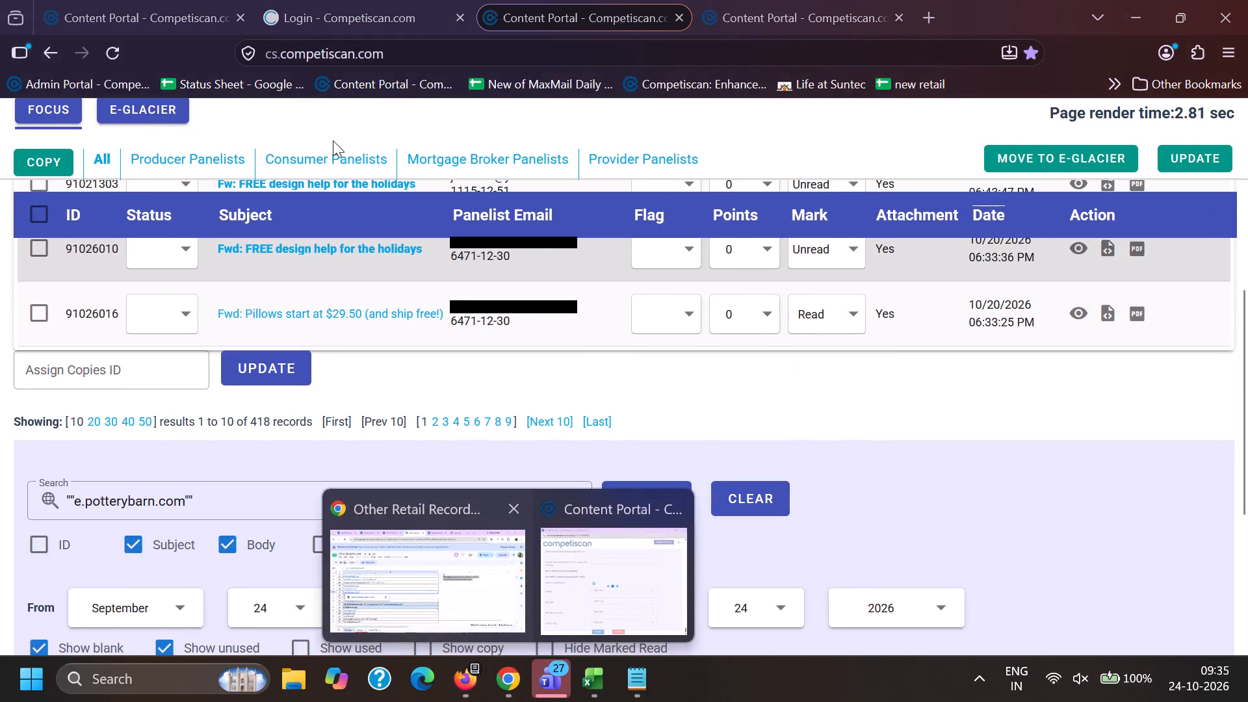
In Chrome, search email subjects for "(Plus, take an EXTRA 20% OFF select styles)" and review the matching records.
{"action": "left_click", "coordinate": [294, 0]}
{"action": "scroll", "coordinate": [248, 439], "scroll_direction": "down", "scroll_amount": 3}
{"action": "left_click", "coordinate": [365, 0]}
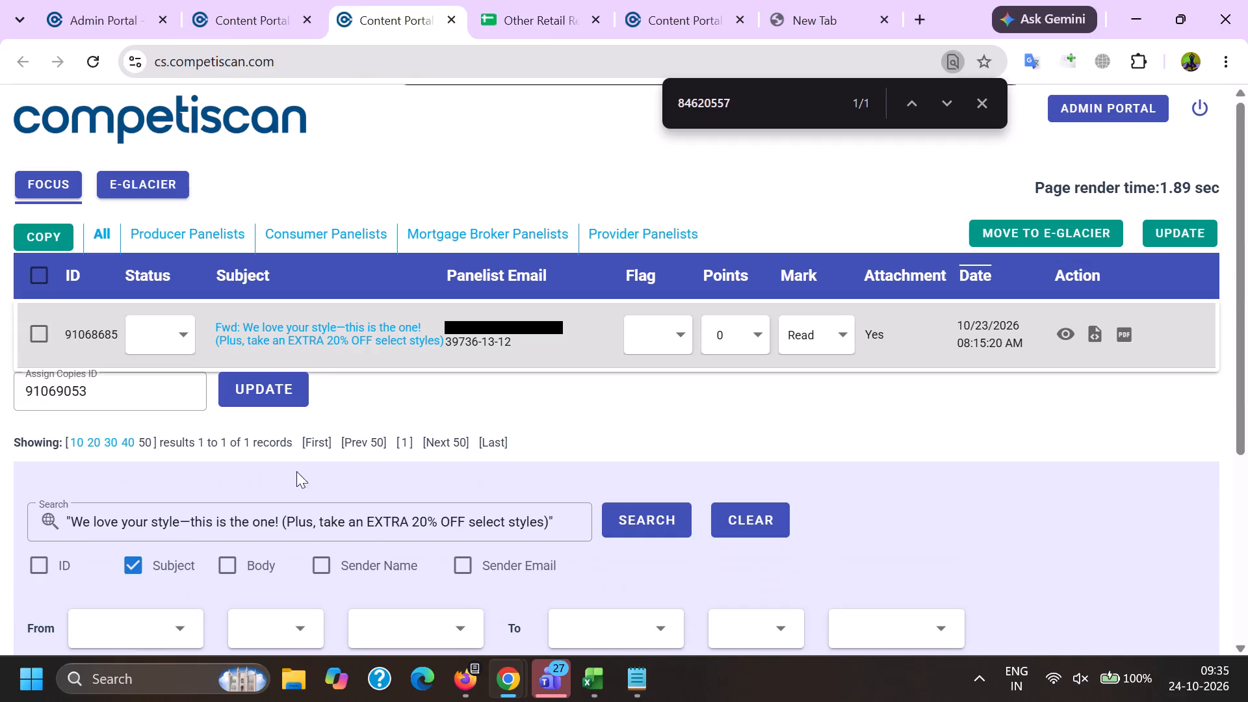
{"action": "left_click_drag", "start_coordinate": [281, 526], "coordinate": [0, 475]}
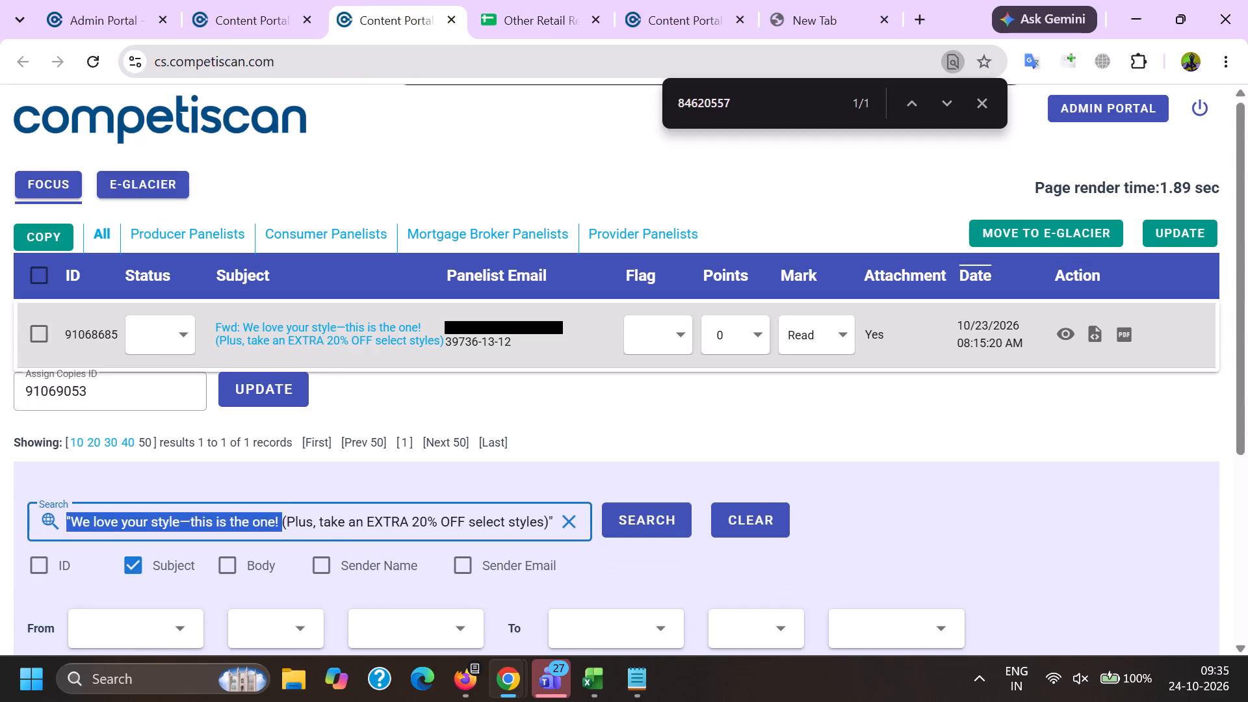
{"action": "key", "text": "BackSpace"}
{"action": "key", "text": "shift+quotedbl"}
{"action": "key", "text": "Return"}
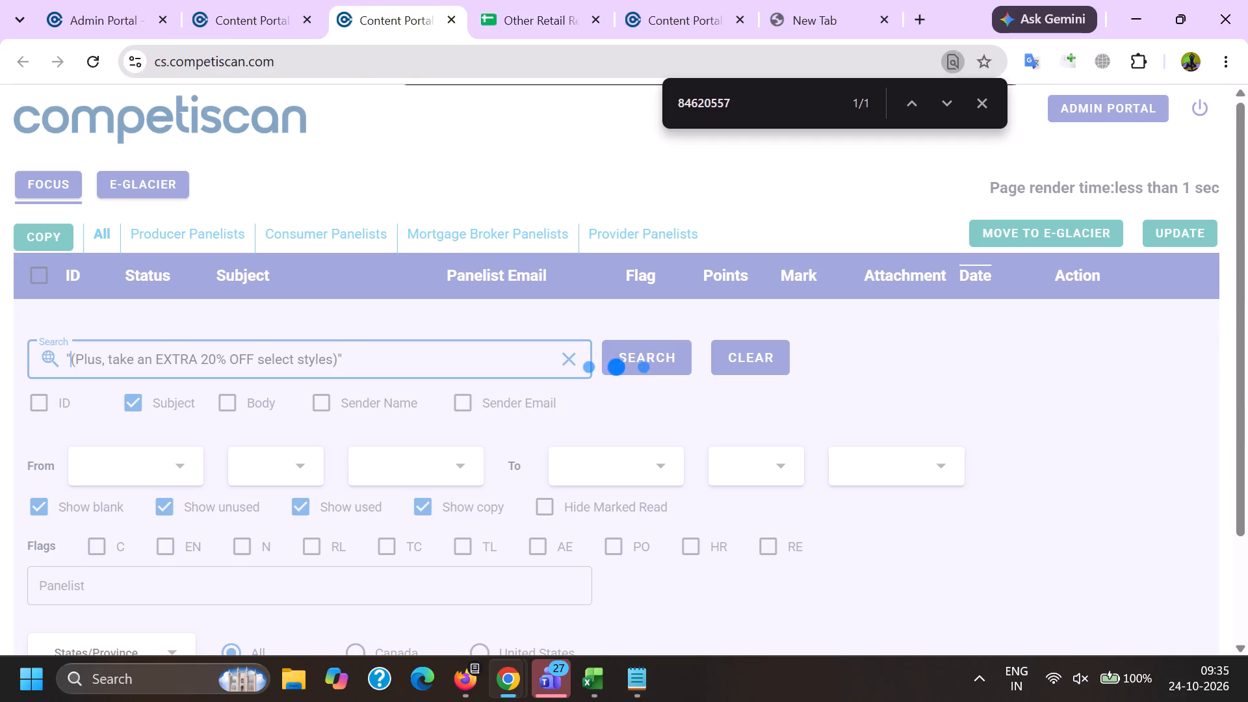
{"action": "scroll", "coordinate": [198, 385], "scroll_direction": "down", "scroll_amount": 1}
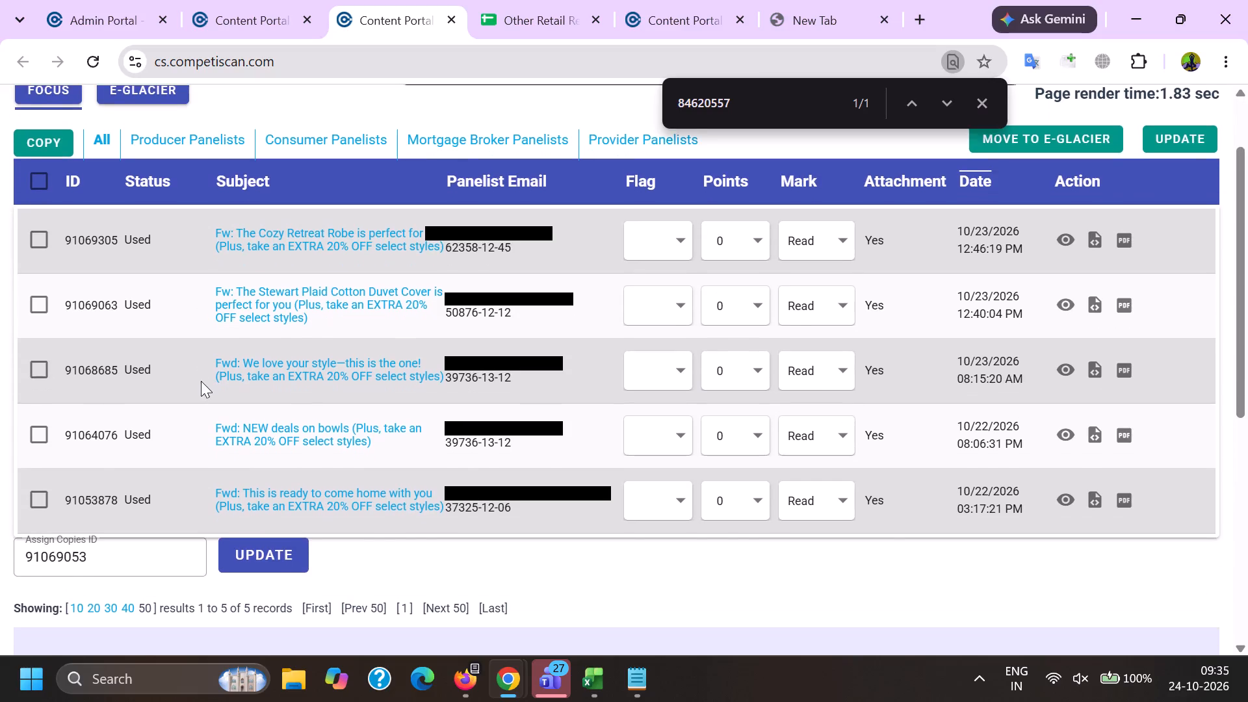
{"action": "scroll", "coordinate": [205, 367], "scroll_direction": "down", "scroll_amount": 2}
In Firefox's content portal list covering January 2025 to January 2026, replace the kids' domain and search subjects and bodies for "e.potterybarn.com".
{"action": "key", "text": "alt+Tab"}
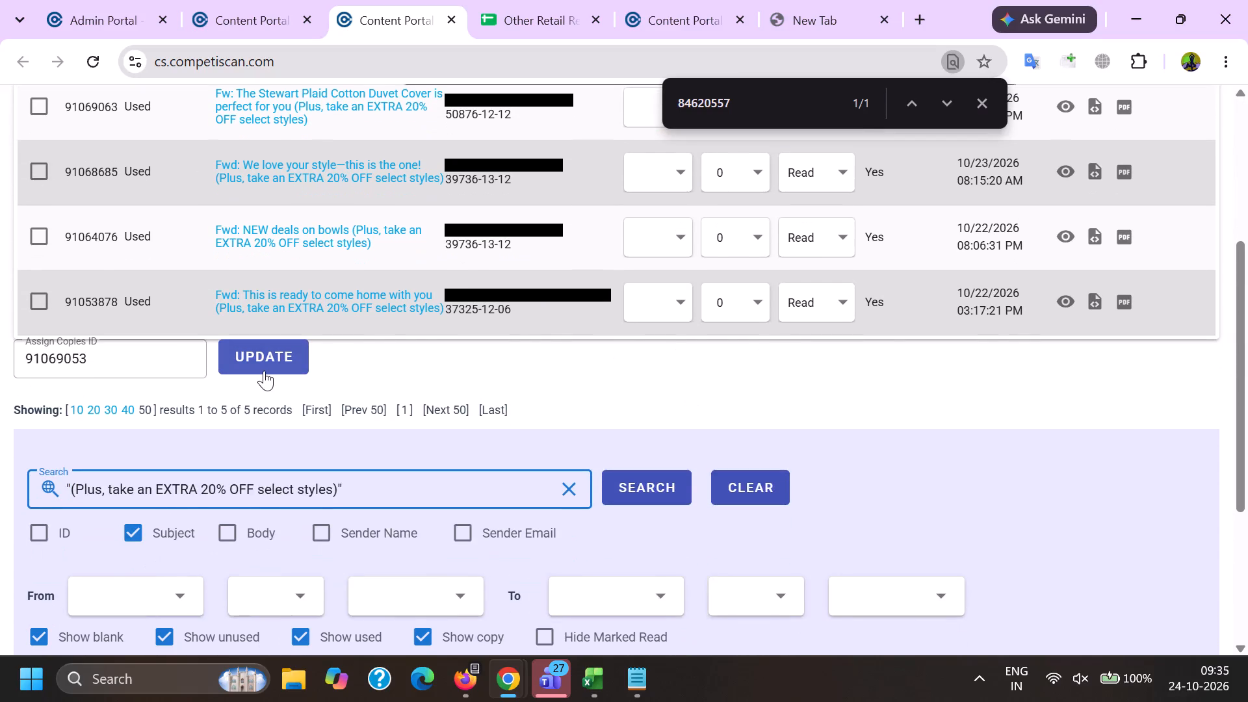
{"action": "scroll", "coordinate": [415, 467], "scroll_direction": "up", "scroll_amount": 9}
{"action": "scroll", "coordinate": [395, 466], "scroll_direction": "down", "scroll_amount": 2}
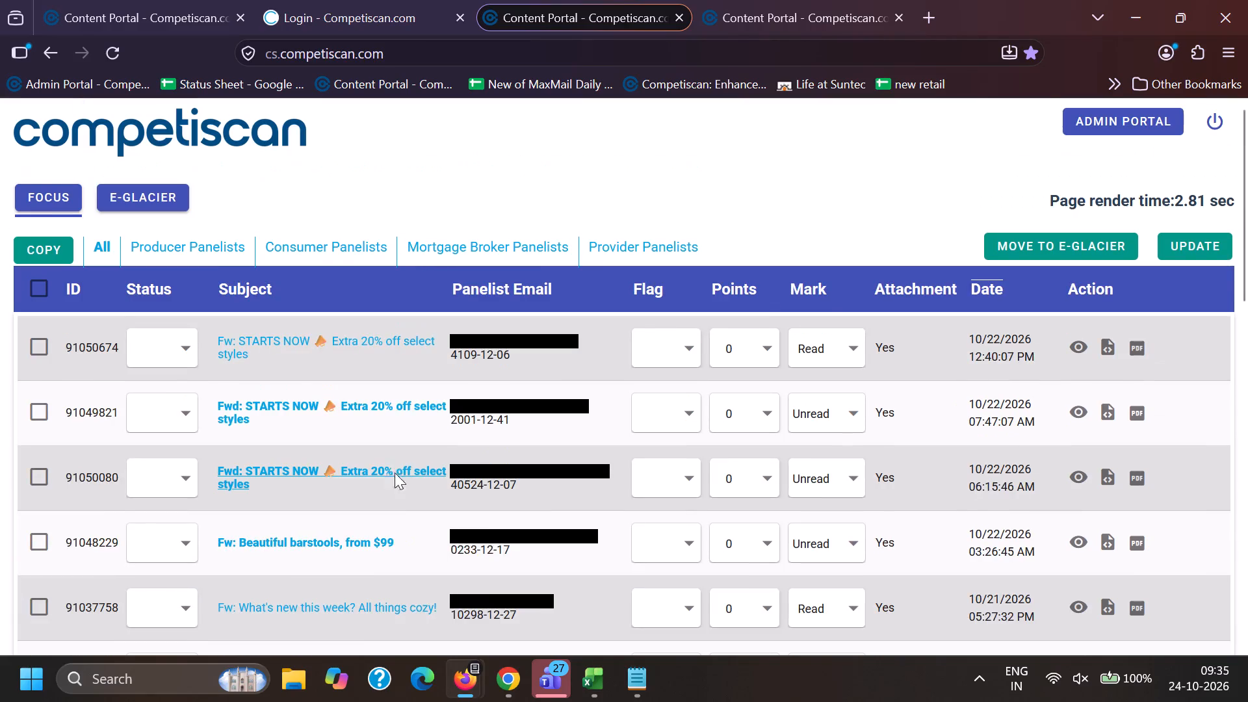
{"action": "scroll", "coordinate": [395, 473], "scroll_direction": "down", "scroll_amount": 1}
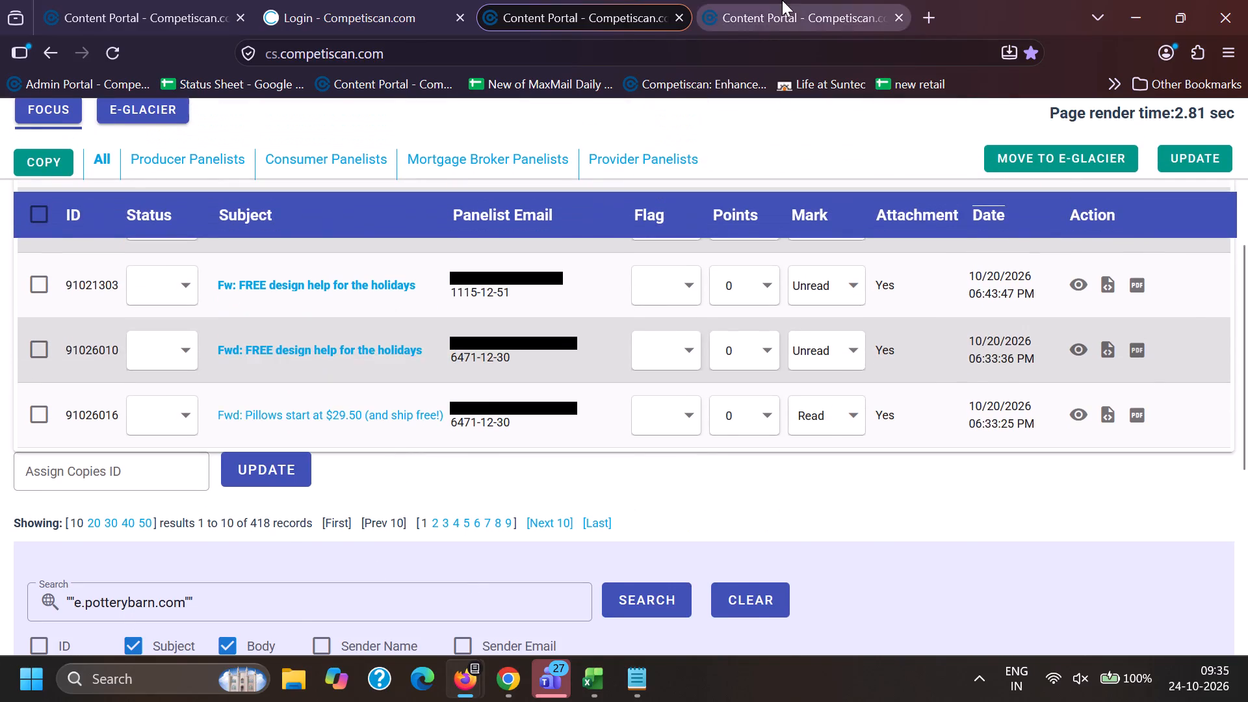
{"action": "left_click", "coordinate": [781, 0]}
{"action": "scroll", "coordinate": [333, 415], "scroll_direction": "down", "scroll_amount": 19}
{"action": "scroll", "coordinate": [361, 484], "scroll_direction": "down", "scroll_amount": 3}
{"action": "scroll", "coordinate": [346, 465], "scroll_direction": "up", "scroll_amount": 2}
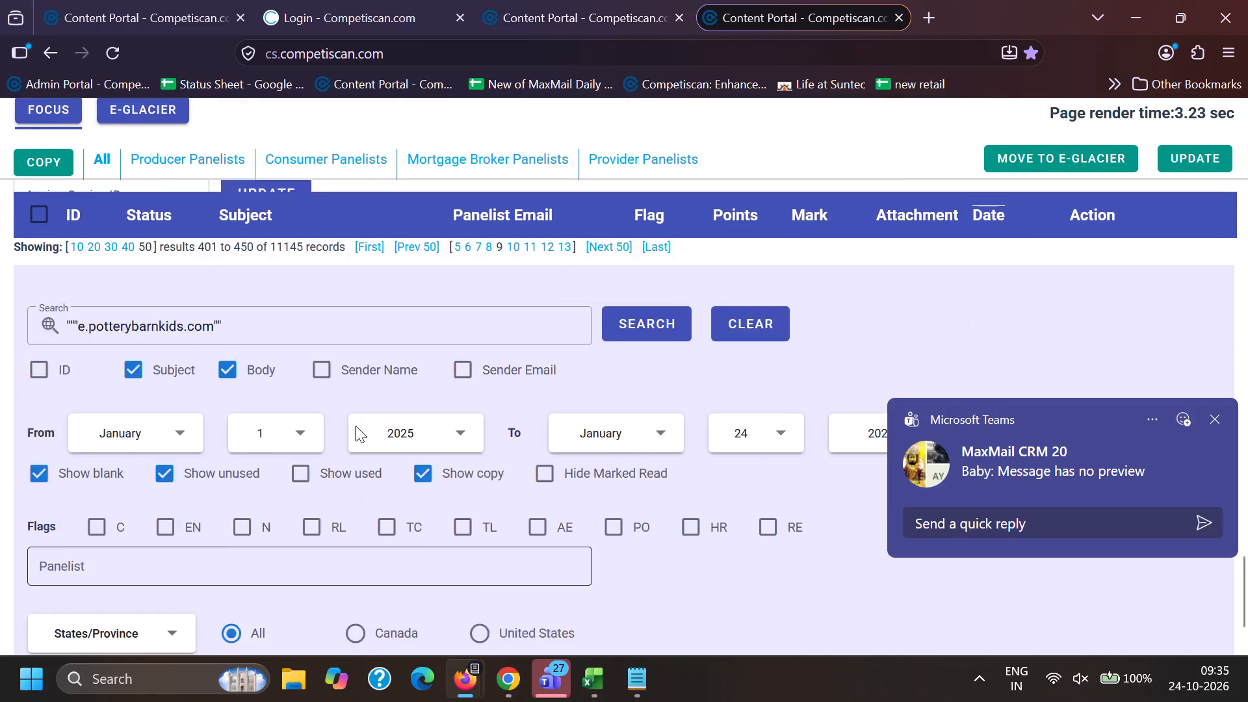
{"action": "left_click_drag", "start_coordinate": [363, 409], "coordinate": [5, 402]}
{"action": "key", "text": "BackSpace"}
{"action": "key", "text": "shift+quotedbl"}
{"action": "key", "text": "ctrl+v"}
{"action": "key", "text": "shift+quotedbl"}
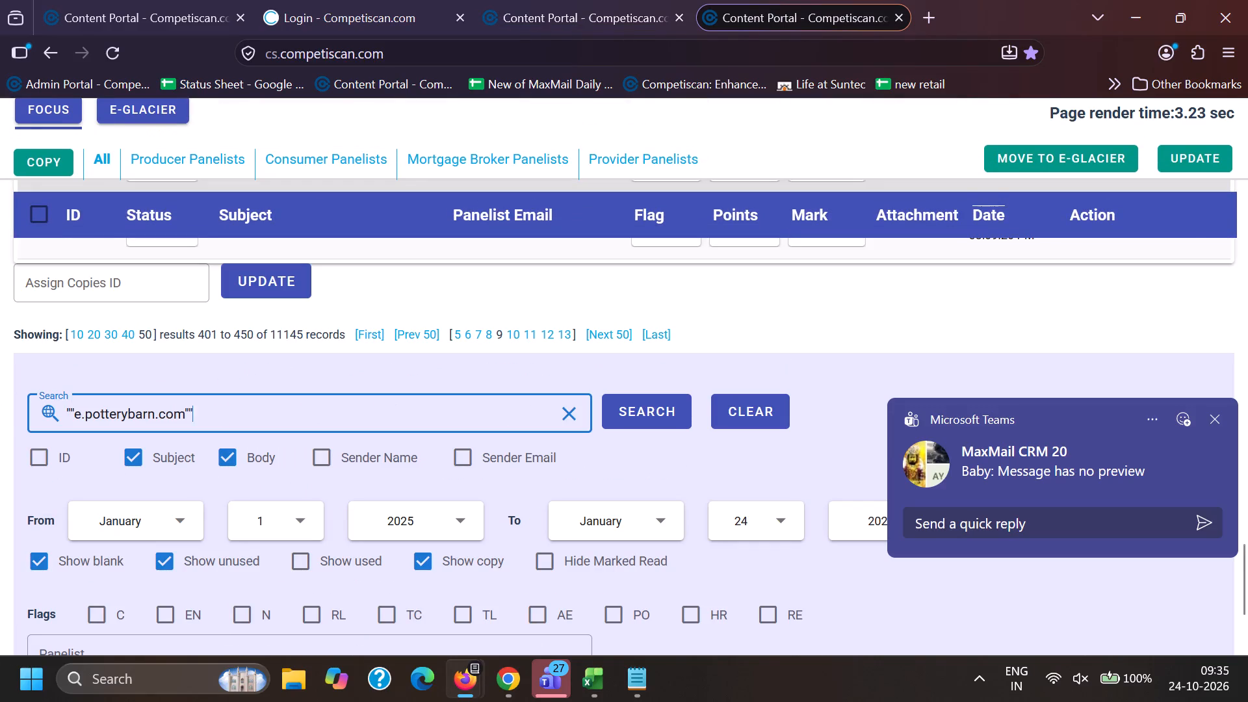
{"action": "key", "text": "Return"}
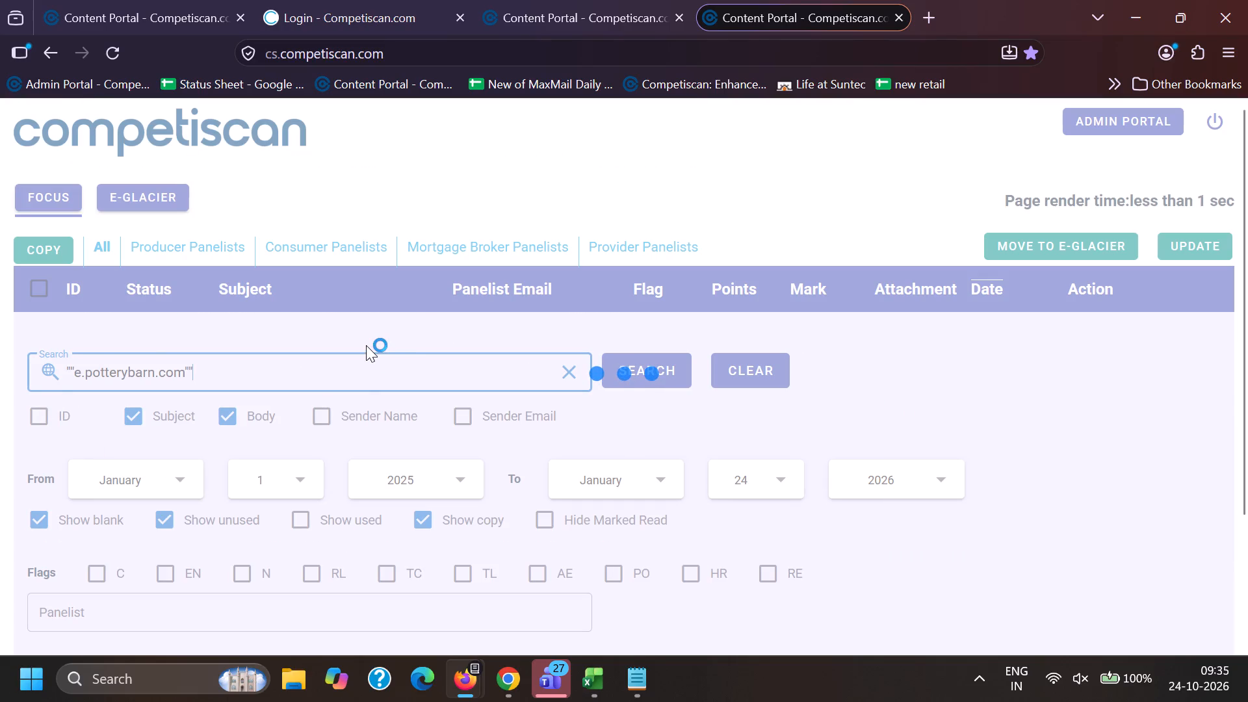
Copy the subject "EXTRA 20% off clearance is going quick! + New arrivals: Rustic charm for every room" and search it in quotation marks in Chrome.
{"action": "scroll", "coordinate": [359, 456], "scroll_direction": "down", "scroll_amount": 7}
{"action": "left_click_drag", "start_coordinate": [242, 438], "coordinate": [300, 484]}
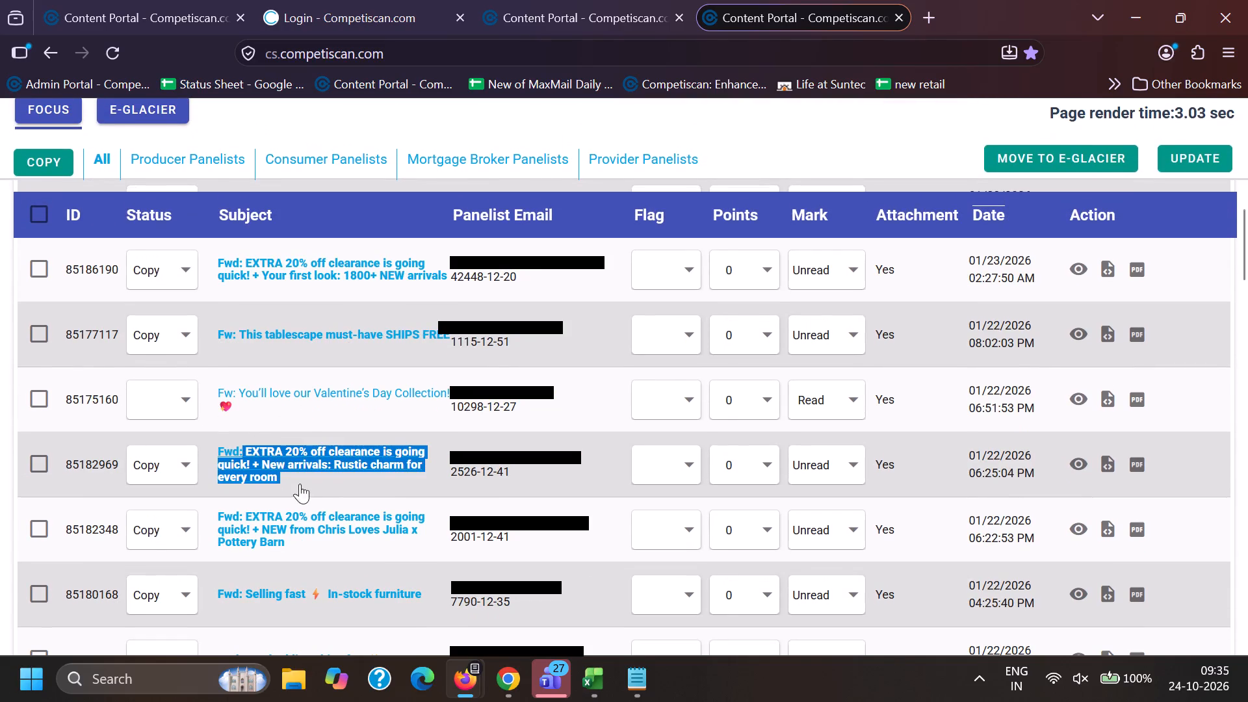
{"action": "left_click_drag", "start_coordinate": [300, 484], "coordinate": [305, 488]}
{"action": "key", "text": "ctrl+c"}
{"action": "key", "text": "ctrl+c"}
{"action": "key", "text": "ctrl+c"}
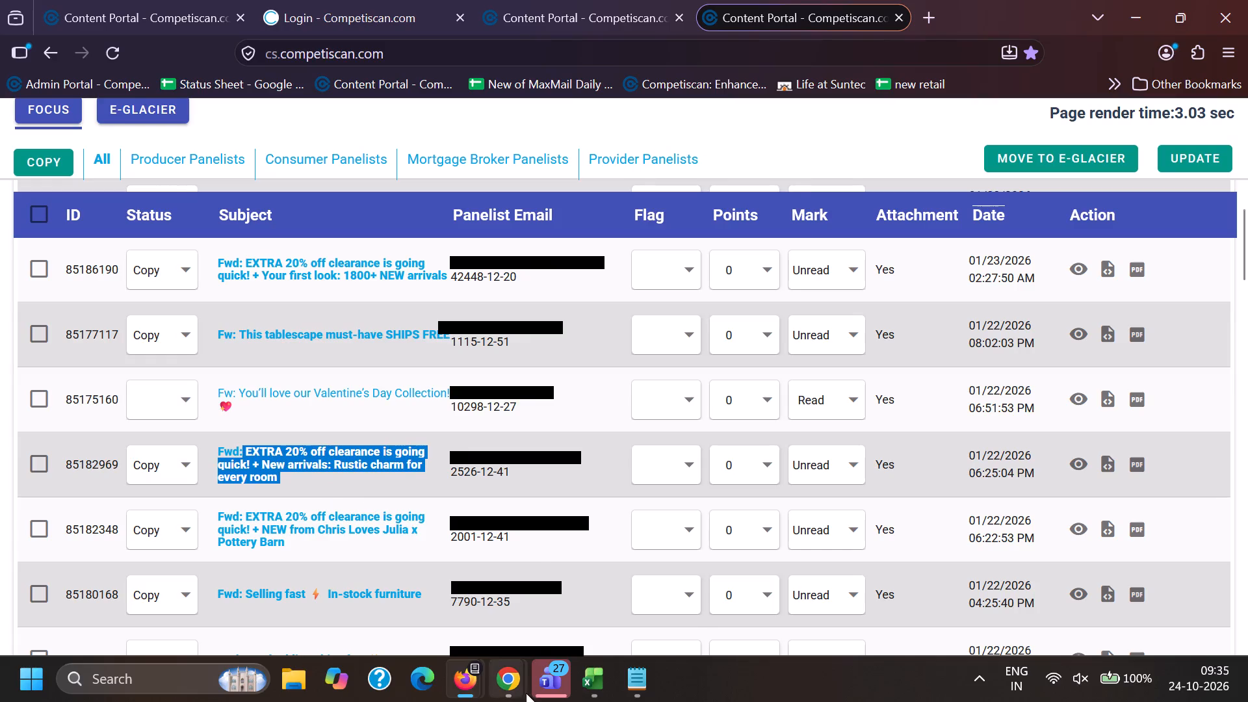
{"action": "left_click", "coordinate": [507, 693]}
{"action": "left_click", "coordinate": [409, 600]}
{"action": "left_click_drag", "start_coordinate": [428, 490], "coordinate": [1, 458]}
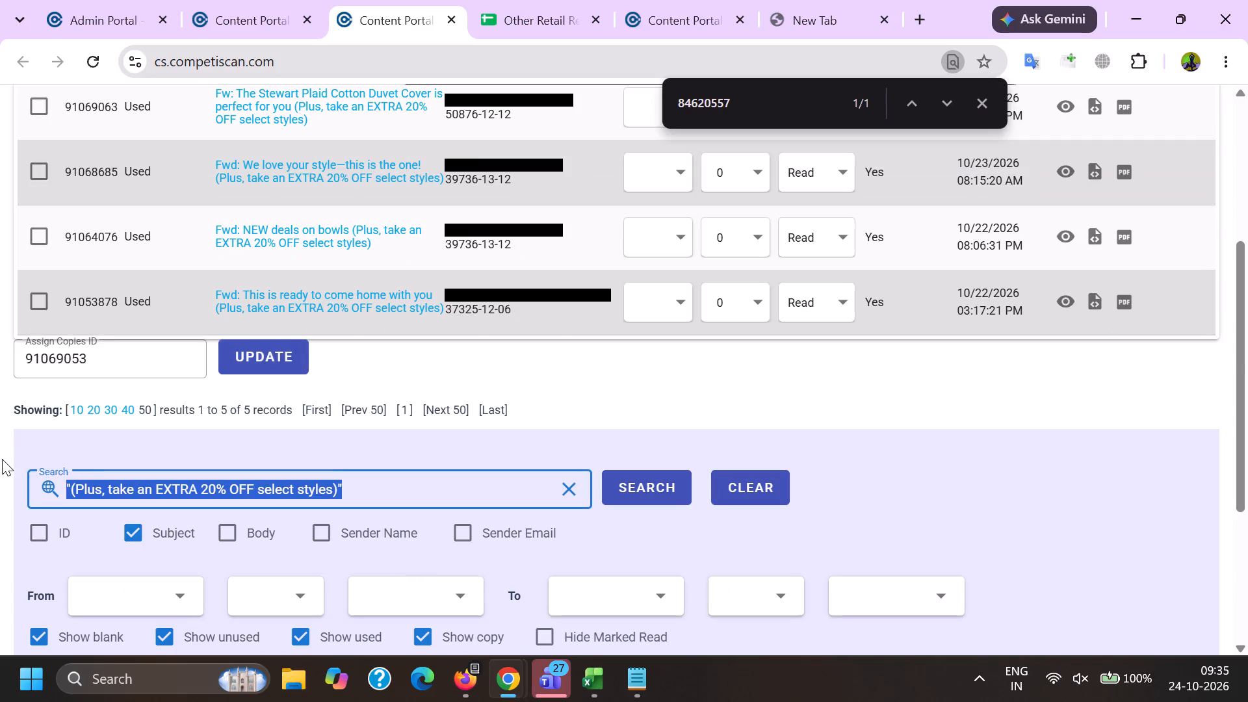
{"action": "key", "text": "BackSpace"}
{"action": "key", "text": "shift+quotedbl"}
{"action": "key", "text": "ctrl+v"}
{"action": "key", "text": "shift+quotedbl"}
{"action": "key", "text": "Return"}
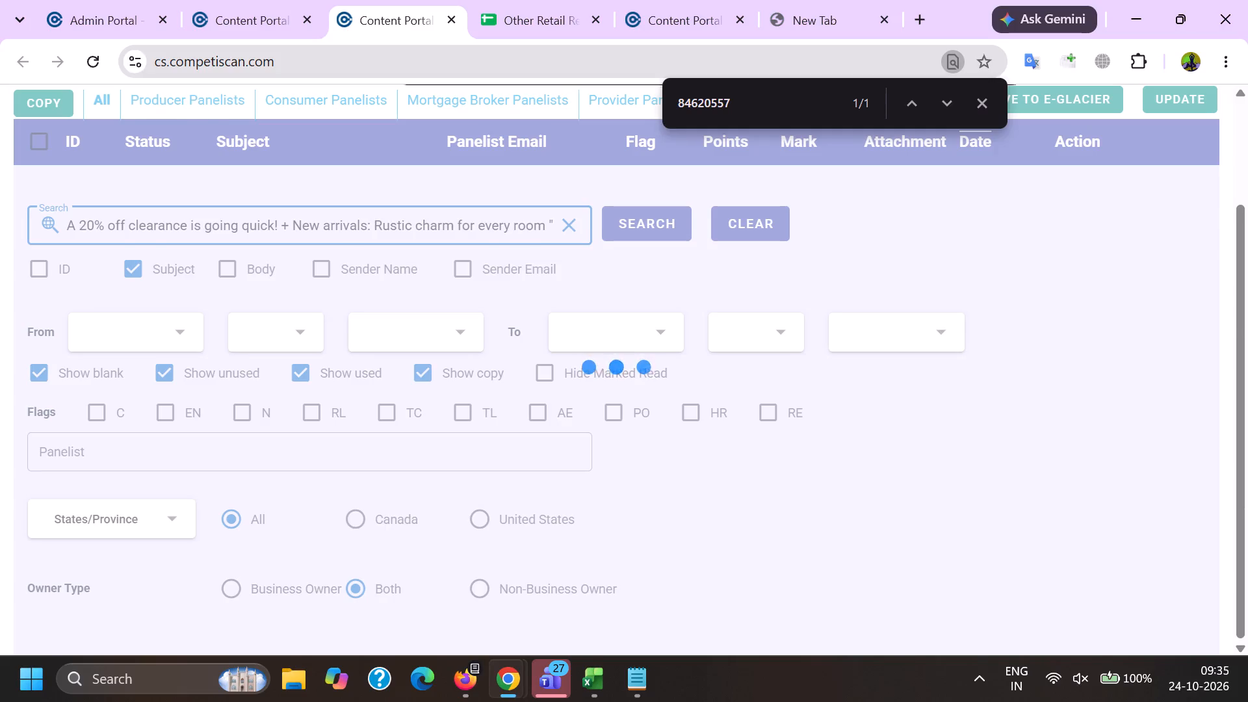
Preview the copy email 85182969 and the used email 85186141 to compare their content.
{"action": "left_click", "coordinate": [1061, 393]}
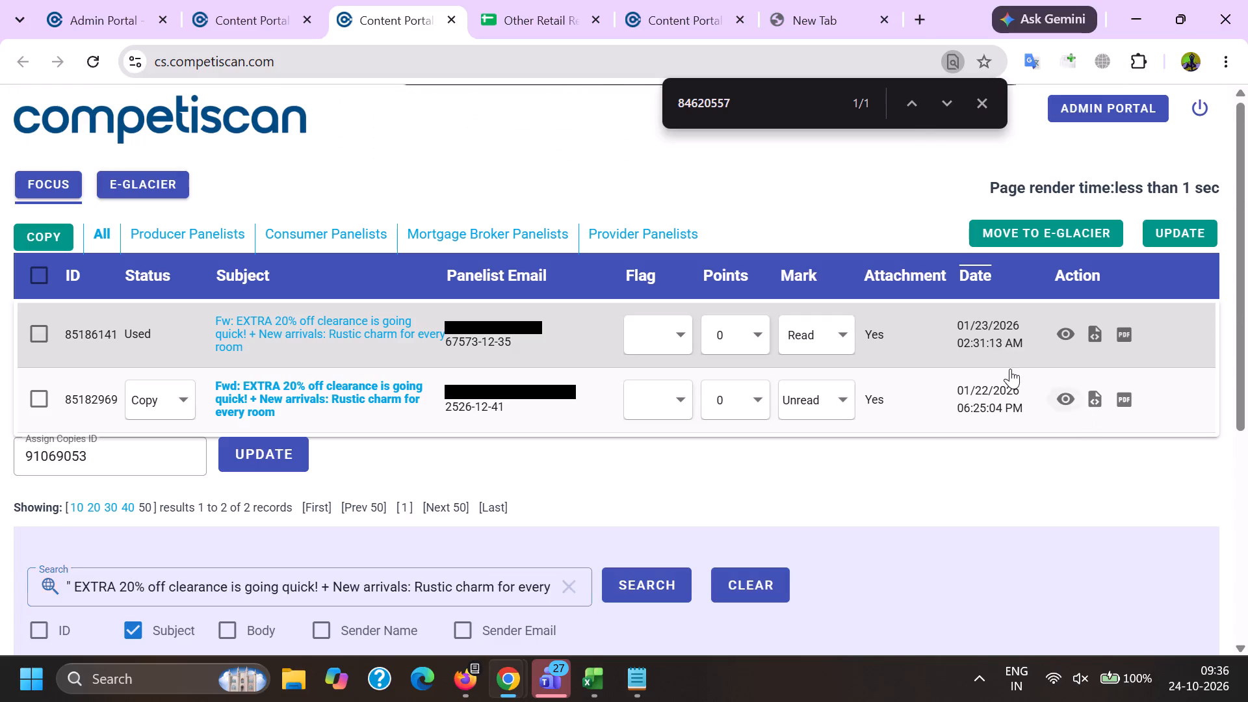
{"action": "left_click_drag", "start_coordinate": [882, 86], "coordinate": [870, 378]}
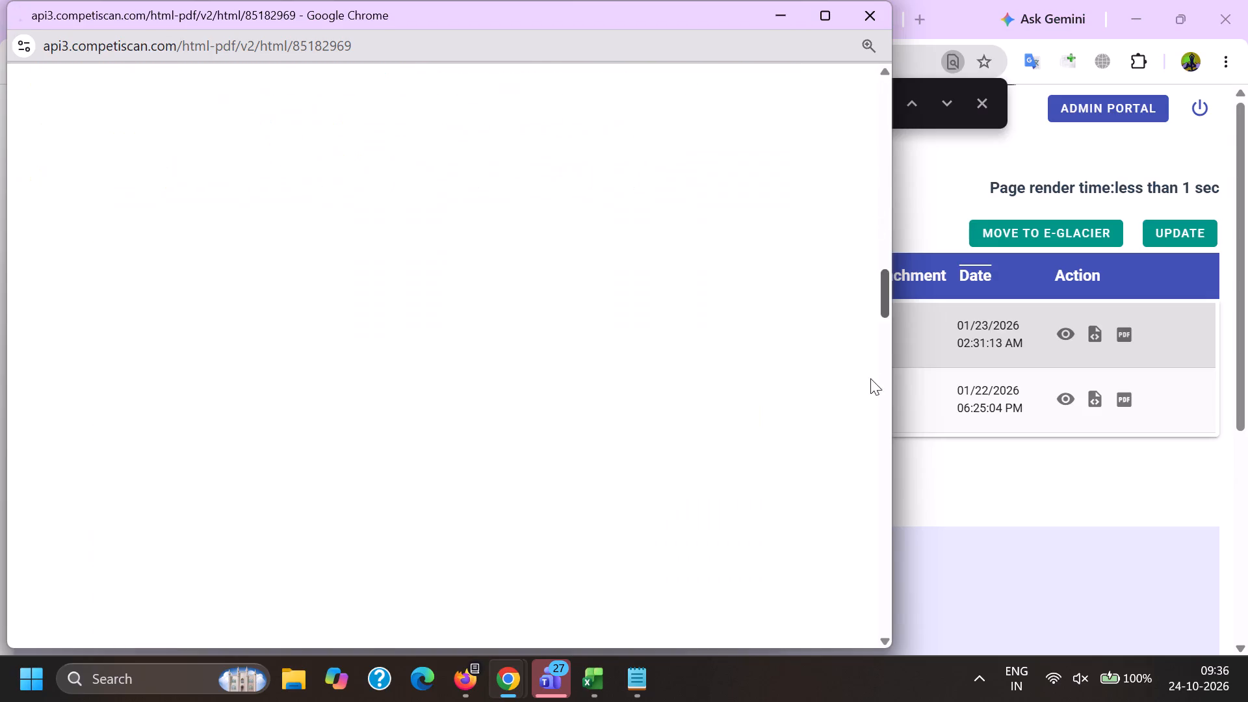
{"action": "left_click_drag", "start_coordinate": [870, 378], "coordinate": [861, 372]}
{"action": "key", "text": "alt+Tab"}
{"action": "left_click", "coordinate": [1045, 333]}
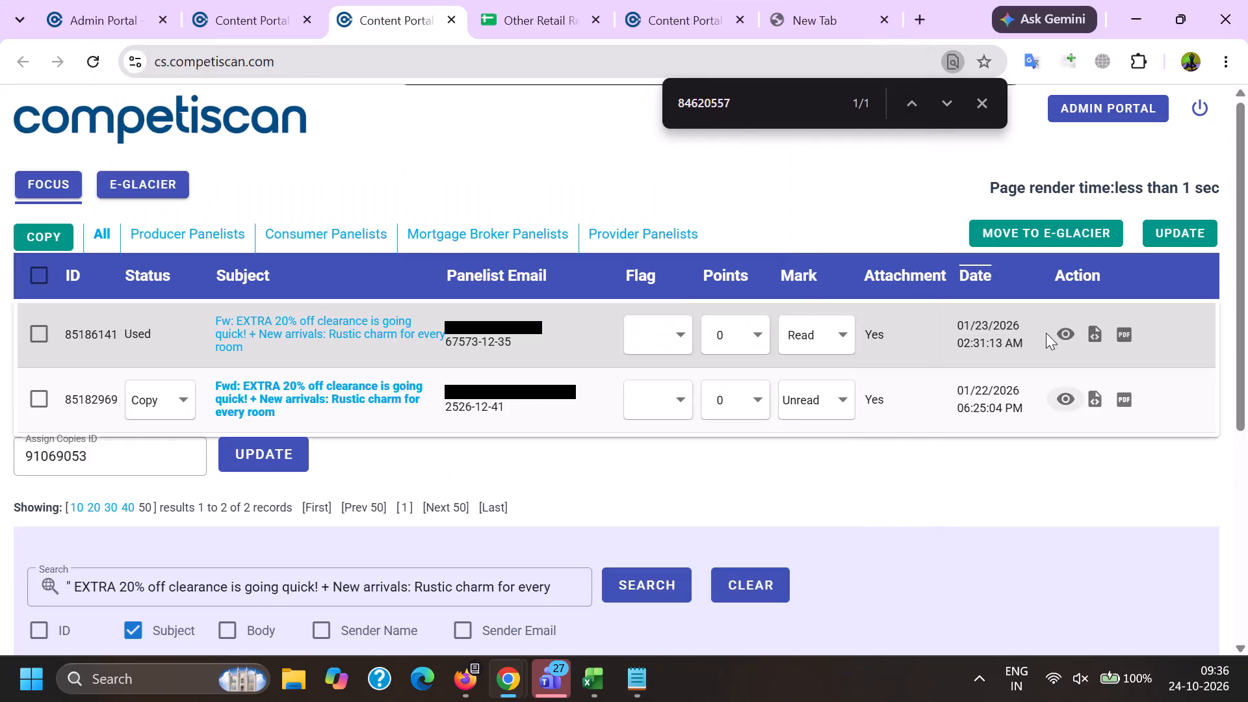
{"action": "left_click", "coordinate": [1061, 330]}
{"action": "left_click_drag", "start_coordinate": [885, 94], "coordinate": [873, 197]}
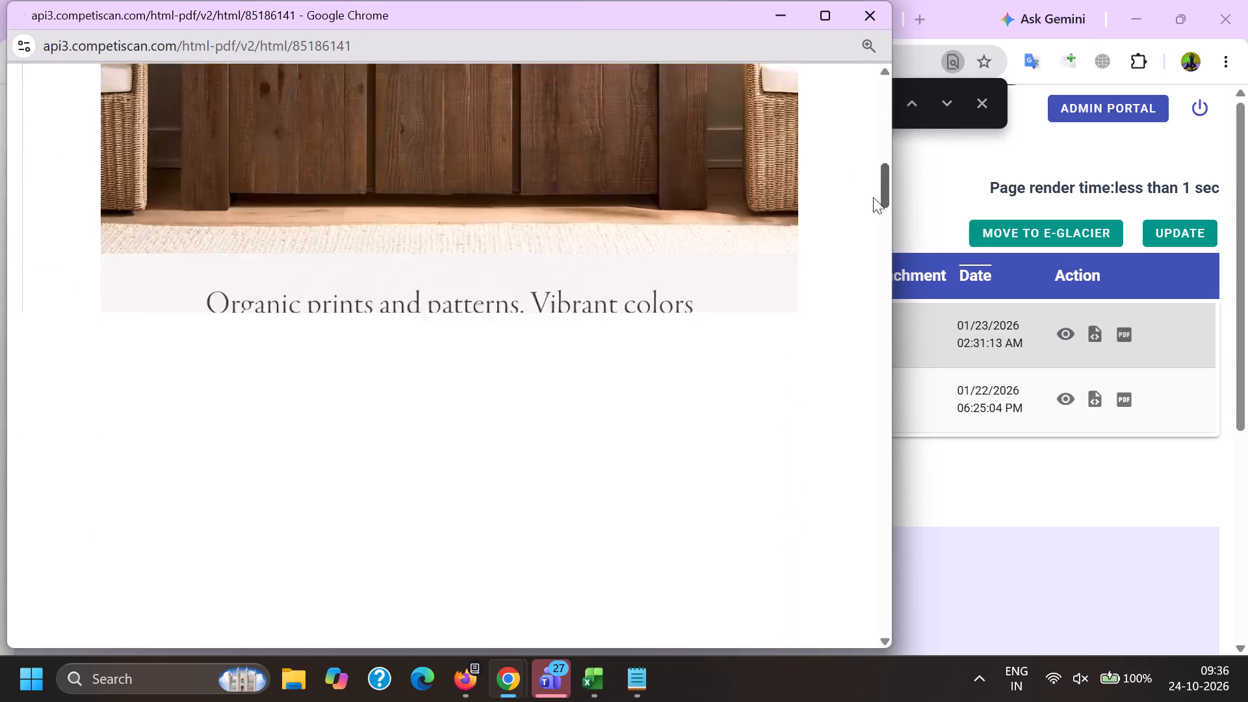
{"action": "left_click_drag", "start_coordinate": [873, 197], "coordinate": [868, 440]}
{"action": "key", "text": "alt+Tab"}
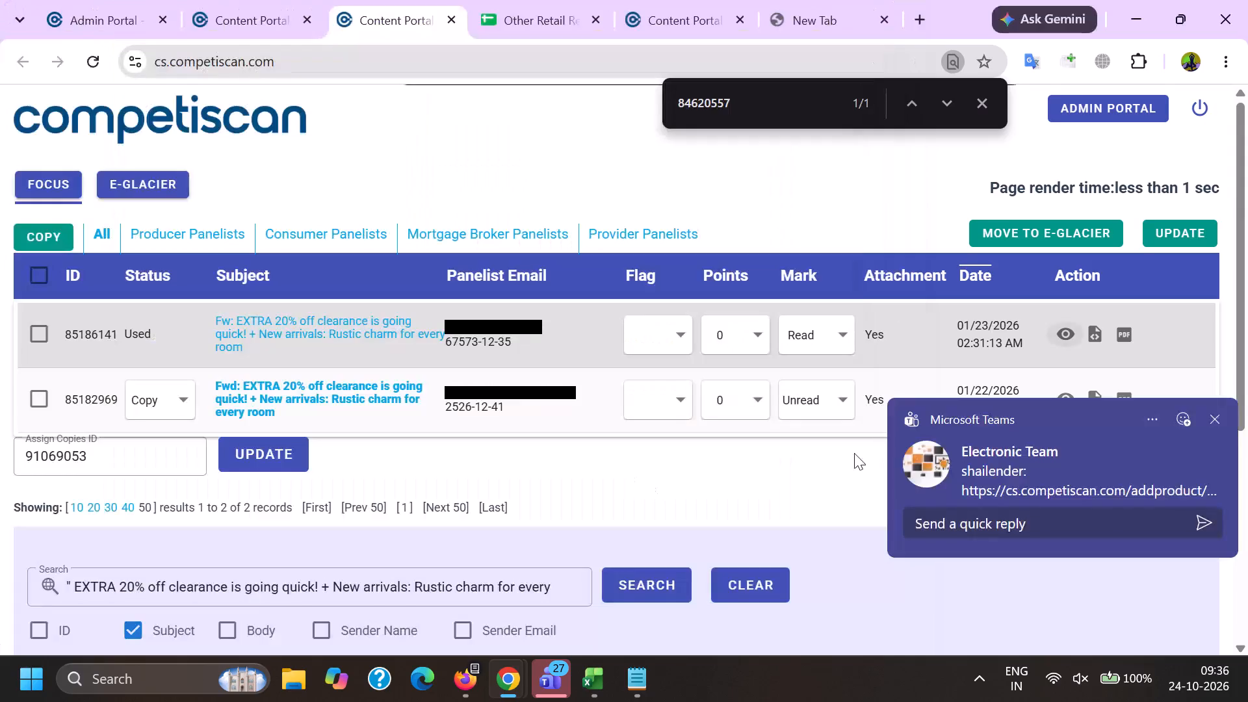
{"action": "scroll", "coordinate": [877, 299], "scroll_direction": "down", "scroll_amount": 2}
{"action": "left_click", "coordinate": [1065, 209]}
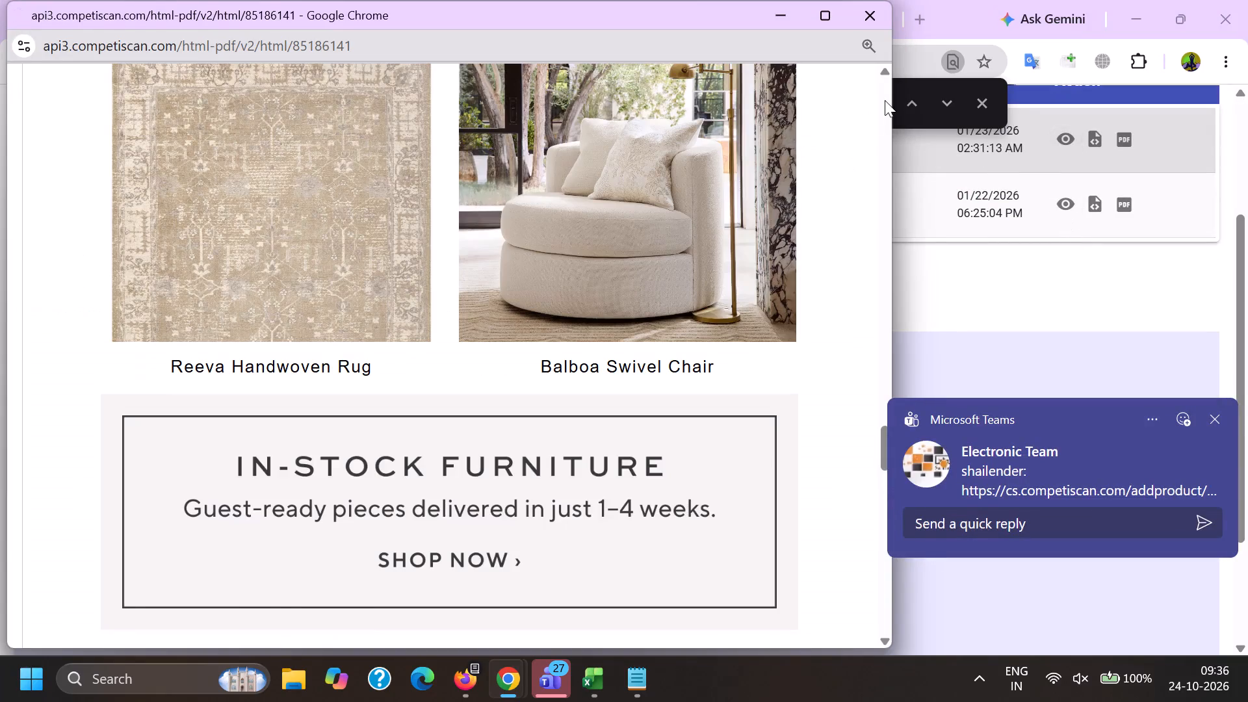
{"action": "left_click_drag", "start_coordinate": [885, 97], "coordinate": [853, 442]}
{"action": "key", "text": "alt+Tab"}
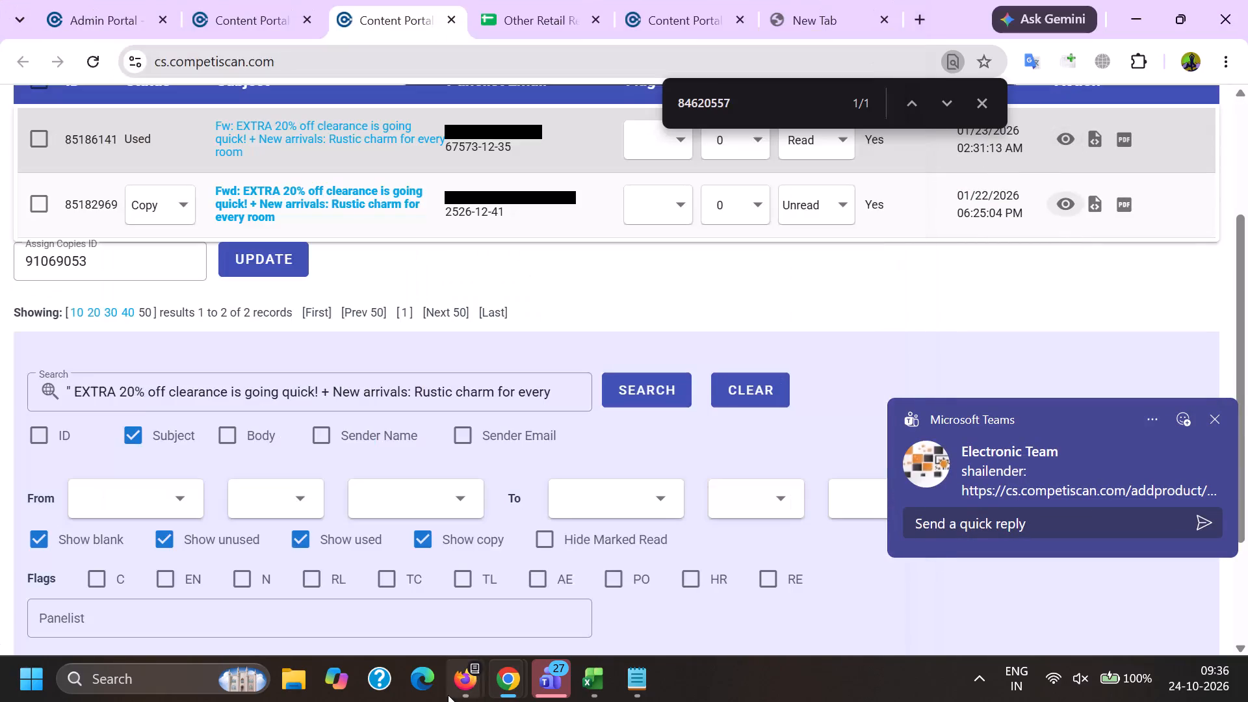
Return to Firefox, look through the "e.potterybarn.com" email results and open results page 9.
{"action": "left_click", "coordinate": [463, 688]}
{"action": "left_click", "coordinate": [383, 605]}
{"action": "scroll", "coordinate": [317, 482], "scroll_direction": "down", "scroll_amount": 7}
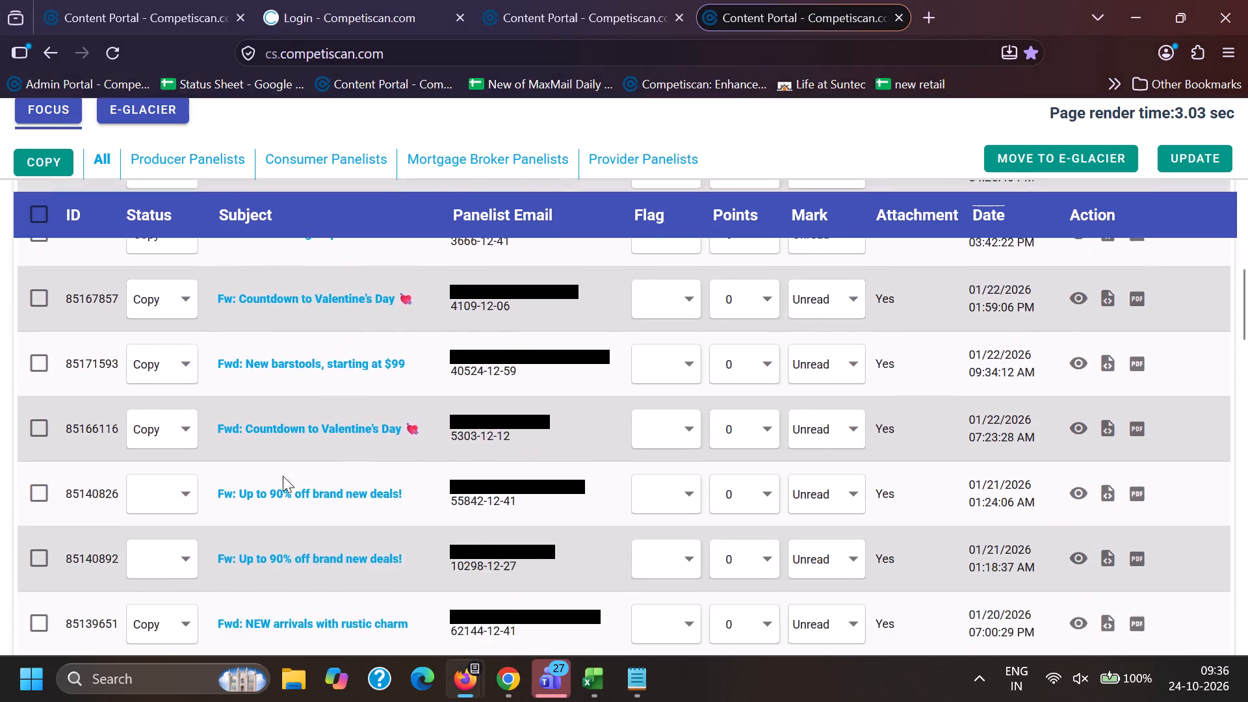
{"action": "scroll", "coordinate": [281, 480], "scroll_direction": "down", "scroll_amount": 5}
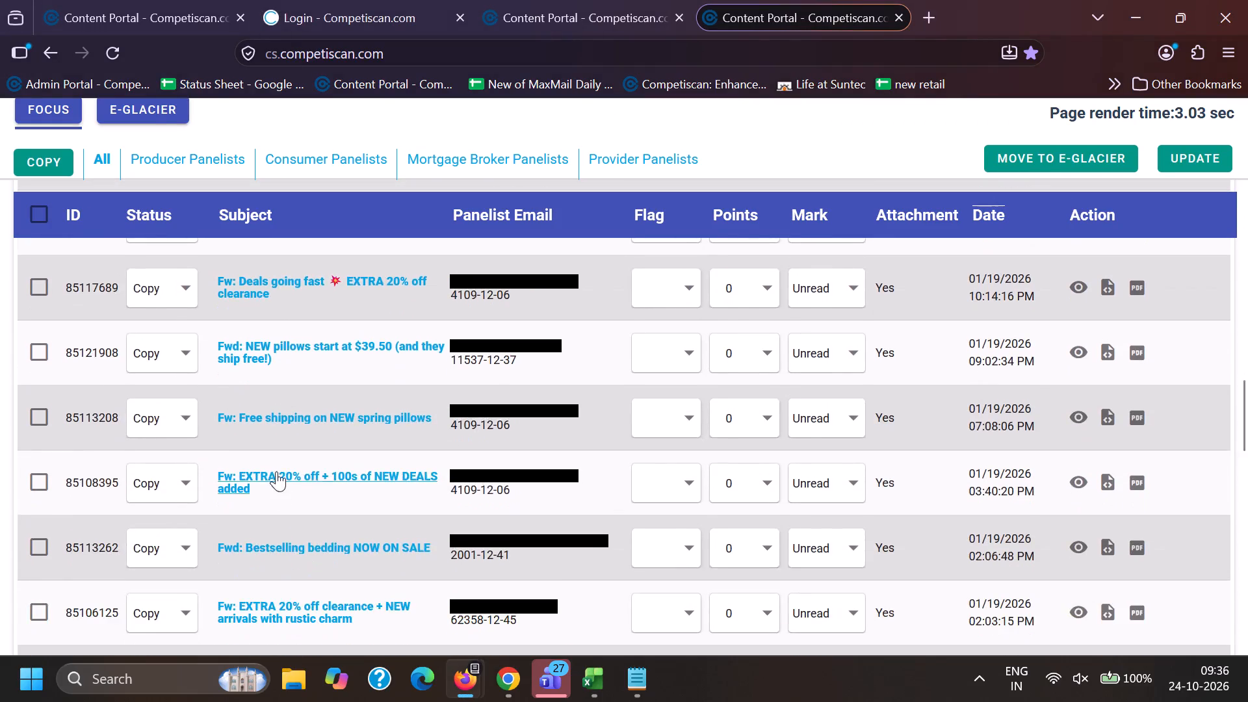
{"action": "scroll", "coordinate": [274, 469], "scroll_direction": "down", "scroll_amount": 10}
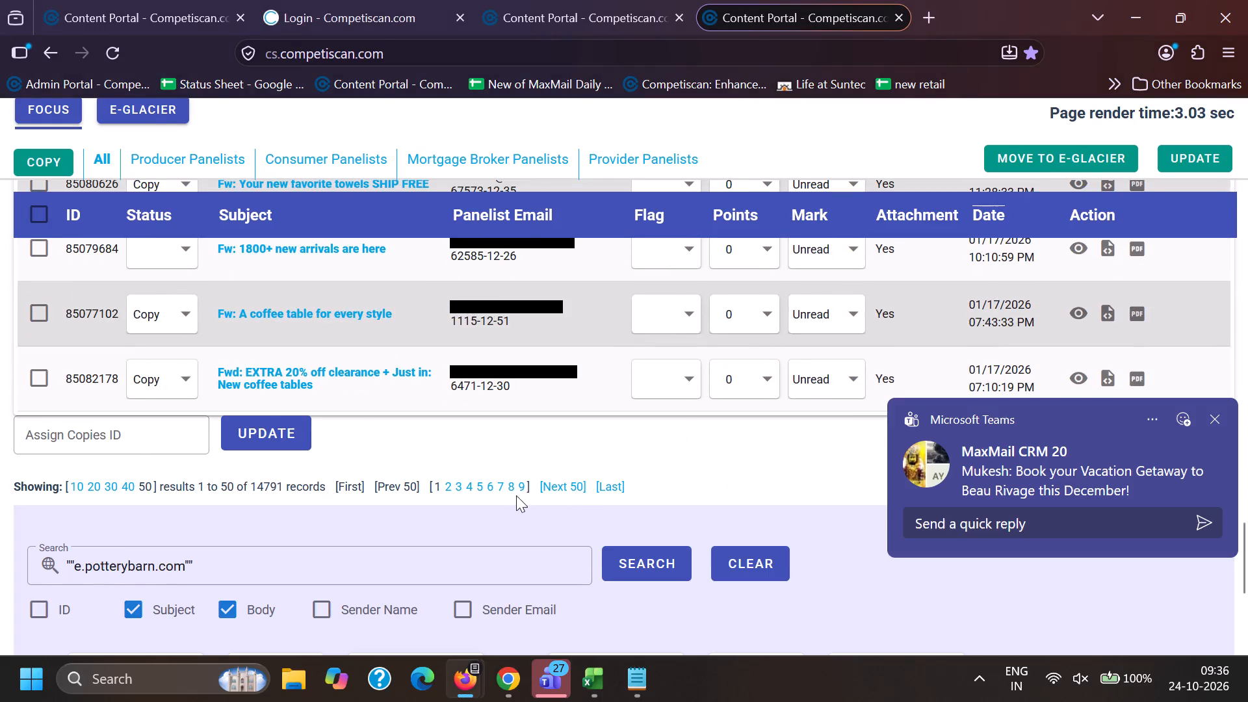
{"action": "left_click", "coordinate": [523, 487]}
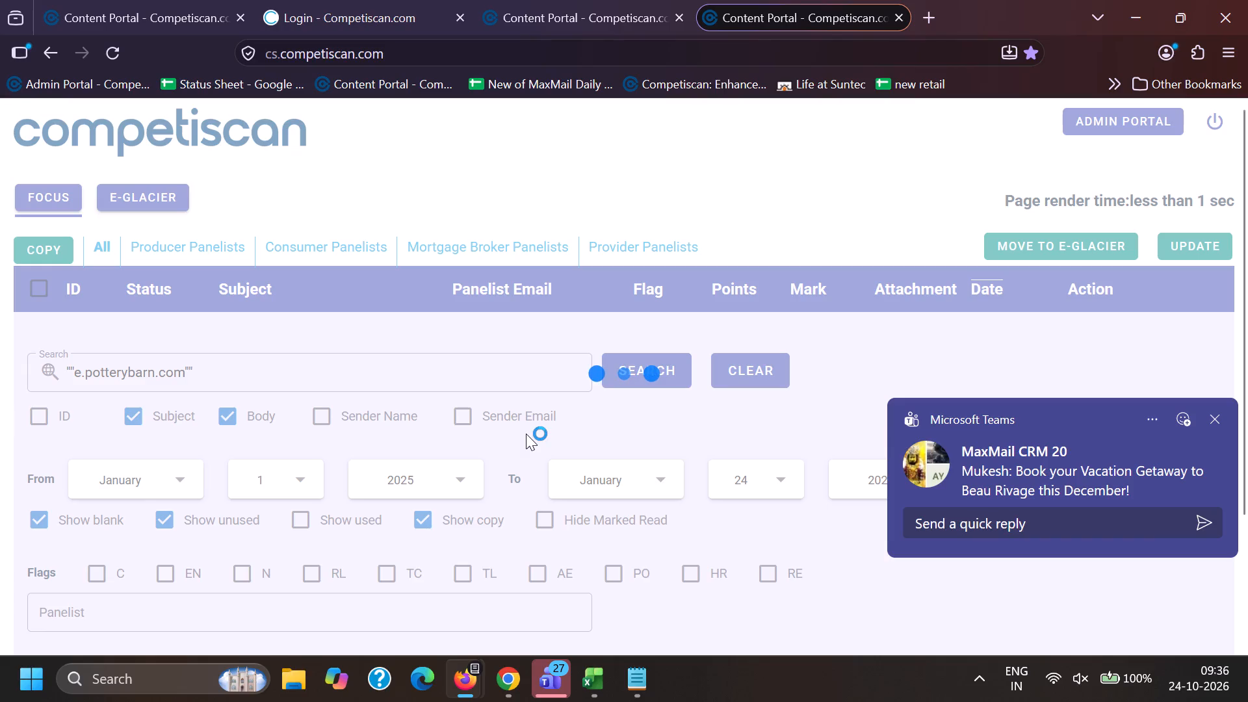
Copy the subject "End of Season deals UP TO 60% OFF" from the Firefox list and search it in quotation marks in Chrome.
{"action": "scroll", "coordinate": [447, 439], "scroll_direction": "down", "scroll_amount": 10}
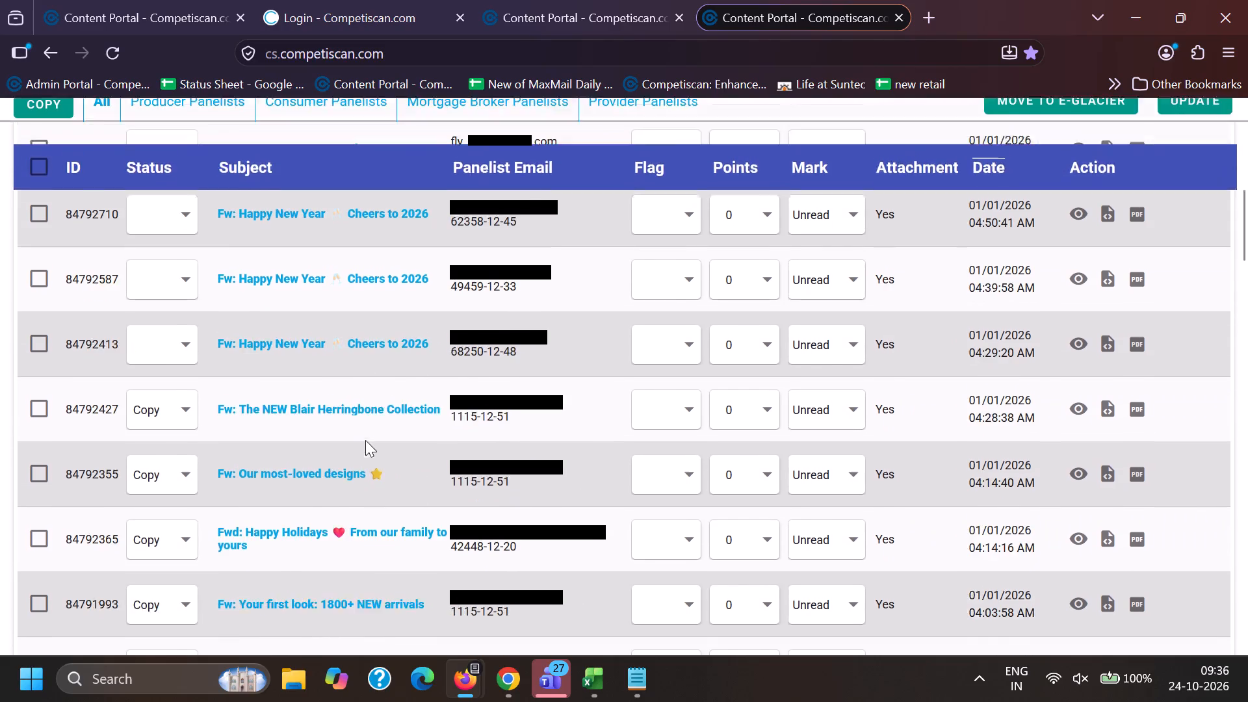
{"action": "scroll", "coordinate": [350, 458], "scroll_direction": "down", "scroll_amount": 13}
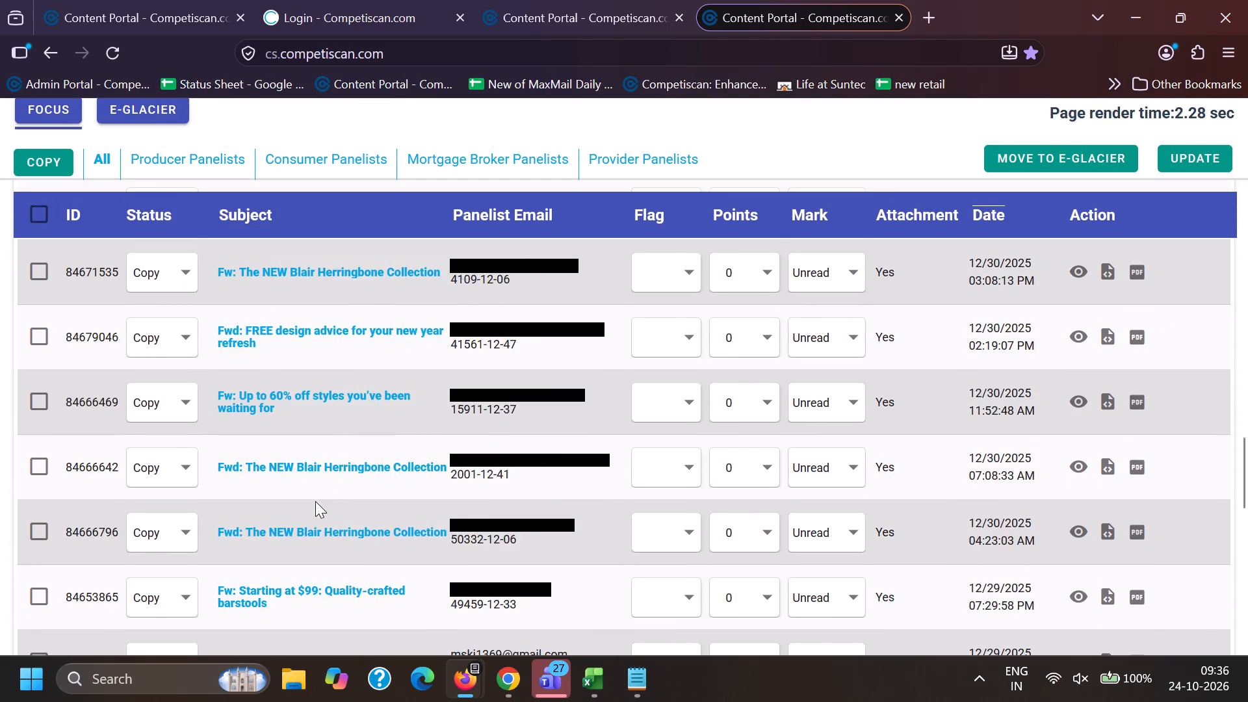
{"action": "scroll", "coordinate": [315, 501], "scroll_direction": "down", "scroll_amount": 4}
{"action": "left_click_drag", "start_coordinate": [243, 519], "coordinate": [404, 519]}
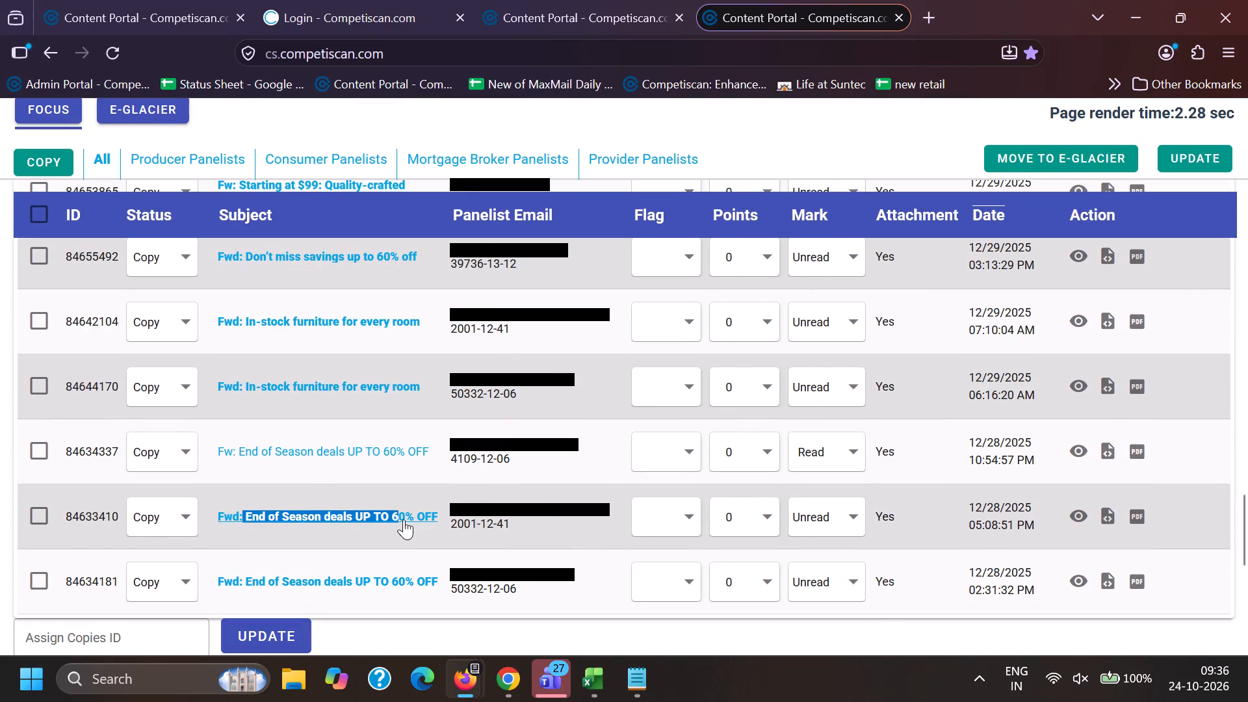
{"action": "left_click_drag", "start_coordinate": [404, 519], "coordinate": [443, 519]}
{"action": "key", "text": "ctrl+c"}
{"action": "left_click", "coordinate": [515, 694]}
{"action": "left_click_drag", "start_coordinate": [430, 594], "coordinate": [425, 588]}
{"action": "triple_click", "coordinate": [498, 391]}
{"action": "key", "text": "BackSpace"}
{"action": "key", "text": "shift+quotedbl"}
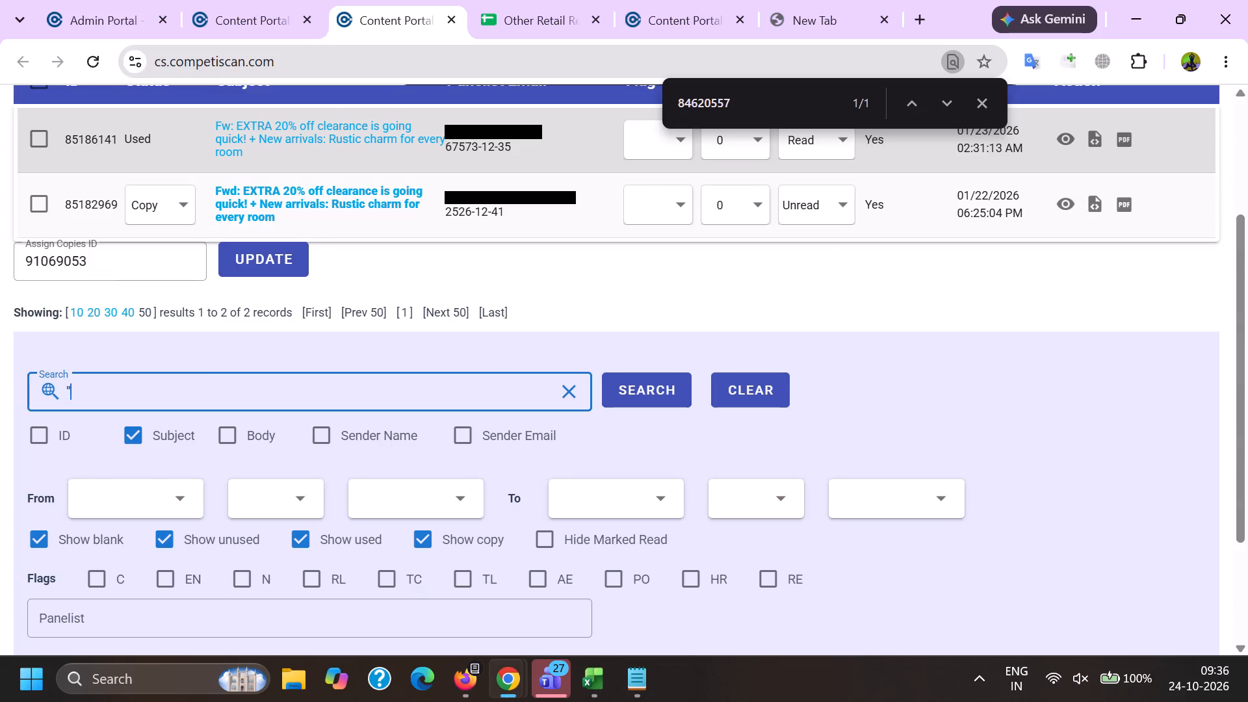
{"action": "key", "text": "ctrl+v"}
{"action": "key", "text": "shift+quotedbl"}
{"action": "key", "text": "Return"}
Open page 13 of the "e.potterybarn.com" results in Firefox.
{"action": "key", "text": "alt+Tab"}
{"action": "scroll", "coordinate": [668, 391], "scroll_direction": "down", "scroll_amount": 2}
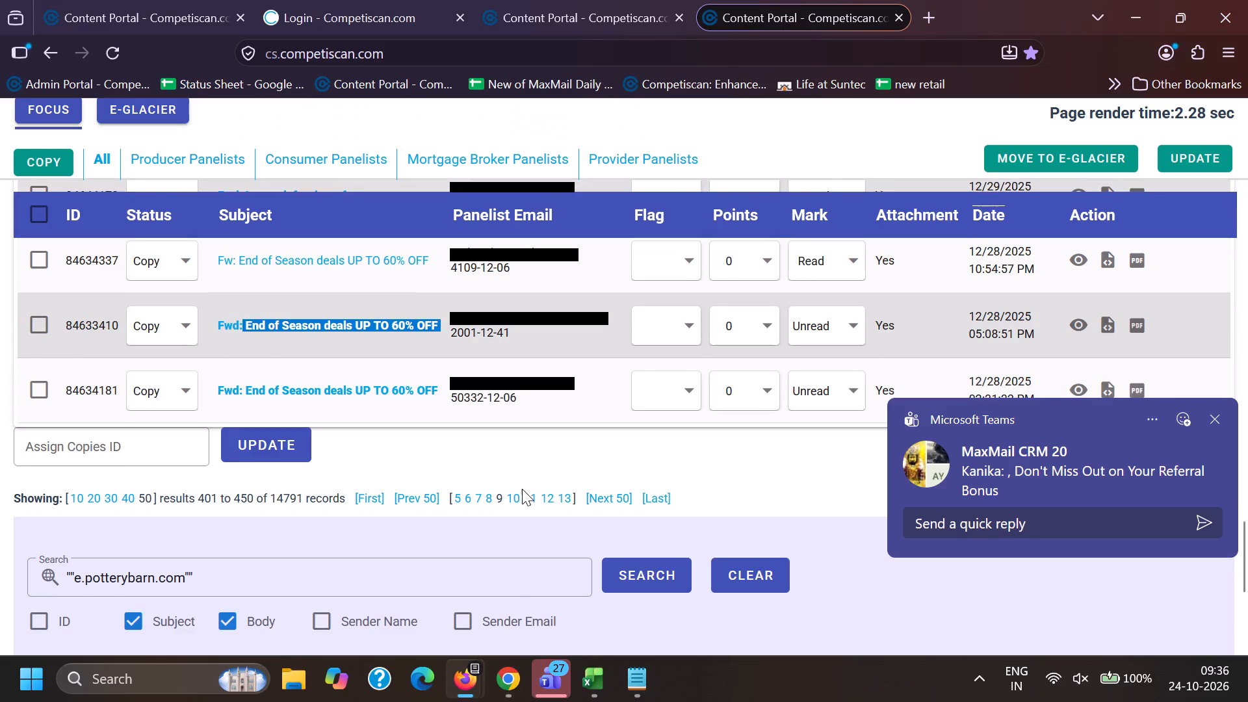
{"action": "left_click", "coordinate": [567, 487]}
Switch to Chrome and look through the results of the "End of Season deals UP TO 60% OFF" subject search.
{"action": "key", "text": "alt+Tab"}
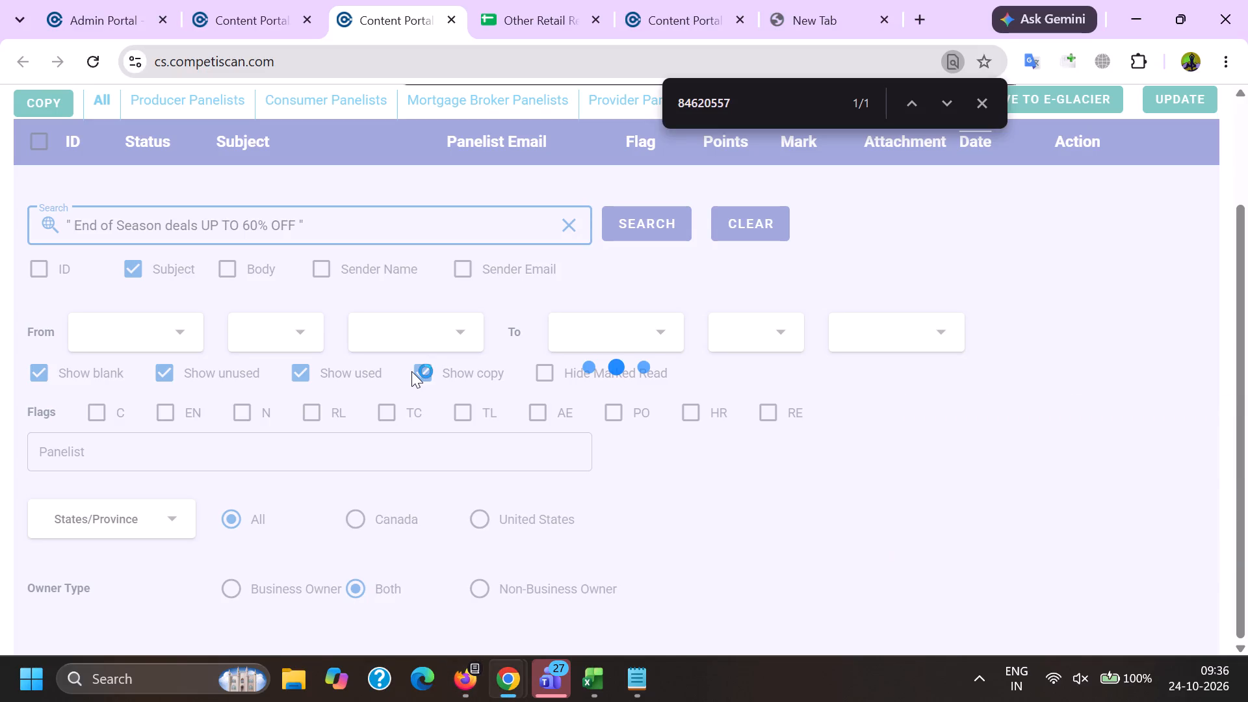
{"action": "scroll", "coordinate": [411, 371], "scroll_direction": "down", "scroll_amount": 1}
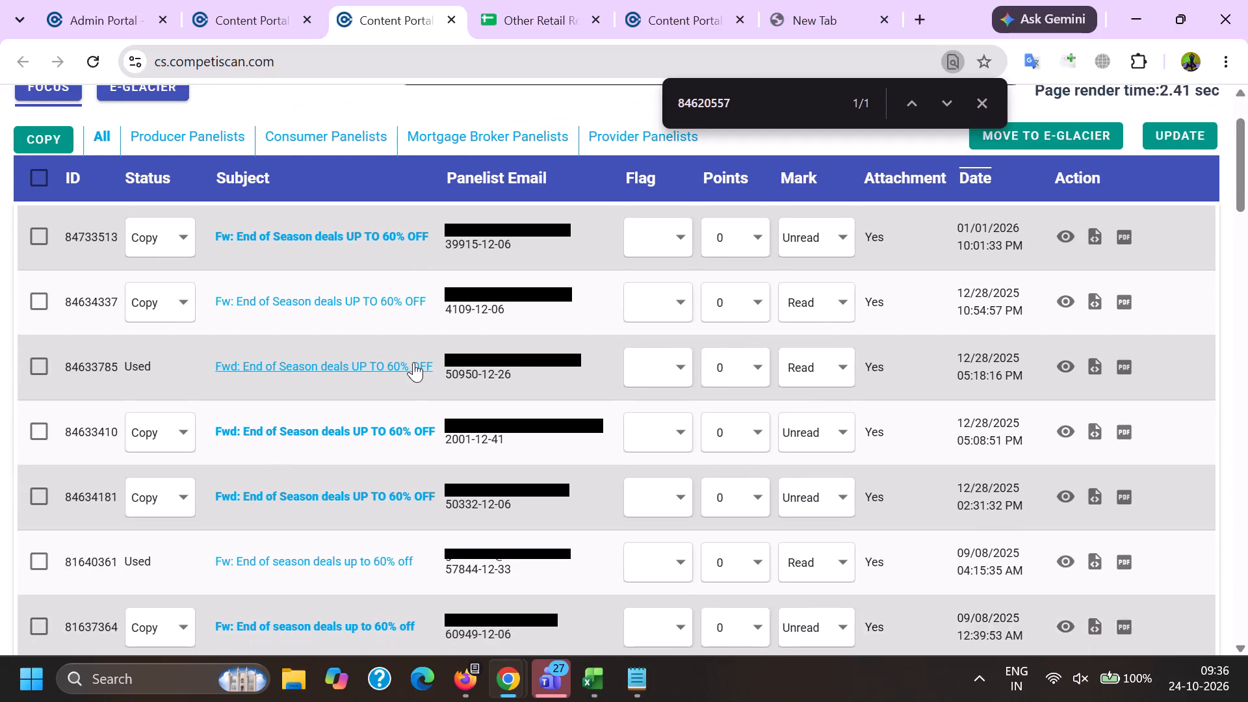
{"action": "scroll", "coordinate": [414, 361], "scroll_direction": "down", "scroll_amount": 6}
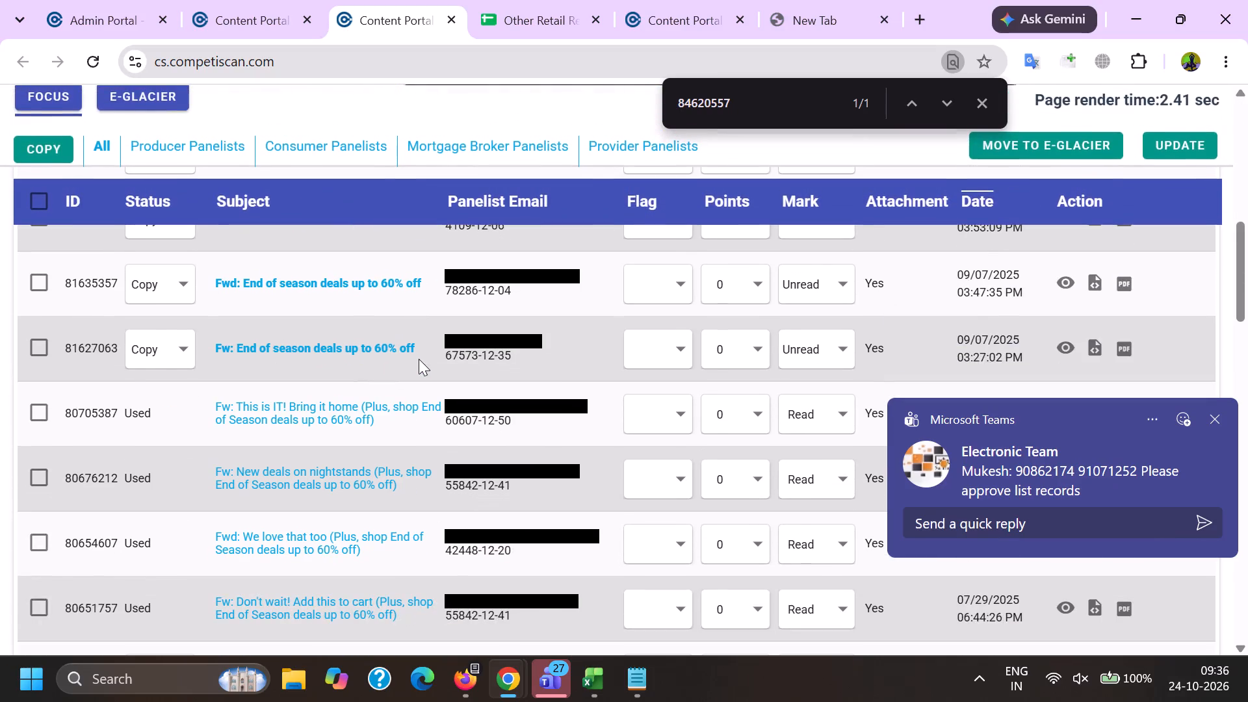
{"action": "scroll", "coordinate": [450, 358], "scroll_direction": "up", "scroll_amount": 6}
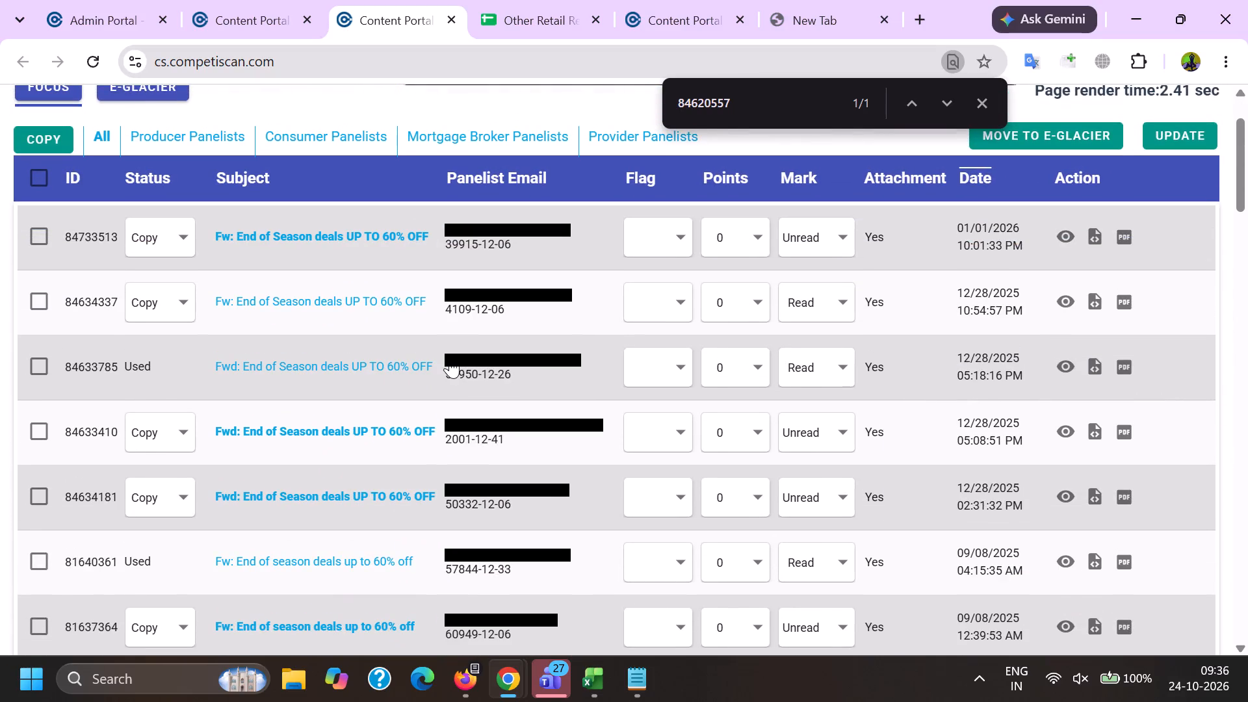
Preview the used email 81640361 and the copy email 81637364 to compare their content.
{"action": "left_click", "coordinate": [1059, 553]}
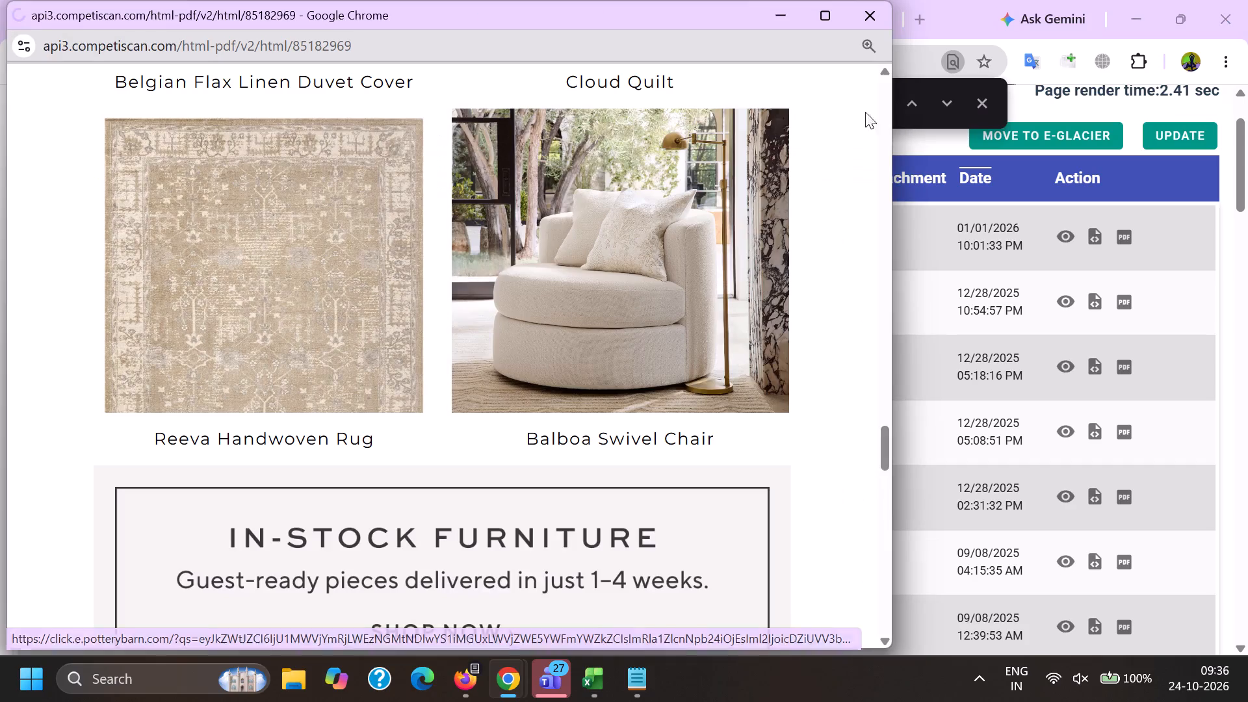
{"action": "left_click_drag", "start_coordinate": [889, 96], "coordinate": [889, 97]}
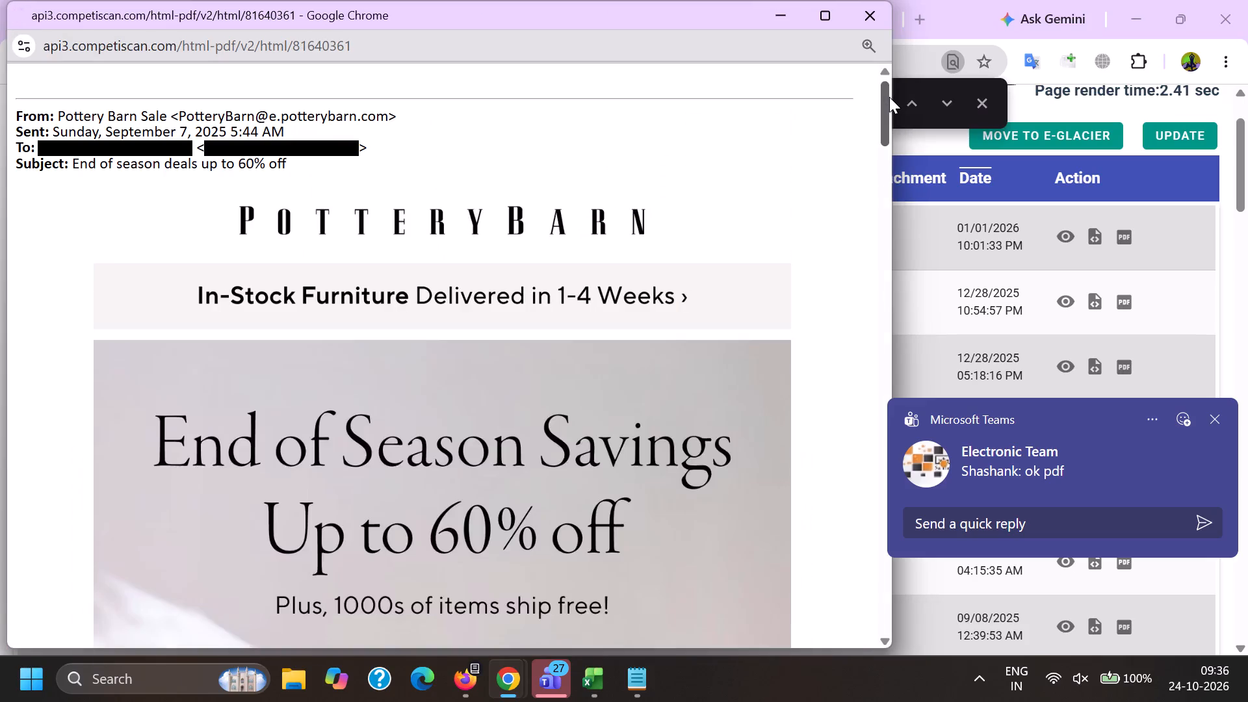
{"action": "left_click_drag", "start_coordinate": [889, 97], "coordinate": [855, 378]}
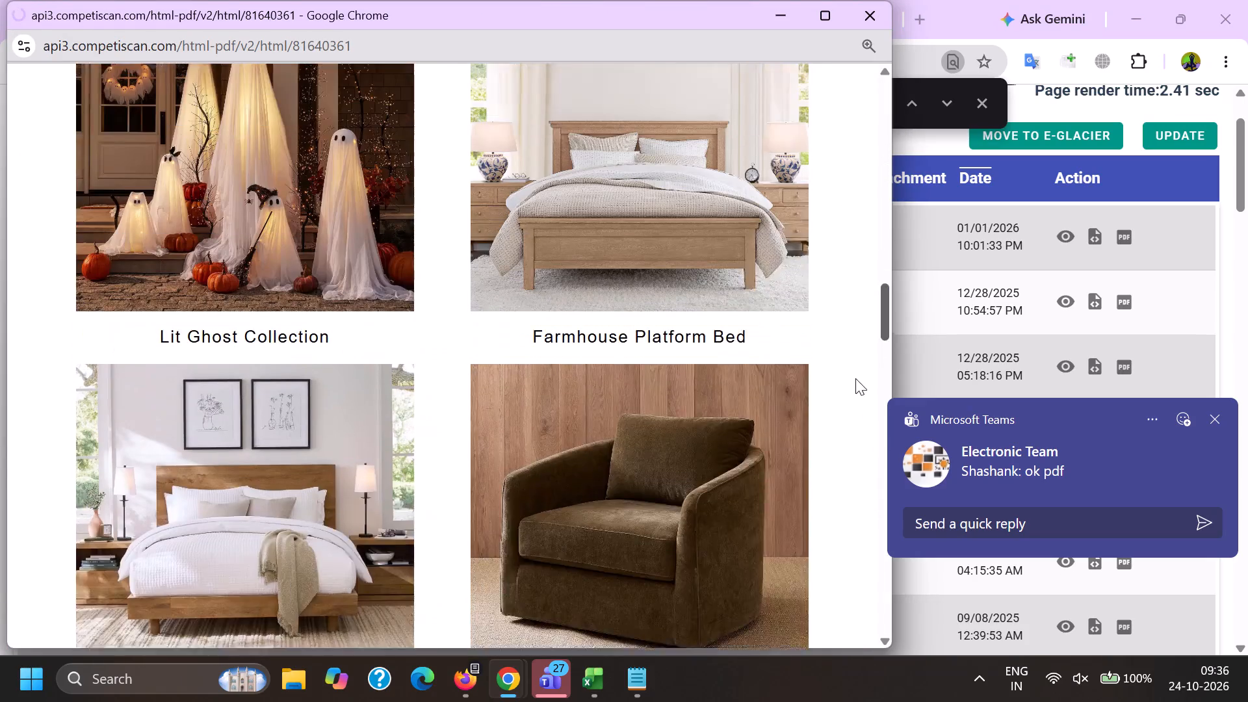
{"action": "left_click_drag", "start_coordinate": [855, 378], "coordinate": [855, 374]}
{"action": "key", "text": "alt+Tab"}
{"action": "left_click", "coordinate": [1224, 426]}
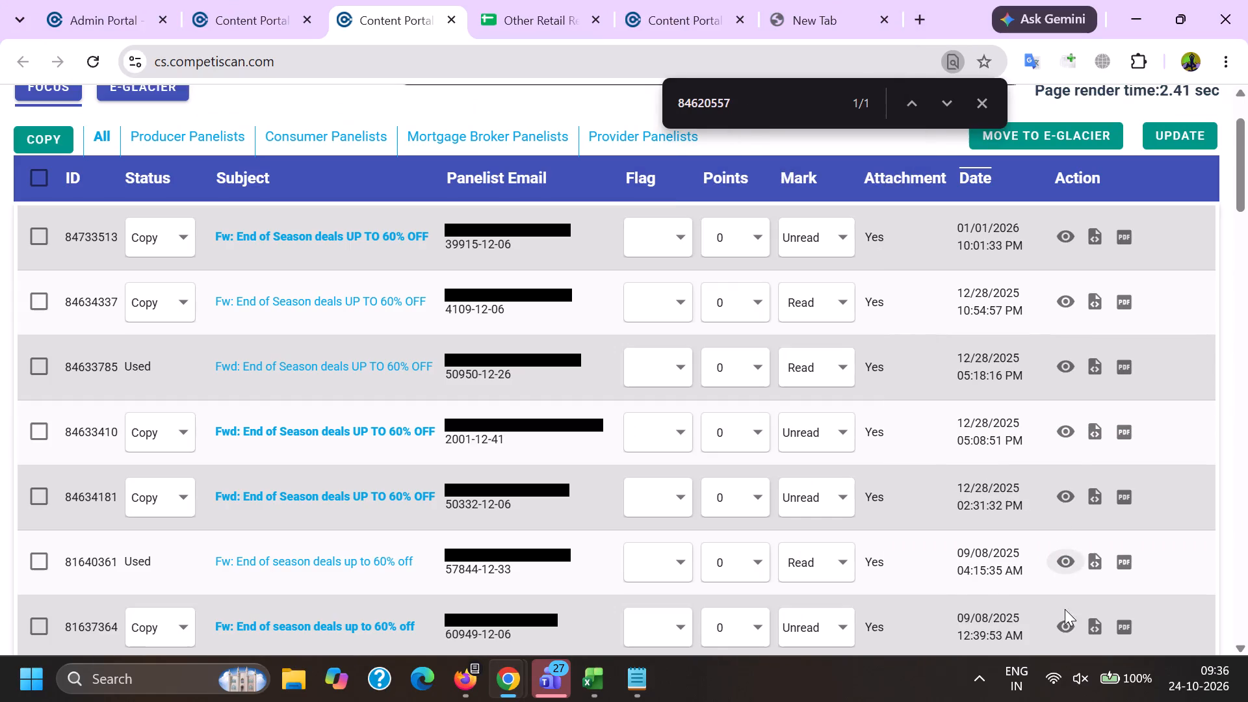
{"action": "left_click", "coordinate": [1065, 627]}
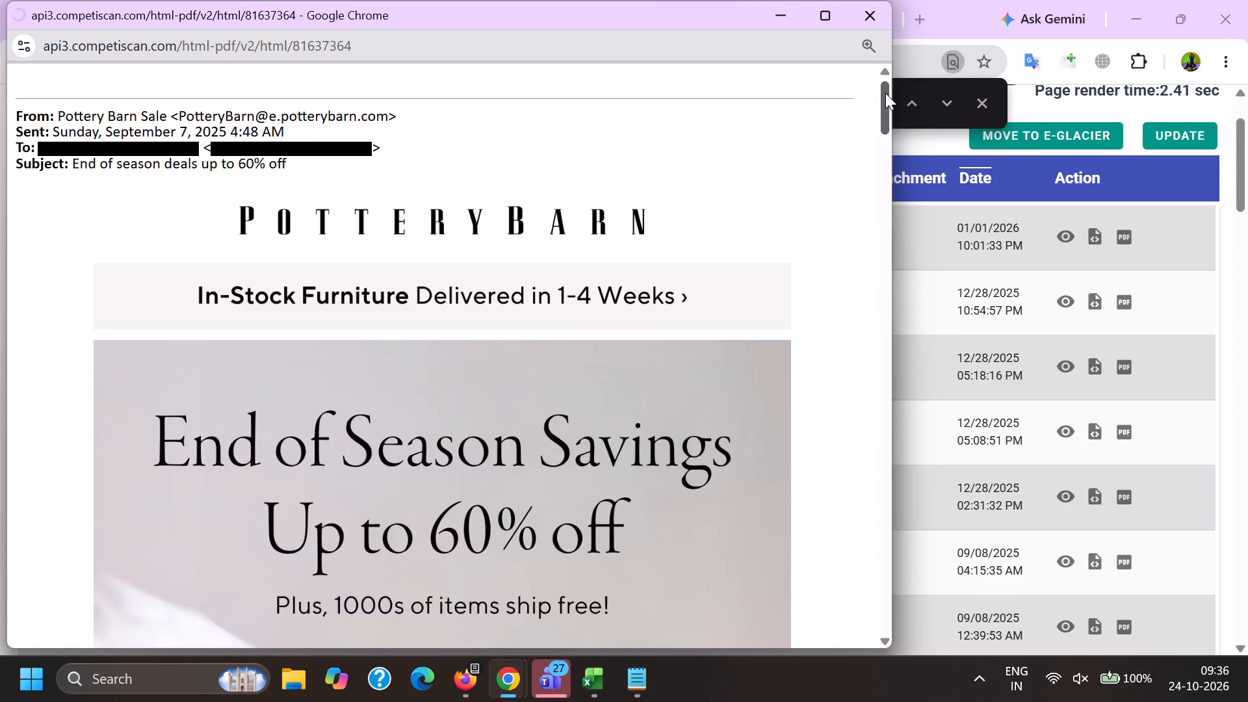
{"action": "left_click_drag", "start_coordinate": [885, 93], "coordinate": [879, 244]}
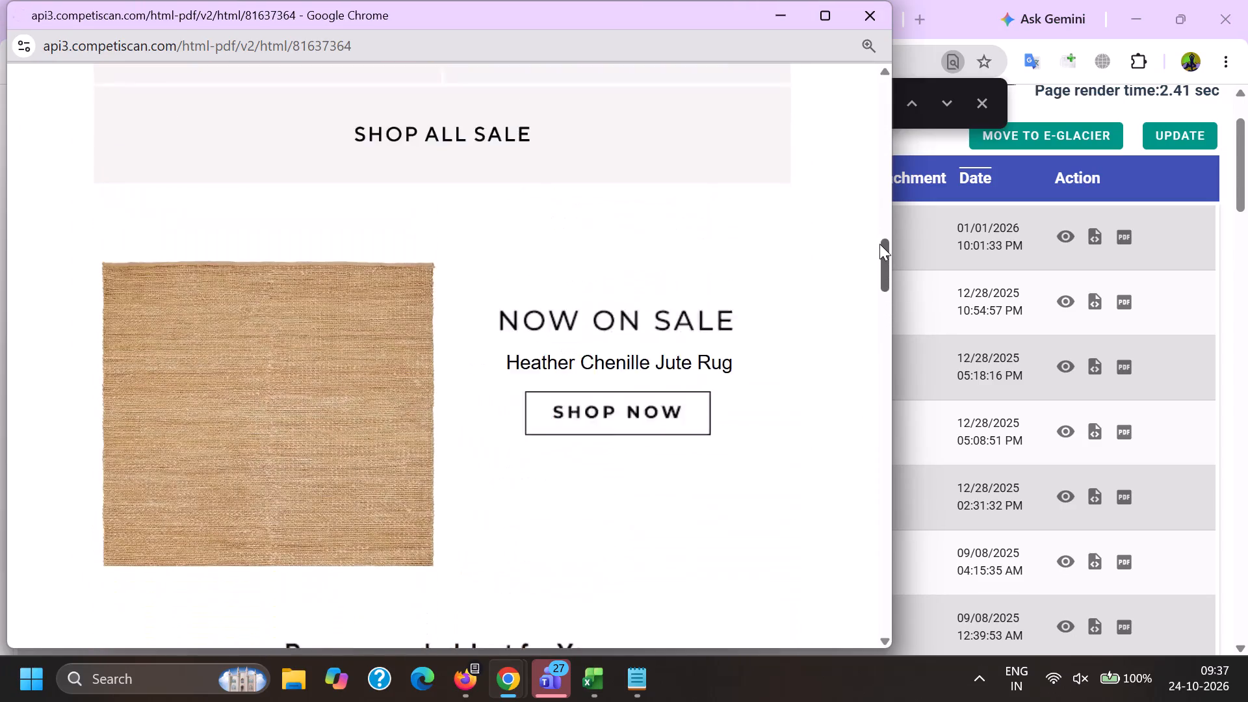
{"action": "left_click_drag", "start_coordinate": [879, 244], "coordinate": [879, 385]}
{"action": "key", "text": "alt+Tab"}
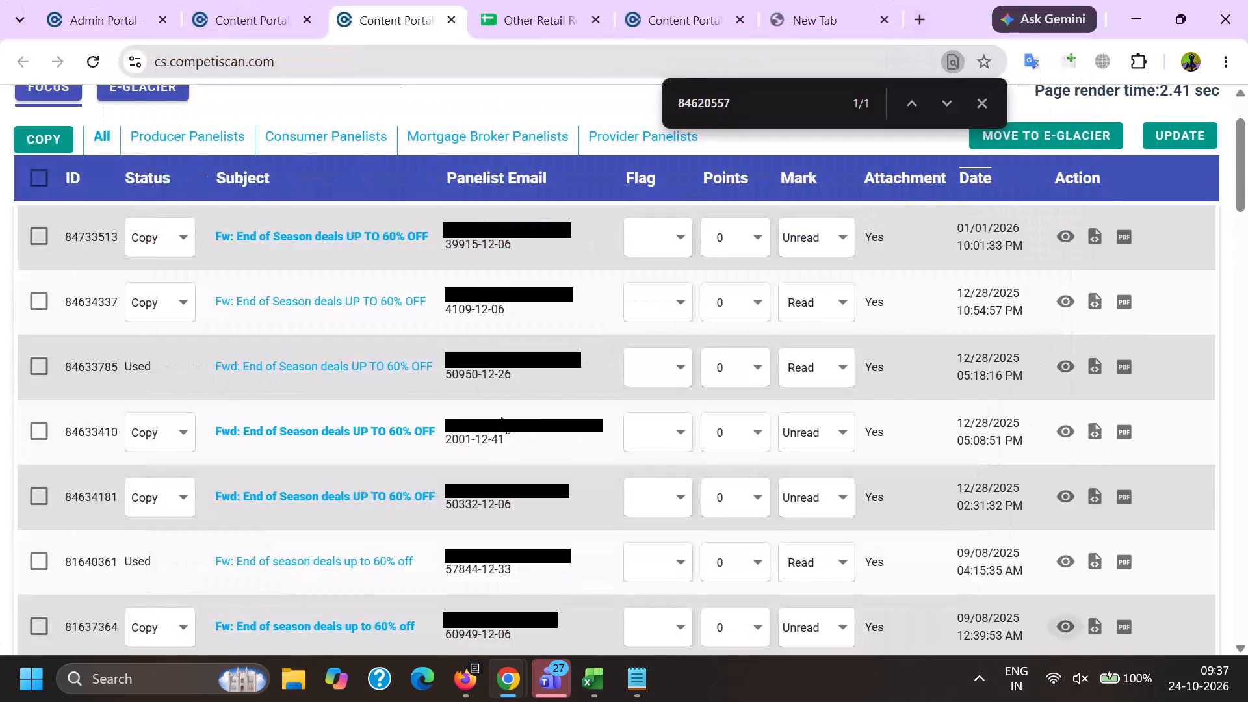
Open the copy email 81637364 from its subject in a separate browser tab.
{"action": "scroll", "coordinate": [501, 417], "scroll_direction": "down", "scroll_amount": 1}
{"action": "left_click", "coordinate": [251, 527], "text": "ctrl"}
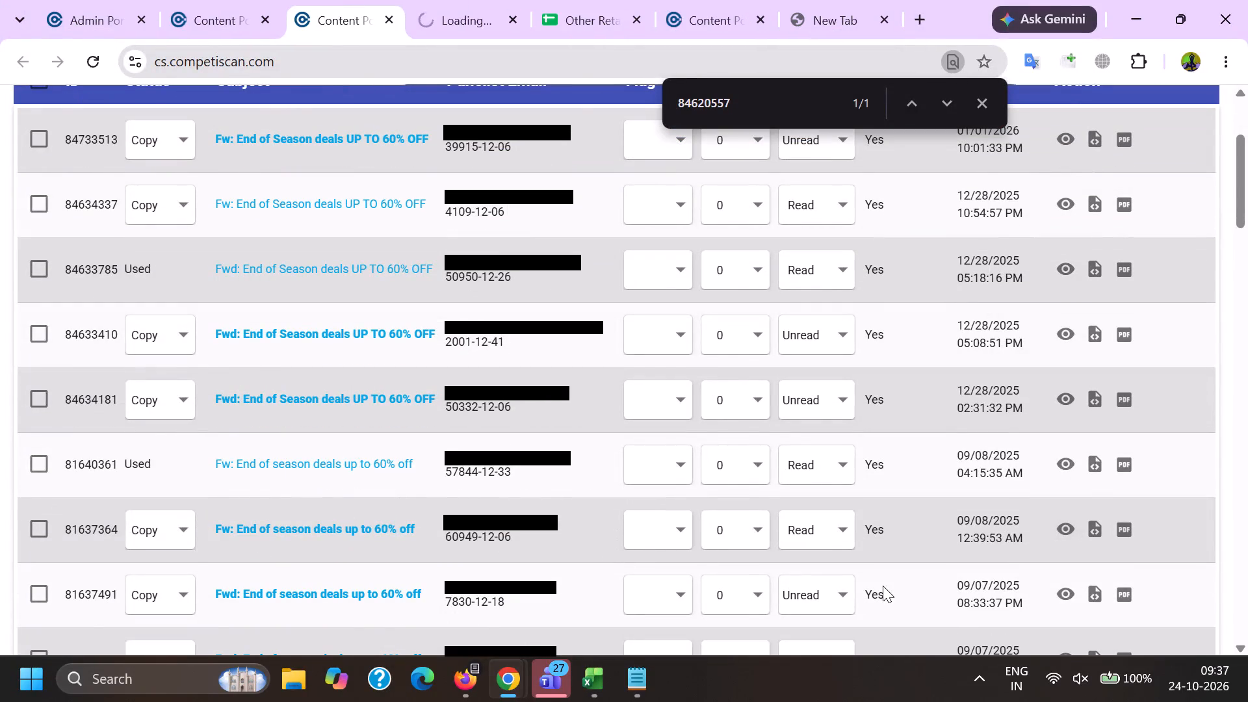
Preview the copy emails 81637491 and 81636735 and compare their offers and recommended products.
{"action": "left_click", "coordinate": [1061, 599]}
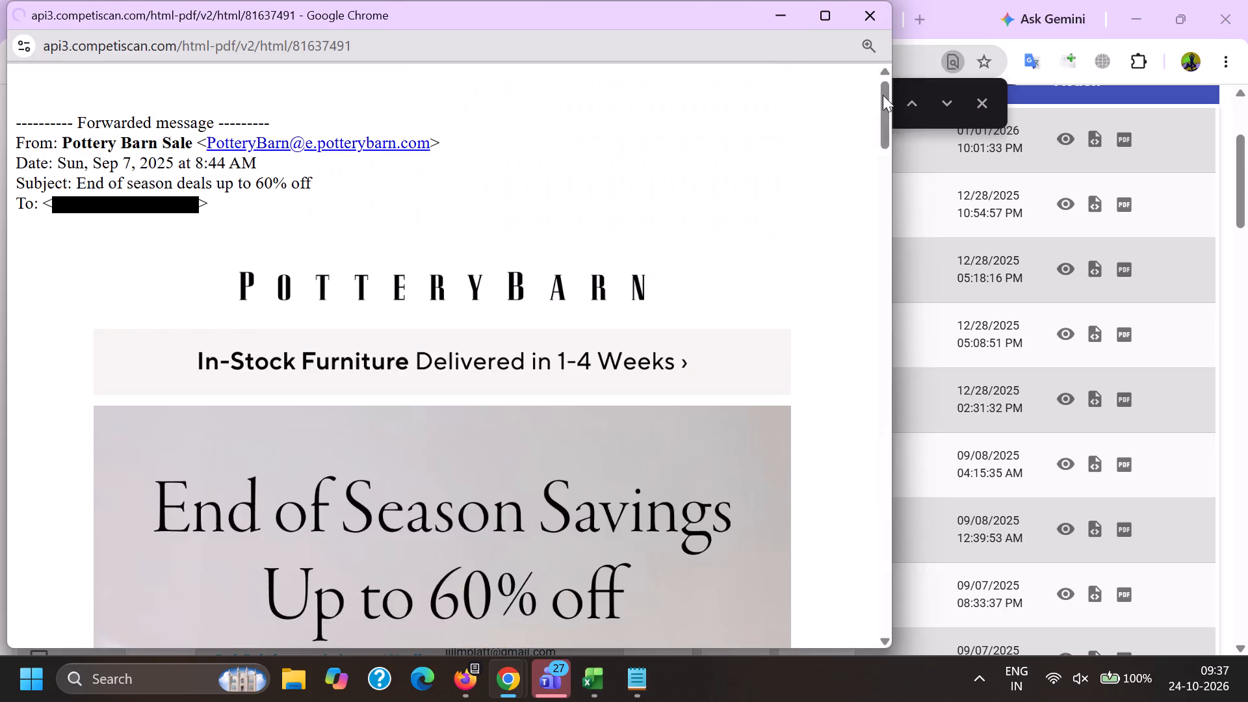
{"action": "left_click_drag", "start_coordinate": [883, 95], "coordinate": [873, 257]}
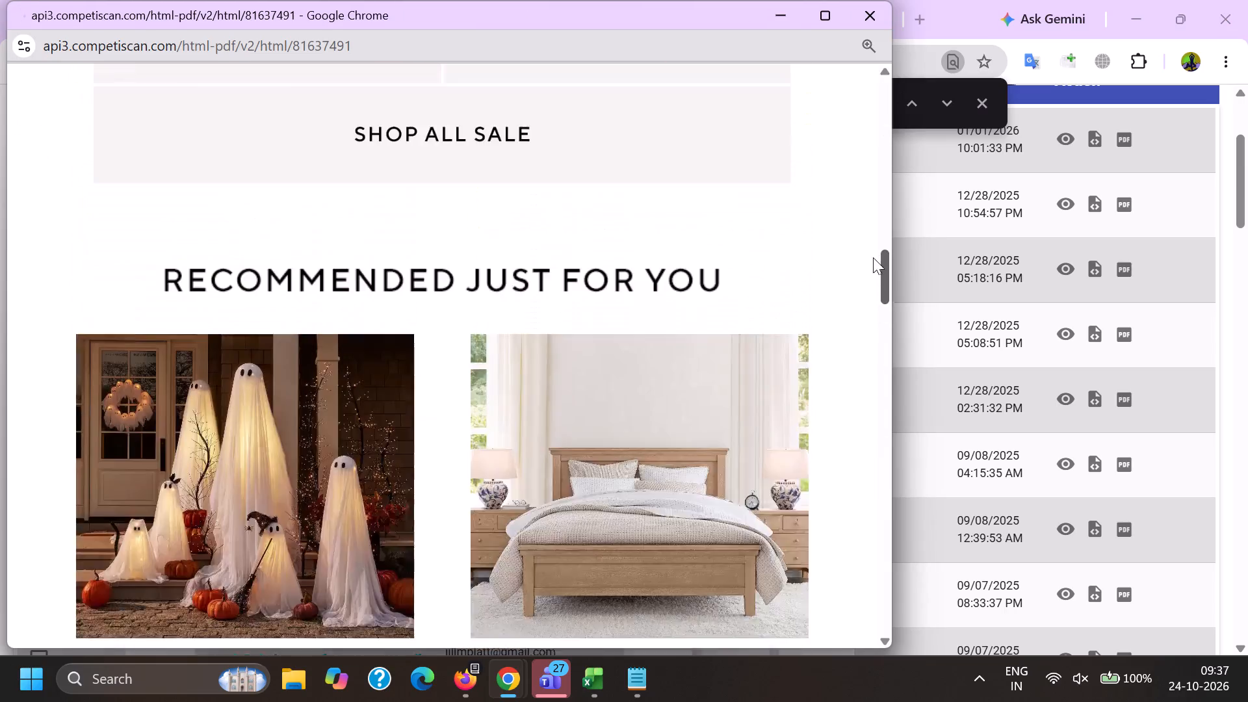
{"action": "left_click_drag", "start_coordinate": [873, 257], "coordinate": [866, 220]}
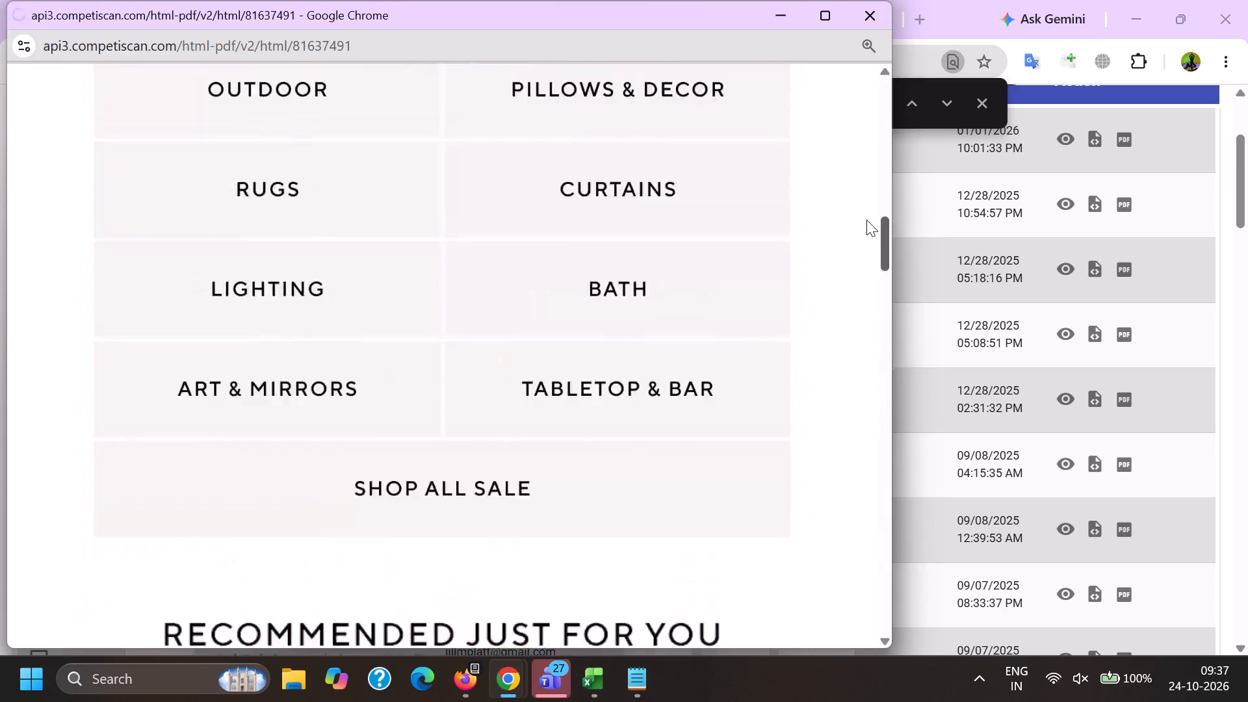
{"action": "left_click_drag", "start_coordinate": [866, 220], "coordinate": [865, 110]}
{"action": "key", "text": "alt+Tab"}
{"action": "scroll", "coordinate": [1084, 425], "scroll_direction": "down", "scroll_amount": 1}
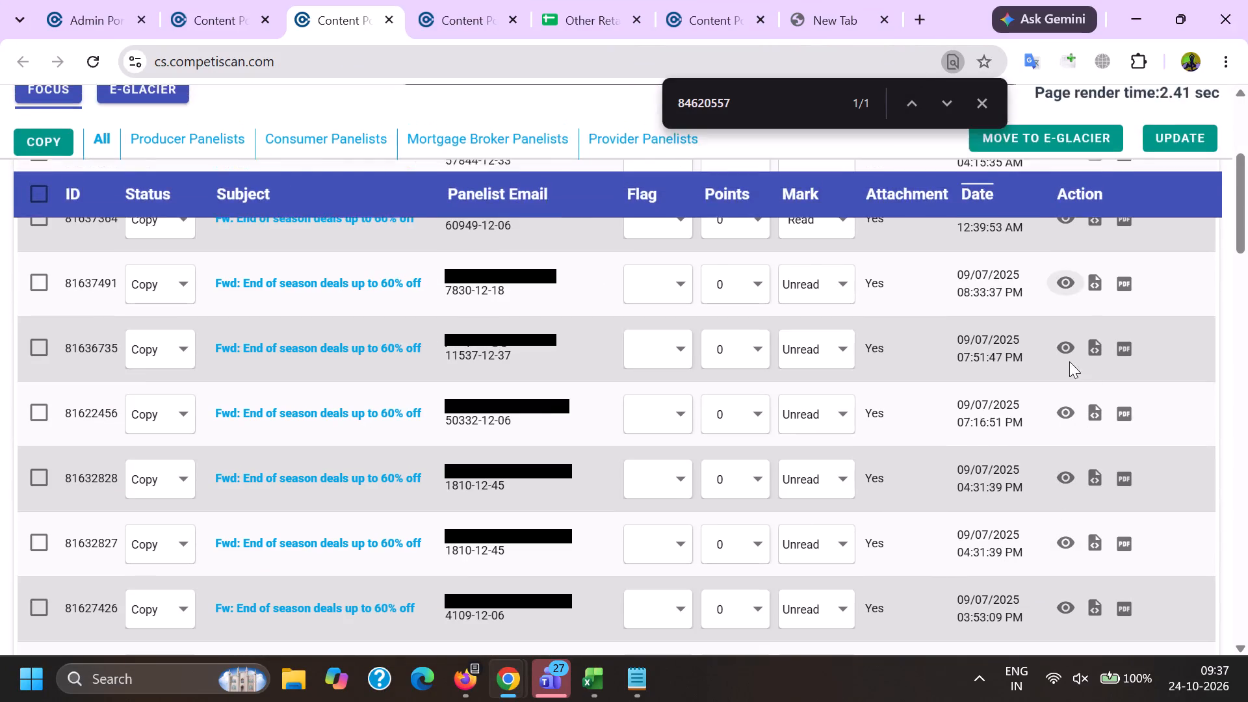
{"action": "left_click", "coordinate": [1064, 346]}
{"action": "left_click_drag", "start_coordinate": [881, 102], "coordinate": [881, 176]}
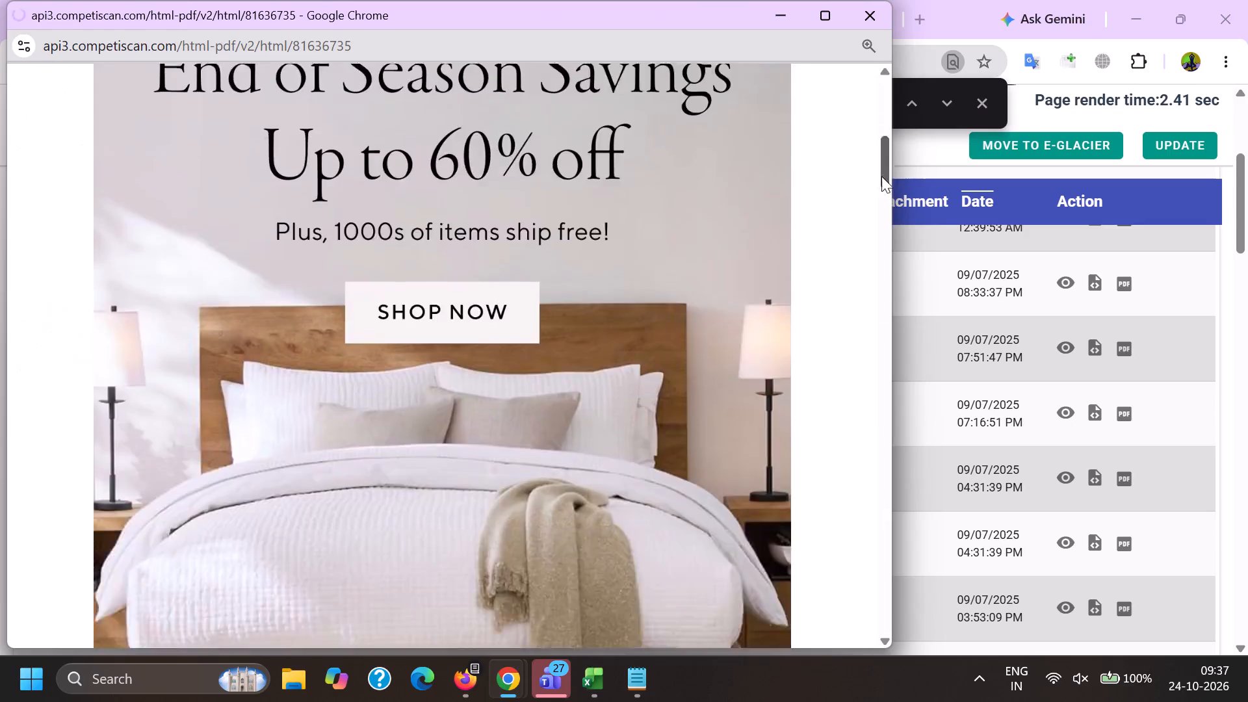
{"action": "left_click_drag", "start_coordinate": [881, 176], "coordinate": [888, 426]}
{"action": "key", "text": "alt+Tab"}
Preview the copy emails 81622456 and 81632828 to check their content.
{"action": "scroll", "coordinate": [972, 404], "scroll_direction": "down", "scroll_amount": 1}
{"action": "left_click", "coordinate": [1073, 313]}
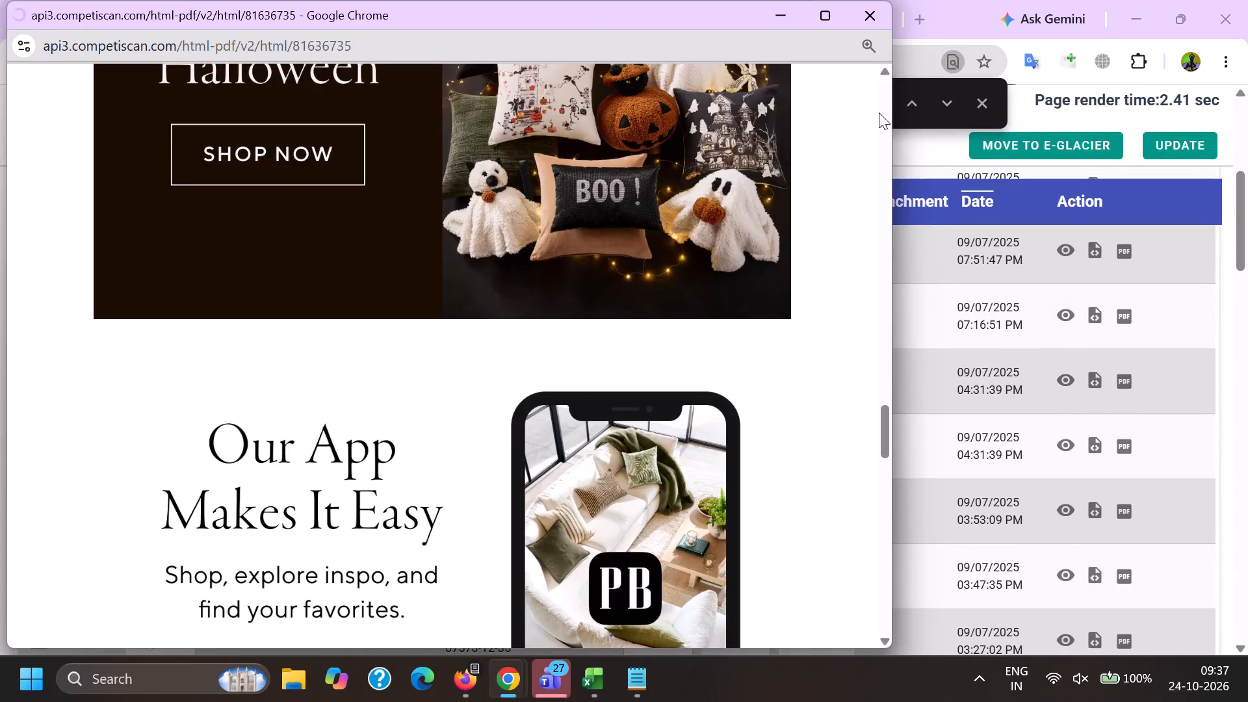
{"action": "left_click_drag", "start_coordinate": [885, 97], "coordinate": [857, 263]}
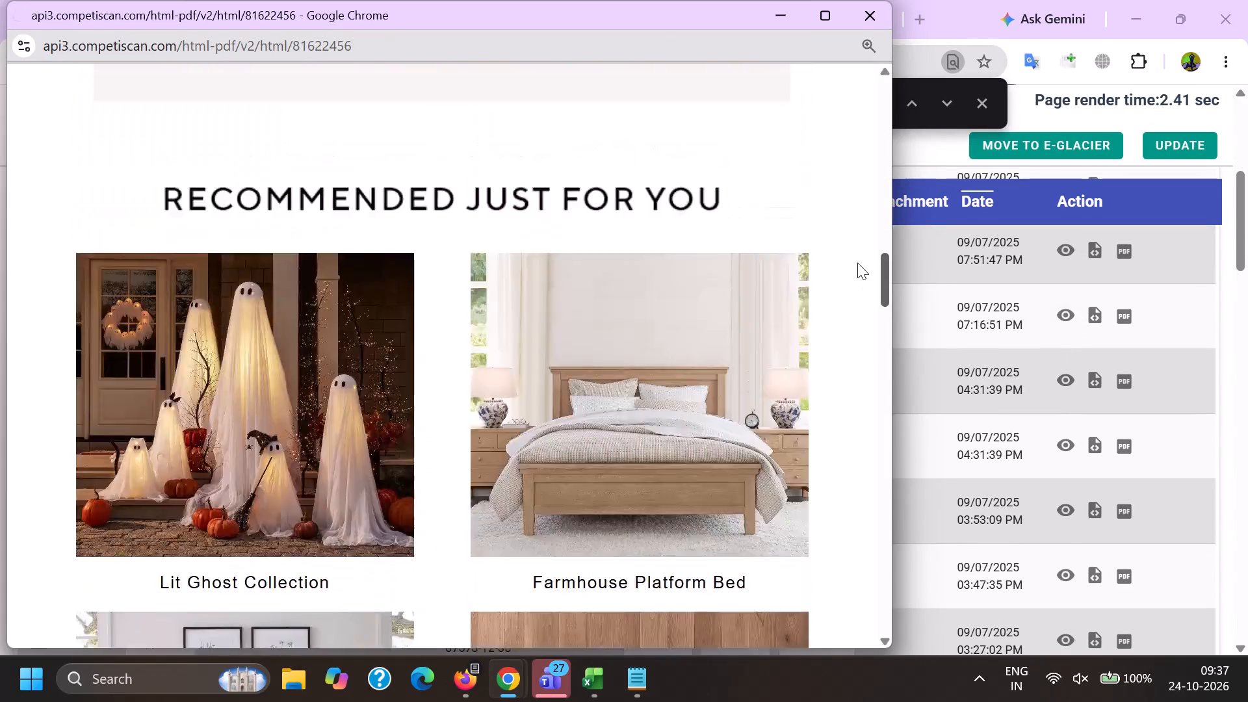
{"action": "left_click_drag", "start_coordinate": [857, 263], "coordinate": [857, 124]}
{"action": "key", "text": "alt+Tab"}
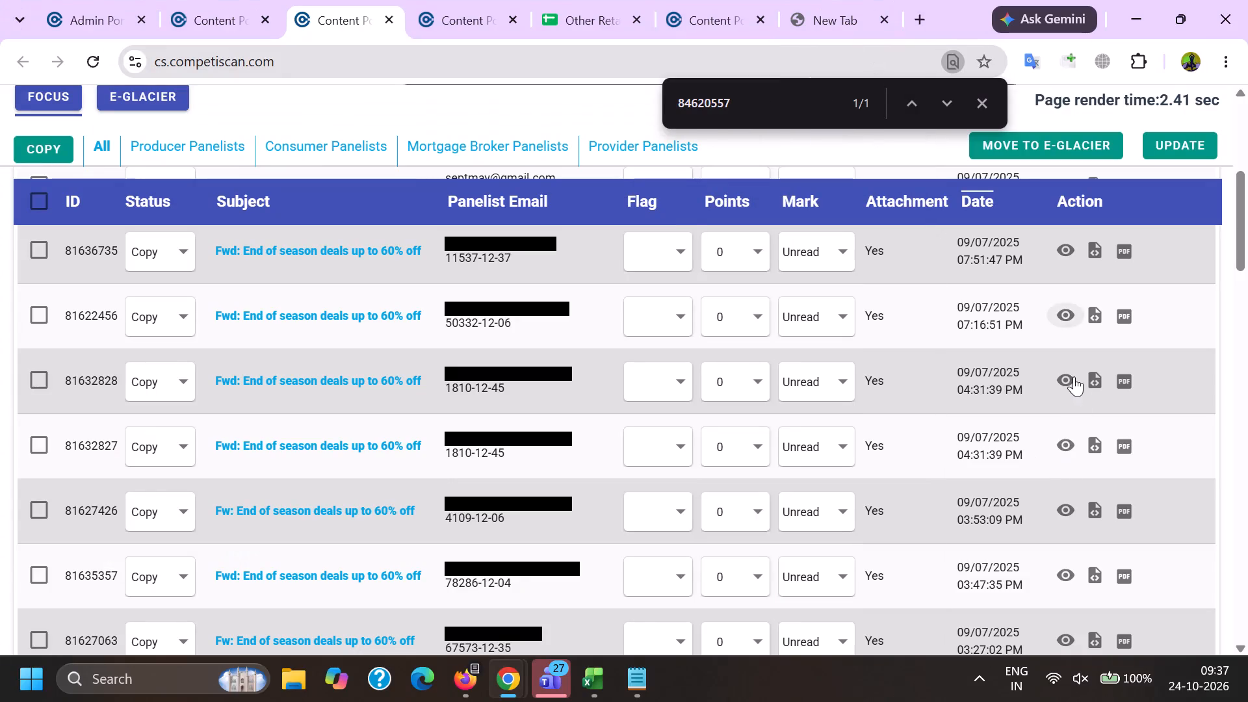
{"action": "left_click", "coordinate": [1074, 373]}
{"action": "key", "text": "alt+Tab"}
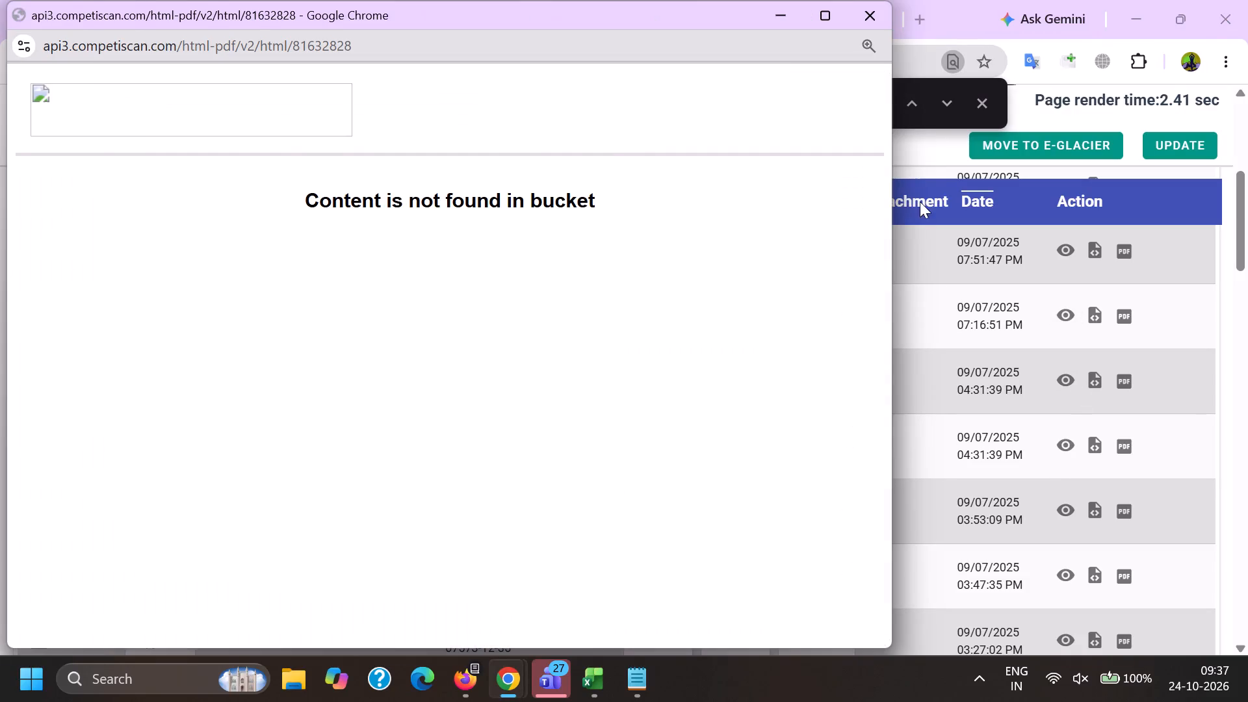
Preview the copy emails 81632827 and 81627426 and compare their product sections.
{"action": "left_click", "coordinate": [1063, 443]}
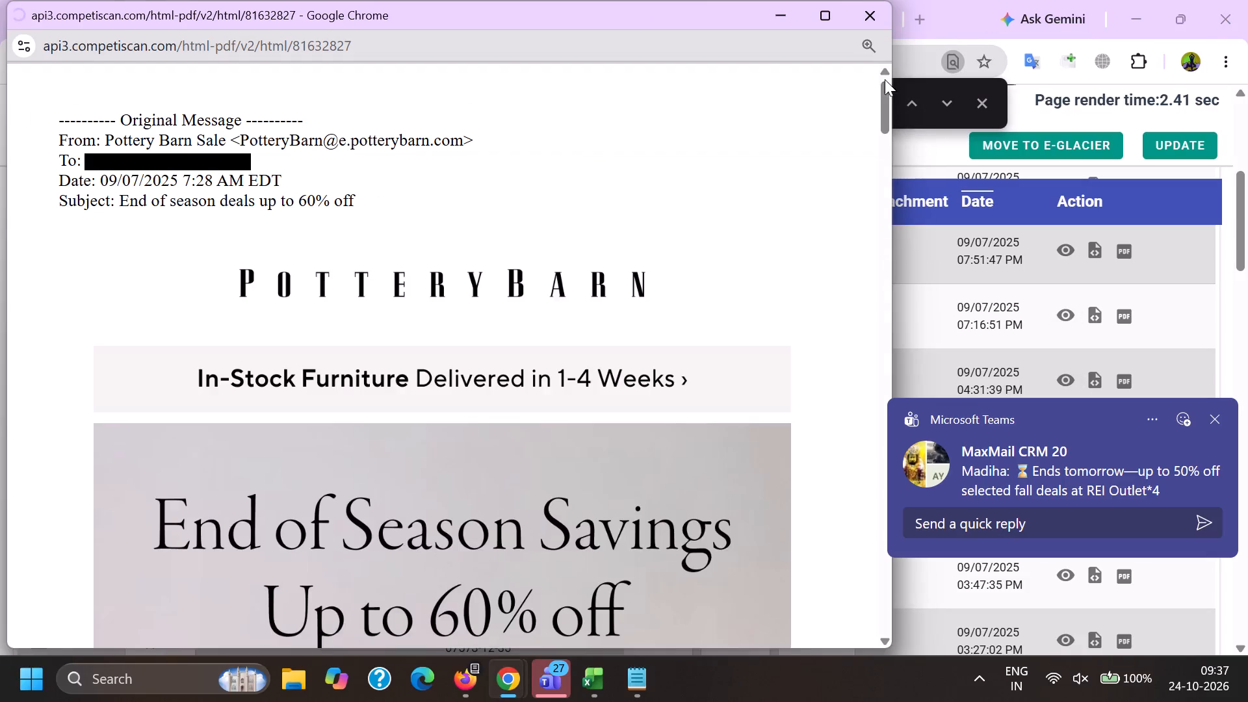
{"action": "left_click_drag", "start_coordinate": [885, 79], "coordinate": [866, 294]}
{"action": "left_click_drag", "start_coordinate": [884, 107], "coordinate": [869, 404]}
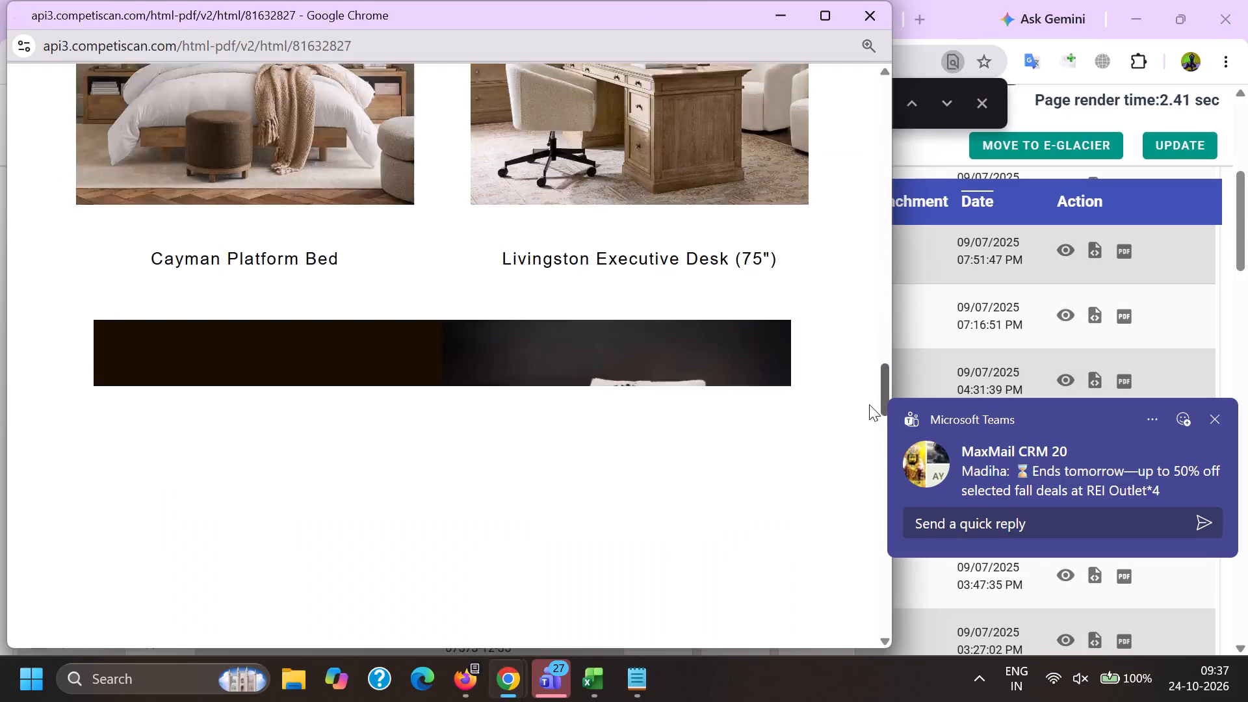
{"action": "left_click_drag", "start_coordinate": [869, 404], "coordinate": [864, 355]}
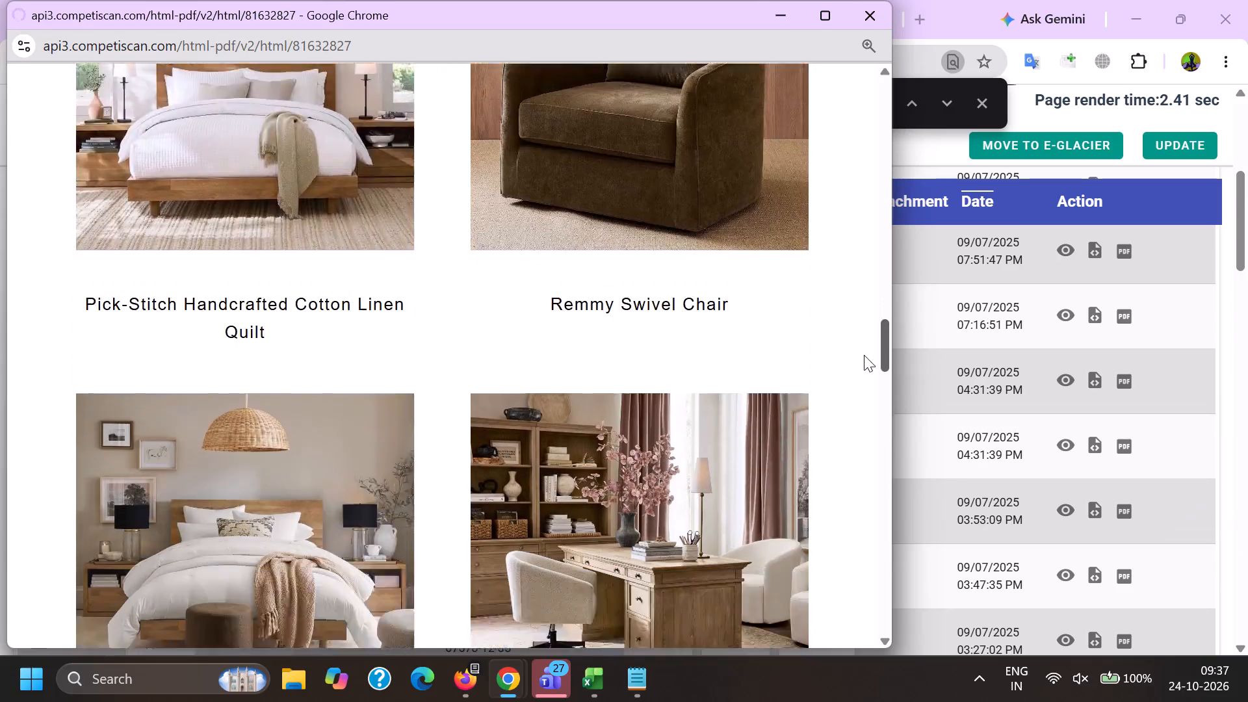
{"action": "left_click_drag", "start_coordinate": [864, 355], "coordinate": [864, 376]}
{"action": "key", "text": "alt+Tab"}
{"action": "left_click", "coordinate": [1070, 507]}
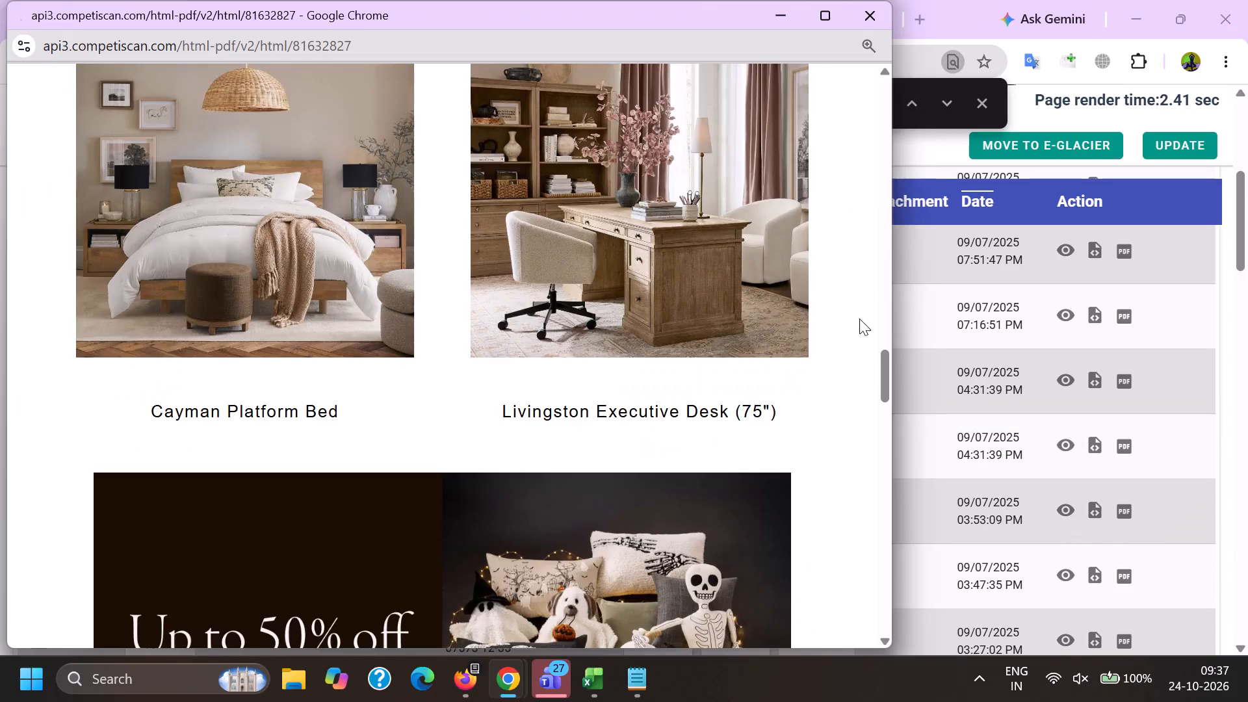
{"action": "left_click_drag", "start_coordinate": [894, 101], "coordinate": [892, 109]}
{"action": "left_click_drag", "start_coordinate": [881, 103], "coordinate": [860, 268]}
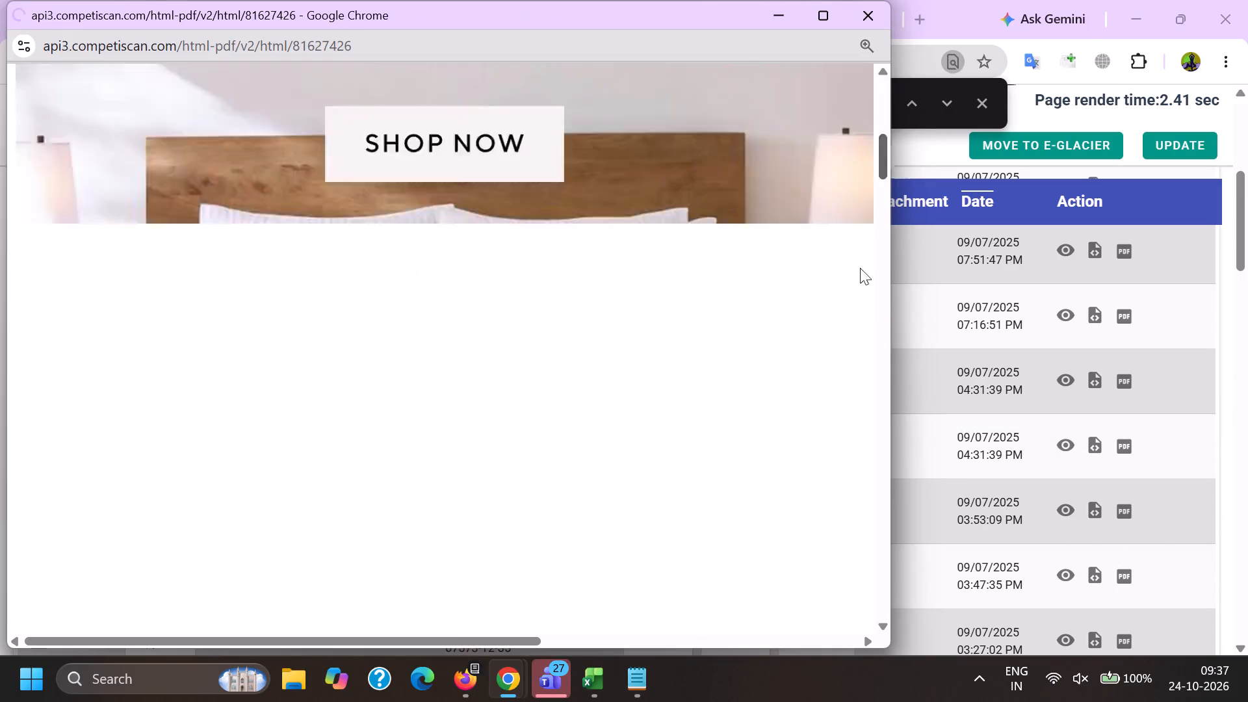
{"action": "left_click_drag", "start_coordinate": [860, 268], "coordinate": [845, 346]}
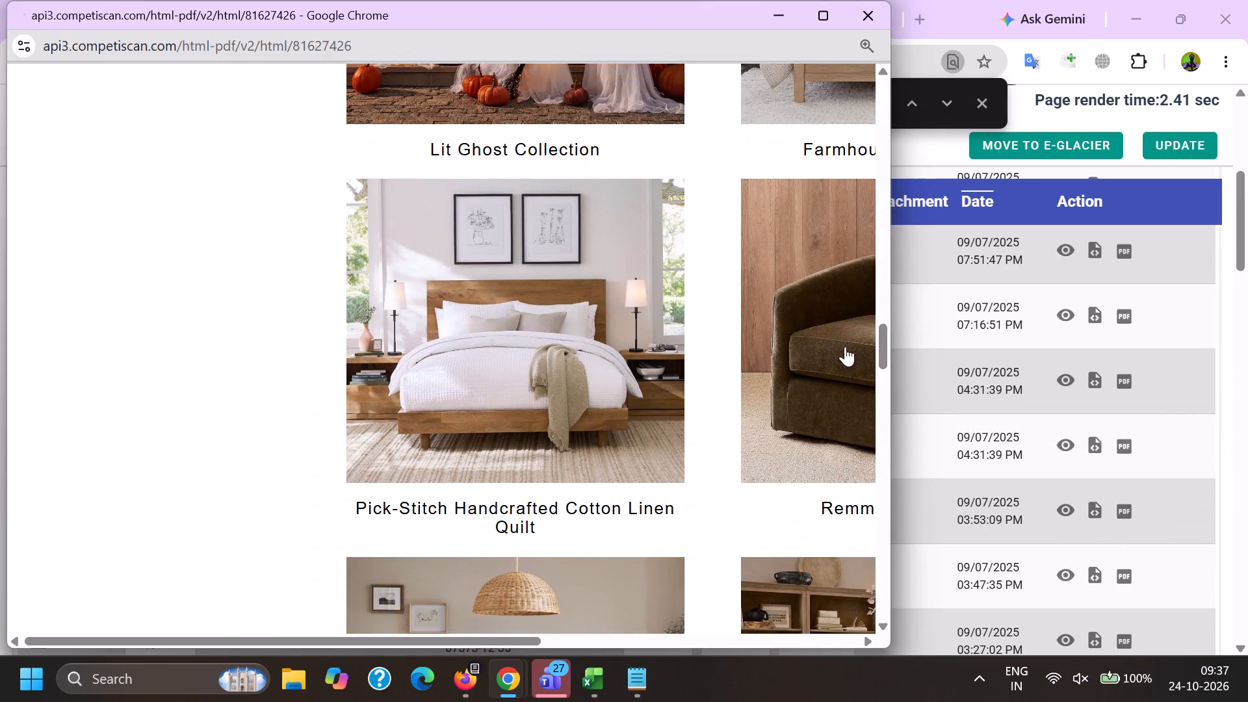
{"action": "key", "text": "alt+Tab"}
Preview the copy emails 81635357 and 81627063 and compare their product sections.
{"action": "left_click", "coordinate": [1058, 576]}
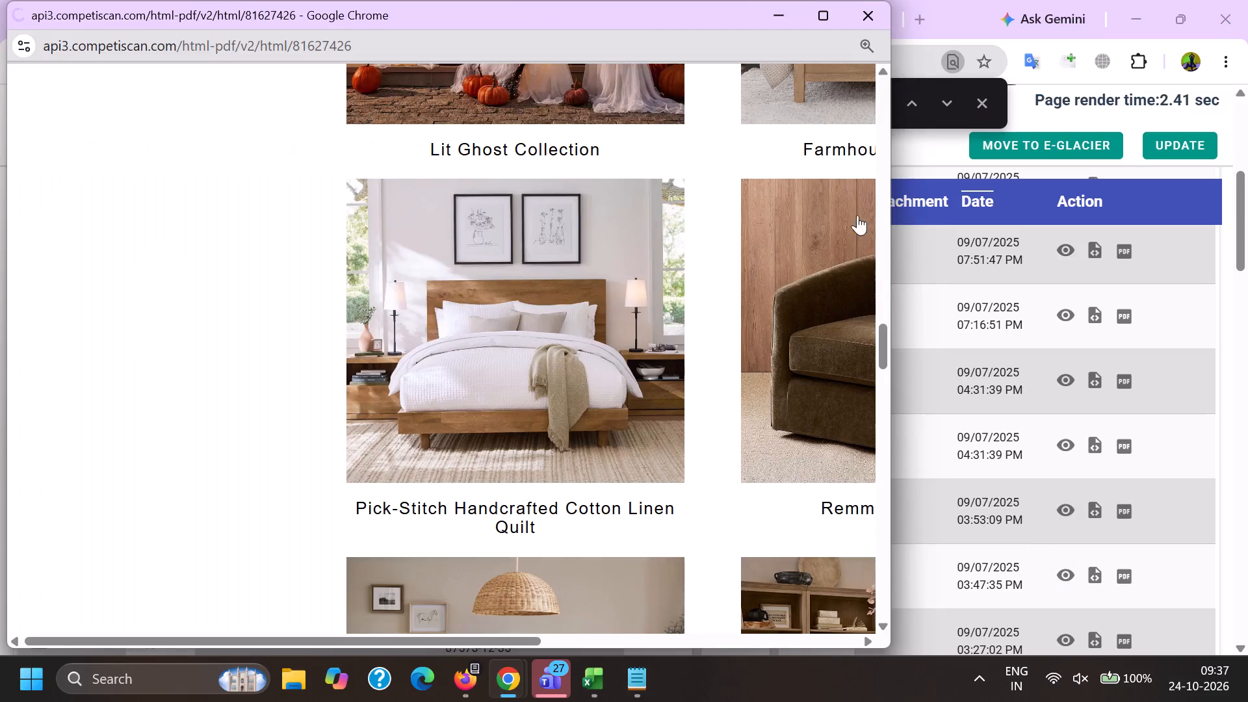
{"action": "left_click_drag", "start_coordinate": [884, 97], "coordinate": [864, 402]}
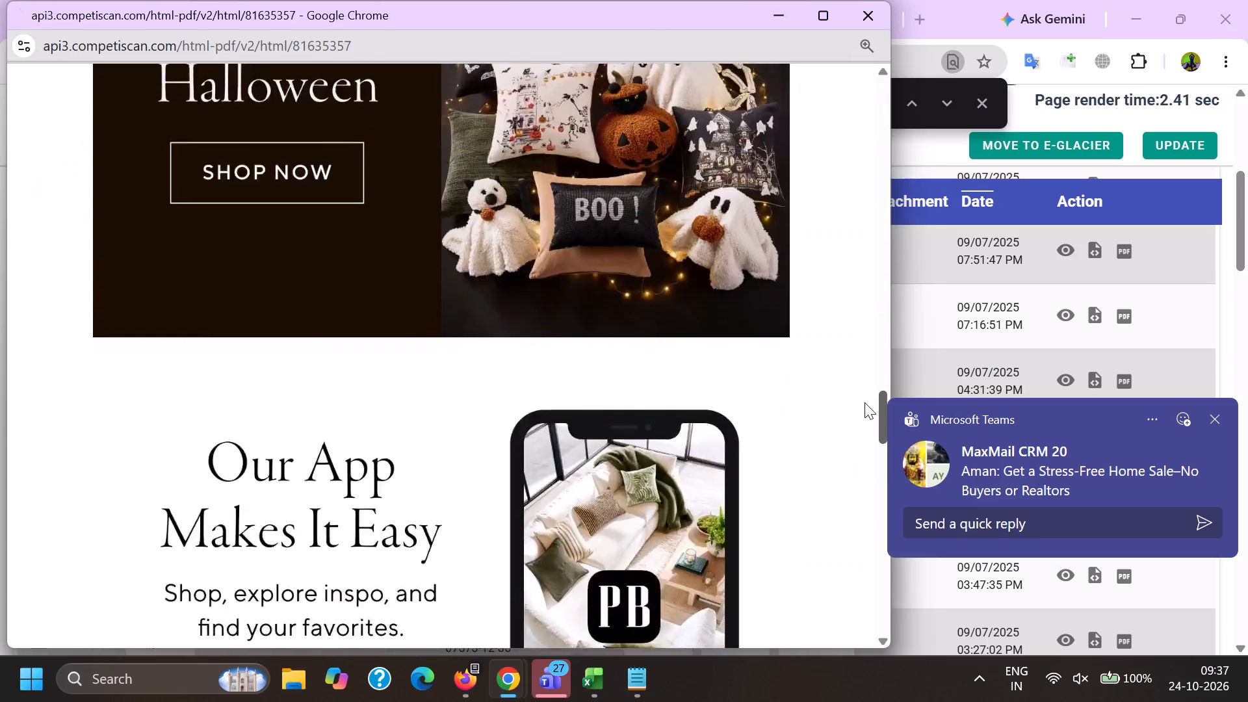
{"action": "left_click_drag", "start_coordinate": [864, 402], "coordinate": [866, 292]}
{"action": "key", "text": "alt+Tab"}
{"action": "left_click", "coordinate": [1220, 416]}
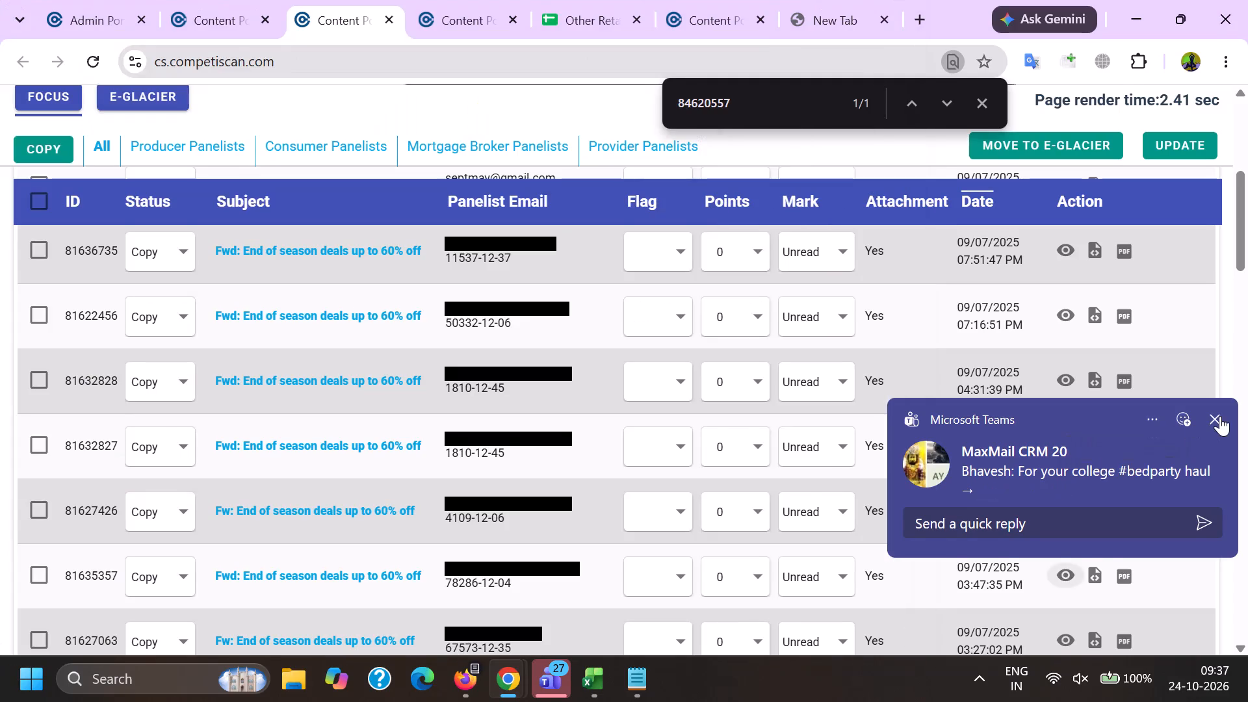
{"action": "scroll", "coordinate": [1101, 367], "scroll_direction": "down", "scroll_amount": 2}
{"action": "left_click", "coordinate": [1066, 452]}
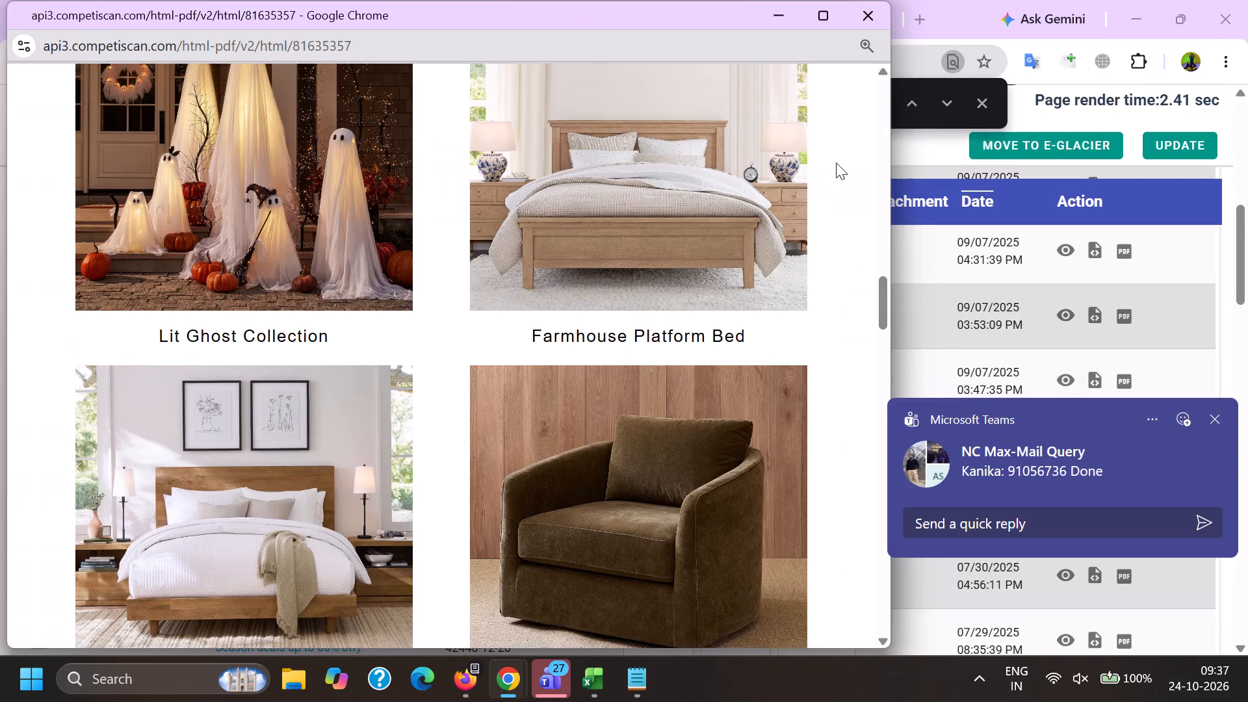
{"action": "left_click_drag", "start_coordinate": [890, 95], "coordinate": [868, 361]}
{"action": "left_click_drag", "start_coordinate": [864, 113], "coordinate": [834, 337]}
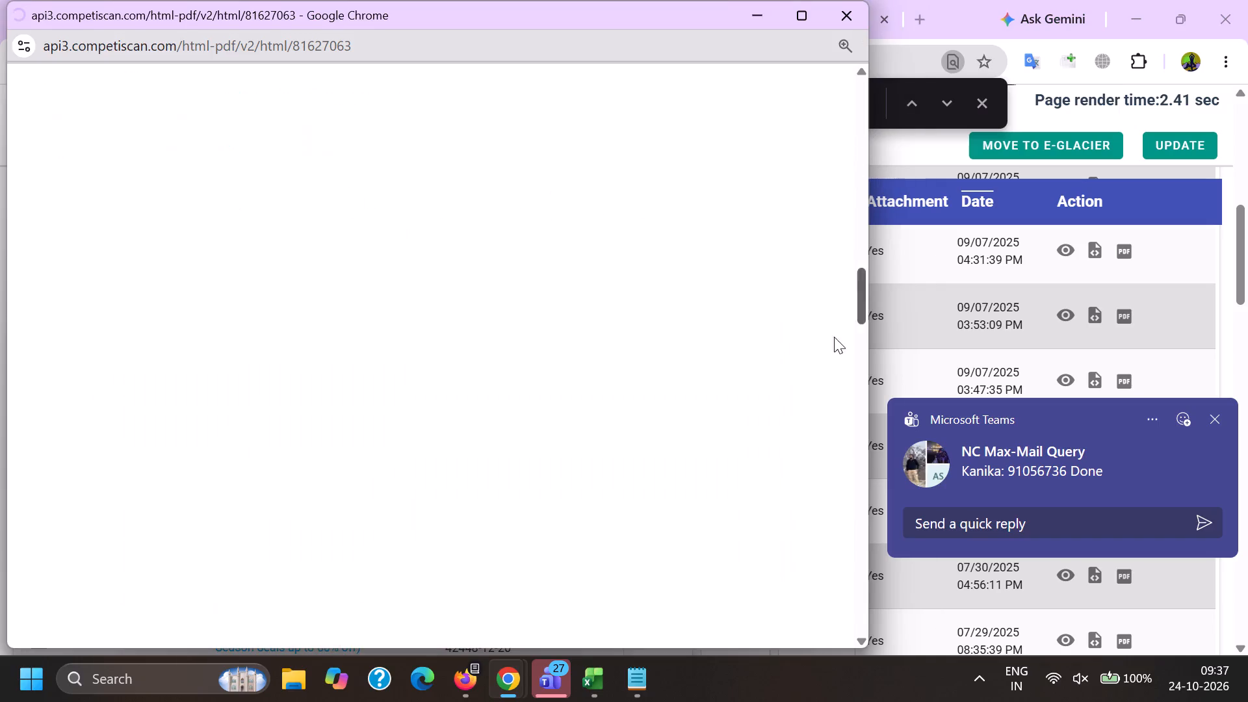
{"action": "left_click_drag", "start_coordinate": [834, 337], "coordinate": [835, 290]}
{"action": "key", "text": "alt+Tab"}
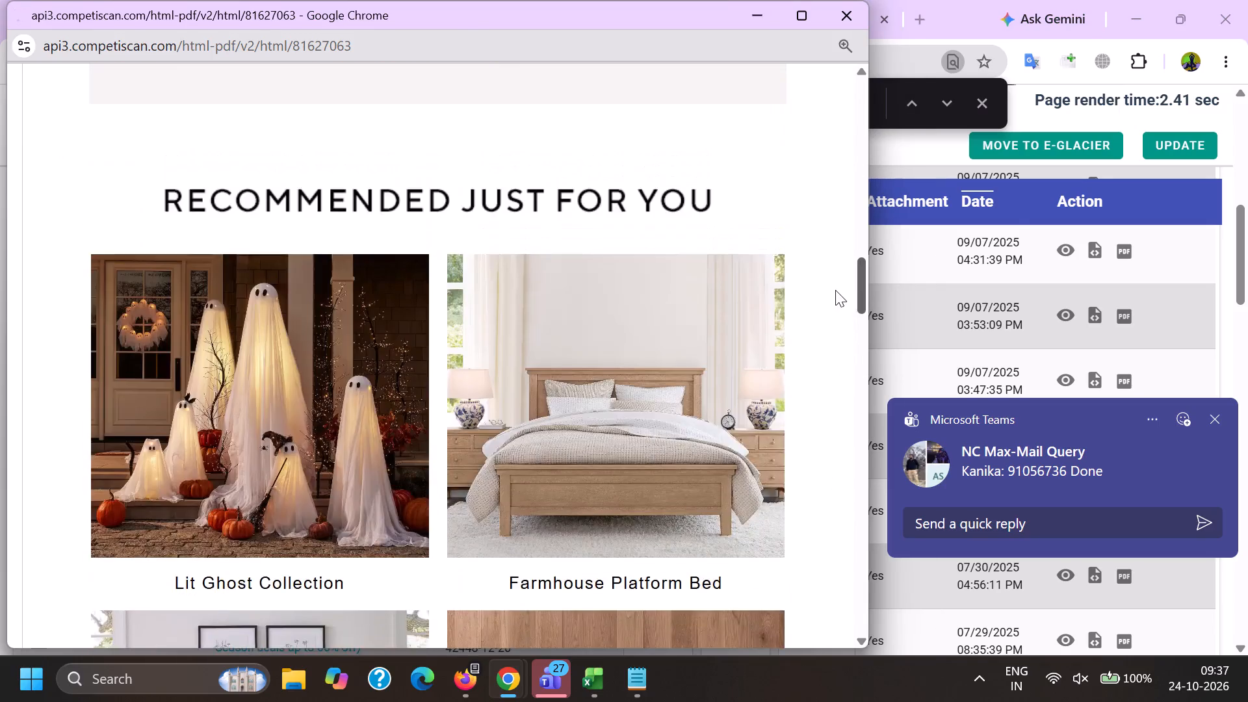
Preview the used email 84633785 and the copy 84633410, and compare their recommended product sections.
{"action": "scroll", "coordinate": [500, 374], "scroll_direction": "up", "scroll_amount": 10}
{"action": "left_click", "coordinate": [1068, 465]}
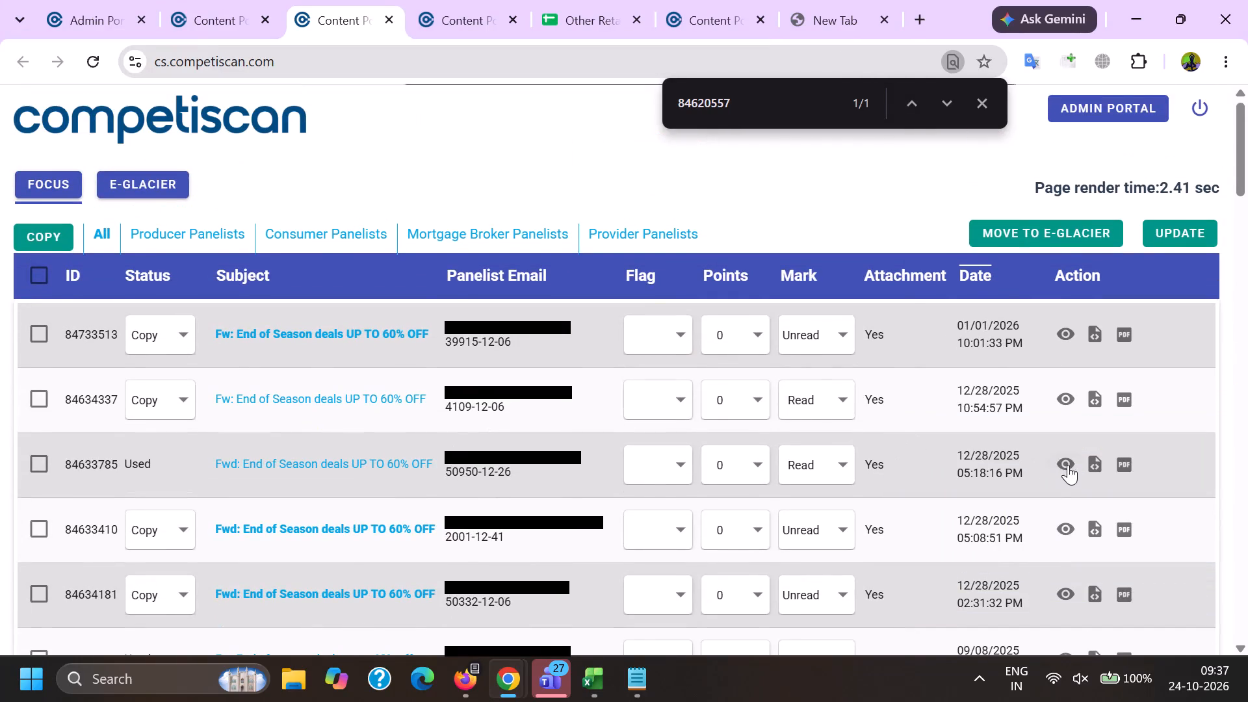
{"action": "left_click_drag", "start_coordinate": [865, 96], "coordinate": [855, 256]}
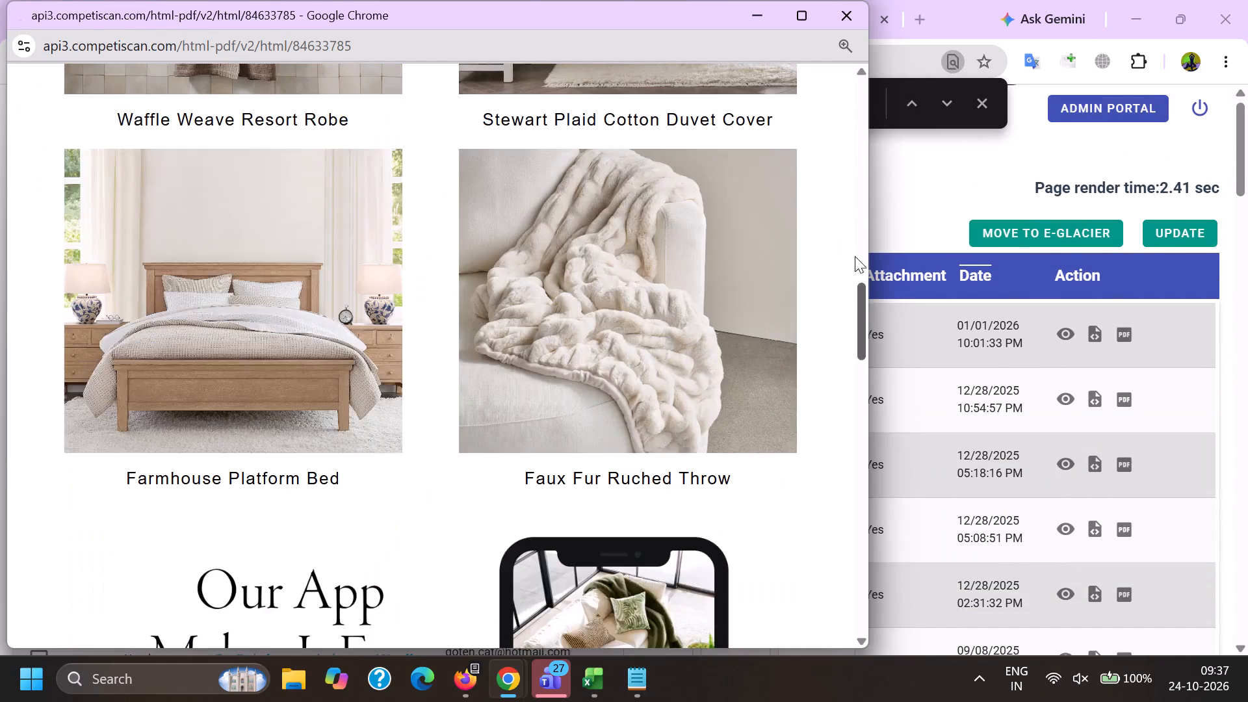
{"action": "left_click_drag", "start_coordinate": [855, 256], "coordinate": [854, 205]}
{"action": "key", "text": "alt+Tab"}
{"action": "left_click", "coordinate": [1067, 529]}
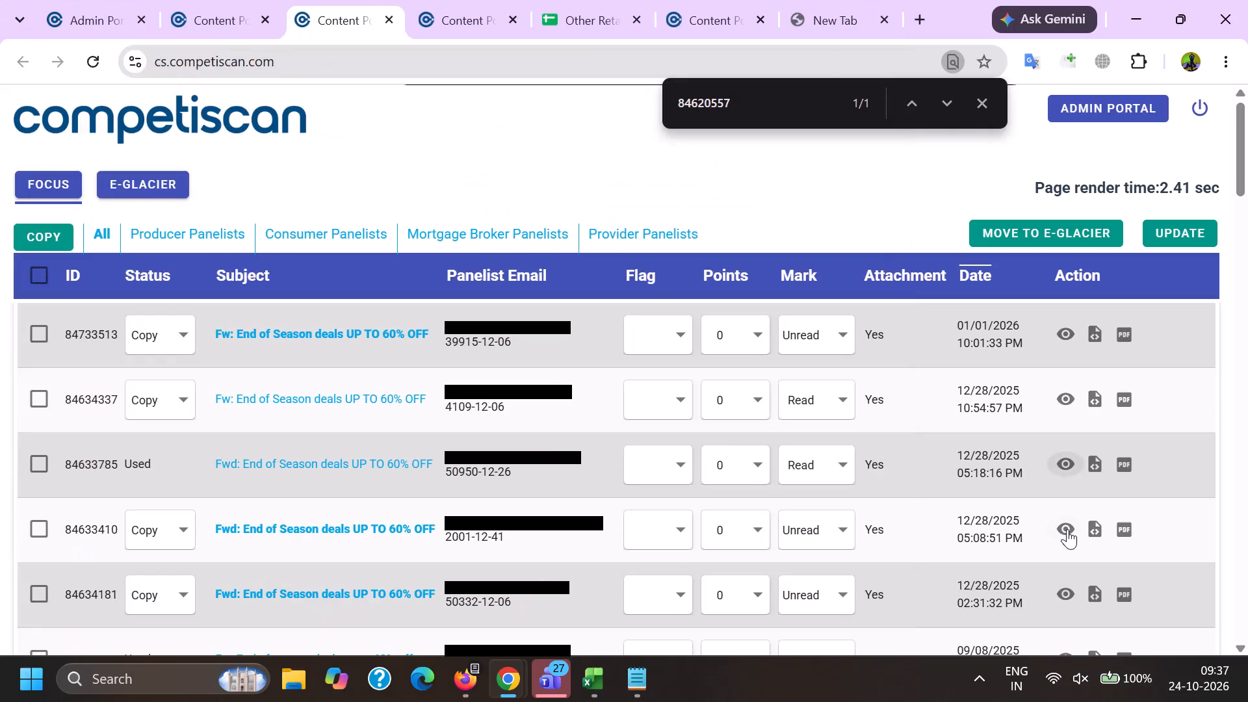
{"action": "left_click_drag", "start_coordinate": [863, 98], "coordinate": [854, 243]}
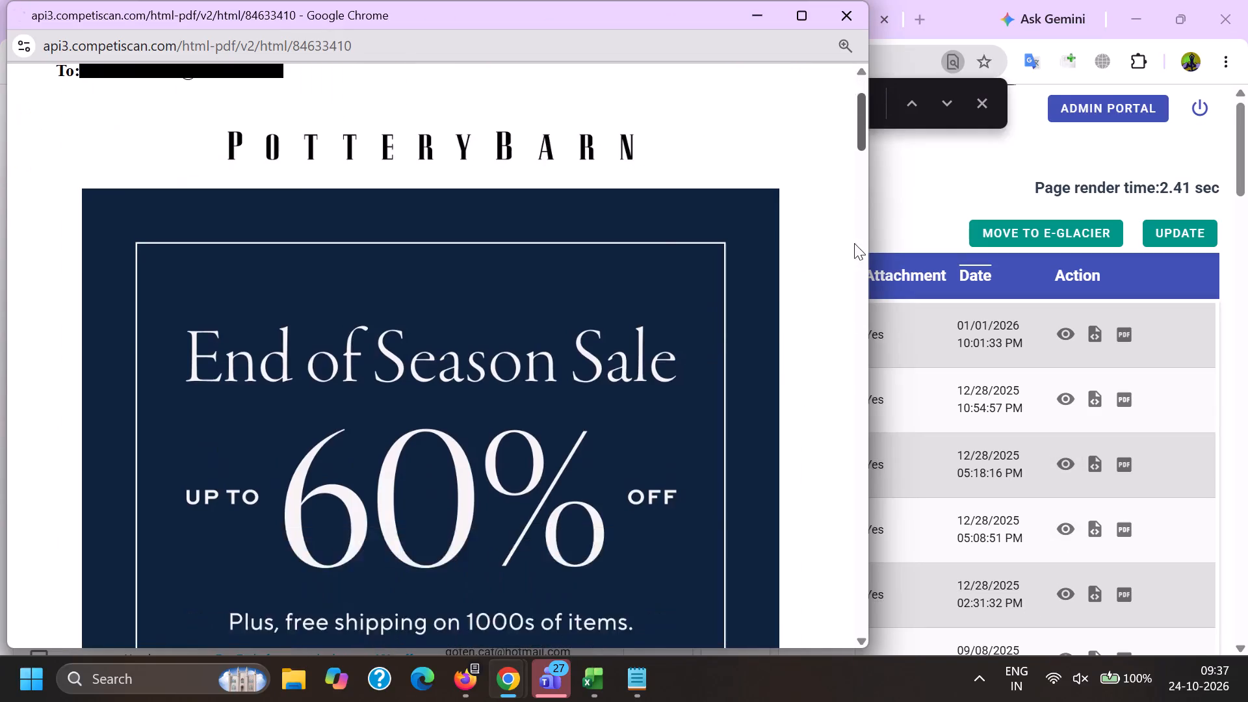
{"action": "left_click_drag", "start_coordinate": [854, 243], "coordinate": [853, 248]}
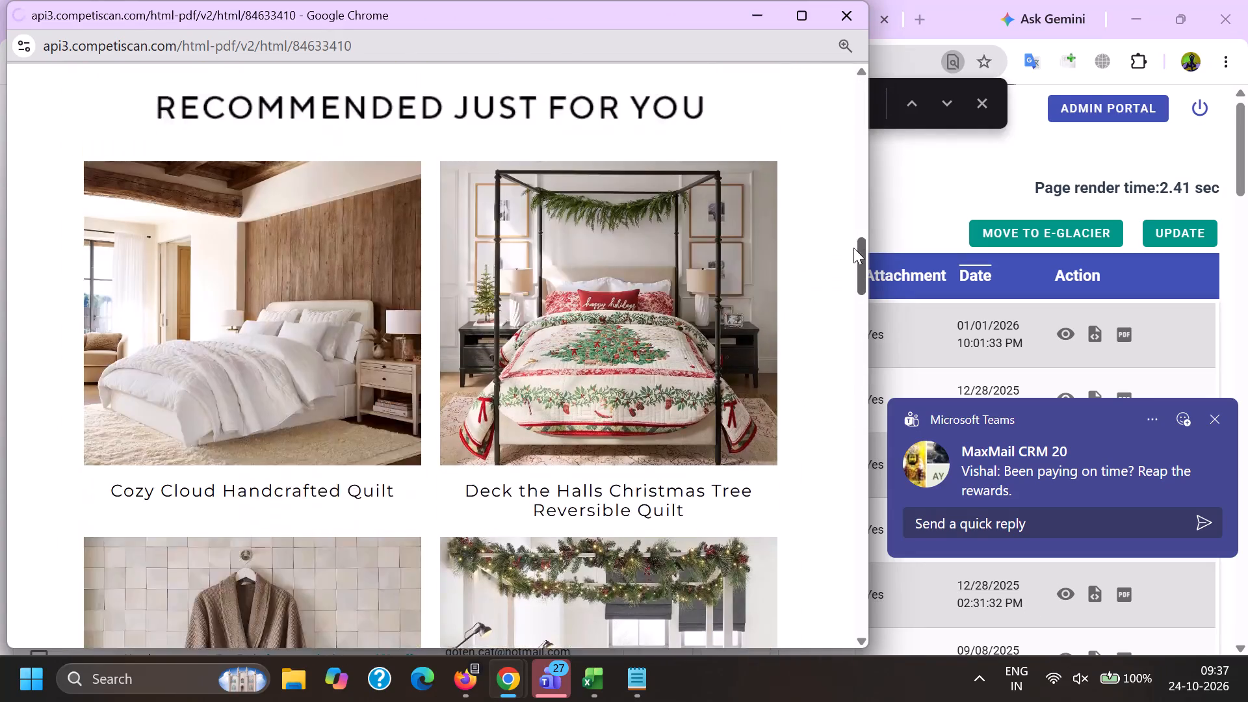
{"action": "left_click_drag", "start_coordinate": [853, 248], "coordinate": [853, 237]}
{"action": "key", "text": "alt+Tab"}
{"action": "left_click", "coordinate": [1219, 422]}
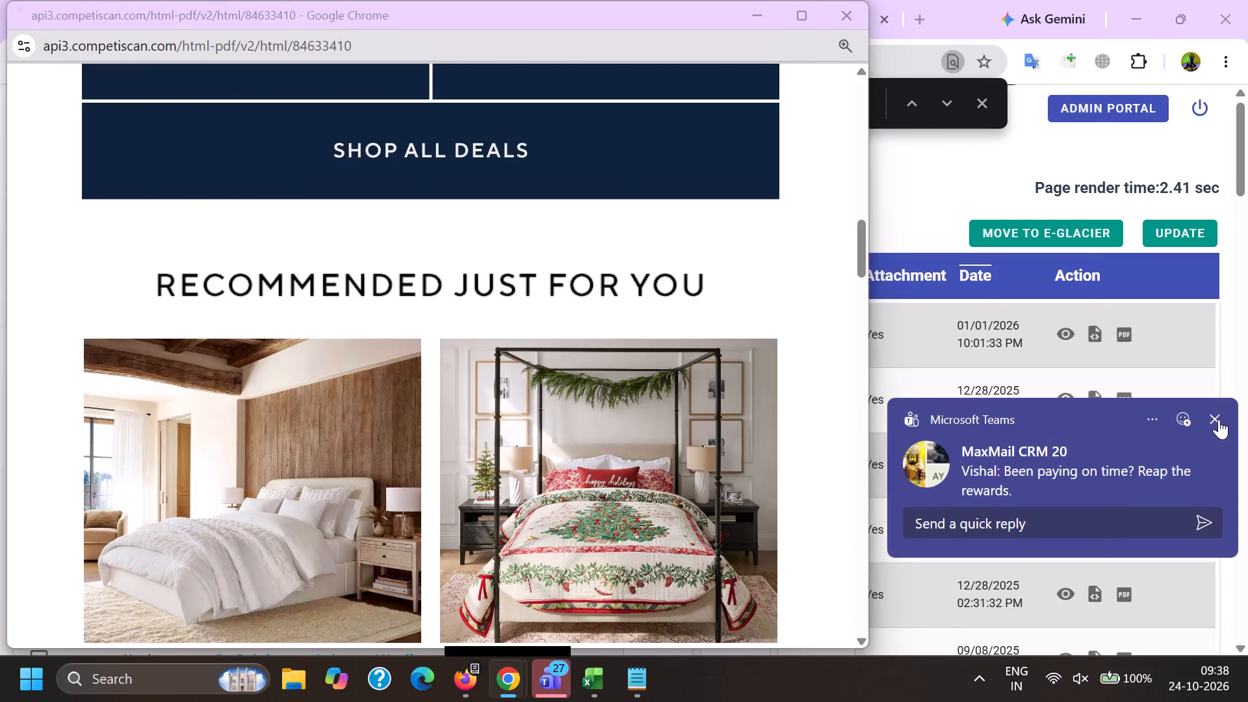
{"action": "left_click", "coordinate": [1219, 418]}
Reopen the used email 84633785, and preview the copies 84634337 and 84733513 to compare their recommended products.
{"action": "left_click", "coordinate": [1060, 463]}
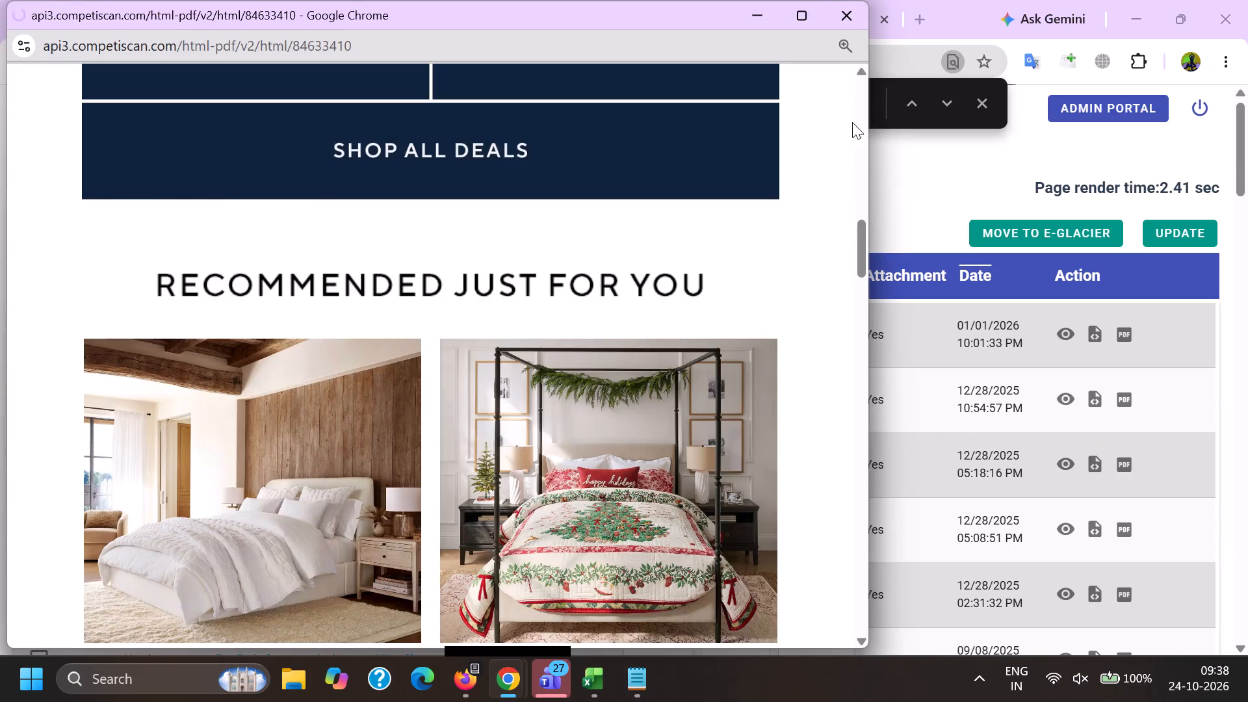
{"action": "key", "text": "alt+Tab"}
{"action": "left_click", "coordinate": [1064, 395]}
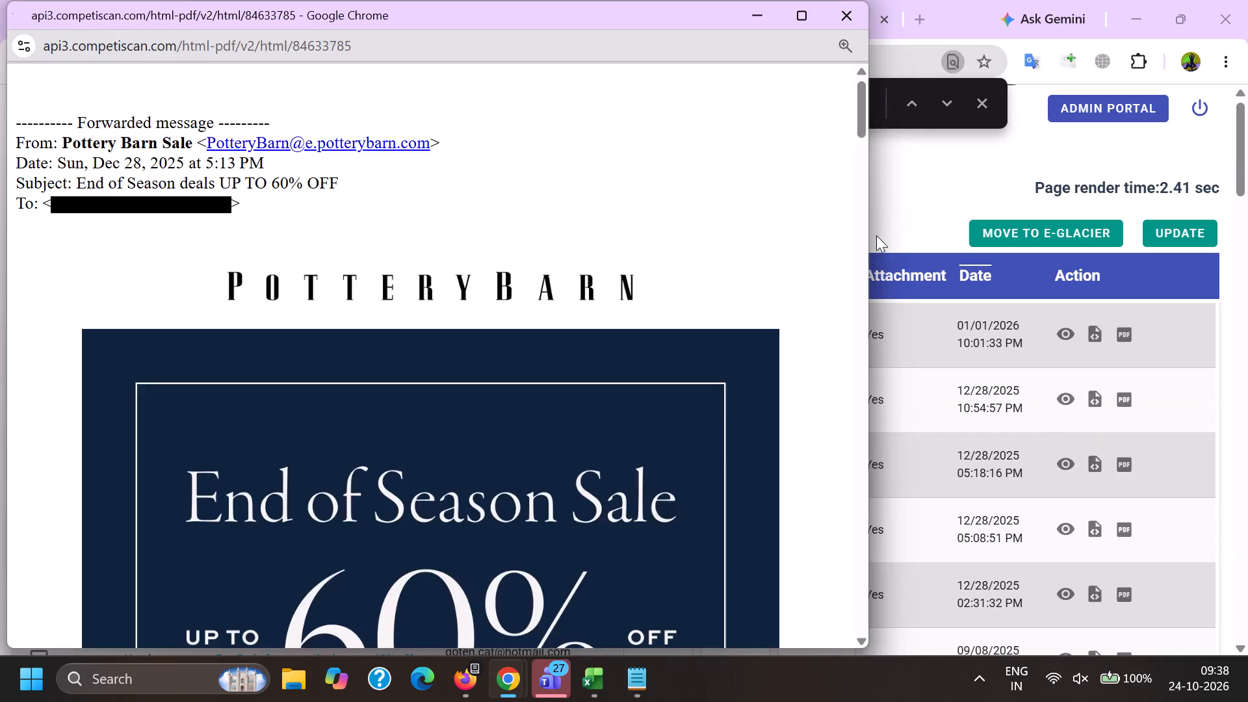
{"action": "left_click_drag", "start_coordinate": [867, 99], "coordinate": [832, 429]}
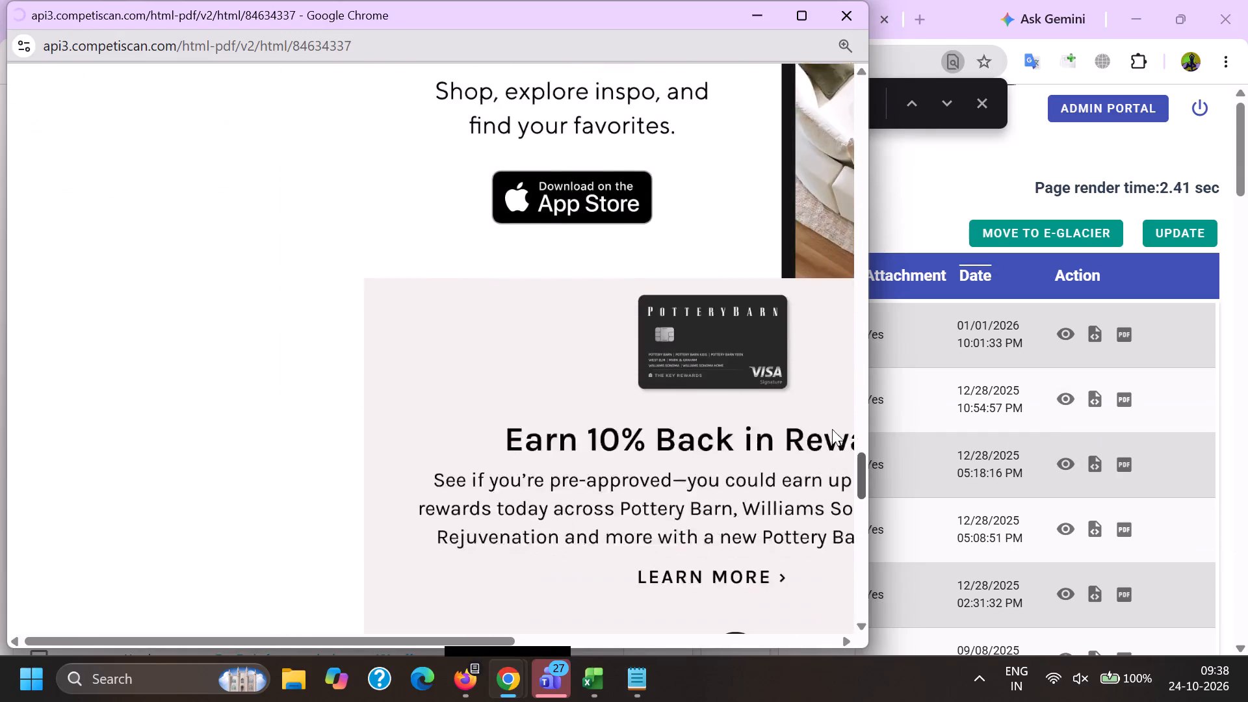
{"action": "left_click_drag", "start_coordinate": [832, 429], "coordinate": [831, 303]}
{"action": "key", "text": "alt+Tab"}
{"action": "left_click", "coordinate": [1052, 335]}
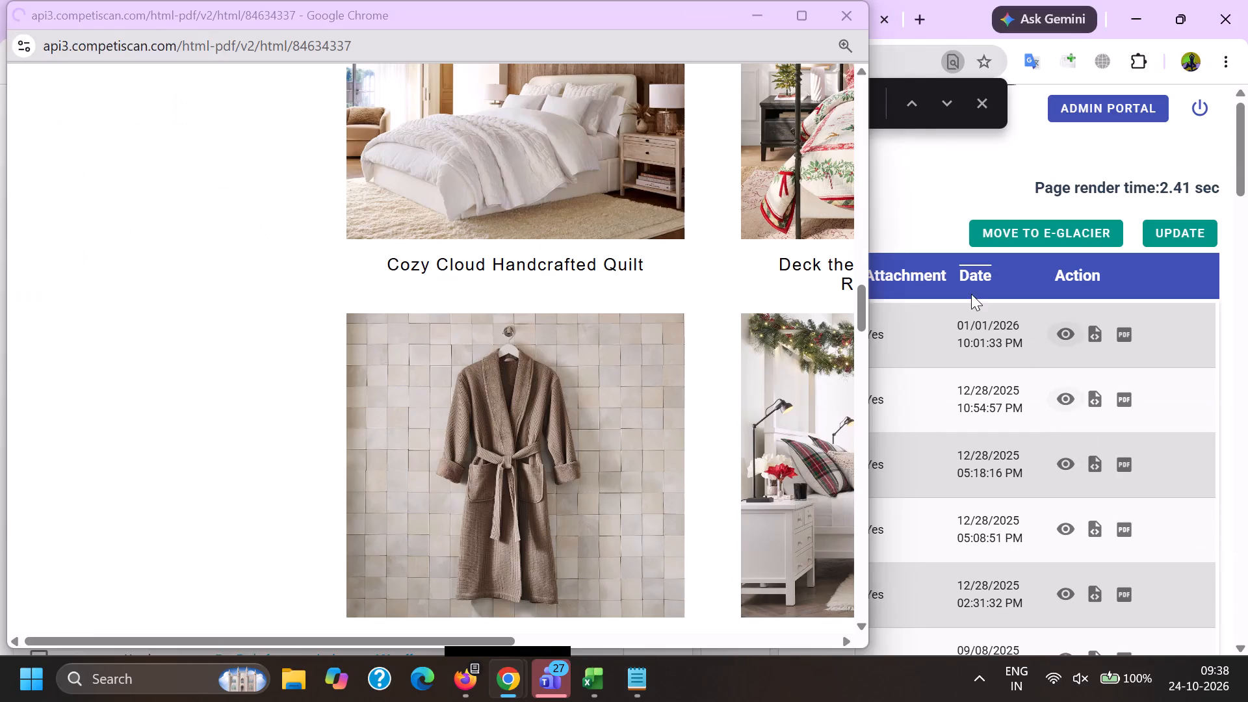
{"action": "left_click_drag", "start_coordinate": [862, 88], "coordinate": [842, 289]}
{"action": "key", "text": "alt+Tab"}
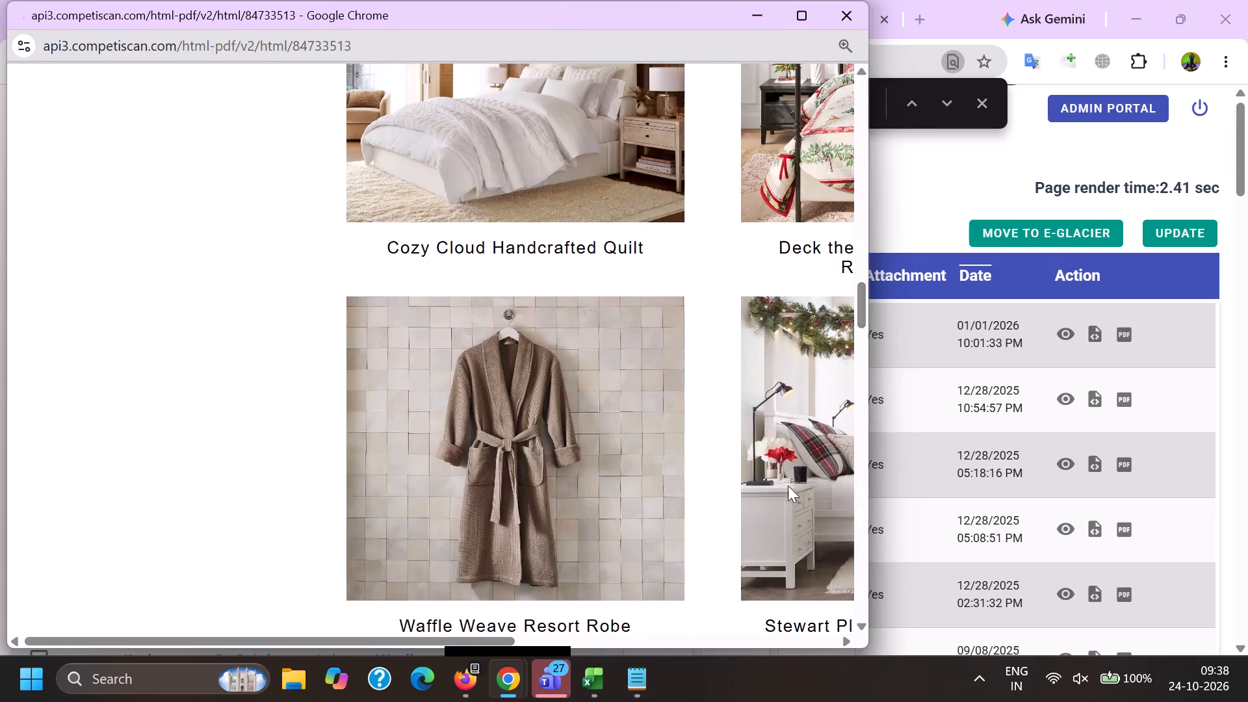
Preview the copy 84634181 and compare its content sections with the used email 84633785.
{"action": "scroll", "coordinate": [813, 472], "scroll_direction": "down", "scroll_amount": 1}
{"action": "left_click", "coordinate": [1067, 498]}
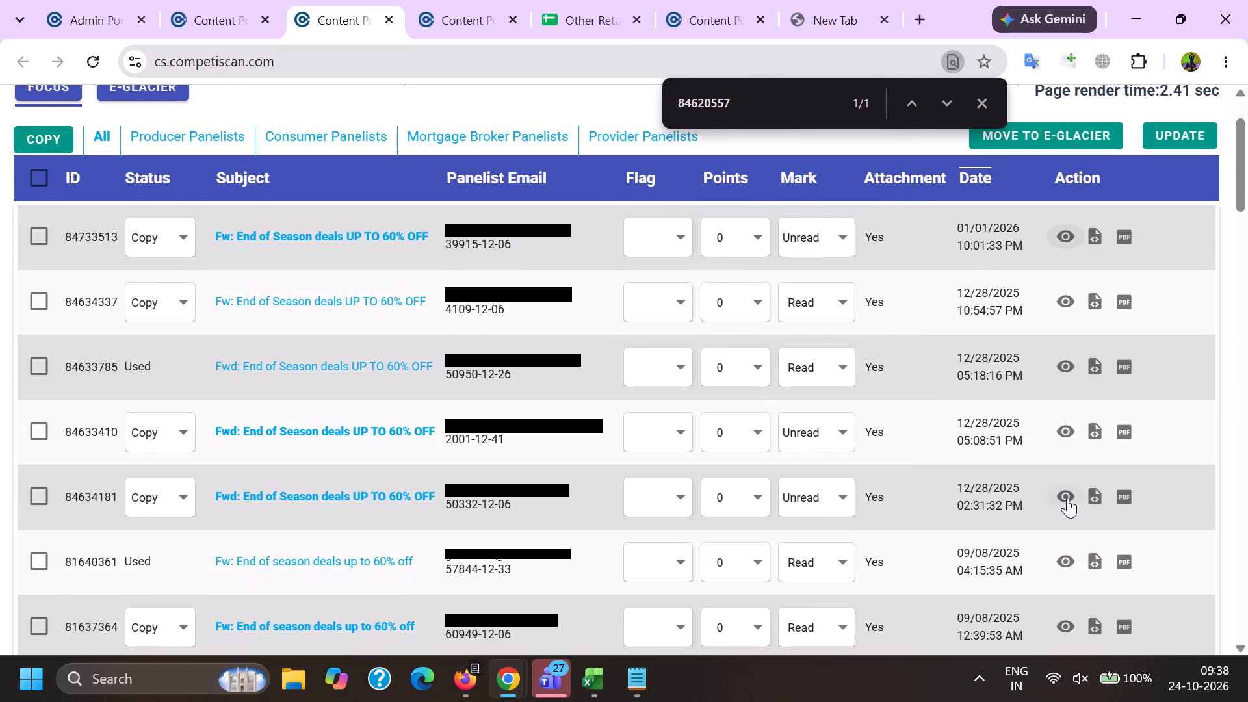
{"action": "left_click_drag", "start_coordinate": [863, 97], "coordinate": [827, 427]}
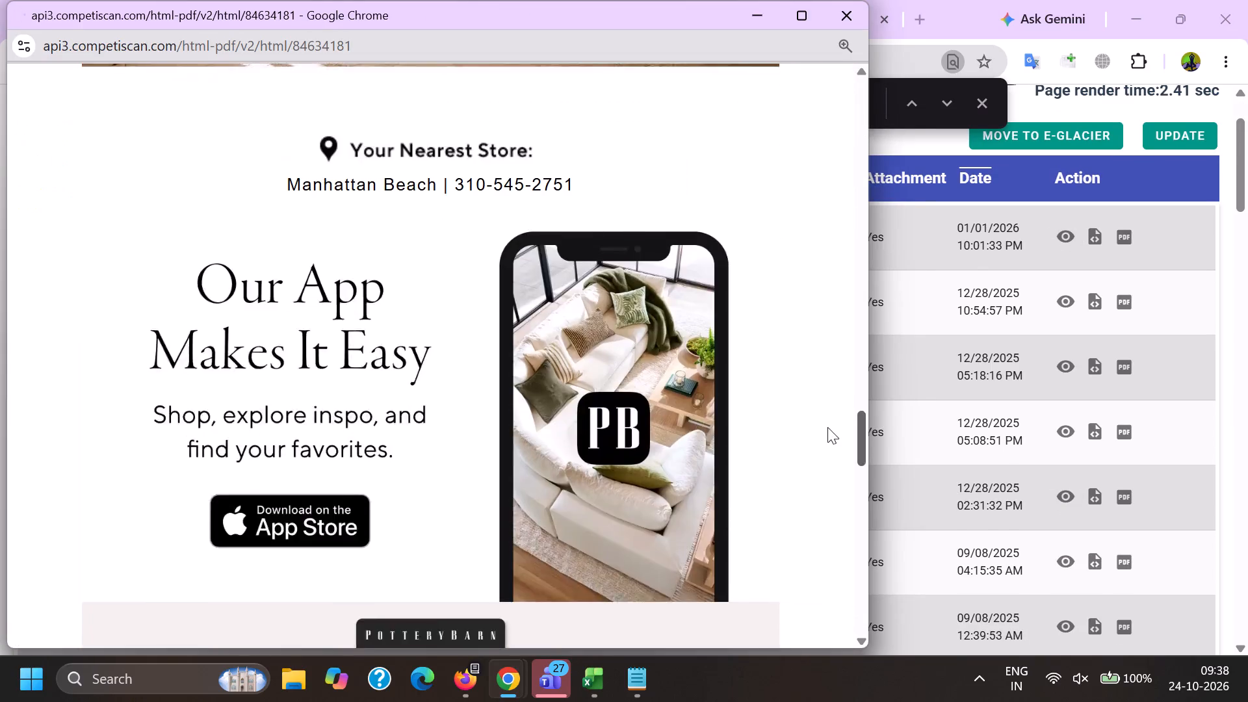
{"action": "left_click_drag", "start_coordinate": [827, 427], "coordinate": [830, 370]}
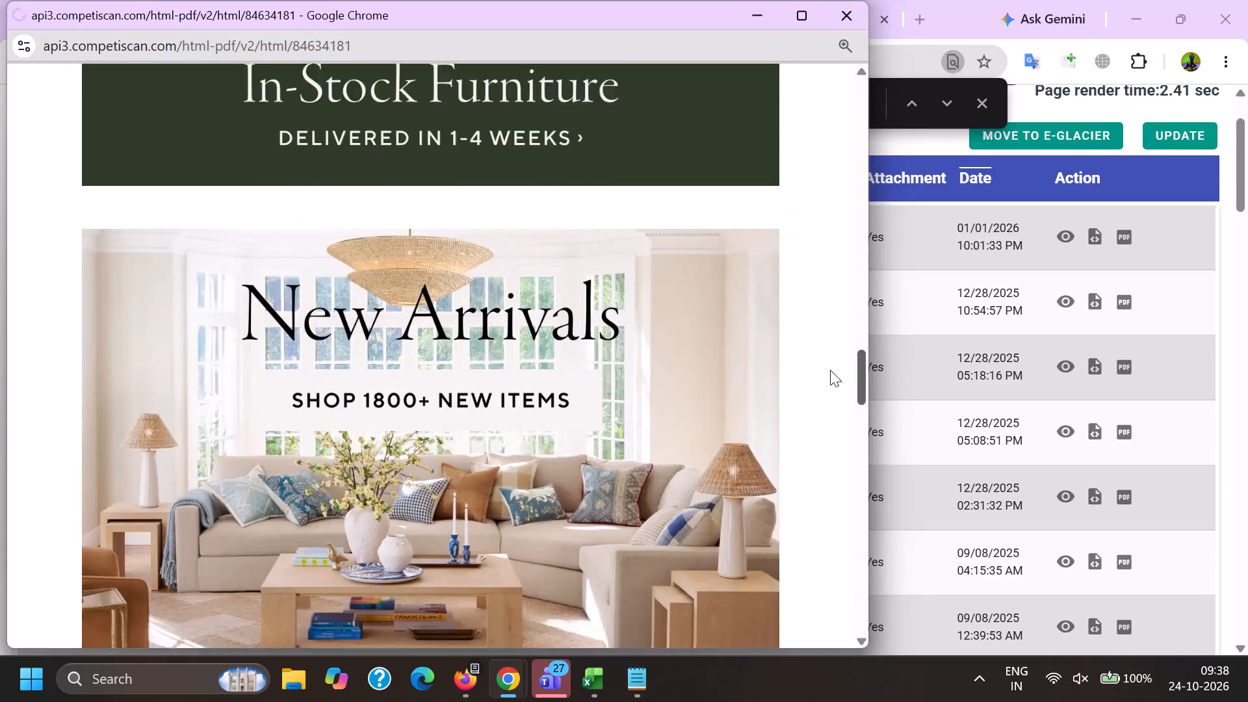
{"action": "left_click_drag", "start_coordinate": [830, 370], "coordinate": [830, 372]}
{"action": "key", "text": "alt+Tab"}
{"action": "left_click", "coordinate": [1062, 365]}
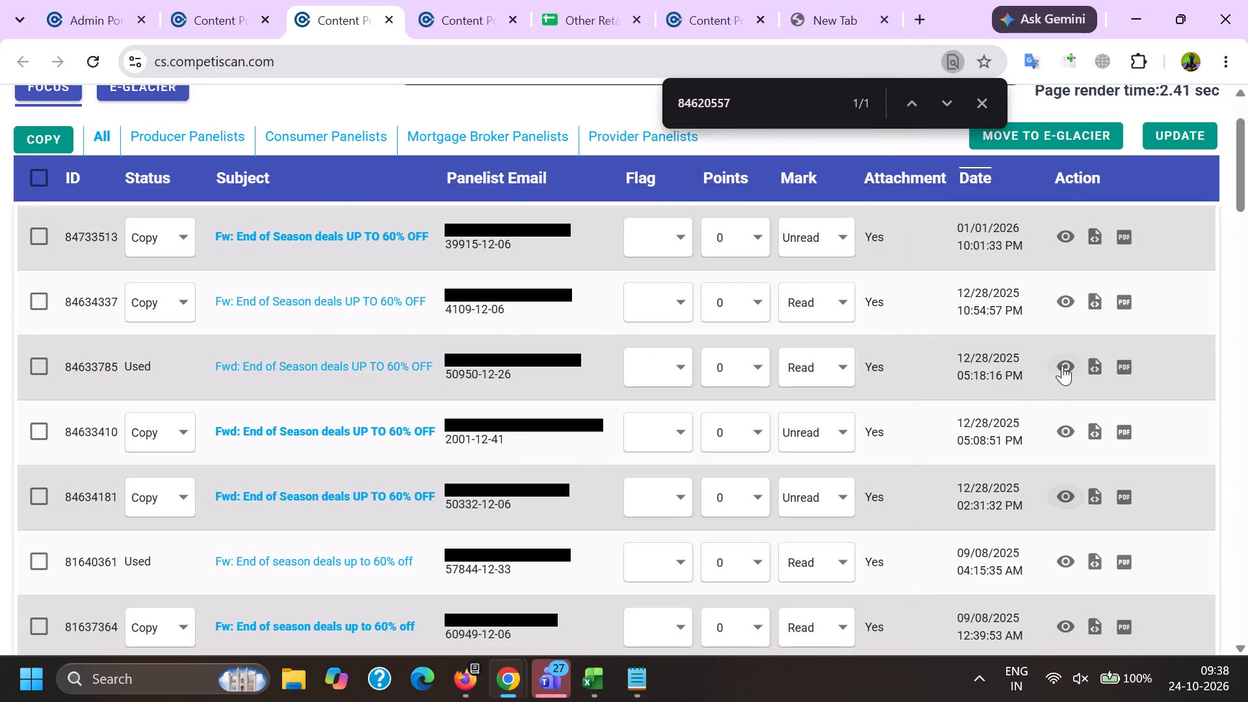
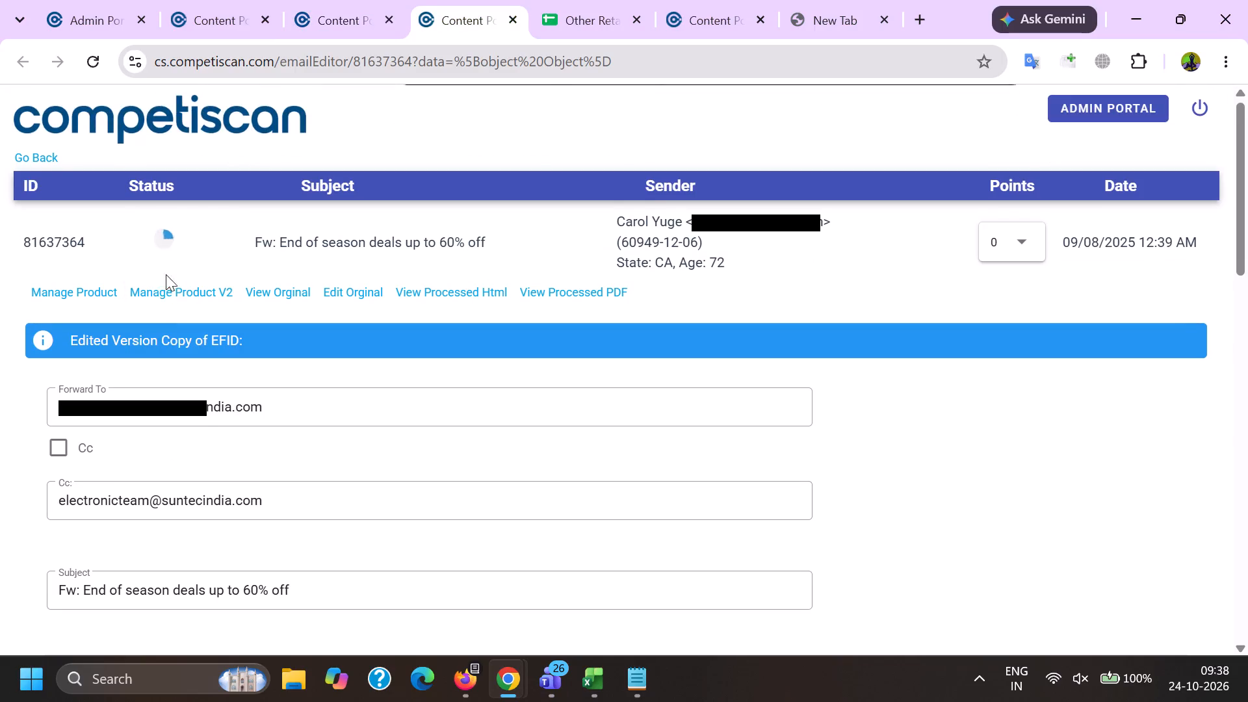
{"action": "left_click", "coordinate": [370, 55]}
{"action": "left_click_drag", "start_coordinate": [370, 55], "coordinate": [372, 64]}
{"action": "key", "text": "ctrl+c"}
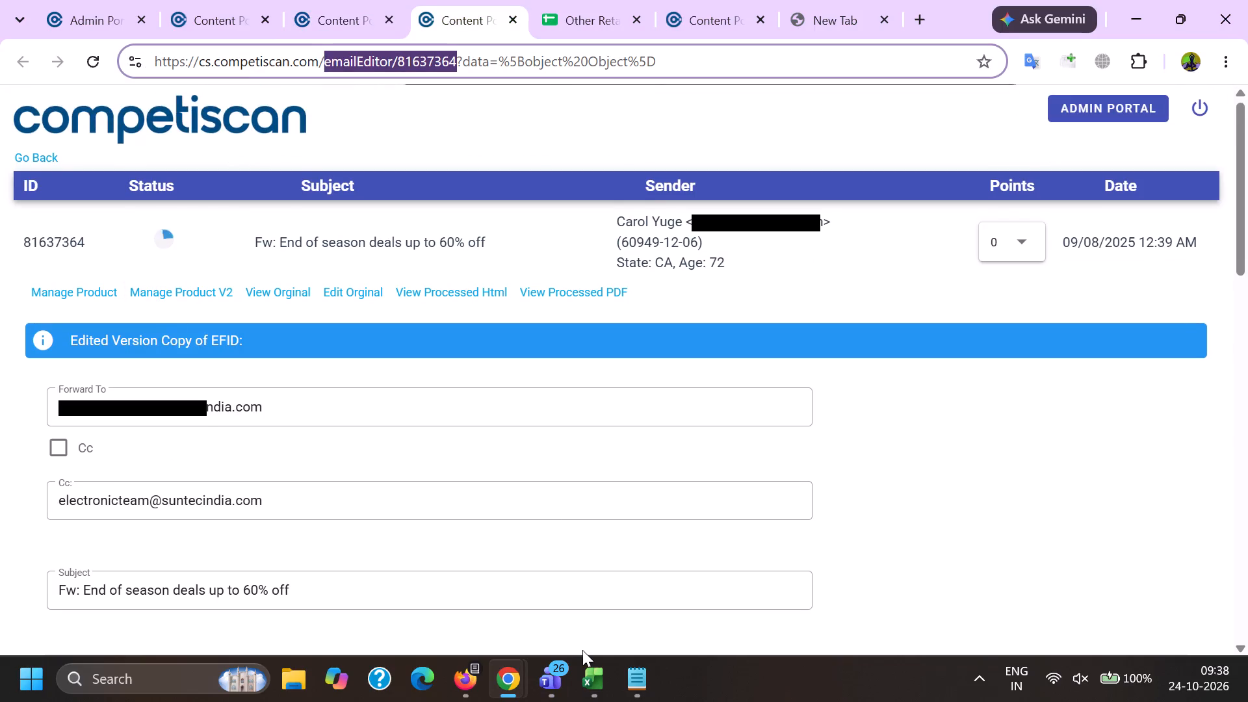
{"action": "double_click", "coordinate": [427, 58]}
{"action": "key", "text": "ctrl+c"}
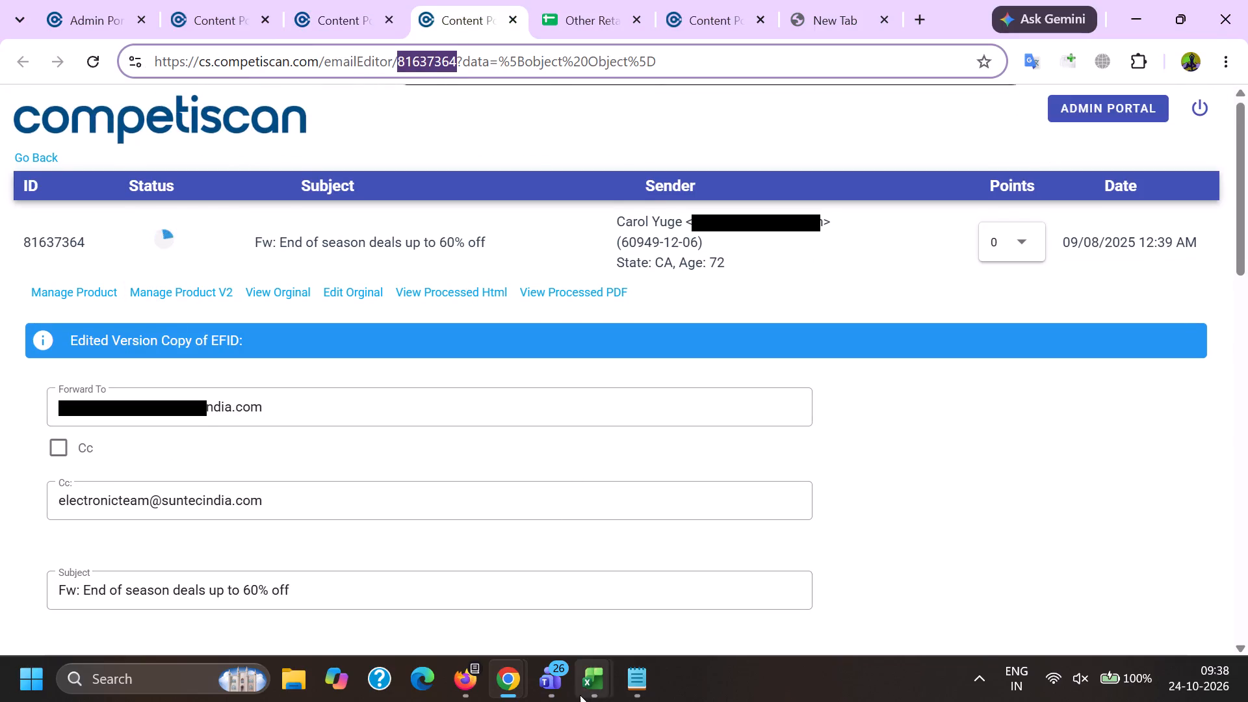
{"action": "left_click", "coordinate": [580, 695]}
{"action": "left_click", "coordinate": [784, 591]}
{"action": "left_click", "coordinate": [112, 404]}
{"action": "key", "text": "ctrl+v"}
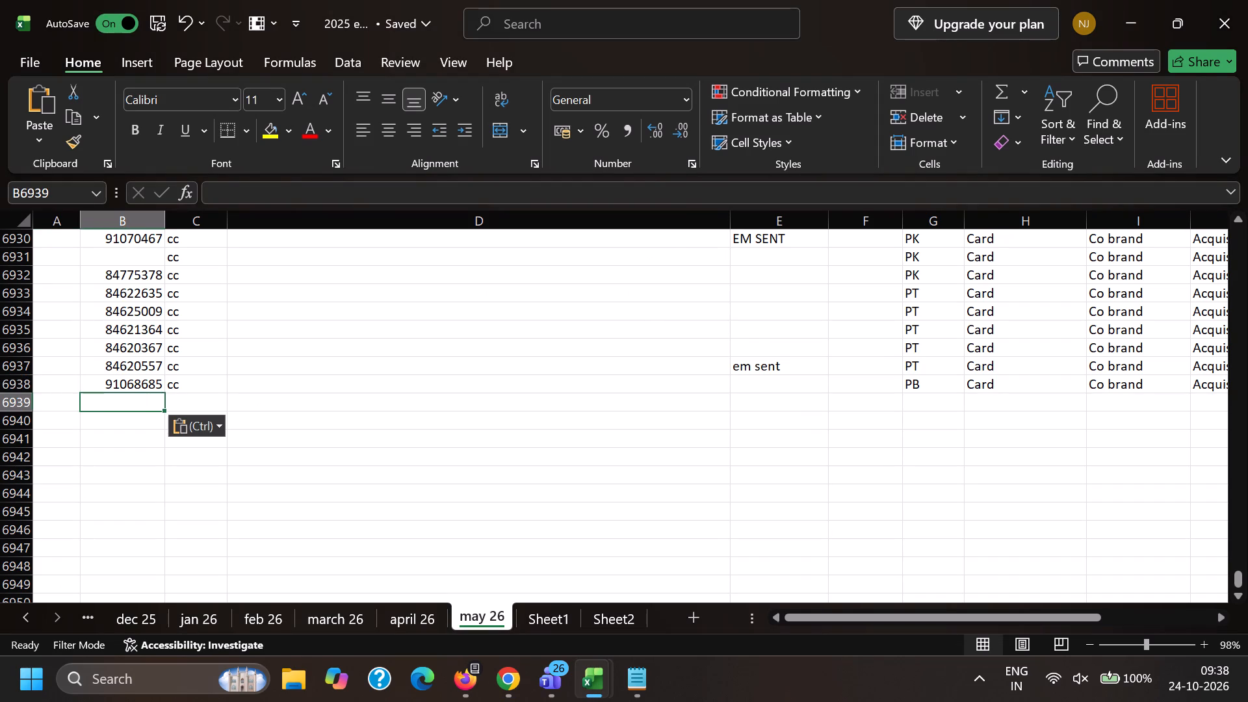
{"action": "left_click", "coordinate": [195, 402]}
{"action": "type", "text": "CC"}
{"action": "key", "text": "Right"}
{"action": "key", "text": "Right"}
{"action": "key", "text": "Right"}
{"action": "key", "text": "Right"}
{"action": "key", "text": "Up"}
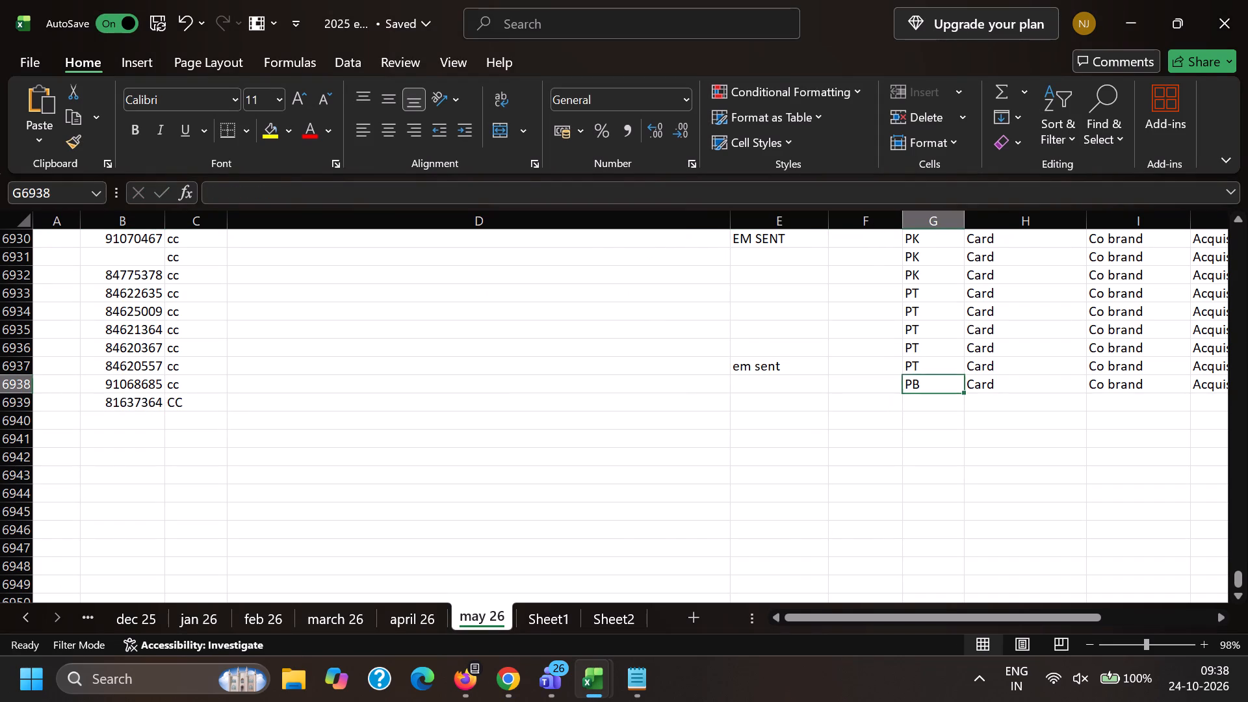
{"action": "key", "text": "shift+Right"}
{"action": "key", "text": "shift+Right"}
{"action": "key", "text": "shift+Right"}
{"action": "key", "text": "ctrl+c"}
{"action": "key", "text": "ctrl+Down"}
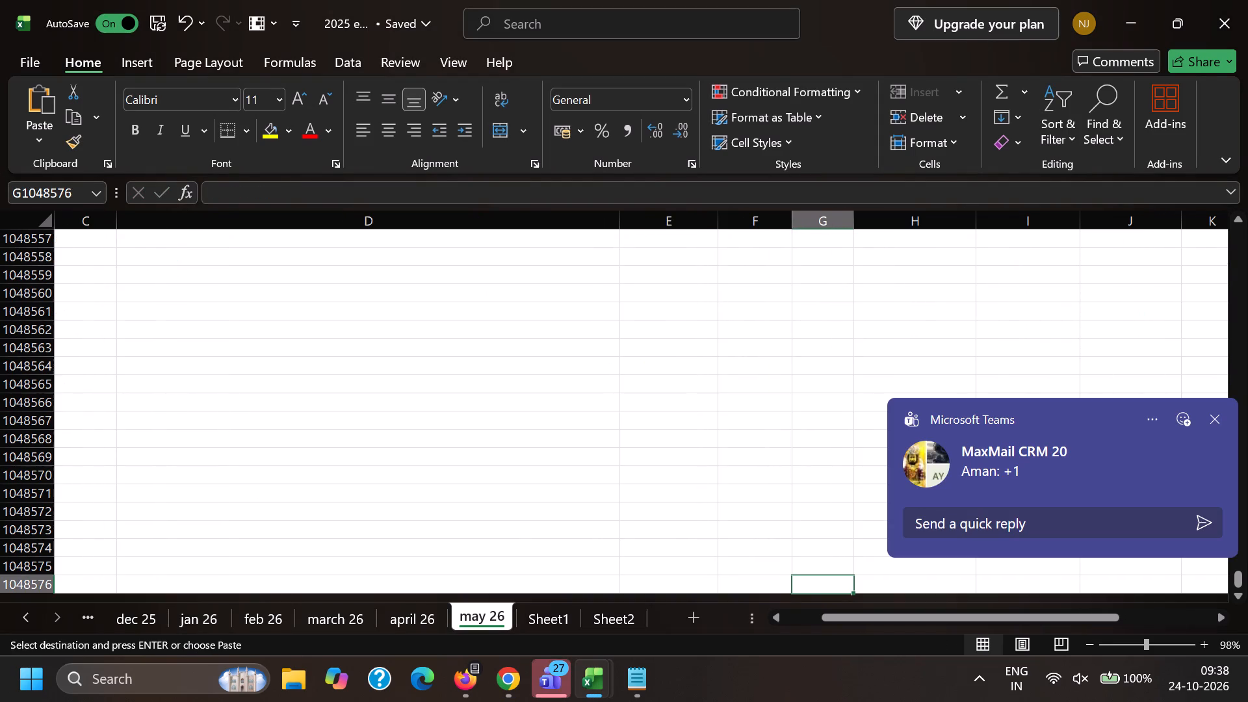
{"action": "key", "text": "ctrl+Up"}
{"action": "key", "text": "Down"}
{"action": "key", "text": "ctrl+v"}
{"action": "key", "text": "Left"}
{"action": "key", "text": "Left"}
{"action": "key", "text": "Left"}
{"action": "key", "text": "Left"}
{"action": "key", "text": "Left"}
{"action": "key", "text": "Left"}
{"action": "key", "text": "Left"}
{"action": "key", "text": "Left"}
{"action": "key", "text": "Left"}
{"action": "key", "text": "Left"}
{"action": "key", "text": "Left"}
{"action": "key", "text": "Left"}
{"action": "key", "text": "Left"}
{"action": "key", "text": "Left"}
{"action": "key", "text": "Left"}
{"action": "key", "text": "Left"}
{"action": "key", "text": "Left"}
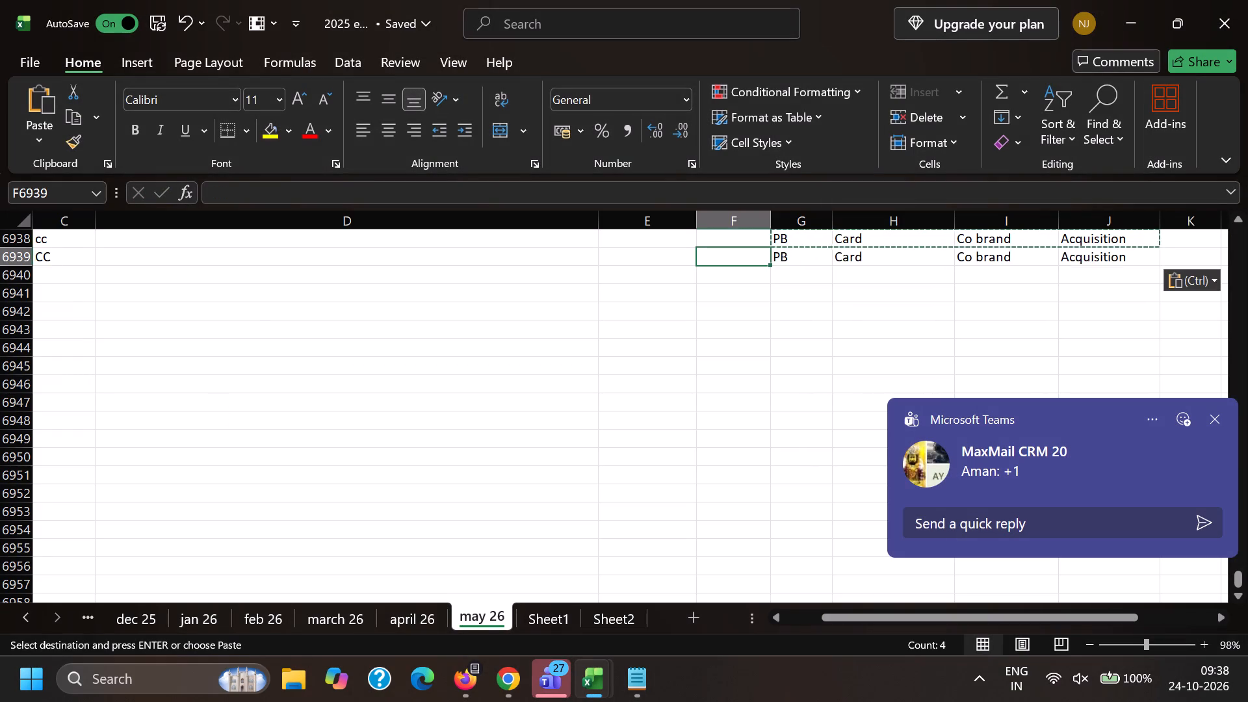
{"action": "key", "text": "alt+Tab"}
{"action": "key", "text": "alt+Tab"}
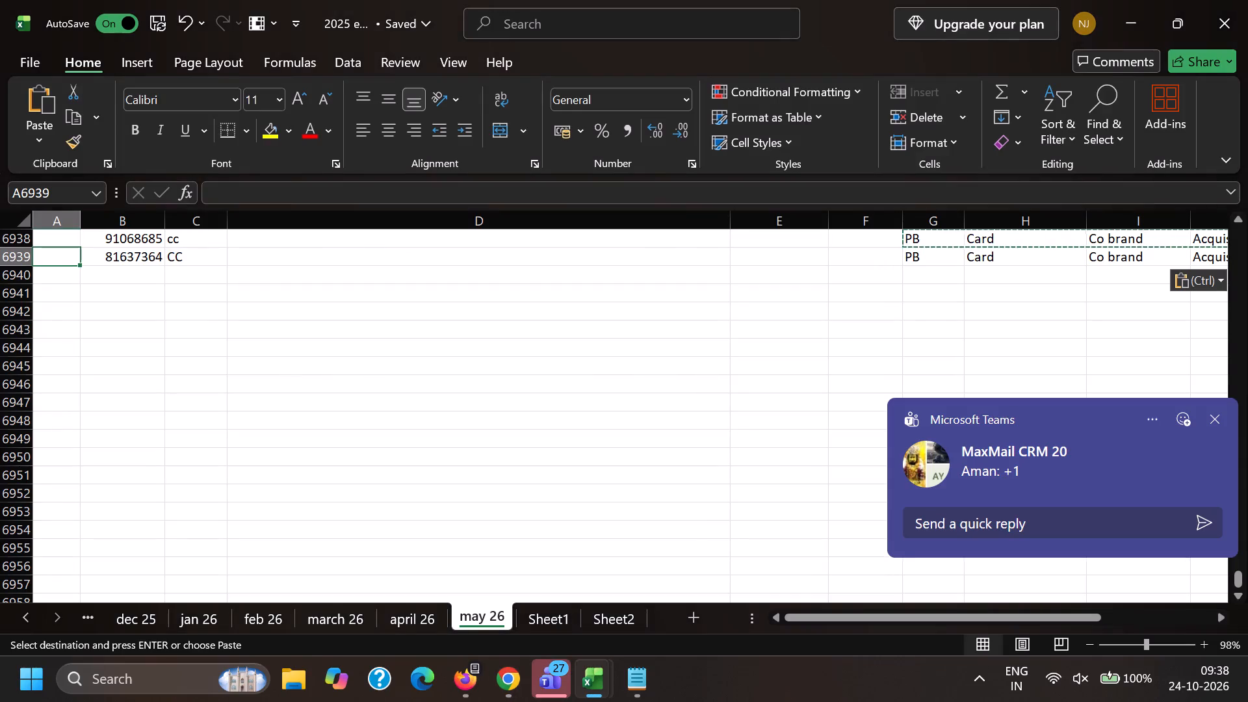
{"action": "left_click", "coordinate": [174, 252]}
{"action": "key", "text": "c"}
{"action": "key", "text": "c"}
{"action": "key", "text": "BackSpace"}
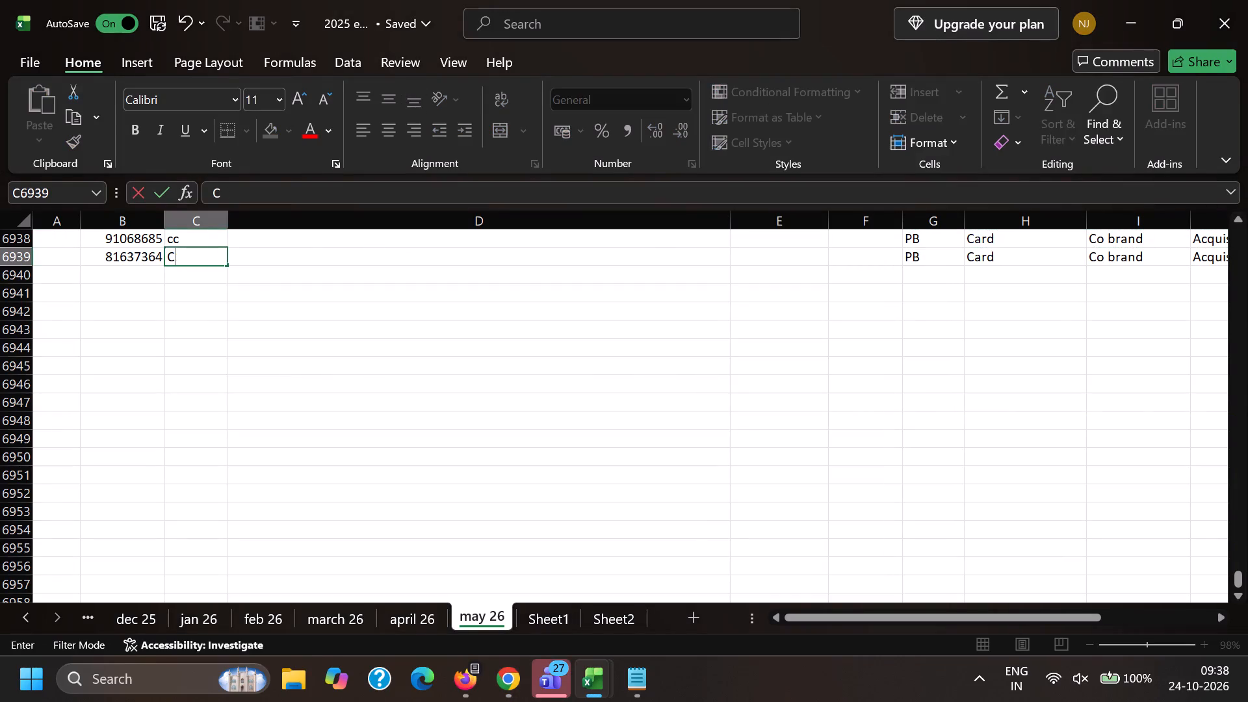
{"action": "type", "text": "cc"}
{"action": "key", "text": "Return"}
Find email 81637364 in the Competiscan email list in Chrome, change its Copy status to blank, and update the list.
{"action": "key", "text": "alt+Tab"}
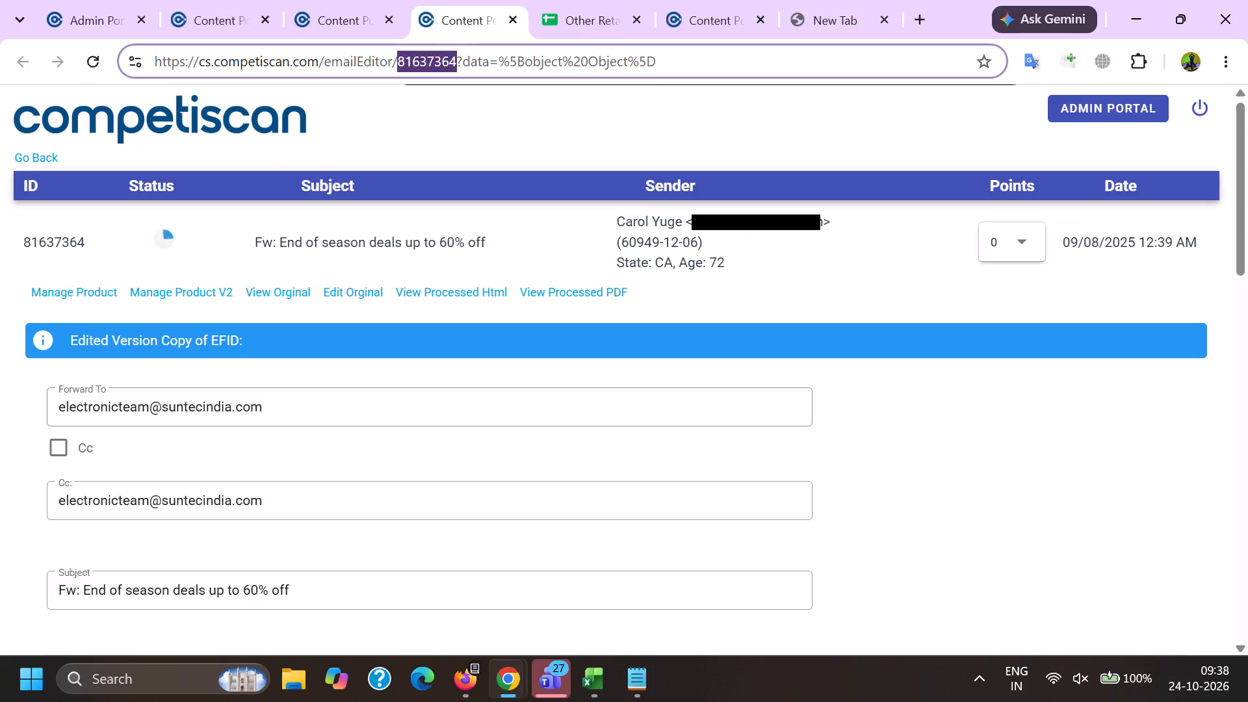
{"action": "left_click", "coordinate": [394, 0]}
{"action": "left_click", "coordinate": [452, 0]}
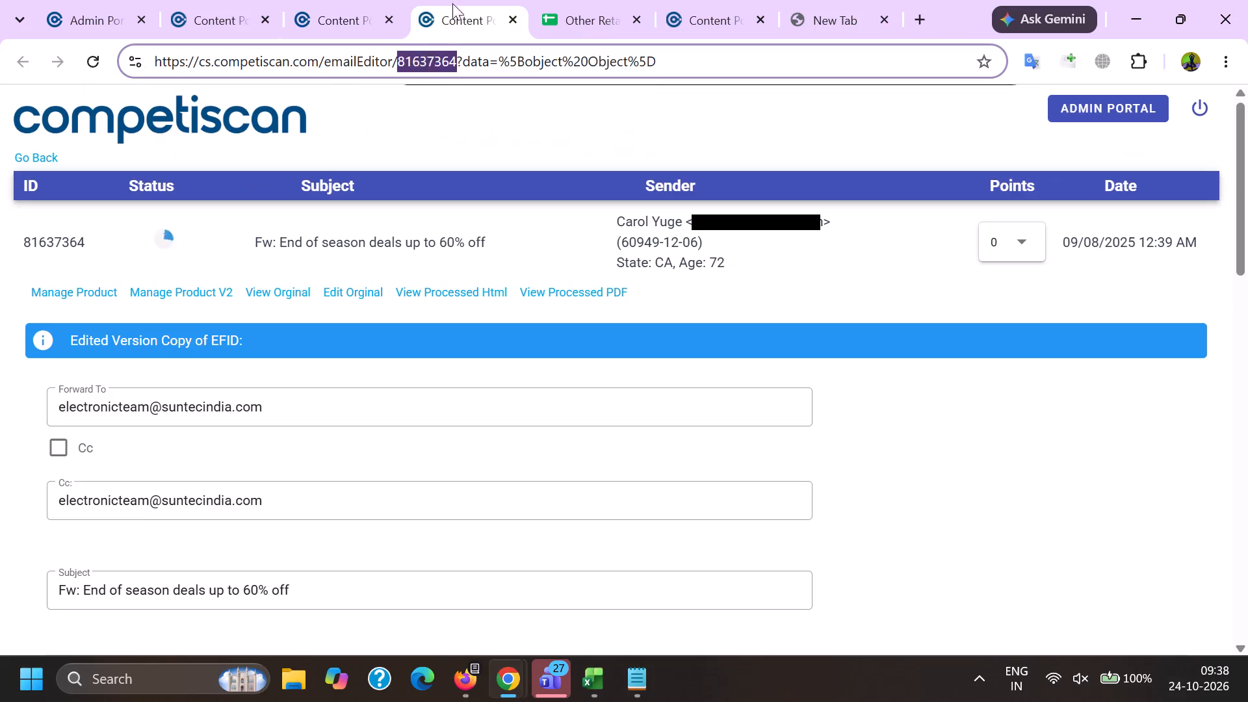
{"action": "key", "text": "ctrl+c"}
{"action": "left_click", "coordinate": [341, 0]}
{"action": "key", "text": "ctrl+f"}
{"action": "key", "text": "ctrl+v"}
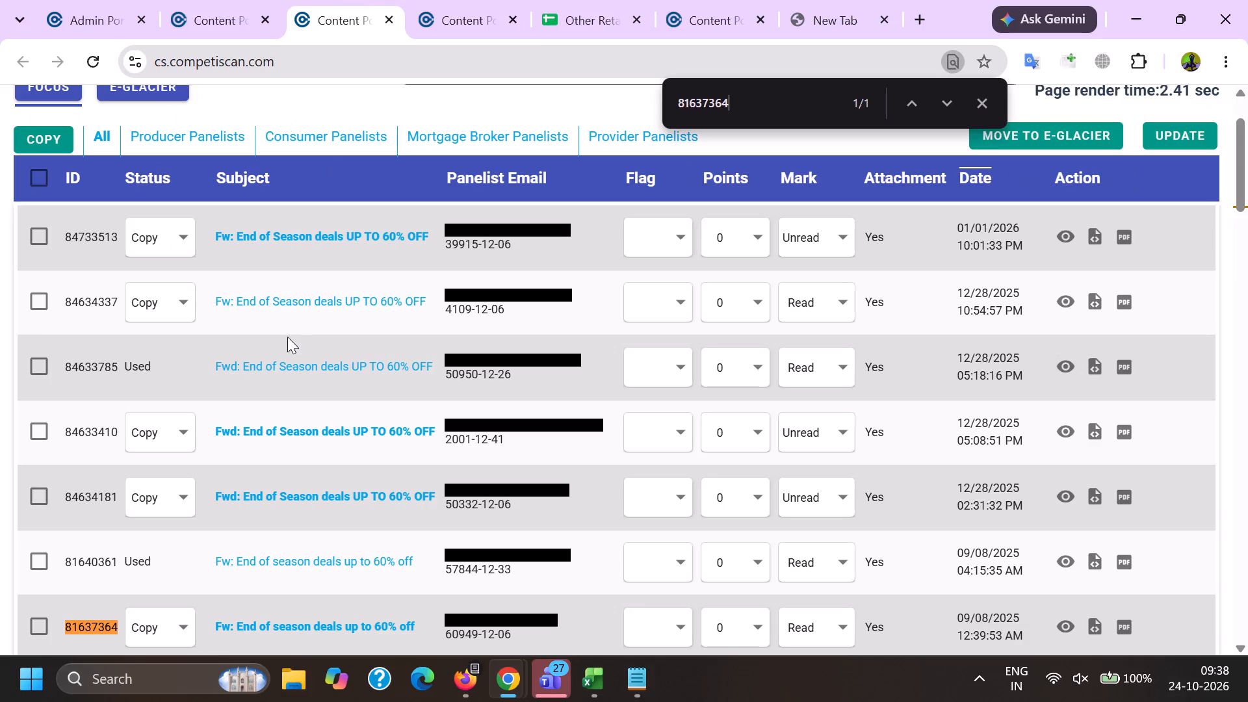
{"action": "left_click", "coordinate": [162, 616]}
{"action": "left_click", "coordinate": [157, 536]}
{"action": "left_click", "coordinate": [25, 623]}
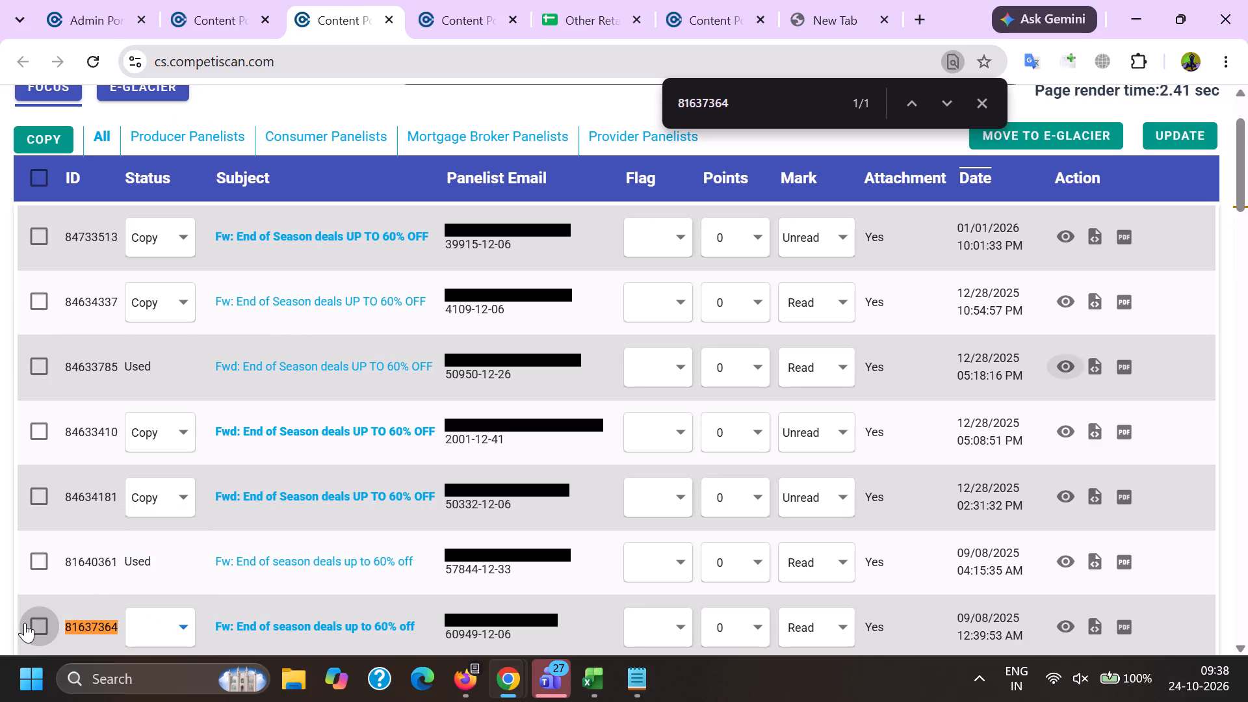
{"action": "left_click", "coordinate": [167, 625]}
{"action": "left_click", "coordinate": [159, 538]}
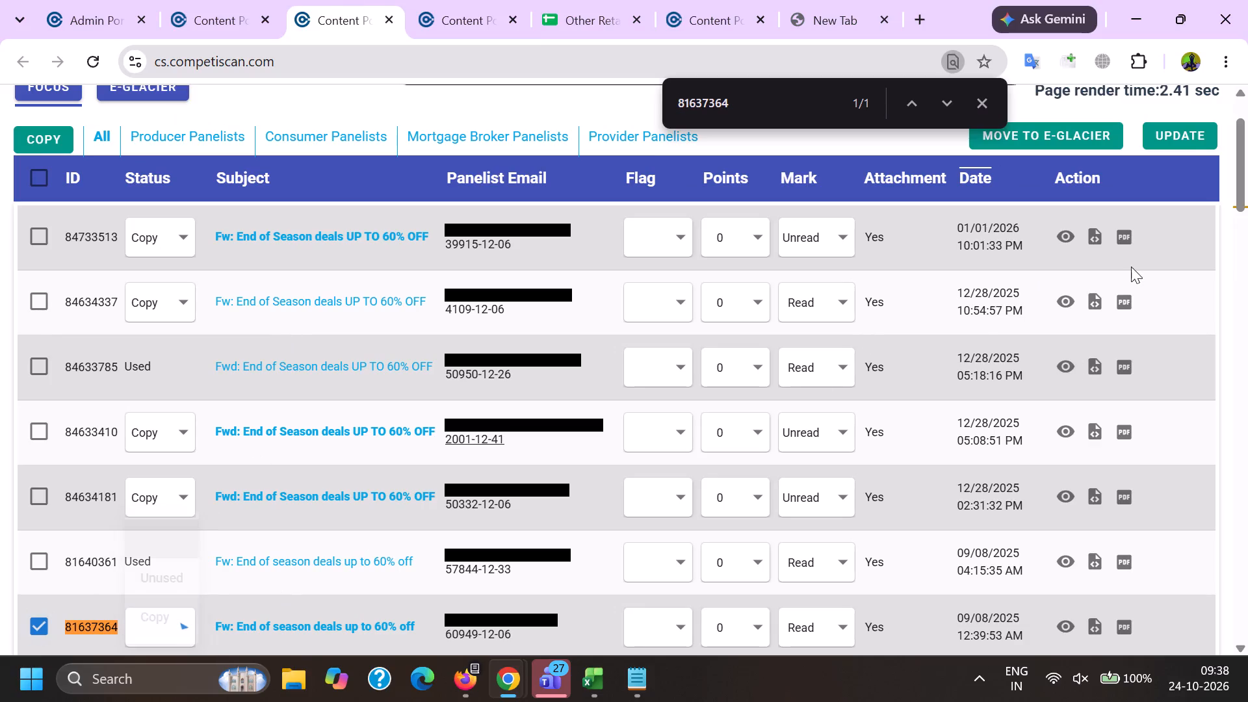
{"action": "left_click", "coordinate": [1170, 141]}
Reload the editor page of email 81637364 after checking its status update in the email list.
{"action": "left_click", "coordinate": [450, 0]}
{"action": "left_click", "coordinate": [0, 395]}
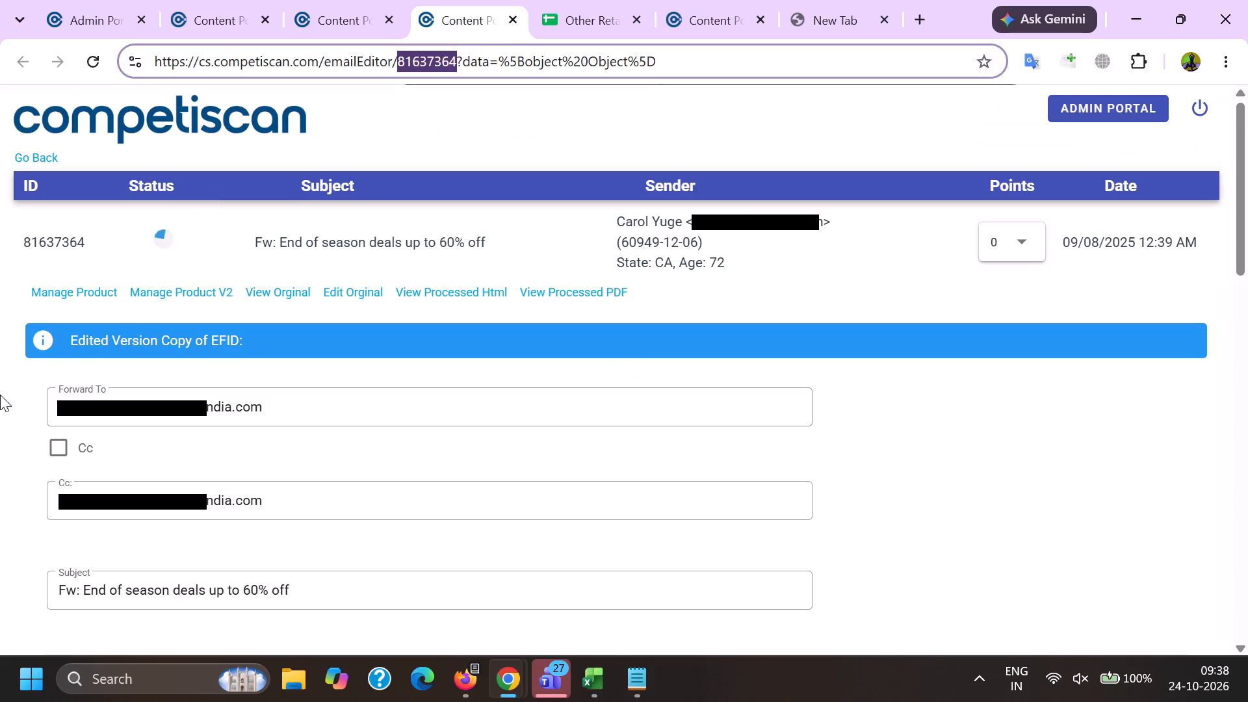
{"action": "left_click", "coordinate": [302, 0]}
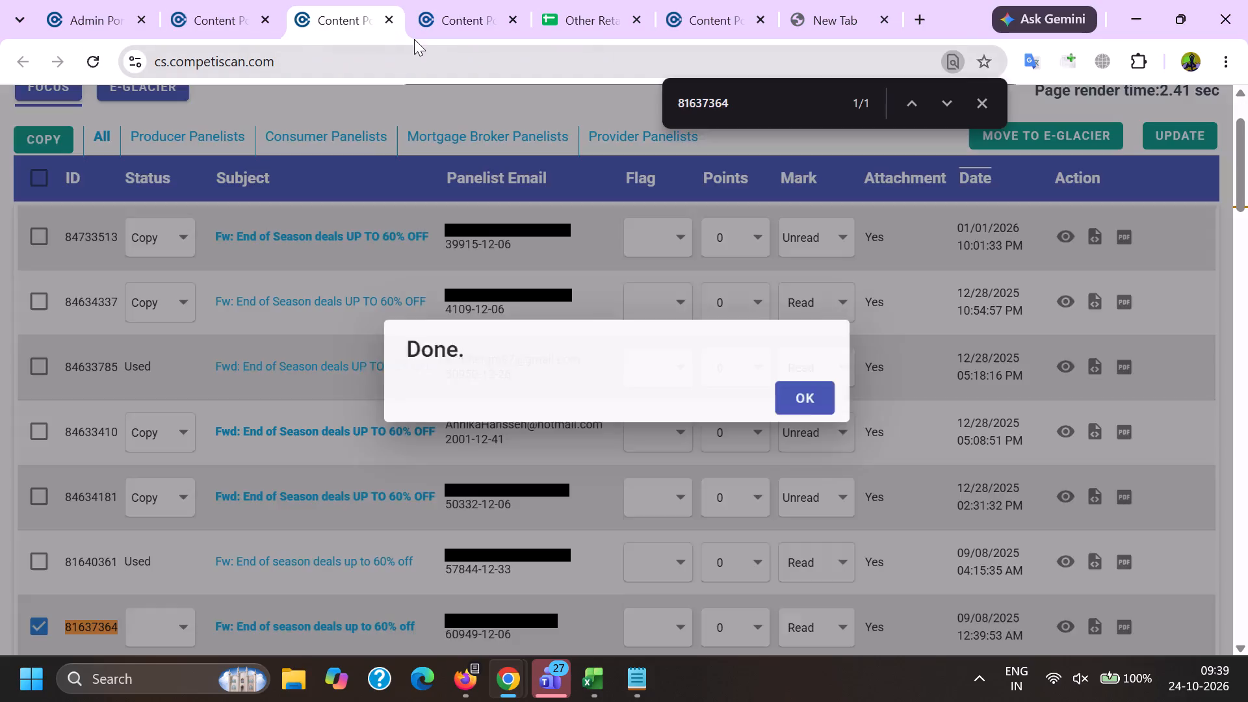
{"action": "left_click", "coordinate": [458, 0]}
{"action": "left_click", "coordinate": [102, 67]}
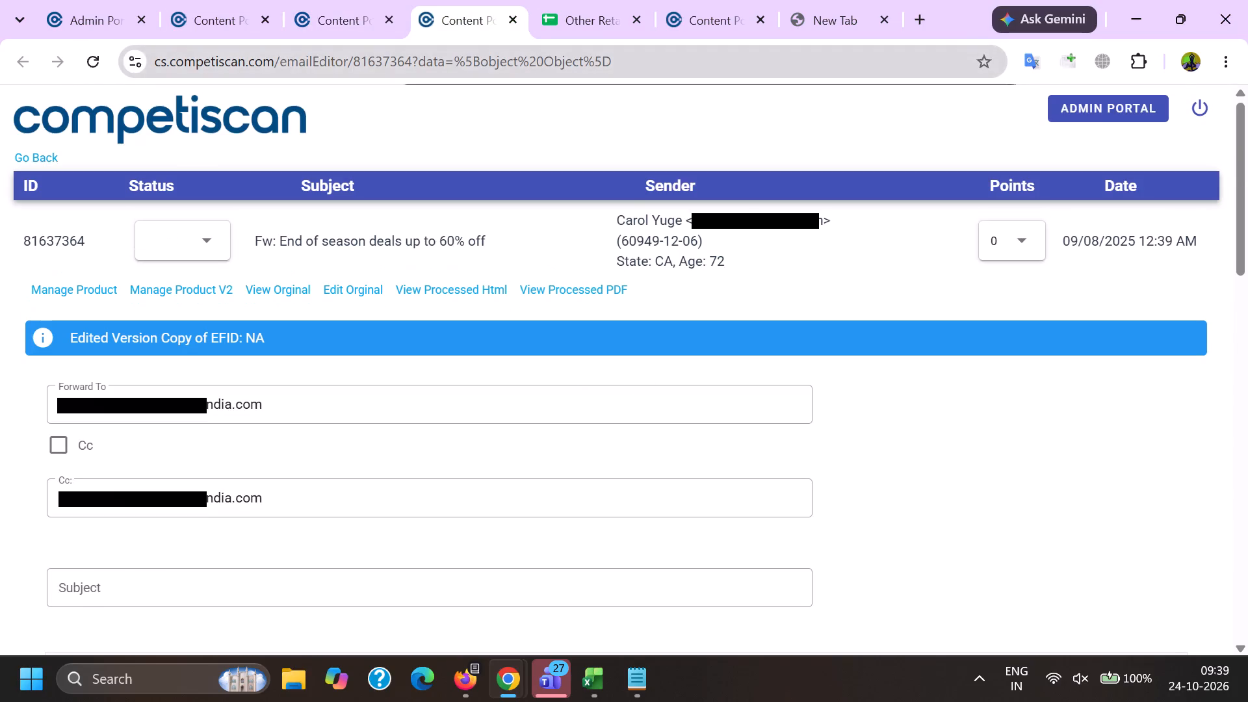
Remove the separator line, the sender's email address and the recipient line from the forwarded header of email 81637364.
{"action": "scroll", "coordinate": [360, 131], "scroll_direction": "down", "scroll_amount": 1}
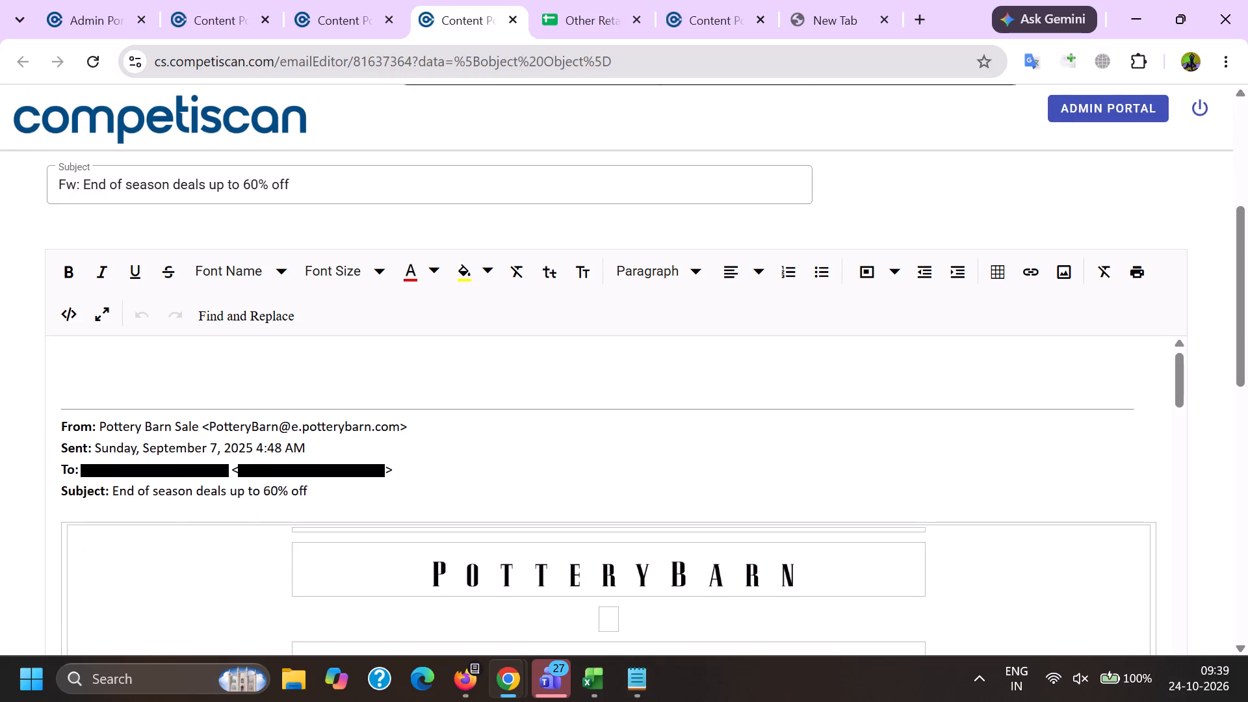
{"action": "left_click", "coordinate": [59, 424]}
{"action": "key", "text": "Return"}
{"action": "key", "text": "Return"}
{"action": "key", "text": "Return"}
{"action": "left_click_drag", "start_coordinate": [77, 426], "coordinate": [40, 379]}
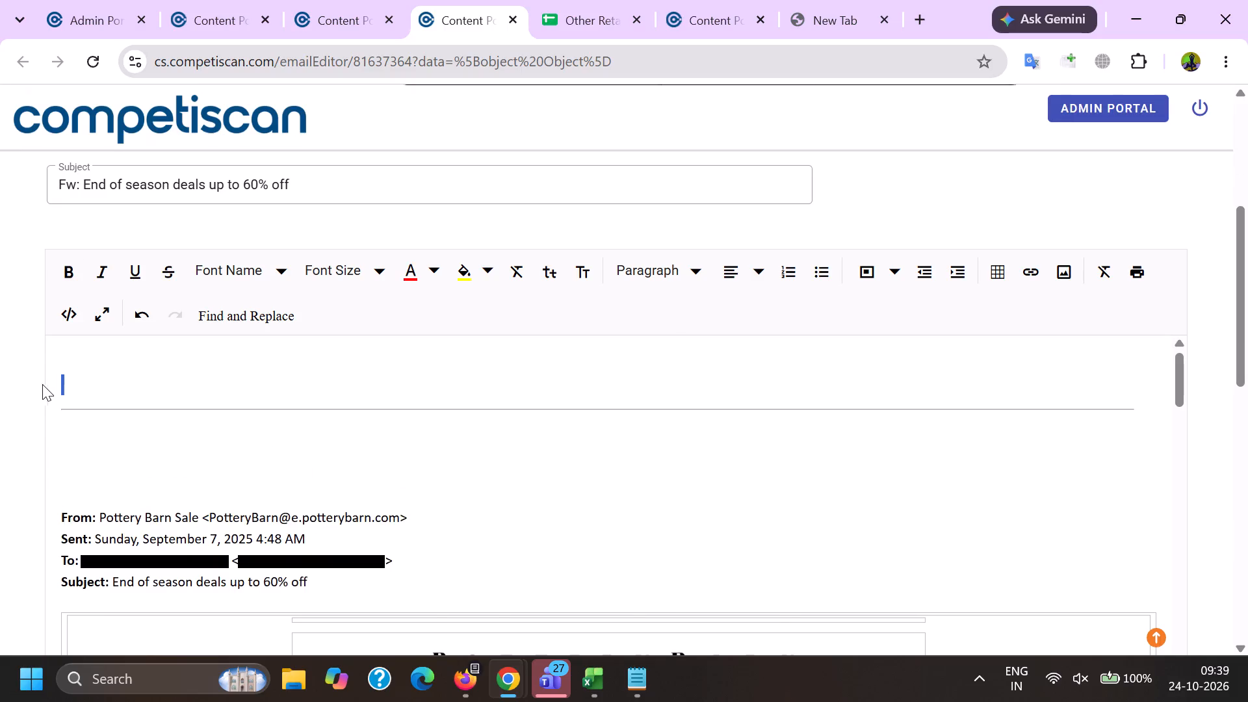
{"action": "key", "text": "BackSpace"}
{"action": "left_click_drag", "start_coordinate": [64, 510], "coordinate": [503, 512]}
{"action": "key", "text": "BackSpace"}
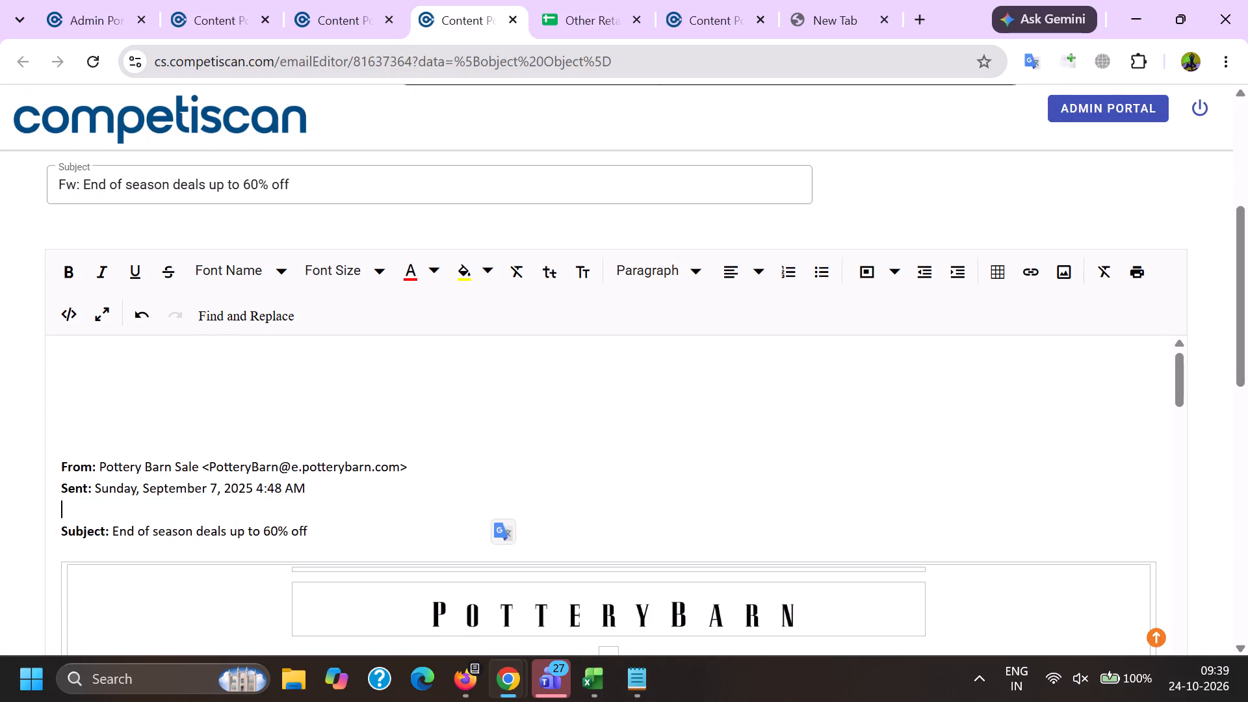
{"action": "key", "text": "BackSpace"}
{"action": "left_click_drag", "start_coordinate": [202, 469], "coordinate": [443, 463]}
{"action": "key", "text": "BackSpace"}
Remove the link from the App Store download banner in the email body.
{"action": "scroll", "coordinate": [523, 265], "scroll_direction": "down", "scroll_amount": 20}
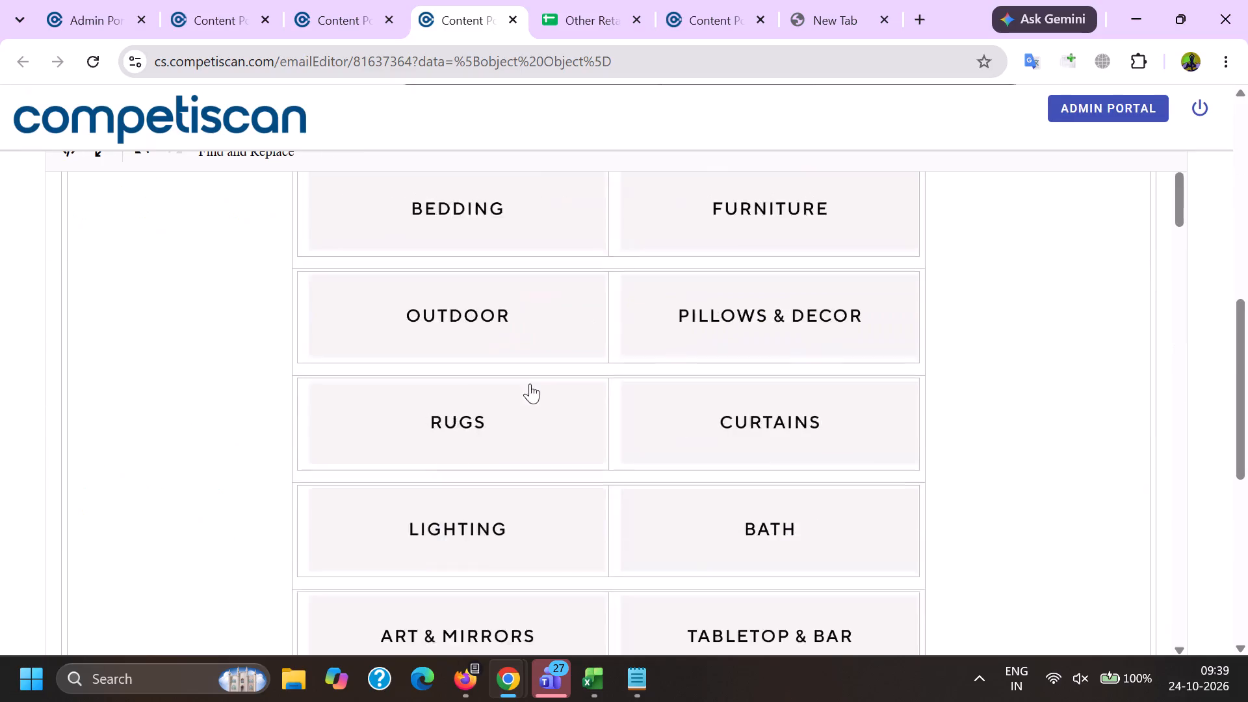
{"action": "scroll", "coordinate": [530, 383], "scroll_direction": "down", "scroll_amount": 16}
{"action": "scroll", "coordinate": [526, 419], "scroll_direction": "down", "scroll_amount": 11}
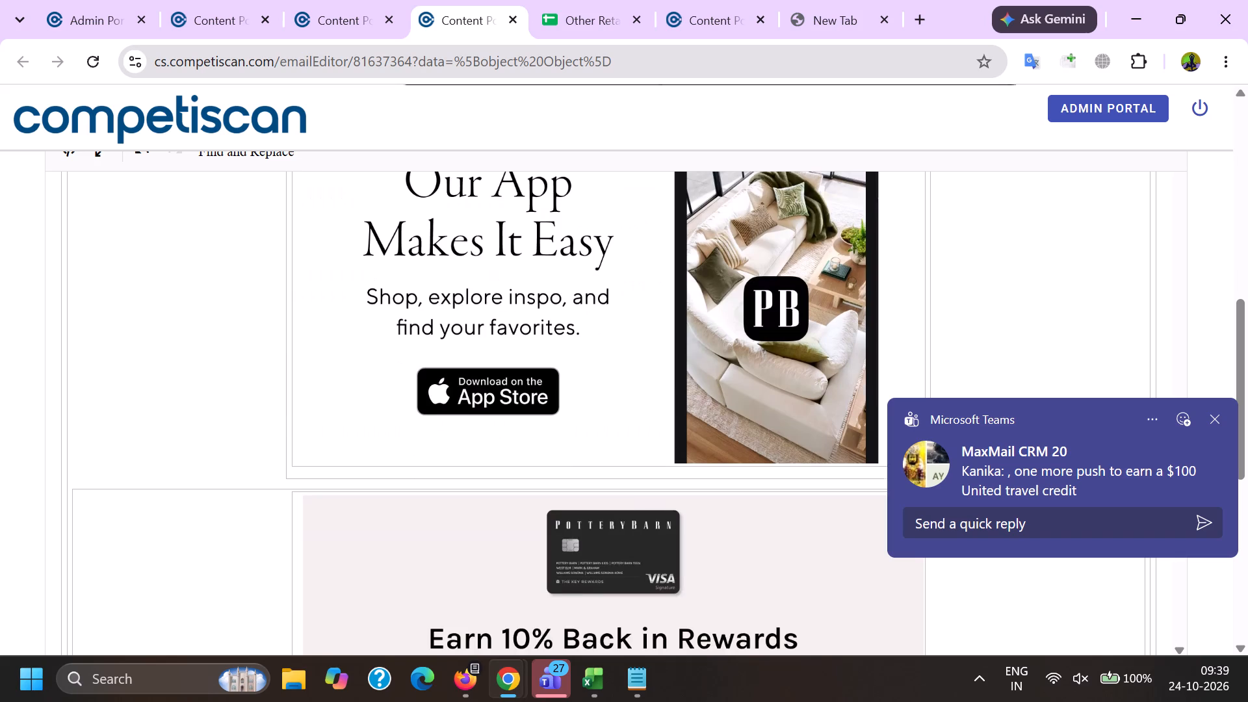
{"action": "left_click_drag", "start_coordinate": [488, 405], "coordinate": [491, 411]}
{"action": "left_click", "coordinate": [534, 389]}
{"action": "left_click", "coordinate": [578, 532]}
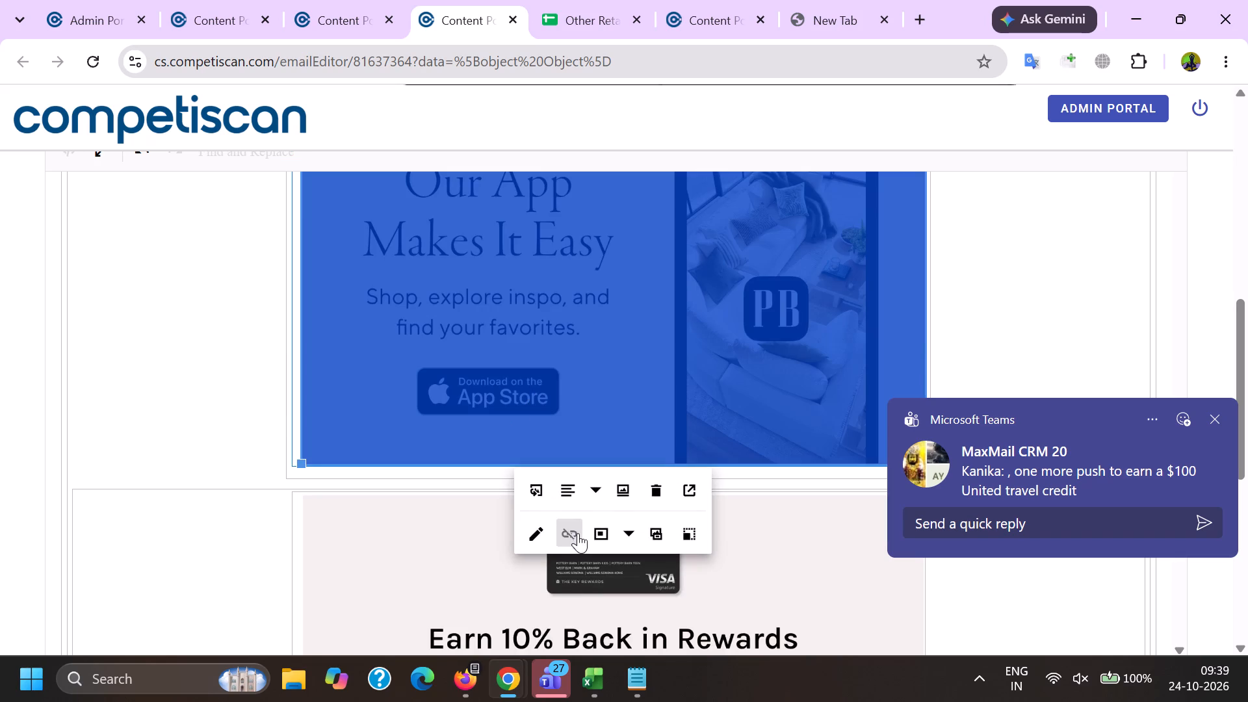
Remove the links from the Instagram, Facebook, Pinterest and YouTube icons in the email footer.
{"action": "scroll", "coordinate": [565, 402], "scroll_direction": "down", "scroll_amount": 4}
{"action": "scroll", "coordinate": [506, 448], "scroll_direction": "down", "scroll_amount": 3}
{"action": "left_click", "coordinate": [465, 603]}
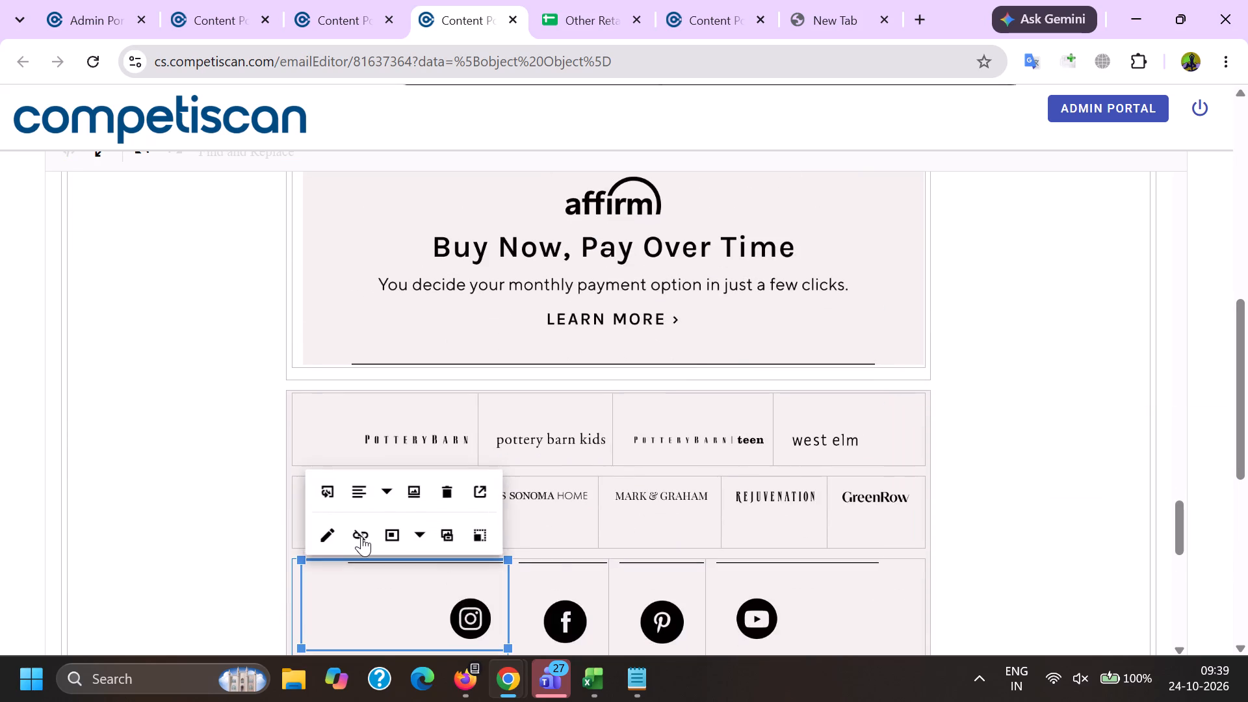
{"action": "left_click", "coordinate": [361, 535]}
{"action": "left_click", "coordinate": [557, 569]}
{"action": "left_click", "coordinate": [561, 530]}
{"action": "left_click", "coordinate": [664, 582]}
{"action": "left_click", "coordinate": [682, 536]}
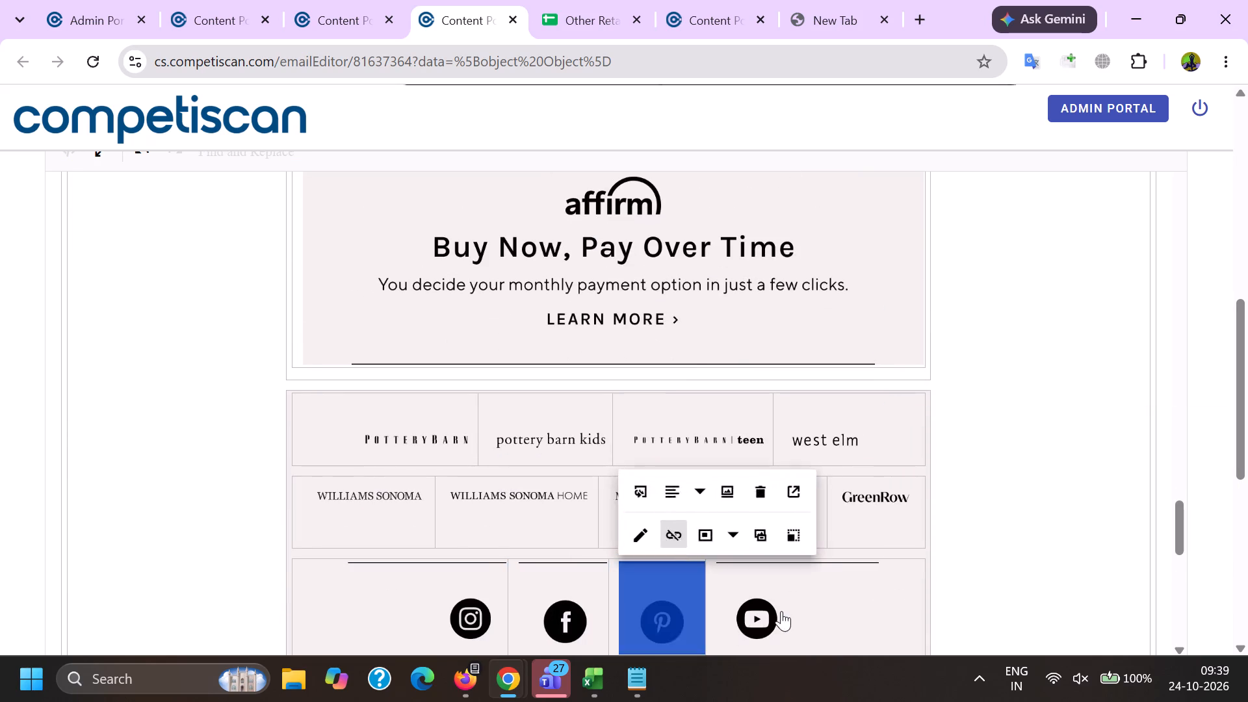
{"action": "left_click", "coordinate": [783, 612]}
{"action": "left_click", "coordinate": [783, 532]}
Delete the recipient's address and the Pottery Barn sender address from the email's closing text.
{"action": "scroll", "coordinate": [651, 416], "scroll_direction": "down", "scroll_amount": 4}
{"action": "scroll", "coordinate": [508, 463], "scroll_direction": "down", "scroll_amount": 3}
{"action": "scroll", "coordinate": [444, 493], "scroll_direction": "down", "scroll_amount": 3}
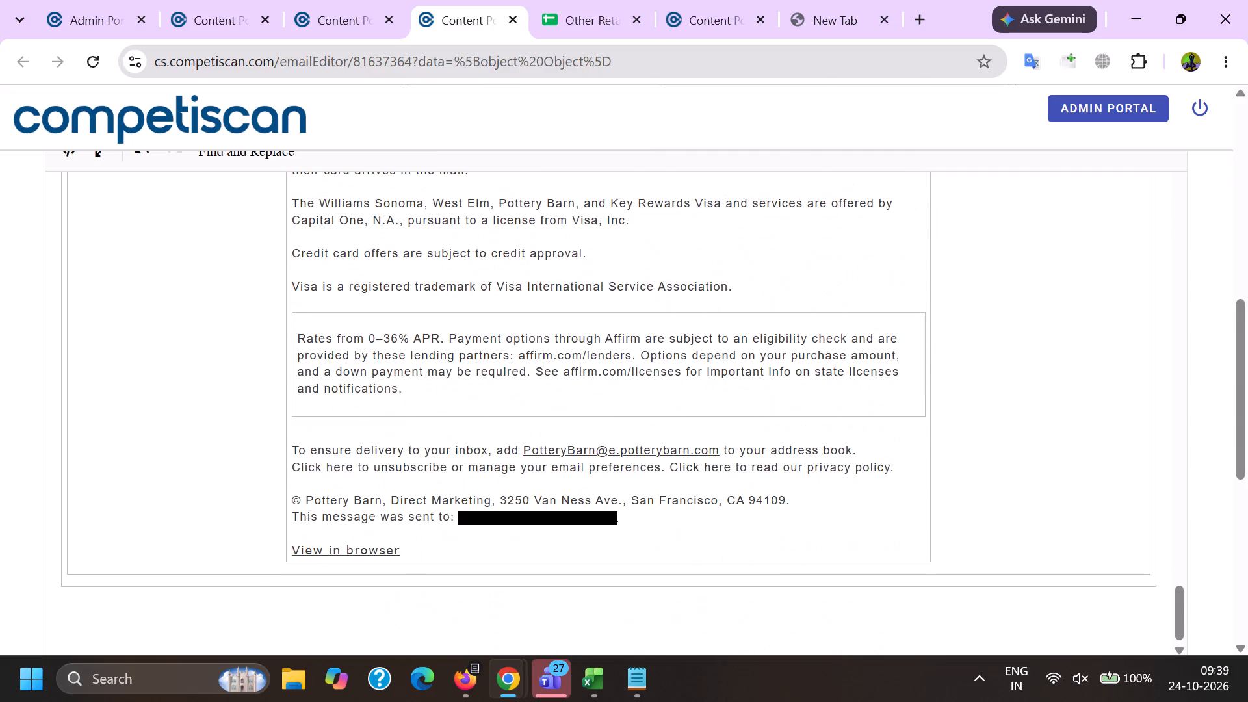
{"action": "left_click_drag", "start_coordinate": [456, 517], "coordinate": [670, 523]}
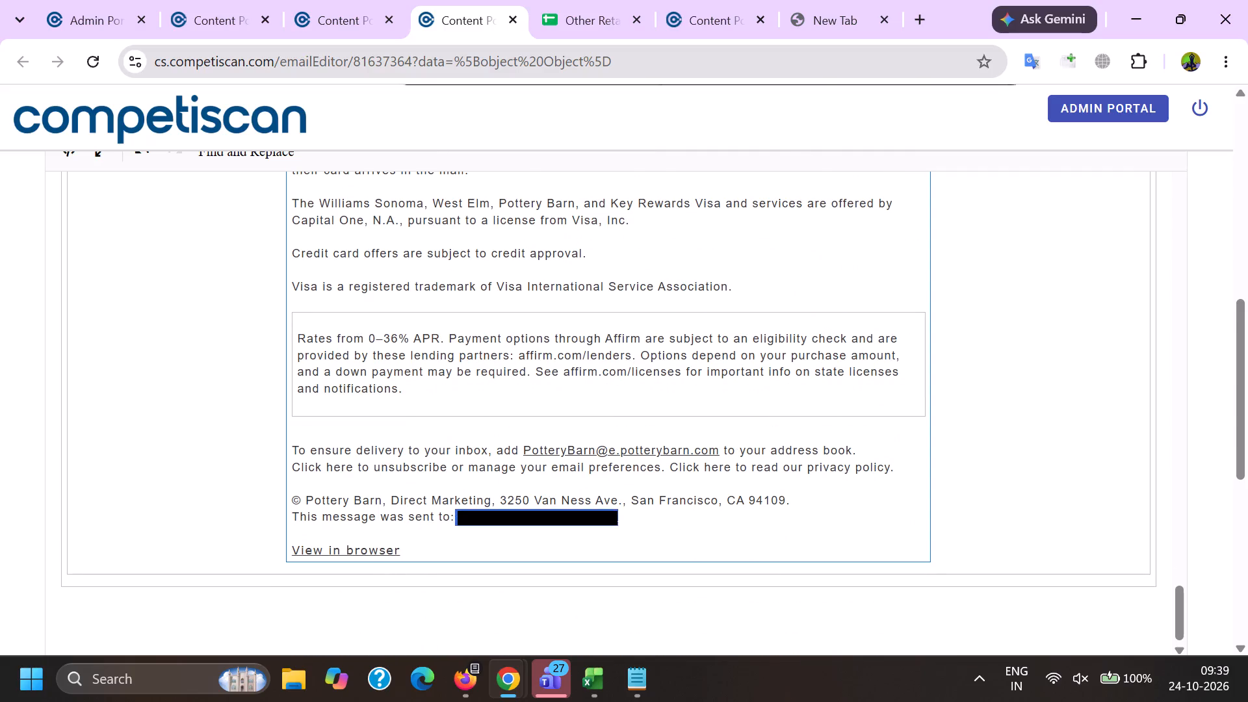
{"action": "left_click_drag", "start_coordinate": [670, 523], "coordinate": [671, 523]}
{"action": "key", "text": "BackSpace"}
{"action": "left_click_drag", "start_coordinate": [521, 445], "coordinate": [733, 454]}
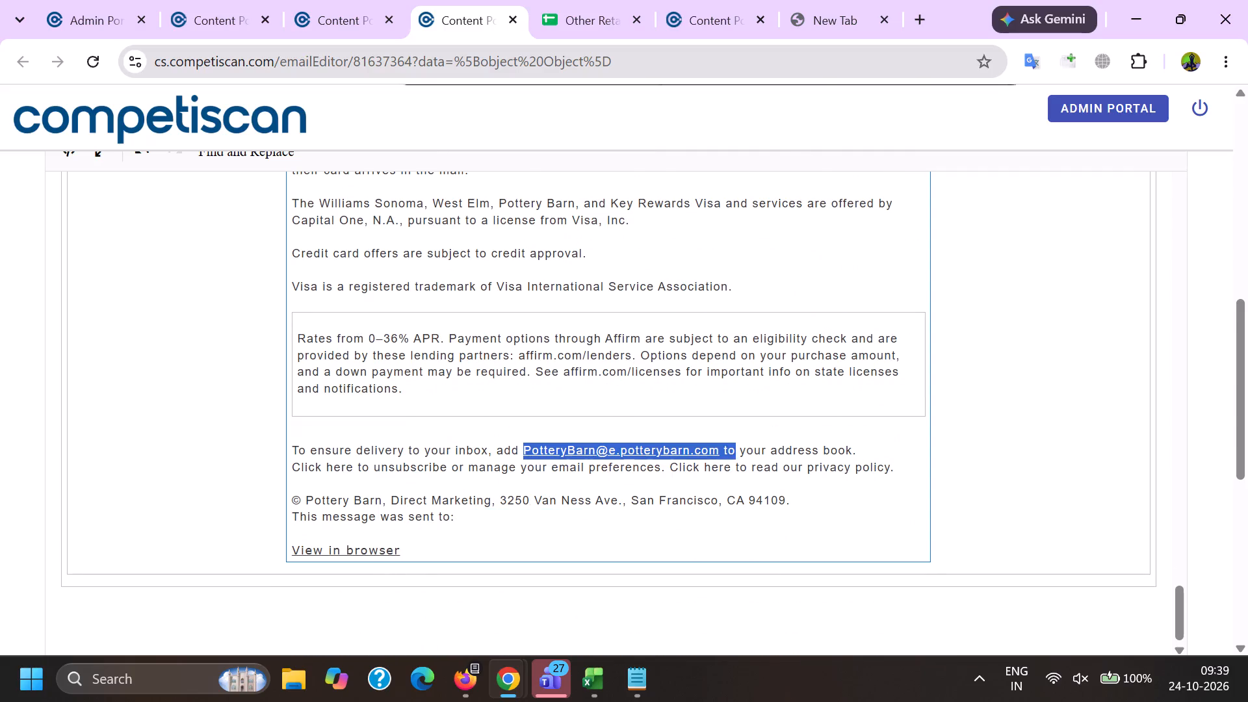
{"action": "left_click_drag", "start_coordinate": [733, 454], "coordinate": [720, 455]}
{"action": "key", "text": "BackSpace"}
Remove the links from the unsubscribe text and the View in browser text at the end of the email.
{"action": "left_click", "coordinate": [316, 465]}
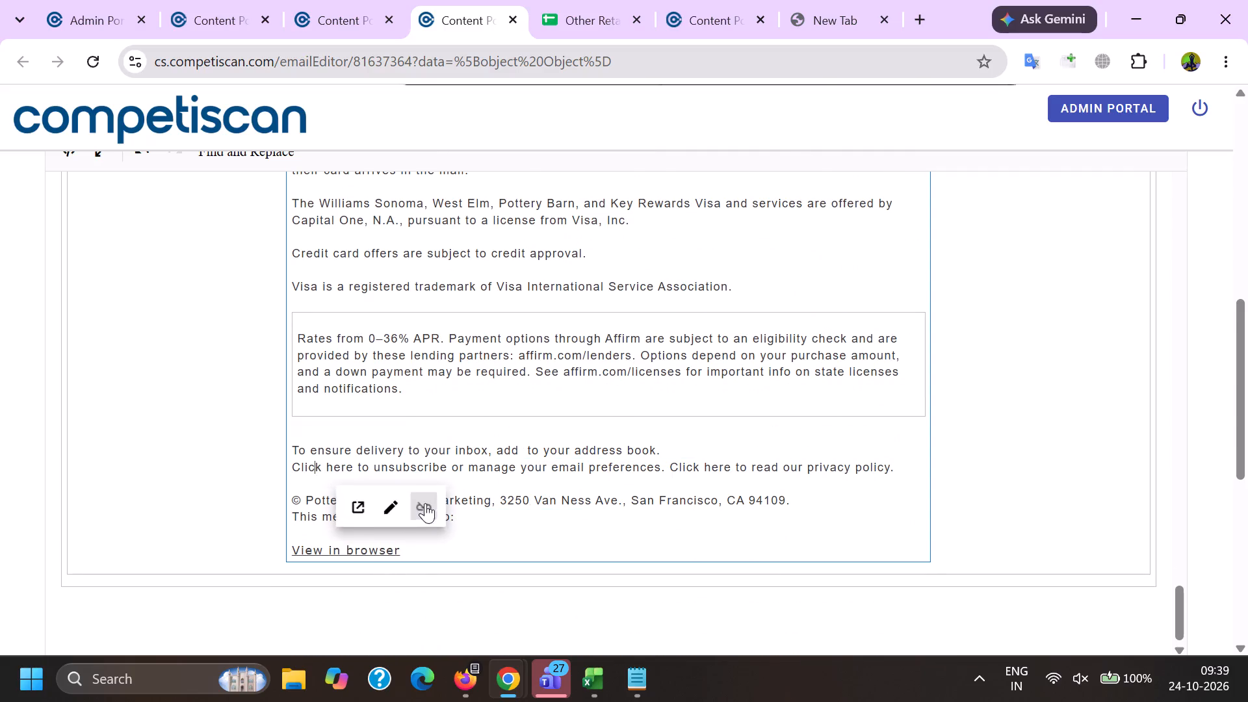
{"action": "left_click", "coordinate": [425, 502]}
{"action": "left_click", "coordinate": [364, 554]}
{"action": "left_click", "coordinate": [476, 594]}
Save the product info of the cleaned email 81637364 and return to the top of its editor page.
{"action": "scroll", "coordinate": [444, 460], "scroll_direction": "down", "scroll_amount": 11}
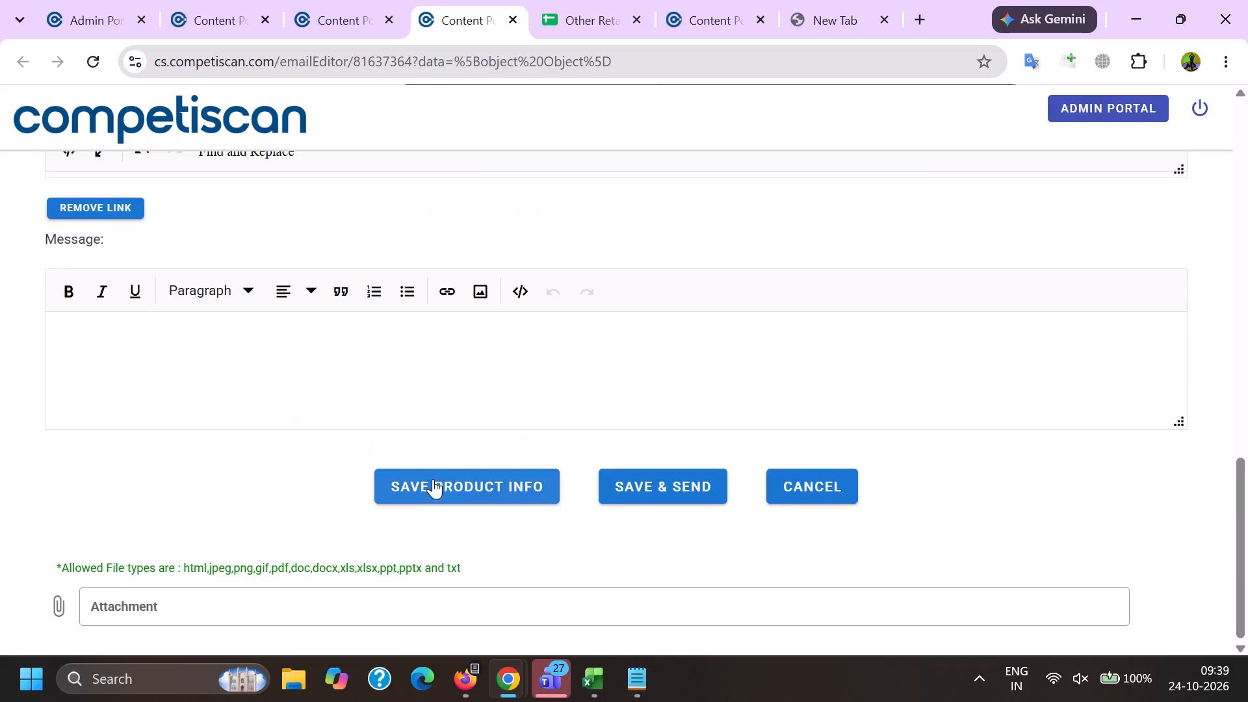
{"action": "scroll", "coordinate": [310, 547], "scroll_direction": "up", "scroll_amount": 4}
{"action": "scroll", "coordinate": [374, 508], "scroll_direction": "down", "scroll_amount": 6}
{"action": "left_click", "coordinate": [452, 487]}
{"action": "left_click", "coordinate": [626, 404]}
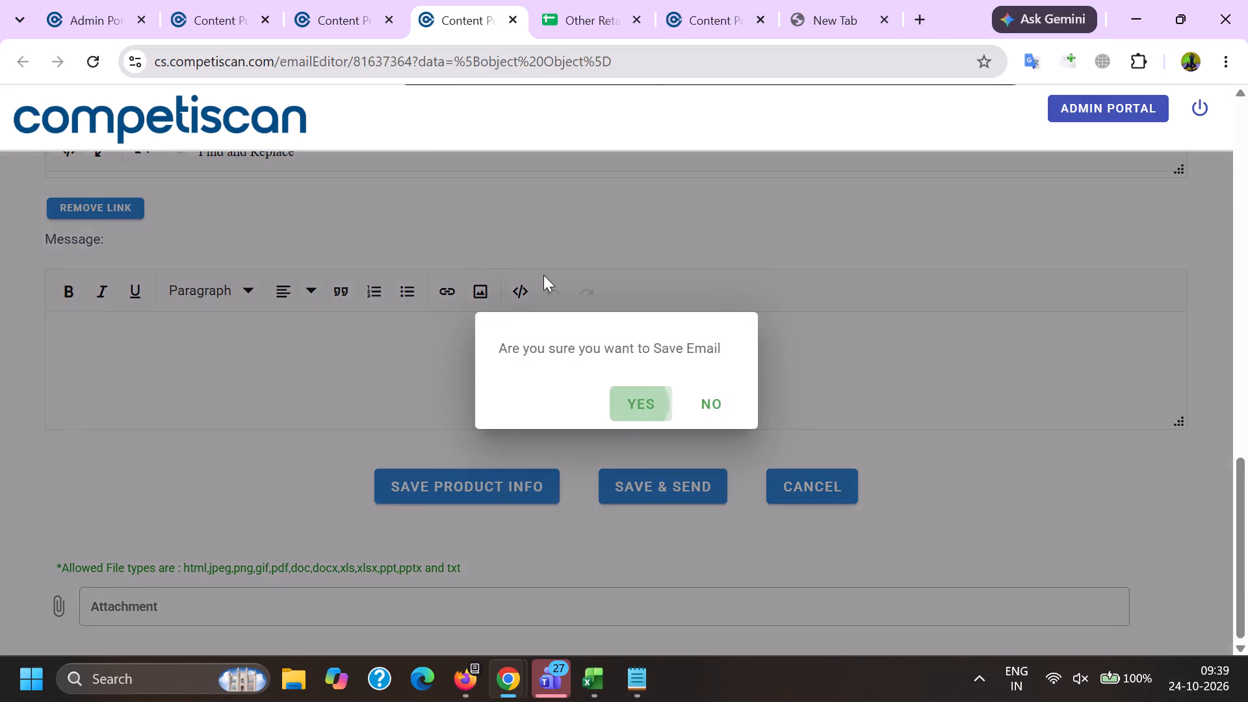
{"action": "left_click", "coordinate": [541, 0]}
{"action": "left_click", "coordinate": [461, 0]}
{"action": "left_click", "coordinate": [0, 294]}
{"action": "scroll", "coordinate": [0, 340], "scroll_direction": "up", "scroll_amount": 8}
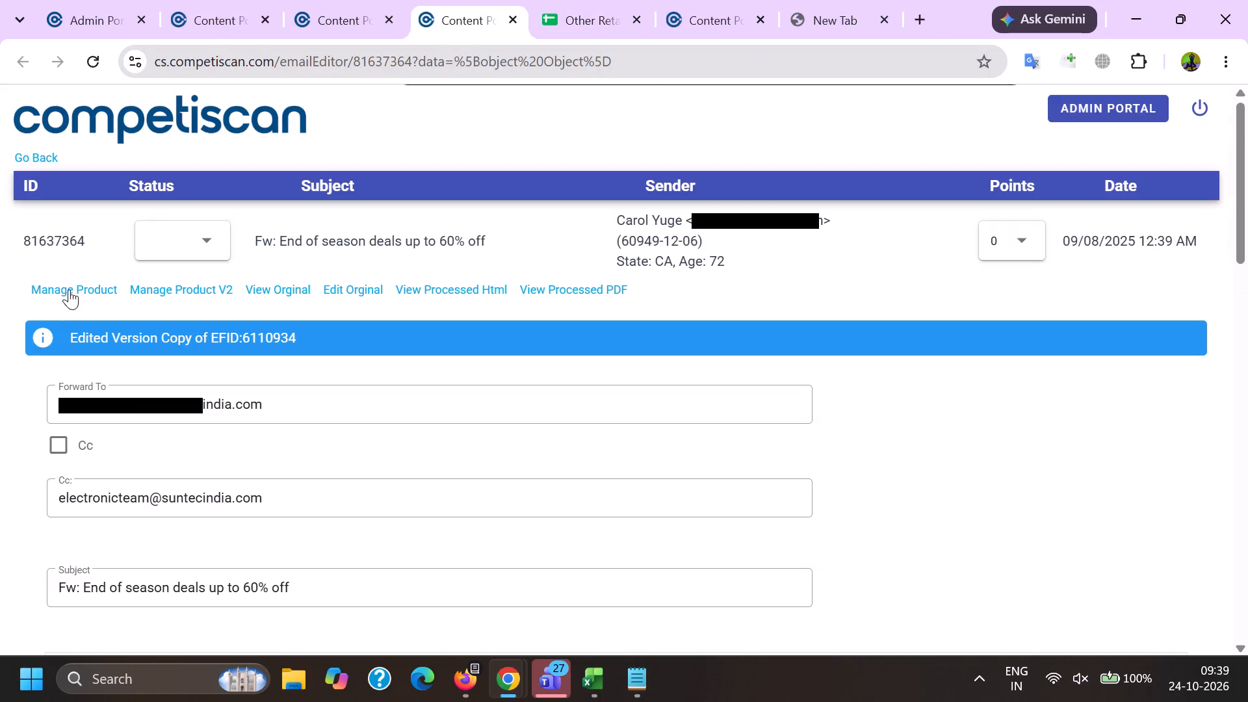
Open the product form for email 81637364 and copy the sender name Pottery Barn Sale from the email header.
{"action": "left_click", "coordinate": [69, 288]}
{"action": "key", "text": "alt+Tab"}
{"action": "scroll", "coordinate": [135, 331], "scroll_direction": "down", "scroll_amount": 6}
{"action": "left_click", "coordinate": [106, 434]}
{"action": "key", "text": "Page_Up"}
{"action": "key", "text": "Page_Up"}
{"action": "key", "text": "Page_Up"}
{"action": "key", "text": "Page_Up"}
{"action": "key", "text": "Page_Up"}
{"action": "key", "text": "Page_Up"}
{"action": "key", "text": "Page_Up"}
{"action": "key", "text": "Page_Up"}
{"action": "key", "text": "Page_Up"}
{"action": "key", "text": "Page_Up"}
{"action": "key", "text": "Page_Up"}
{"action": "key", "text": "Page_Up"}
{"action": "key", "text": "Page_Up"}
{"action": "key", "text": "Page_Up"}
{"action": "key", "text": "Page_Up"}
{"action": "key", "text": "Page_Up"}
{"action": "key", "text": "Page_Up"}
{"action": "key", "text": "Page_Up"}
{"action": "key", "text": "Page_Up"}
{"action": "key", "text": "Page_Up"}
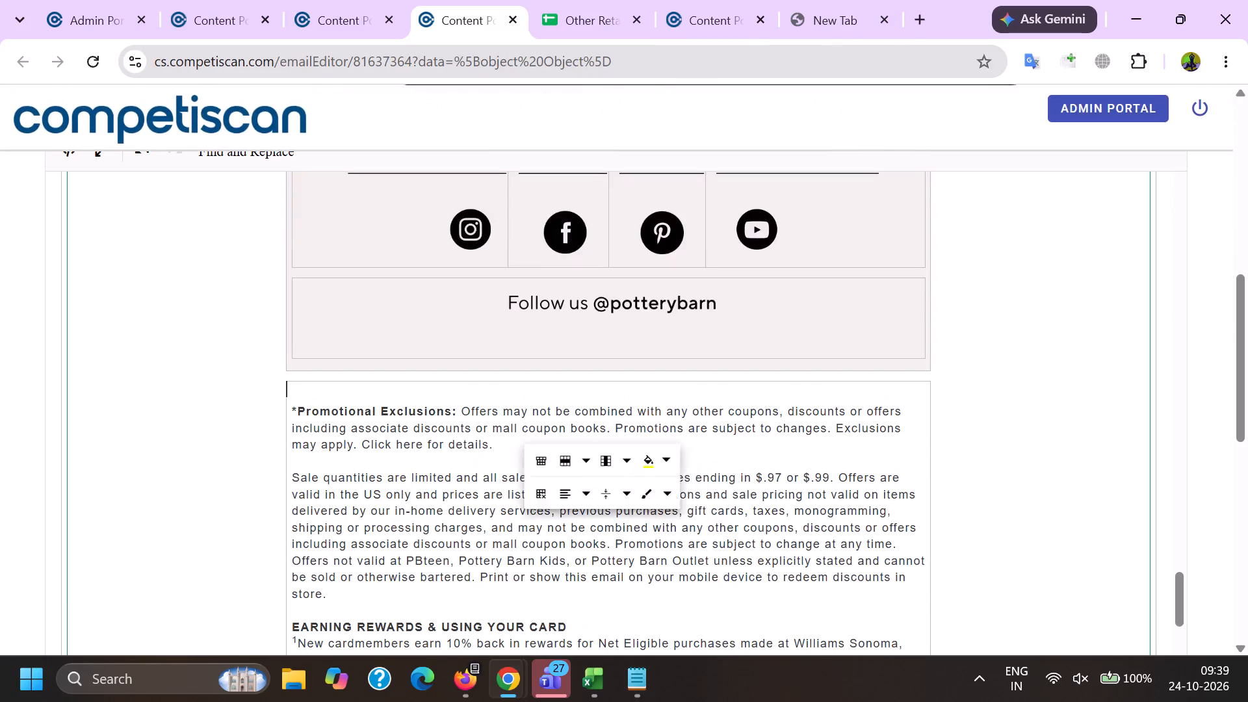
{"action": "scroll", "coordinate": [166, 294], "scroll_direction": "down", "scroll_amount": 3}
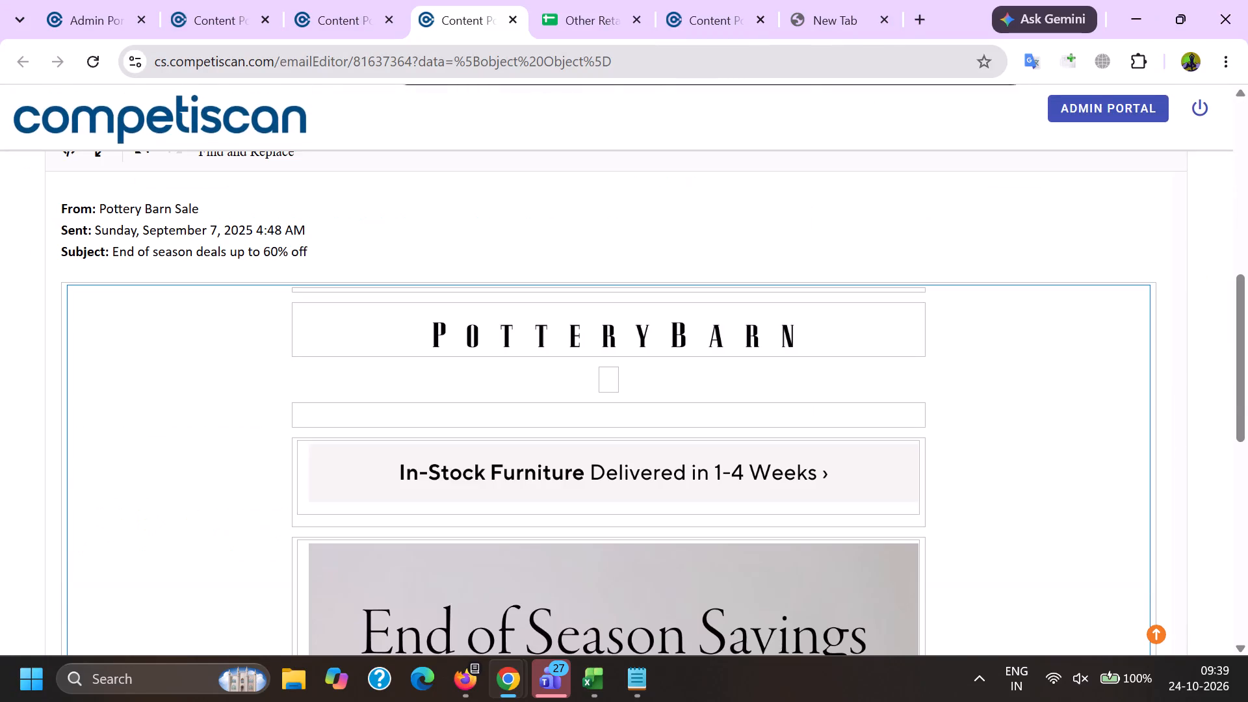
{"action": "double_click", "coordinate": [114, 212]}
{"action": "left_click", "coordinate": [178, 211], "text": "shift"}
{"action": "key", "text": "ctrl+c"}
{"action": "key", "text": "alt+Tab"}
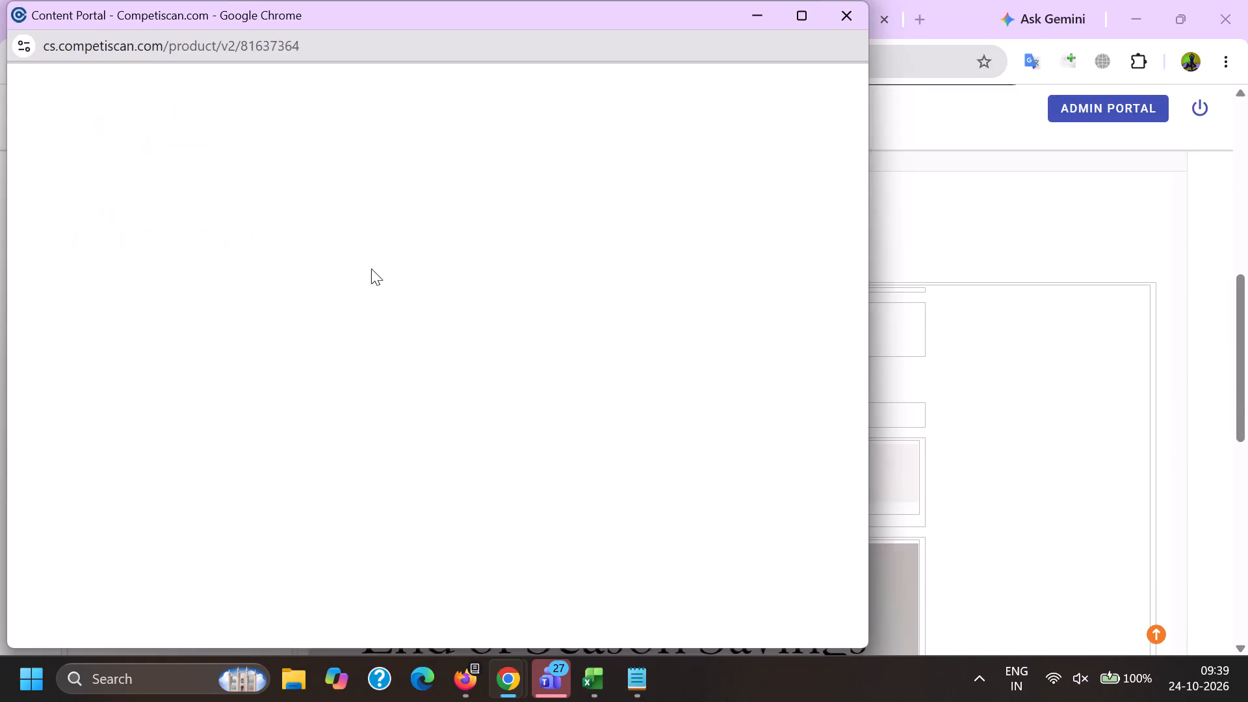
Add Pottery Barn as the company in the product form, using the copied sender name without "Sale".
{"action": "scroll", "coordinate": [369, 252], "scroll_direction": "down", "scroll_amount": 6}
{"action": "left_click", "coordinate": [408, 240]}
{"action": "left_click", "coordinate": [372, 198]}
{"action": "key", "text": "ctrl+v"}
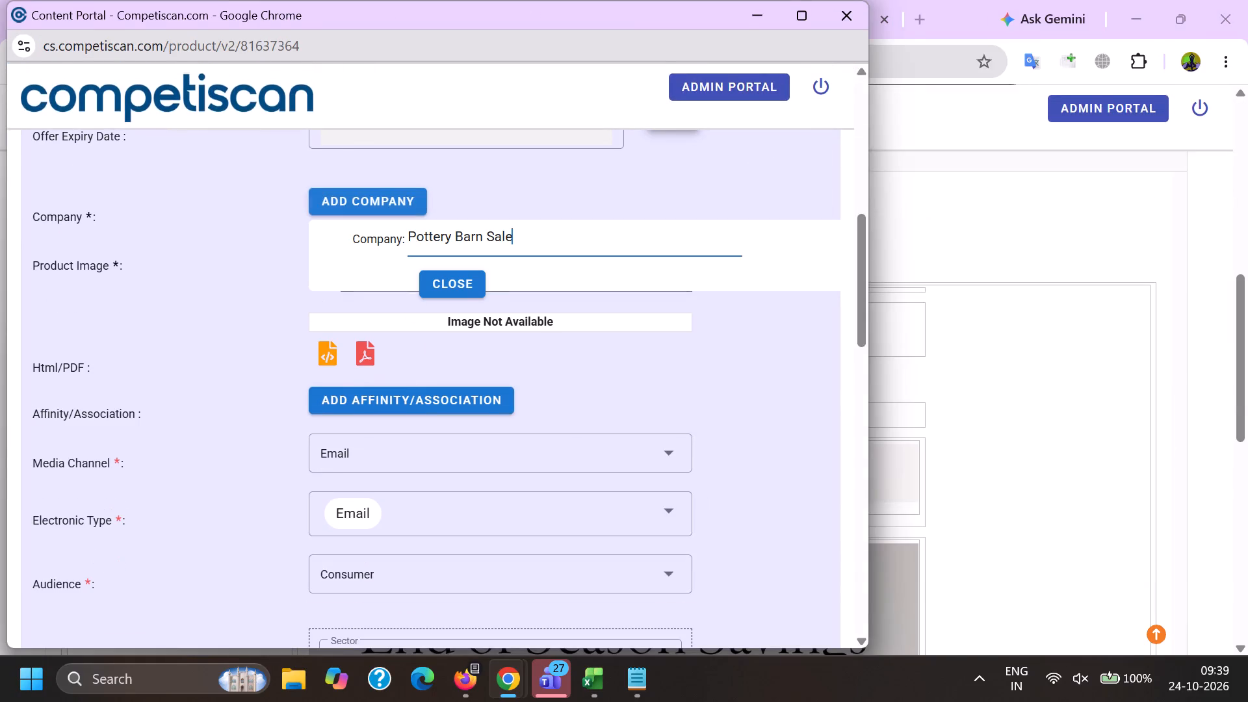
{"action": "left_click_drag", "start_coordinate": [493, 227], "coordinate": [673, 251]}
{"action": "key", "text": "BackSpace"}
{"action": "key", "text": "BackSpace"}
{"action": "key", "text": "BackSpace"}
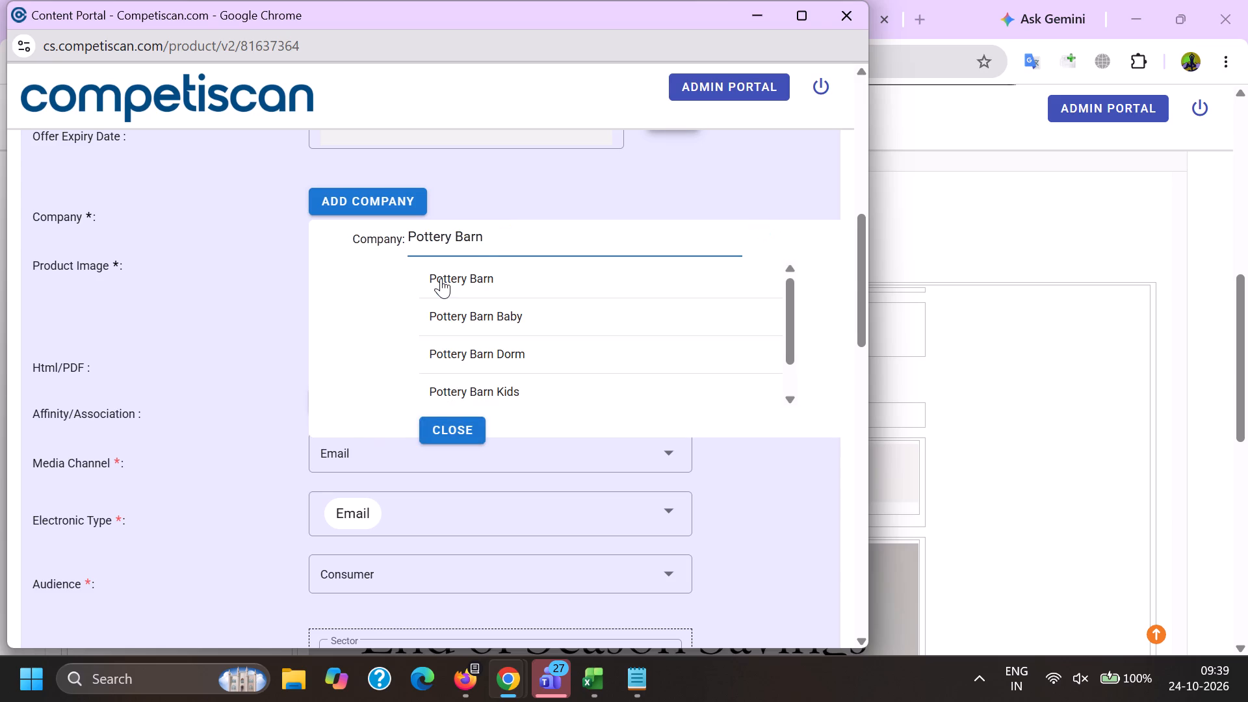
{"action": "left_click", "coordinate": [441, 278]}
Add Capital One and Affirm as further companies on the product entry.
{"action": "left_click", "coordinate": [369, 248]}
{"action": "left_click", "coordinate": [375, 209]}
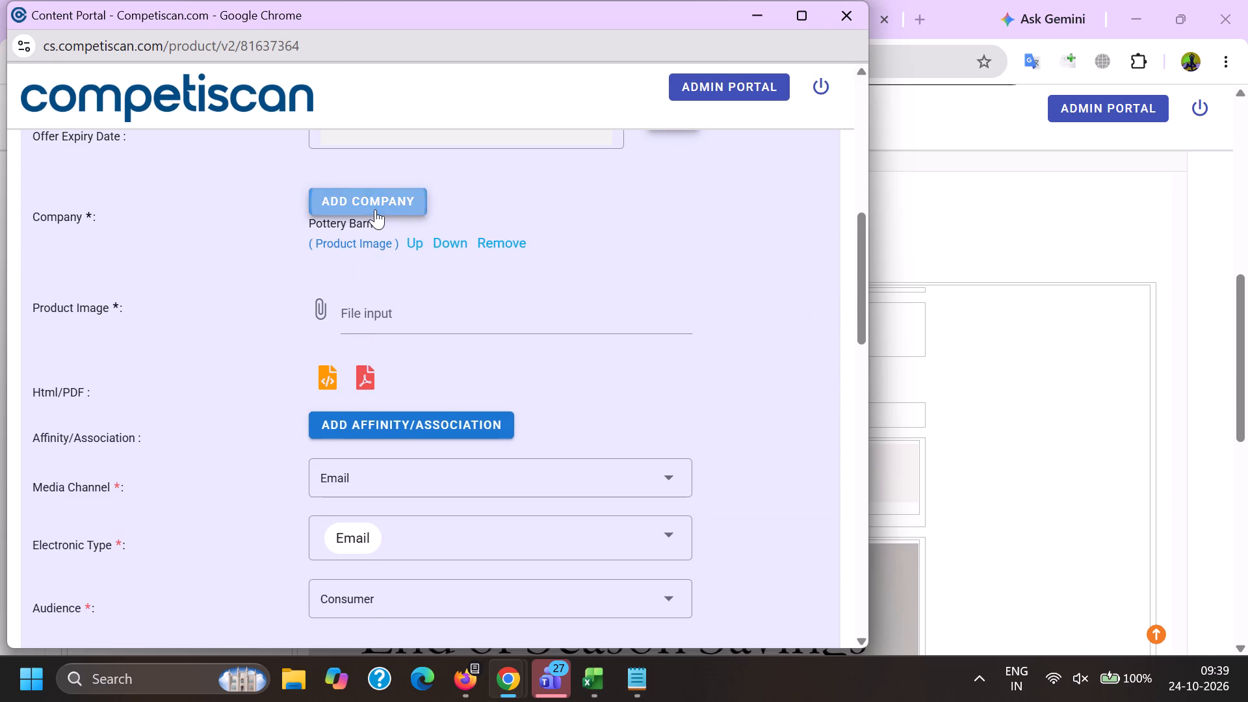
{"action": "type", "text": "capital one"}
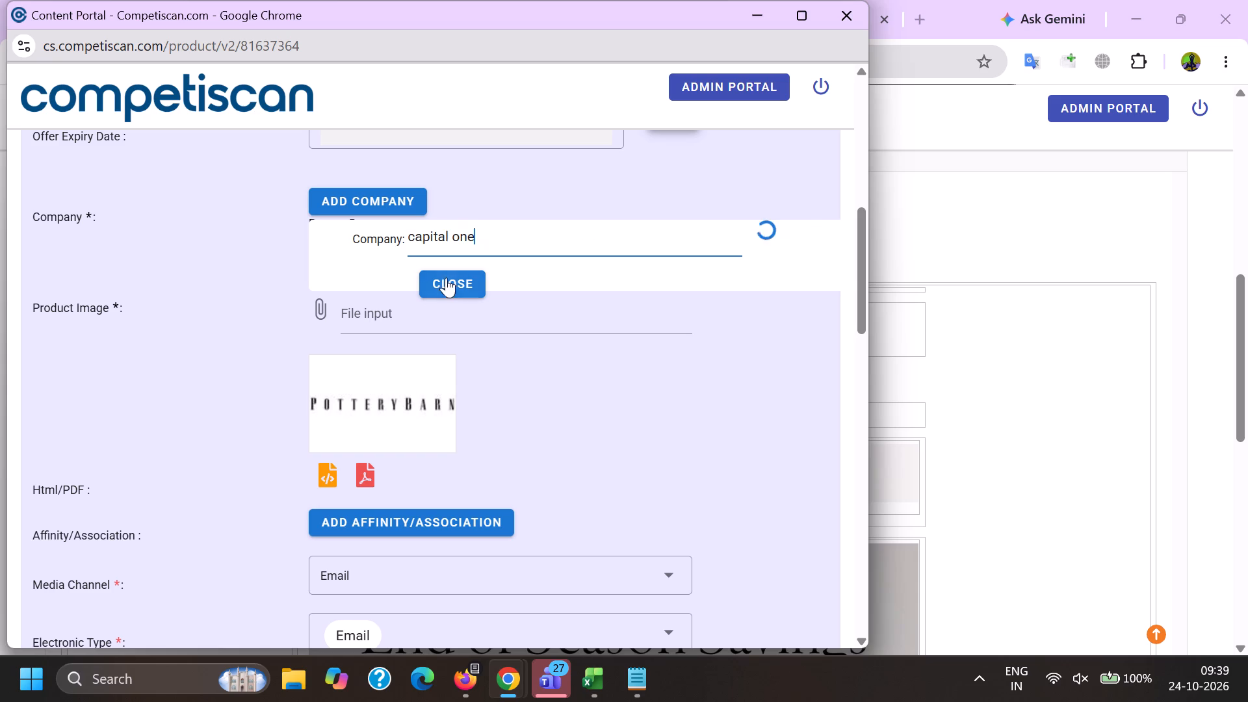
{"action": "left_click", "coordinate": [447, 277]}
{"action": "left_click", "coordinate": [405, 200]}
{"action": "key", "text": "a"}
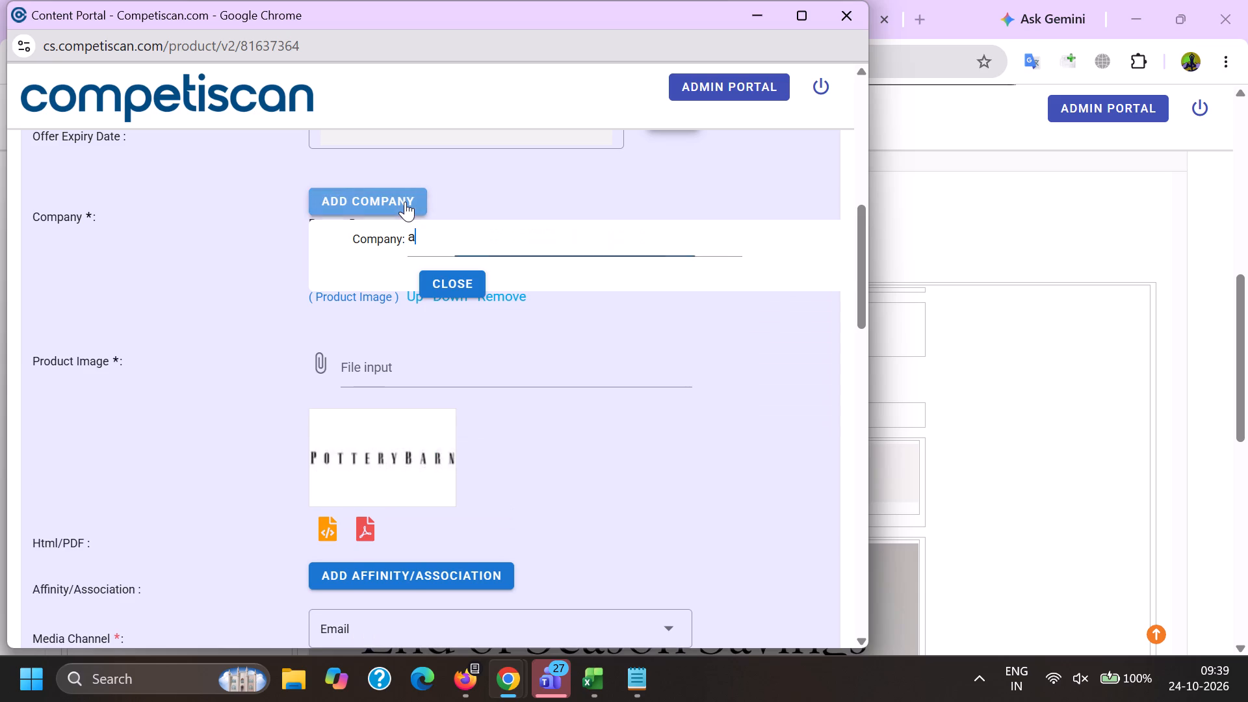
{"action": "key", "text": "f"}
{"action": "type", "text": "firm"}
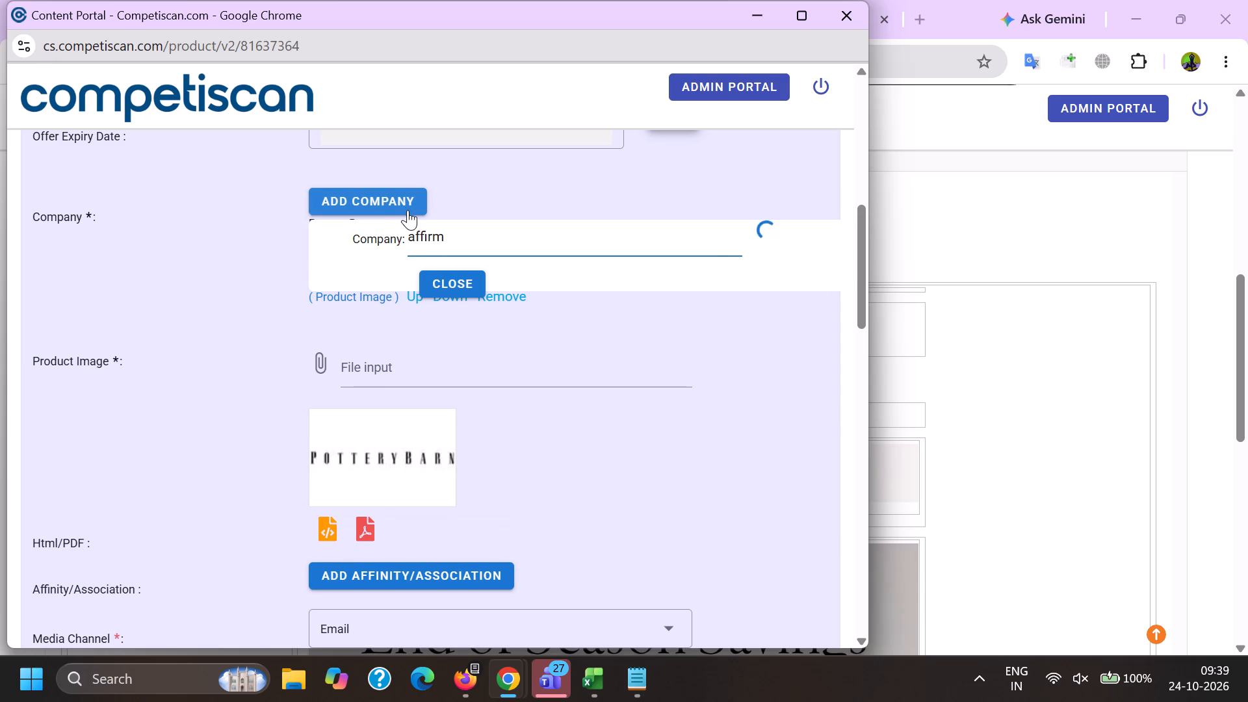
{"action": "left_click", "coordinate": [435, 289]}
Add Pottery Barn as the entry's affinity/association.
{"action": "scroll", "coordinate": [408, 245], "scroll_direction": "down", "scroll_amount": 4}
{"action": "left_click", "coordinate": [423, 239]}
{"action": "left_click", "coordinate": [484, 274]}
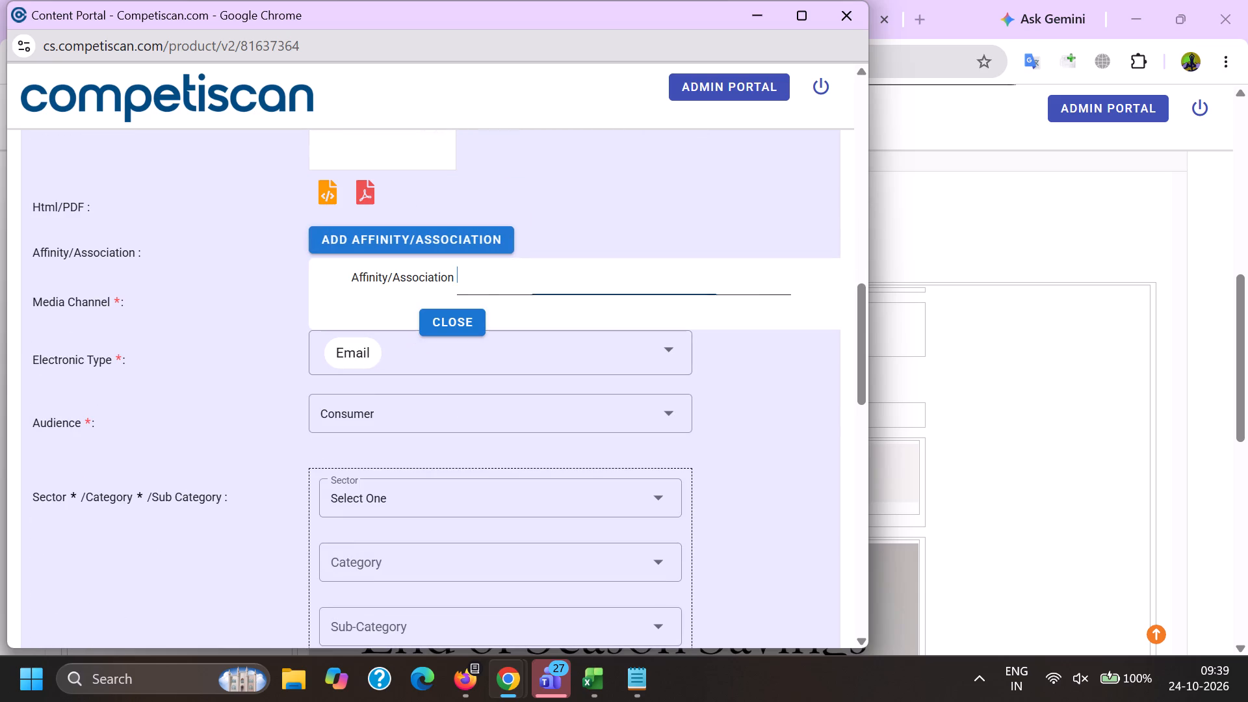
{"action": "key", "text": "ctrl+v"}
{"action": "left_click_drag", "start_coordinate": [525, 280], "coordinate": [829, 324]}
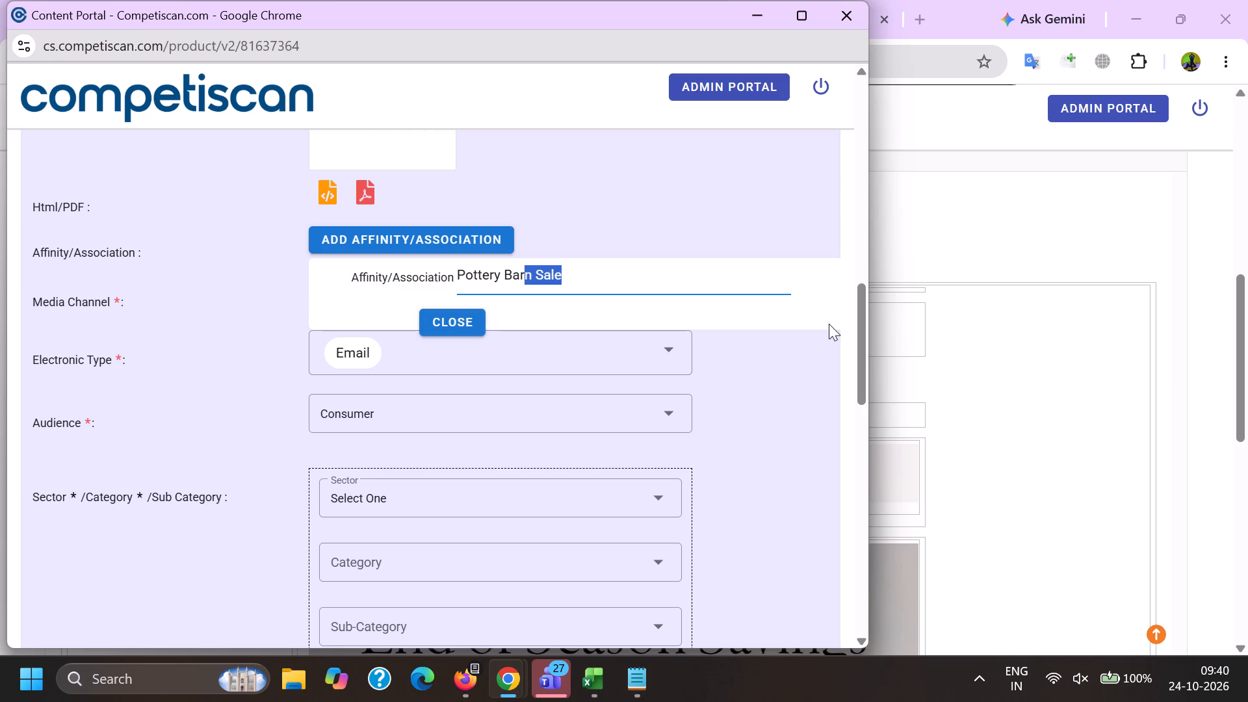
{"action": "left_click_drag", "start_coordinate": [829, 324], "coordinate": [832, 320]}
{"action": "key", "text": "BackSpace"}
{"action": "left_click", "coordinate": [455, 318]}
Add the sector classification Retail / Home / Furniture to the entry.
{"action": "scroll", "coordinate": [400, 203], "scroll_direction": "down", "scroll_amount": 3}
{"action": "left_click", "coordinate": [386, 242]}
{"action": "scroll", "coordinate": [386, 241], "scroll_direction": "down", "scroll_amount": 7}
{"action": "left_click", "coordinate": [380, 331]}
{"action": "left_click_drag", "start_coordinate": [292, 318], "coordinate": [317, 322]}
{"action": "left_click", "coordinate": [392, 311]}
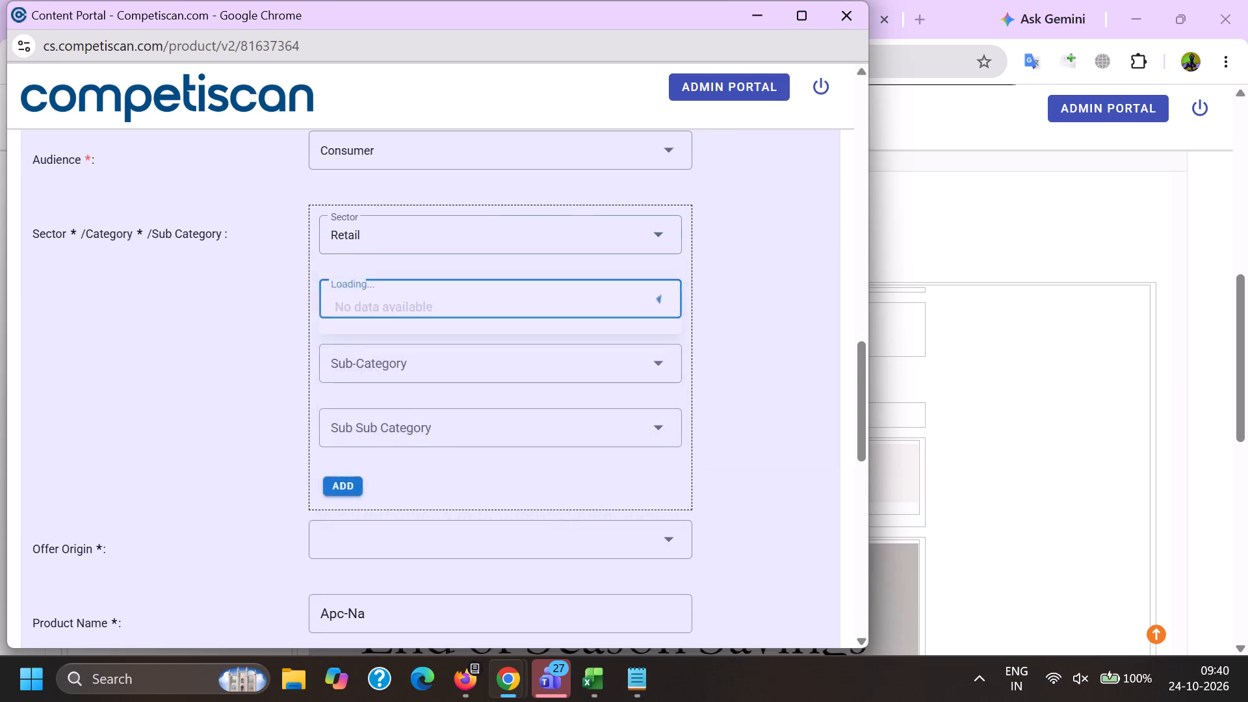
{"action": "scroll", "coordinate": [391, 310], "scroll_direction": "down", "scroll_amount": 6}
{"action": "left_click", "coordinate": [388, 317]}
{"action": "left_click_drag", "start_coordinate": [272, 324], "coordinate": [292, 333]}
{"action": "left_click", "coordinate": [377, 344]}
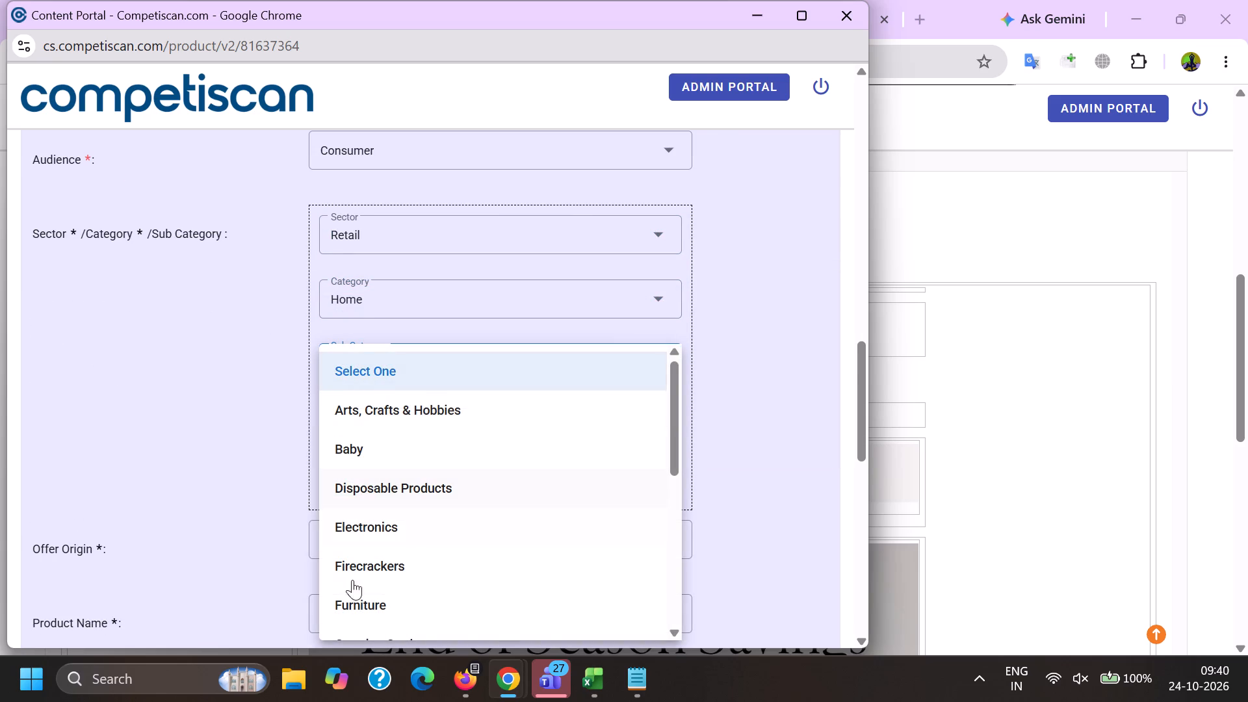
{"action": "left_click", "coordinate": [357, 603]}
{"action": "left_click_drag", "start_coordinate": [232, 557], "coordinate": [242, 557]}
{"action": "left_click", "coordinate": [338, 482]}
Add the classification Credit Cards / Payment Cards / Credit Cards, and move Retail / Home / Furniture down in the order.
{"action": "key", "text": "alt+Tab"}
{"action": "scroll", "coordinate": [345, 482], "scroll_direction": "down", "scroll_amount": 5}
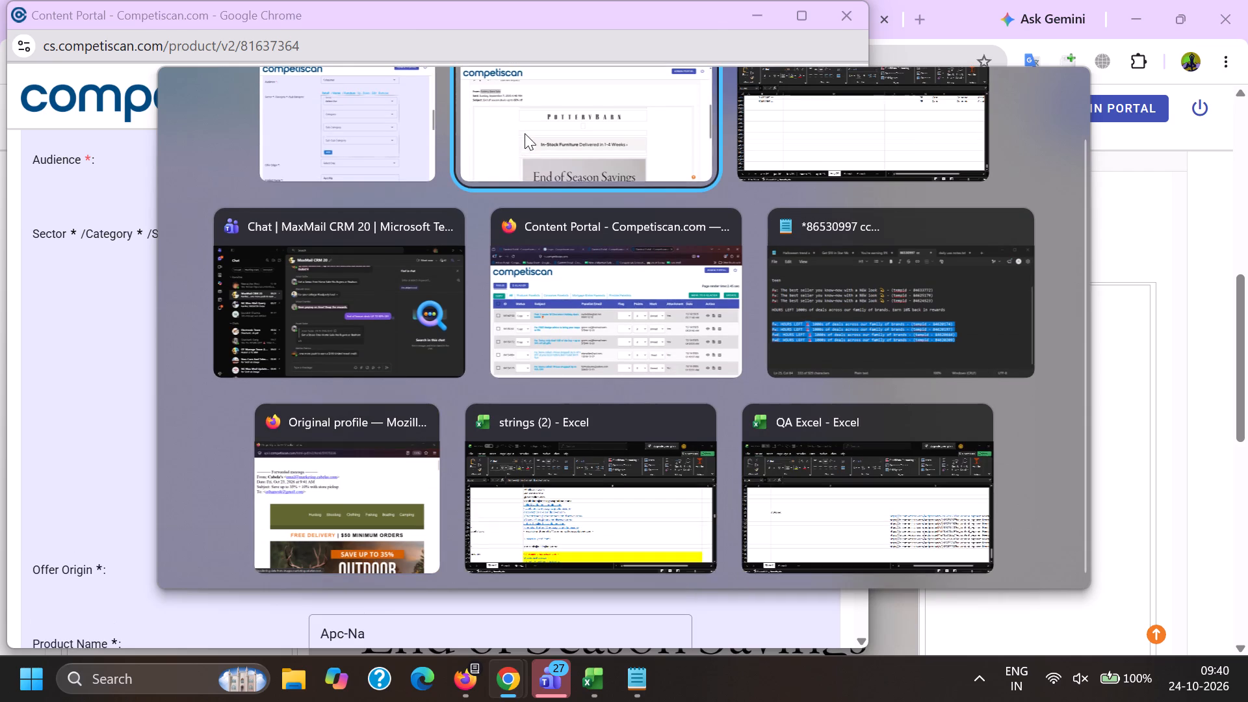
{"action": "left_click", "coordinate": [525, 133]}
{"action": "scroll", "coordinate": [436, 426], "scroll_direction": "down", "scroll_amount": 11}
{"action": "key", "text": "alt+Tab"}
{"action": "left_click", "coordinate": [368, 264]}
{"action": "scroll", "coordinate": [367, 437], "scroll_direction": "up", "scroll_amount": 6}
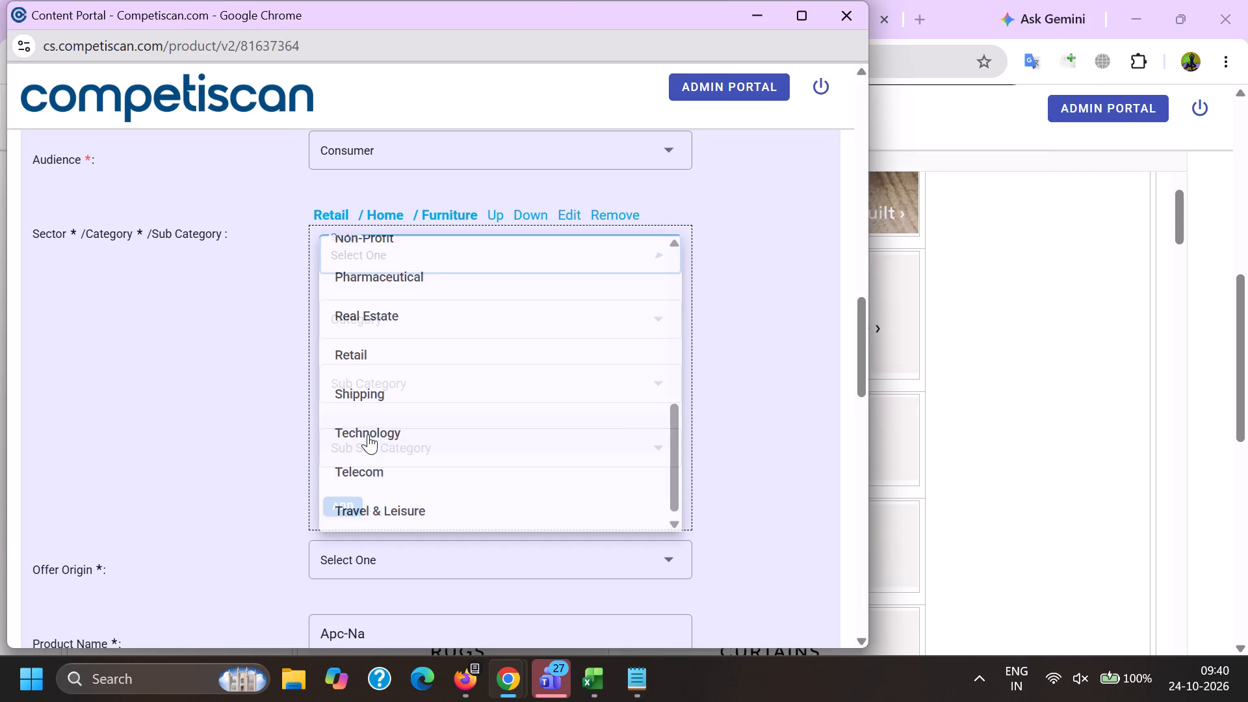
{"action": "left_click", "coordinate": [396, 417]}
{"action": "left_click_drag", "start_coordinate": [207, 393], "coordinate": [216, 394]}
{"action": "left_click", "coordinate": [347, 312]}
{"action": "left_click", "coordinate": [372, 397]}
{"action": "left_click", "coordinate": [364, 391]}
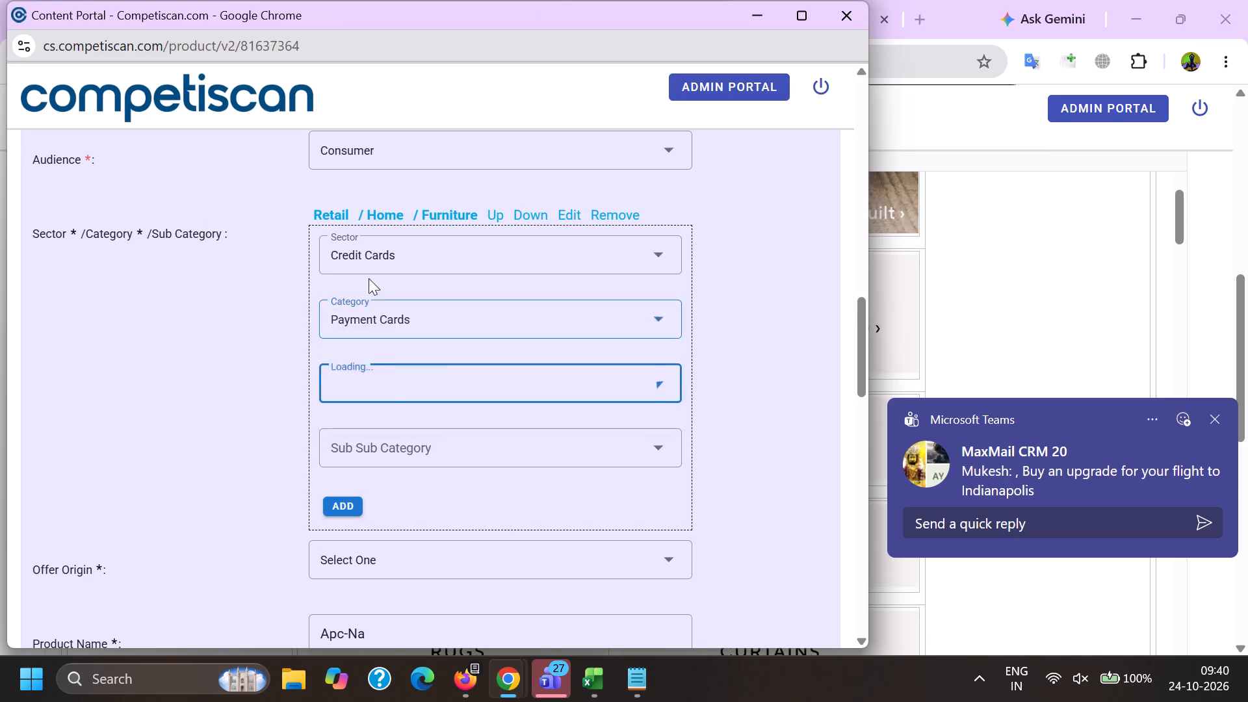
{"action": "scroll", "coordinate": [369, 279], "scroll_direction": "down", "scroll_amount": 1}
{"action": "left_click", "coordinate": [385, 476]}
{"action": "left_click_drag", "start_coordinate": [265, 443], "coordinate": [285, 447]}
{"action": "left_click", "coordinate": [344, 400]}
{"action": "scroll", "coordinate": [363, 420], "scroll_direction": "up", "scroll_amount": 2}
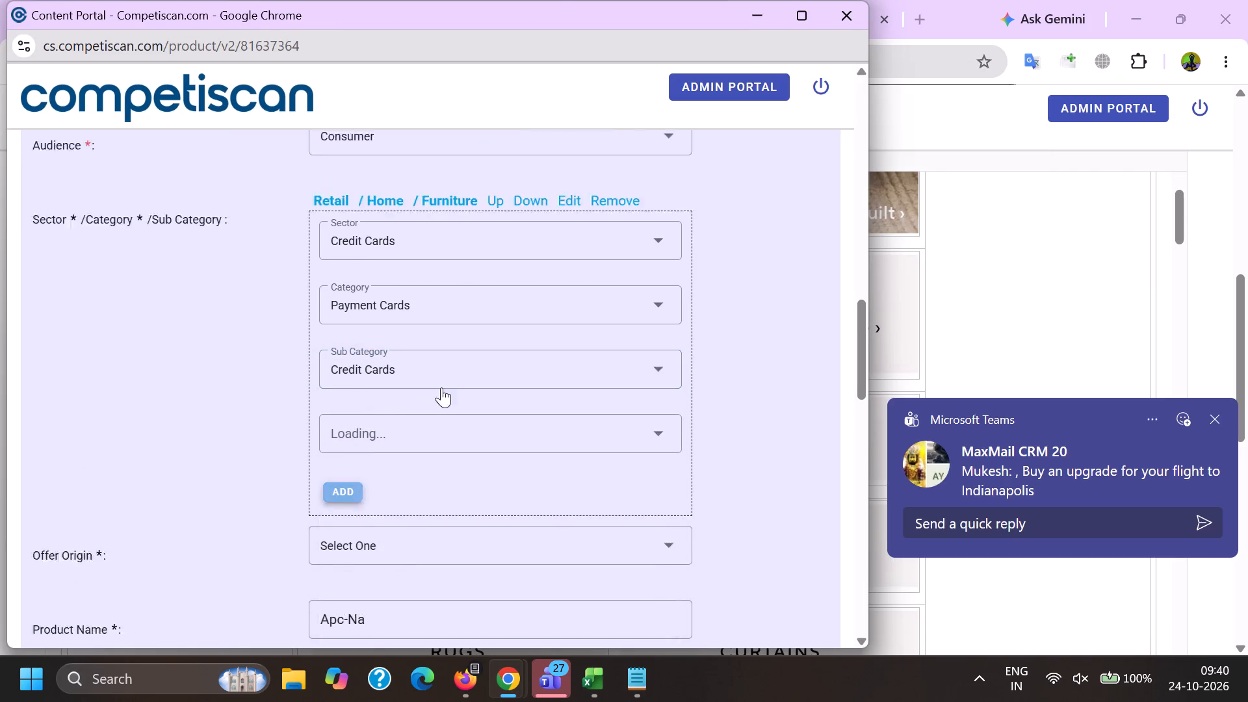
{"action": "left_click", "coordinate": [529, 305]}
Set the offer origin to Provider/Bank and the product name to Pottery Barn Key Rewards Visa Credit Card.
{"action": "scroll", "coordinate": [510, 326], "scroll_direction": "down", "scroll_amount": 4}
{"action": "left_click", "coordinate": [363, 309]}
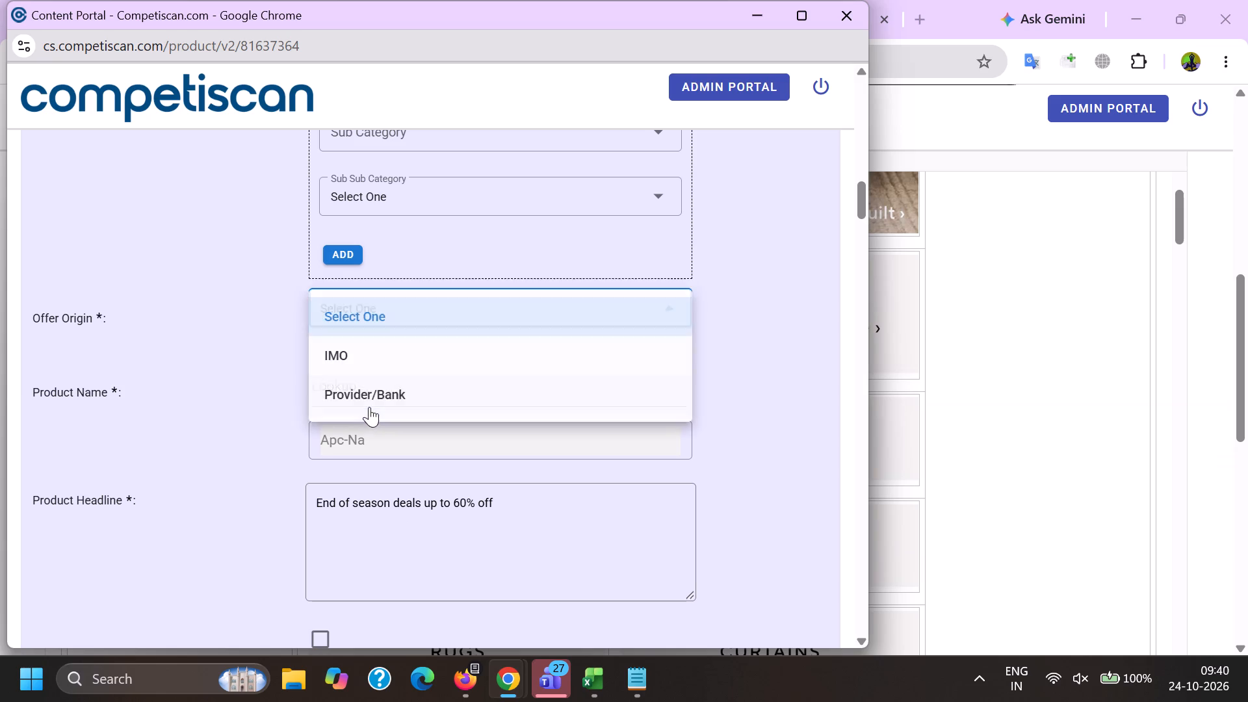
{"action": "left_click", "coordinate": [369, 407]}
{"action": "left_click", "coordinate": [369, 402]}
{"action": "key", "text": "ctrl+v"}
{"action": "left_click_drag", "start_coordinate": [389, 389], "coordinate": [603, 435]}
{"action": "key", "text": "BackSpace"}
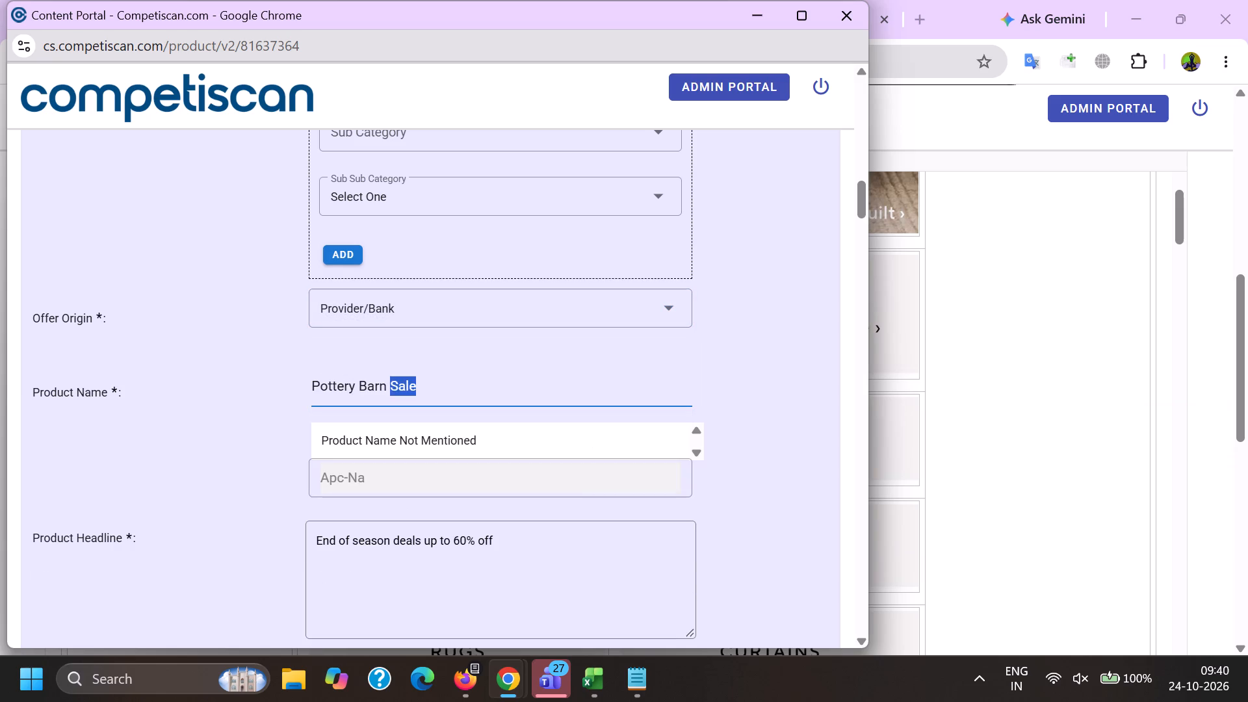
{"action": "key", "text": "BackSpace"}
{"action": "left_click", "coordinate": [511, 472]}
{"action": "scroll", "coordinate": [488, 474], "scroll_direction": "up", "scroll_amount": 4}
{"action": "left_click", "coordinate": [398, 327]}
Replace the product headline with the email's subject line, "End of season deals up to 60% off", followed by a period.
{"action": "scroll", "coordinate": [398, 330], "scroll_direction": "down", "scroll_amount": 5}
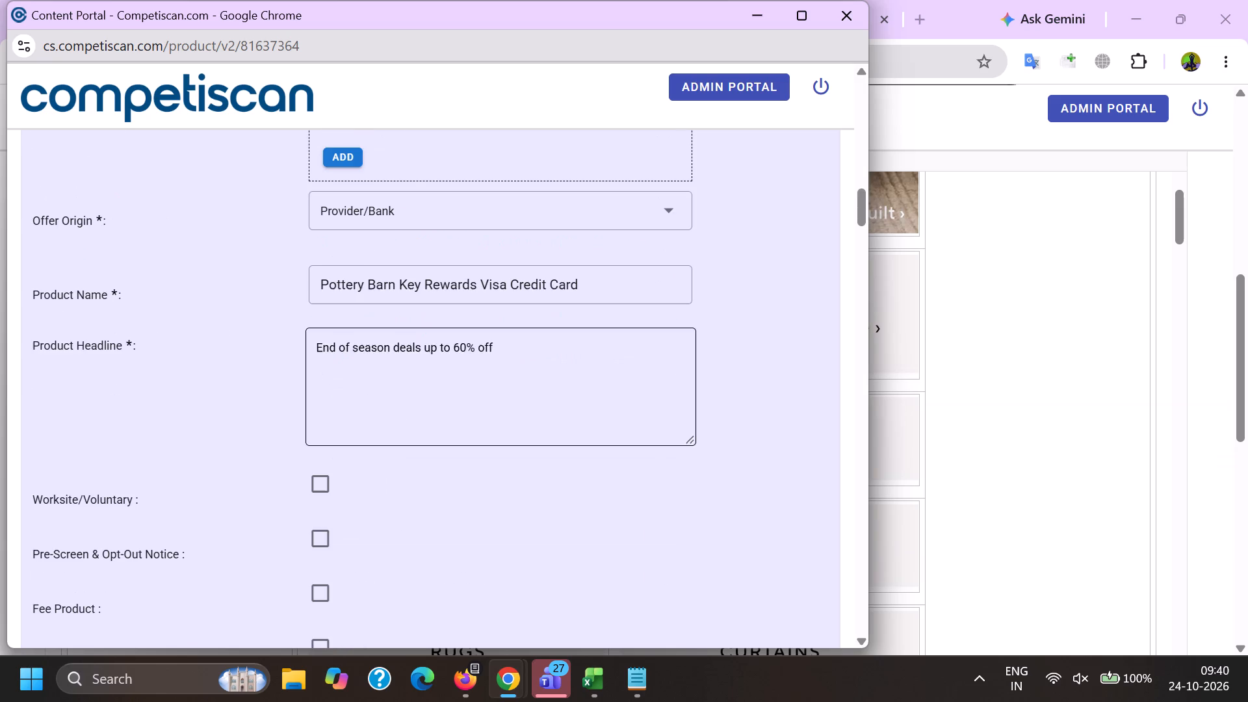
{"action": "left_click_drag", "start_coordinate": [613, 385], "coordinate": [54, 318]}
{"action": "key", "text": "BackSpace"}
{"action": "key", "text": "alt+Tab"}
{"action": "scroll", "coordinate": [369, 404], "scroll_direction": "up", "scroll_amount": 10}
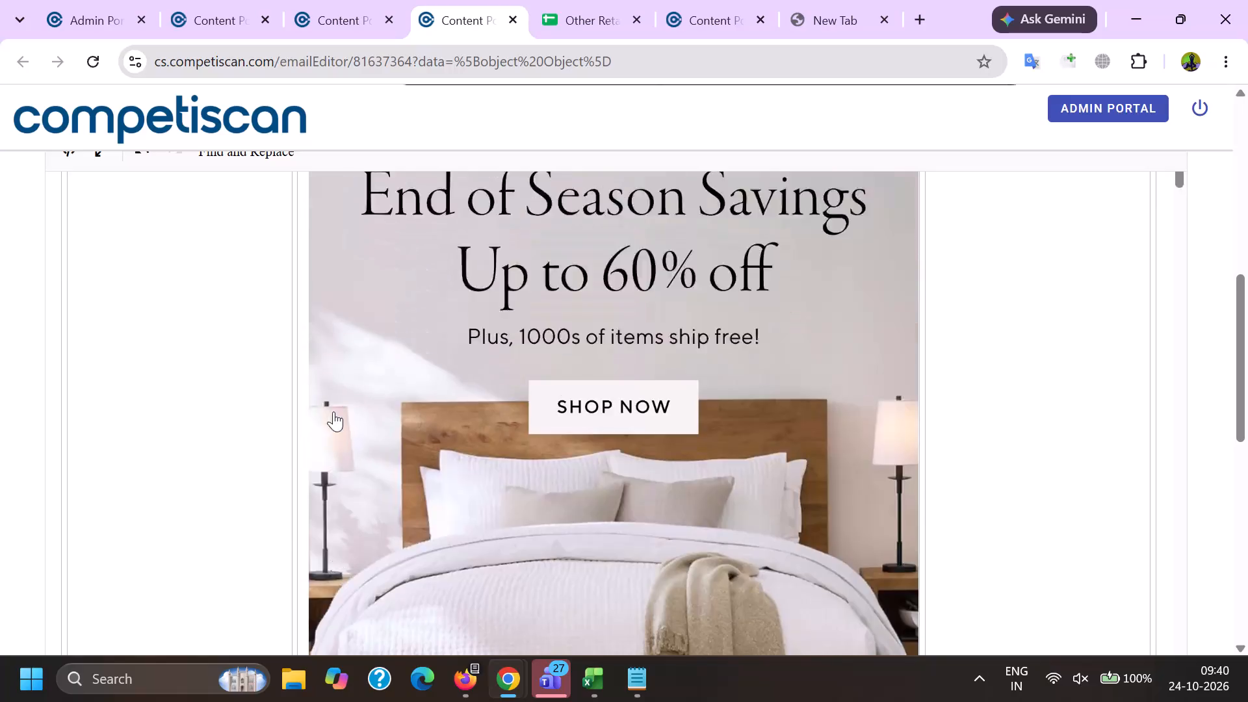
{"action": "scroll", "coordinate": [333, 411], "scroll_direction": "up", "scroll_amount": 7}
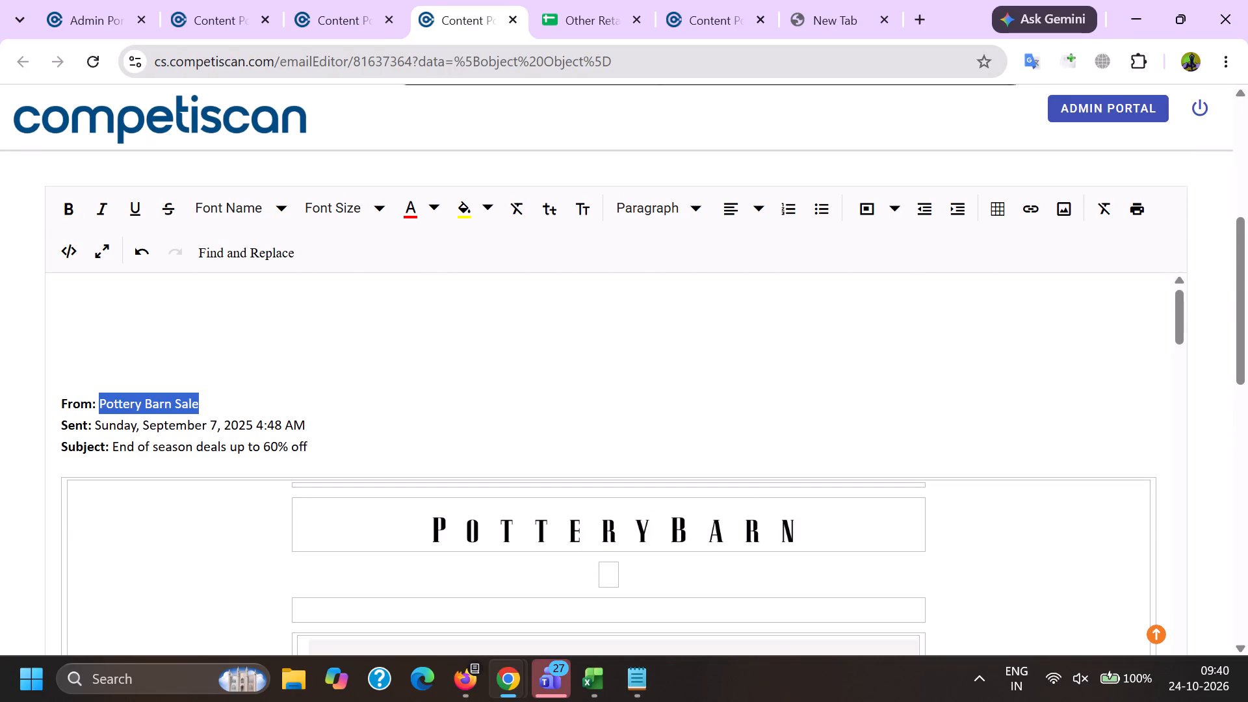
{"action": "left_click_drag", "start_coordinate": [111, 445], "coordinate": [525, 445]}
{"action": "key", "text": "ctrl+c"}
{"action": "key", "text": "alt+Tab"}
{"action": "key", "text": "ctrl+v"}
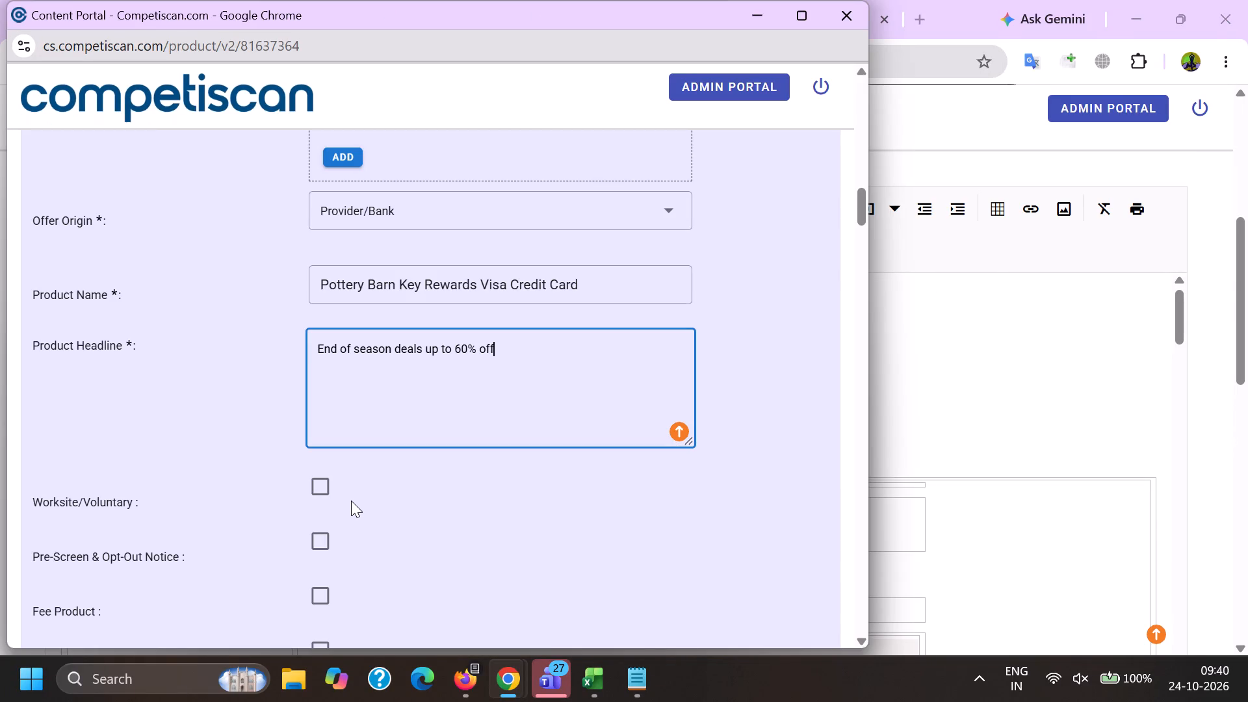
{"action": "type", "text": "."}
{"action": "key", "text": "space"}
Add another sector classification under Mortgage & Loan with the sub category Point of Sale Financing/BNPL.
{"action": "scroll", "coordinate": [351, 500], "scroll_direction": "up", "scroll_amount": 4}
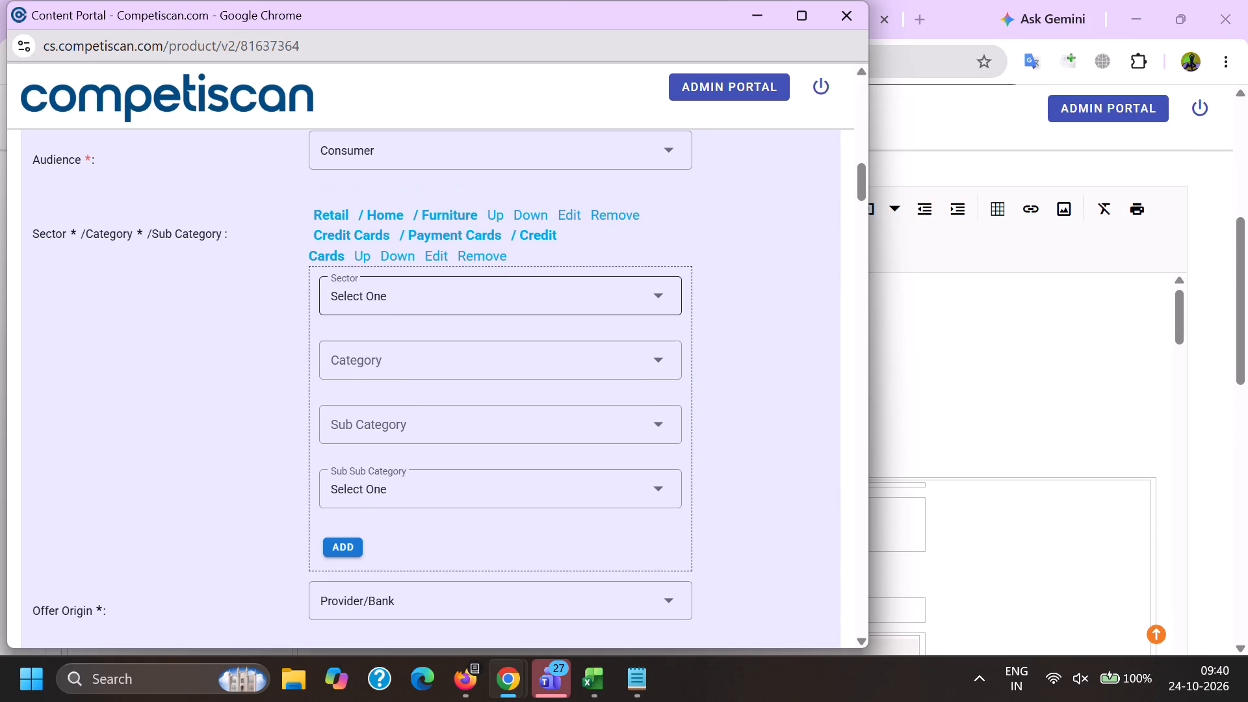
{"action": "left_click", "coordinate": [388, 308]}
{"action": "scroll", "coordinate": [374, 393], "scroll_direction": "down", "scroll_amount": 3}
{"action": "left_click", "coordinate": [414, 357]}
{"action": "left_click_drag", "start_coordinate": [310, 364], "coordinate": [318, 368]}
{"action": "left_click", "coordinate": [373, 369]}
{"action": "scroll", "coordinate": [403, 244], "scroll_direction": "down", "scroll_amount": 1}
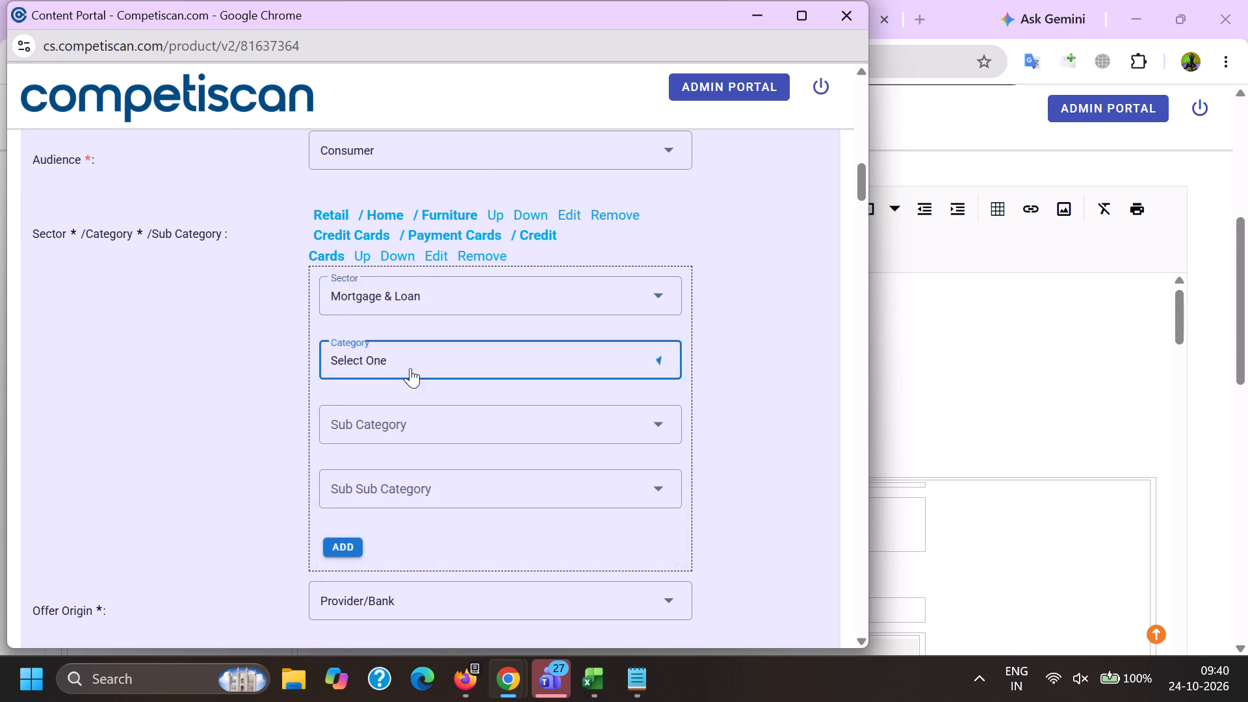
{"action": "left_click", "coordinate": [389, 340]}
{"action": "left_click", "coordinate": [376, 326]}
{"action": "scroll", "coordinate": [365, 236], "scroll_direction": "down", "scroll_amount": 2}
{"action": "scroll", "coordinate": [391, 377], "scroll_direction": "down", "scroll_amount": 5}
{"action": "left_click", "coordinate": [439, 381]}
{"action": "left_click", "coordinate": [275, 337]}
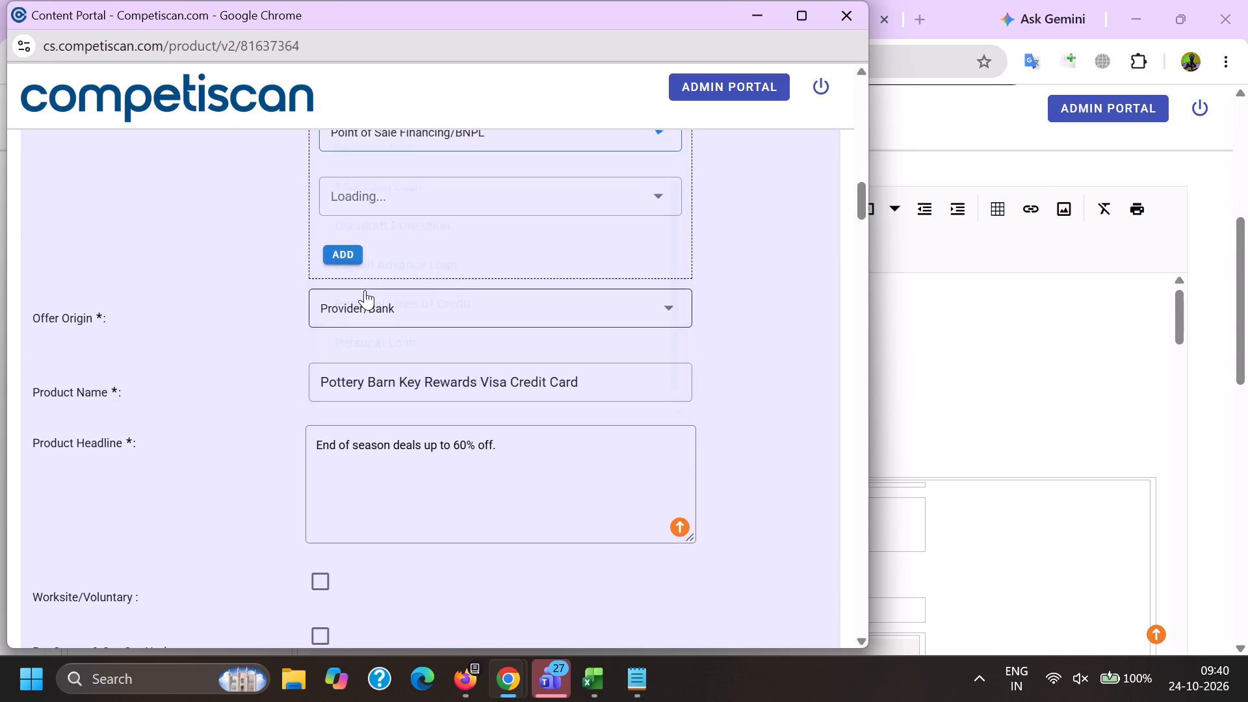
{"action": "left_click", "coordinate": [348, 250]}
Copy "Earn 10% back in rewards" from the headline of entry 20918140 and append it to this entry's product headline.
{"action": "key", "text": "alt+Tab"}
{"action": "left_click", "coordinate": [834, 0]}
{"action": "left_click", "coordinate": [662, 0]}
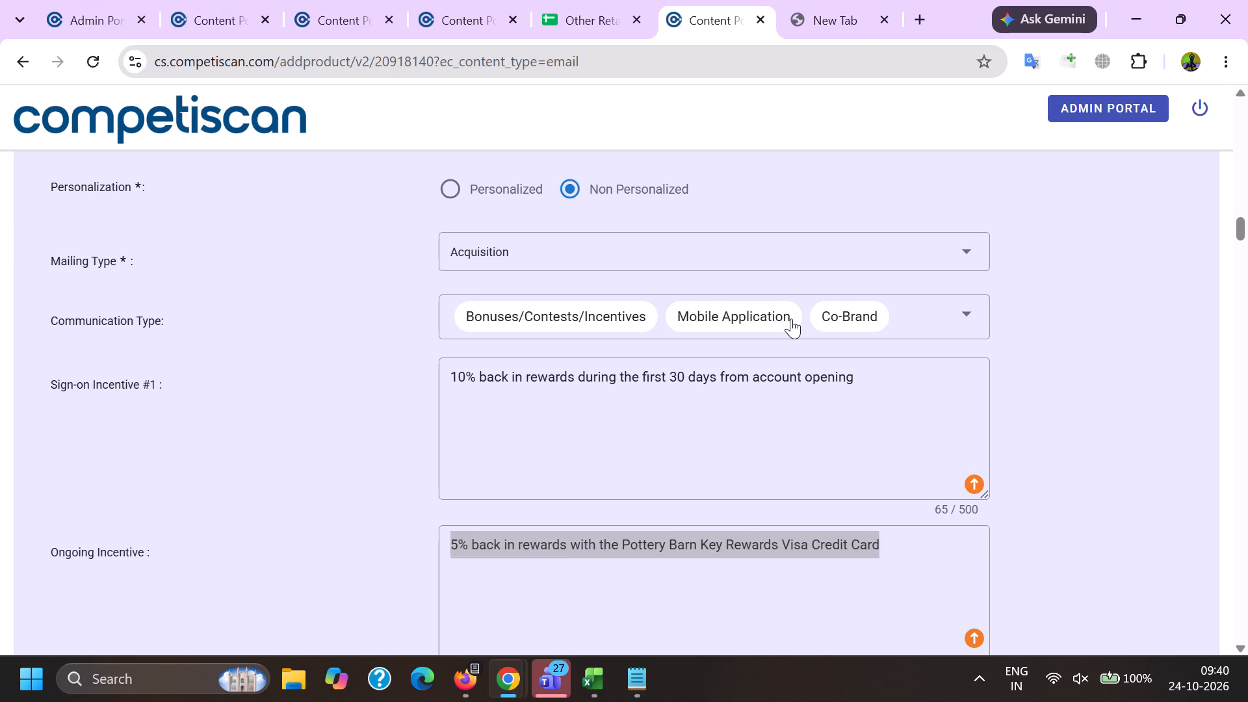
{"action": "scroll", "coordinate": [786, 421], "scroll_direction": "up", "scroll_amount": 4}
{"action": "scroll", "coordinate": [683, 364], "scroll_direction": "up", "scroll_amount": 4}
{"action": "double_click", "coordinate": [652, 288]}
{"action": "left_click", "coordinate": [817, 311], "text": "shift"}
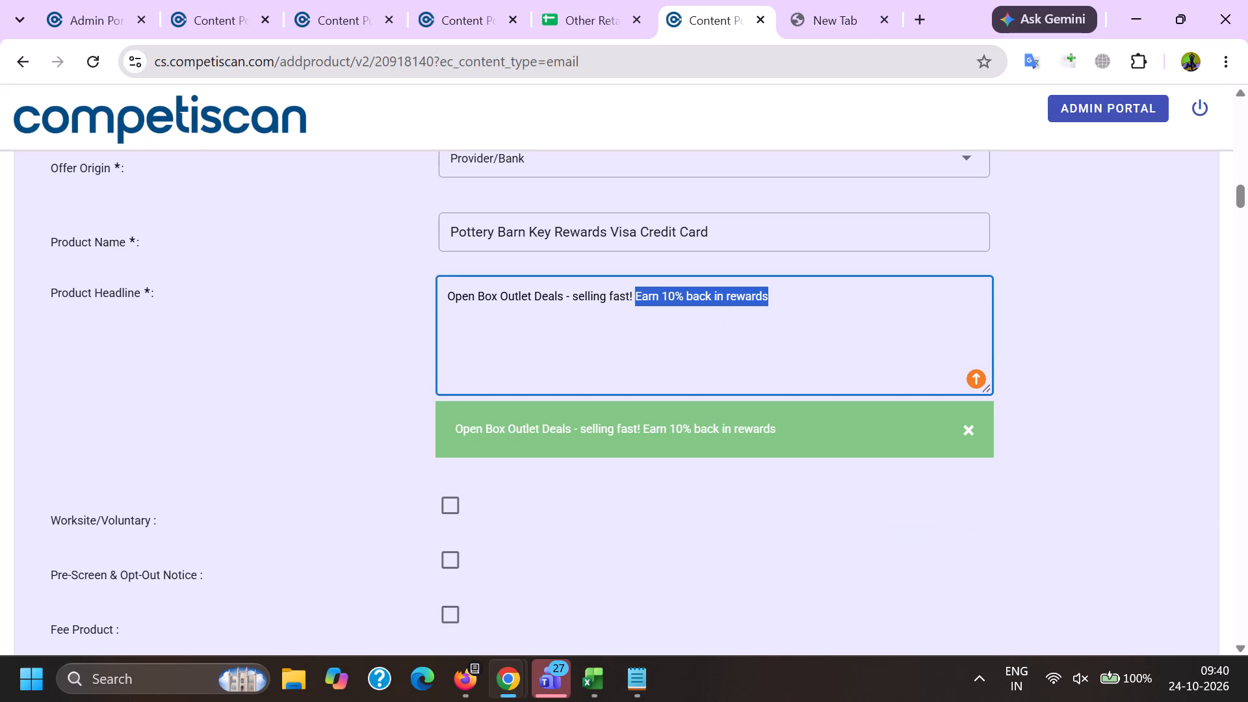
{"action": "key", "text": "ctrl+c"}
{"action": "key", "text": "alt+Tab"}
{"action": "left_click_drag", "start_coordinate": [577, 174], "coordinate": [577, 207]}
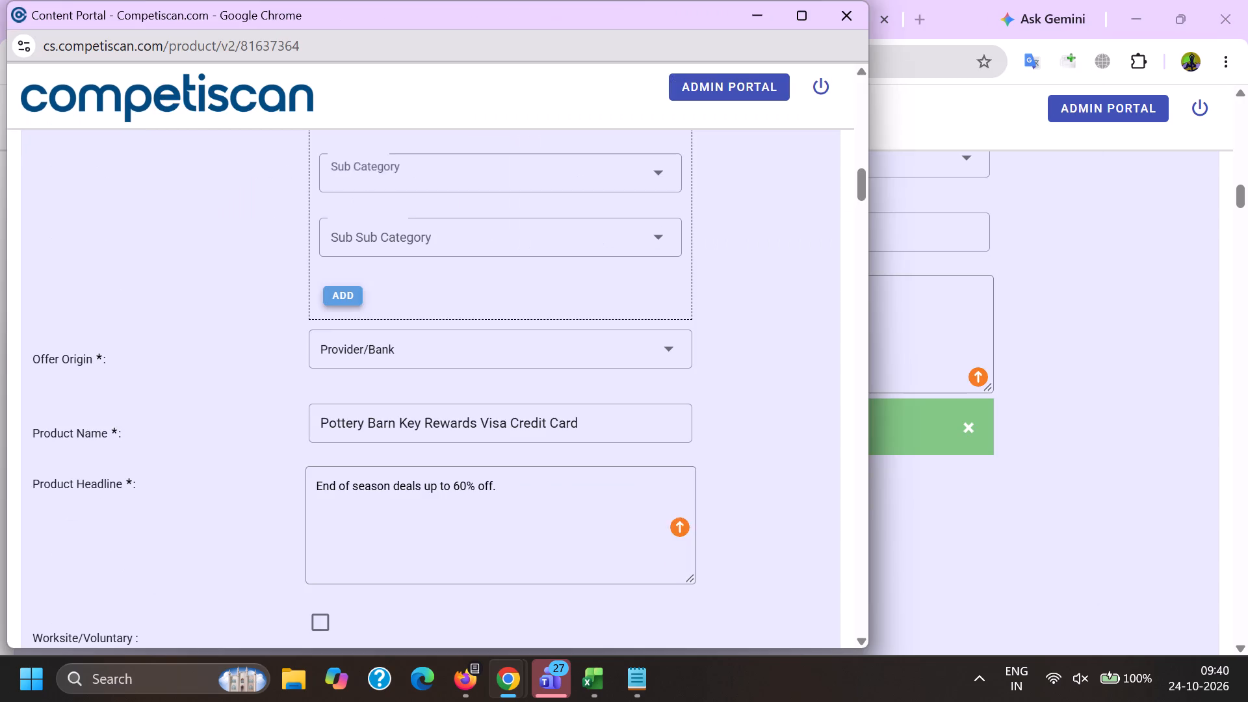
{"action": "key", "text": "ctrl+v"}
{"action": "left_click", "coordinate": [557, 497]}
{"action": "key", "text": "ctrl+v"}
Set the response mechanism to URL/Website and the mailing type to Acquisition.
{"action": "scroll", "coordinate": [408, 315], "scroll_direction": "down", "scroll_amount": 5}
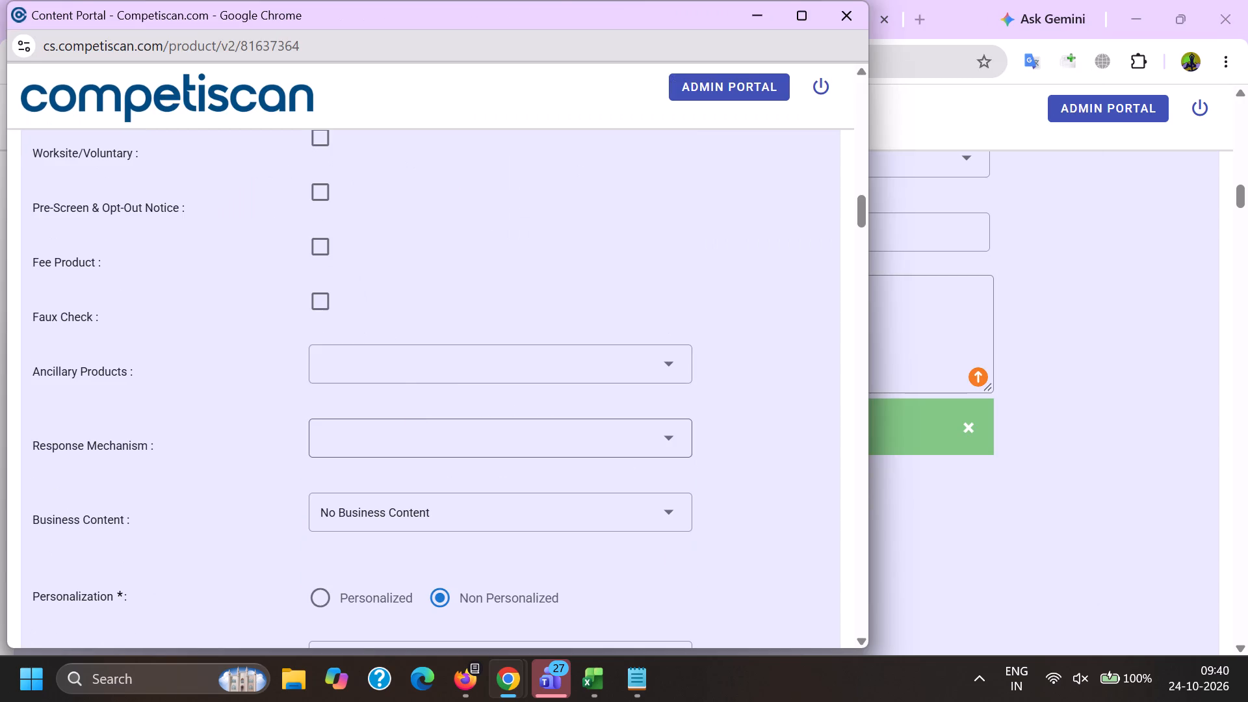
{"action": "left_click", "coordinate": [392, 435]}
{"action": "scroll", "coordinate": [400, 229], "scroll_direction": "down", "scroll_amount": 10}
{"action": "left_click", "coordinate": [446, 381]}
{"action": "left_click", "coordinate": [265, 370]}
{"action": "left_click", "coordinate": [340, 374]}
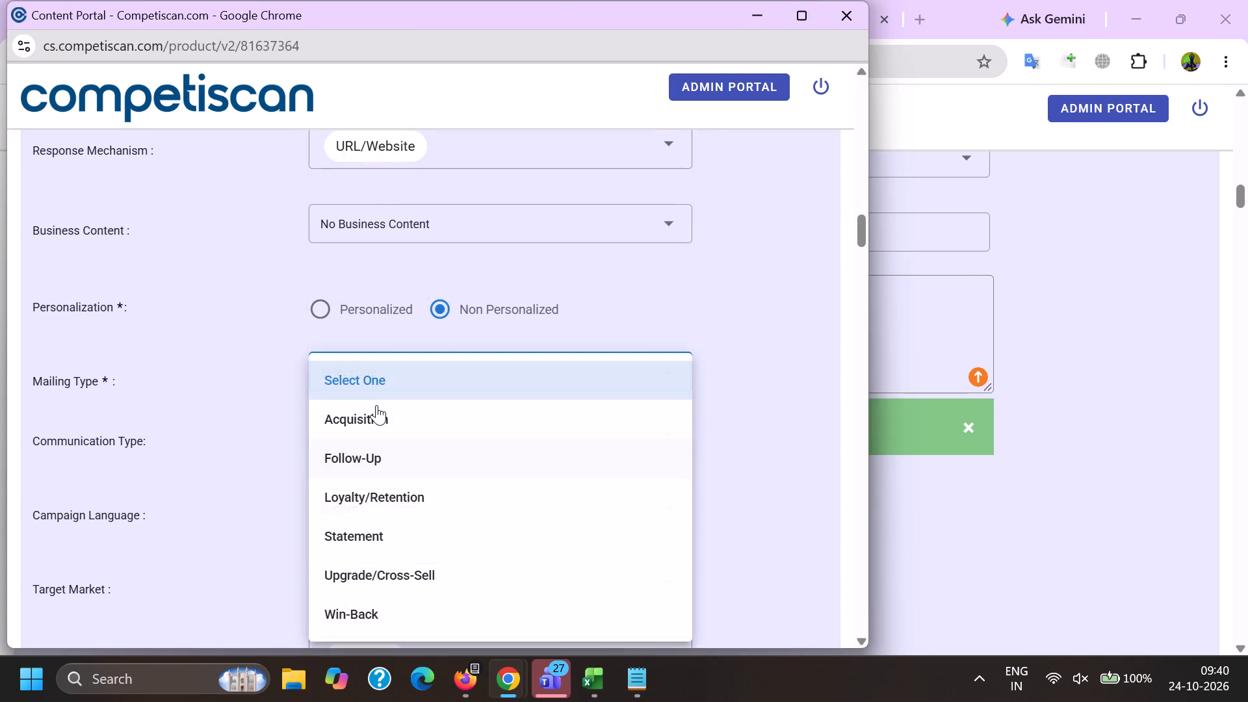
{"action": "left_click", "coordinate": [376, 404]}
{"action": "left_click_drag", "start_coordinate": [228, 453], "coordinate": [252, 457]}
Select the communication types Bonuses/Contests/Incentives, Co-Brand and Mobile Application.
{"action": "left_click", "coordinate": [357, 449]}
{"action": "scroll", "coordinate": [374, 296], "scroll_direction": "down", "scroll_amount": 2}
{"action": "left_click", "coordinate": [421, 387]}
{"action": "scroll", "coordinate": [420, 387], "scroll_direction": "down", "scroll_amount": 5}
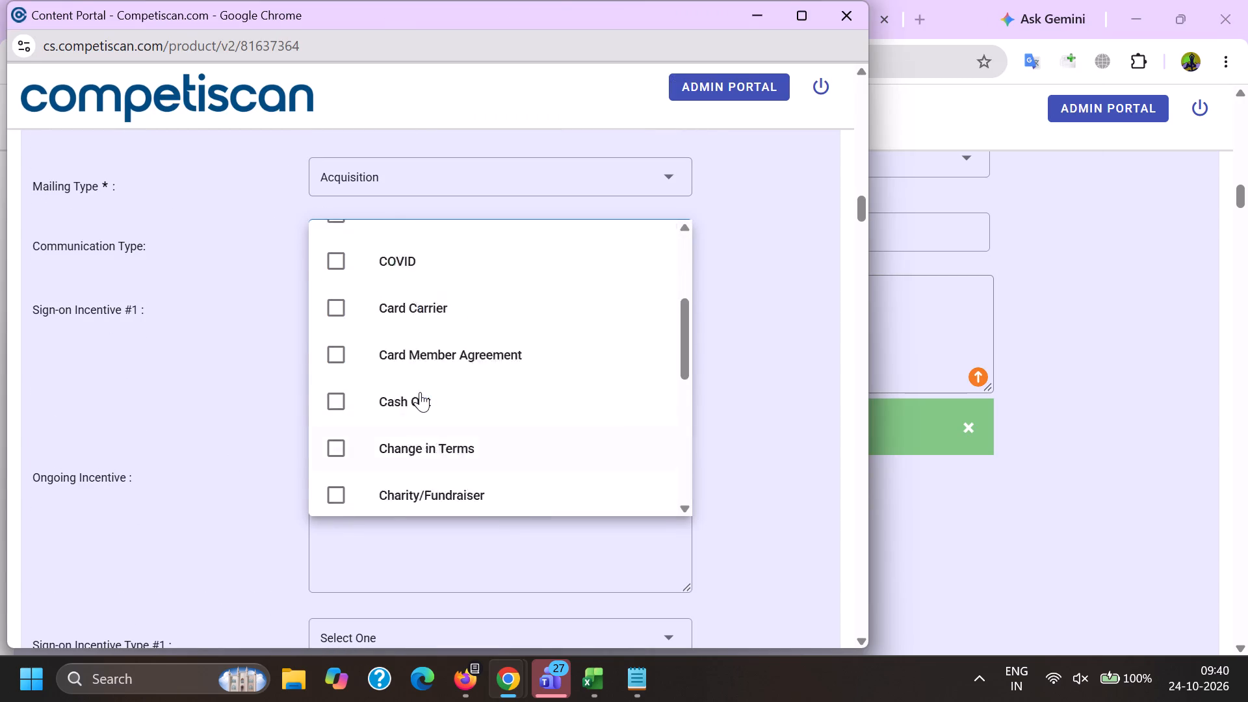
{"action": "scroll", "coordinate": [409, 437], "scroll_direction": "down", "scroll_amount": 3}
{"action": "left_click", "coordinate": [401, 353]}
{"action": "scroll", "coordinate": [400, 354], "scroll_direction": "down", "scroll_amount": 11}
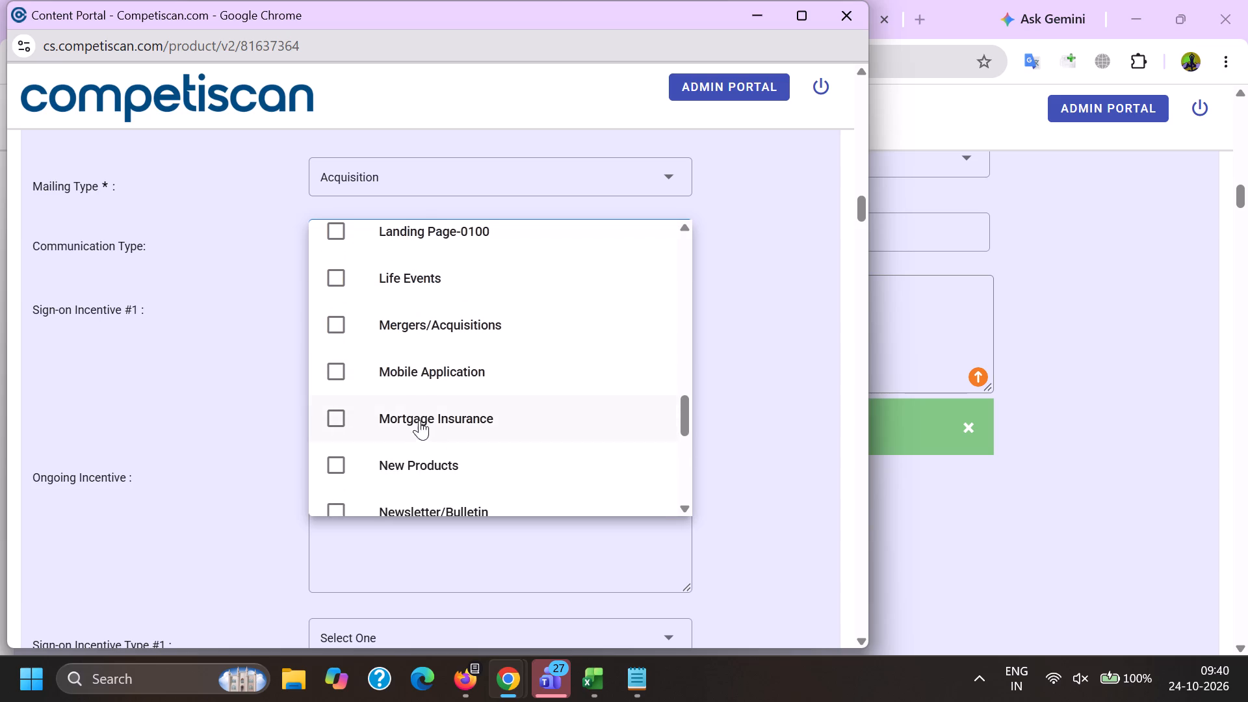
{"action": "left_click", "coordinate": [417, 361]}
{"action": "left_click", "coordinate": [224, 372]}
Copy "10% back in rewards during the first 30 days from account opening" from entry 20918140 into Sign-on Incentive #1.
{"action": "key", "text": "alt+Tab"}
{"action": "scroll", "coordinate": [901, 381], "scroll_direction": "down", "scroll_amount": 5}
{"action": "scroll", "coordinate": [894, 506], "scroll_direction": "down", "scroll_amount": 3}
{"action": "left_click_drag", "start_coordinate": [912, 455], "coordinate": [83, 417]}
{"action": "key", "text": "ctrl+c"}
{"action": "key", "text": "alt+Tab"}
{"action": "left_click", "coordinate": [406, 385]}
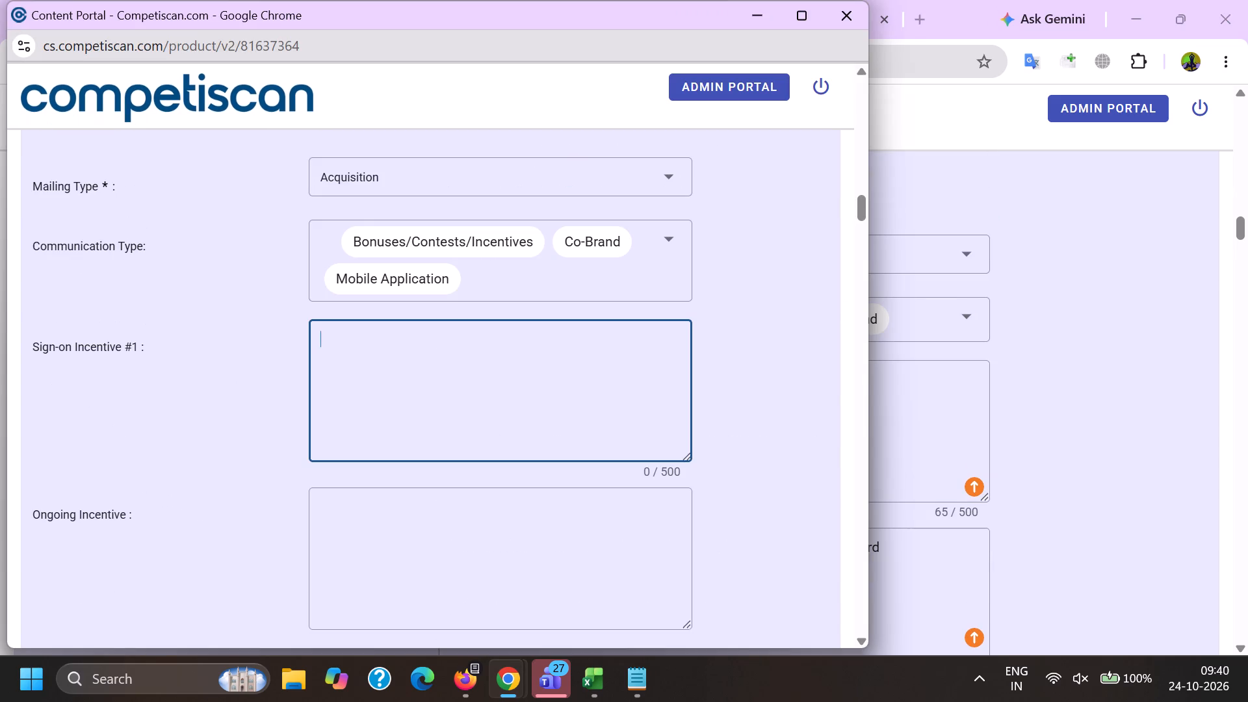
{"action": "key", "text": "ctrl+v"}
Copy "5% back in rewards with the Pottery Barn Key Rewards Visa Credit Card" from entry 20918140 into Ongoing Incentive.
{"action": "left_click", "coordinate": [419, 556], "text": "ctrl"}
{"action": "key", "text": "alt+Tab"}
{"action": "left_click_drag", "start_coordinate": [896, 561], "coordinate": [185, 509]}
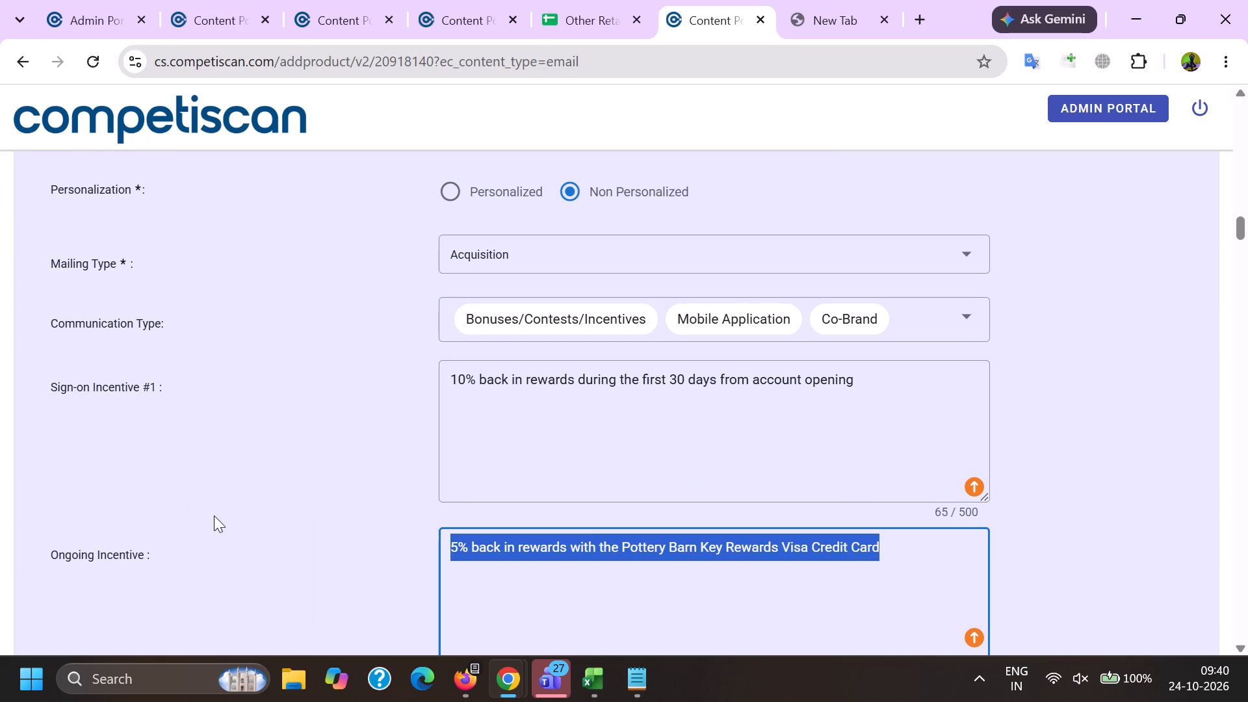
{"action": "key", "text": "ctrl+c"}
{"action": "key", "text": "alt+Tab"}
{"action": "key", "text": "ctrl+v"}
Set sign-on incentive #1 to Coupon/Discount, value 10.00, max award 10.00, enter 1 three fields further, and set its fixed date to Yes.
{"action": "scroll", "coordinate": [499, 283], "scroll_direction": "down", "scroll_amount": 4}
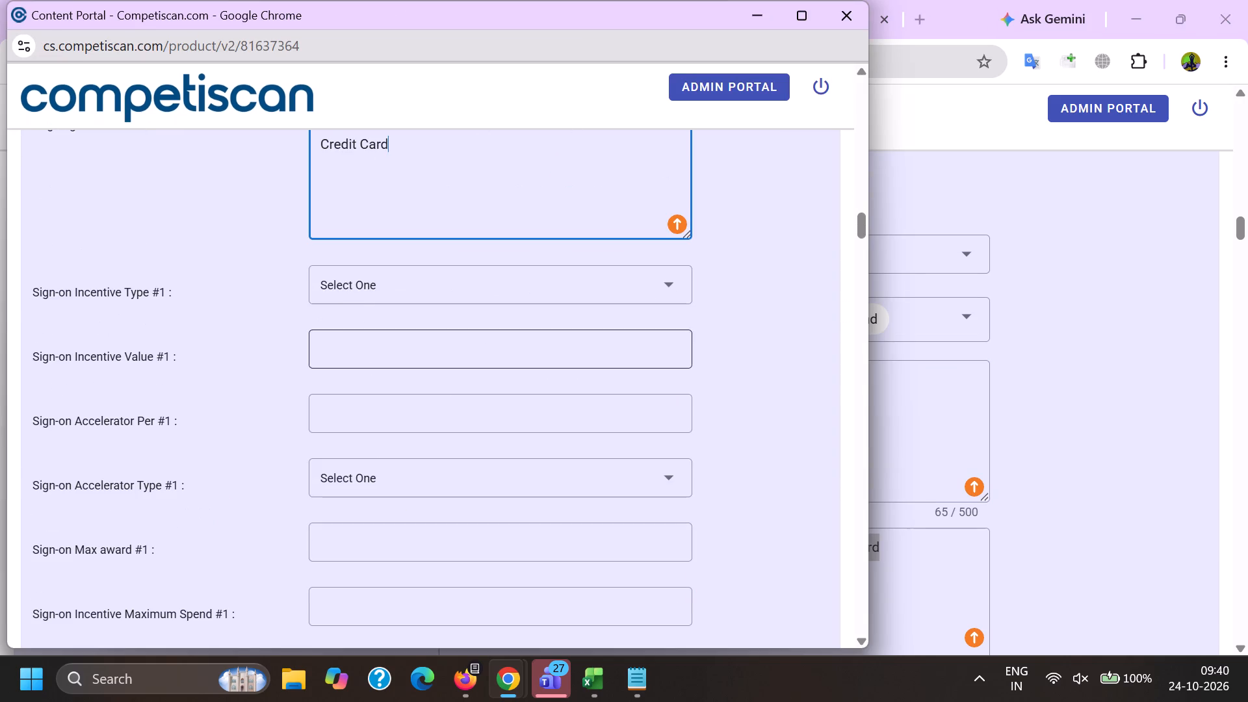
{"action": "left_click", "coordinate": [353, 300]}
{"action": "scroll", "coordinate": [353, 300], "scroll_direction": "down", "scroll_amount": 7}
{"action": "left_click_drag", "start_coordinate": [393, 424], "coordinate": [387, 422]}
{"action": "left_click_drag", "start_coordinate": [189, 373], "coordinate": [220, 373]}
{"action": "left_click", "coordinate": [336, 337]}
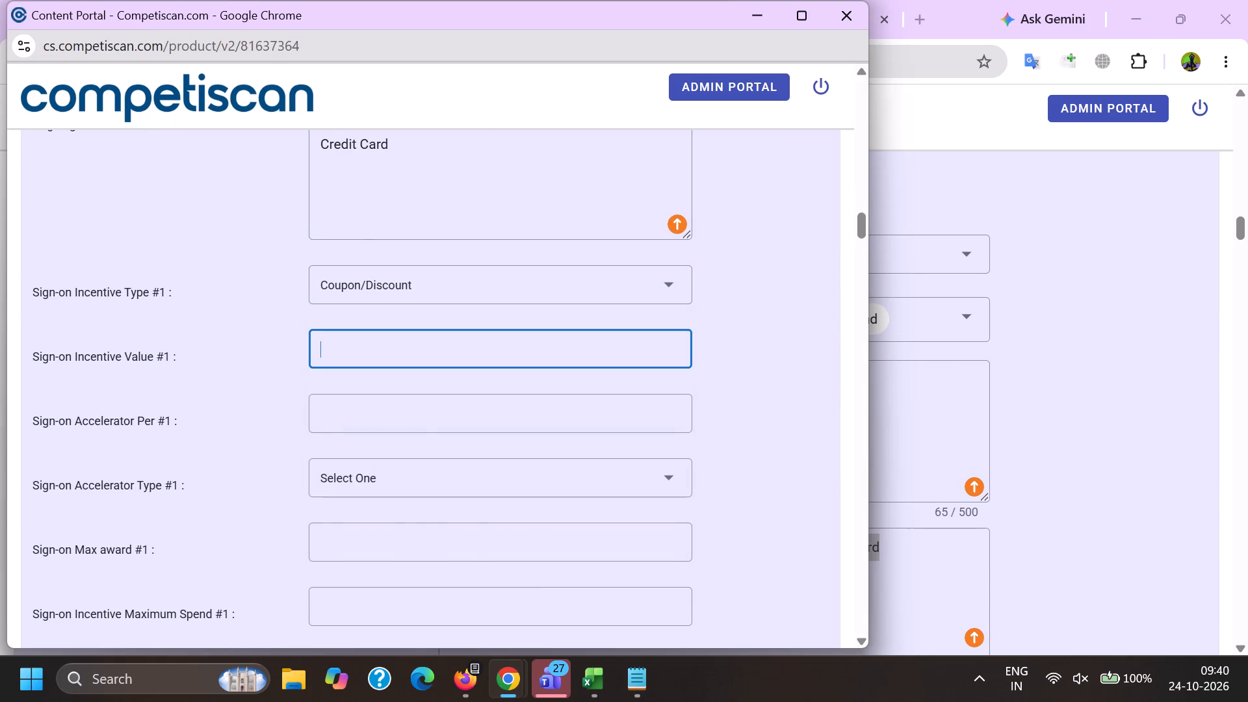
{"action": "type", "text": "10.00"}
{"action": "key", "text": "Tab"}
{"action": "key", "text": "Tab"}
{"action": "key", "text": "1"}
{"action": "key", "text": "Tab"}
{"action": "type", "text": "0.00"}
{"action": "key", "text": "BackSpace"}
{"action": "key", "text": "BackSpace"}
{"action": "key", "text": "BackSpace"}
{"action": "key", "text": "BackSpace"}
{"action": "type", "text": "10.00"}
{"action": "key", "text": "Tab"}
{"action": "key", "text": "Tab"}
{"action": "key", "text": "Tab"}
{"action": "key", "text": "1"}
{"action": "scroll", "coordinate": [337, 337], "scroll_direction": "down", "scroll_amount": 4}
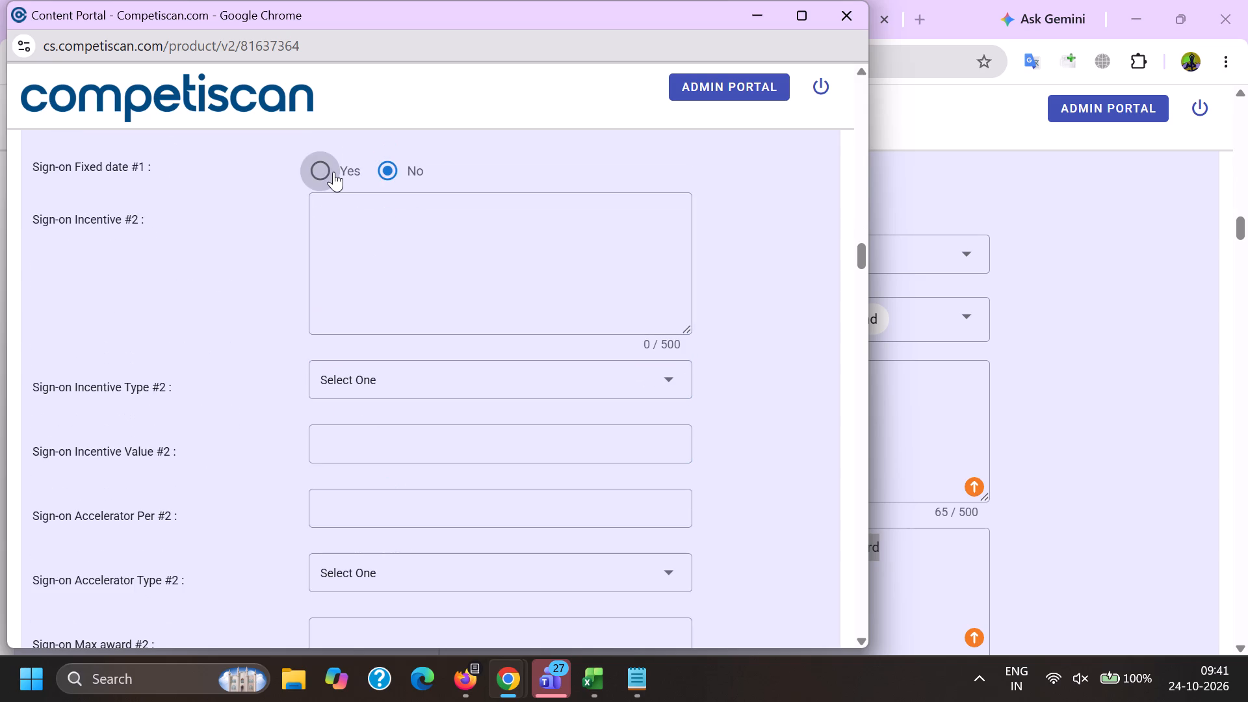
{"action": "left_click", "coordinate": [333, 171]}
In the Mortgage & Loan details, choose an application type and set the upper APR to 36 and the lower APR to 0.
{"action": "scroll", "coordinate": [343, 300], "scroll_direction": "down", "scroll_amount": 4}
{"action": "scroll", "coordinate": [346, 352], "scroll_direction": "up", "scroll_amount": 1}
{"action": "scroll", "coordinate": [351, 356], "scroll_direction": "down", "scroll_amount": 19}
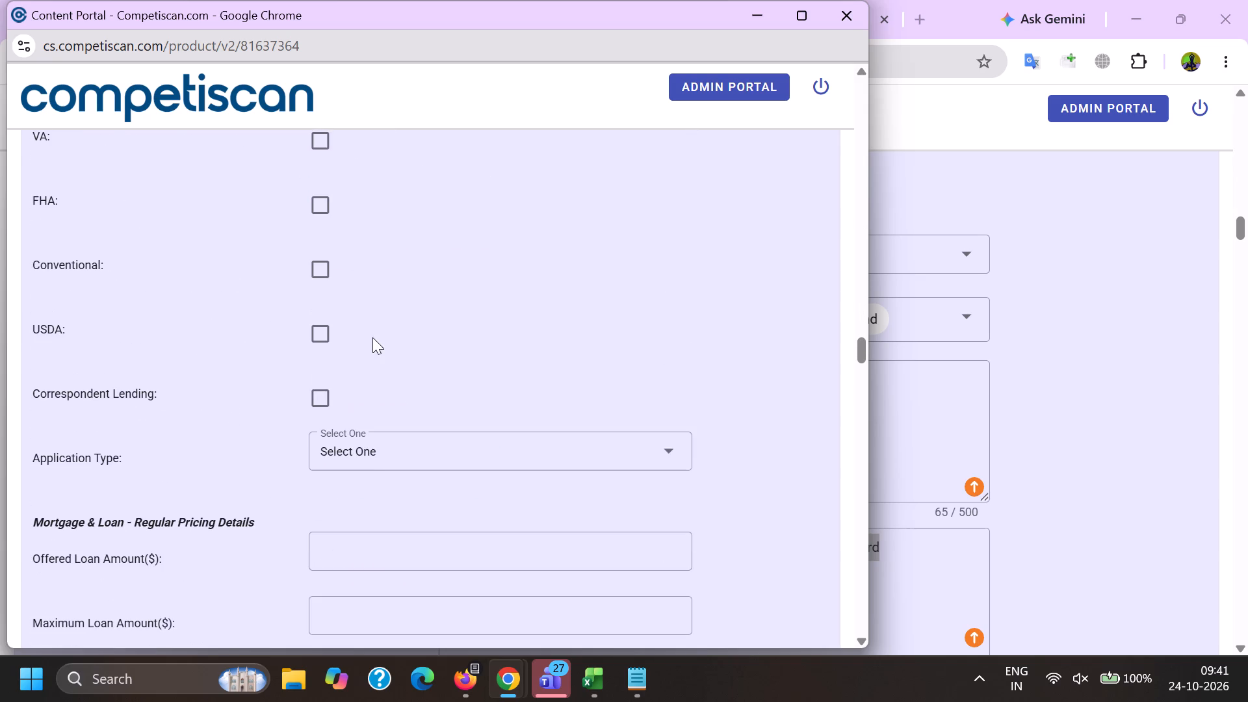
{"action": "left_click", "coordinate": [376, 460]}
{"action": "scroll", "coordinate": [427, 242], "scroll_direction": "down", "scroll_amount": 1}
{"action": "left_click", "coordinate": [418, 395]}
{"action": "left_click", "coordinate": [278, 393]}
{"action": "scroll", "coordinate": [357, 265], "scroll_direction": "down", "scroll_amount": 3}
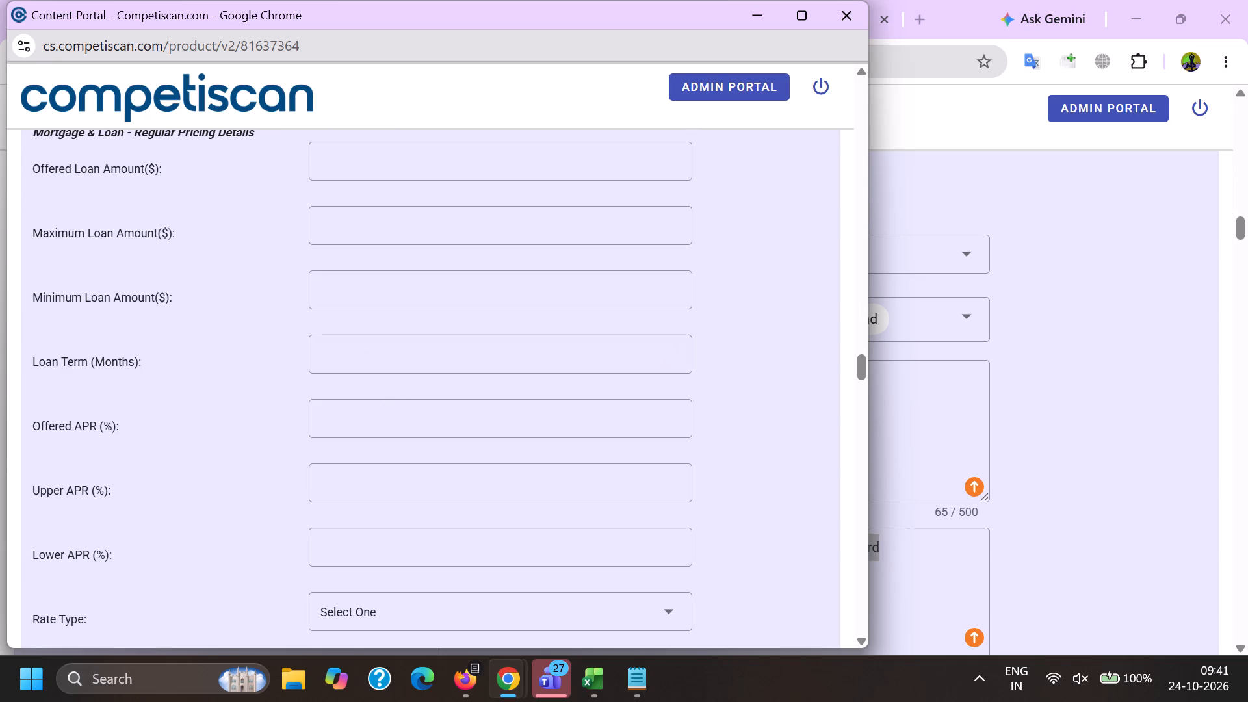
{"action": "left_click", "coordinate": [350, 493]}
{"action": "type", "text": "36"}
{"action": "key", "text": "Tab"}
{"action": "key", "text": "0"}
In the payment card offer details, set the application type to Invitation to Apply and the card network to Visa.
{"action": "scroll", "coordinate": [347, 502], "scroll_direction": "down", "scroll_amount": 4}
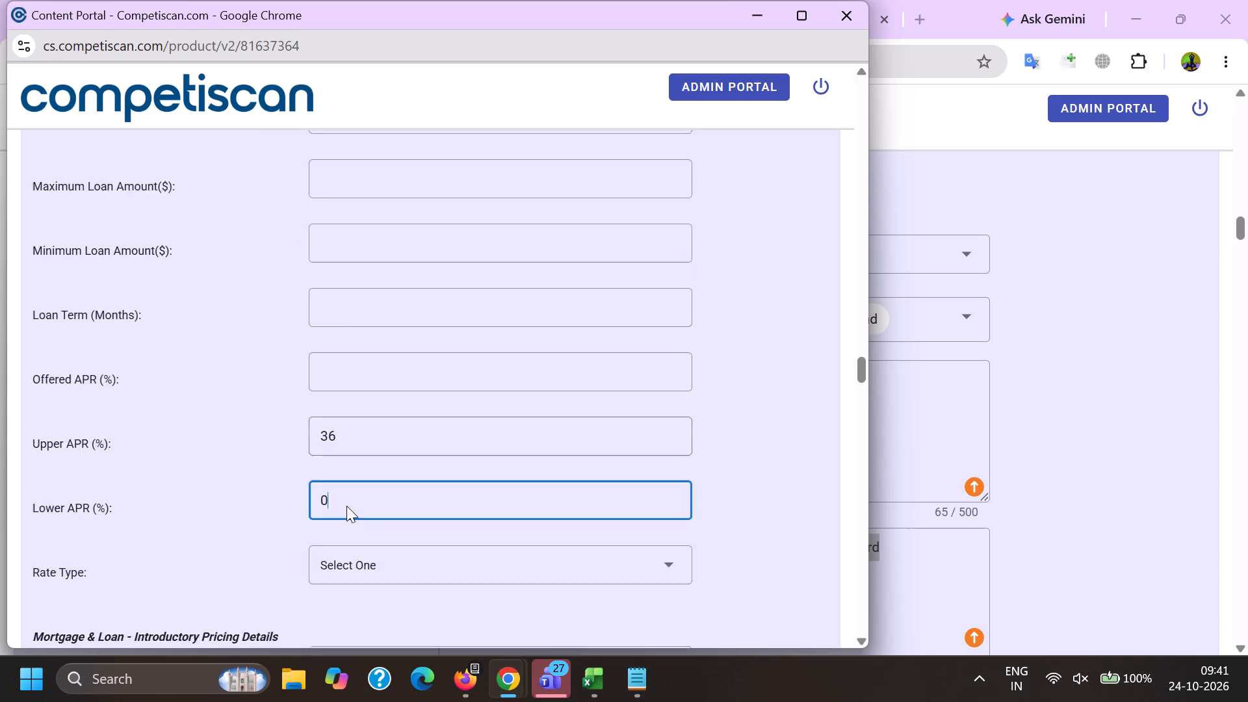
{"action": "scroll", "coordinate": [372, 341], "scroll_direction": "down", "scroll_amount": 3}
{"action": "left_click", "coordinate": [343, 220]}
{"action": "left_click", "coordinate": [393, 300]}
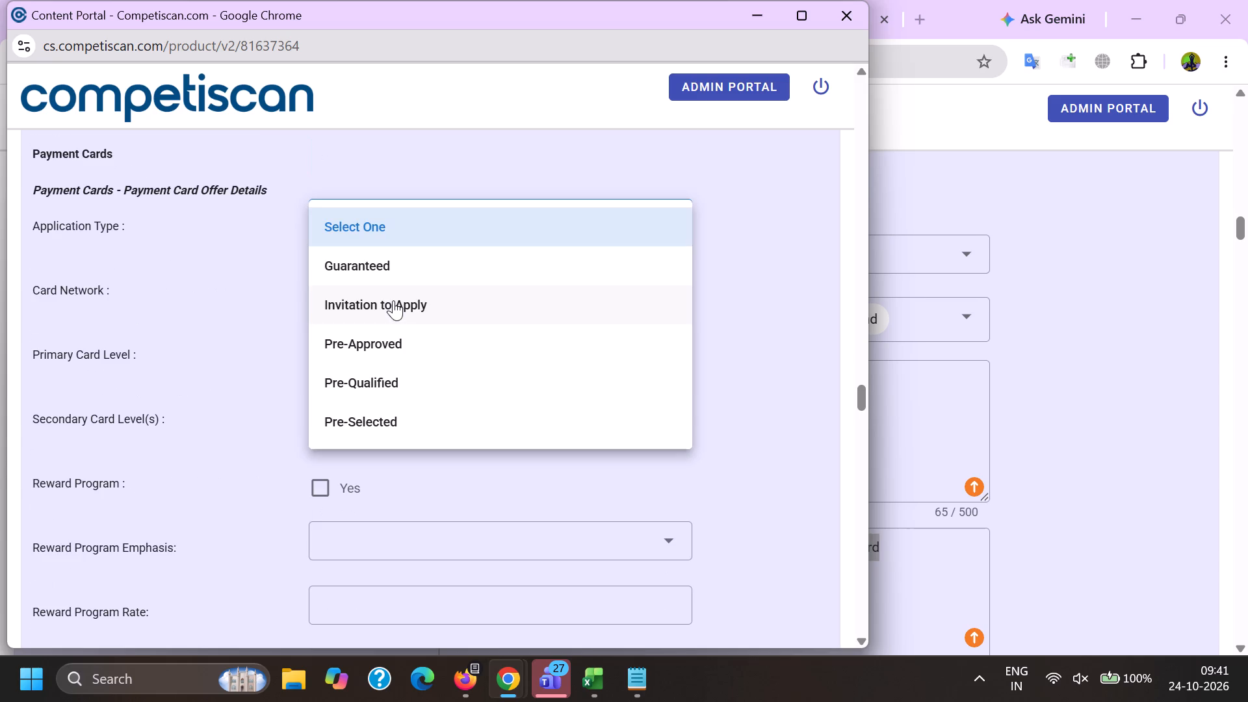
{"action": "left_click_drag", "start_coordinate": [239, 307], "coordinate": [247, 306]}
{"action": "left_click", "coordinate": [350, 292]}
{"action": "scroll", "coordinate": [357, 194], "scroll_direction": "down", "scroll_amount": 2}
{"action": "left_click", "coordinate": [398, 287]}
{"action": "left_click_drag", "start_coordinate": [249, 282], "coordinate": [253, 289]}
Set the primary card level to Visa Signature and mark the reward program as Yes.
{"action": "scroll", "coordinate": [300, 371], "scroll_direction": "up", "scroll_amount": 3}
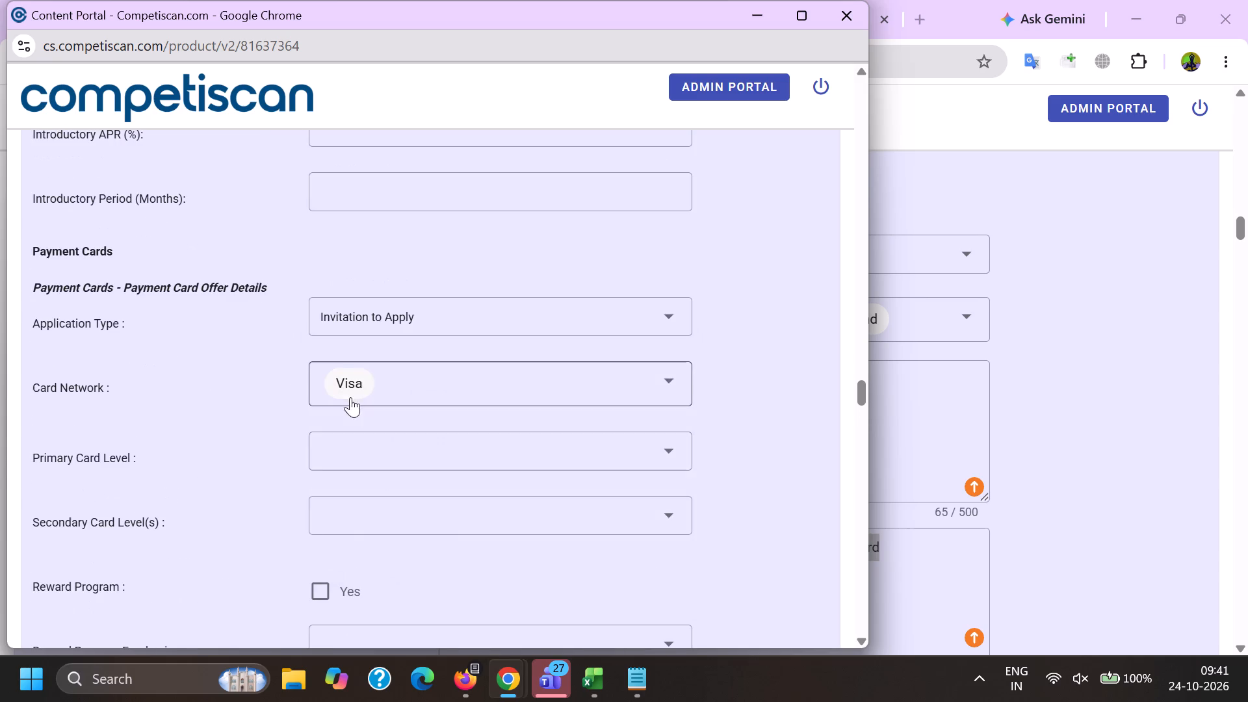
{"action": "left_click", "coordinate": [346, 450]}
{"action": "scroll", "coordinate": [380, 307], "scroll_direction": "down", "scroll_amount": 8}
{"action": "left_click", "coordinate": [422, 467]}
{"action": "left_click", "coordinate": [262, 443]}
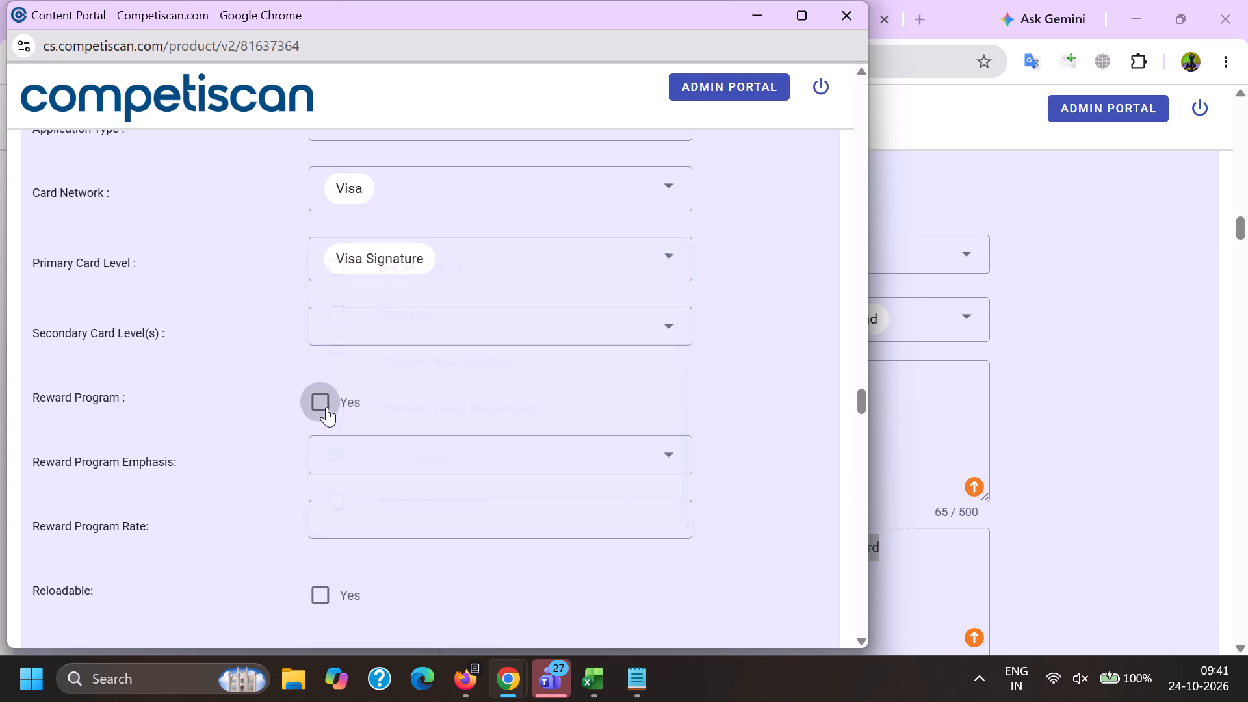
{"action": "left_click", "coordinate": [322, 404]}
{"action": "left_click", "coordinate": [184, 435]}
Mark Credit Card Mentioned in the Non-Profit/Consumer Services/Retail credit details at the end of the form.
{"action": "key", "text": "End"}
{"action": "left_click", "coordinate": [326, 340]}
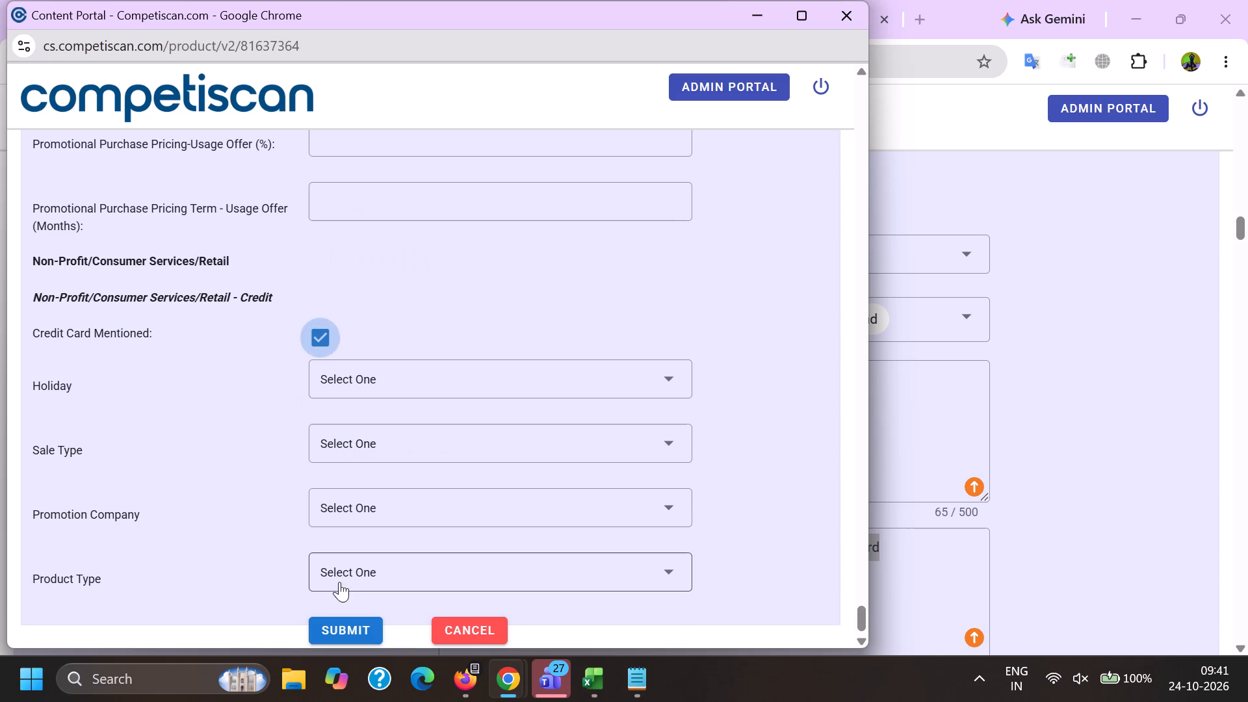